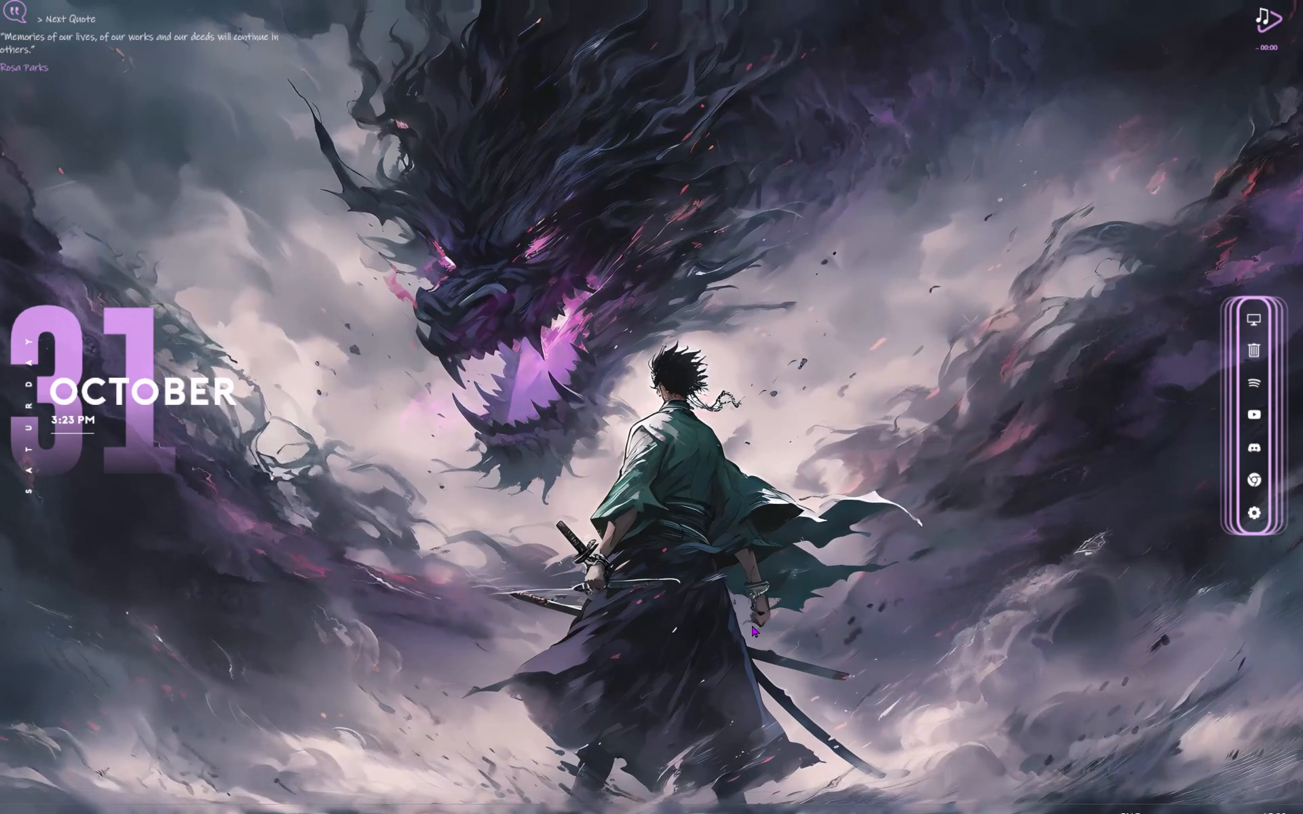
Launch DaVinci Resolve and open the FEAR-Tile Announcment Teaser project.
key(c)
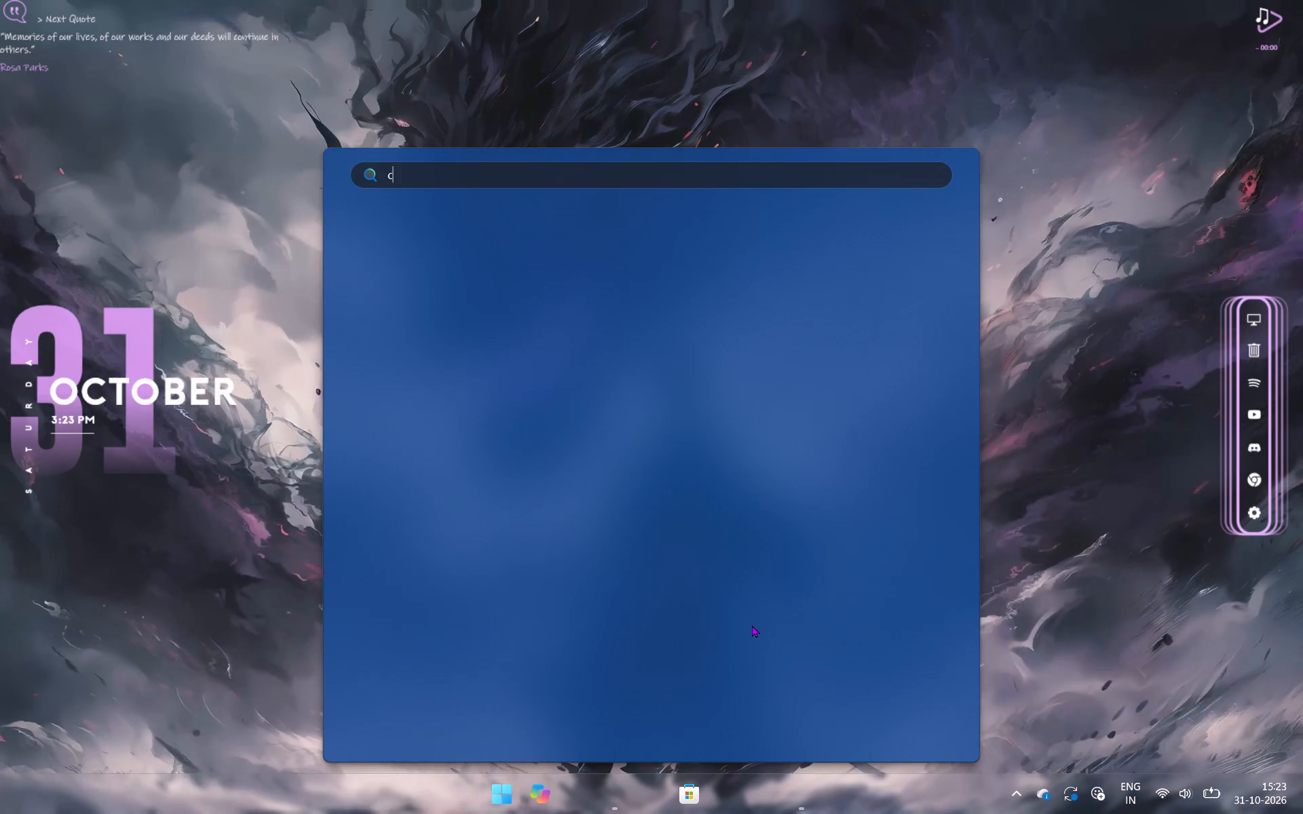
key(BackSpace)
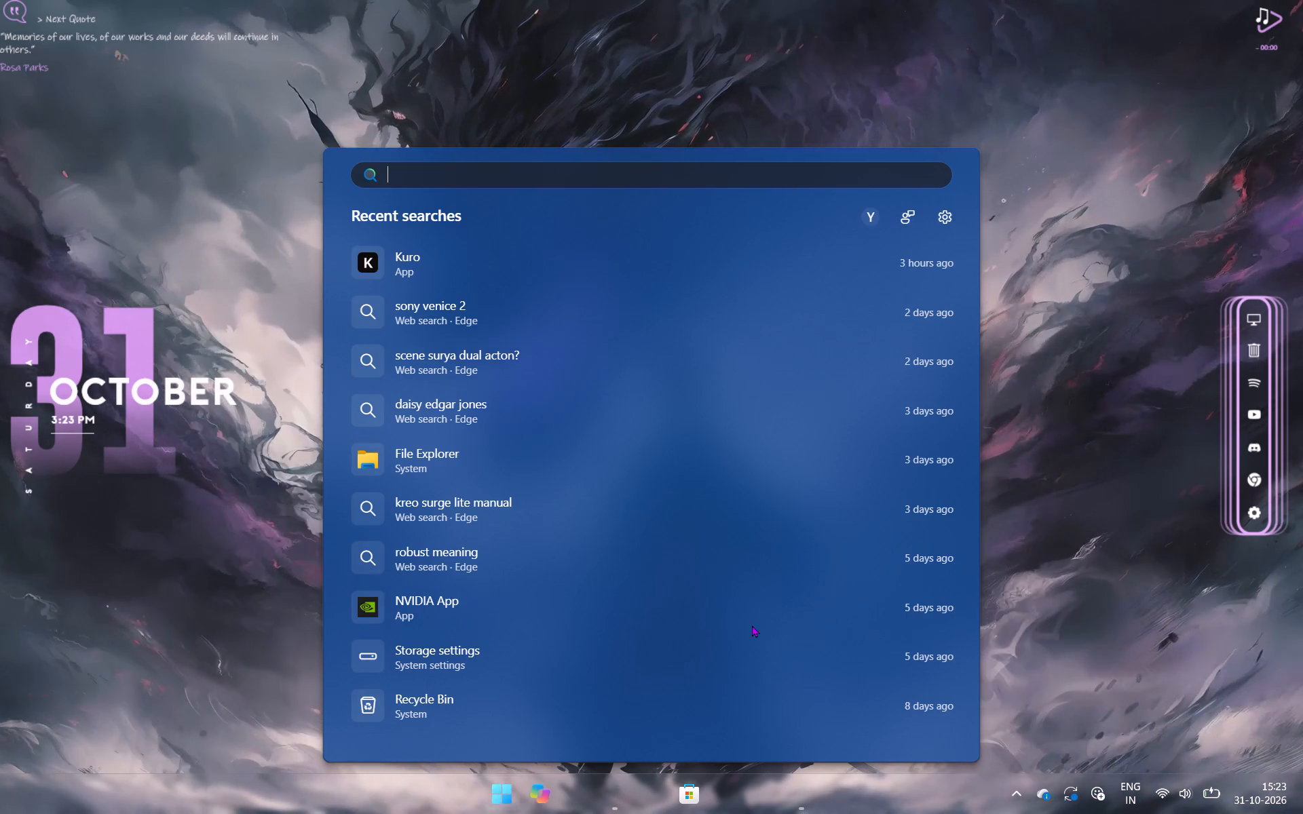
text(da)
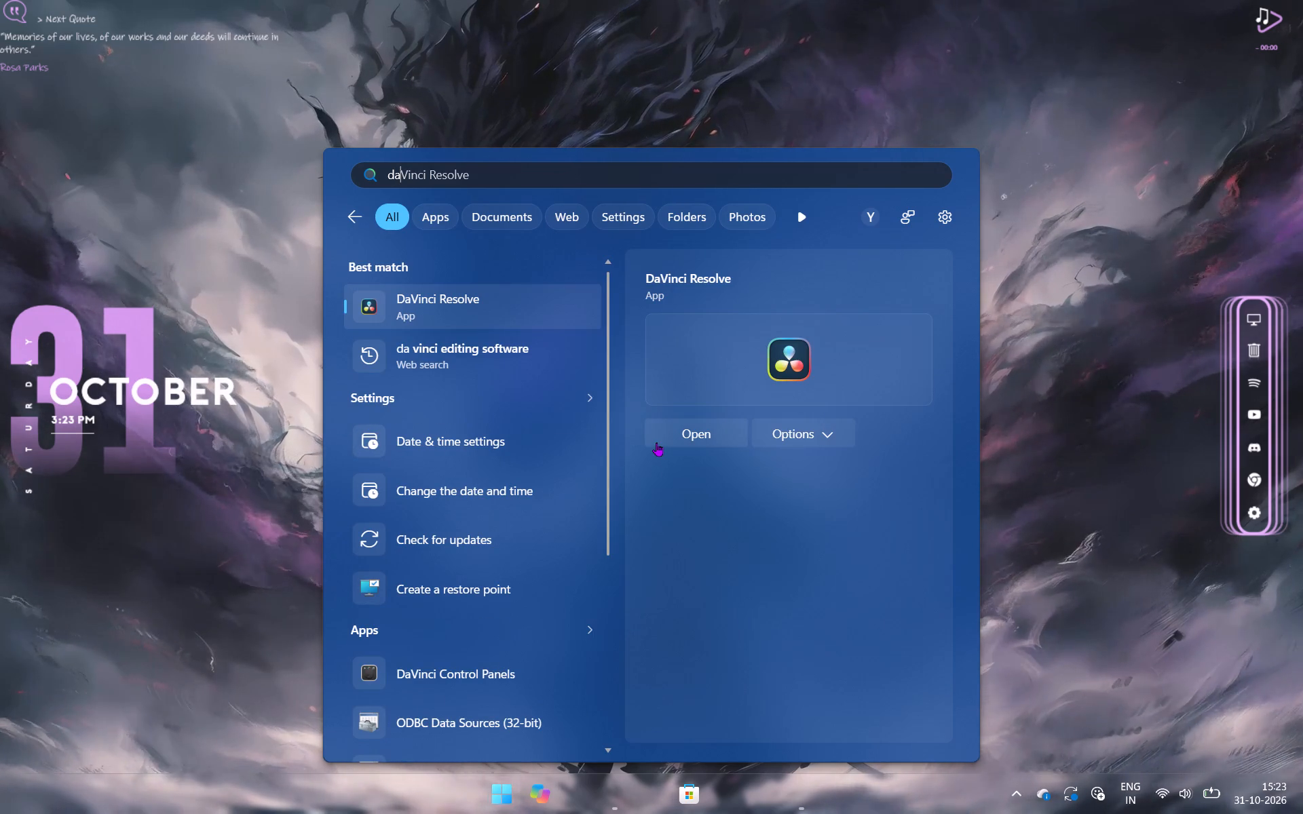
click(672, 431)
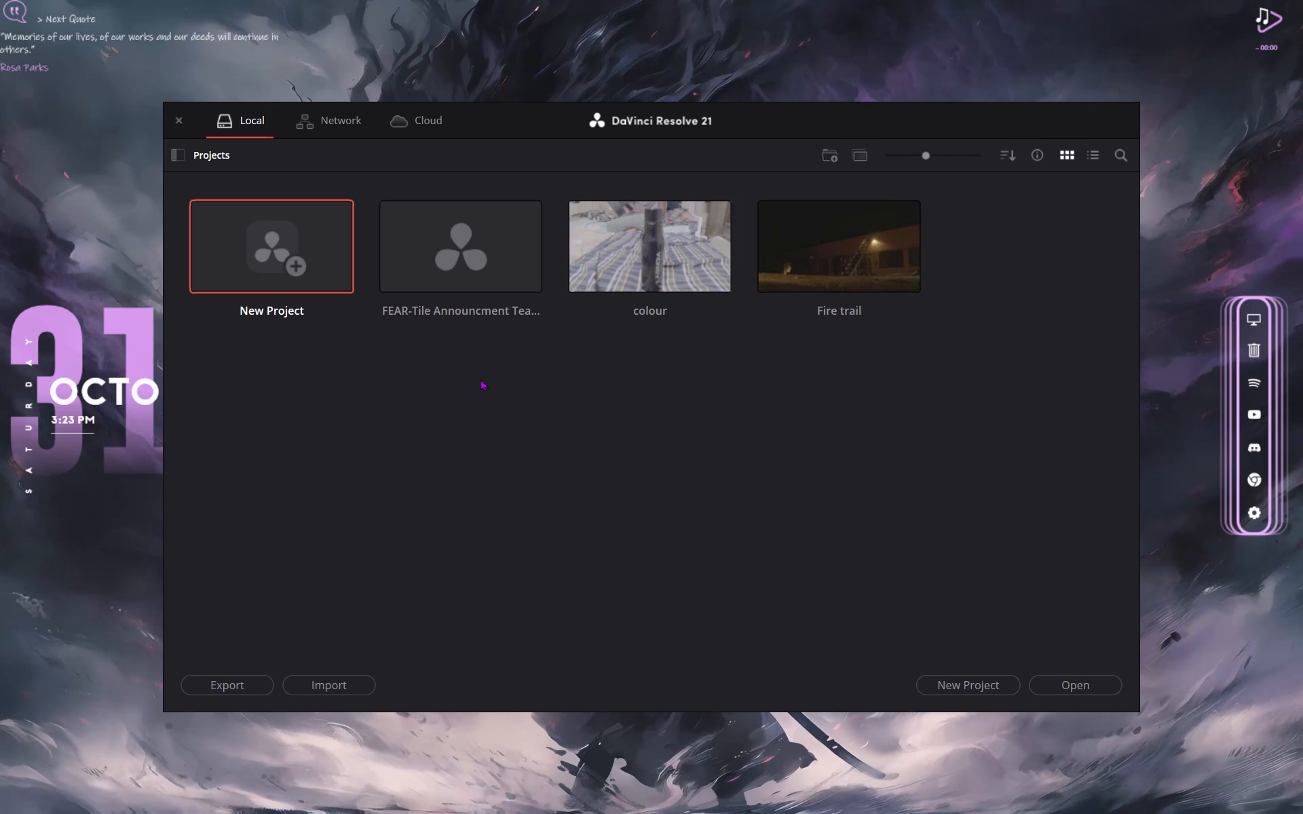
double_click(461, 227)
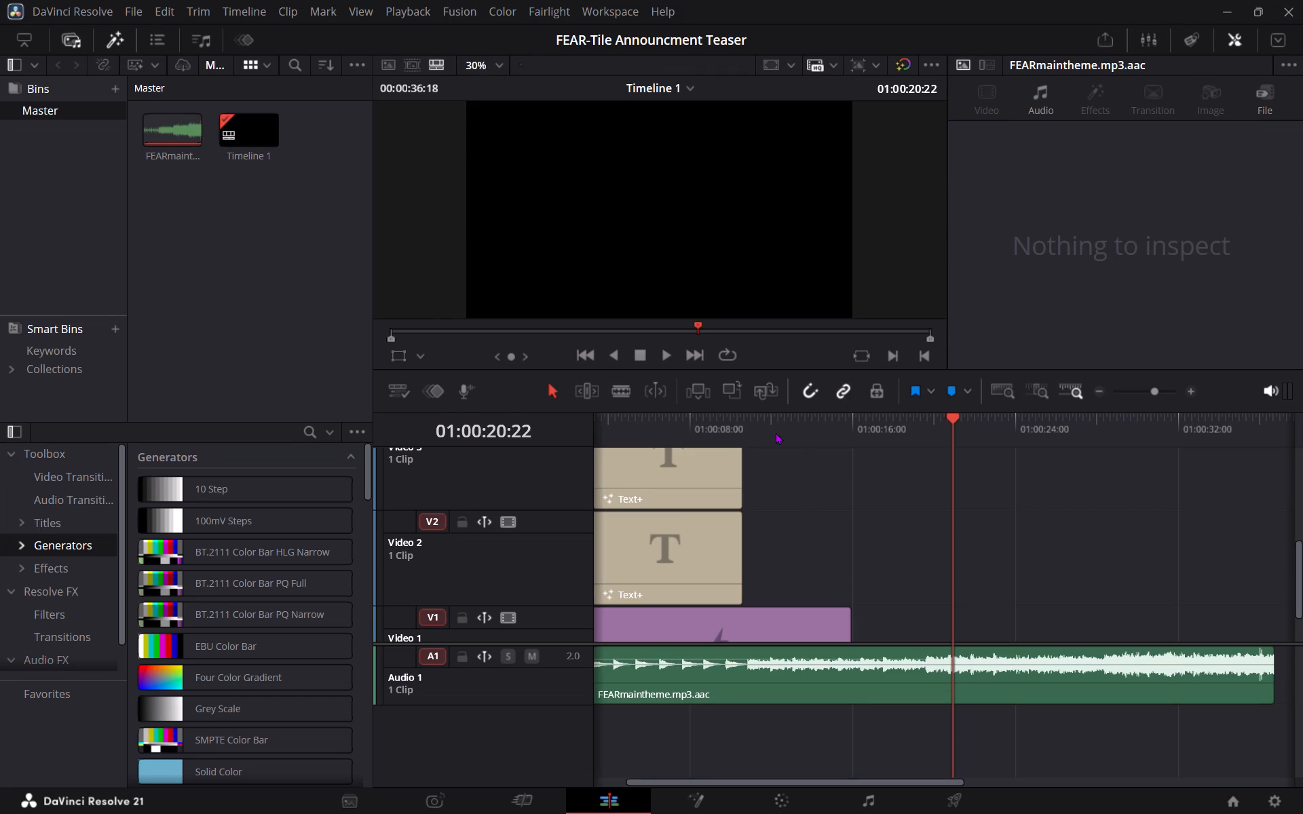
Return to the start of Timeline 1 and play the opening title sequence.
drag(796, 524, 1069, 543)
click(708, 432)
drag(588, 427, 600, 424)
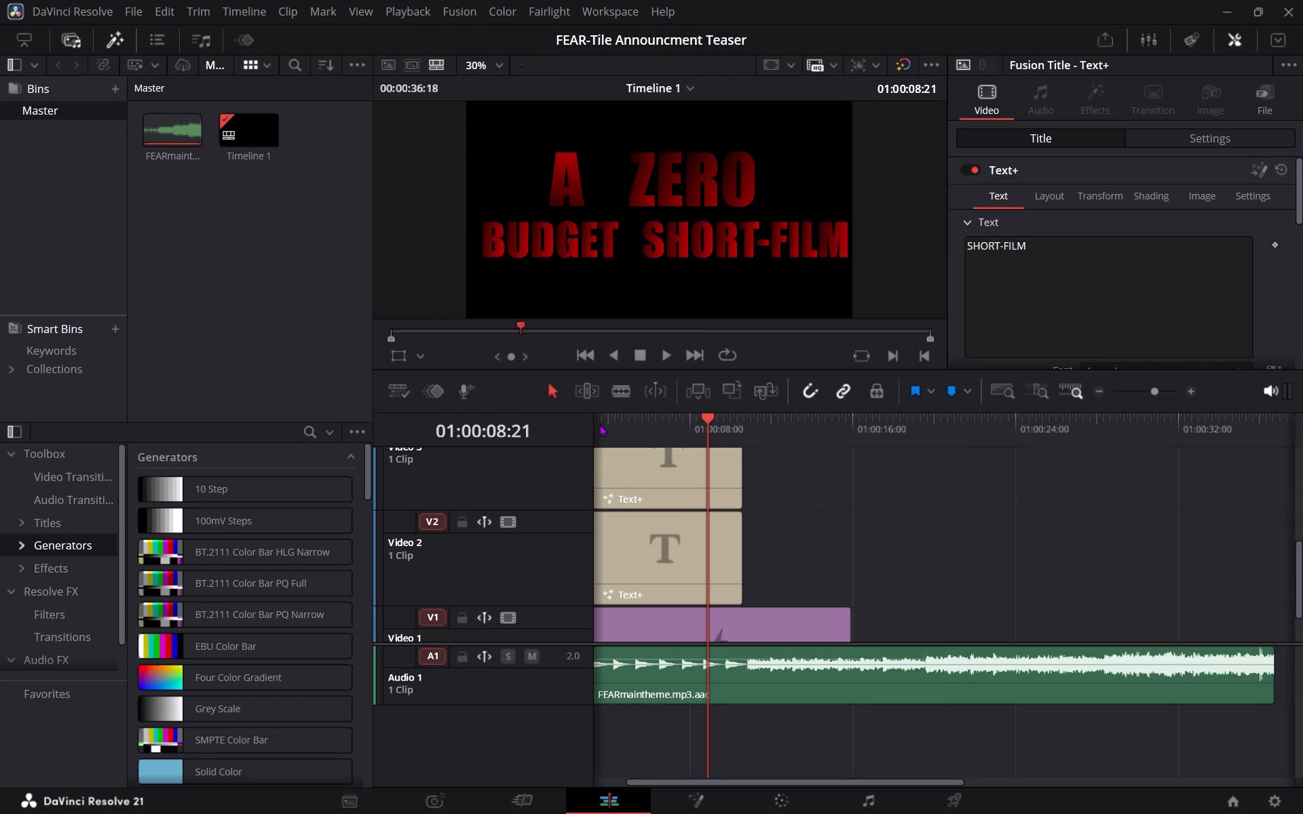
drag(600, 424, 747, 421)
drag(707, 414, 560, 473)
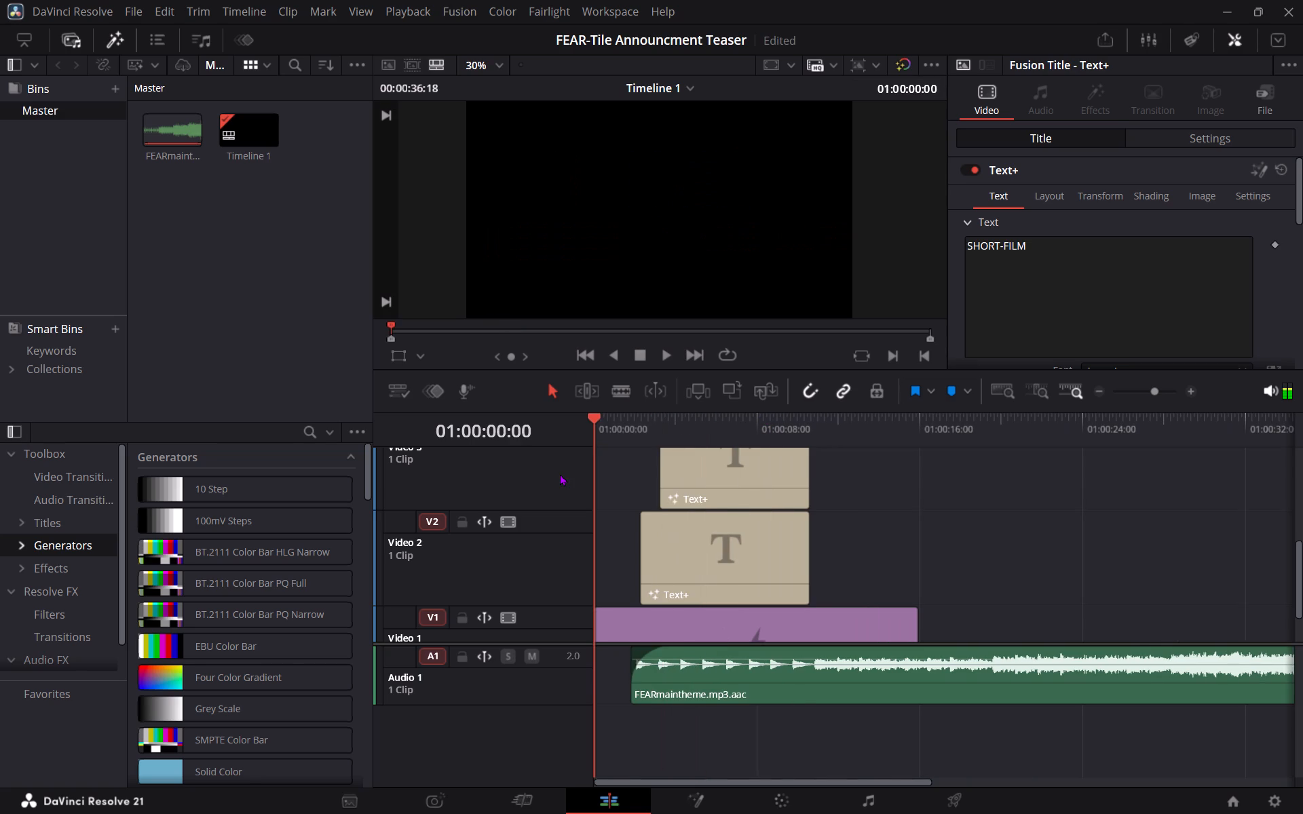
drag(560, 473, 508, 484)
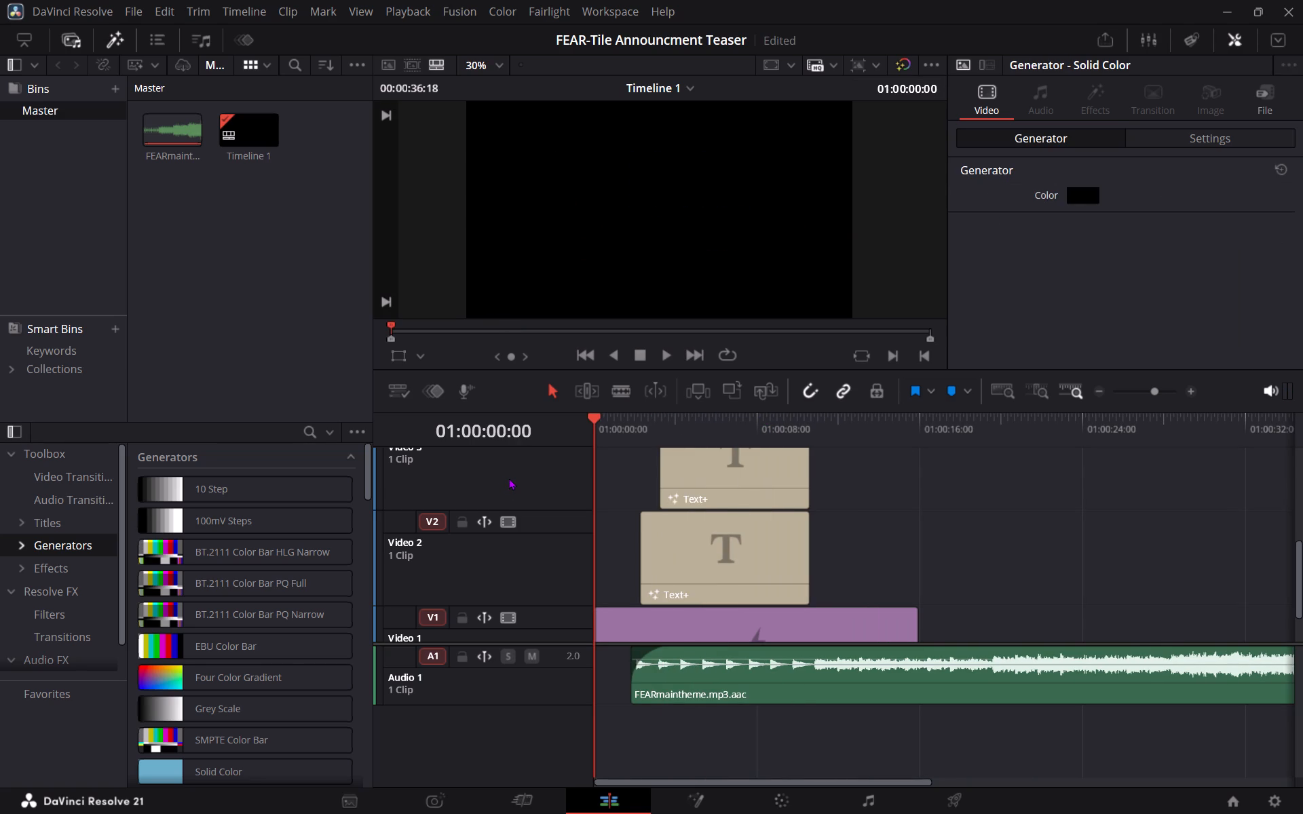
key(space)
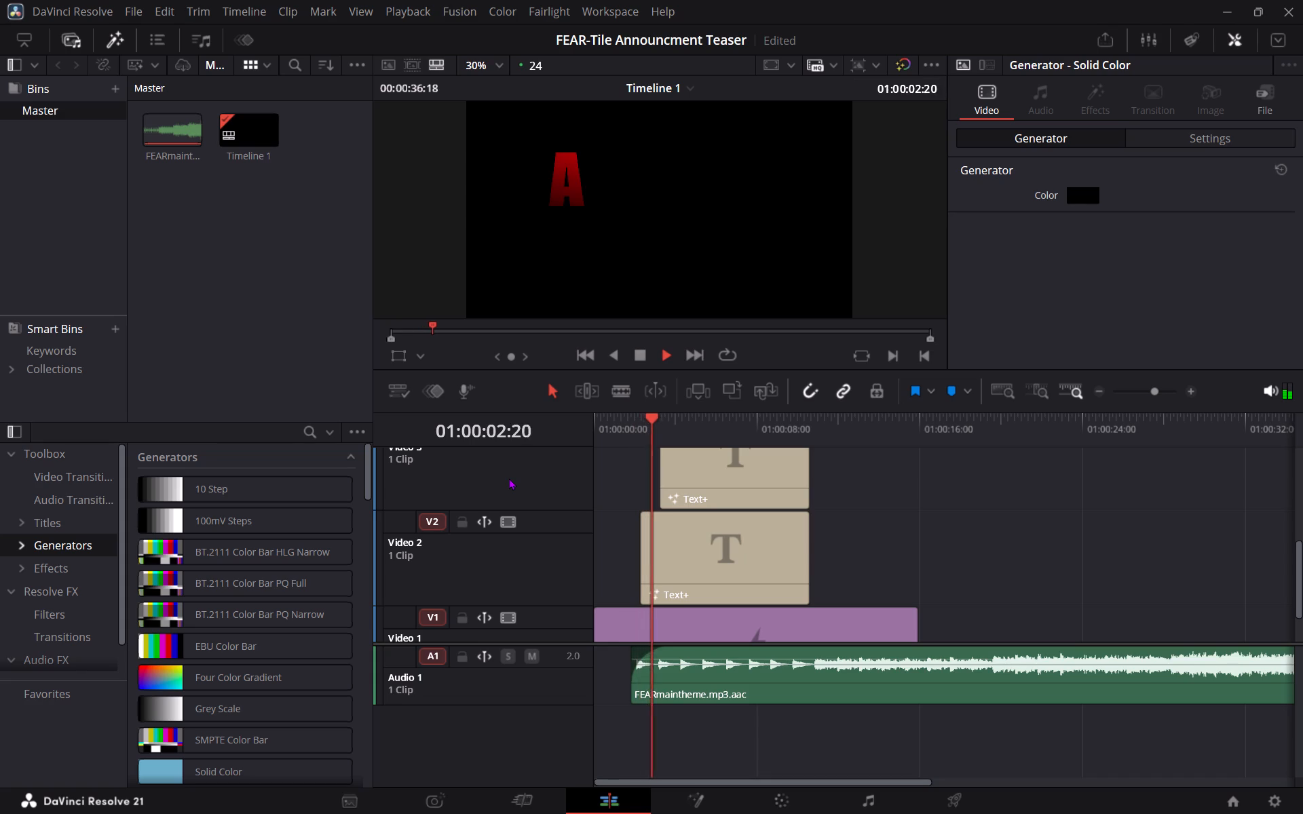
key(space)
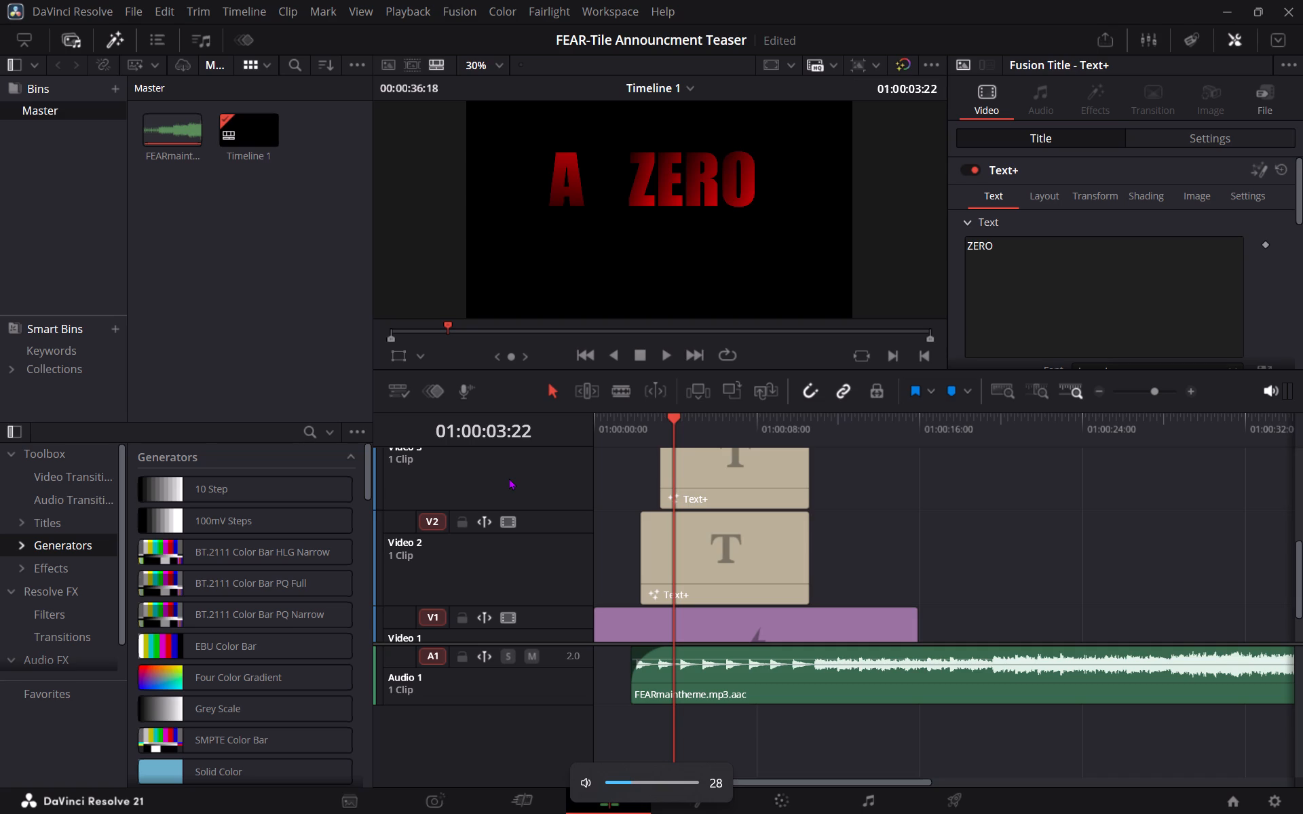
Open the system's Bluetooth device list and choose one of the paired devices to connect.
click(1188, 813)
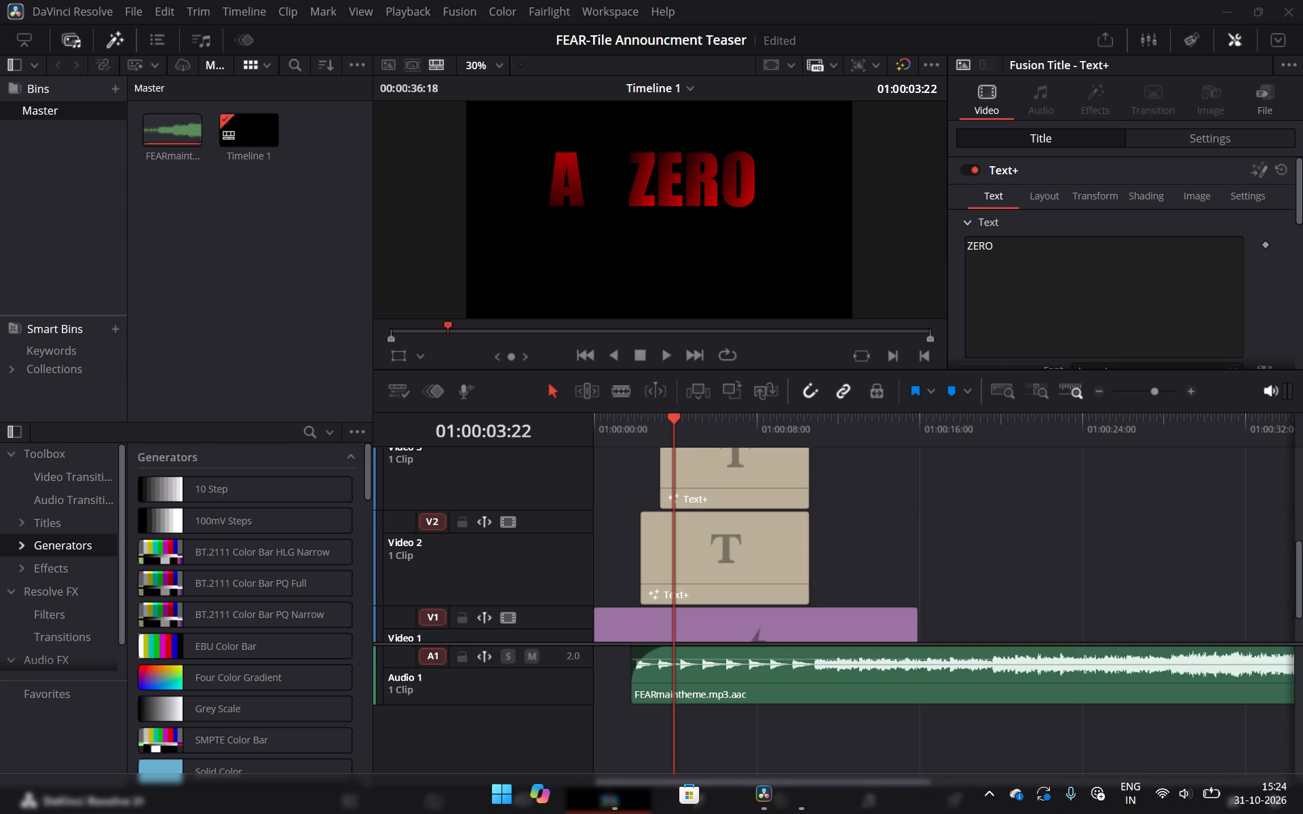
click(1158, 813)
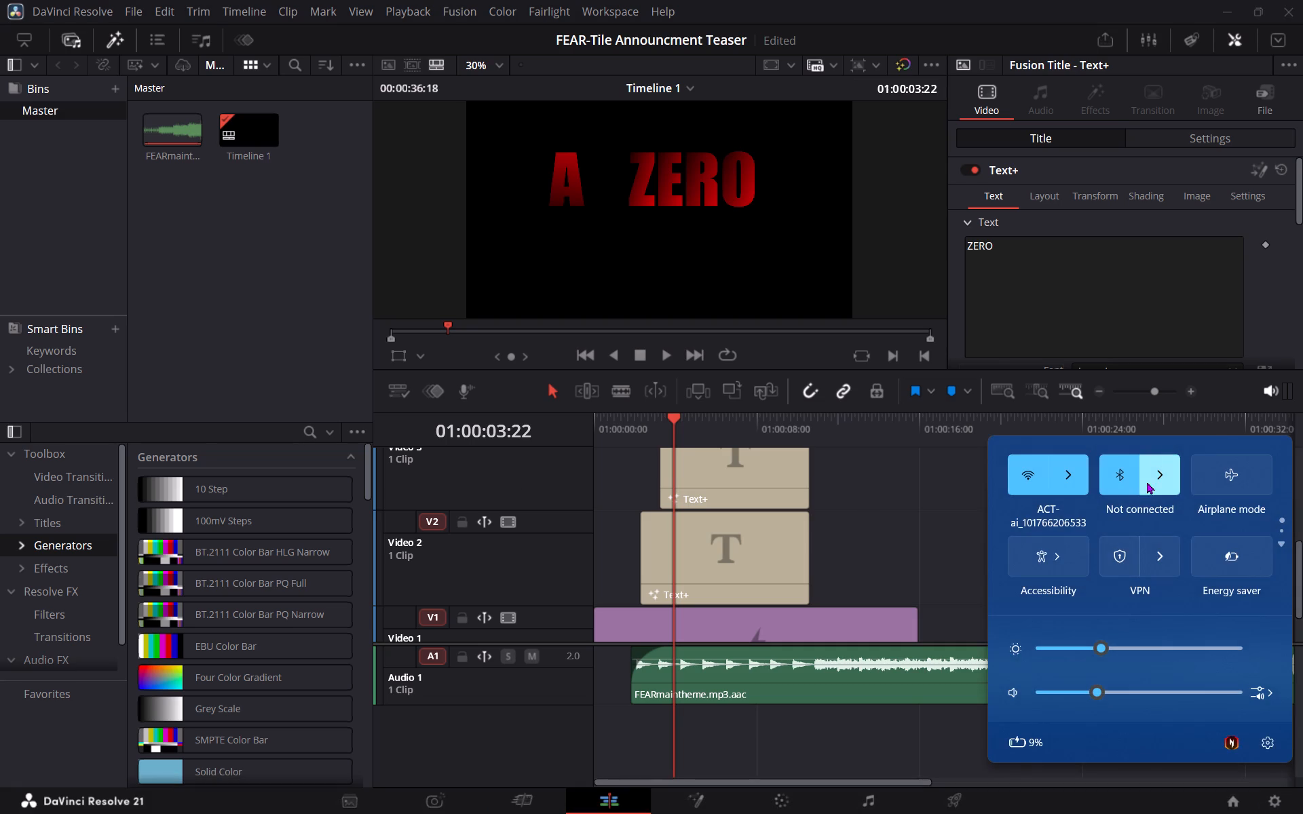
click(1147, 489)
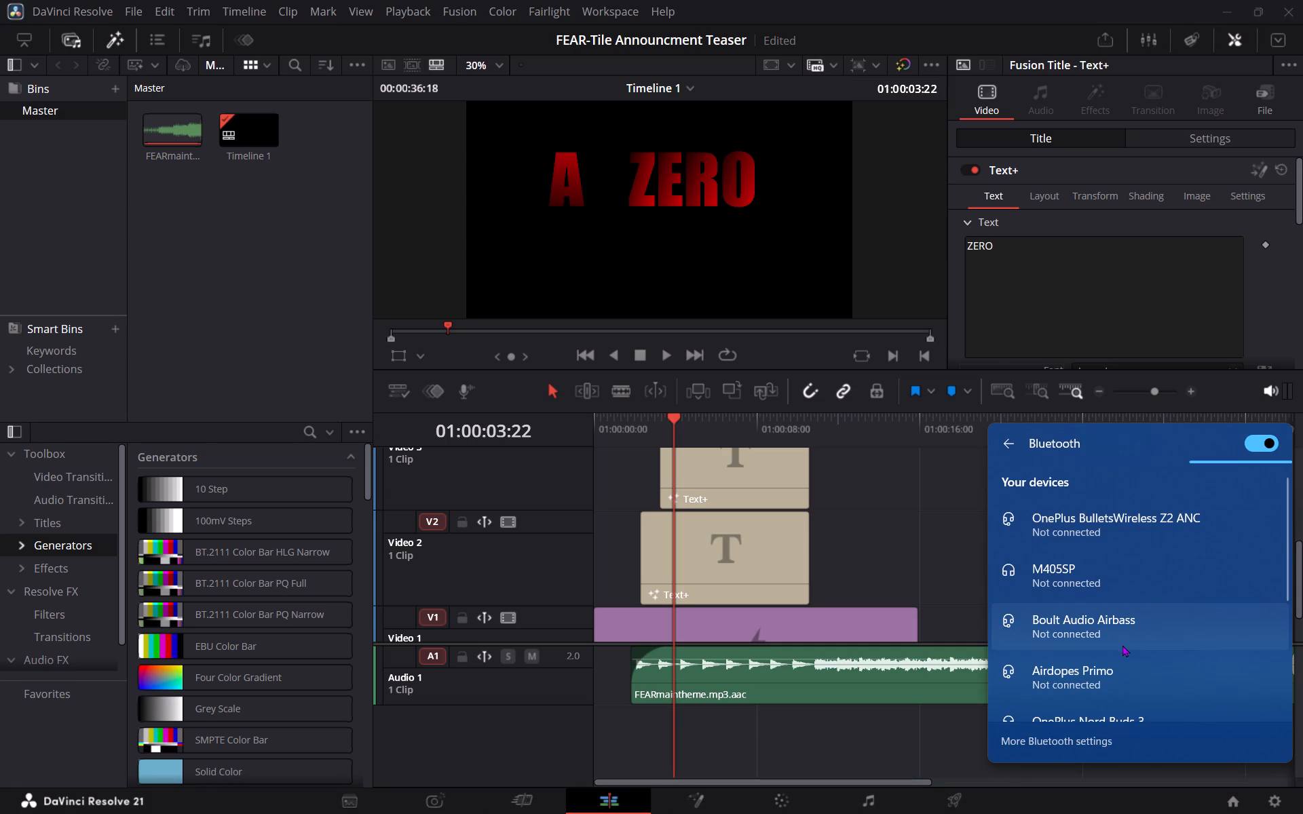
scroll(1114, 621, down, 1)
click(1111, 630)
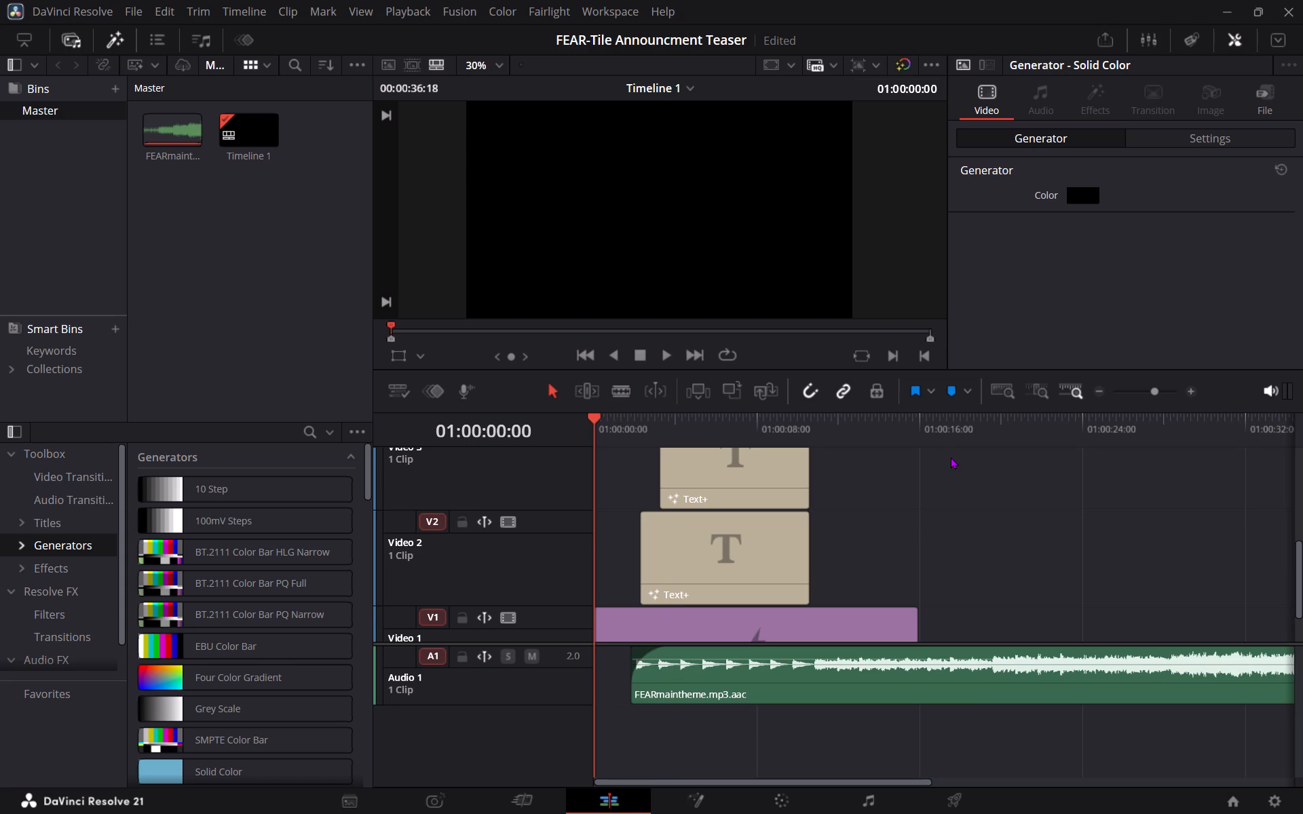
Replay the opening titles in DaVinci Resolve from the start and inspect the Solid Color clip on Video 1.
key(space)
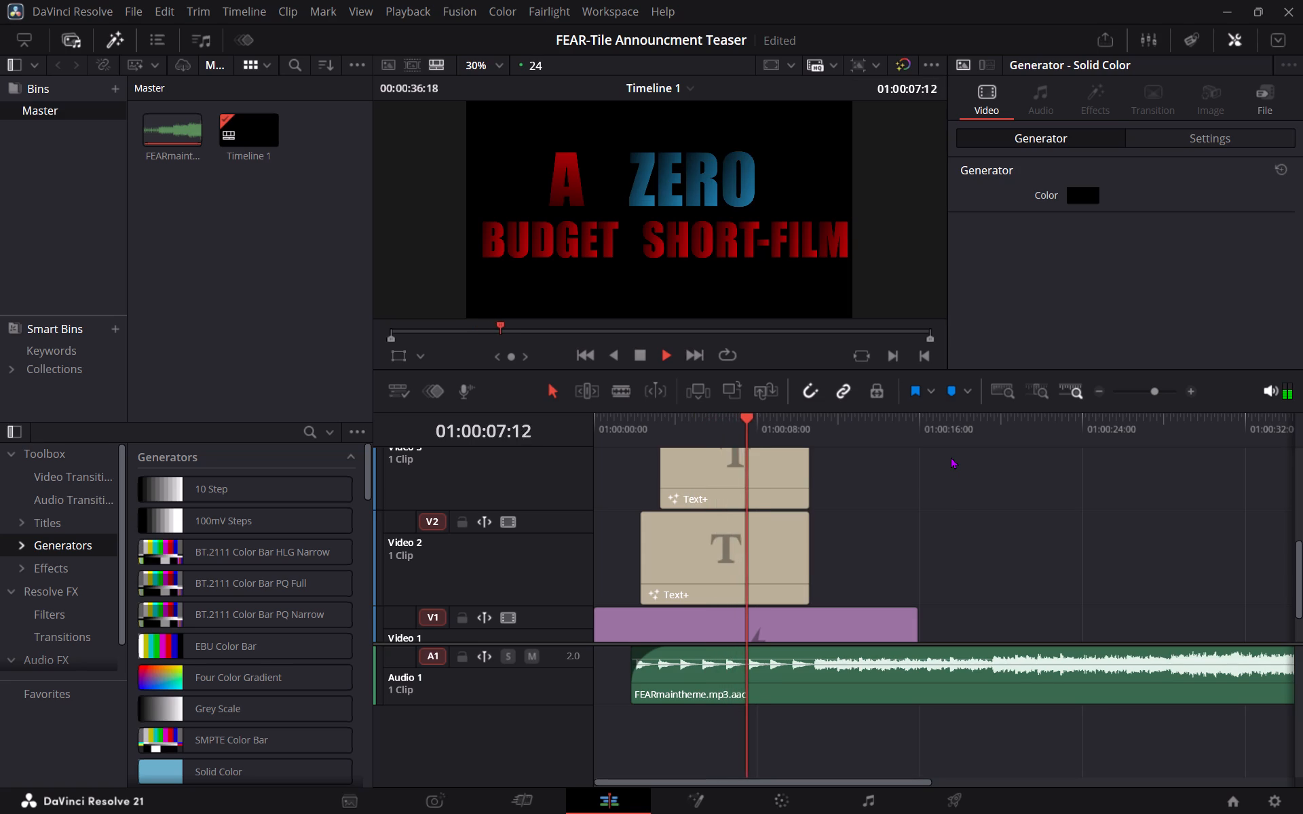
key(space)
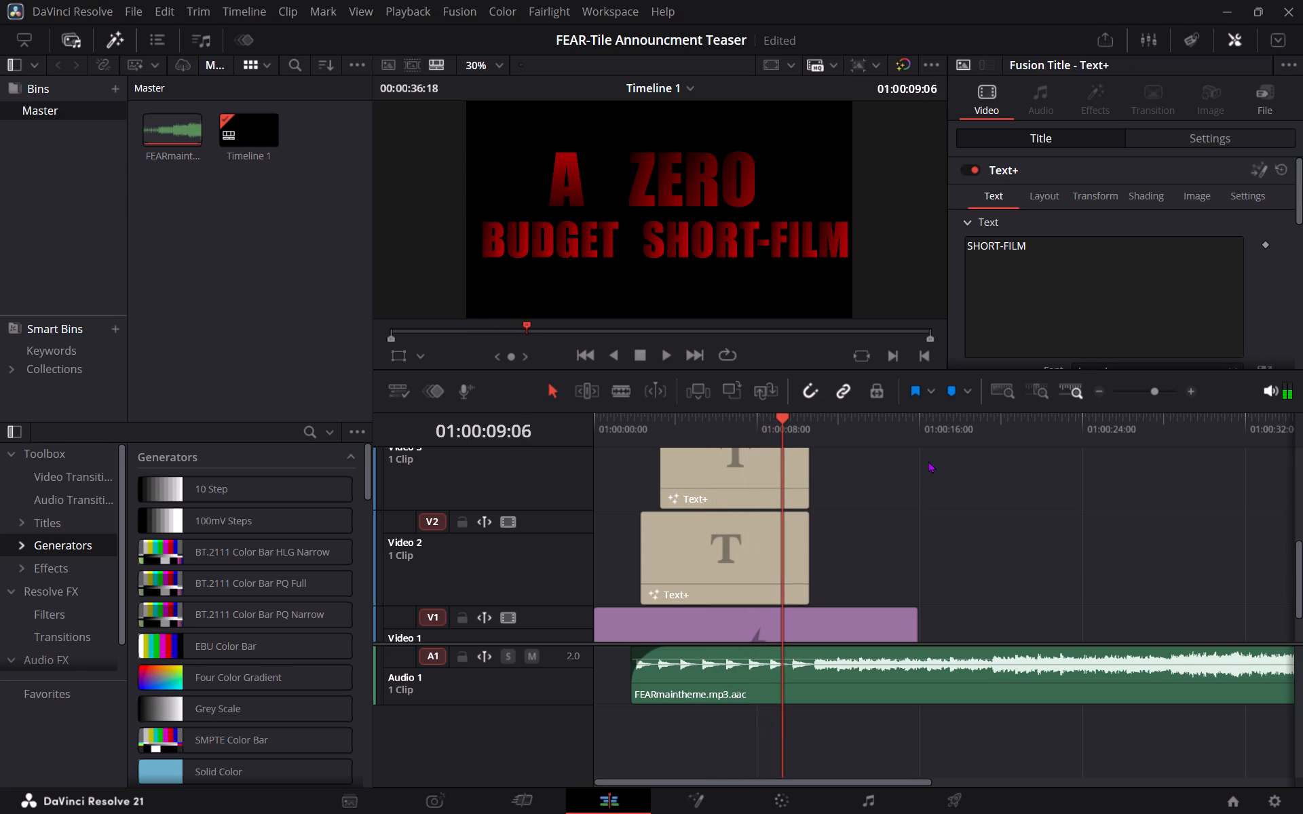
click(595, 429)
click(641, 430)
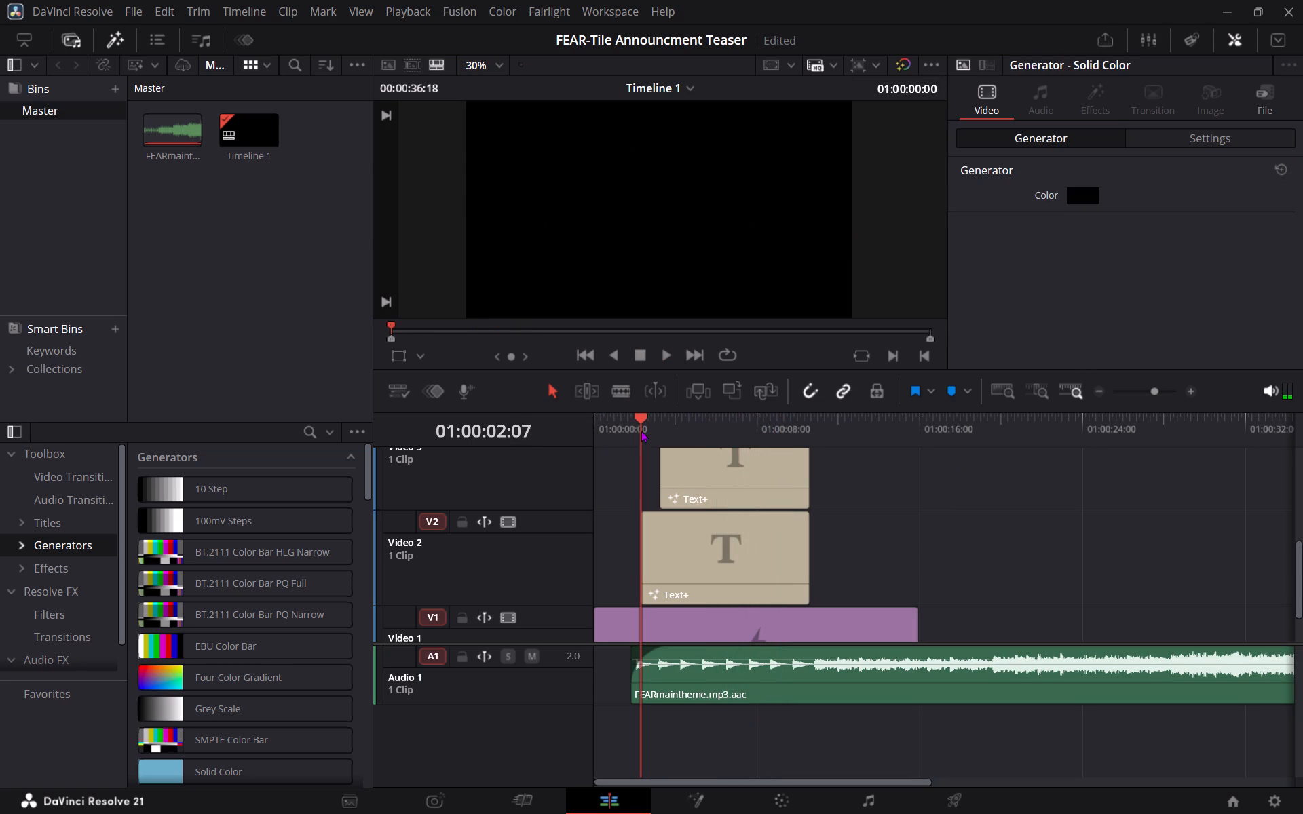
click(596, 417)
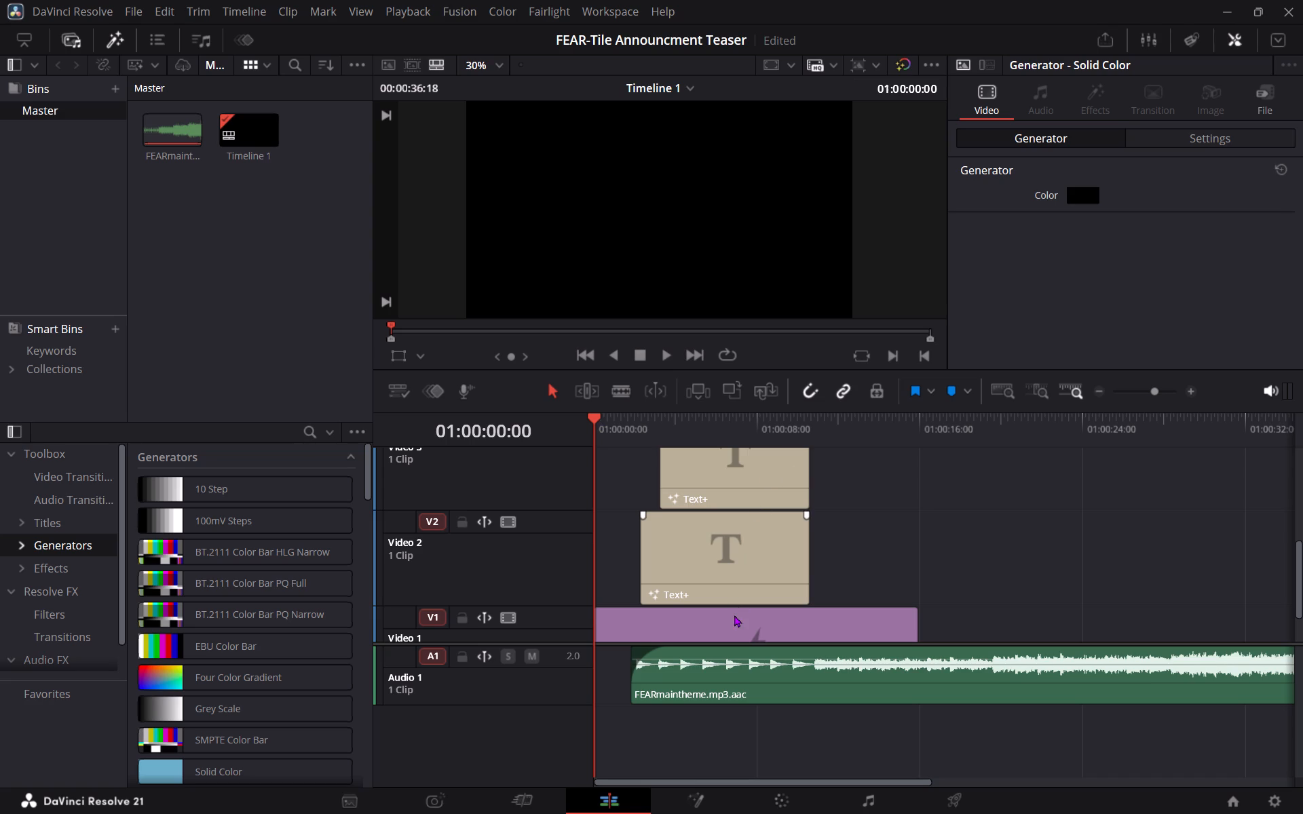
scroll(939, 528, down, 1)
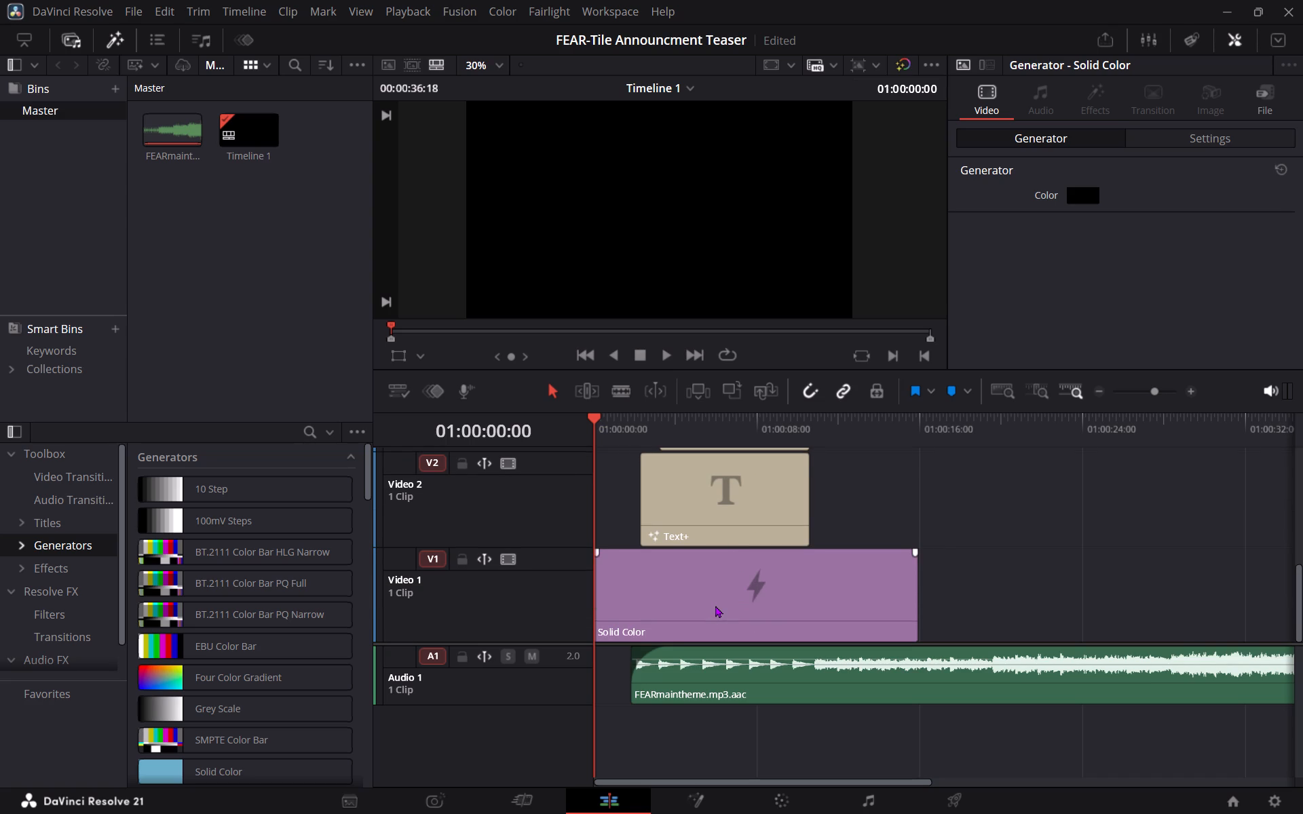
click(715, 605)
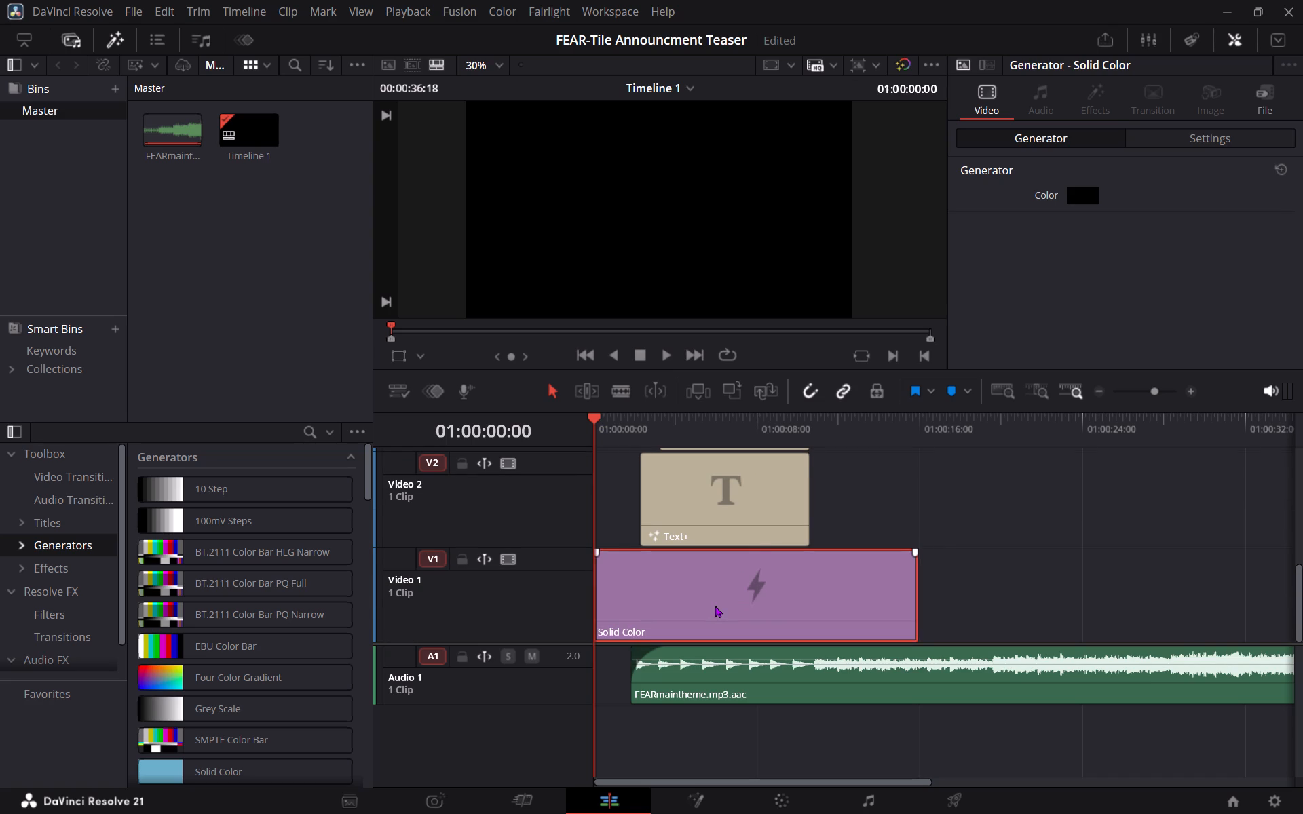
click(685, 431)
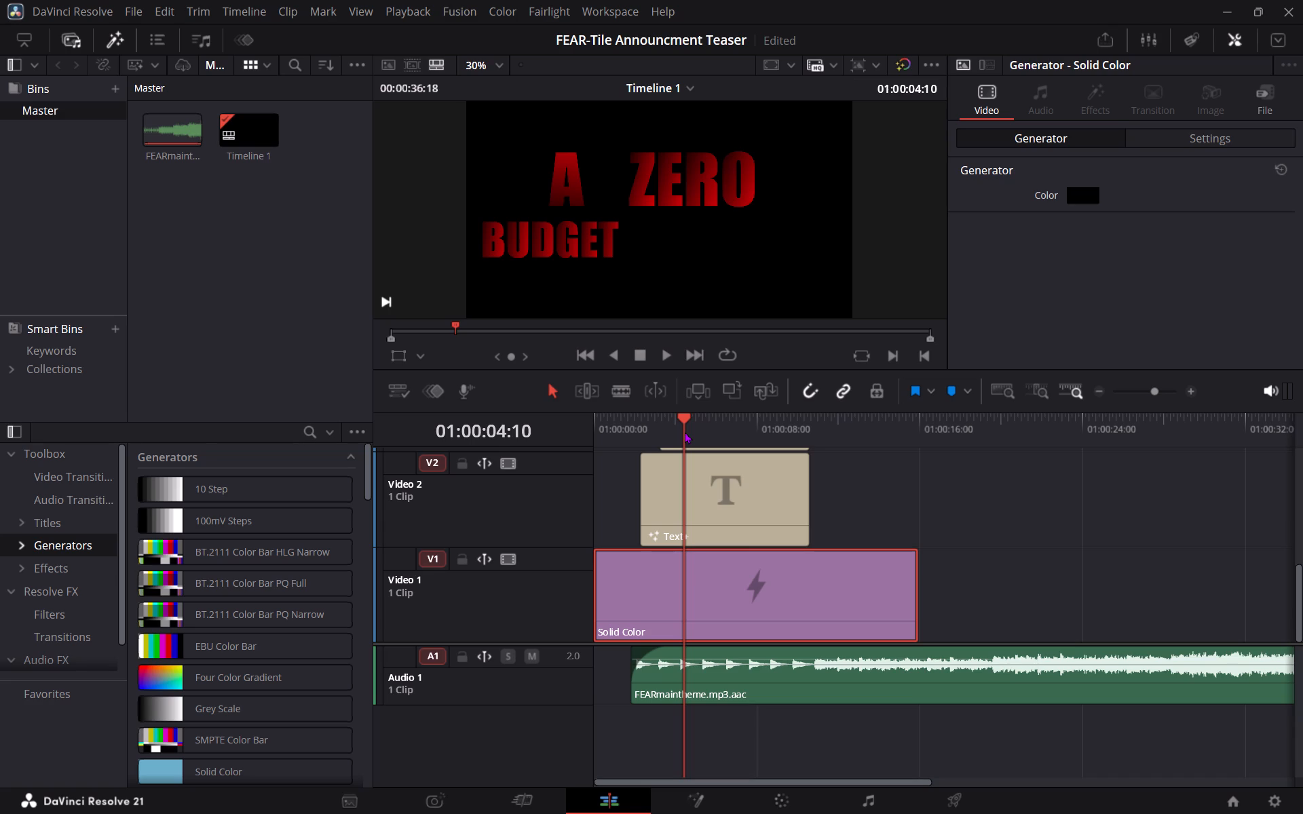
Add a Noise Gradient generator to Video 1 directly after the Solid Color clip.
scroll(213, 634, down, 3)
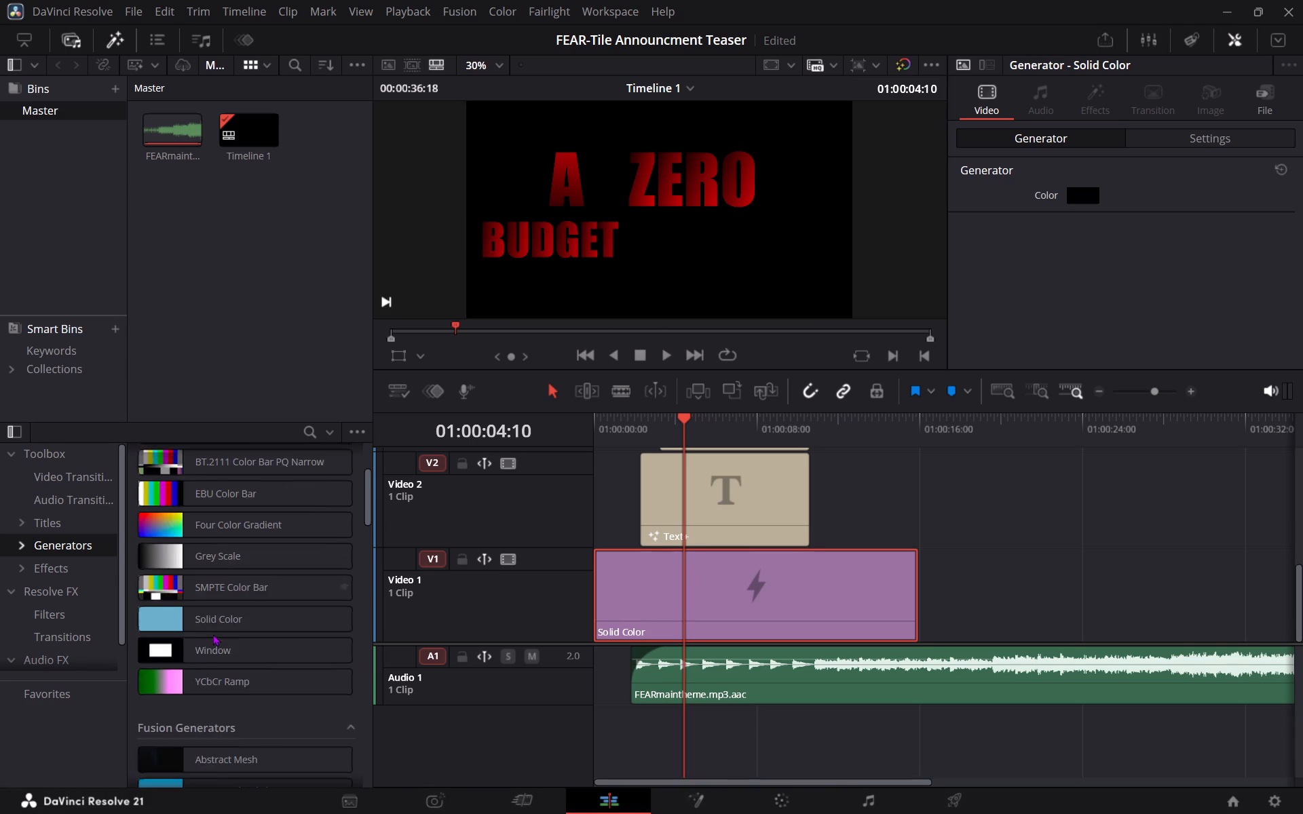
scroll(213, 634, down, 10)
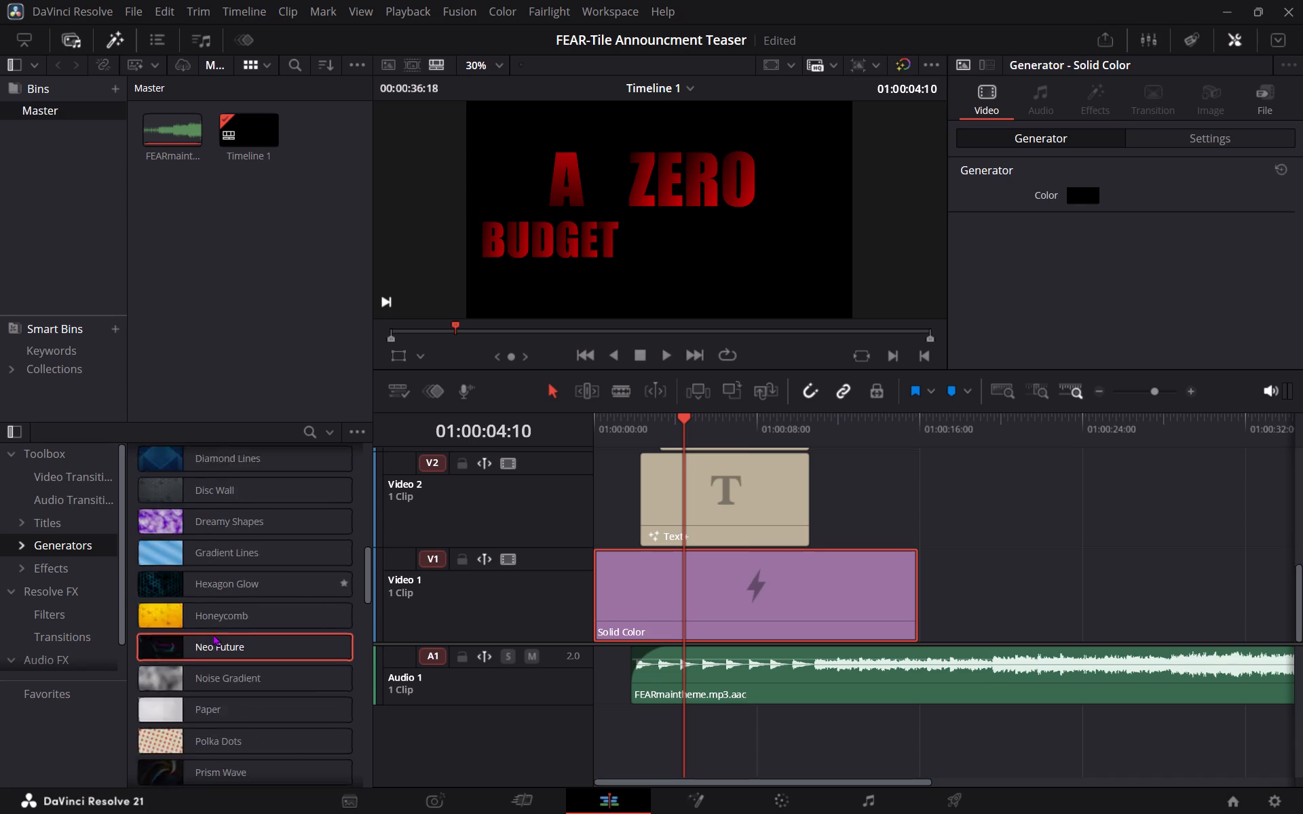
scroll(213, 634, down, 2)
scroll(213, 634, up, 1)
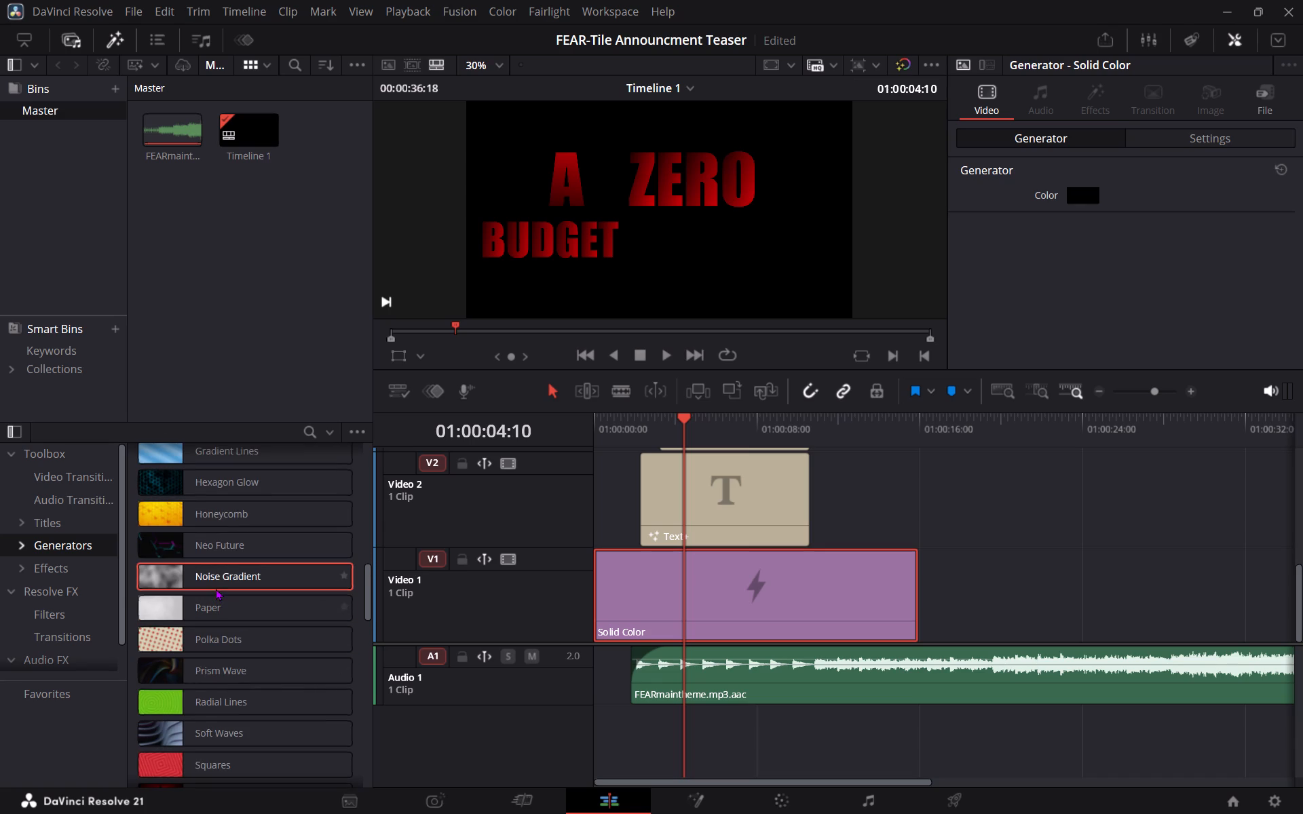
drag(214, 573, 948, 598)
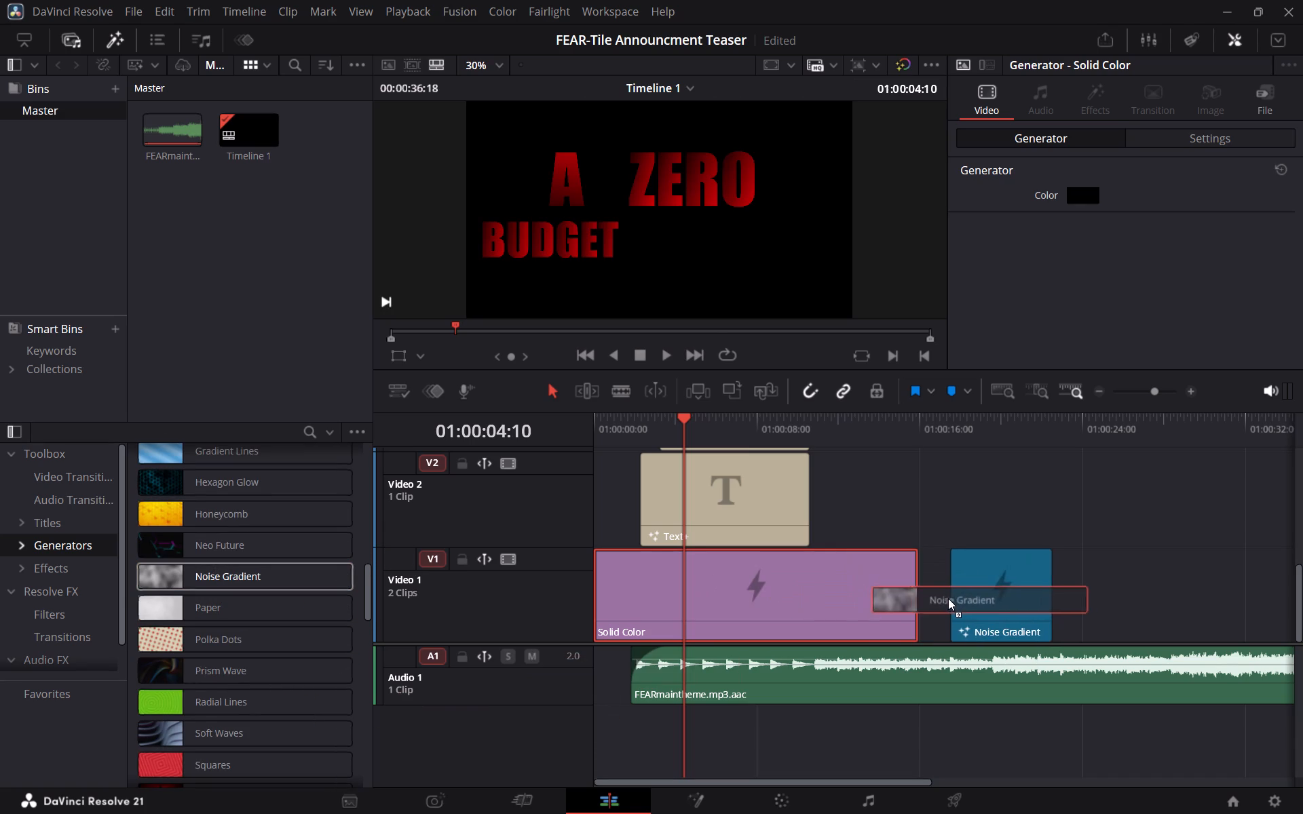
drag(948, 598, 922, 586)
Change the white end of the Noise Gradient clip's gradient to dark red #a50407.
click(947, 582)
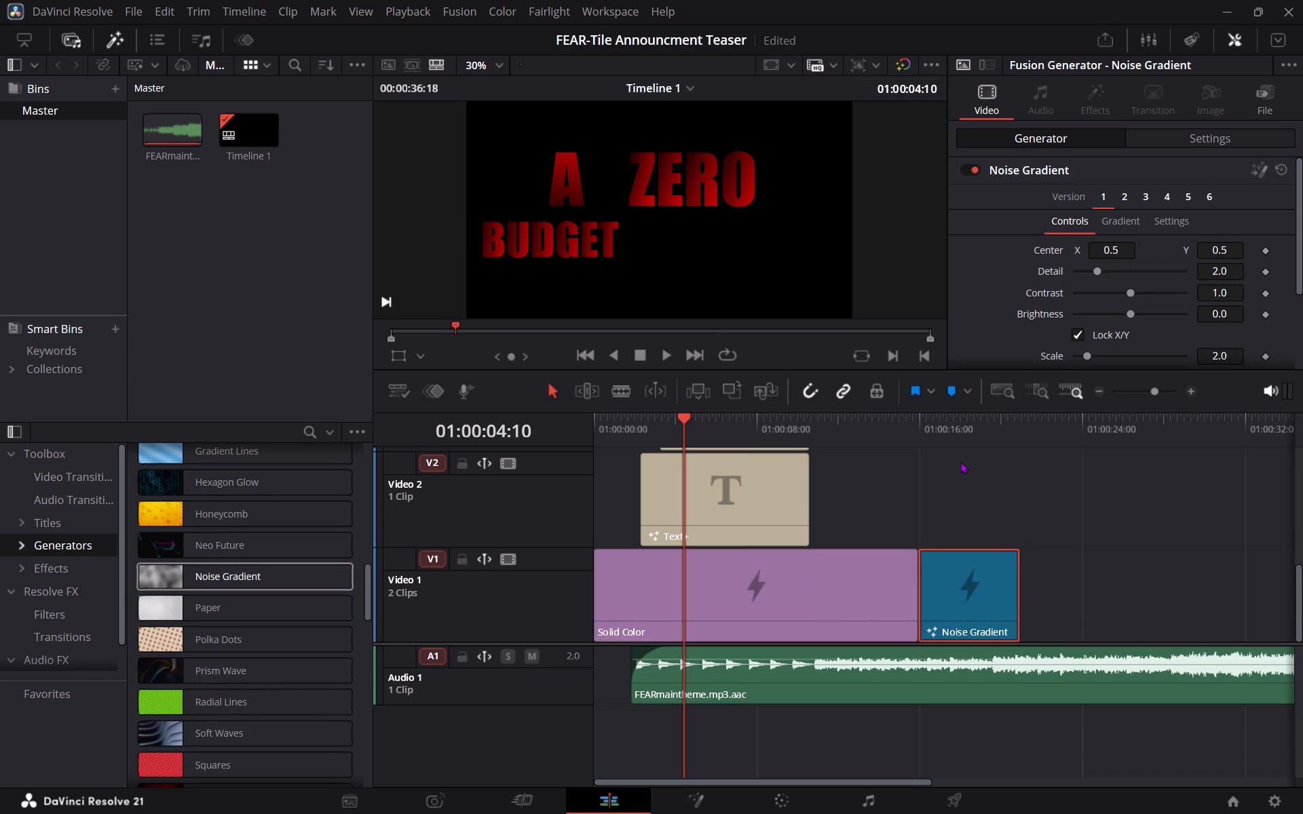
click(961, 461)
click(968, 435)
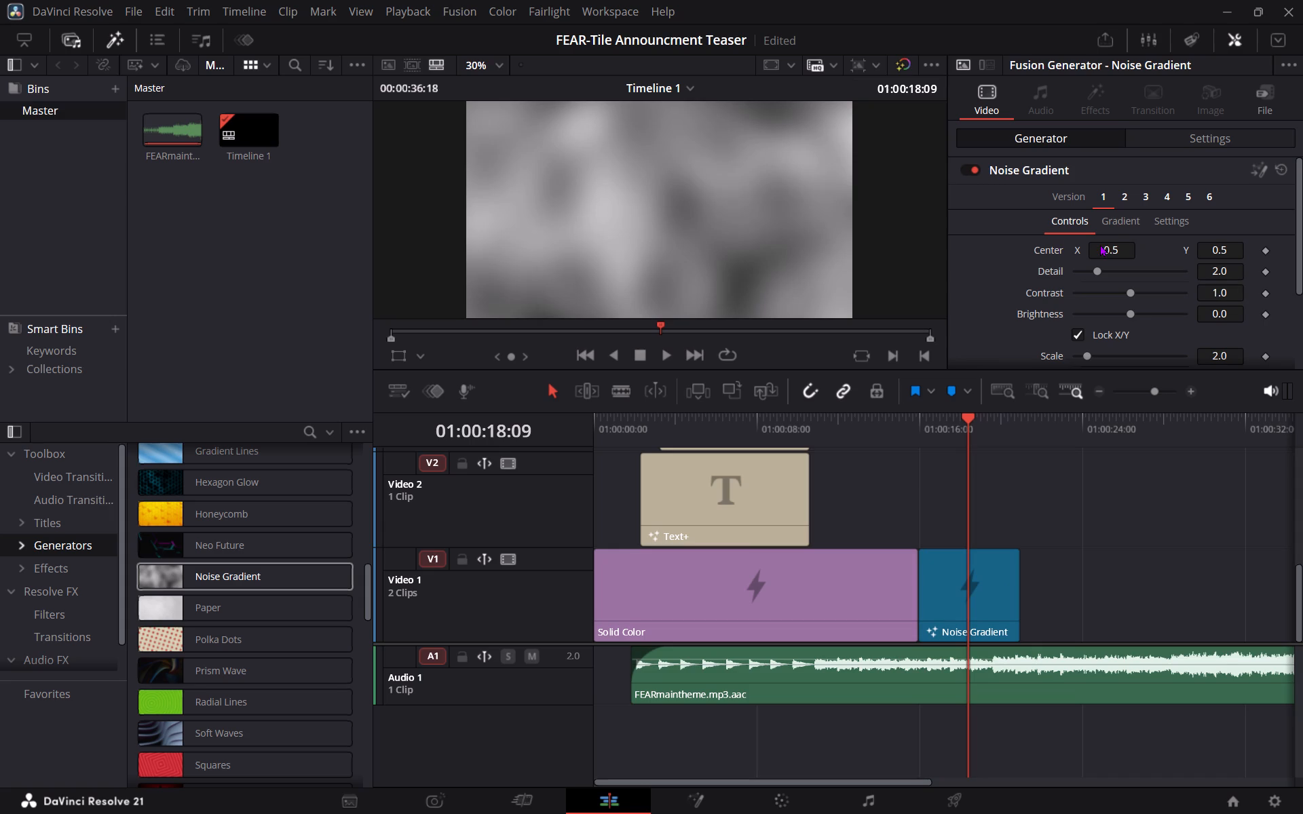
click(1120, 214)
scroll(1120, 225, down, 1)
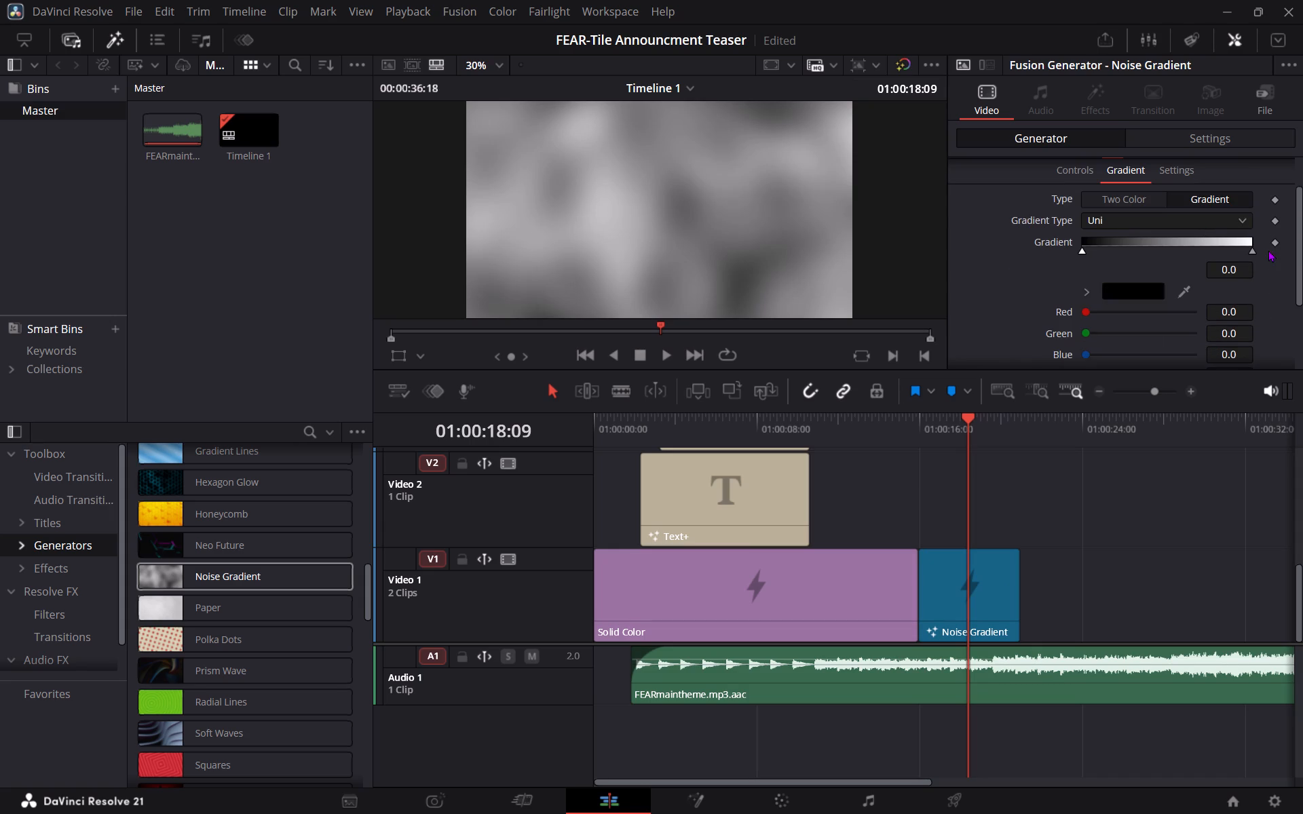
click(1252, 253)
click(1154, 293)
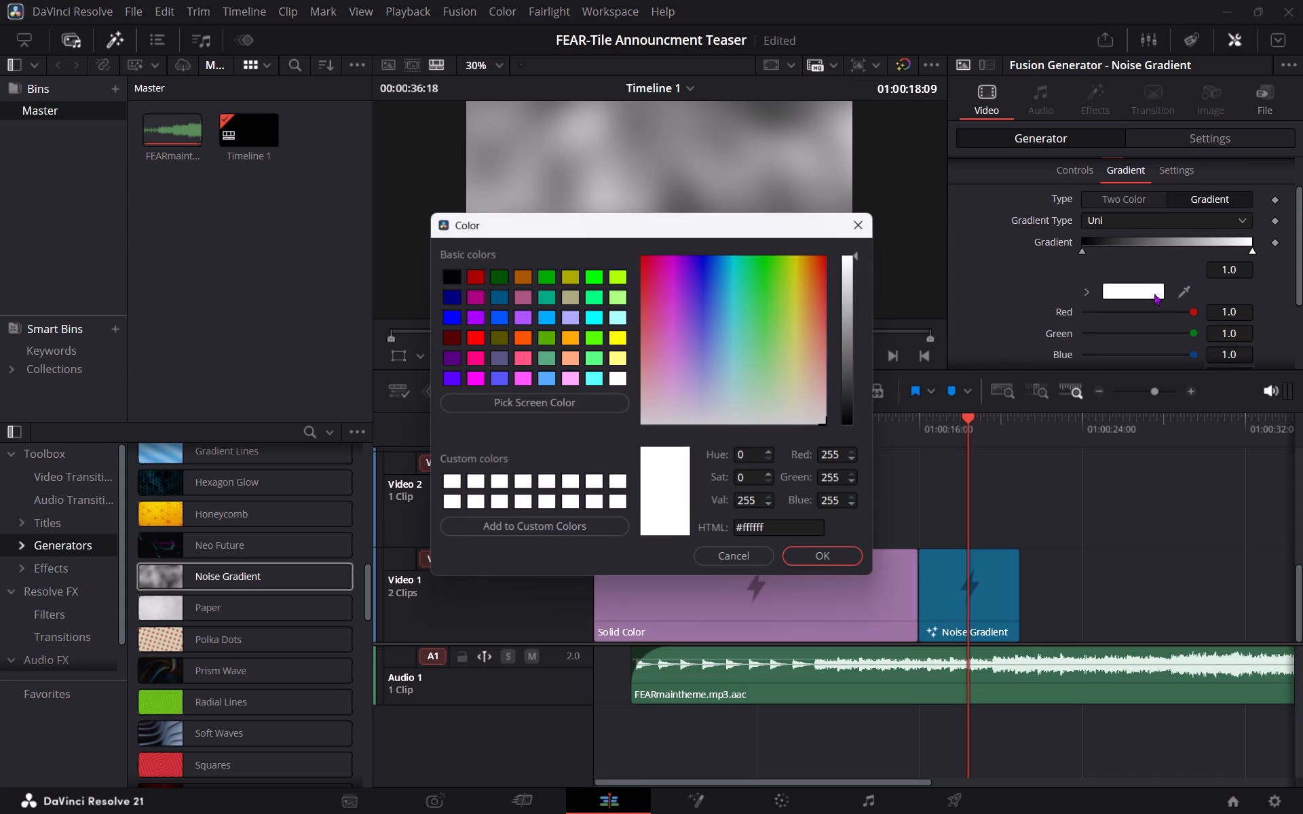
drag(647, 265, 637, 259)
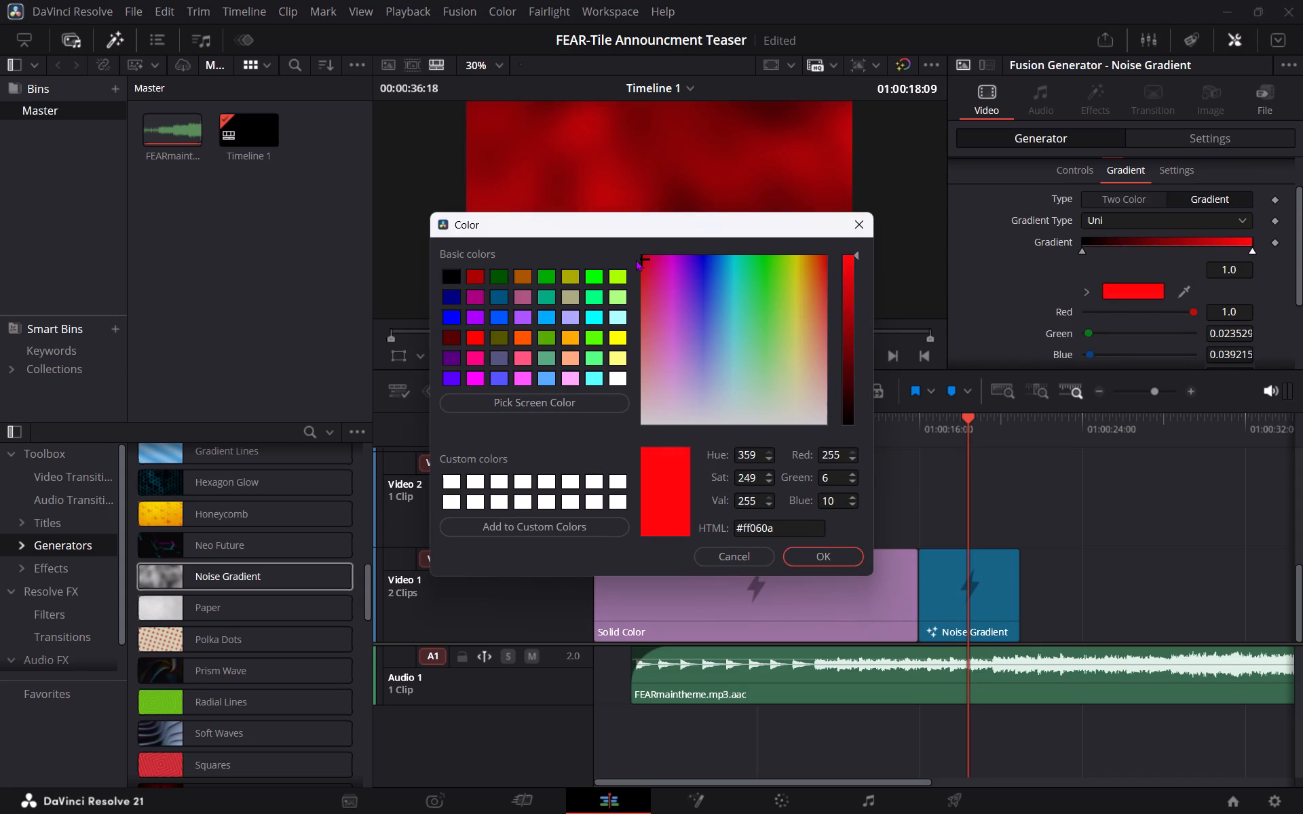
click(852, 356)
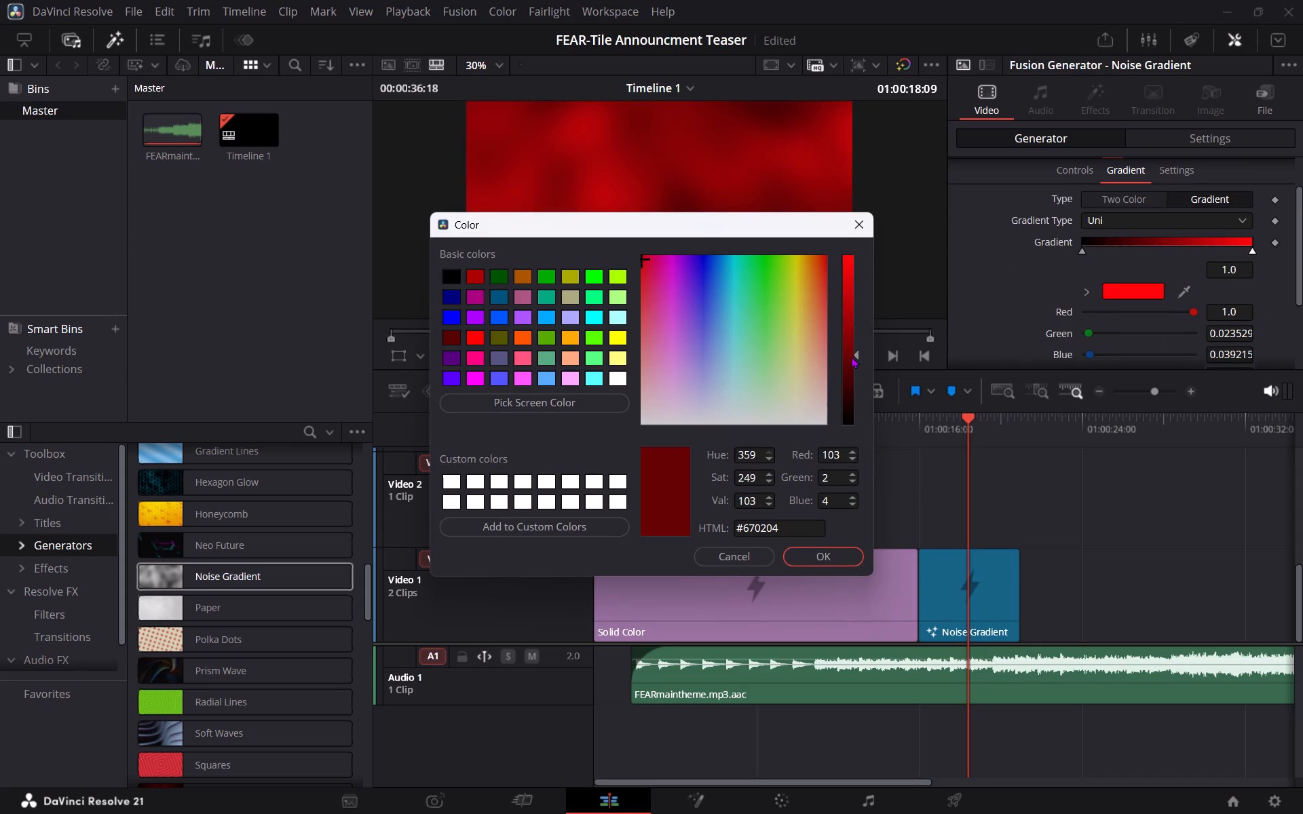
click(851, 331)
click(852, 315)
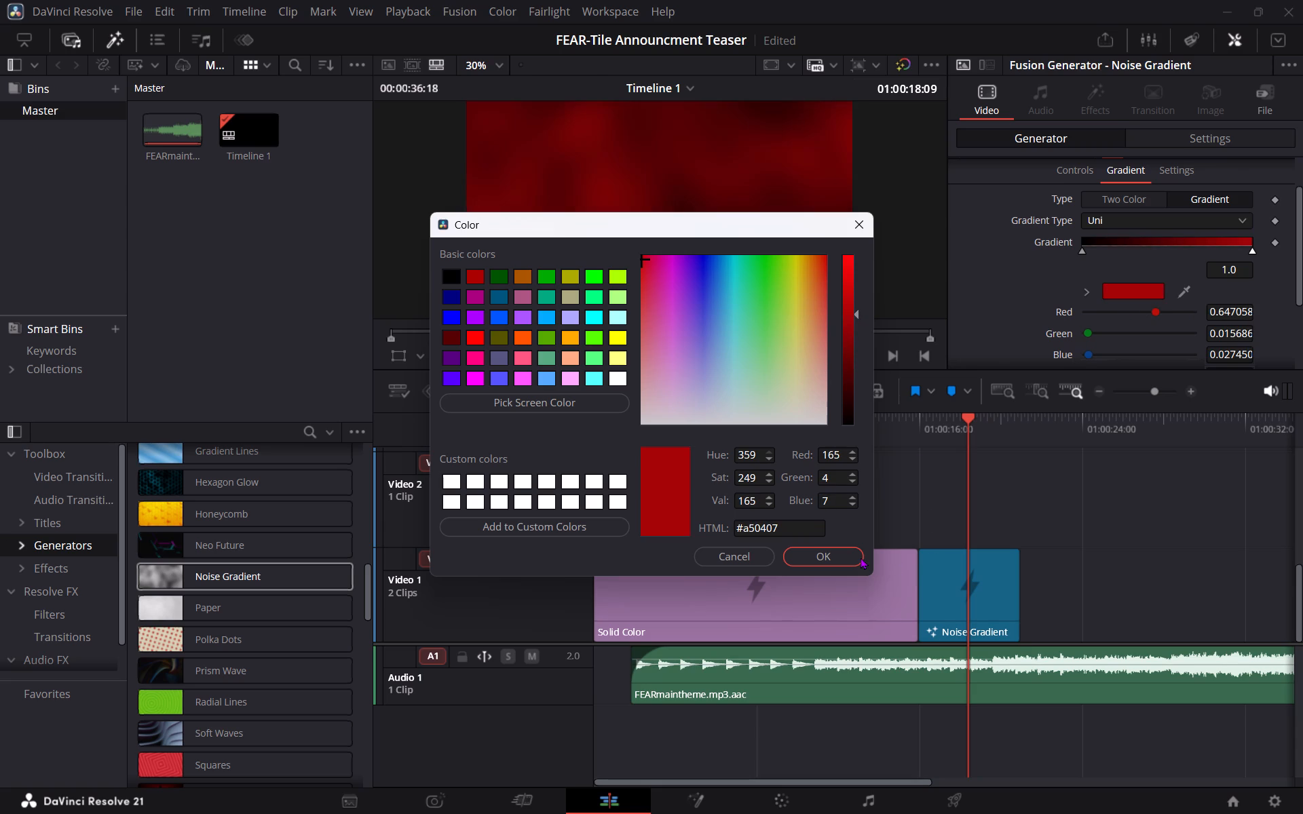
click(861, 557)
Play the Noise Gradient clip from its beginning to check the animated background.
click(919, 429)
key(space)
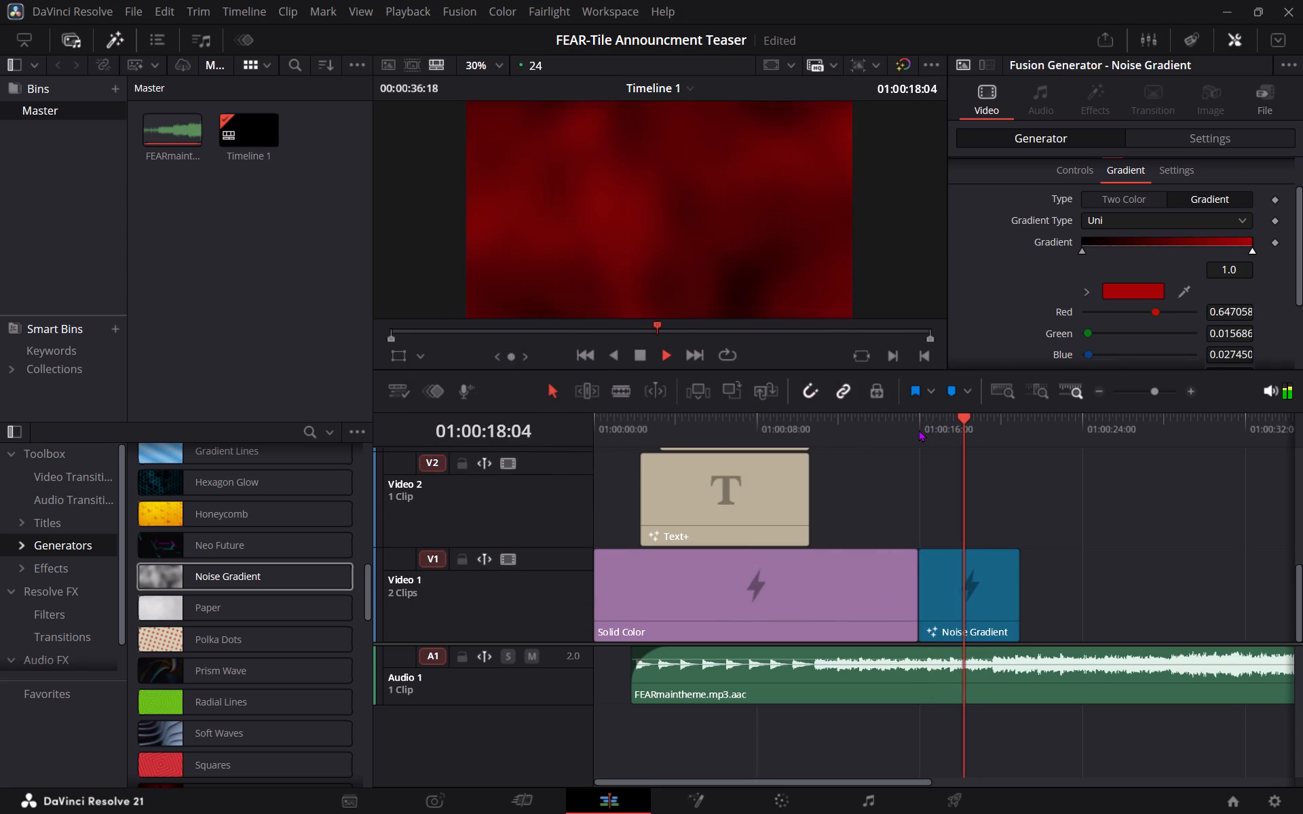
key(space)
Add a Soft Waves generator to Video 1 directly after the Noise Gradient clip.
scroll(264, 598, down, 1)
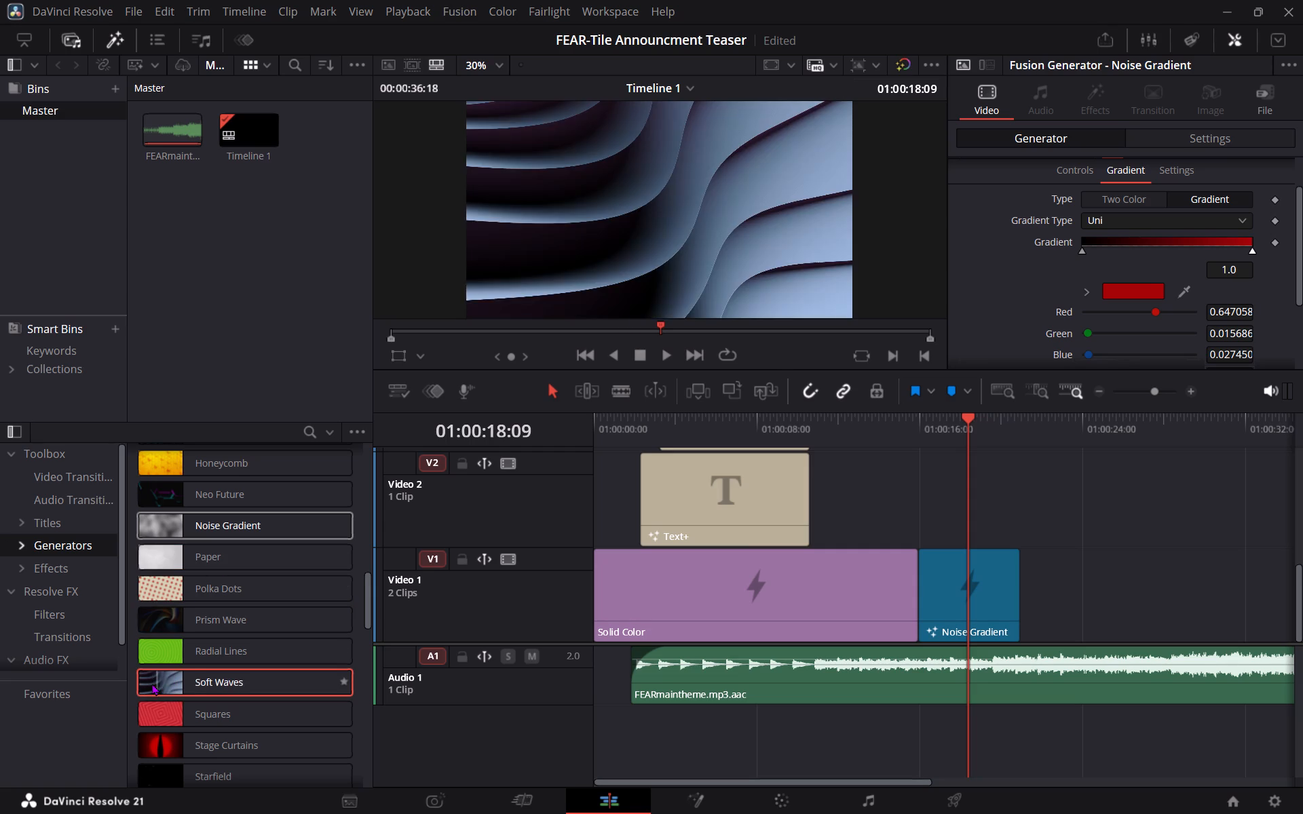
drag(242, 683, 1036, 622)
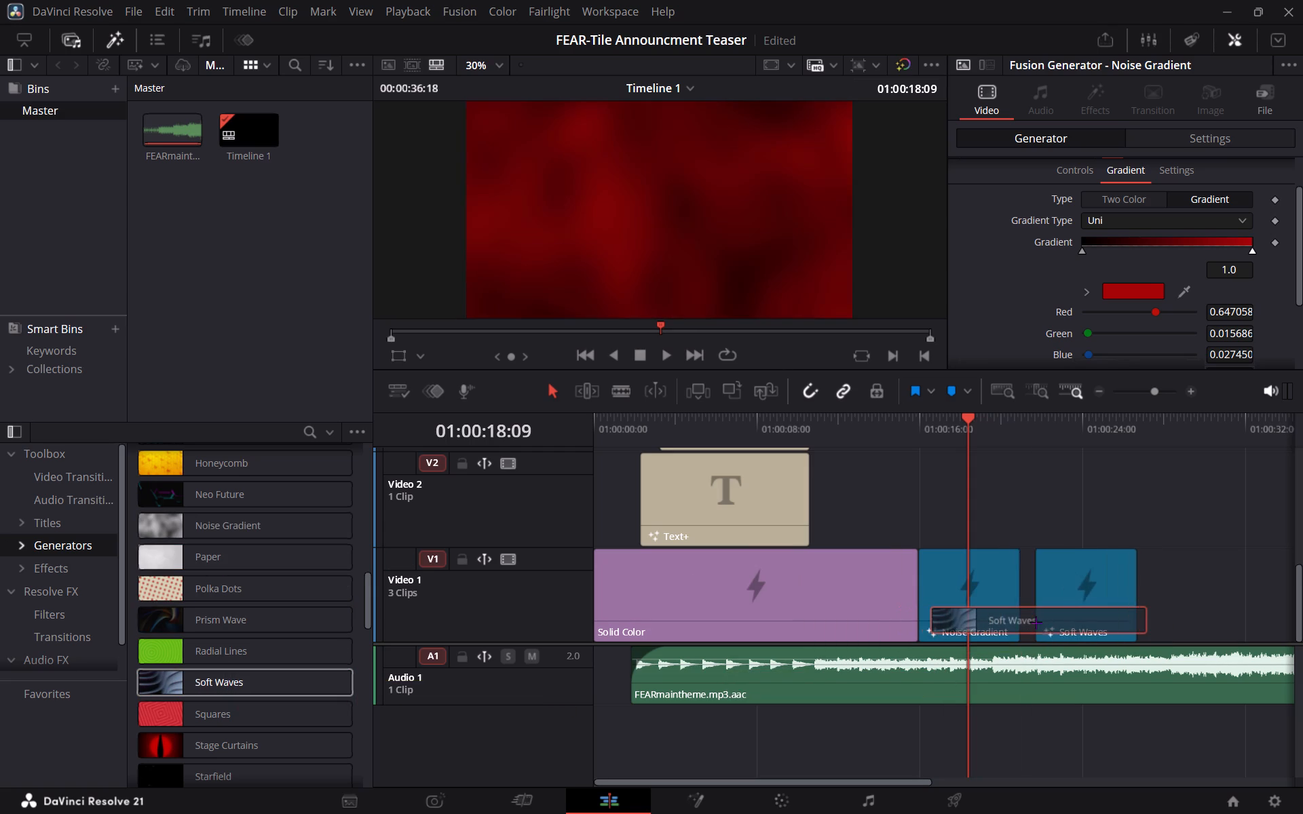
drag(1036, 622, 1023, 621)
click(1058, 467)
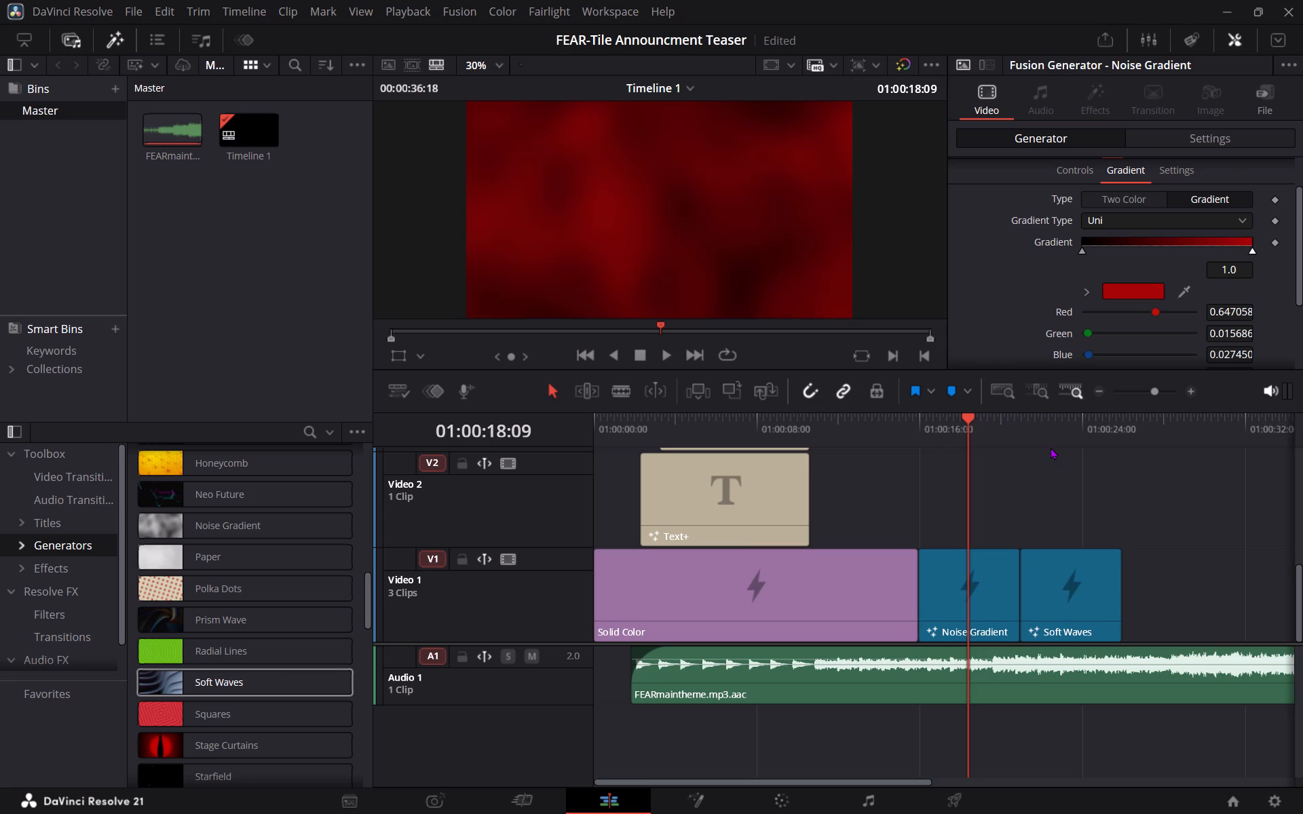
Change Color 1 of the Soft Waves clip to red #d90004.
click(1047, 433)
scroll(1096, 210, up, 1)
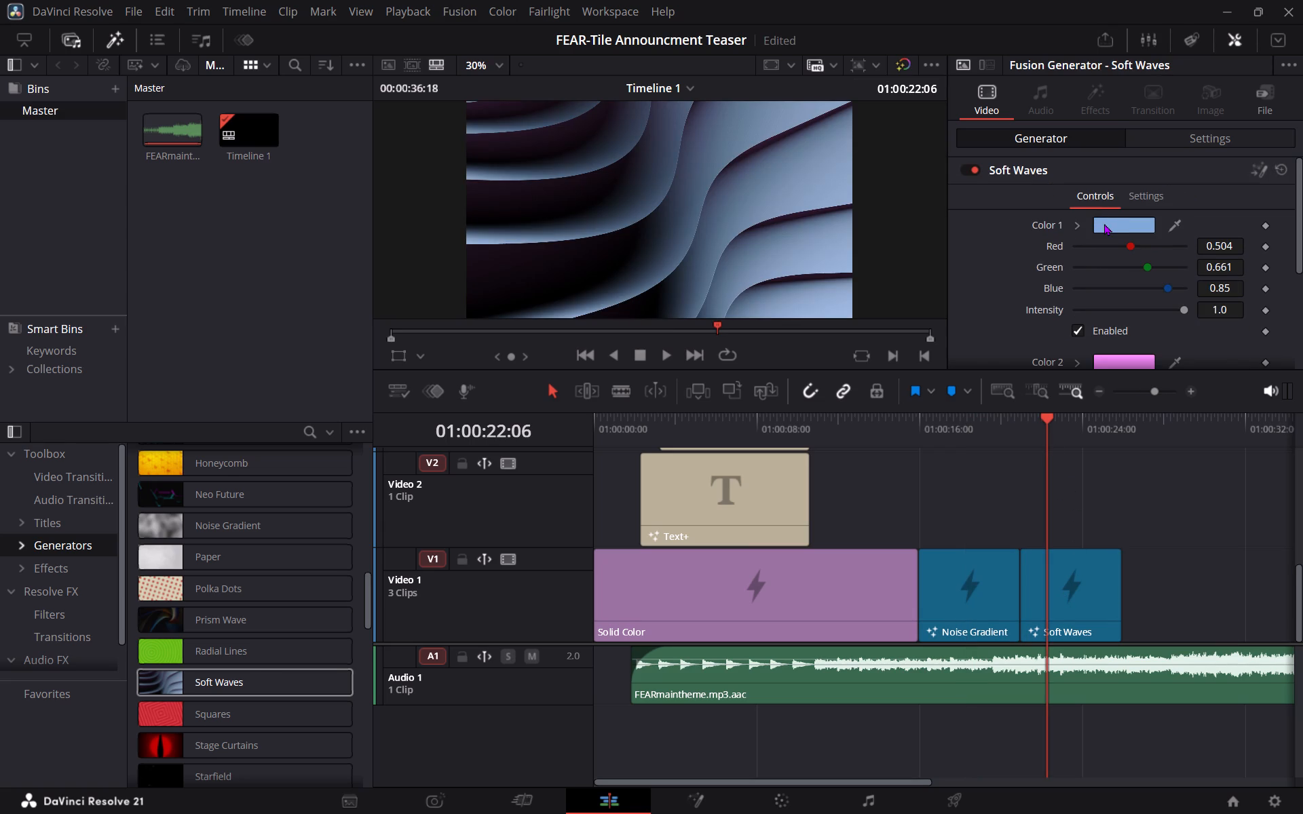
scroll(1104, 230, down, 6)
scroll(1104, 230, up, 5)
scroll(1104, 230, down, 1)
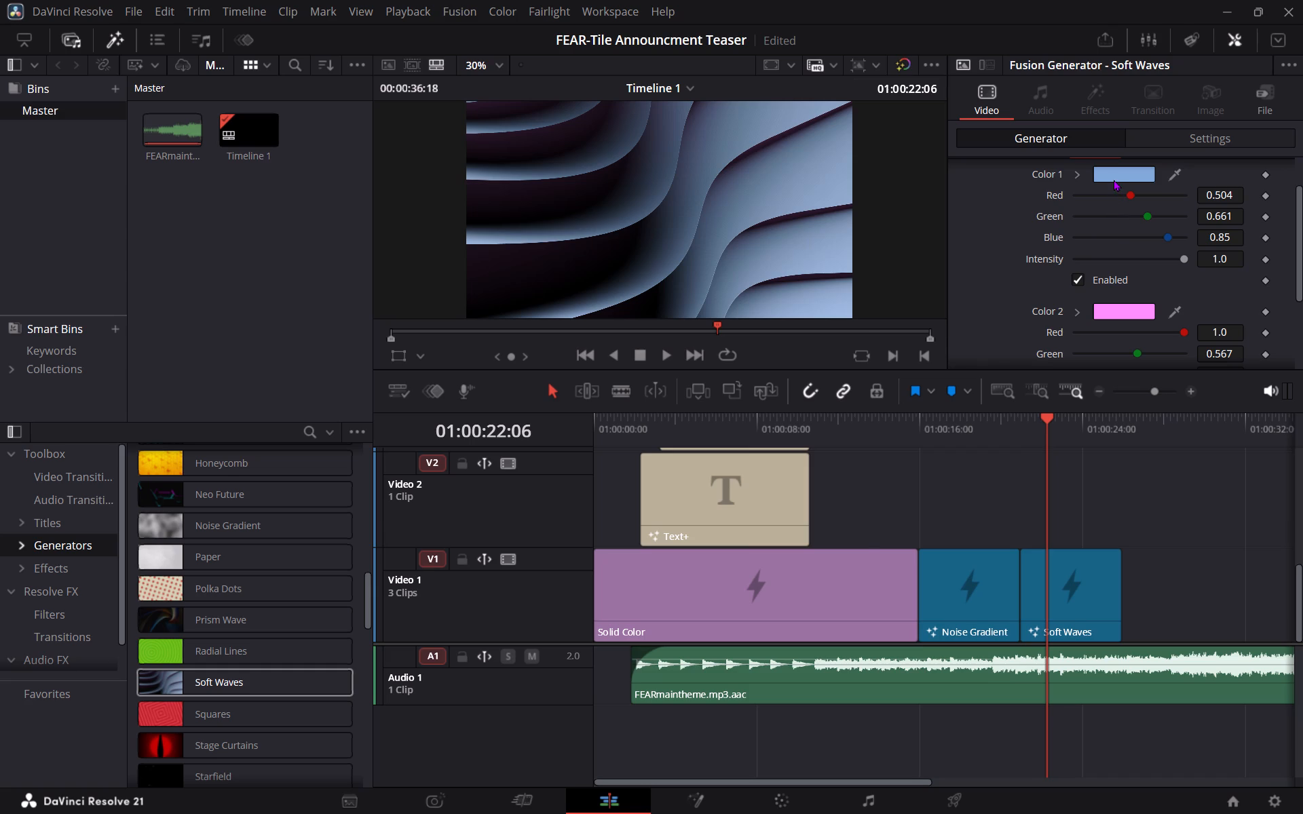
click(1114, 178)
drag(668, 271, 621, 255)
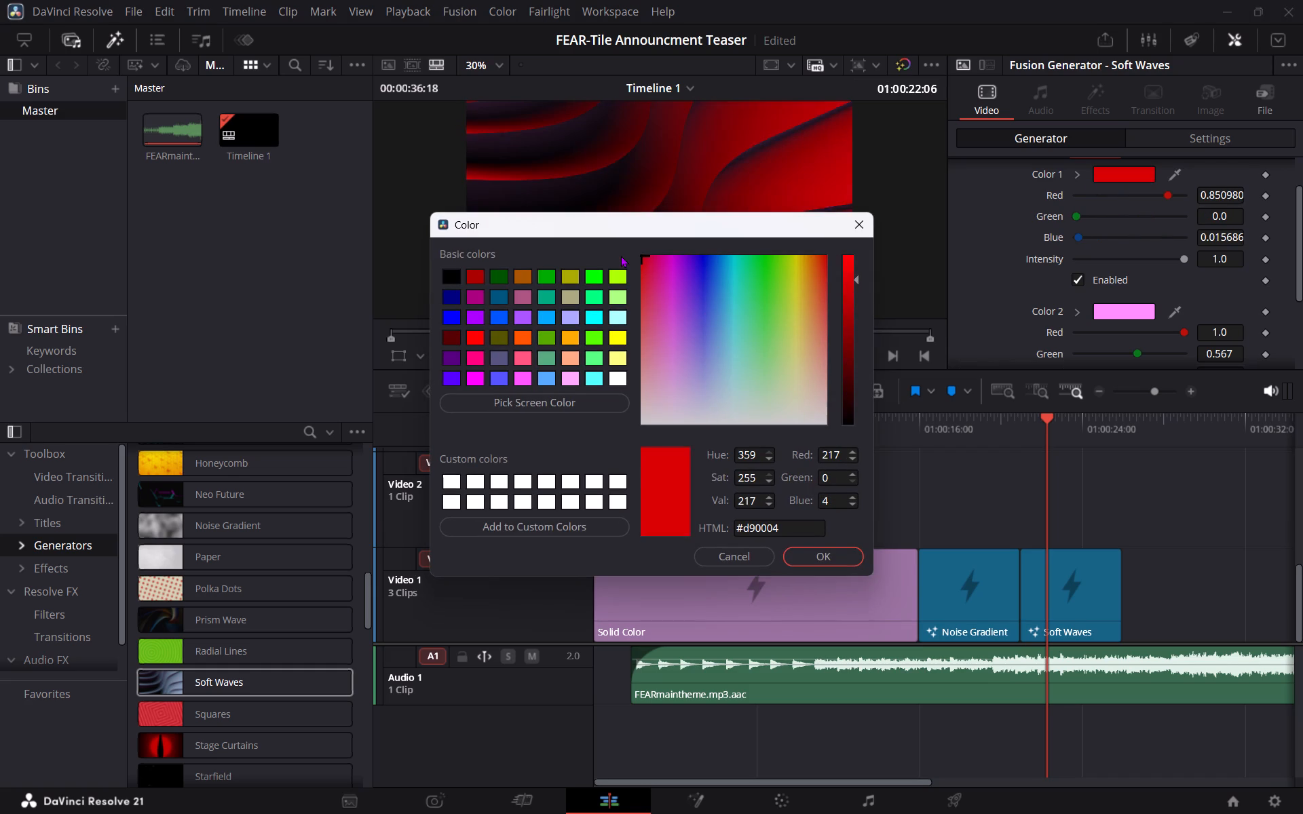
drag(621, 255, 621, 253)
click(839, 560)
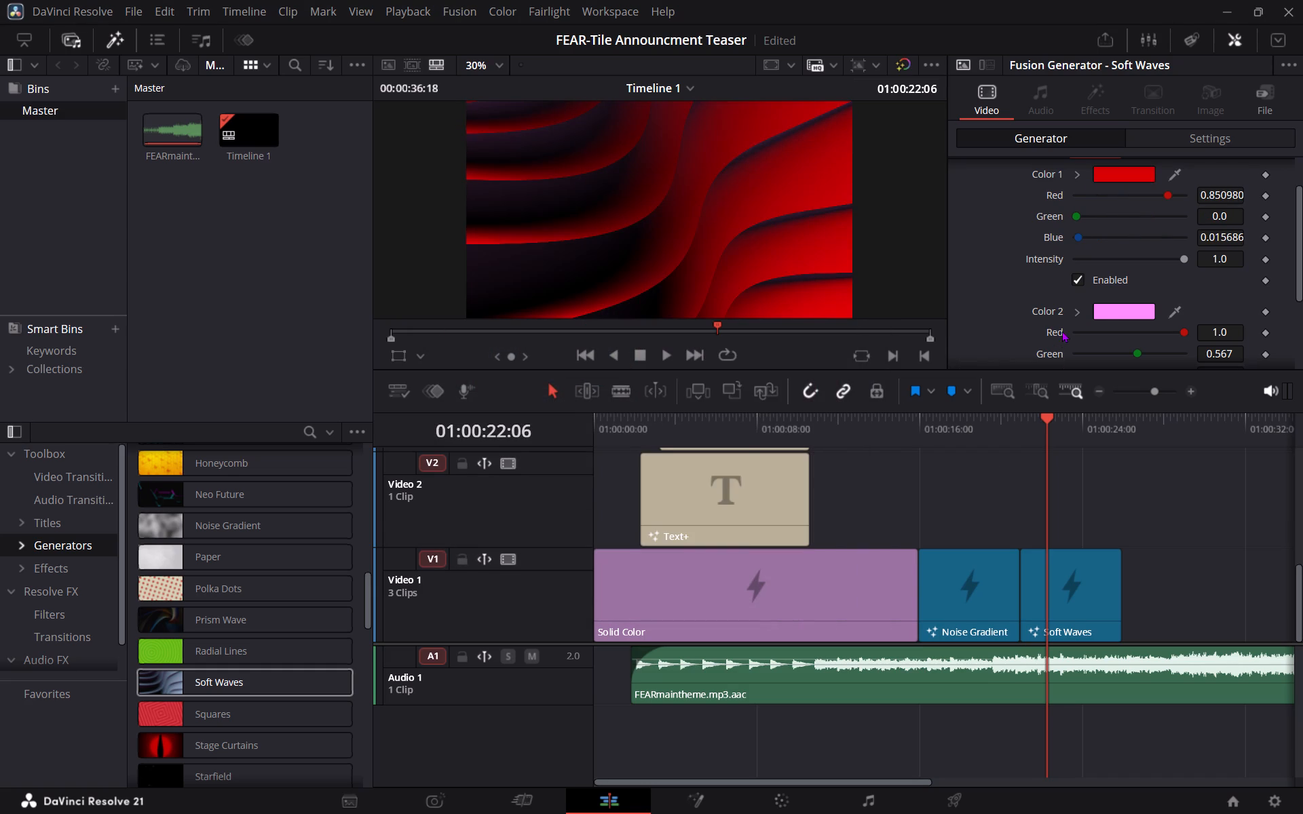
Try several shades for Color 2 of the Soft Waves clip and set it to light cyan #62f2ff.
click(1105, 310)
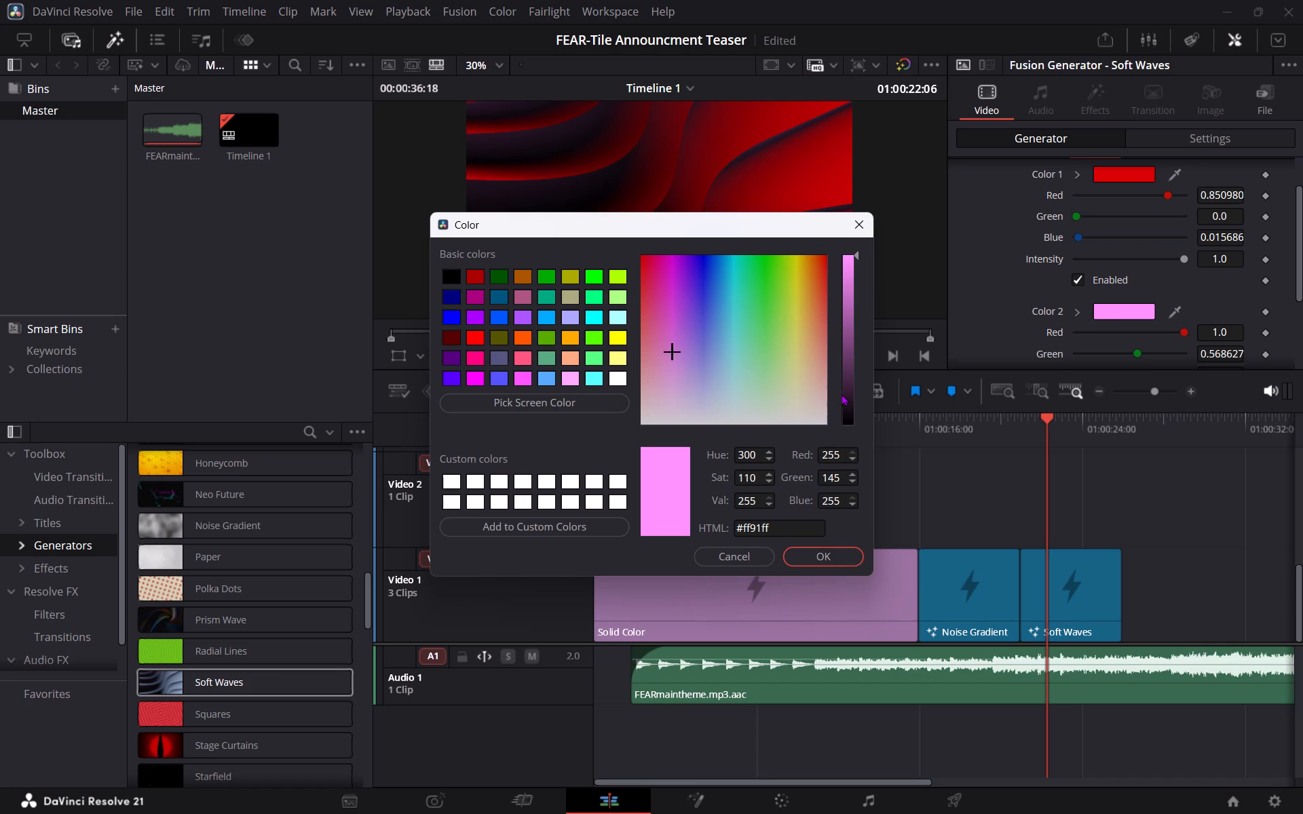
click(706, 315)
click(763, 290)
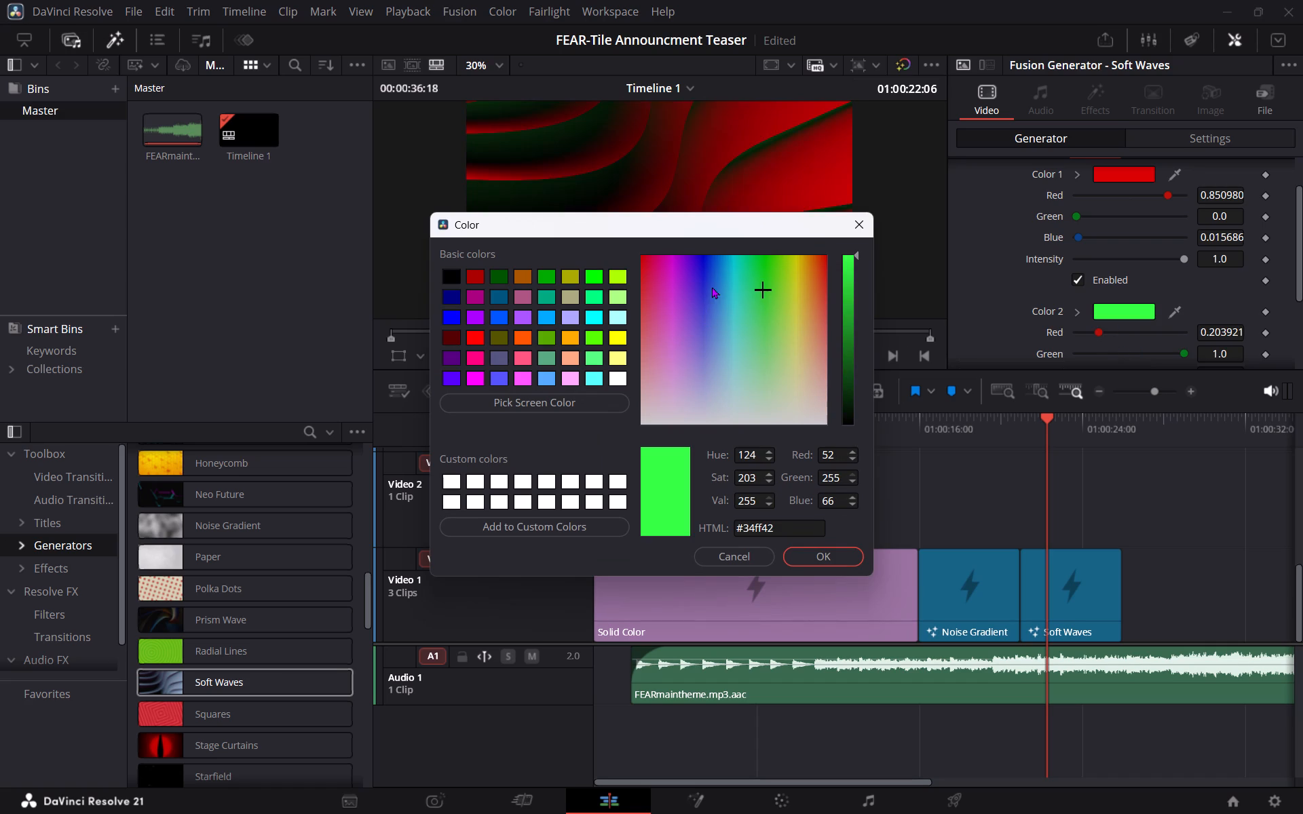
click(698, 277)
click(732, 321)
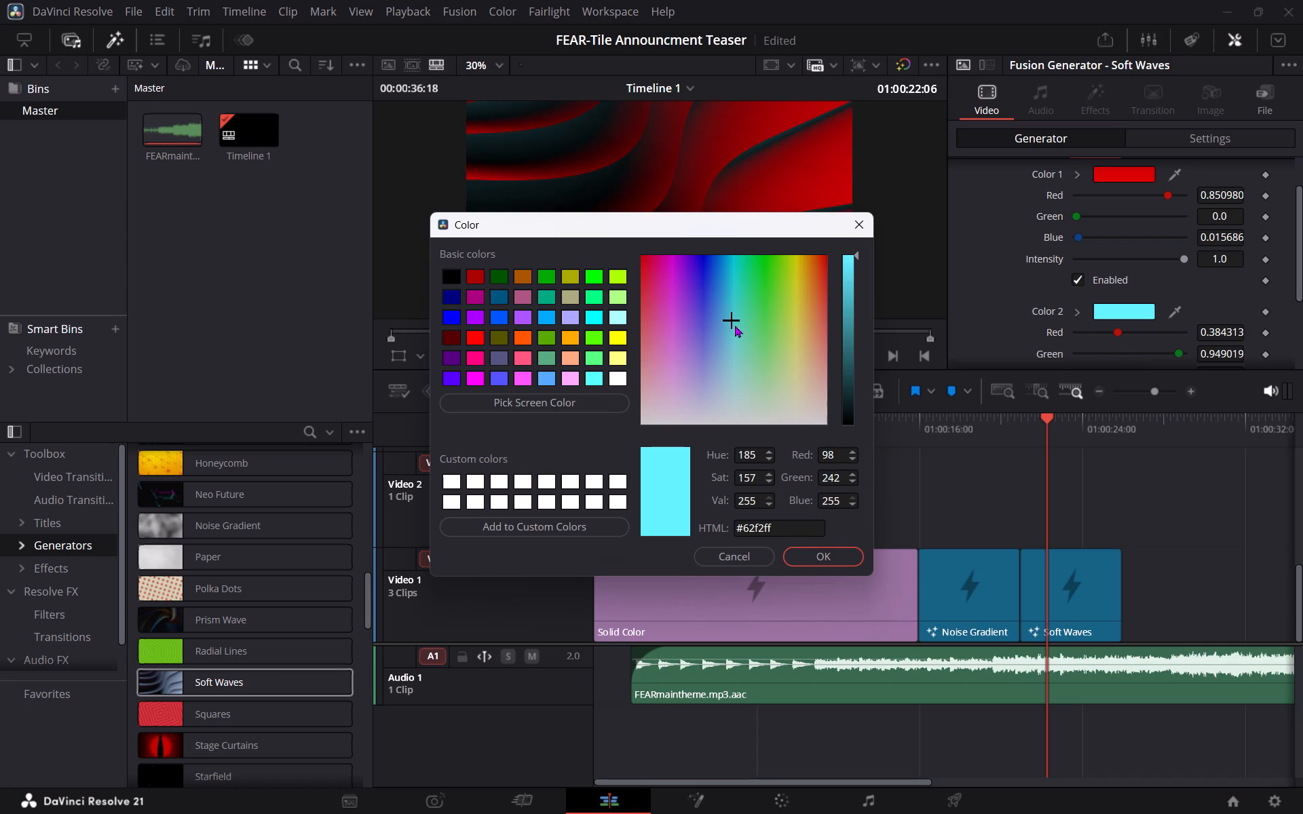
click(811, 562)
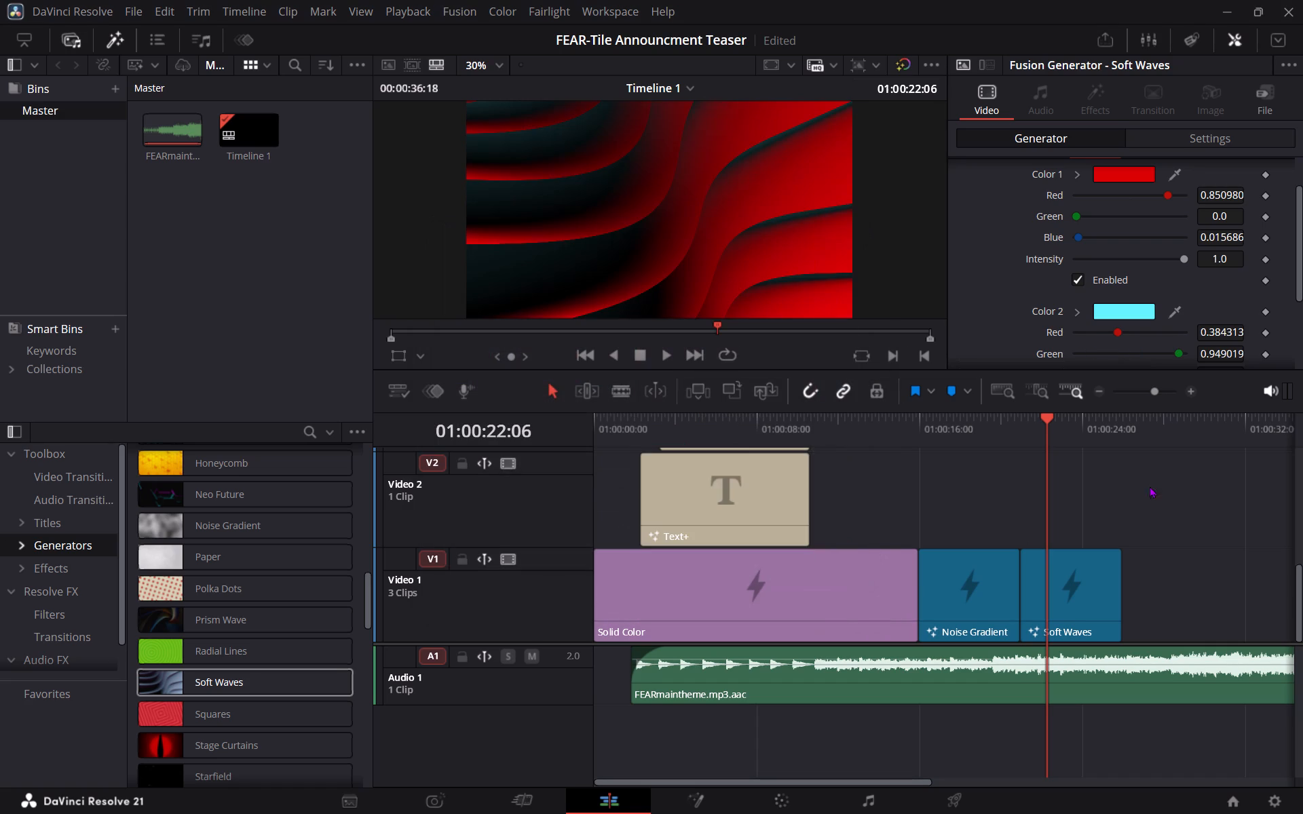
Play part of the Soft Waves clip to check the recolored animated background.
key(space)
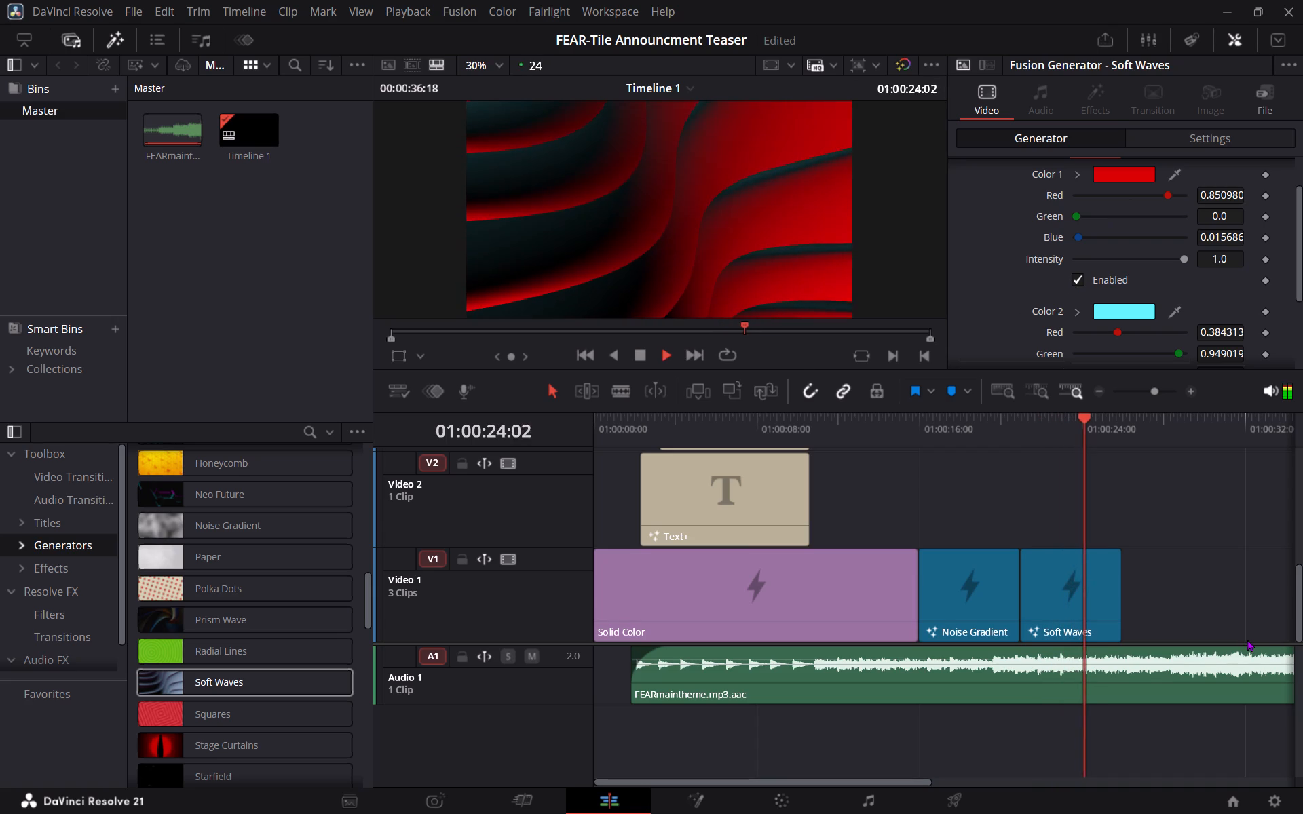
key(space)
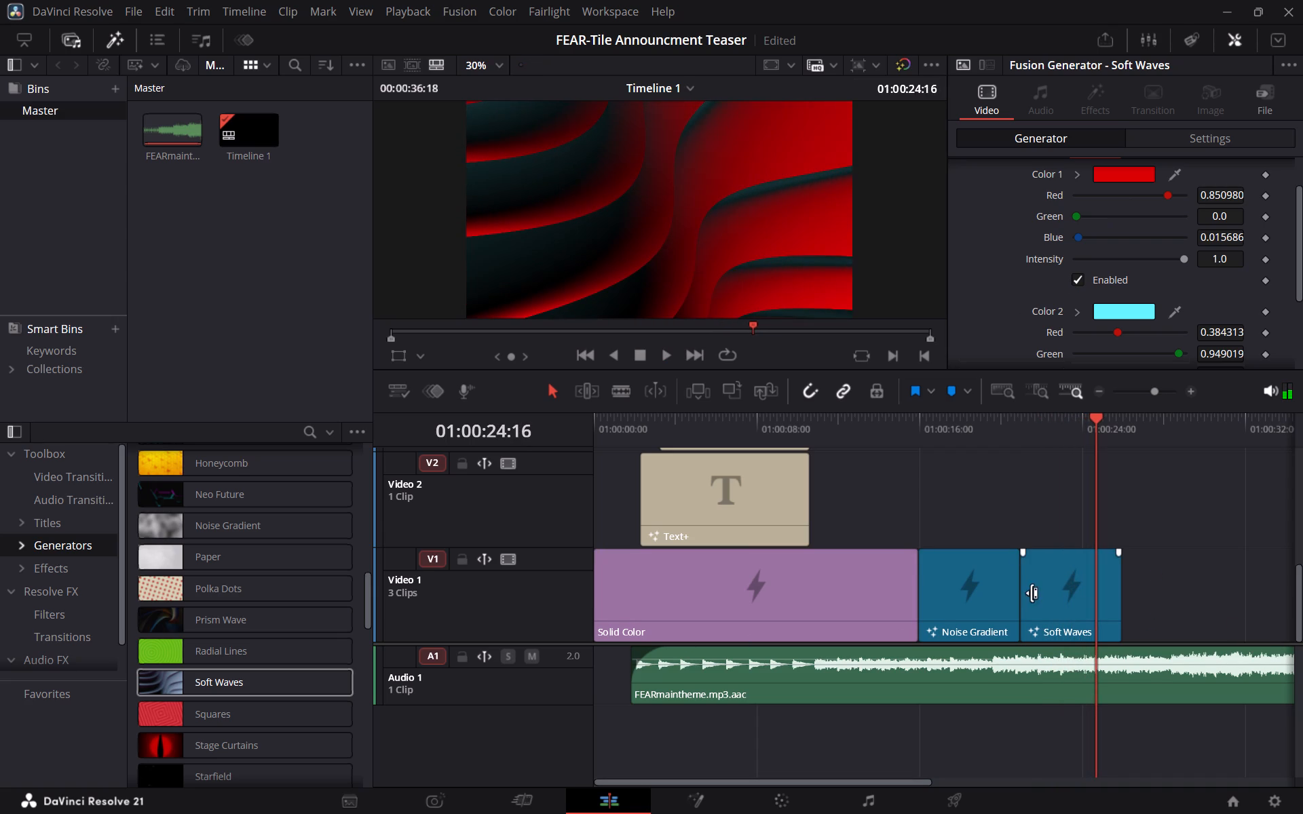
Delete the Soft Waves and Noise Gradient clips from Video 1.
click(1045, 596)
key(BackSpace)
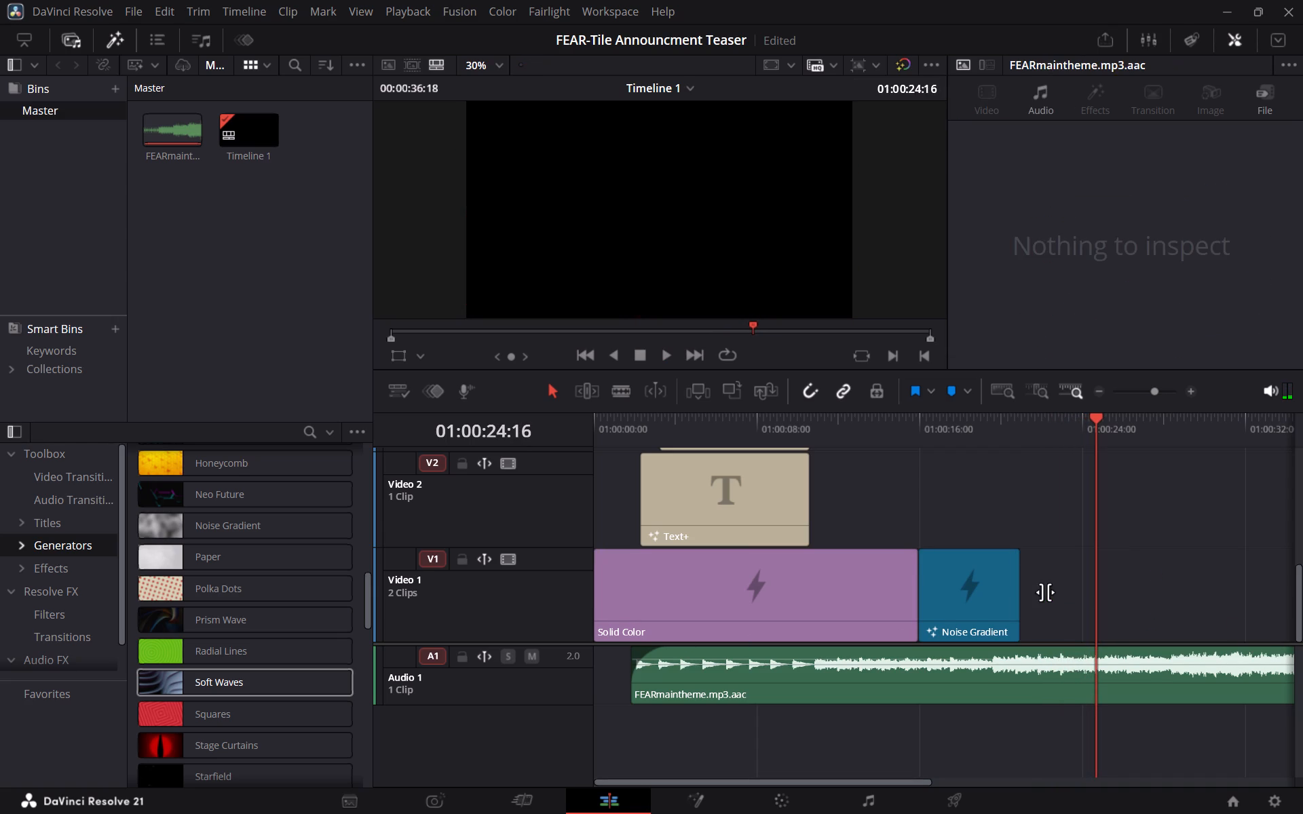
click(959, 608)
key(BackSpace)
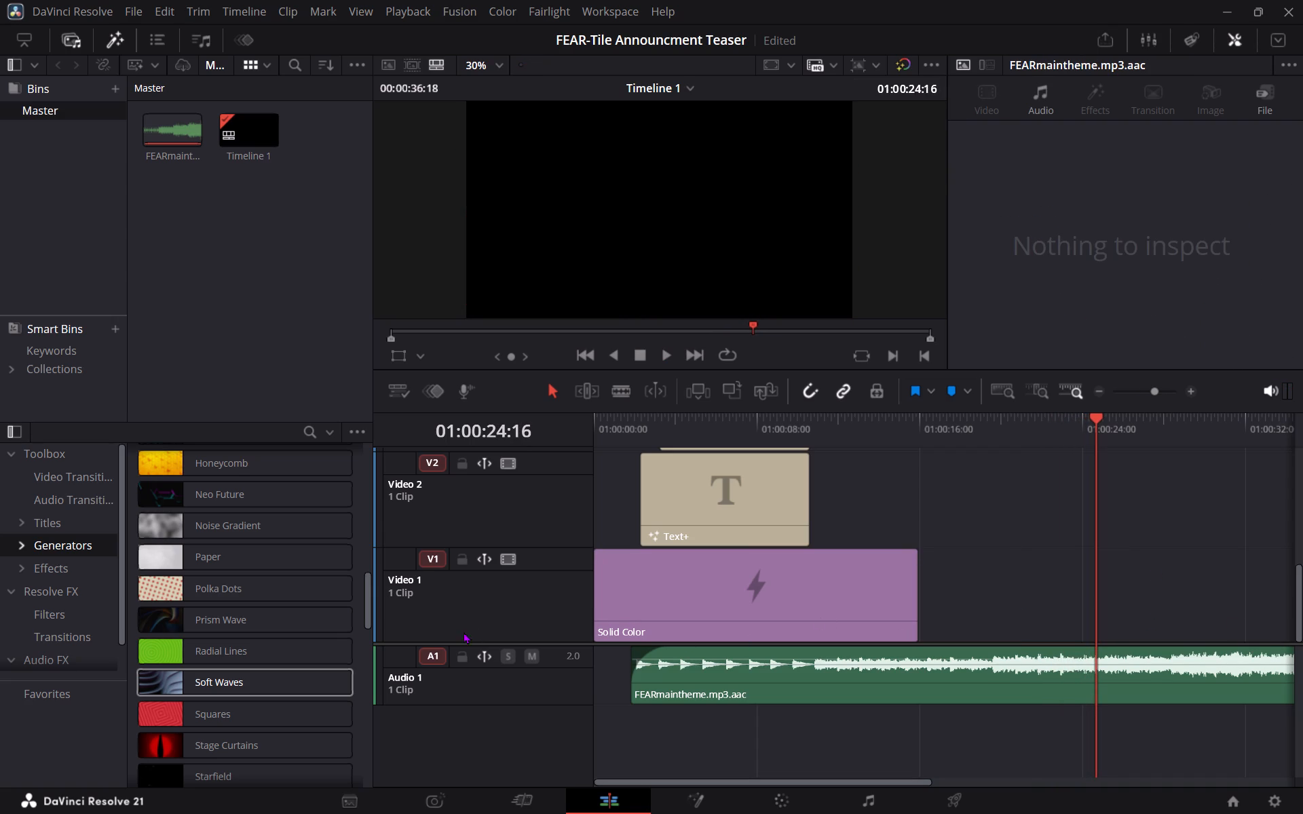
Add a Texture Background generator to Video 1 directly after the Solid Color clip.
scroll(271, 654, down, 3)
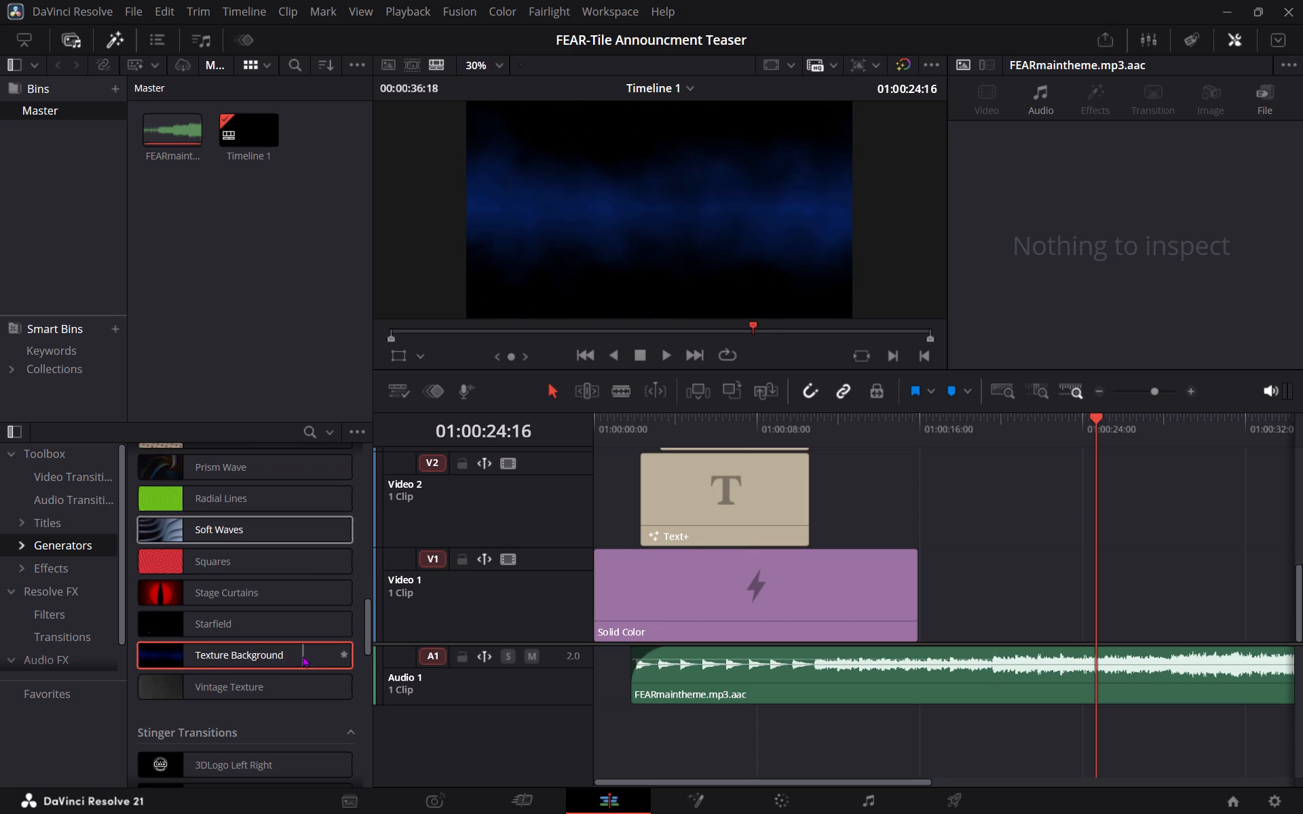
drag(254, 651, 922, 608)
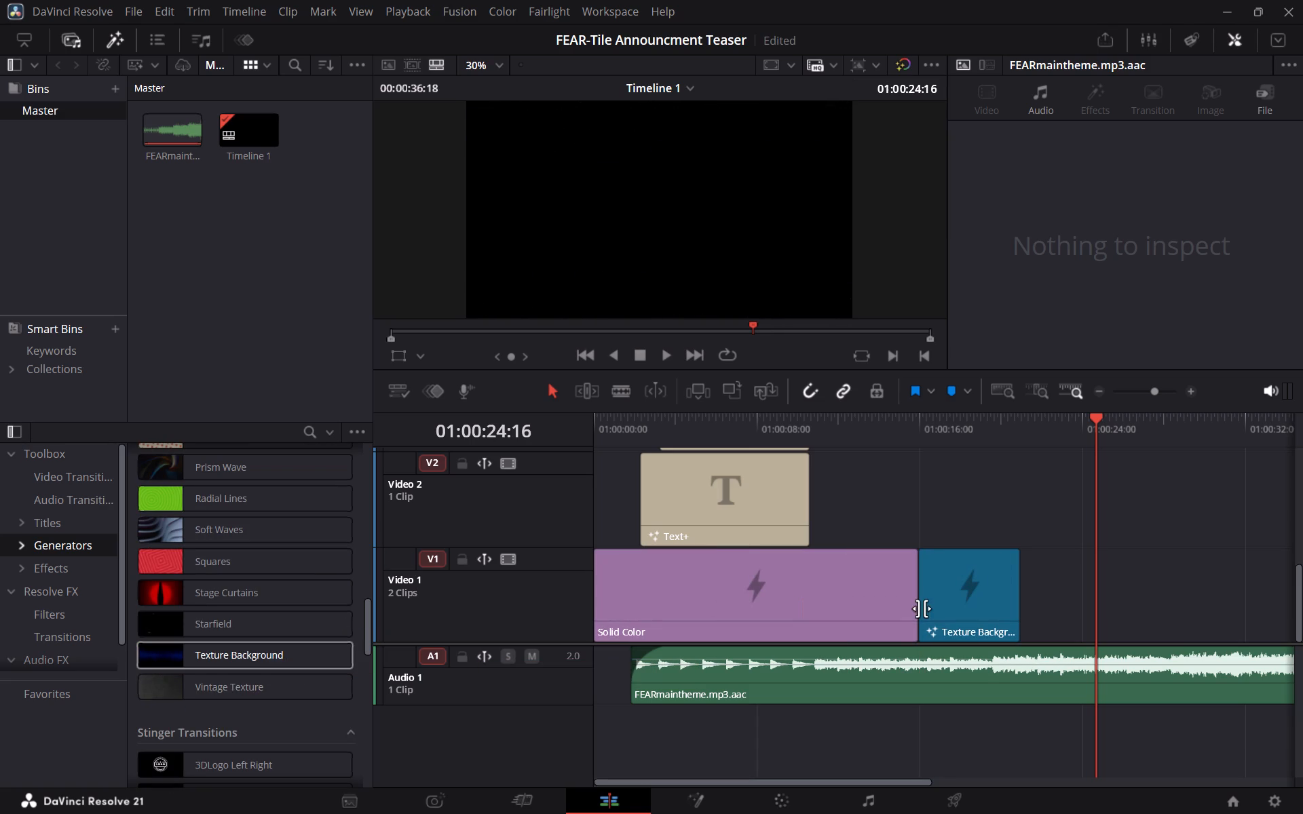
click(958, 460)
Change the blue end of the Texture Background clip's gradient to dark red (Red 0.403921, Green 0.0, Blue 0.007843).
click(952, 428)
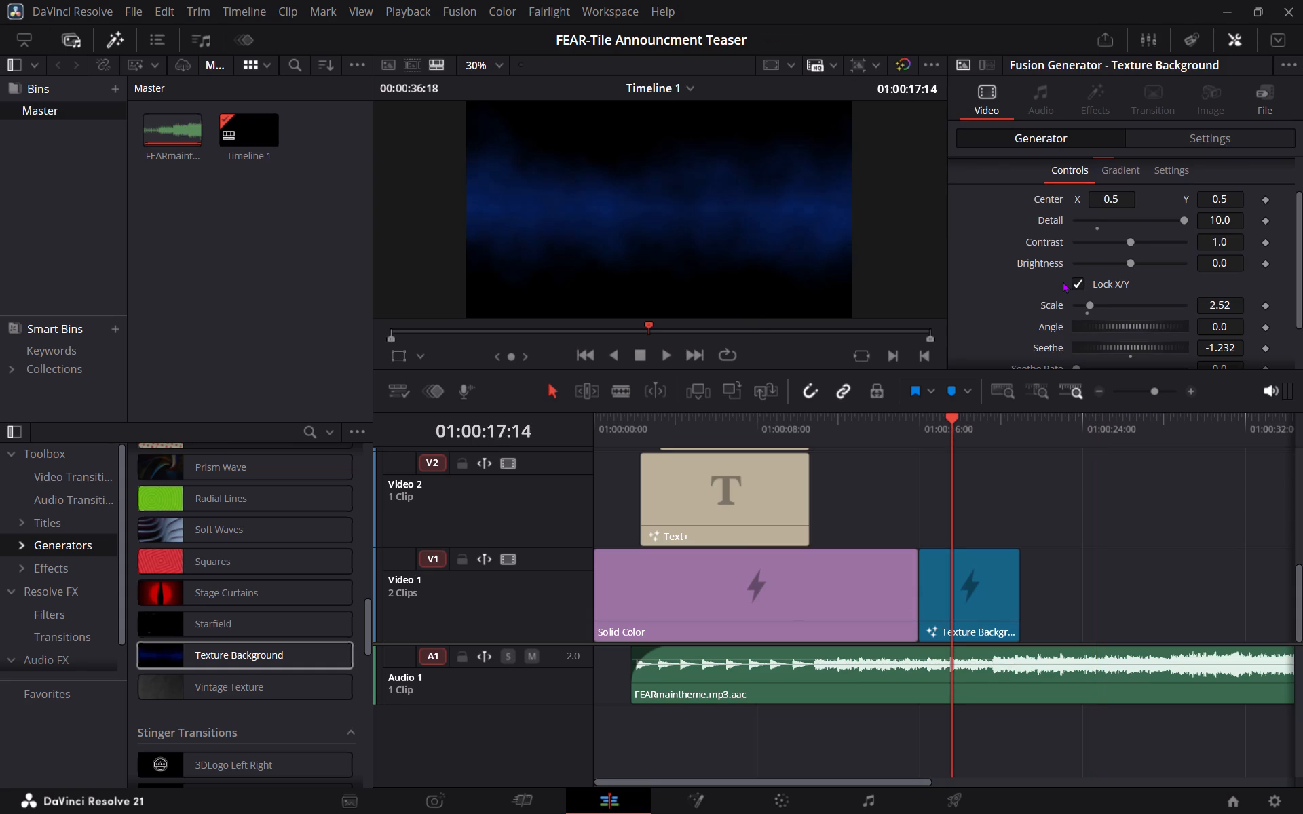
click(1106, 177)
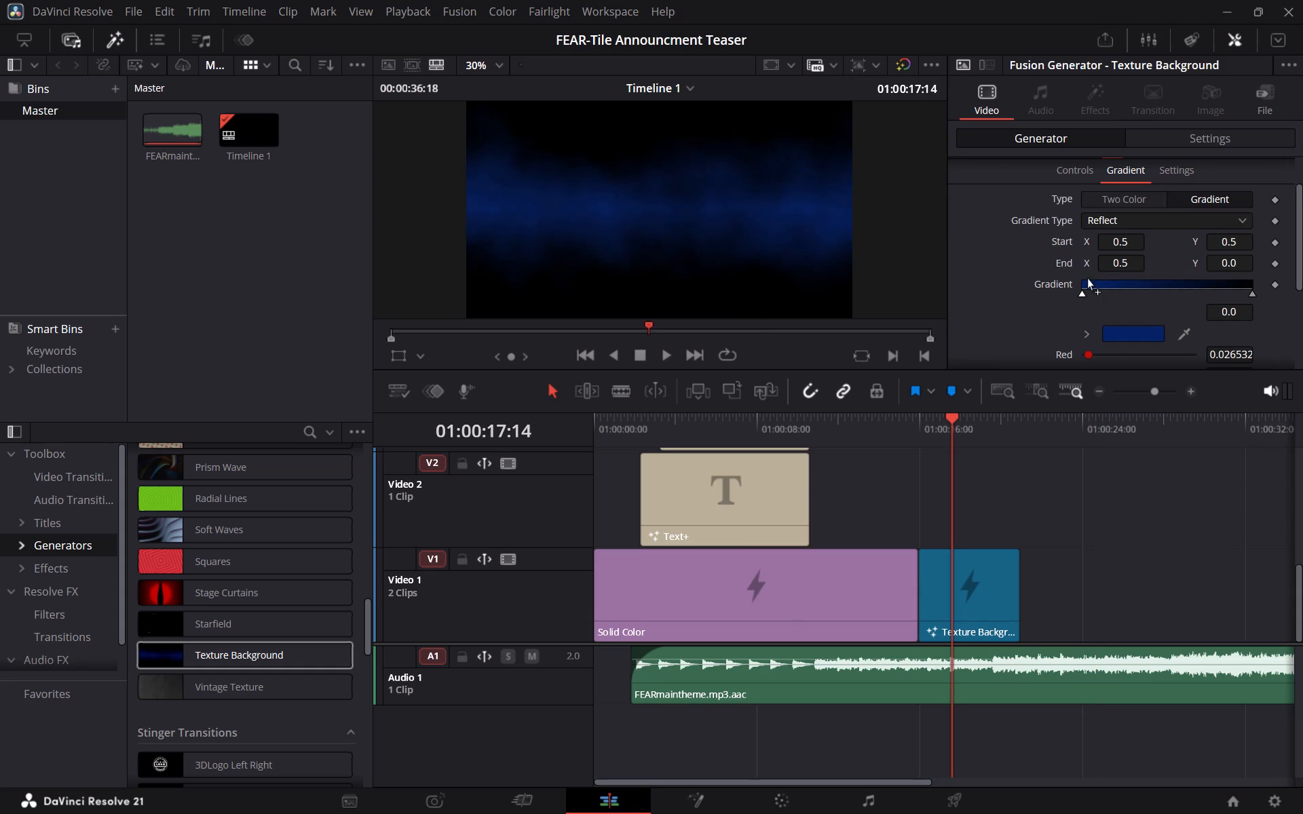
click(1114, 330)
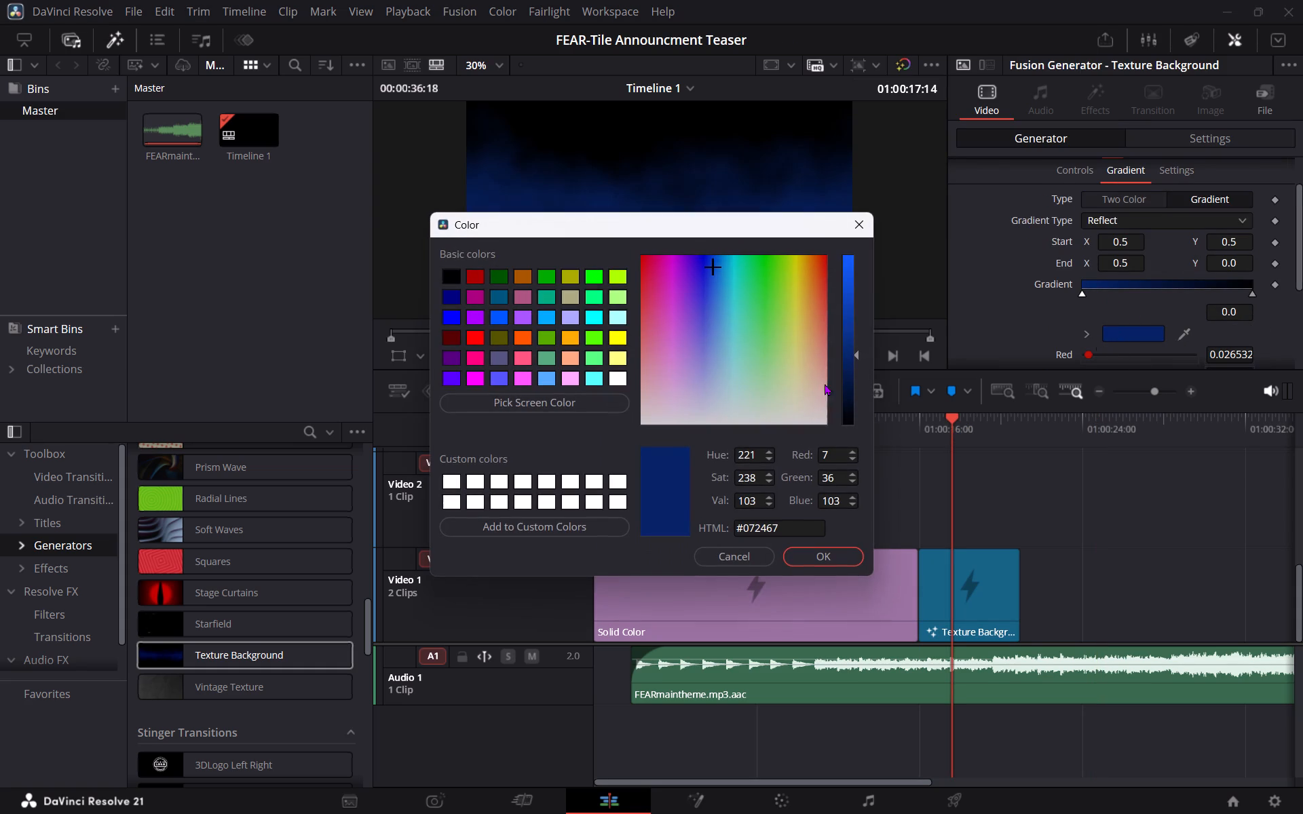
click(639, 260)
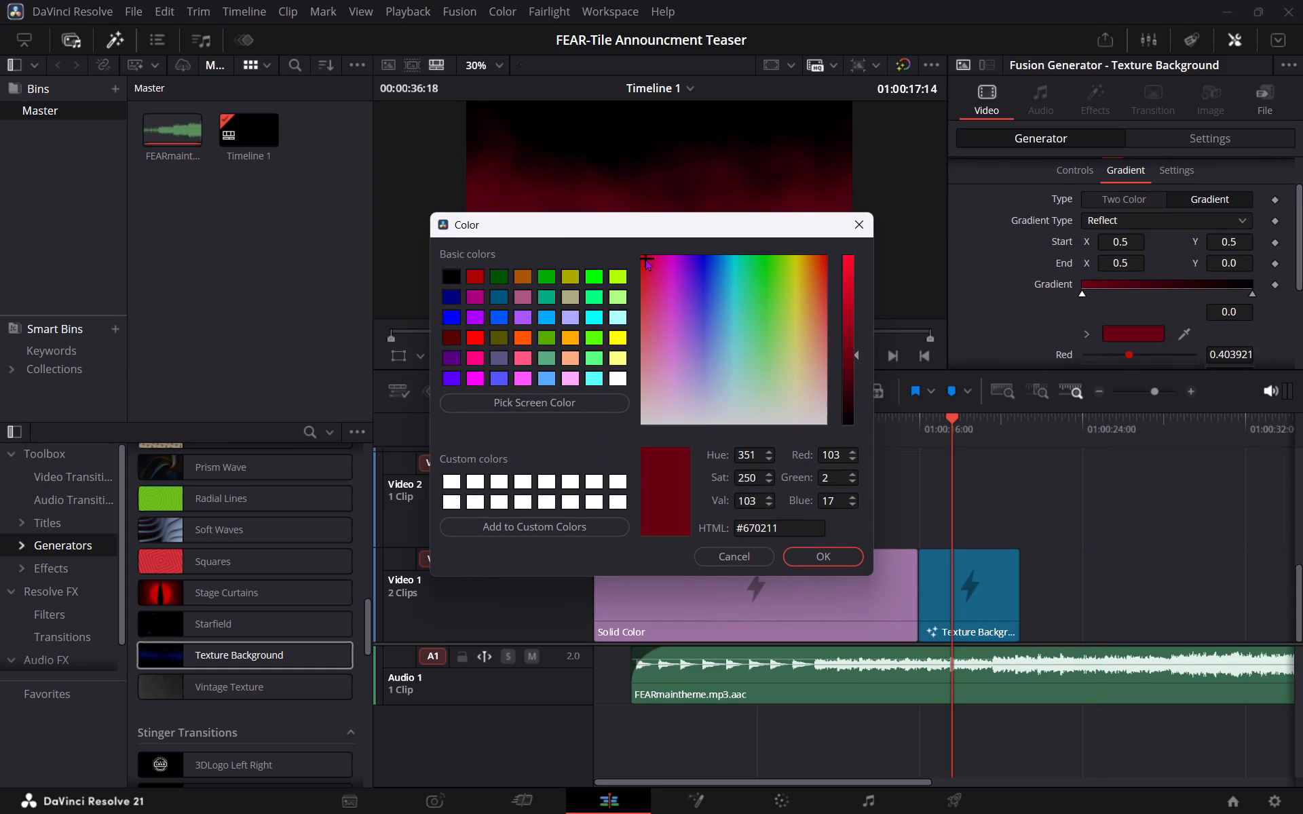
click(816, 562)
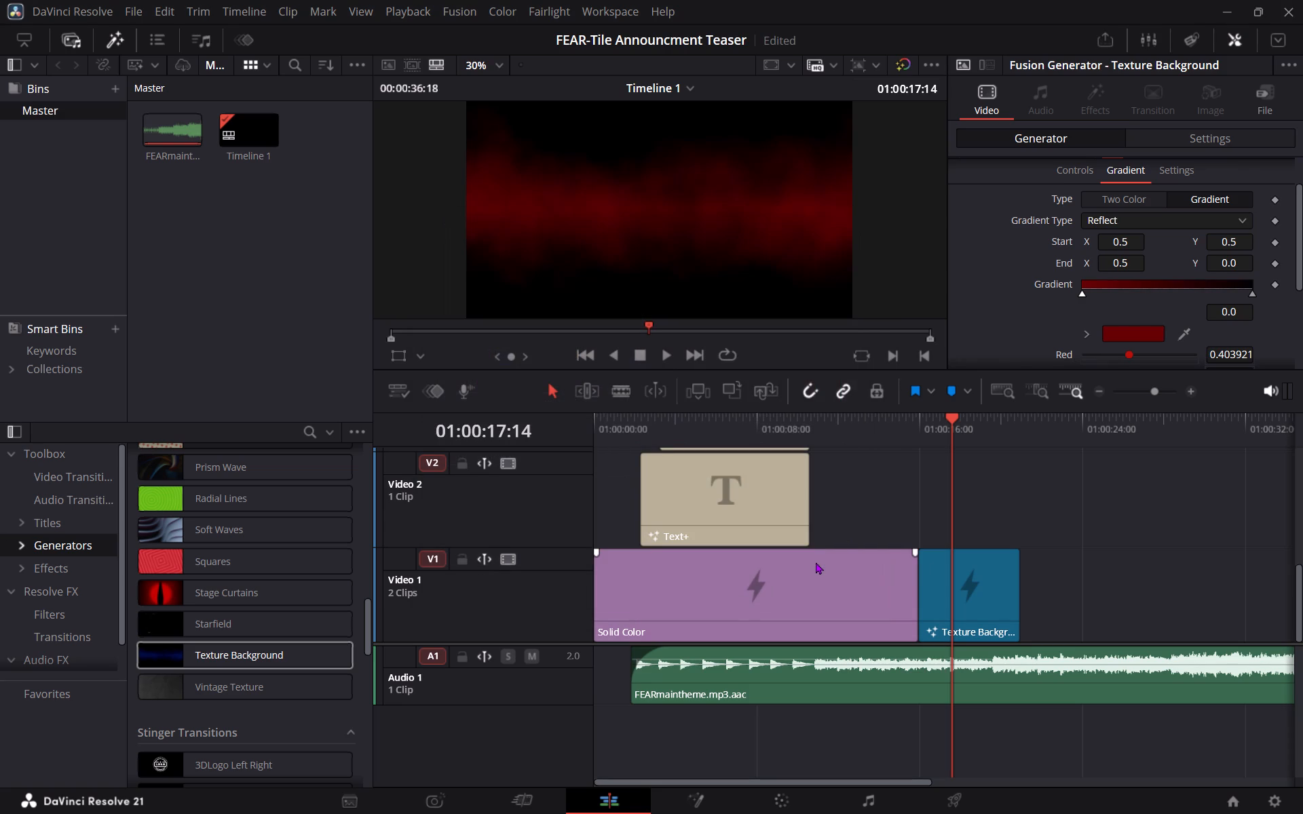
scroll(1118, 204, down, 4)
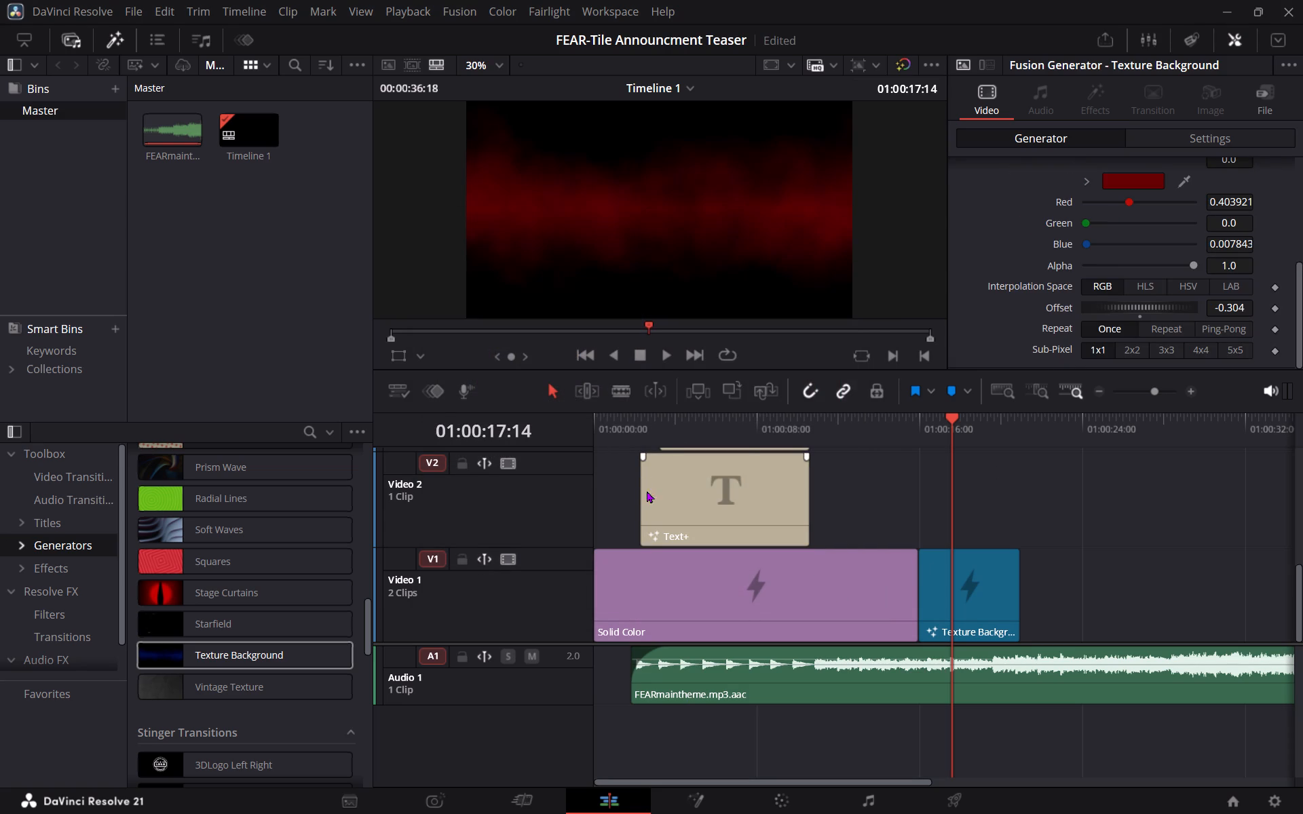
Replay the opening text titles from the start of the timeline to review them.
scroll(796, 479, up, 2)
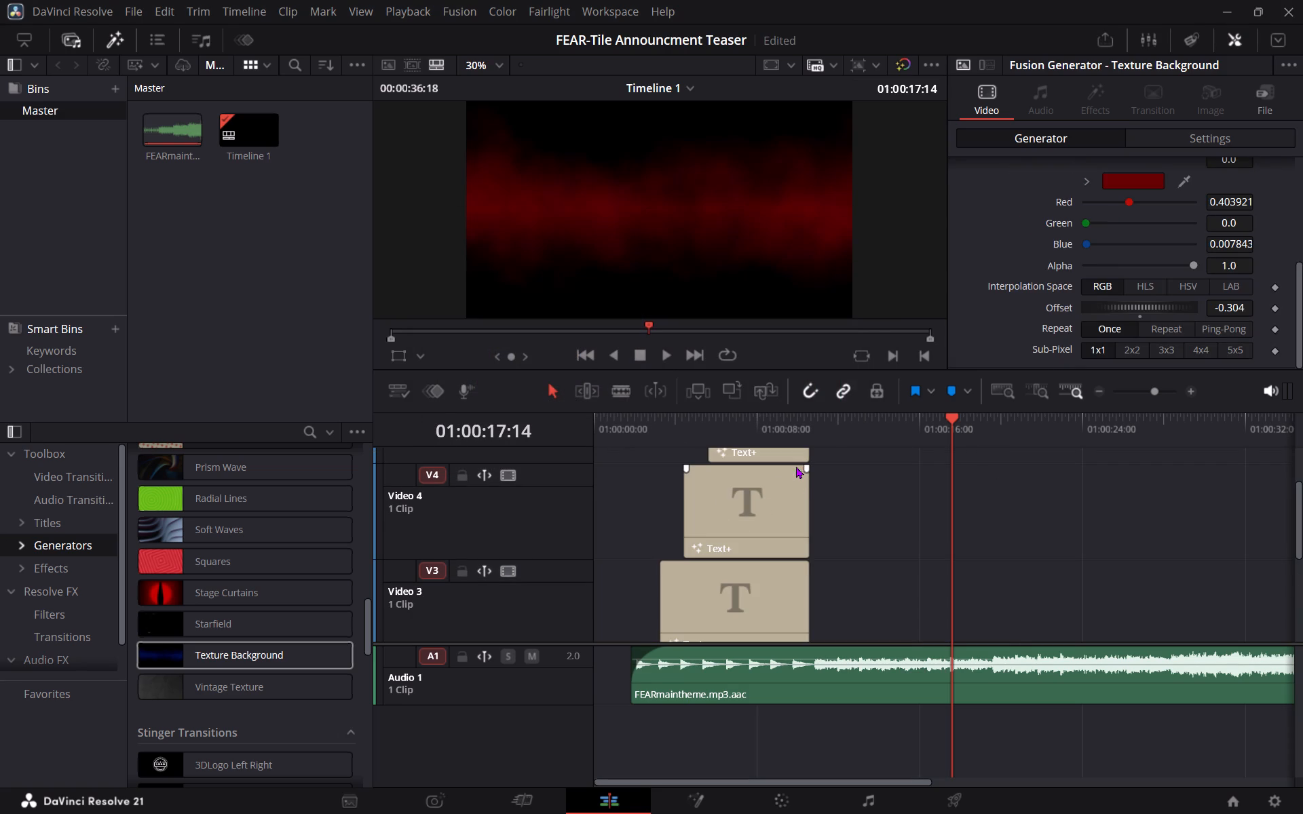
click(740, 425)
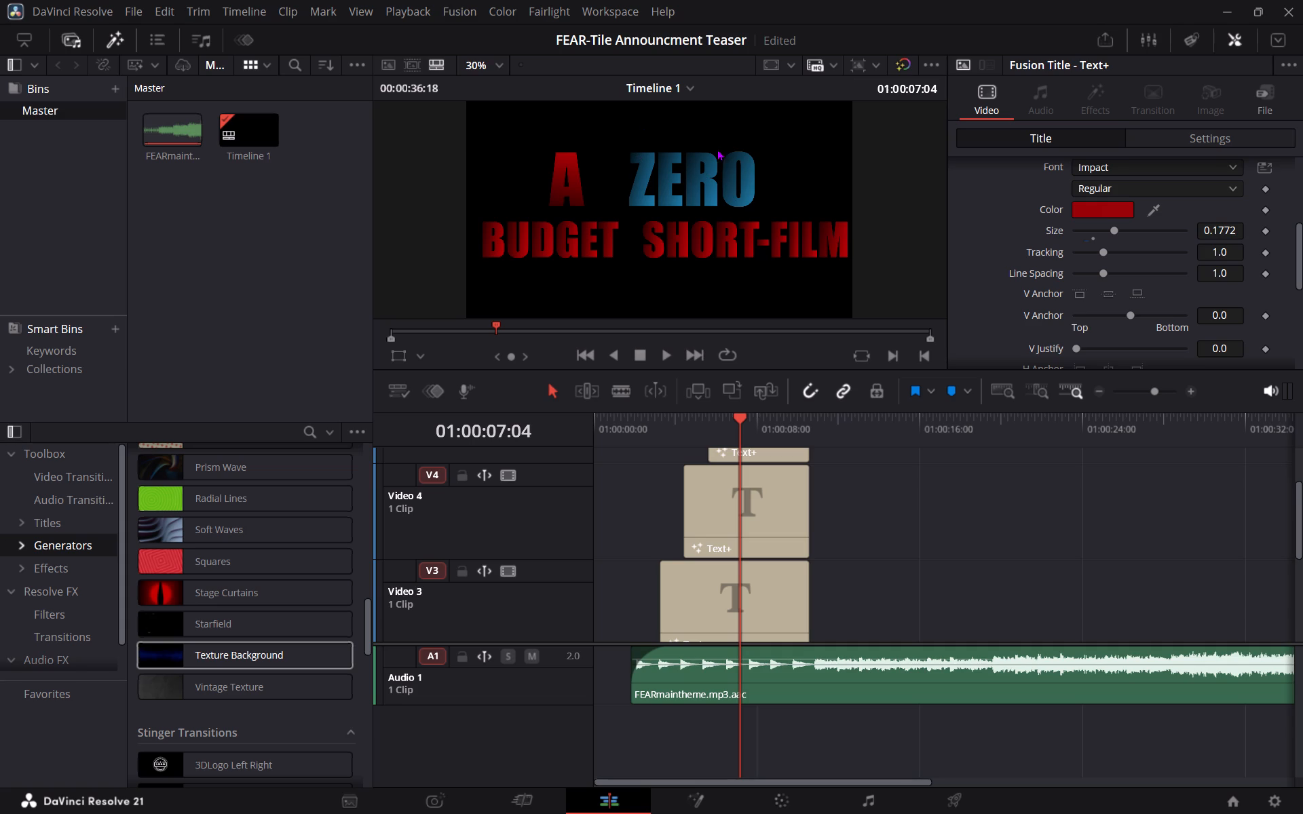
click(887, 423)
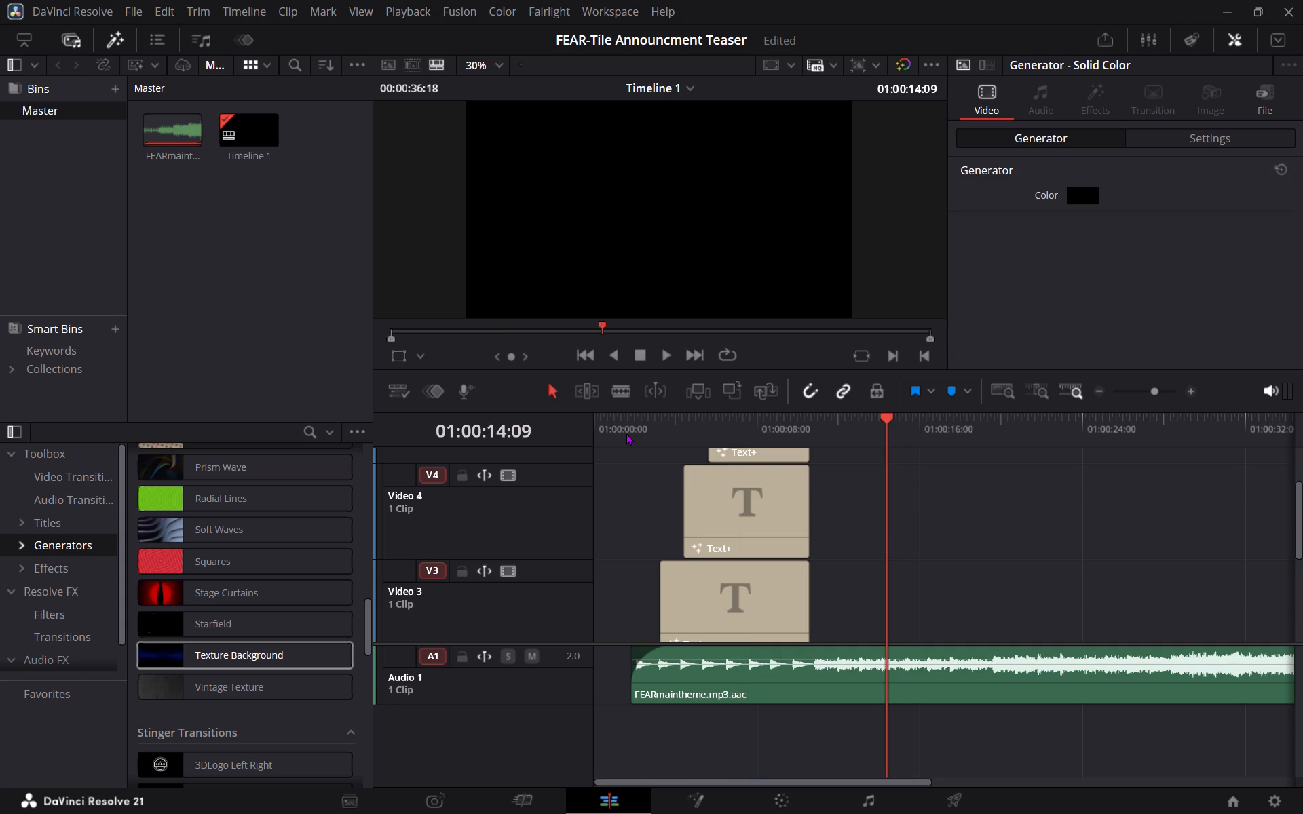
click(596, 427)
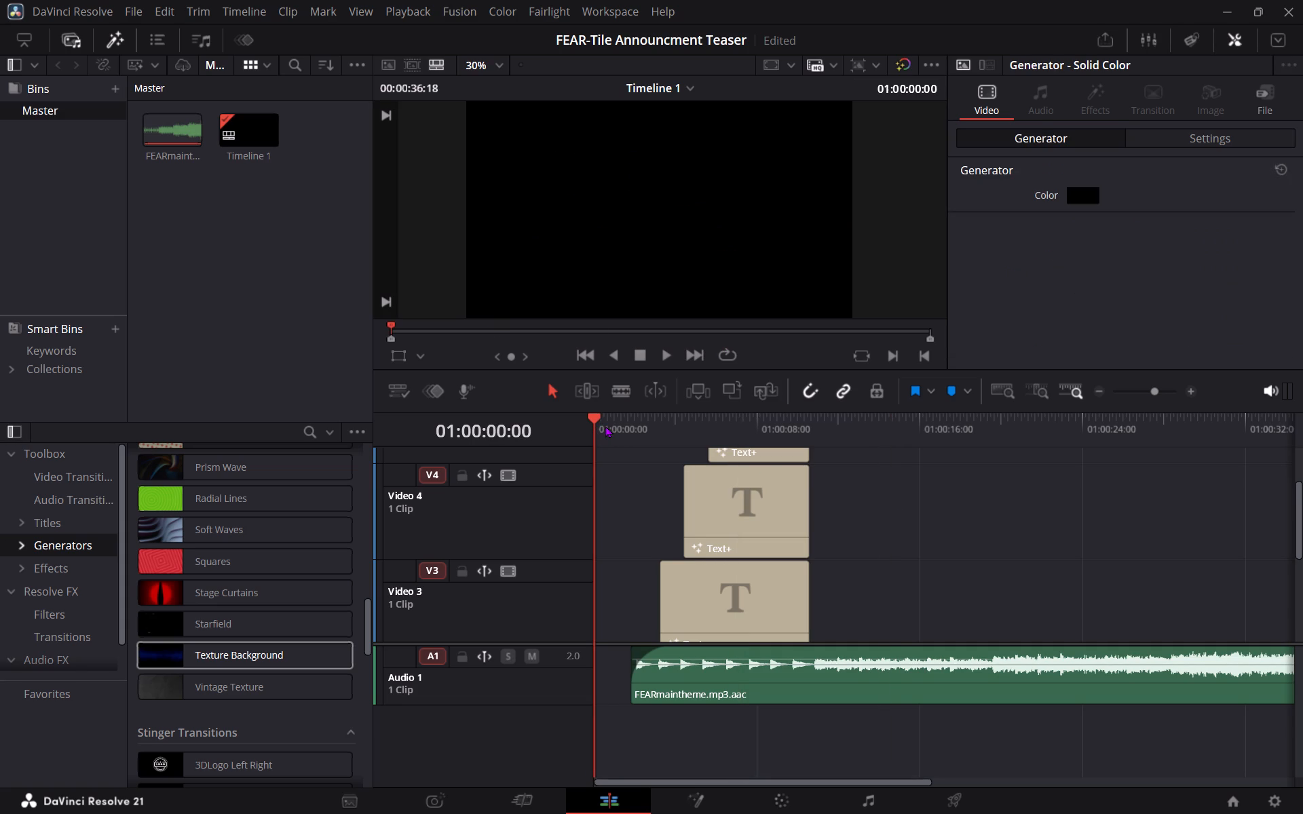
key(space)
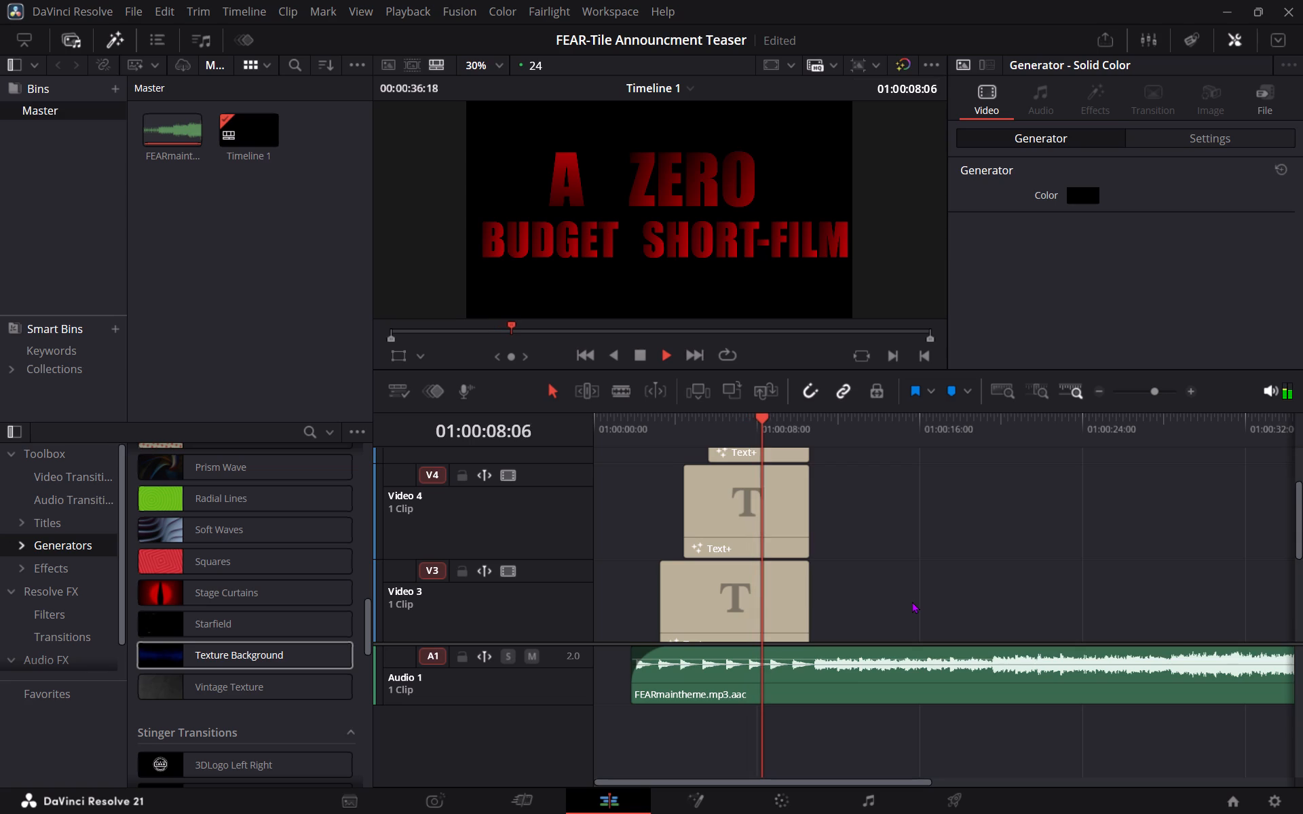
key(space)
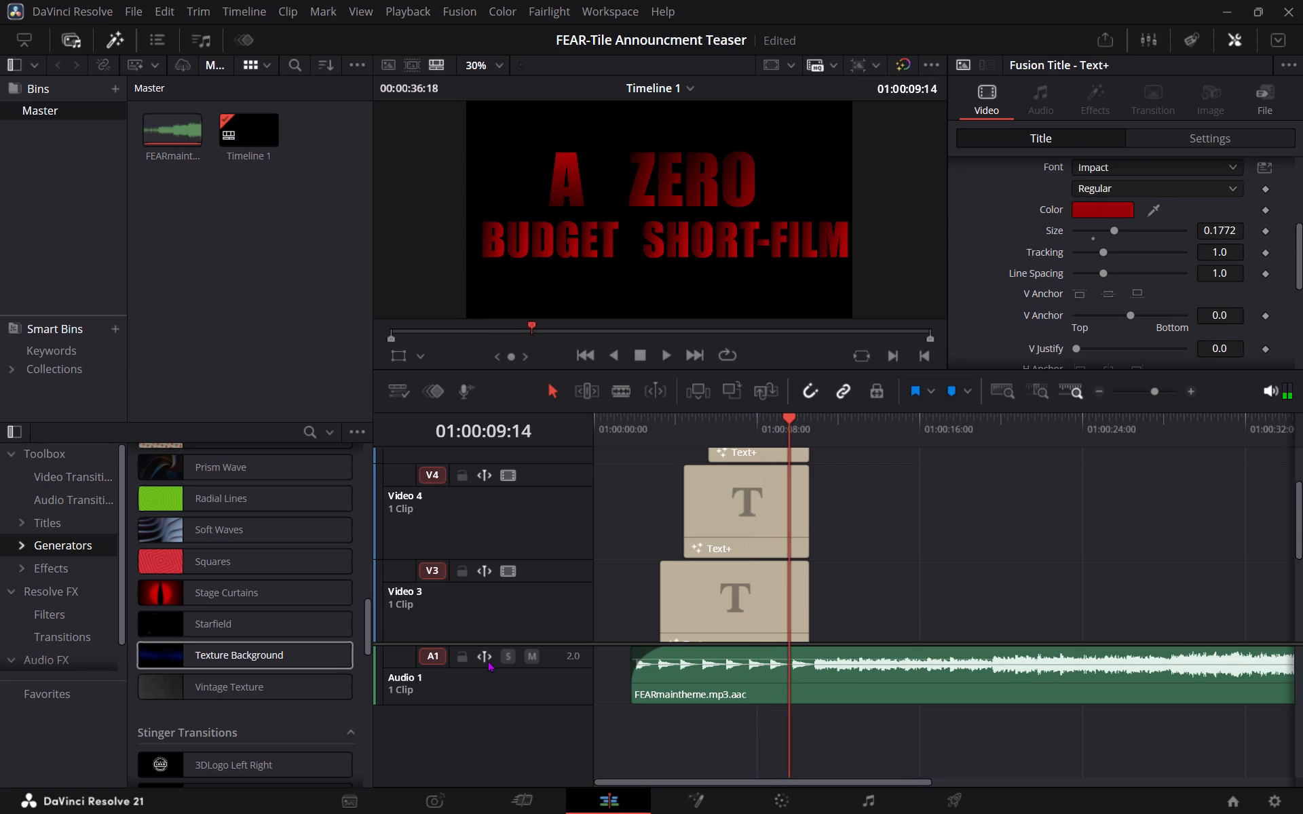
Look through the Stinger Transitions and Krokodove generators, previewing entries such as Broadcast News, Generic, Radial Shape and Lines.
scroll(261, 672, down, 5)
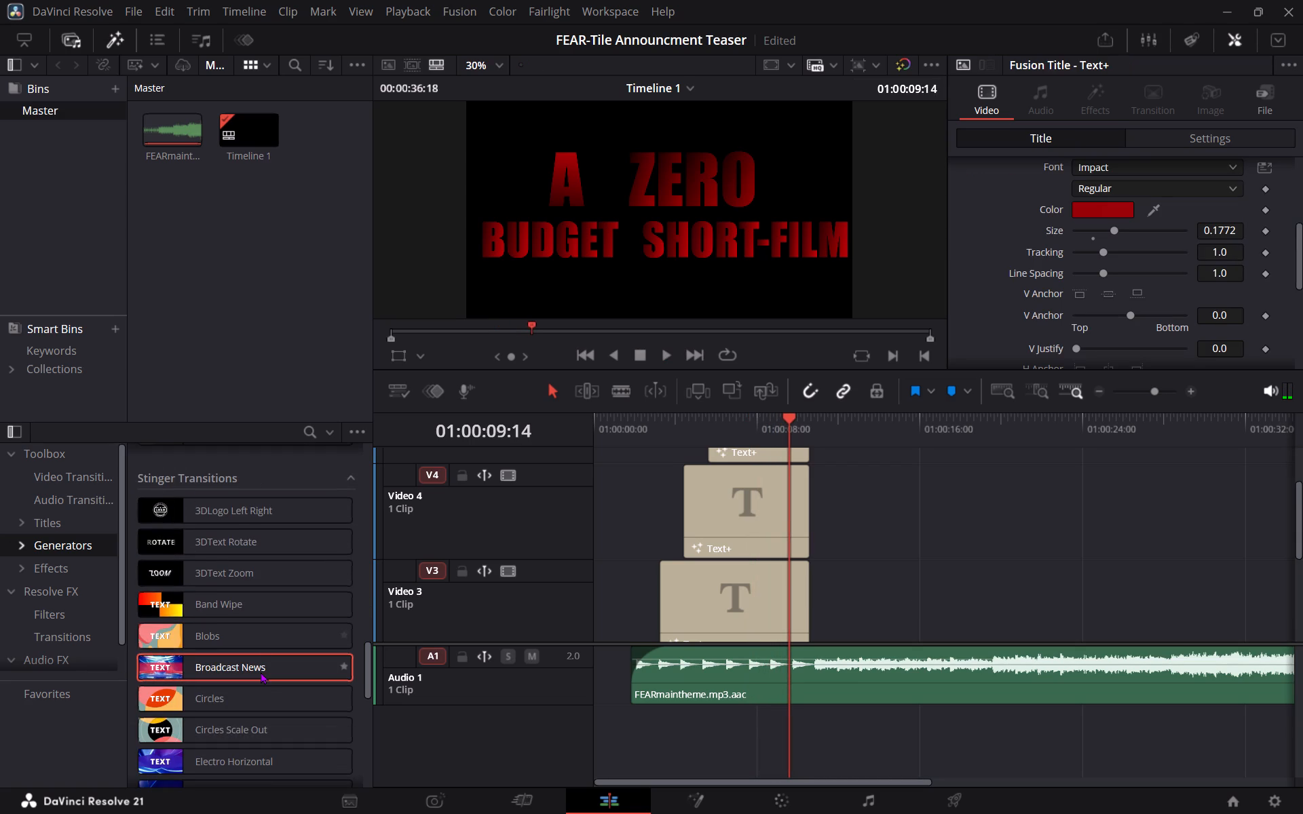
scroll(261, 674, down, 1)
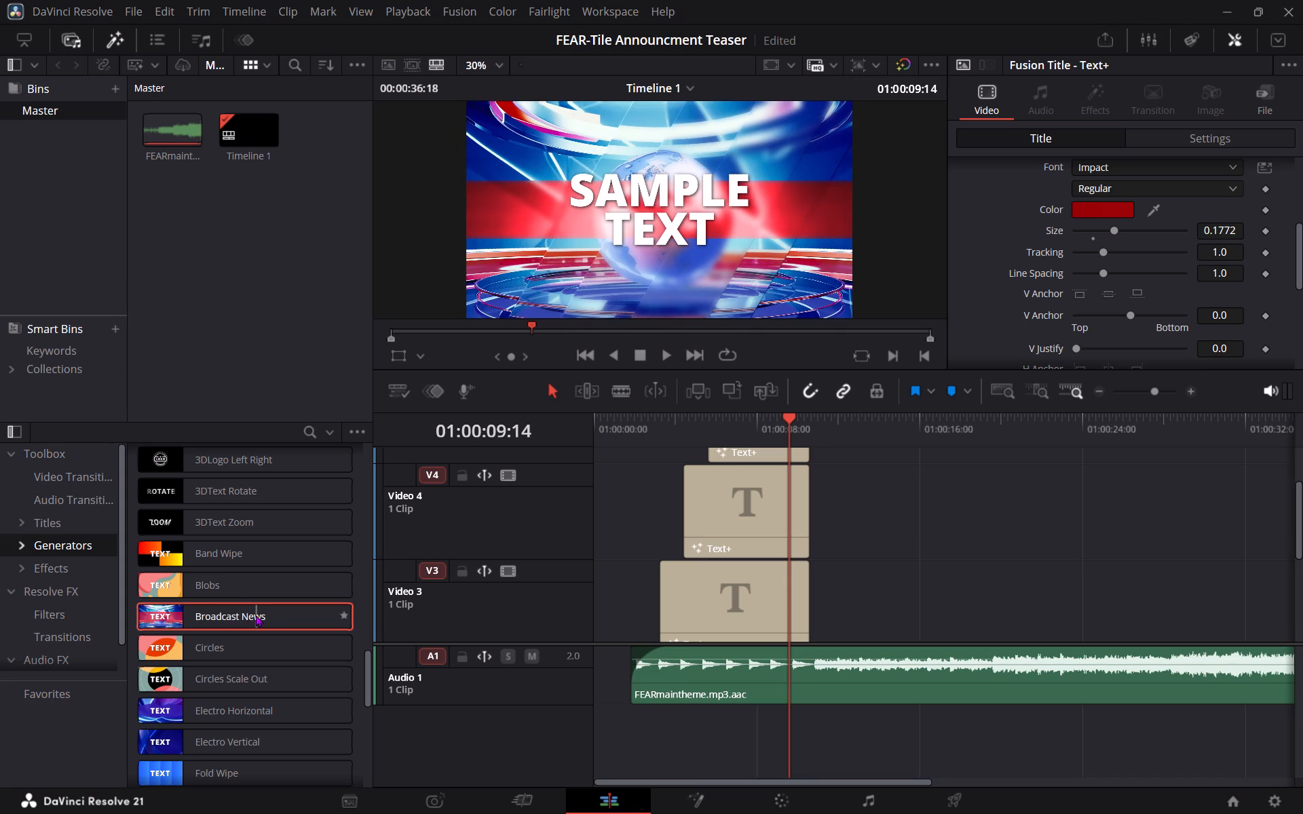
scroll(227, 767, down, 3)
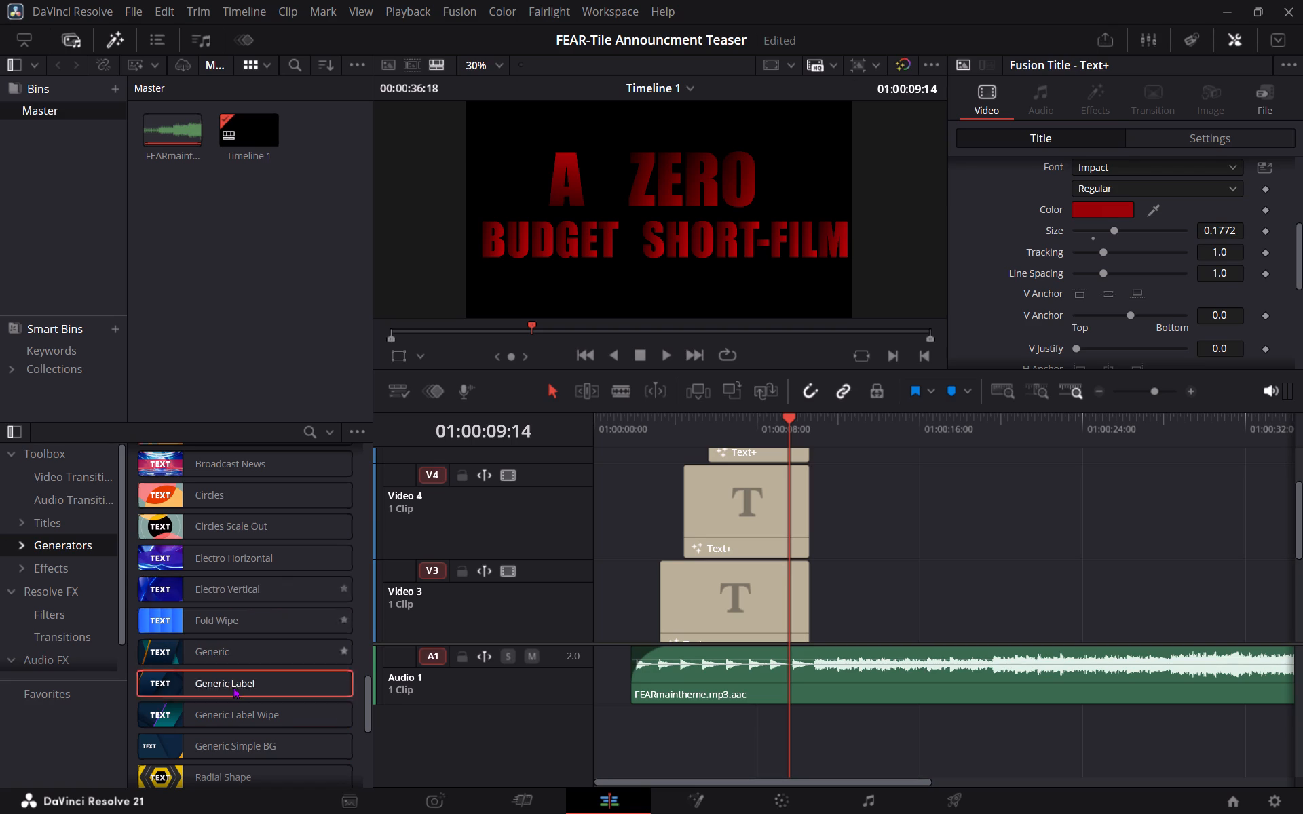
click(676, 454)
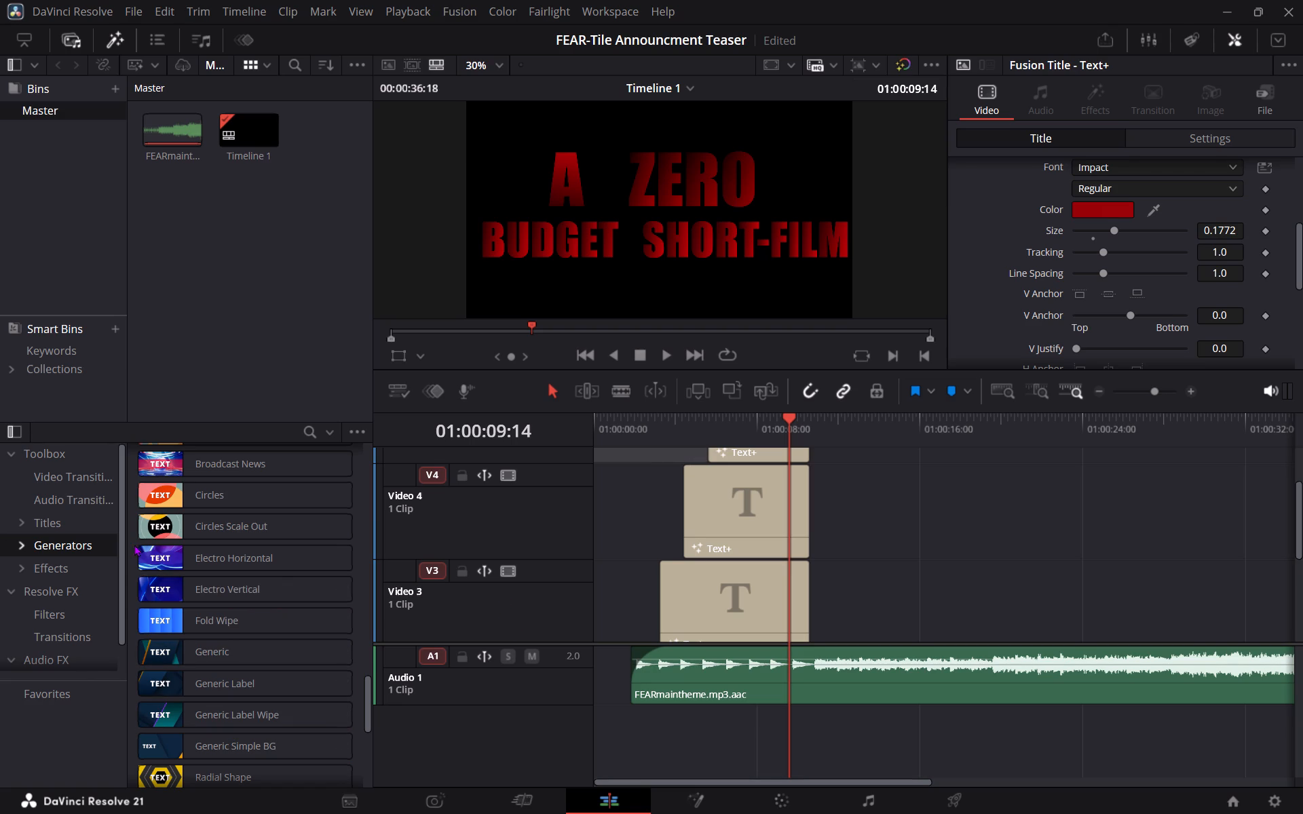
scroll(190, 495, up, 1)
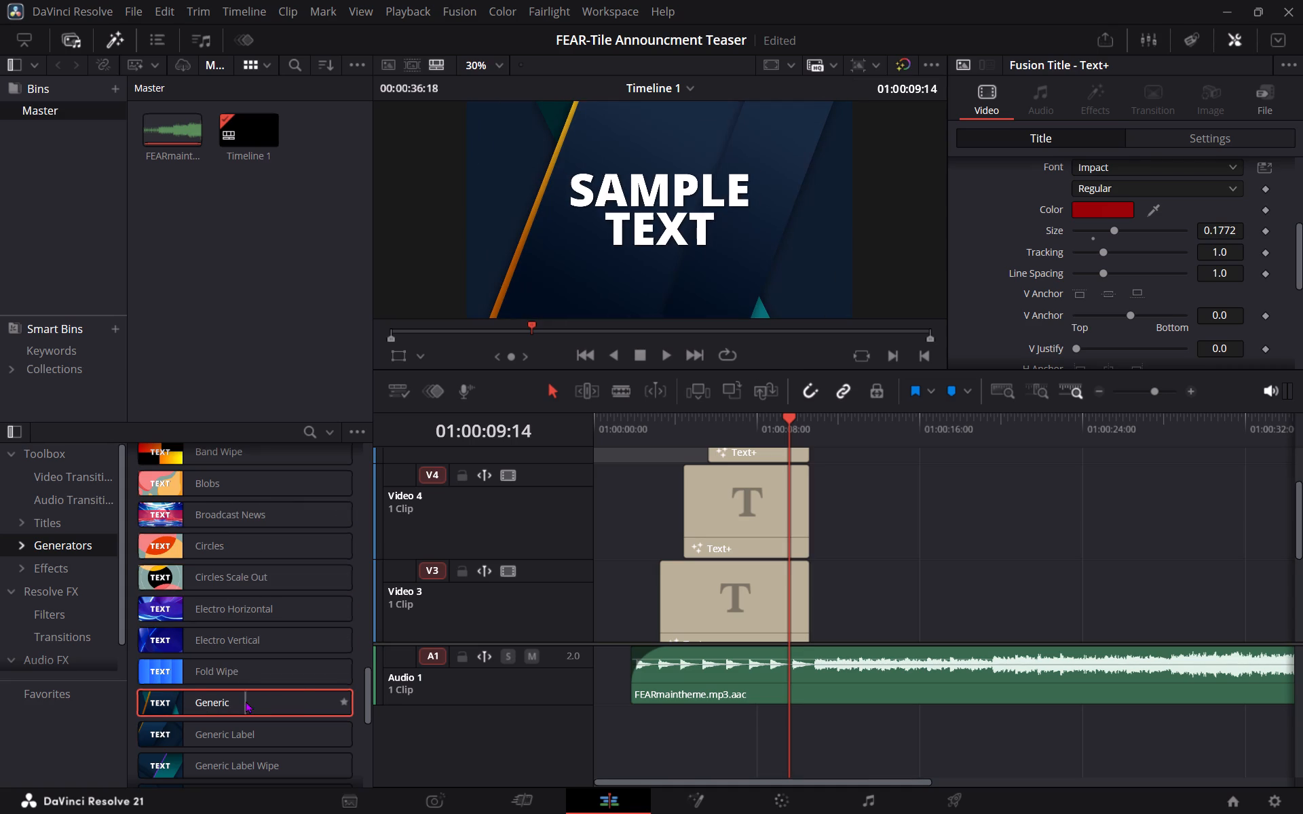
scroll(240, 712, down, 2)
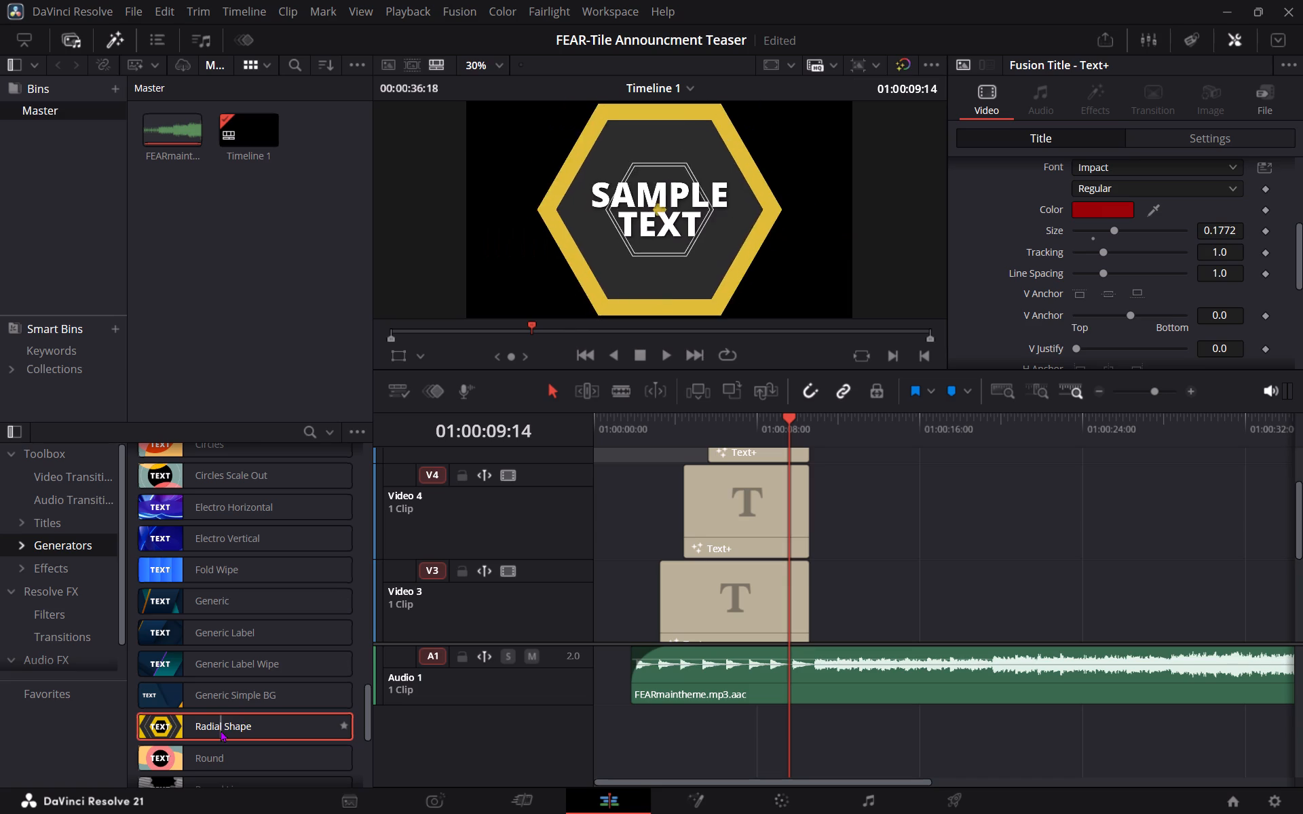
scroll(322, 730, down, 4)
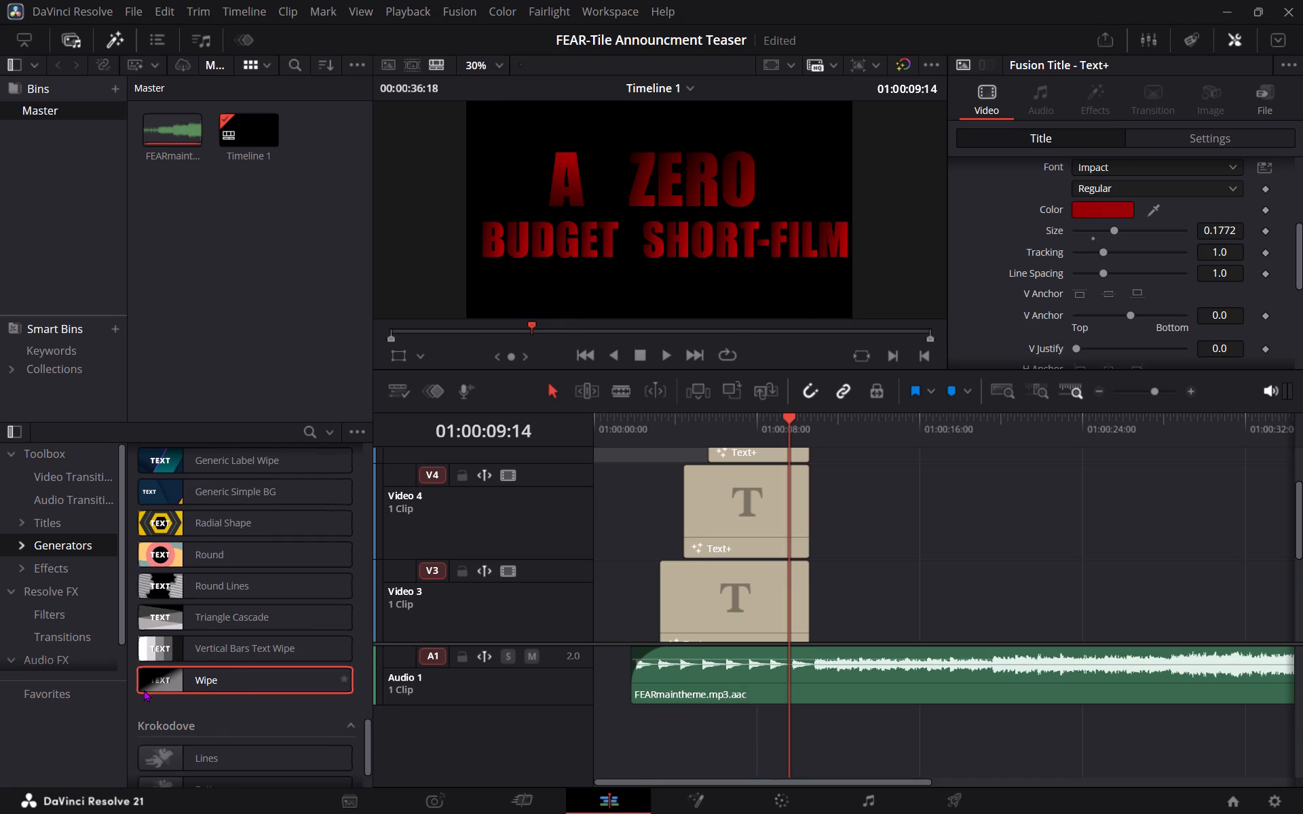
scroll(253, 697, down, 2)
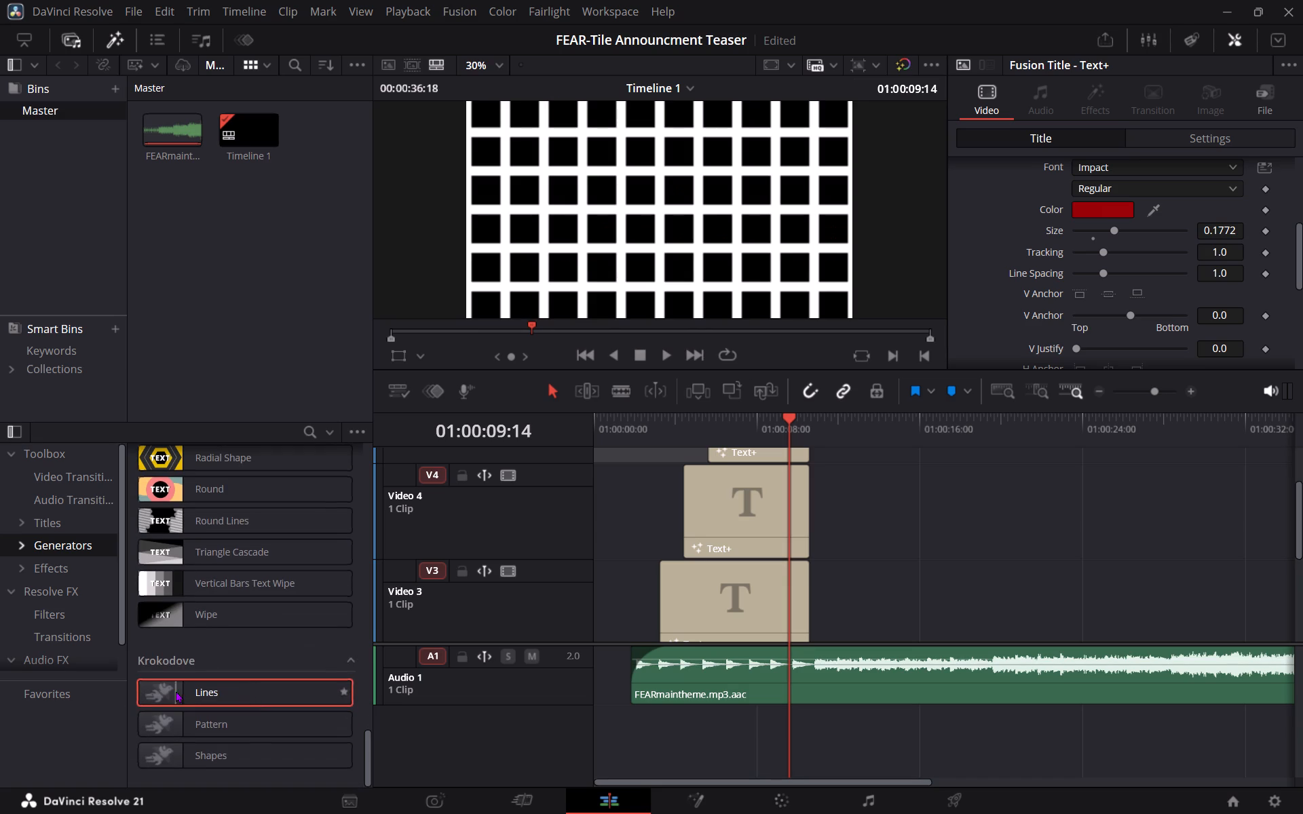
scroll(881, 530, up, 5)
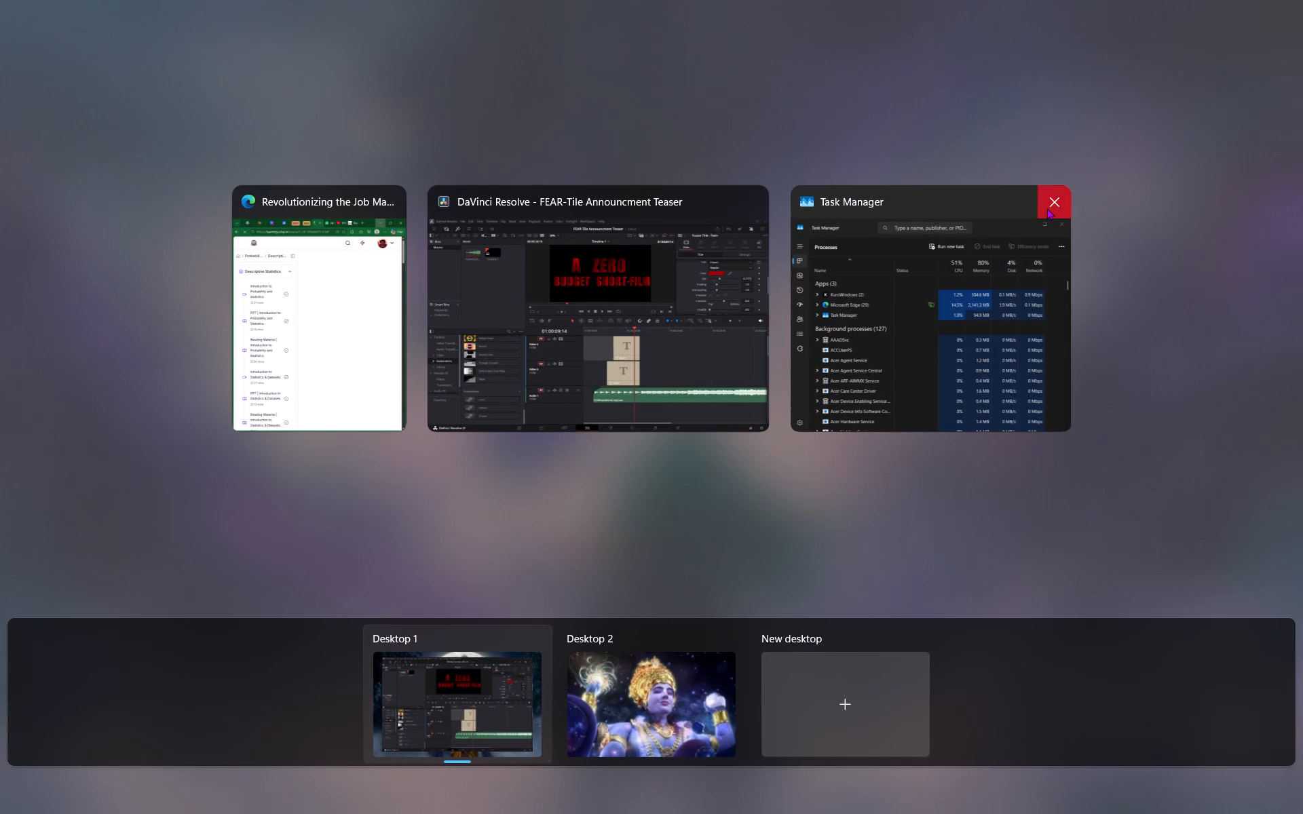
Close Task Manager and open the Pixabay website in a maximized Microsoft Edge window.
click(1048, 208)
click(472, 273)
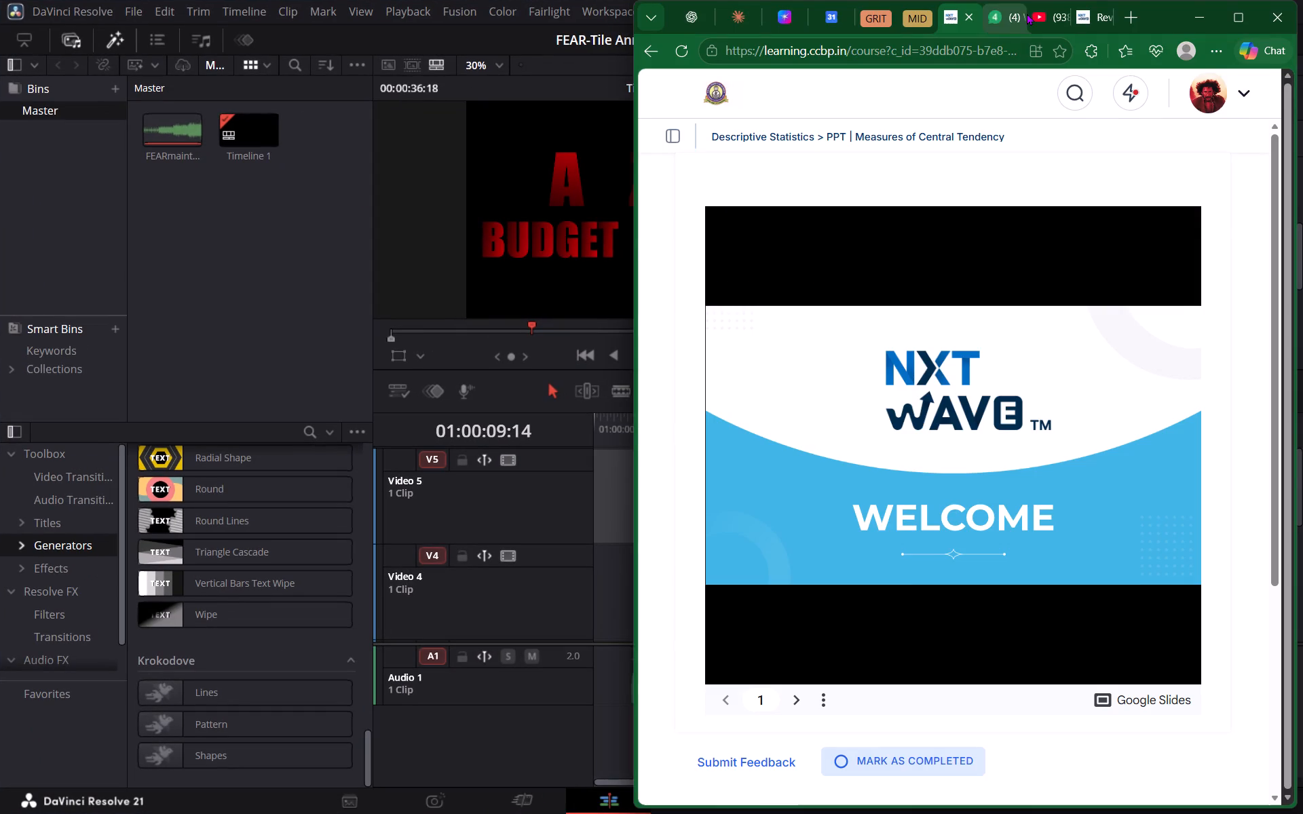
click(1127, 14)
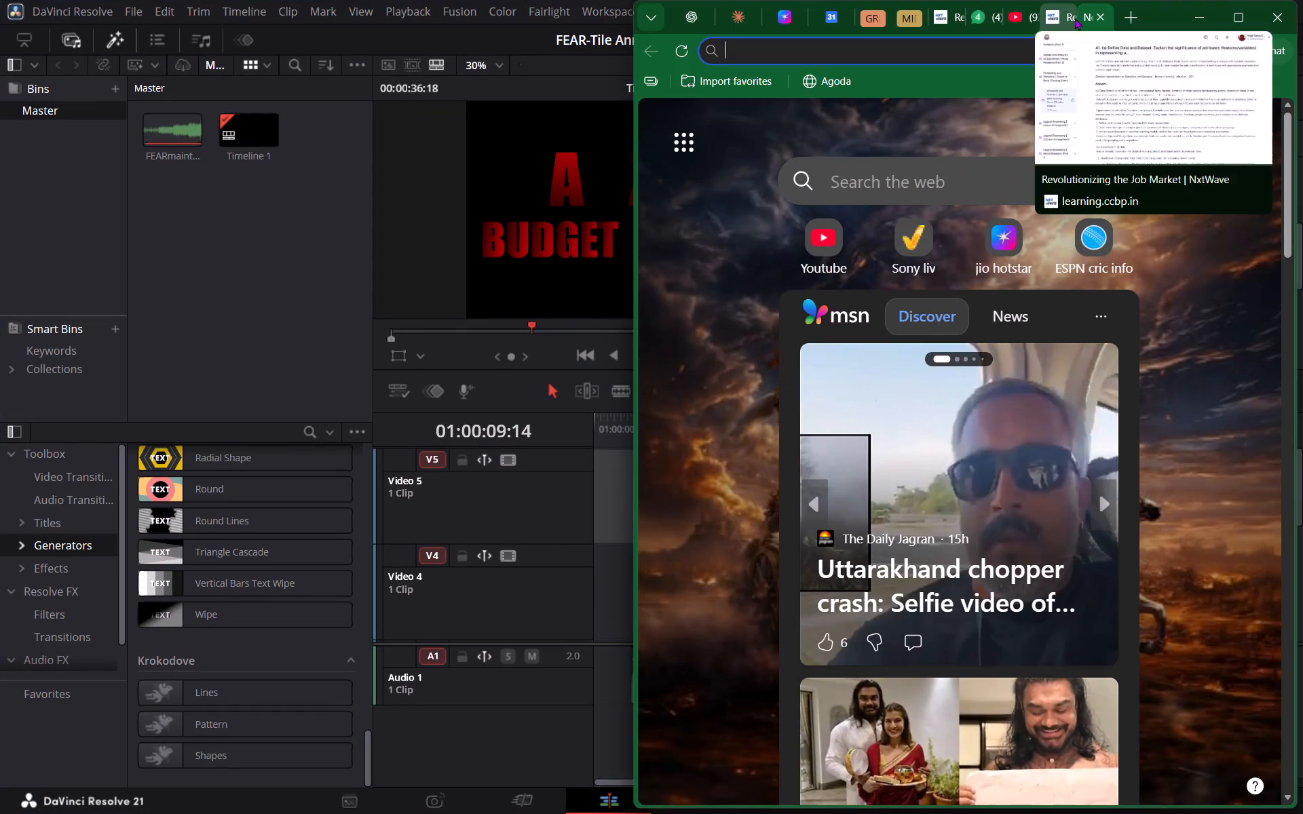
text(pixabay)
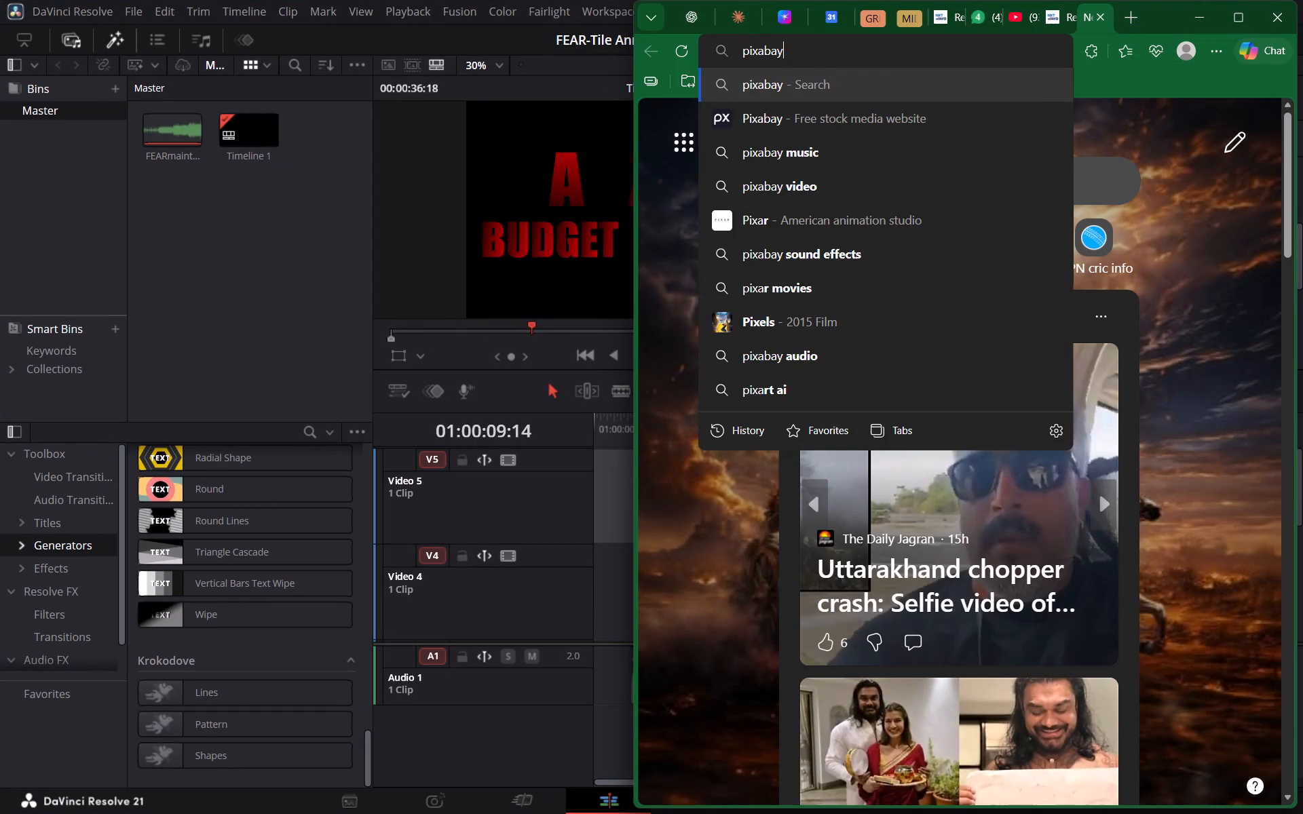
key(Return)
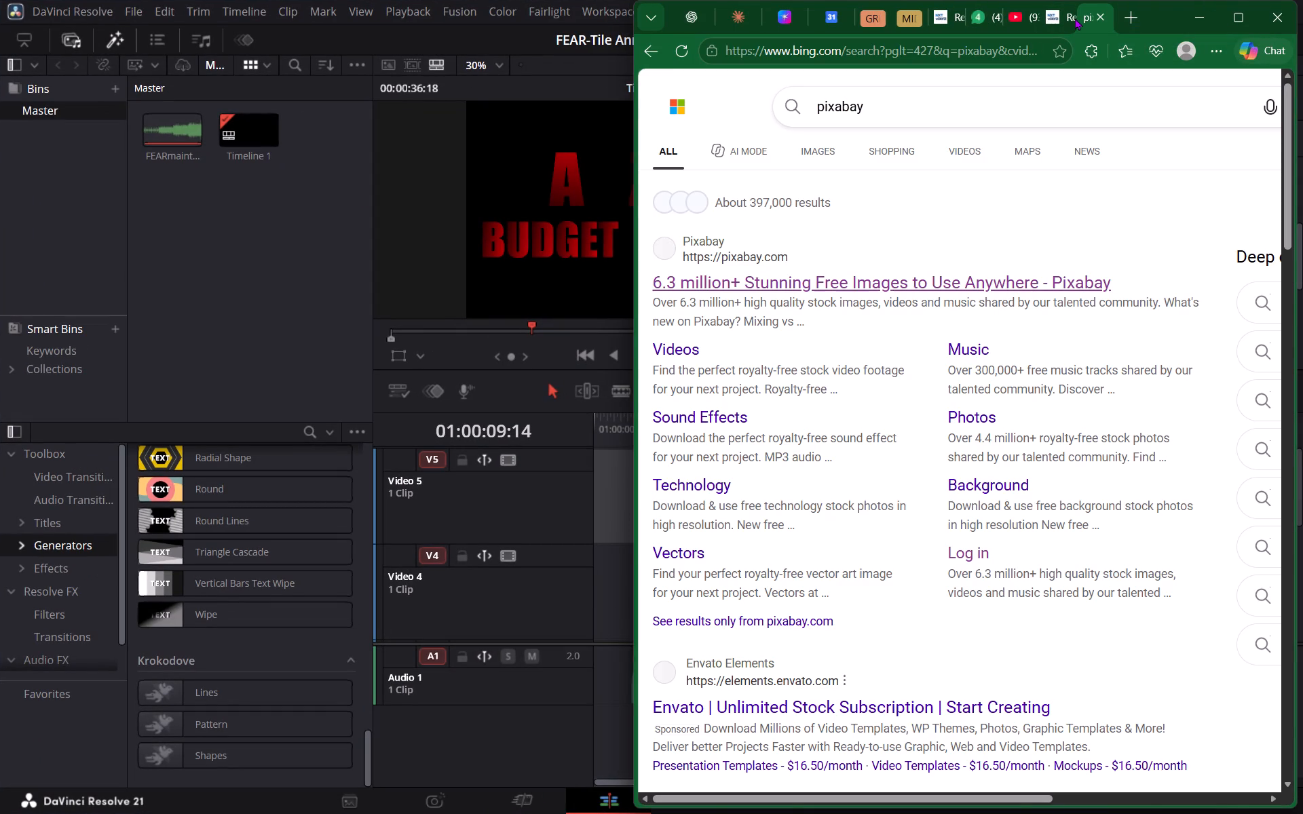
click(982, 279)
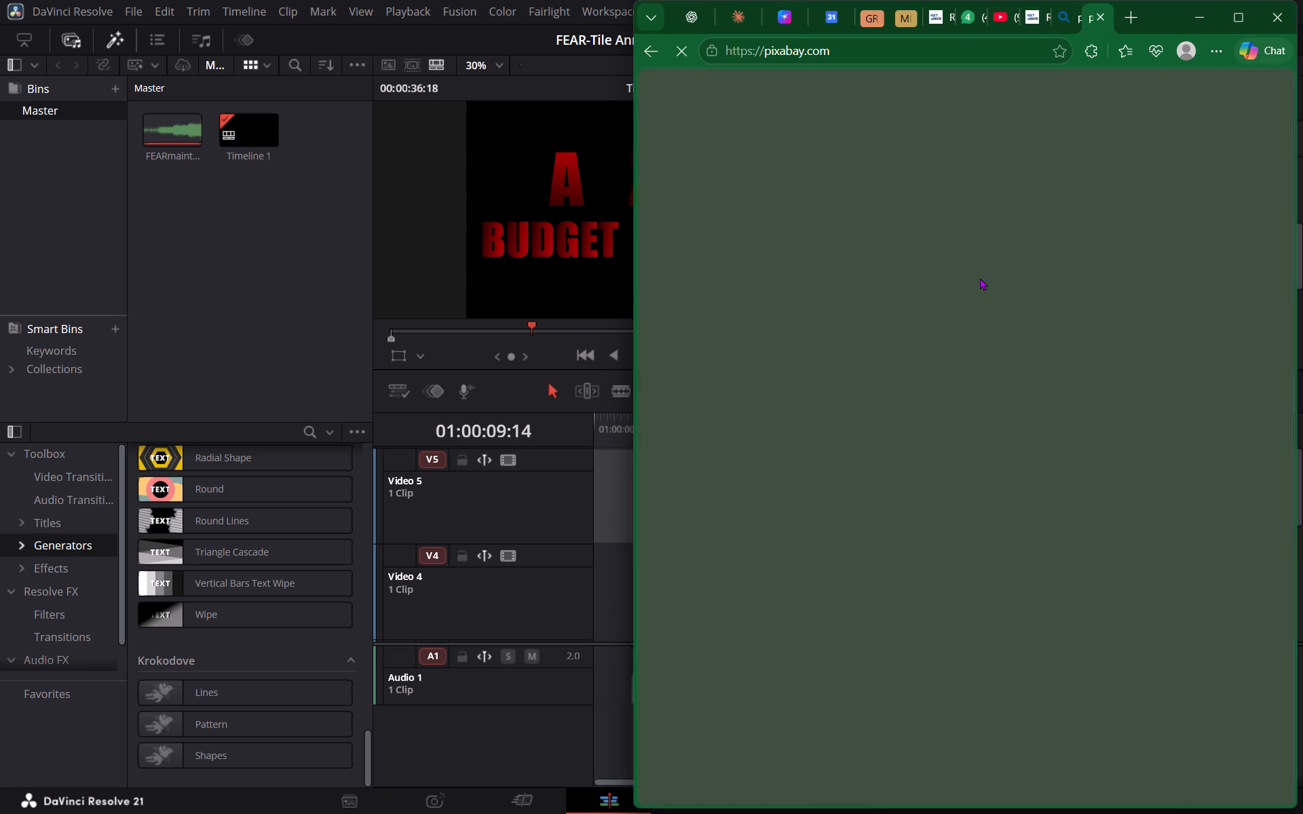
click(1237, 2)
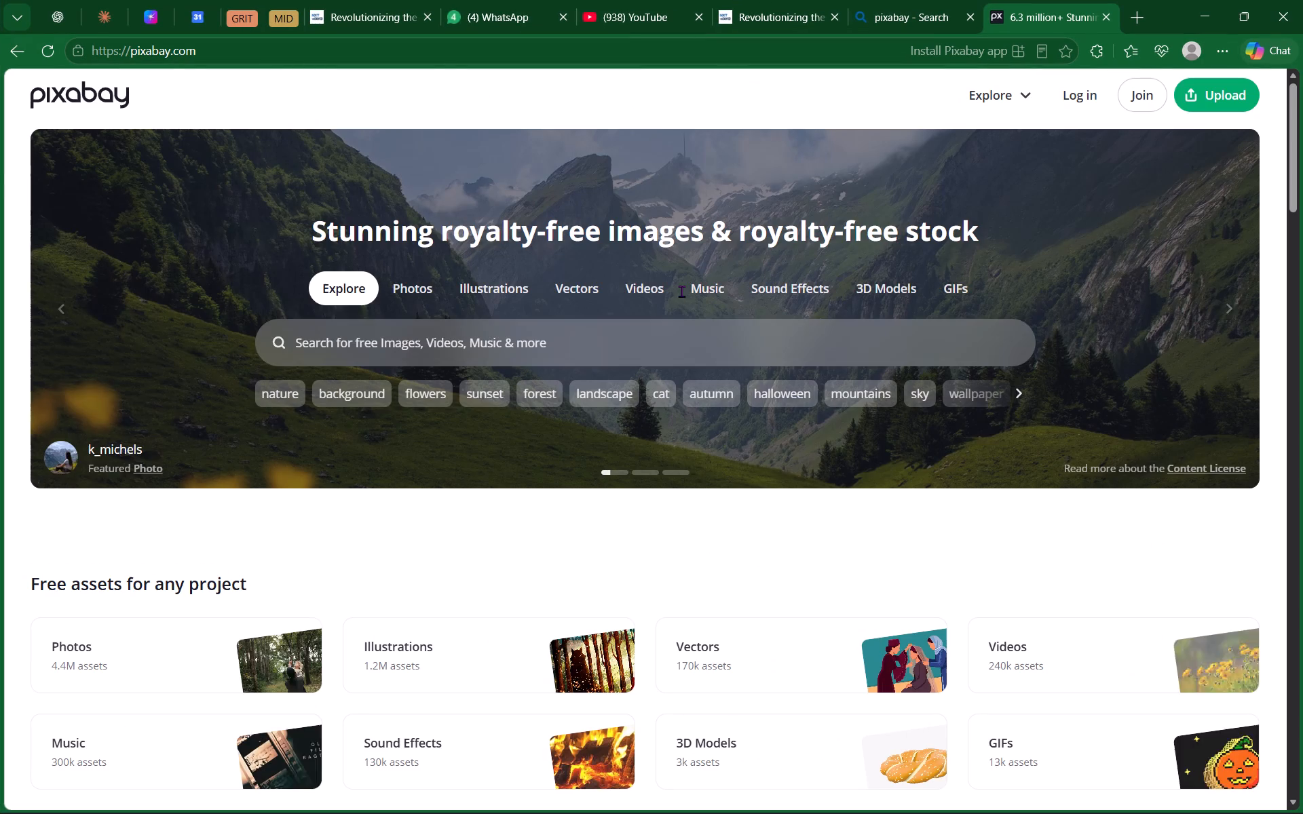
Search Pixabay for "green screen embers" and look through the image results.
click(690, 345)
text(green screen embers)
key(Return)
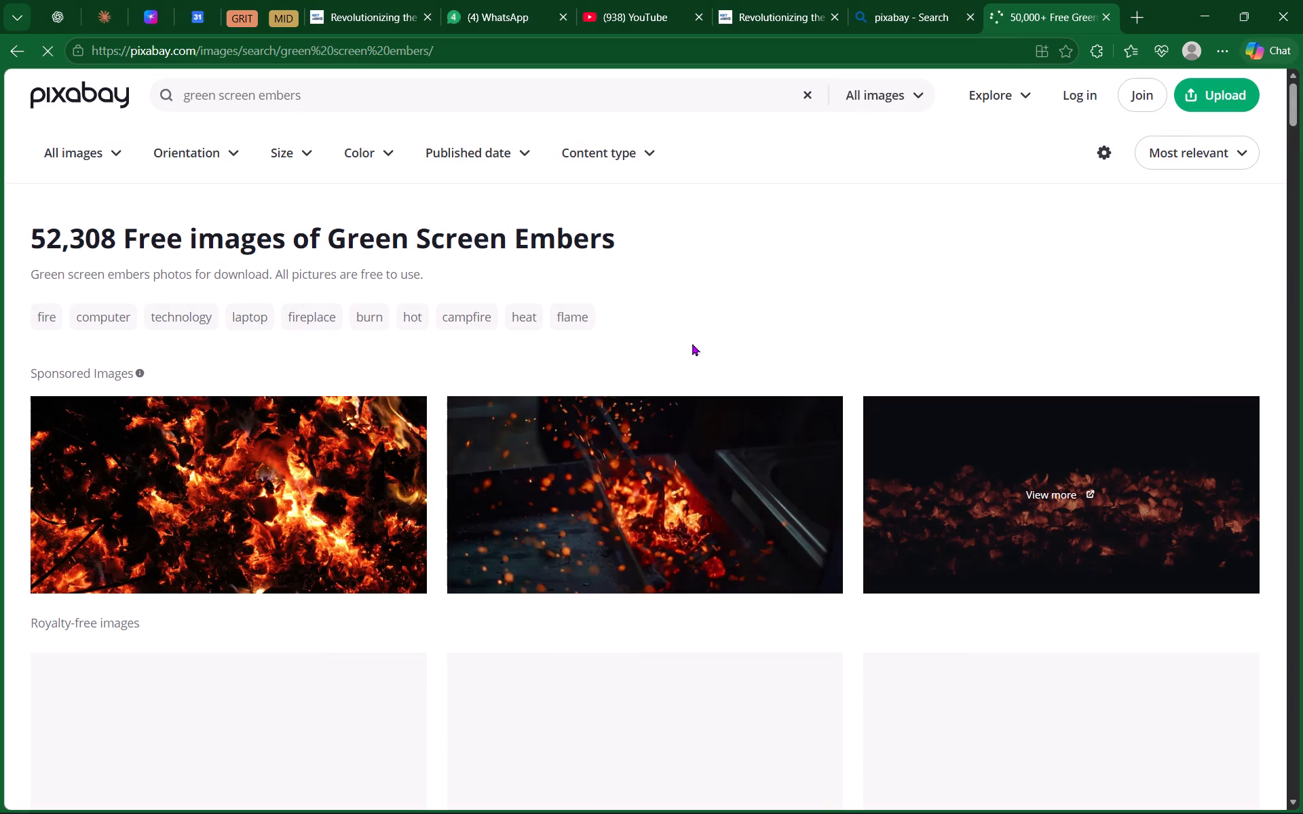
scroll(690, 342, down, 4)
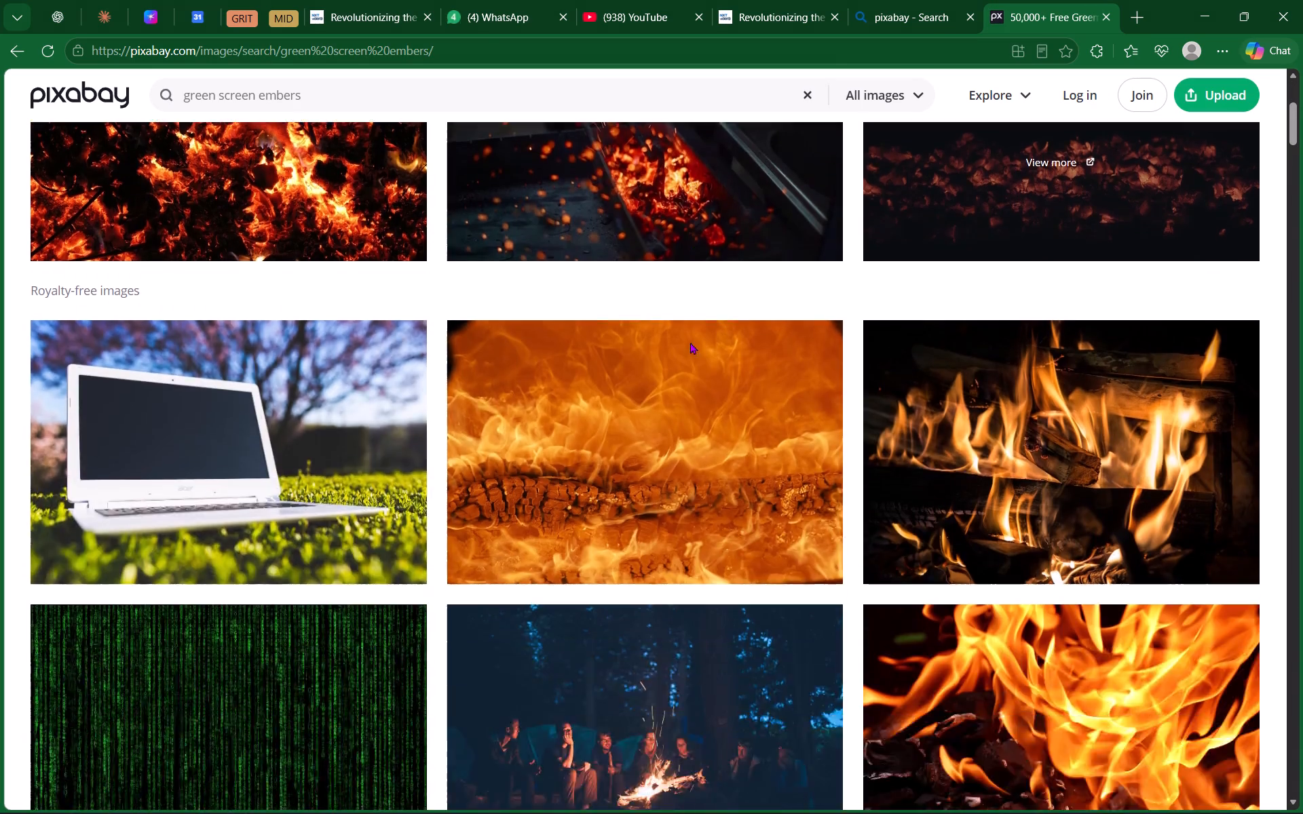
scroll(690, 342, down, 8)
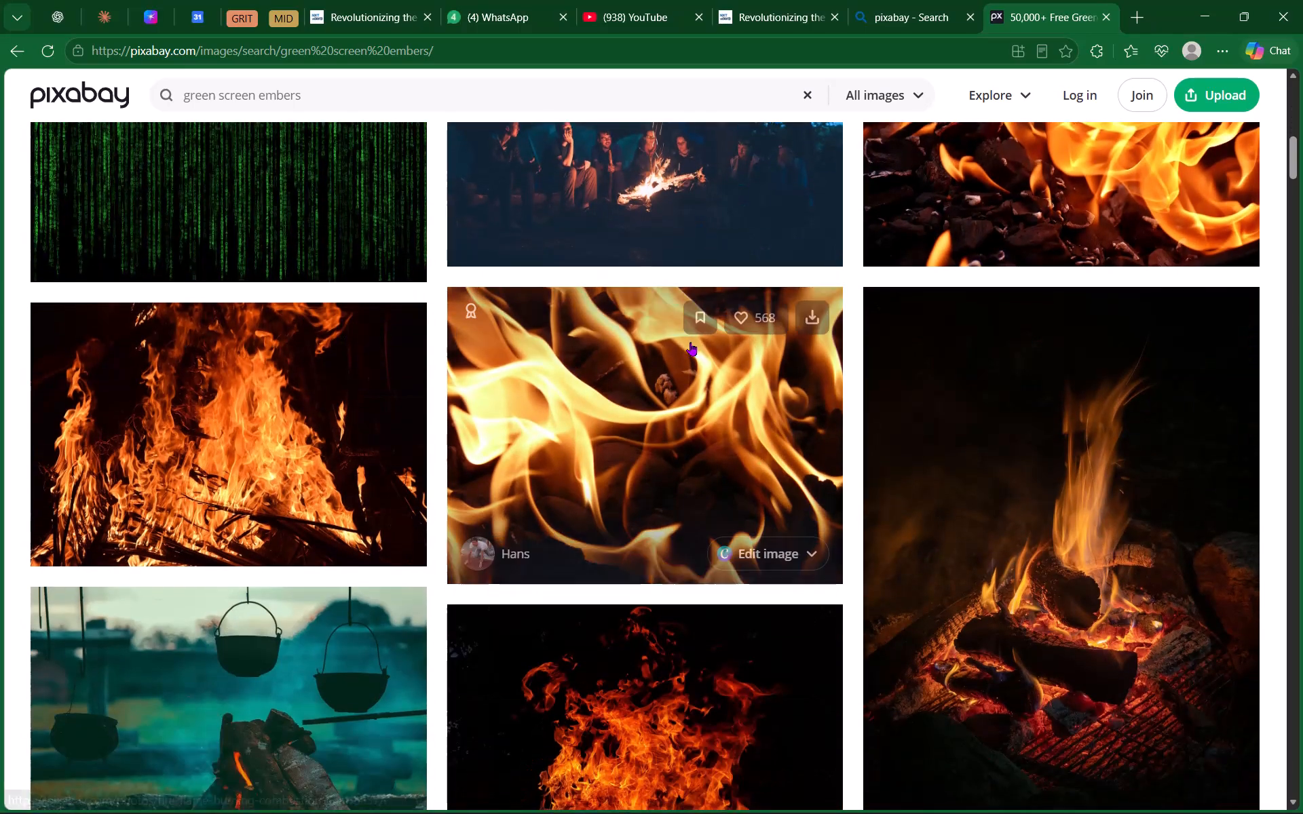
scroll(690, 342, down, 2)
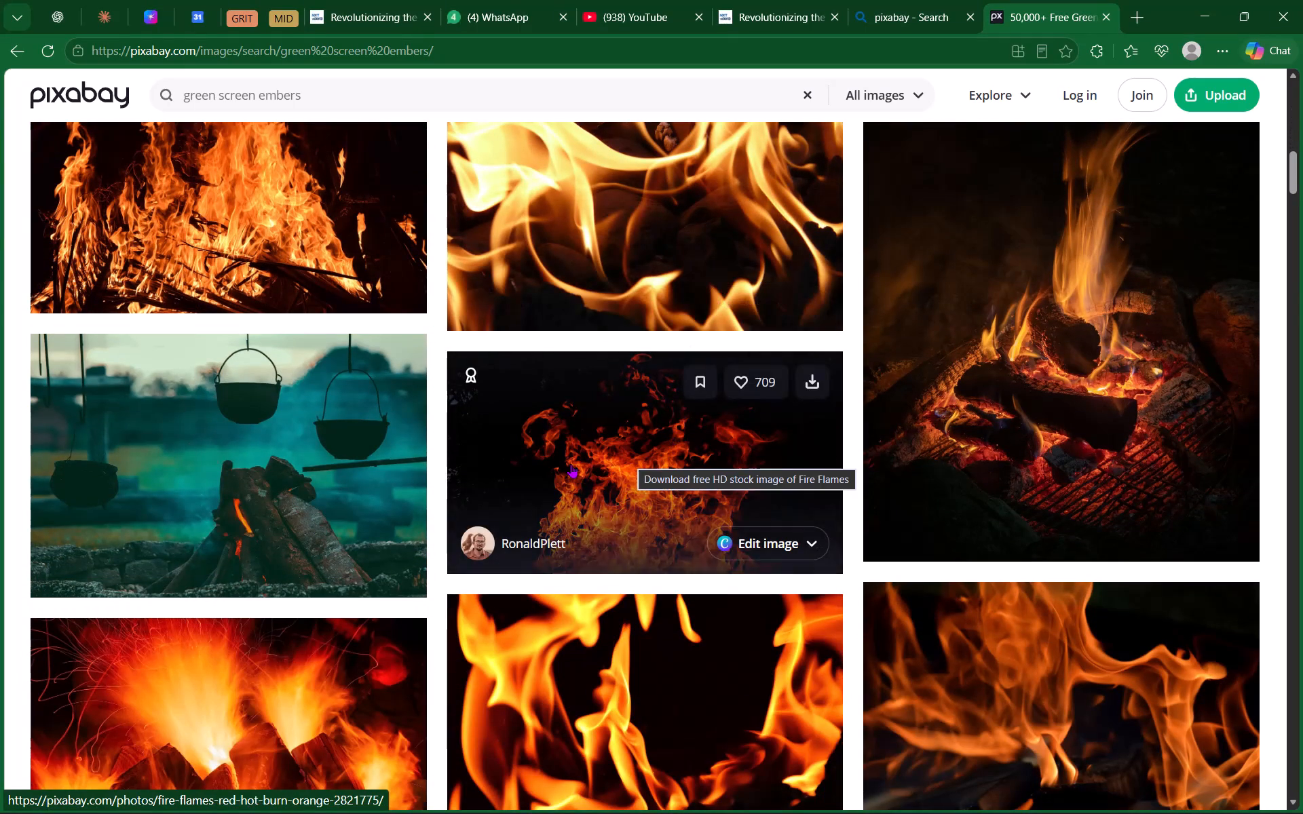
scroll(637, 454, up, 10)
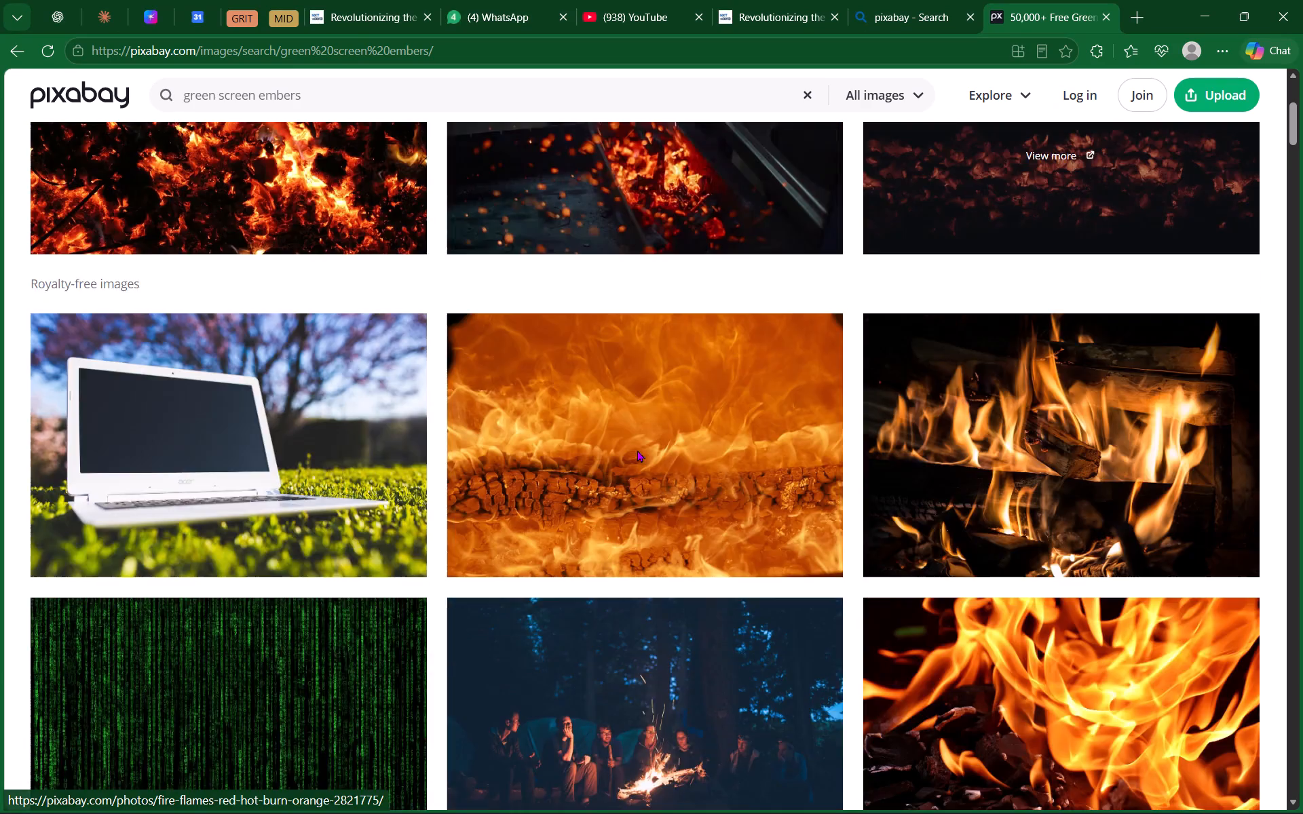
scroll(637, 450, up, 5)
Restrict the green screen embers search to videos and examine the royalty-free clips for a suitable fire overlay.
click(872, 101)
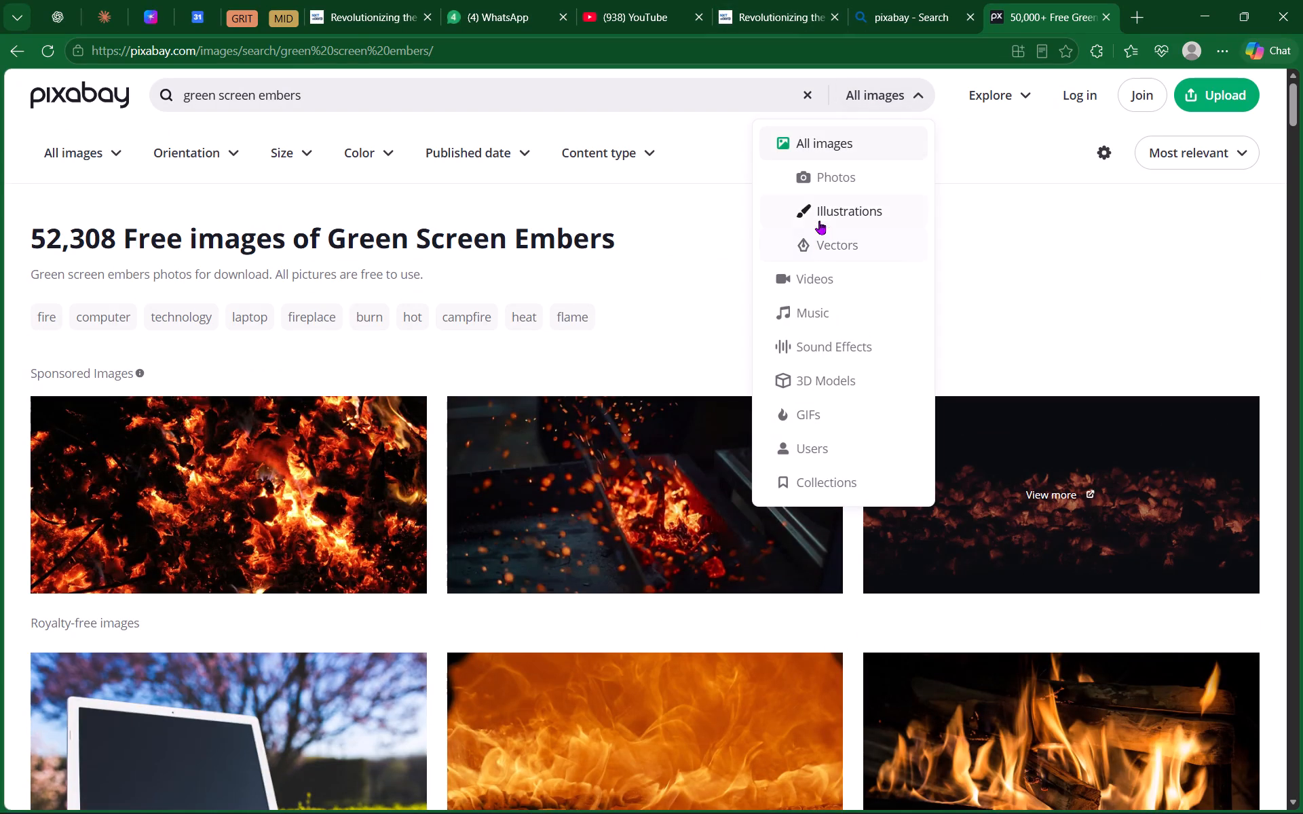
click(806, 283)
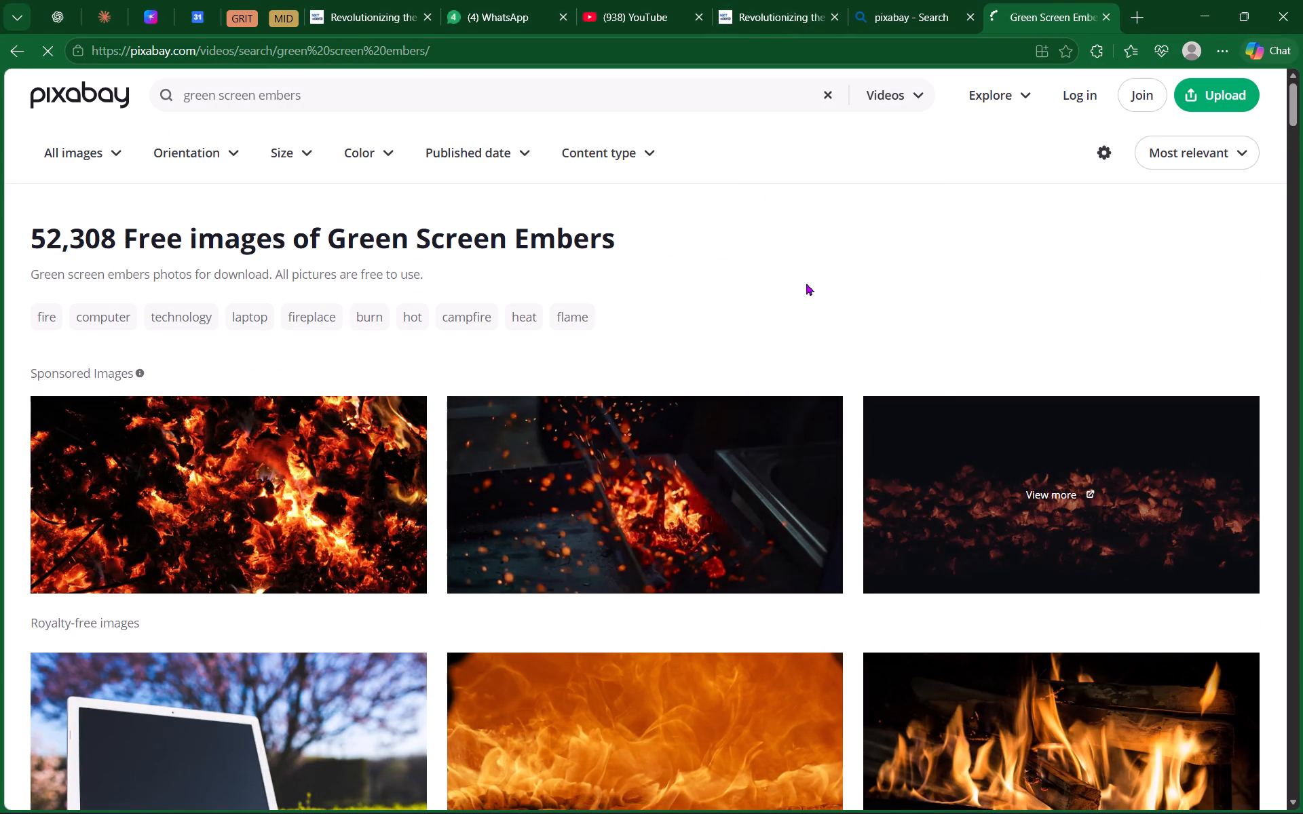
scroll(743, 342, down, 2)
scroll(542, 433, down, 3)
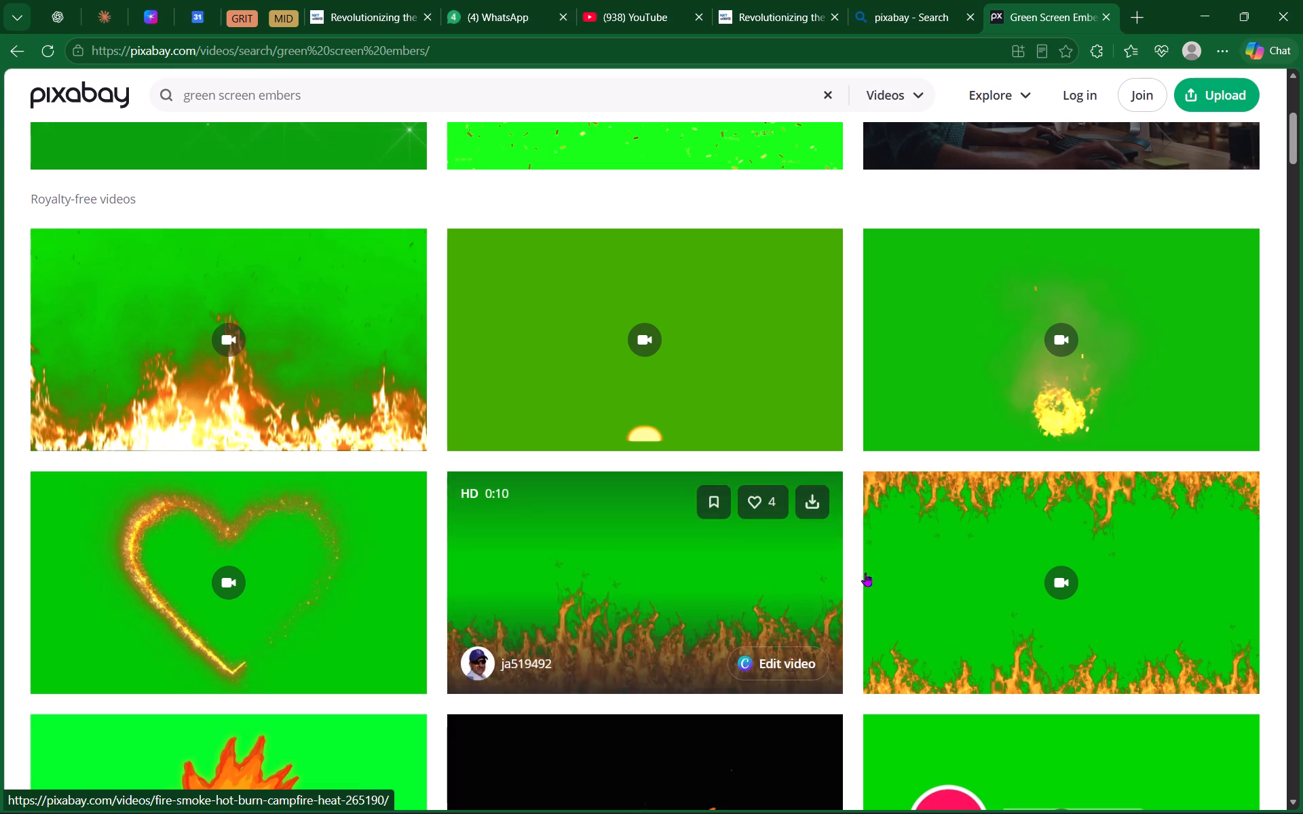
scroll(166, 507, down, 5)
scroll(166, 500, up, 5)
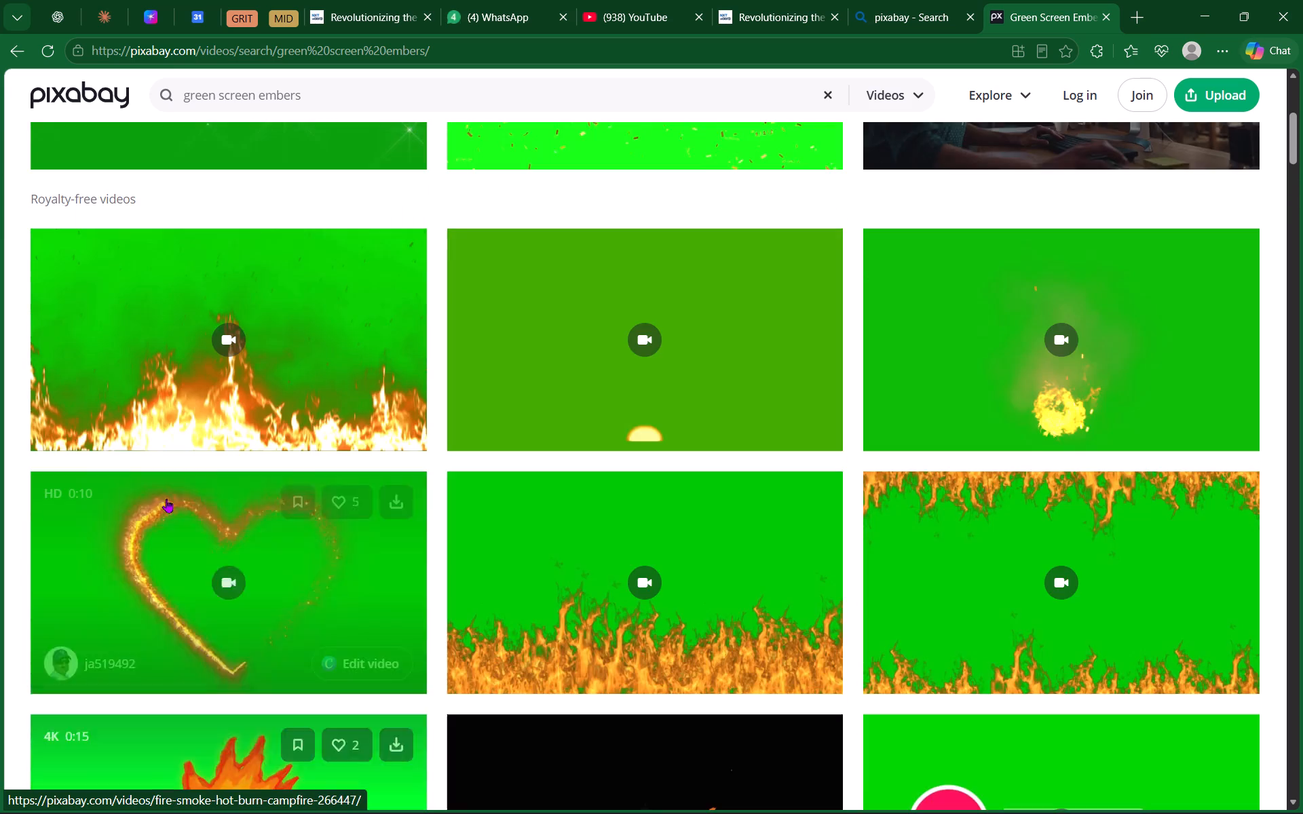
scroll(166, 499, up, 4)
scroll(210, 655, down, 2)
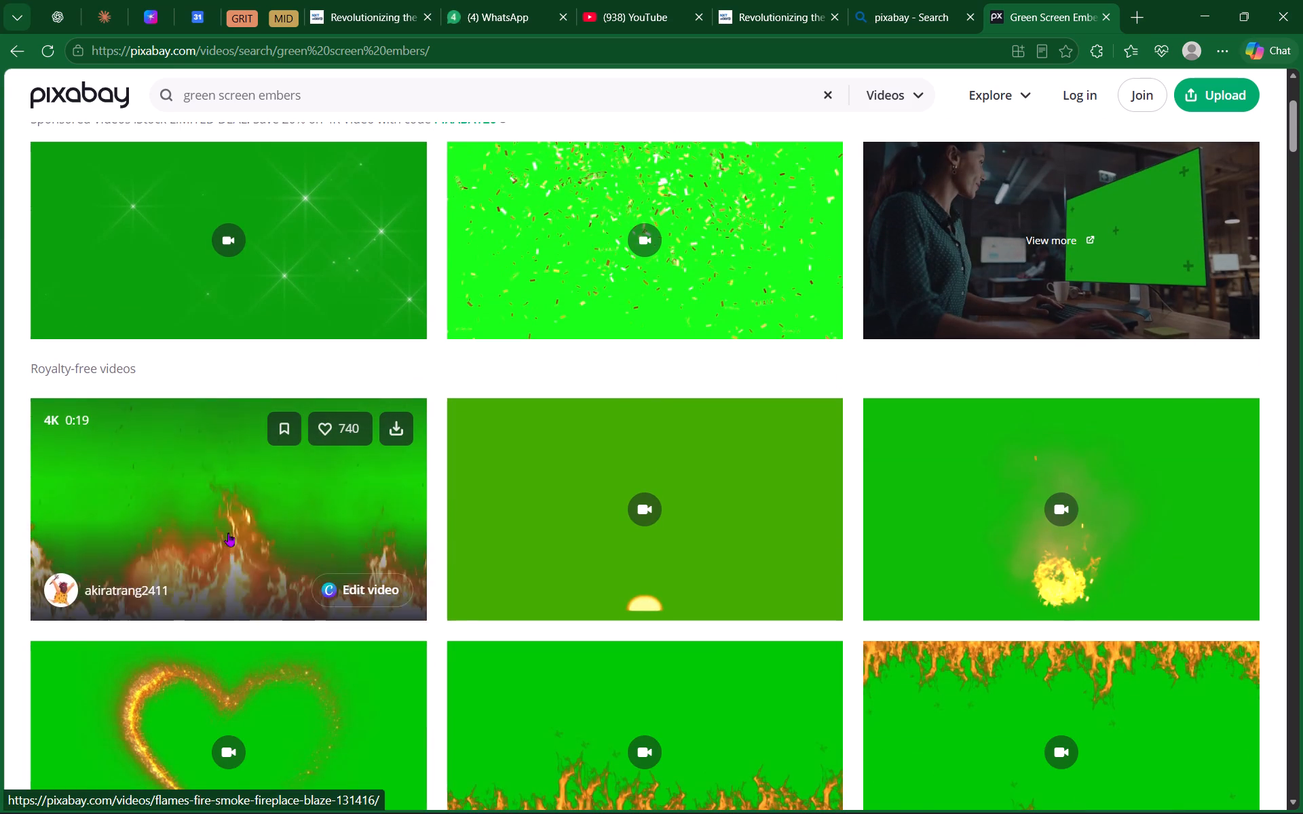
Download the first royalty-free video result, the green-screen clip of flames, fire and smoke.
click(228, 512)
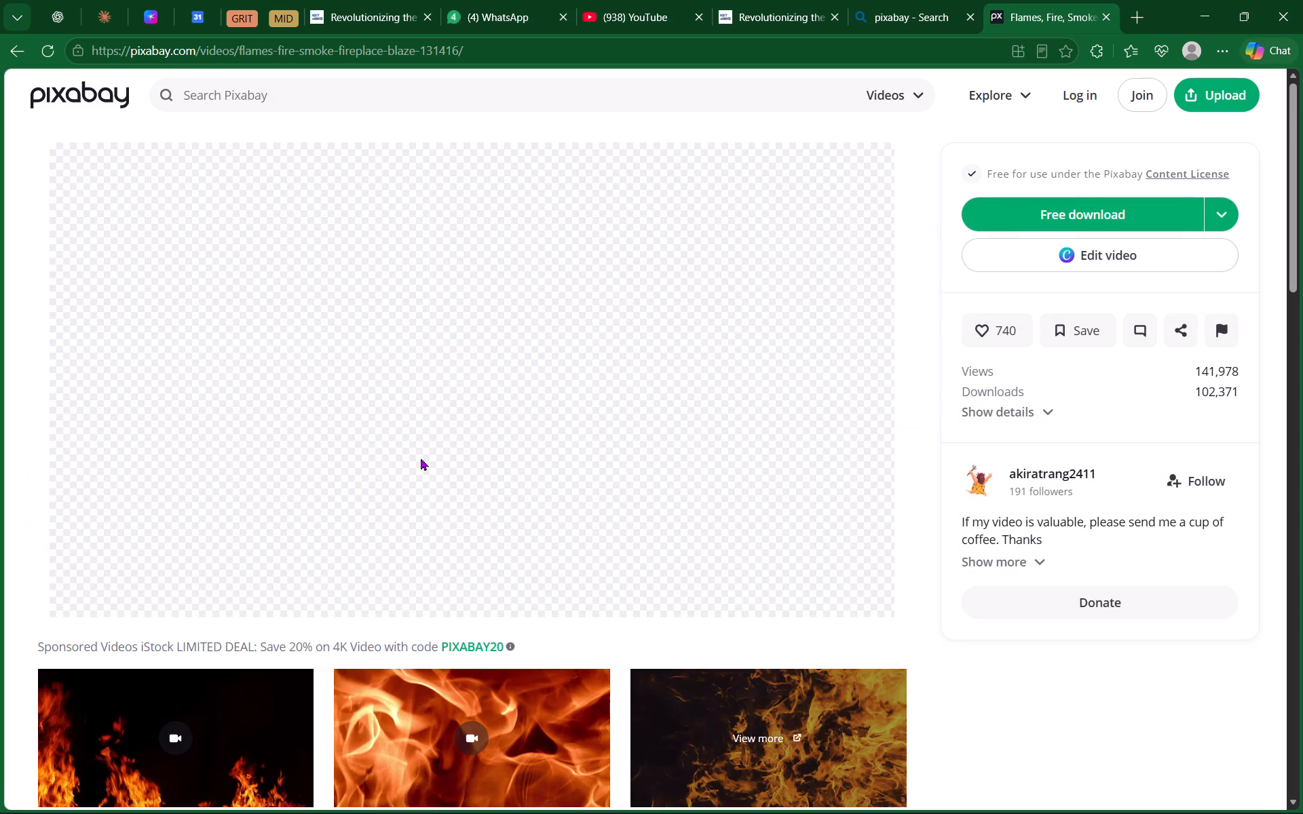
click(1054, 213)
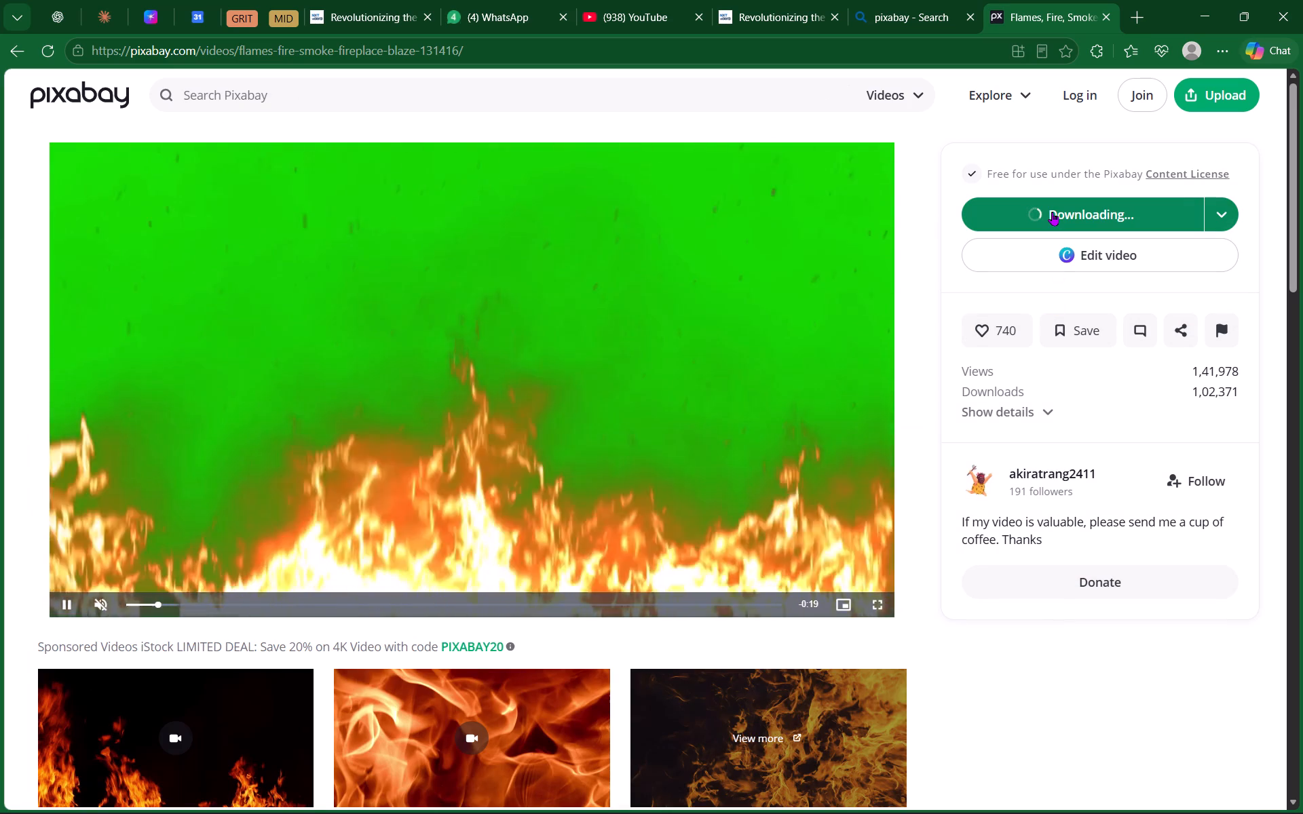
scroll(371, 697, down, 4)
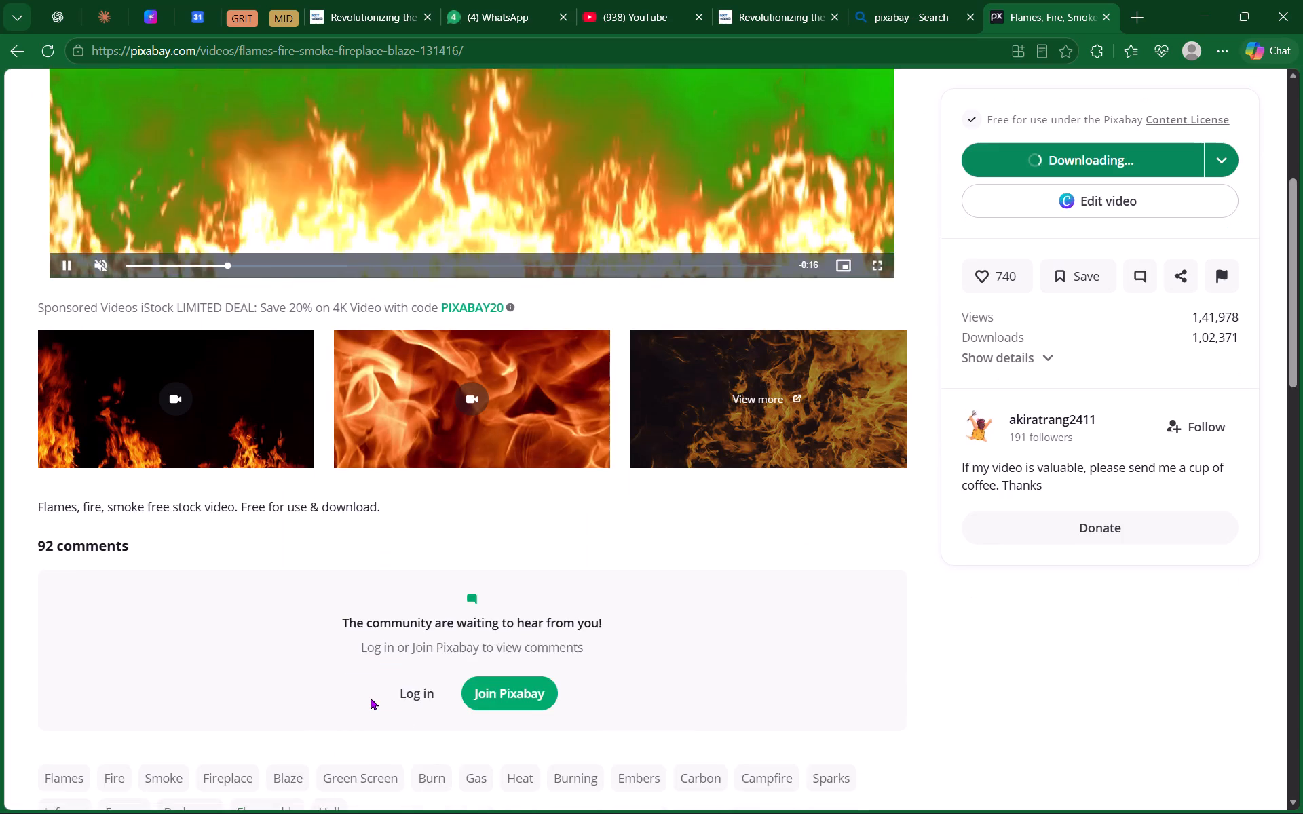
scroll(371, 697, up, 3)
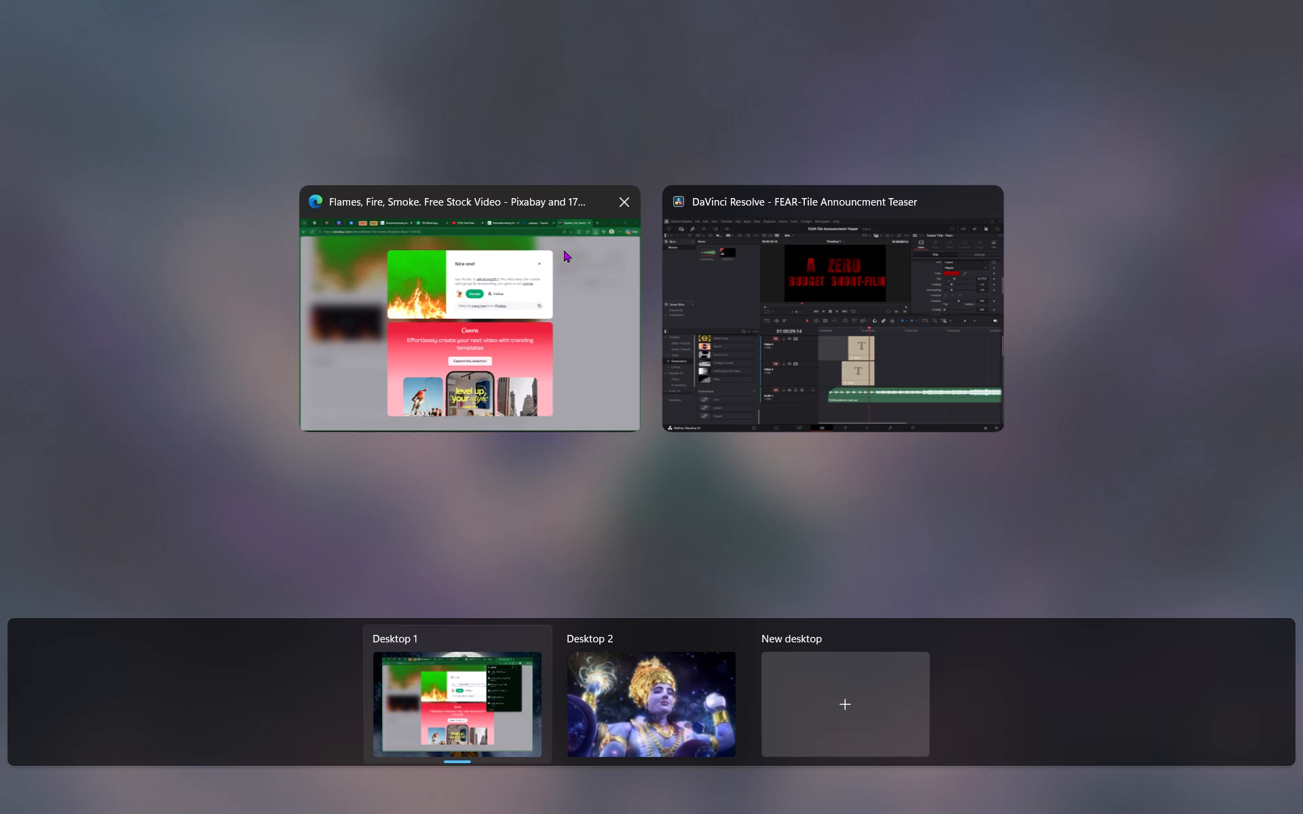
click(506, 330)
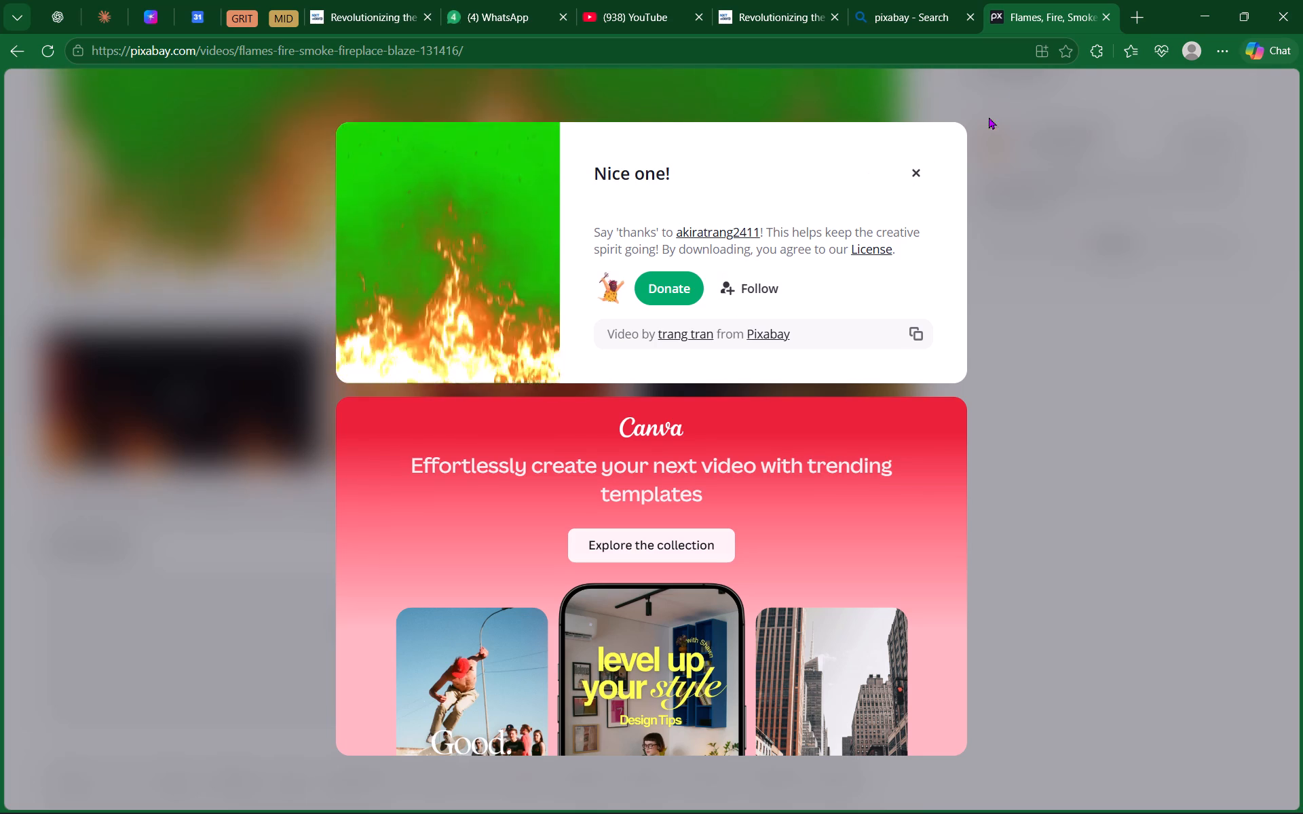
Switch back to DaVinci Resolve and step through the opening titles, ending with the playhead at 01:00:04:10.
click(841, 239)
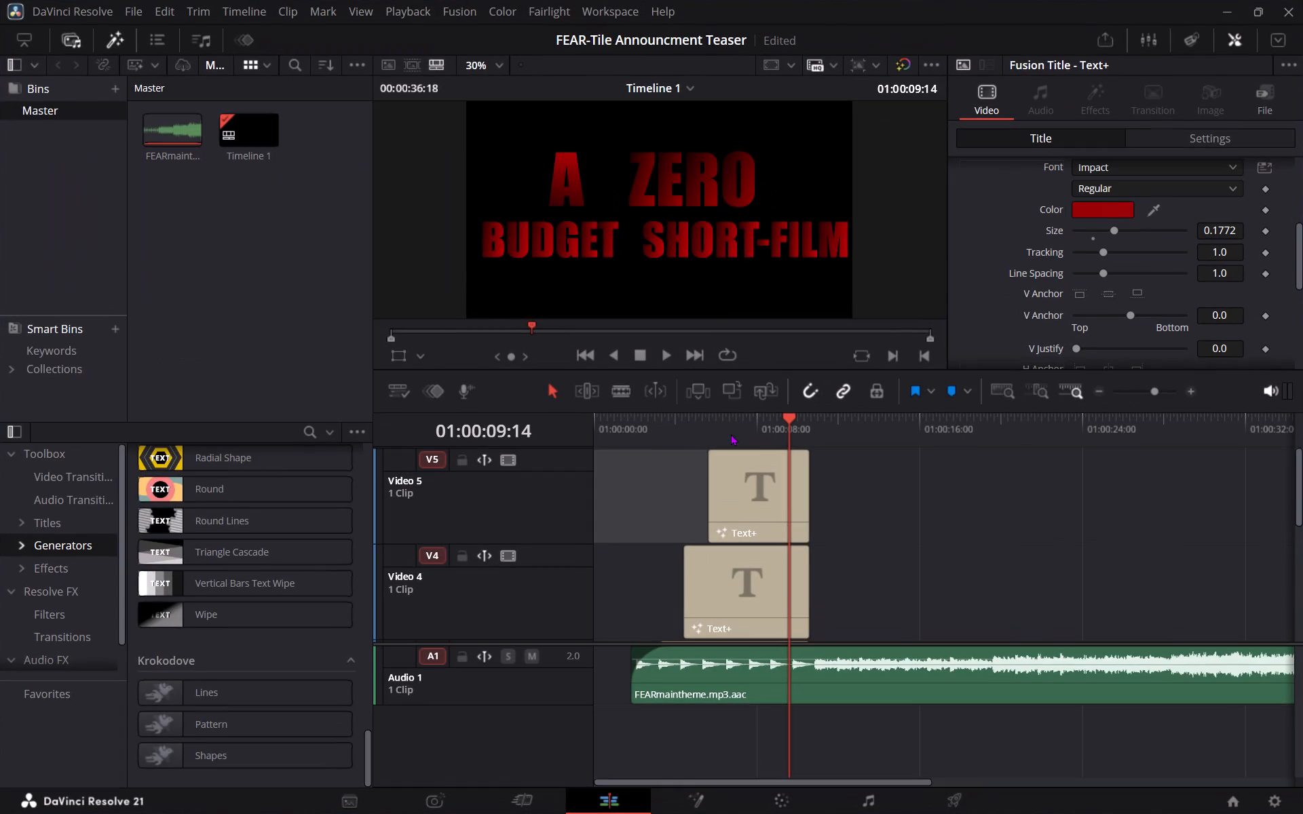
click(688, 427)
click(668, 423)
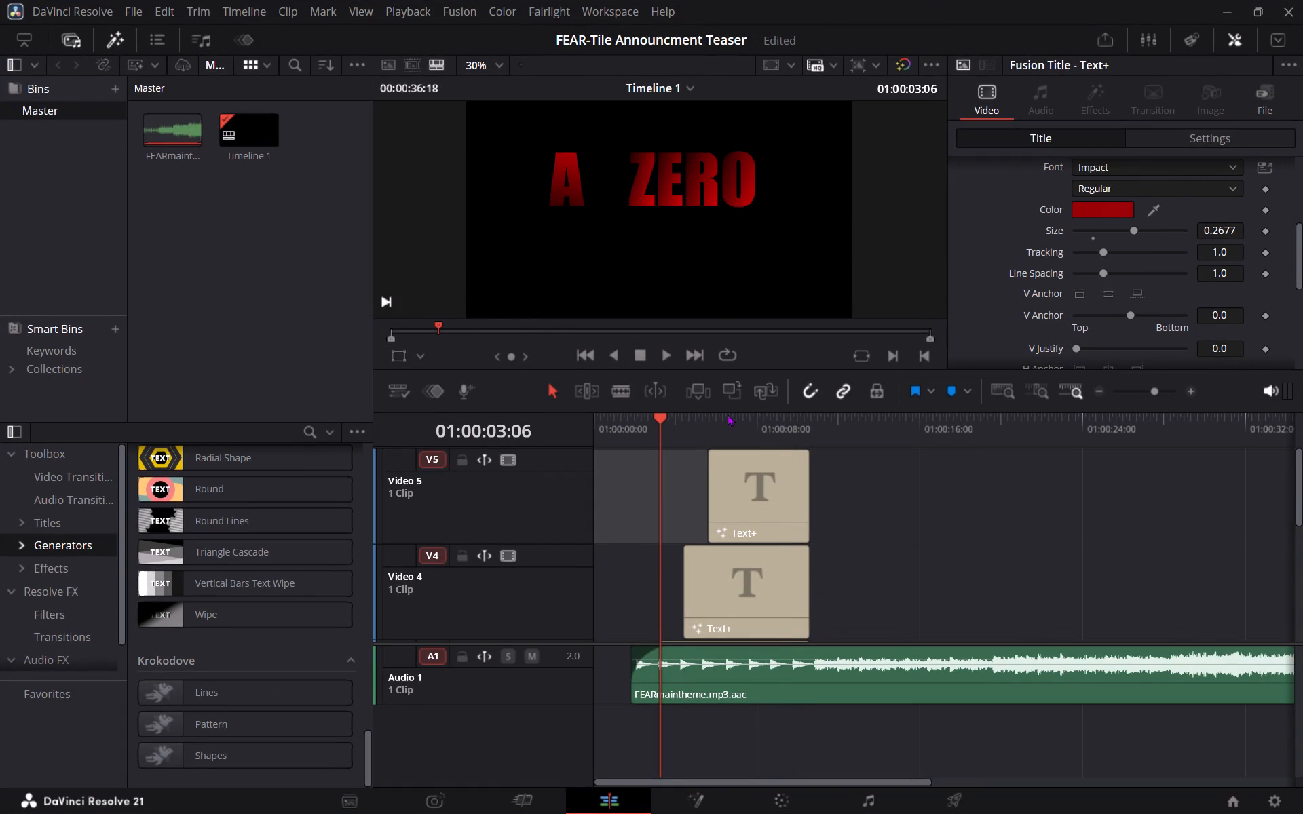
click(720, 414)
click(693, 416)
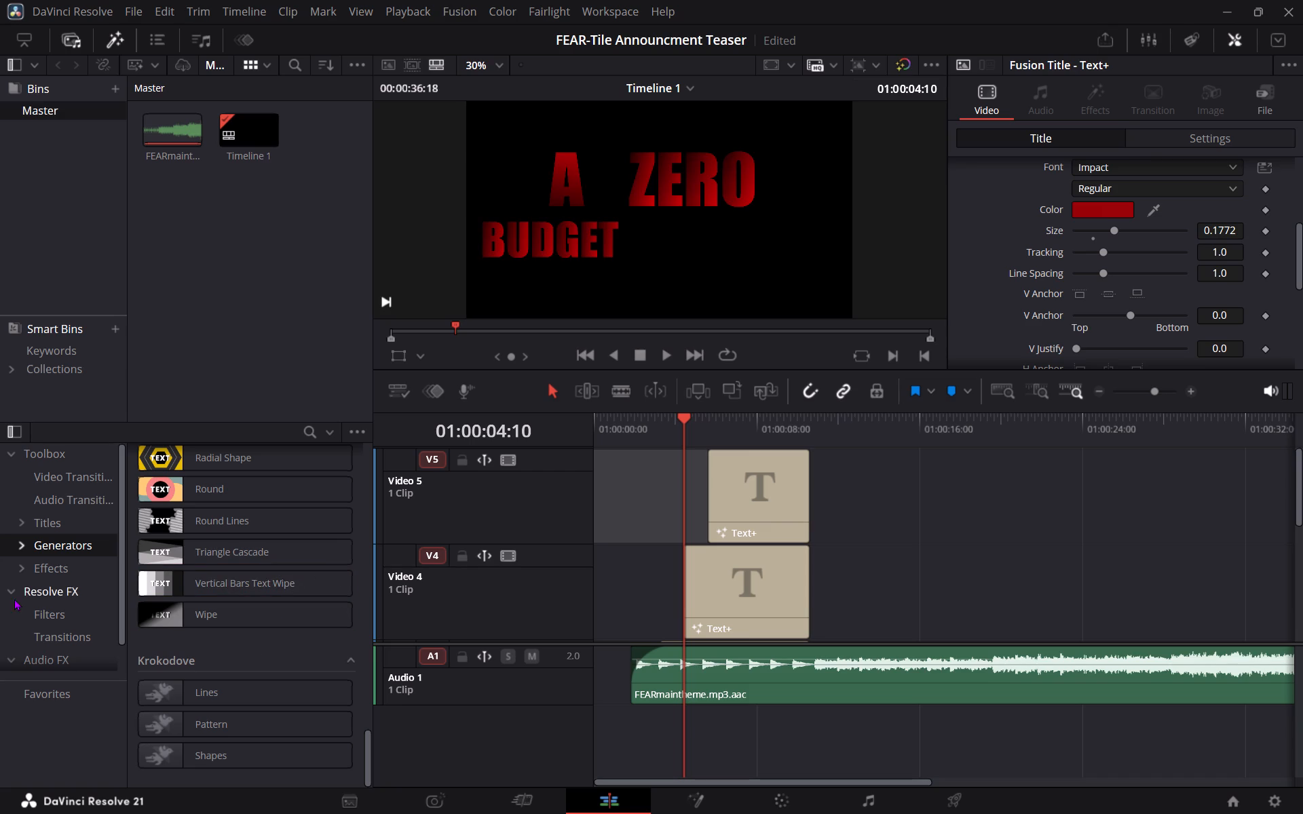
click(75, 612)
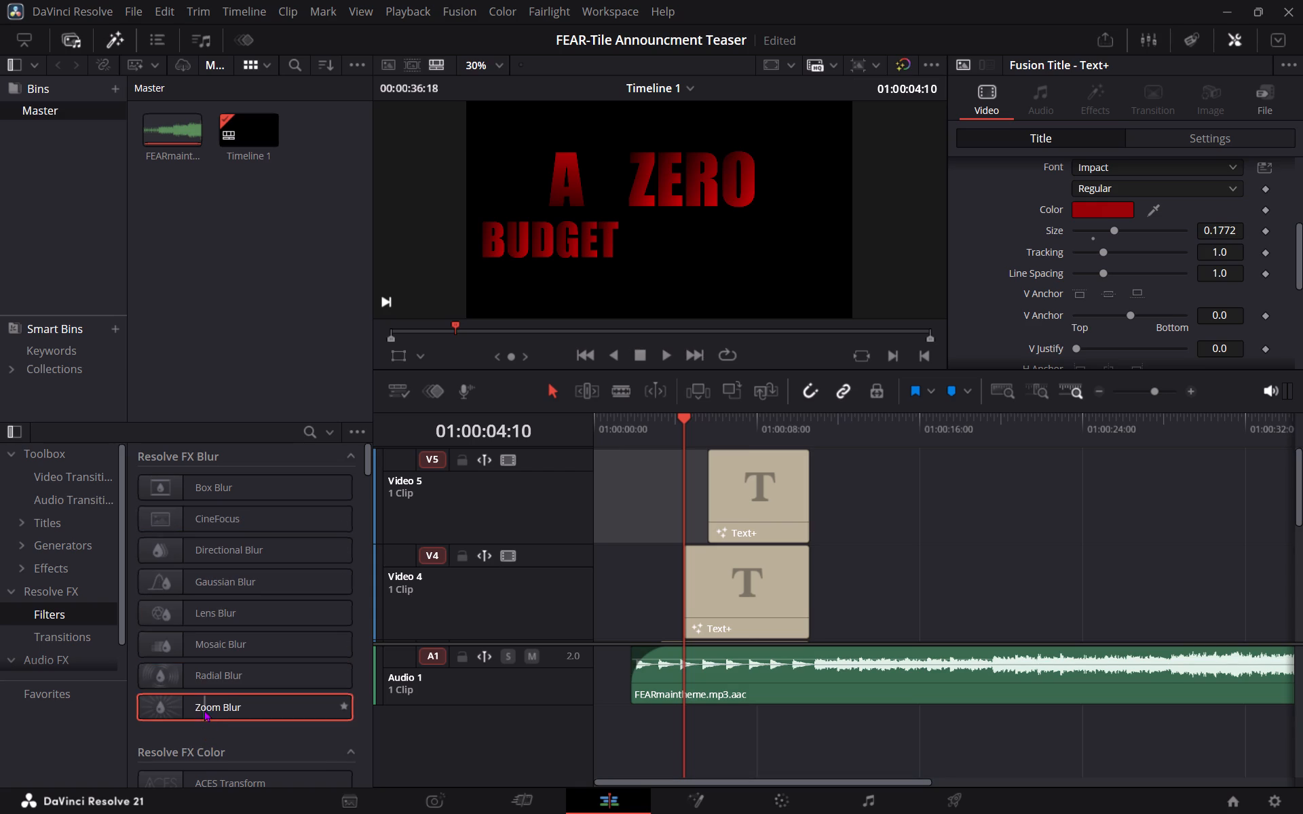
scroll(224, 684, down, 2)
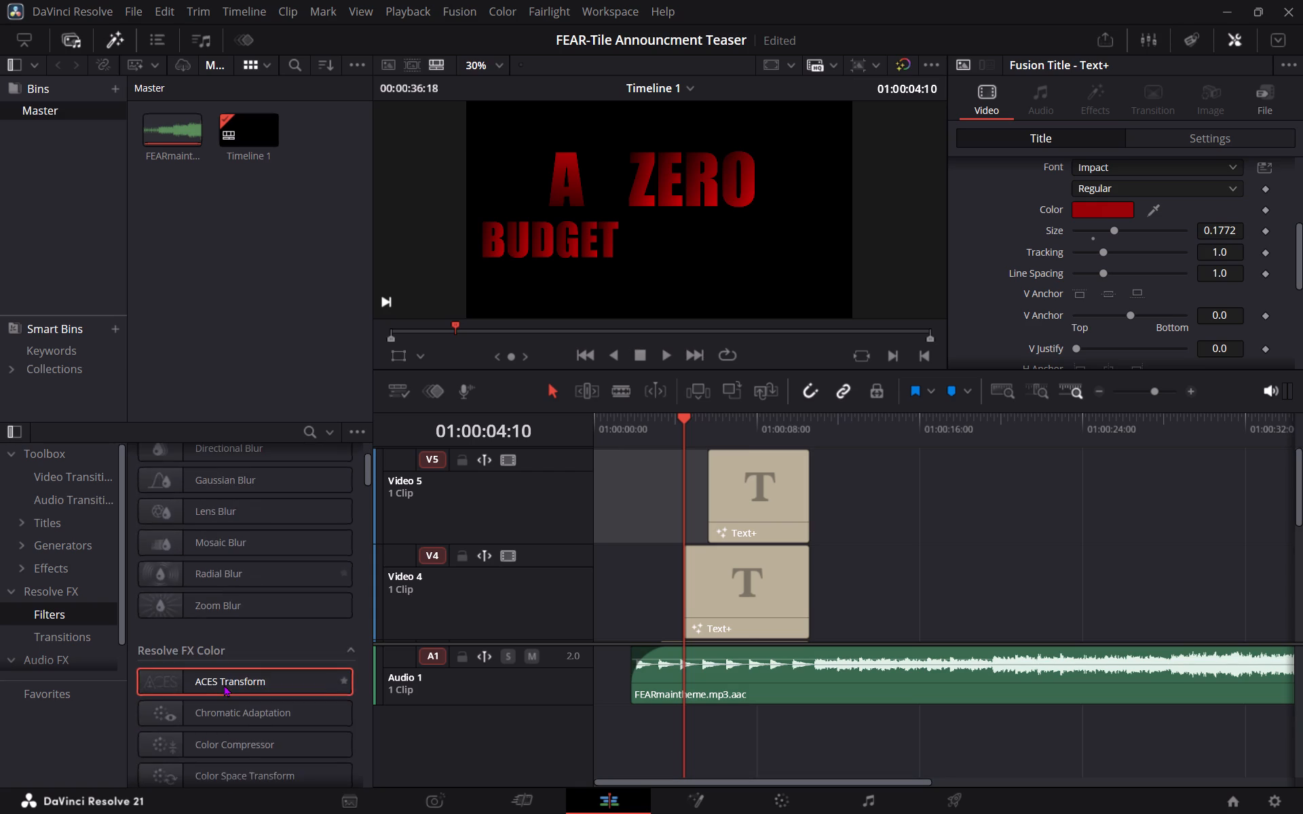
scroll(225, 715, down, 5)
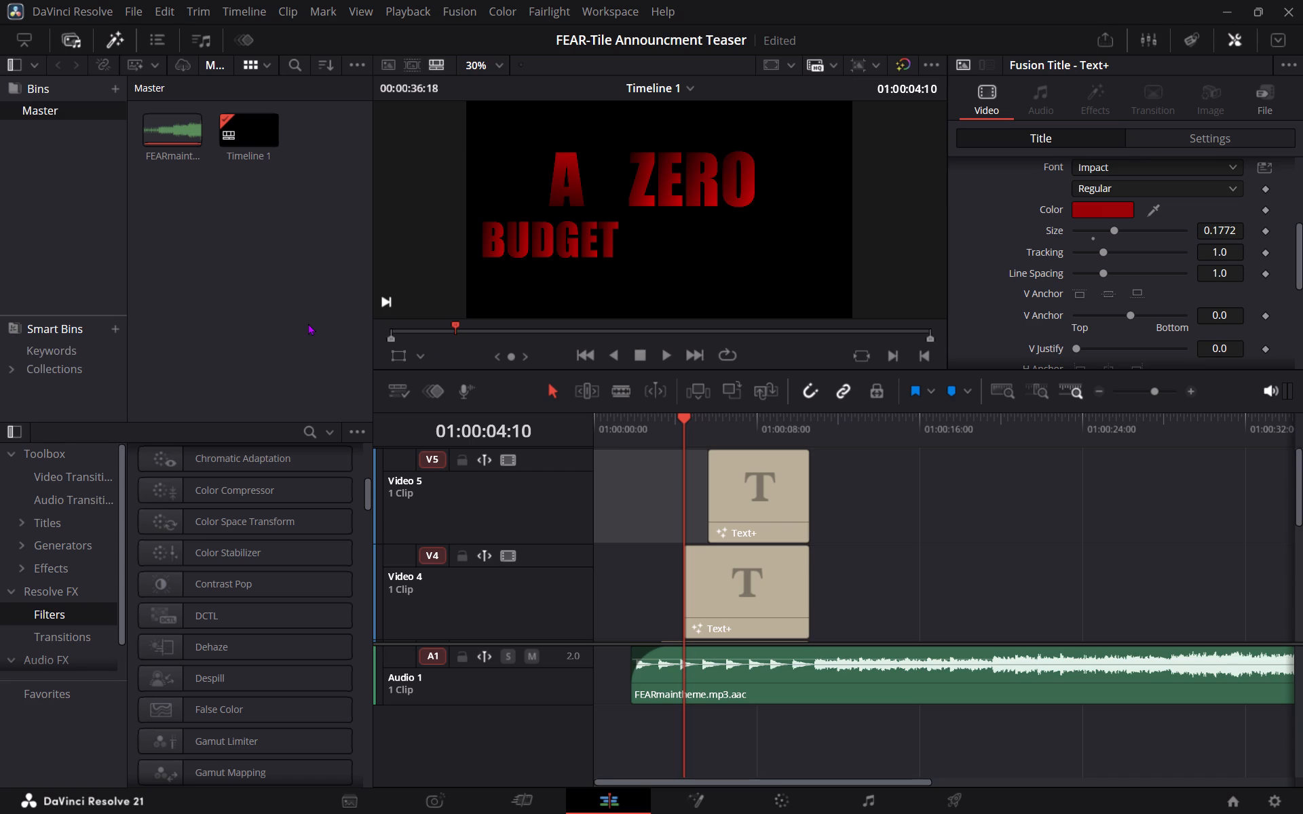
key(ctrl+i)
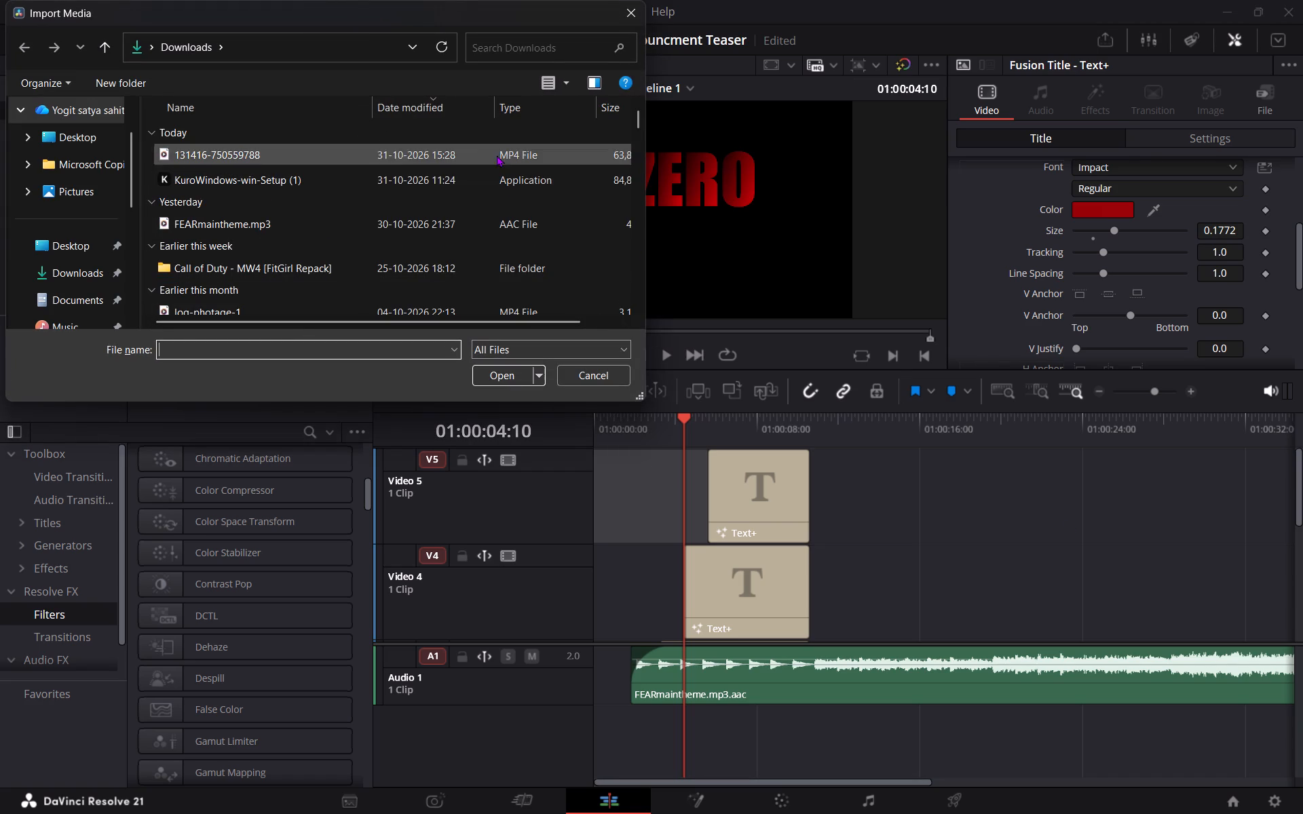
click(494, 164)
click(516, 379)
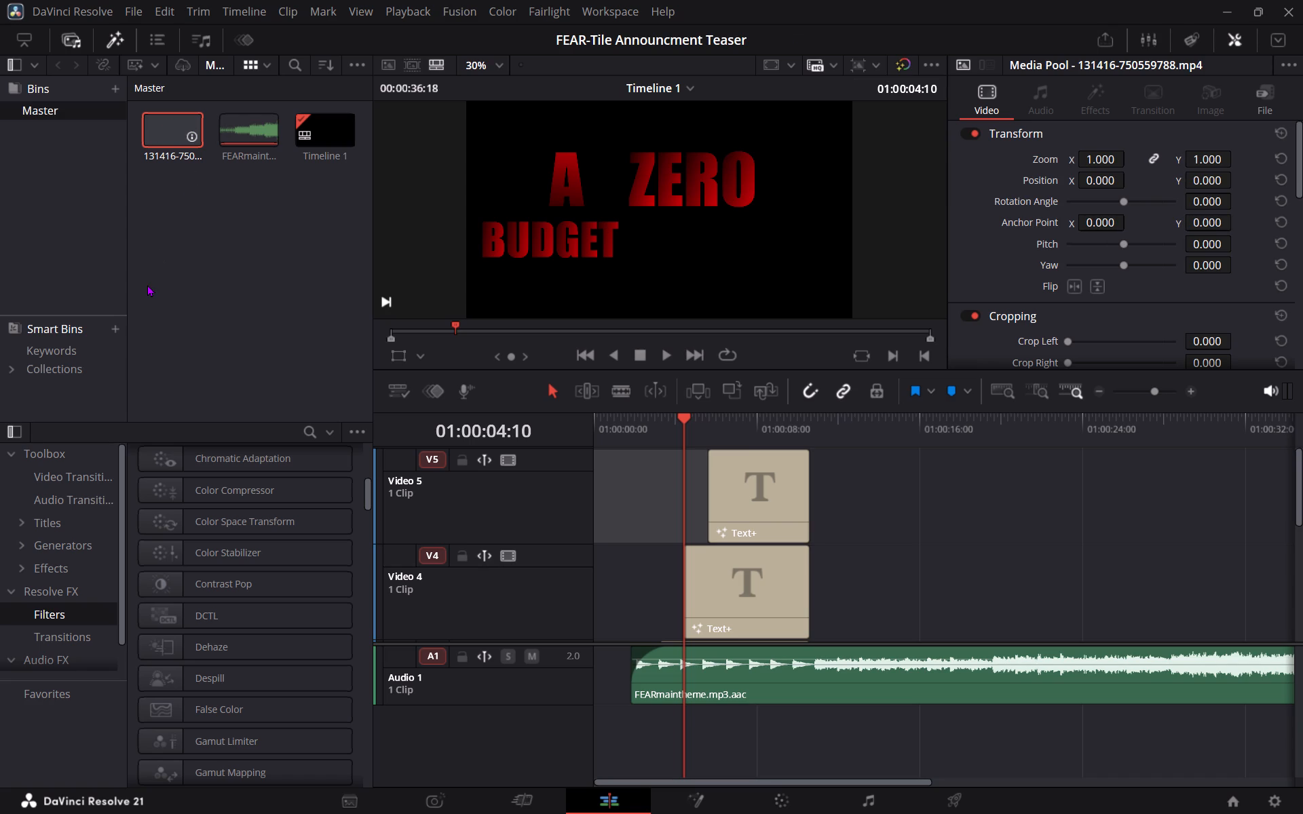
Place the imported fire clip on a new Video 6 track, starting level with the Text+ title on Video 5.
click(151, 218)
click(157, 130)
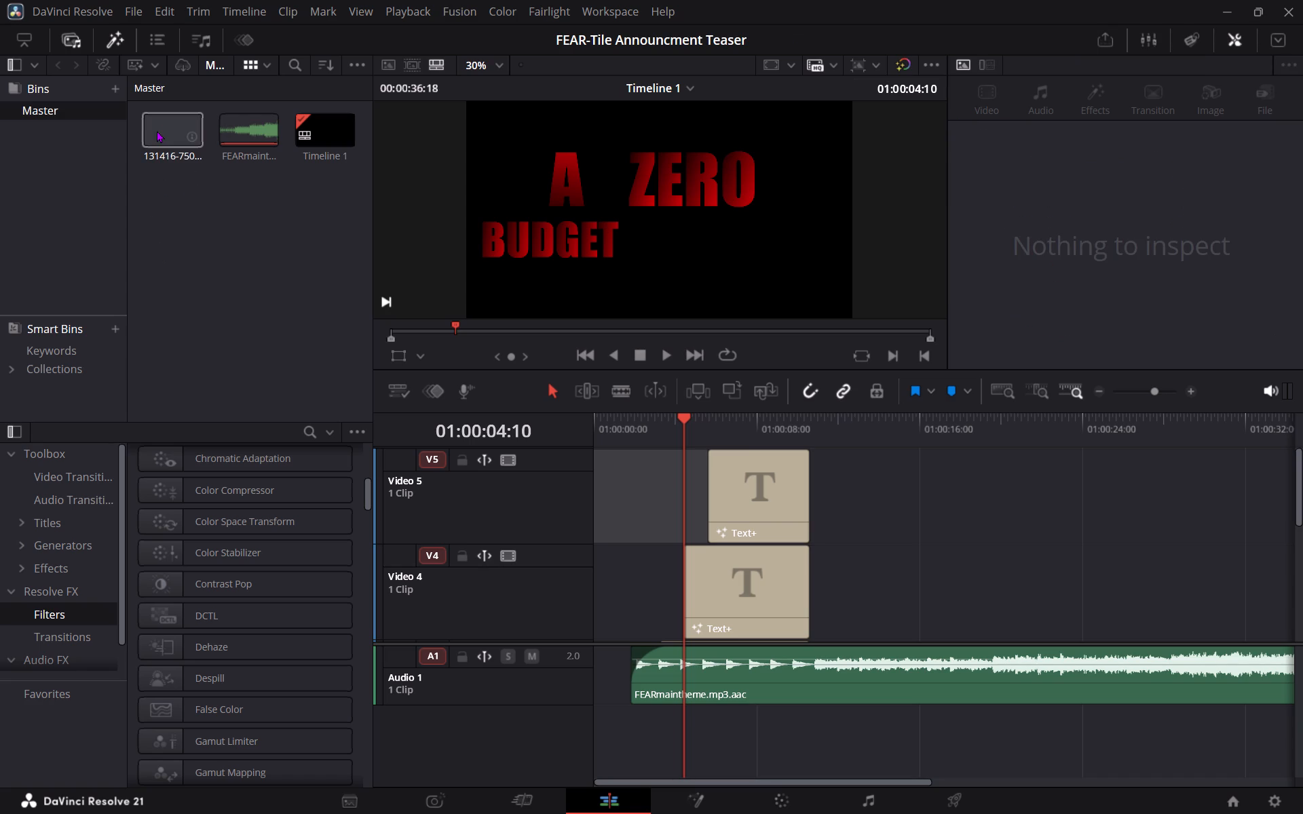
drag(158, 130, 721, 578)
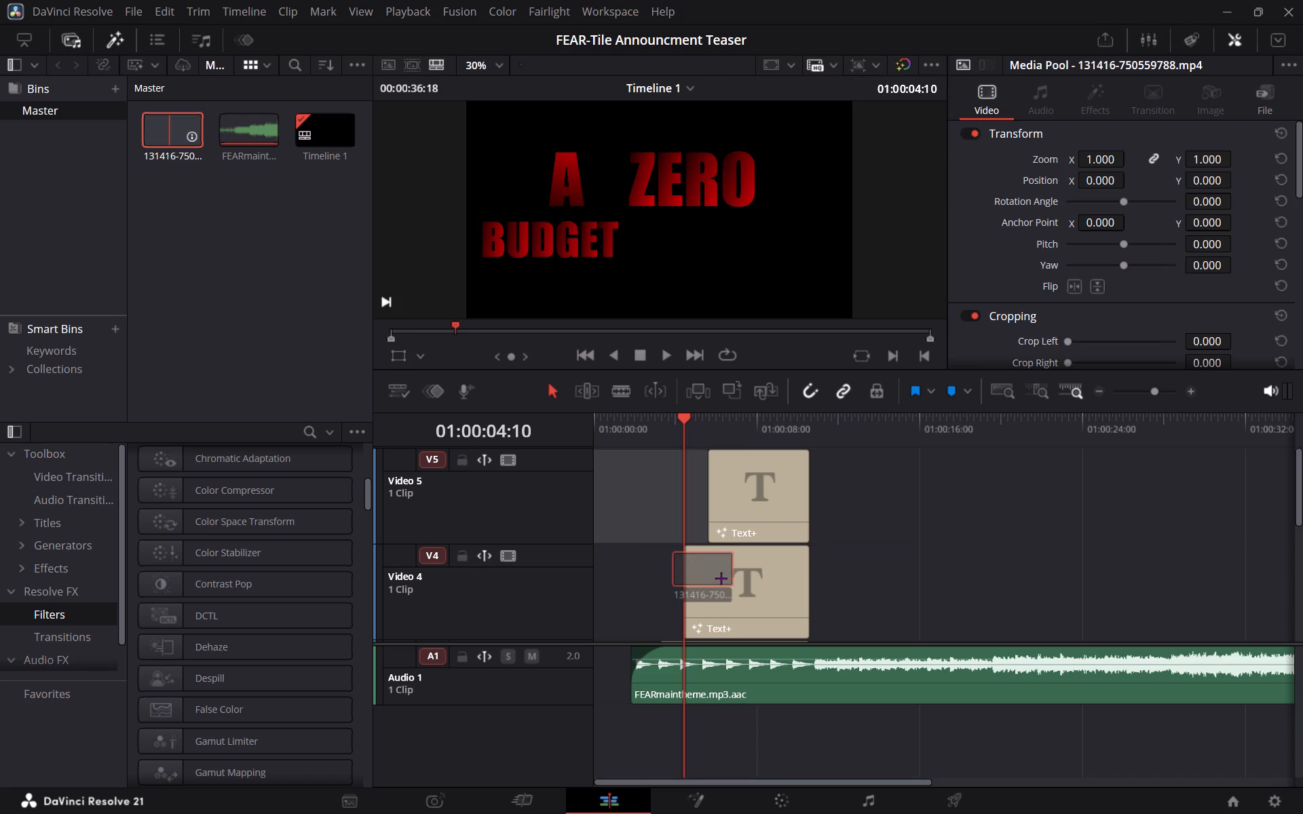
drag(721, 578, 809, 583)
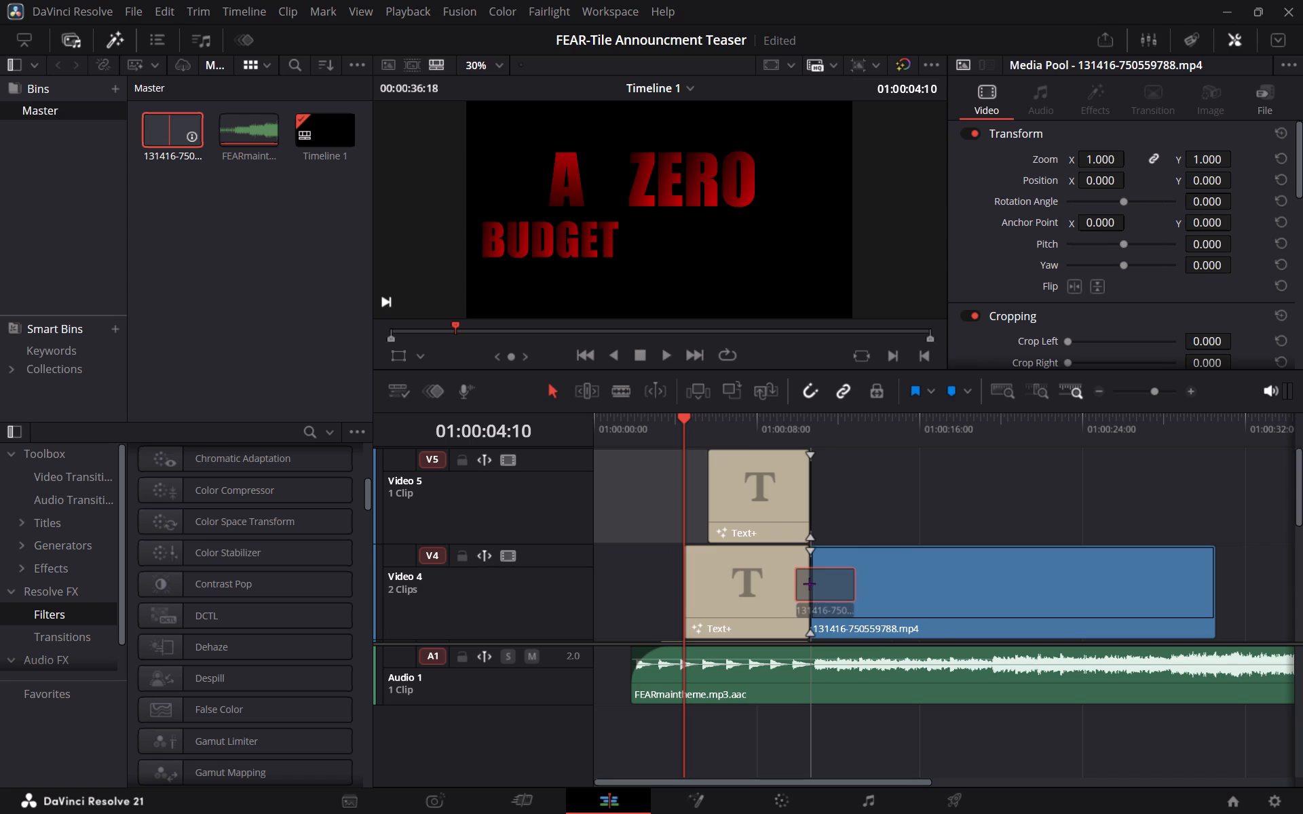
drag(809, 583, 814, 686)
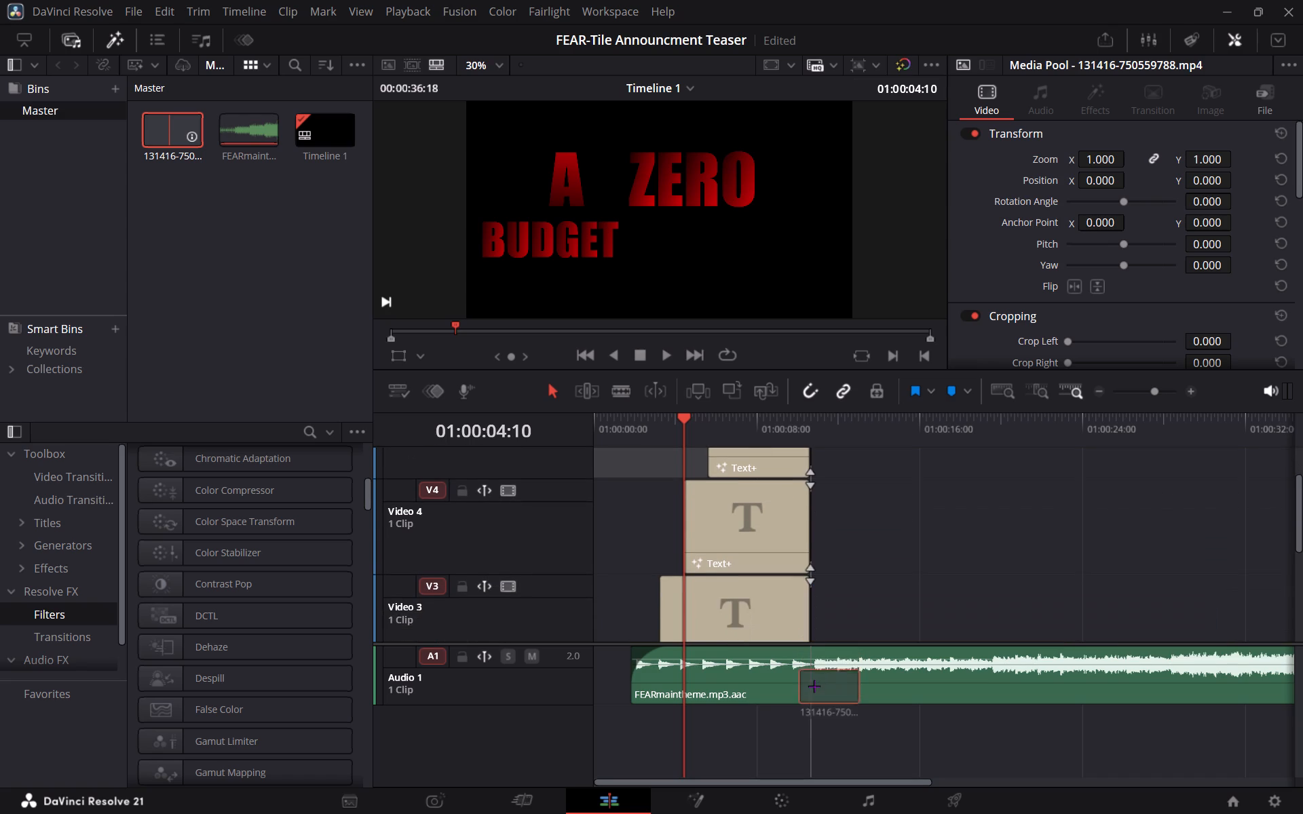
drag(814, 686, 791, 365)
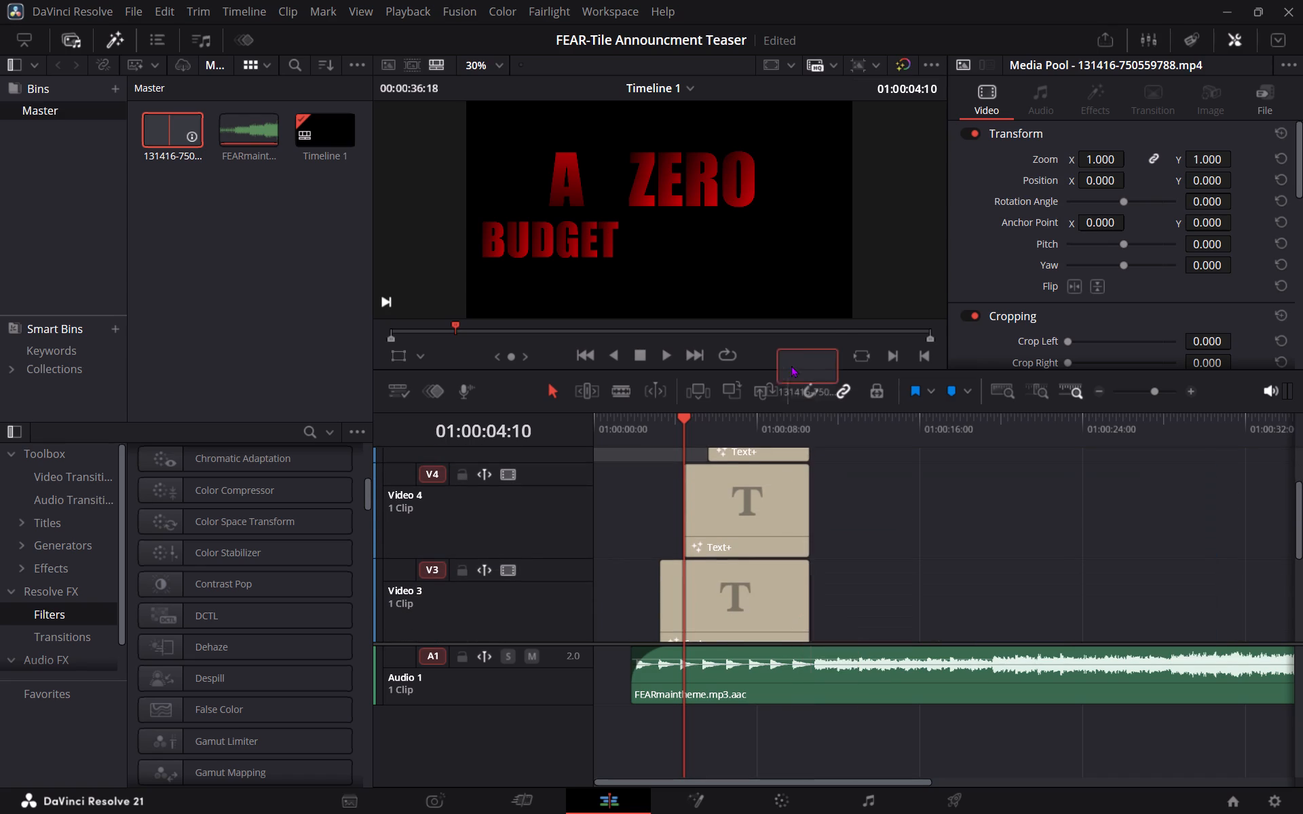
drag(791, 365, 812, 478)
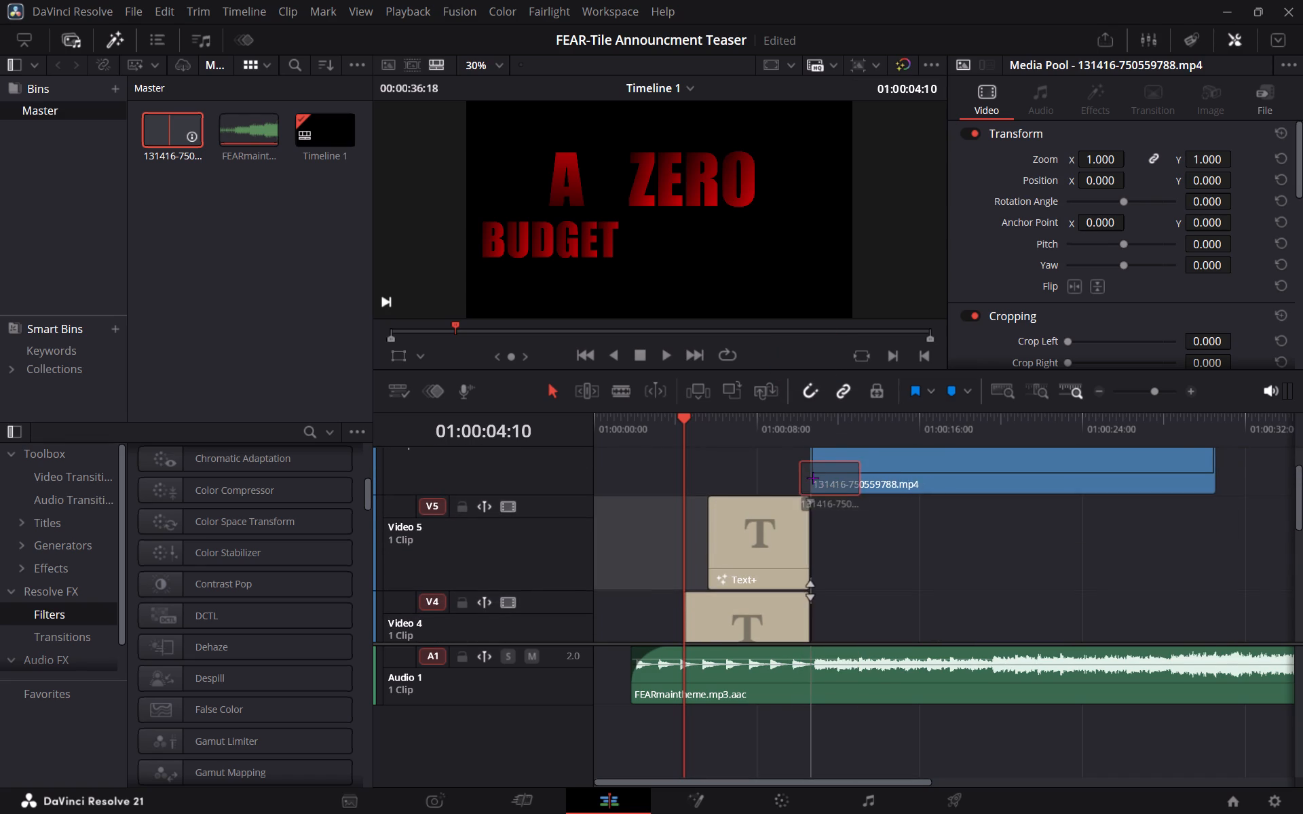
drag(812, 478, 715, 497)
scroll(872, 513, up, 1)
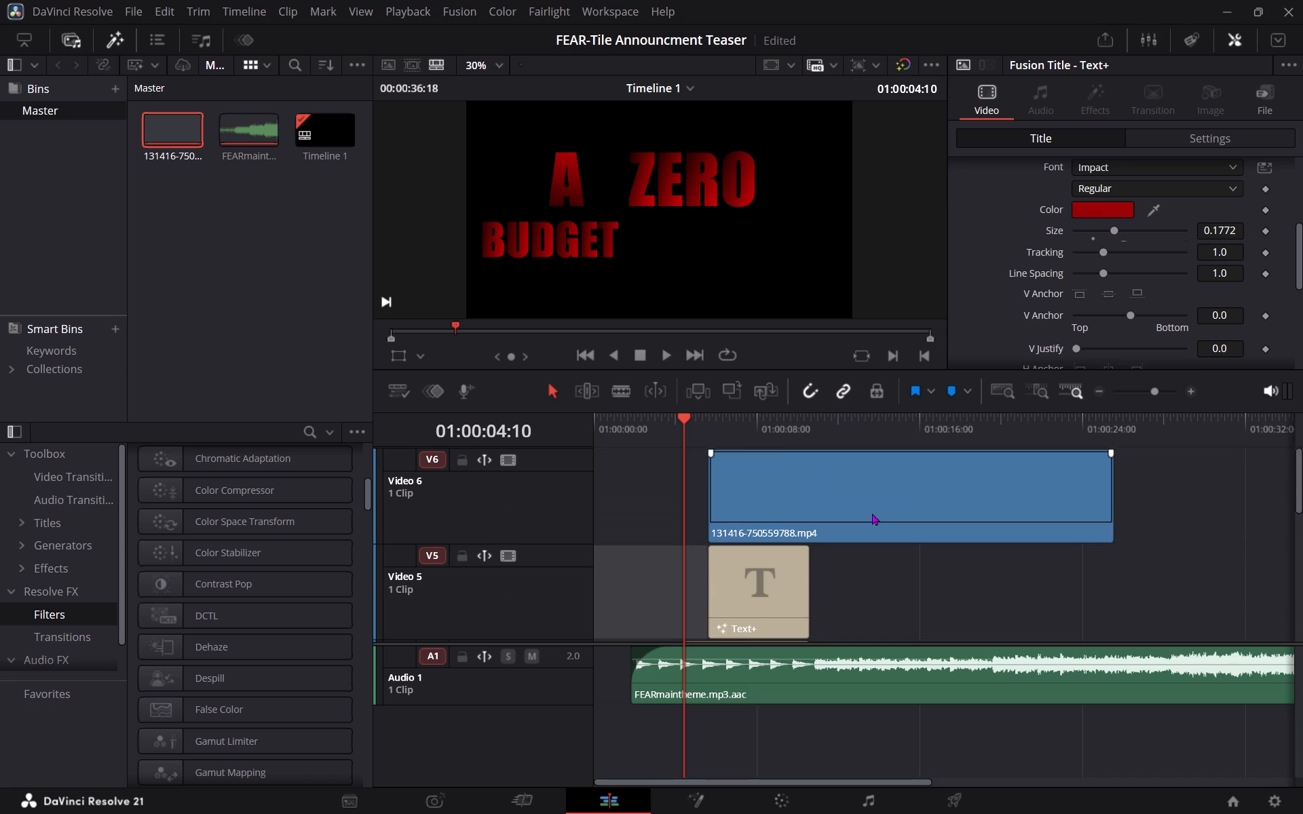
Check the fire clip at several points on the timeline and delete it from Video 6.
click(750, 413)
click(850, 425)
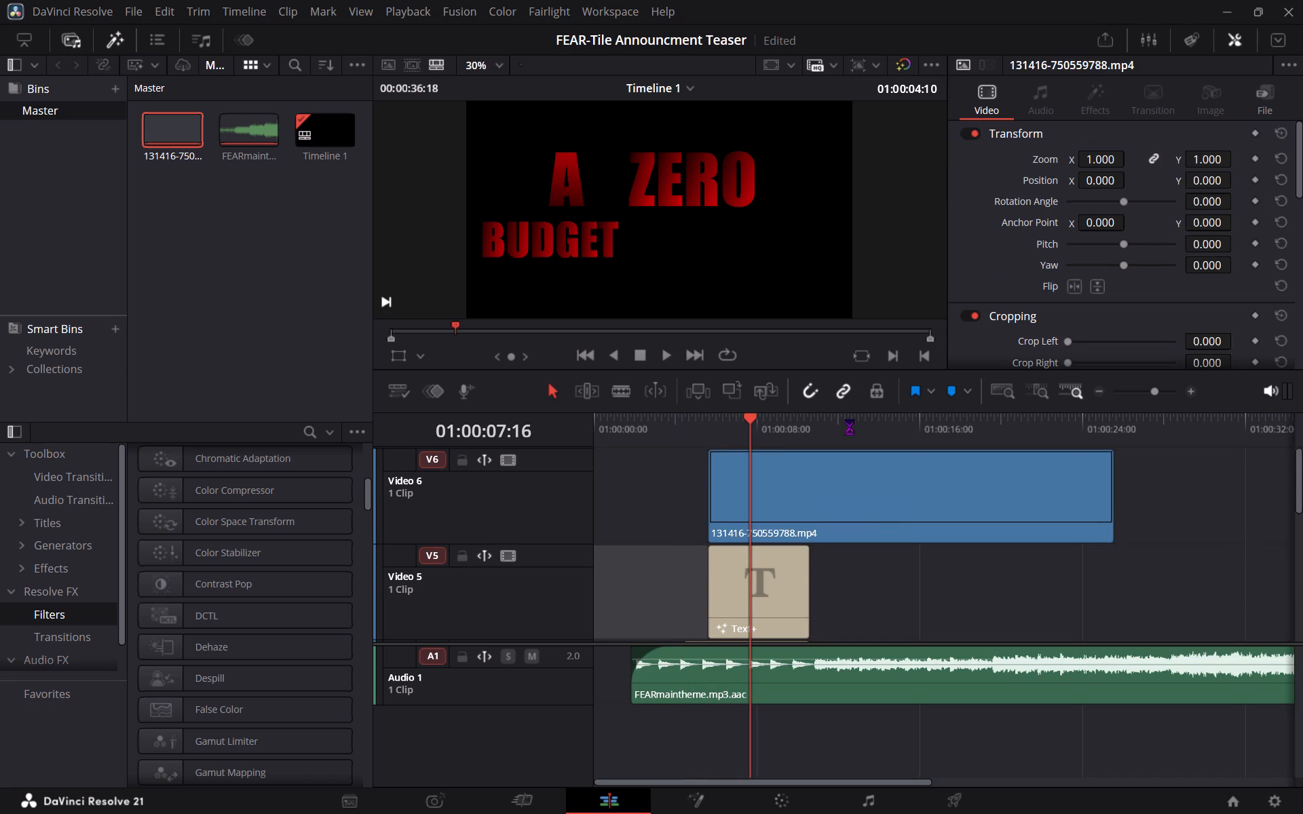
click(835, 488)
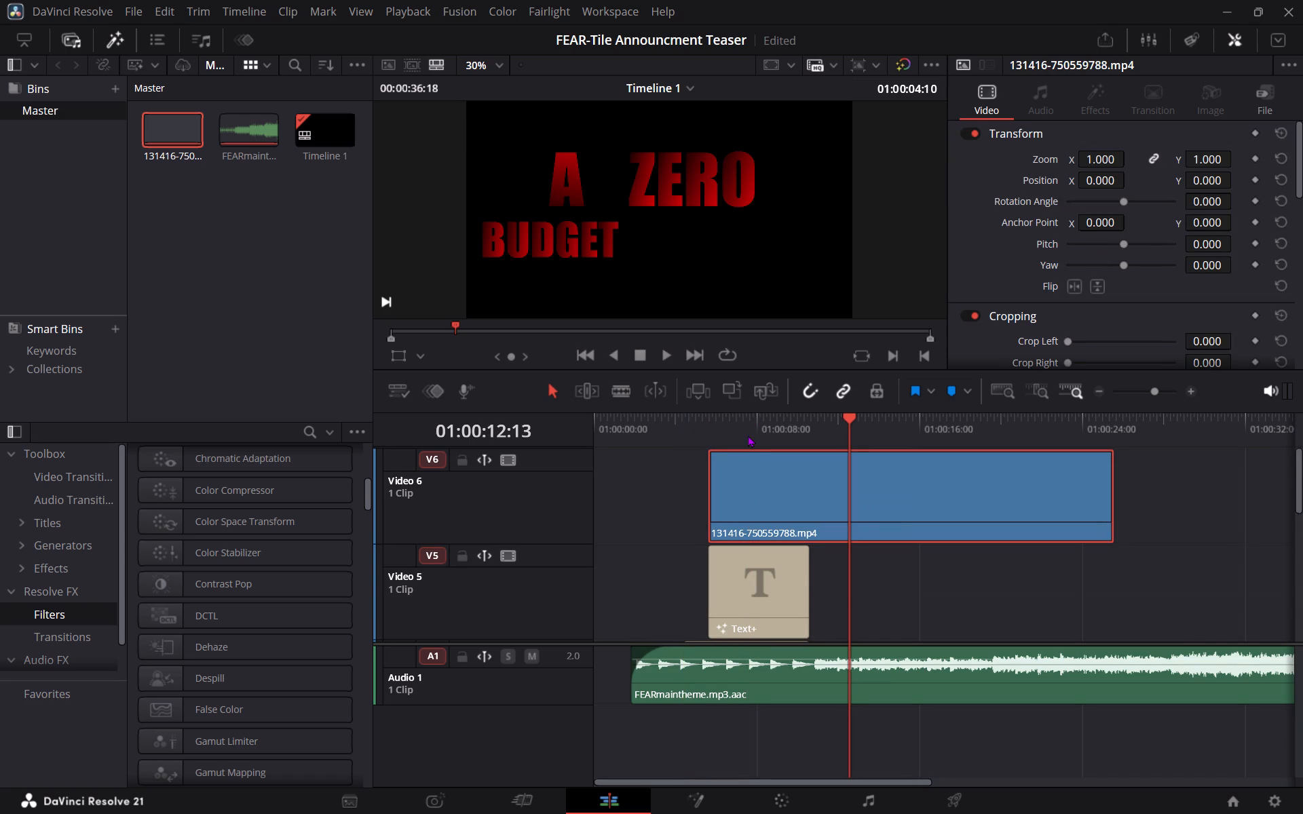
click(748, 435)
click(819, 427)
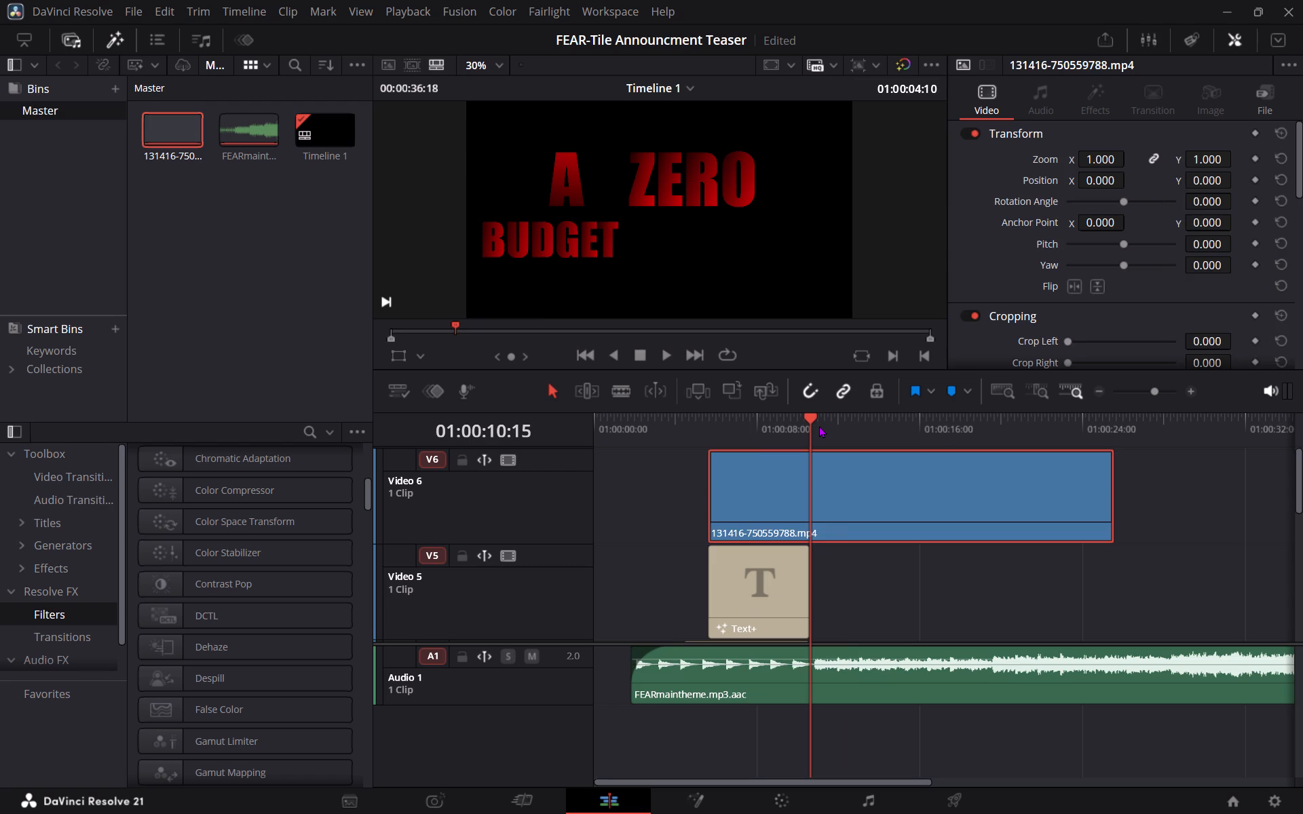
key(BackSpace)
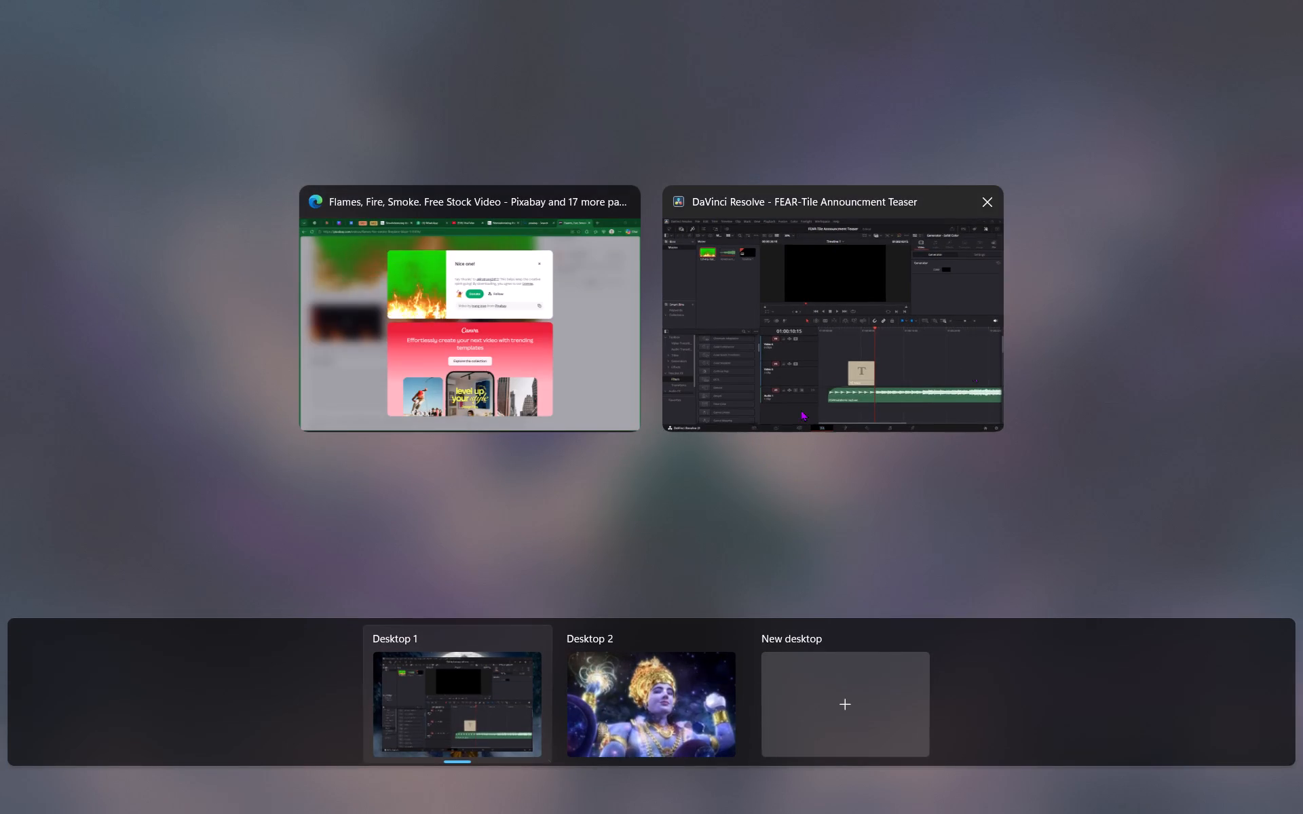
Return to DaVinci Resolve and place the green-screen fire clip on Video 6, starting level with the Video 5 title.
click(905, 303)
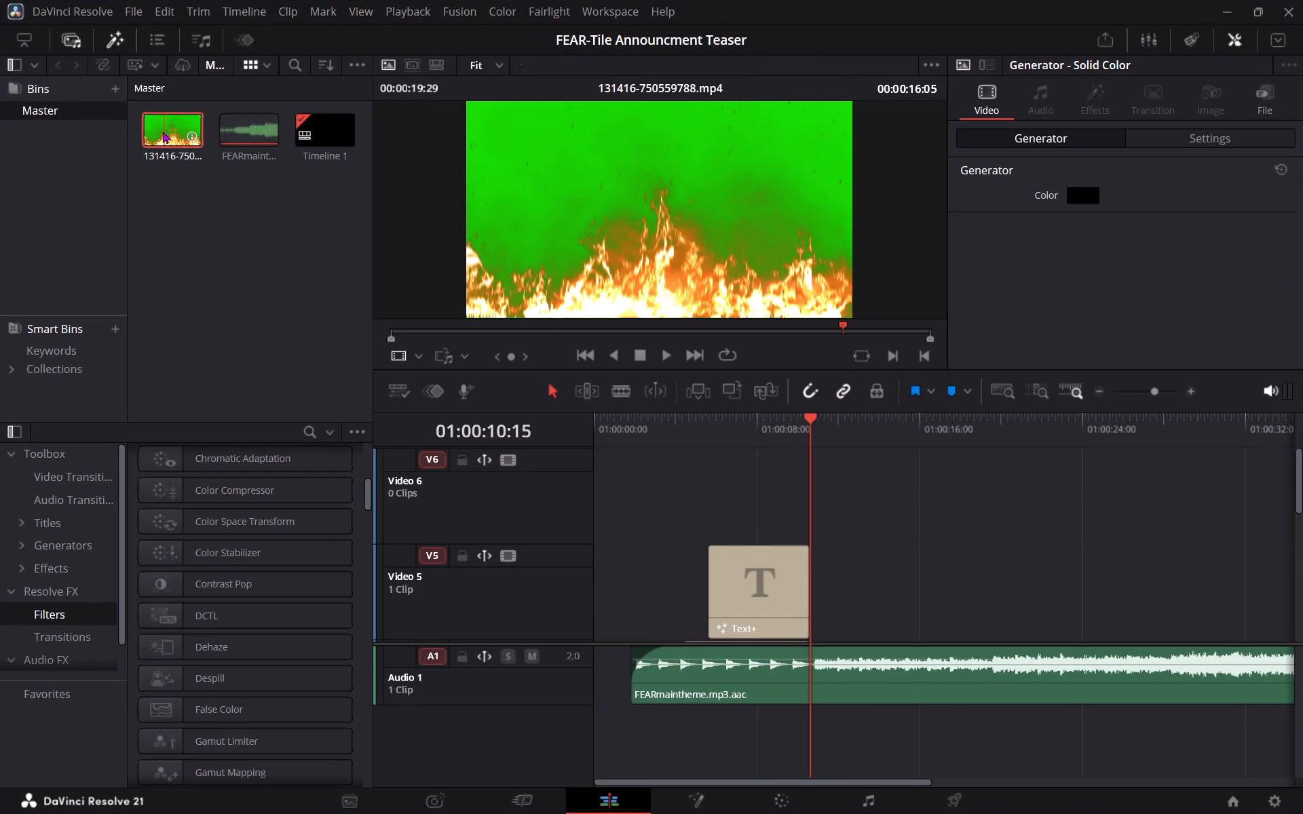
drag(163, 130, 702, 471)
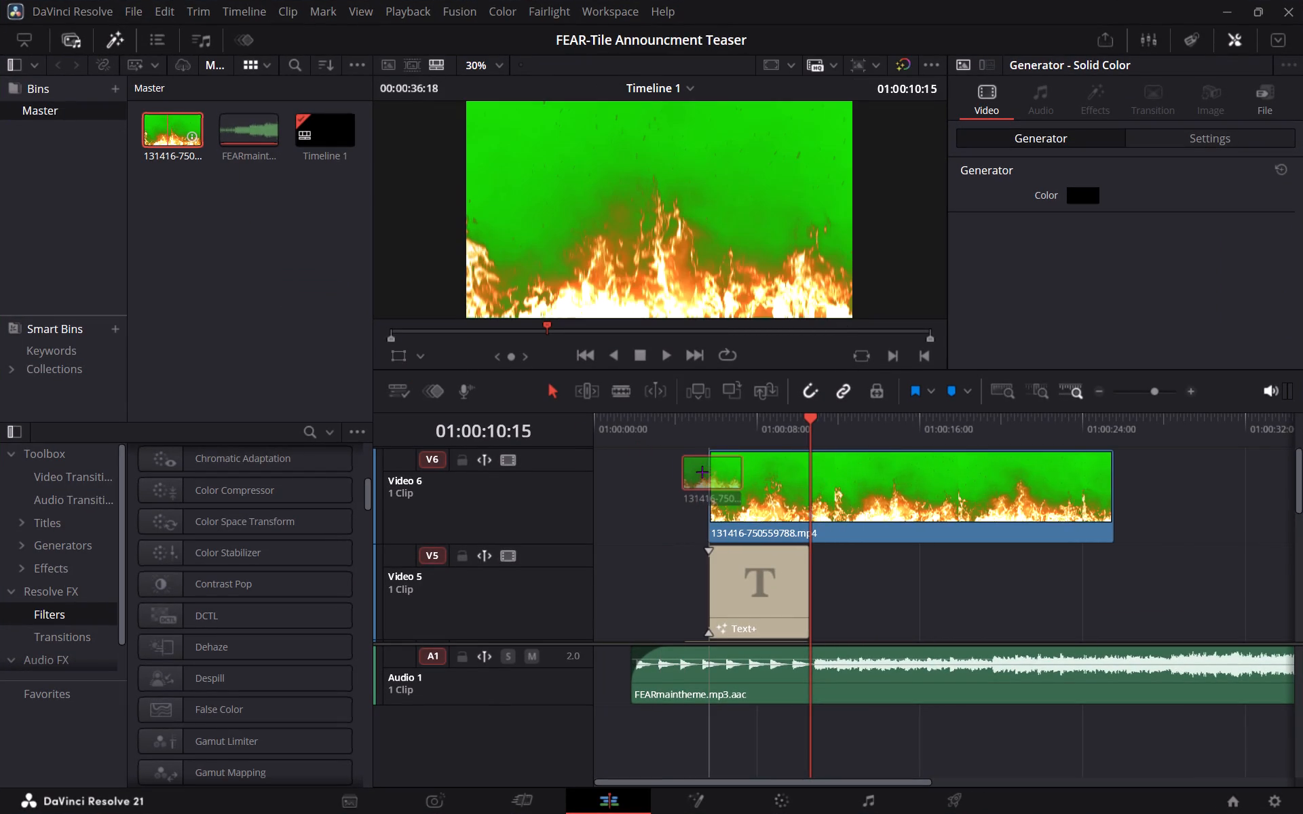
drag(702, 471, 706, 472)
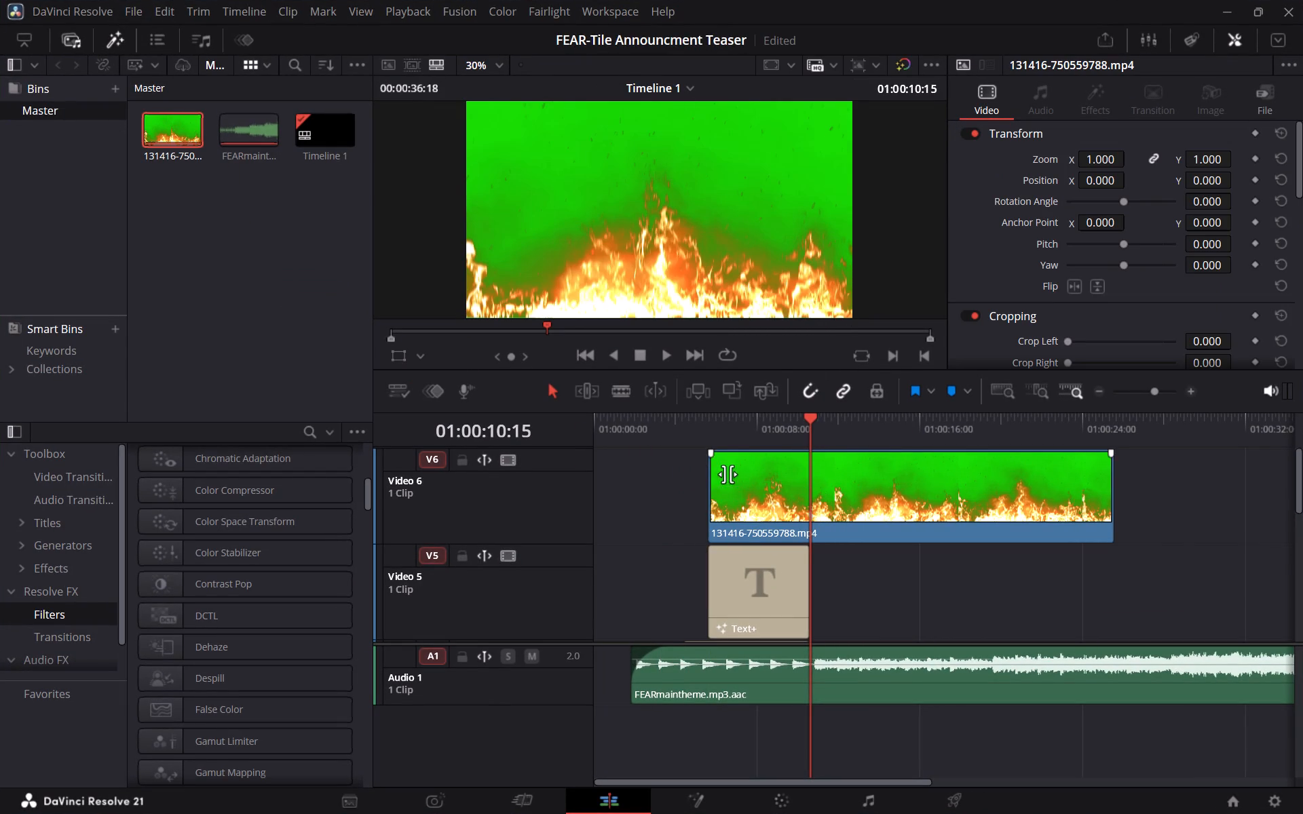
Open the fire clip for colour grading and add an alpha output to its node graph.
click(785, 789)
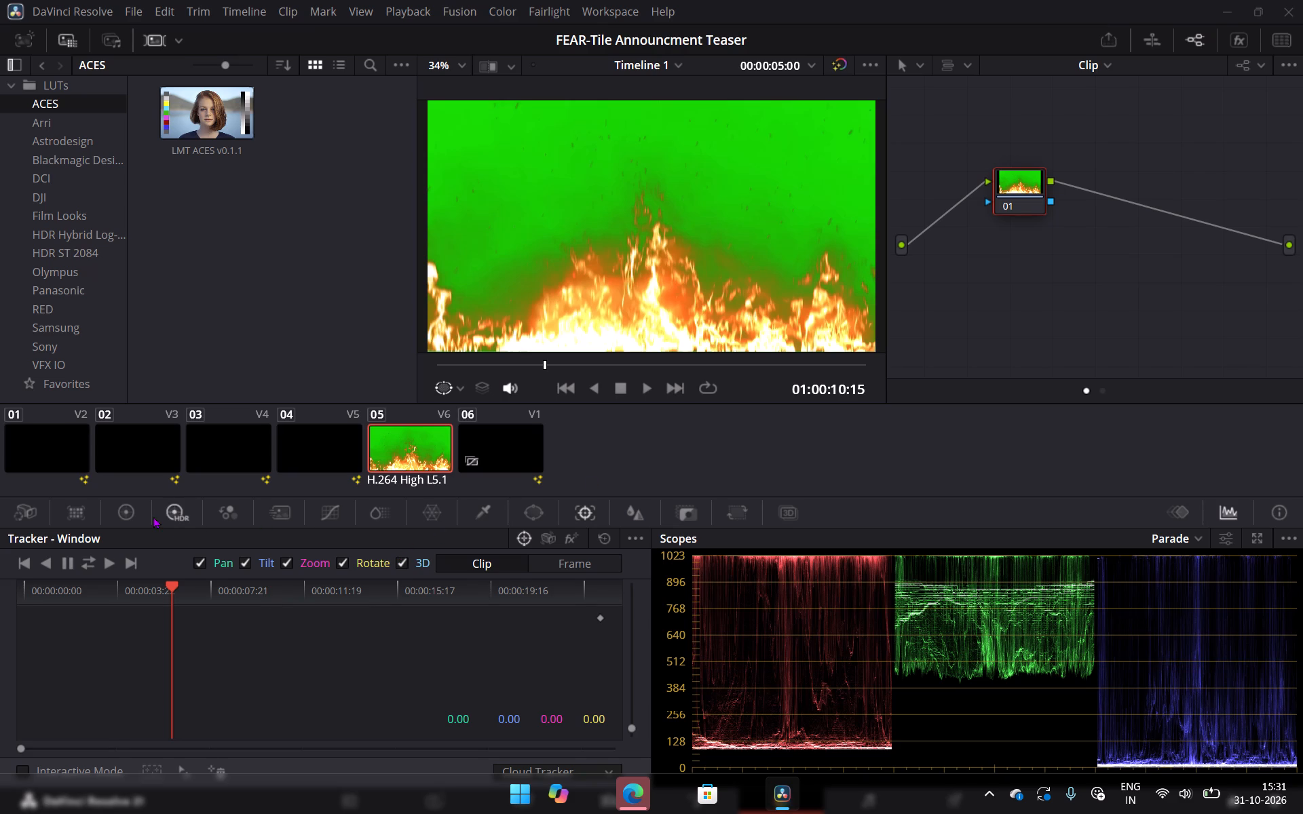
right_click(1184, 280)
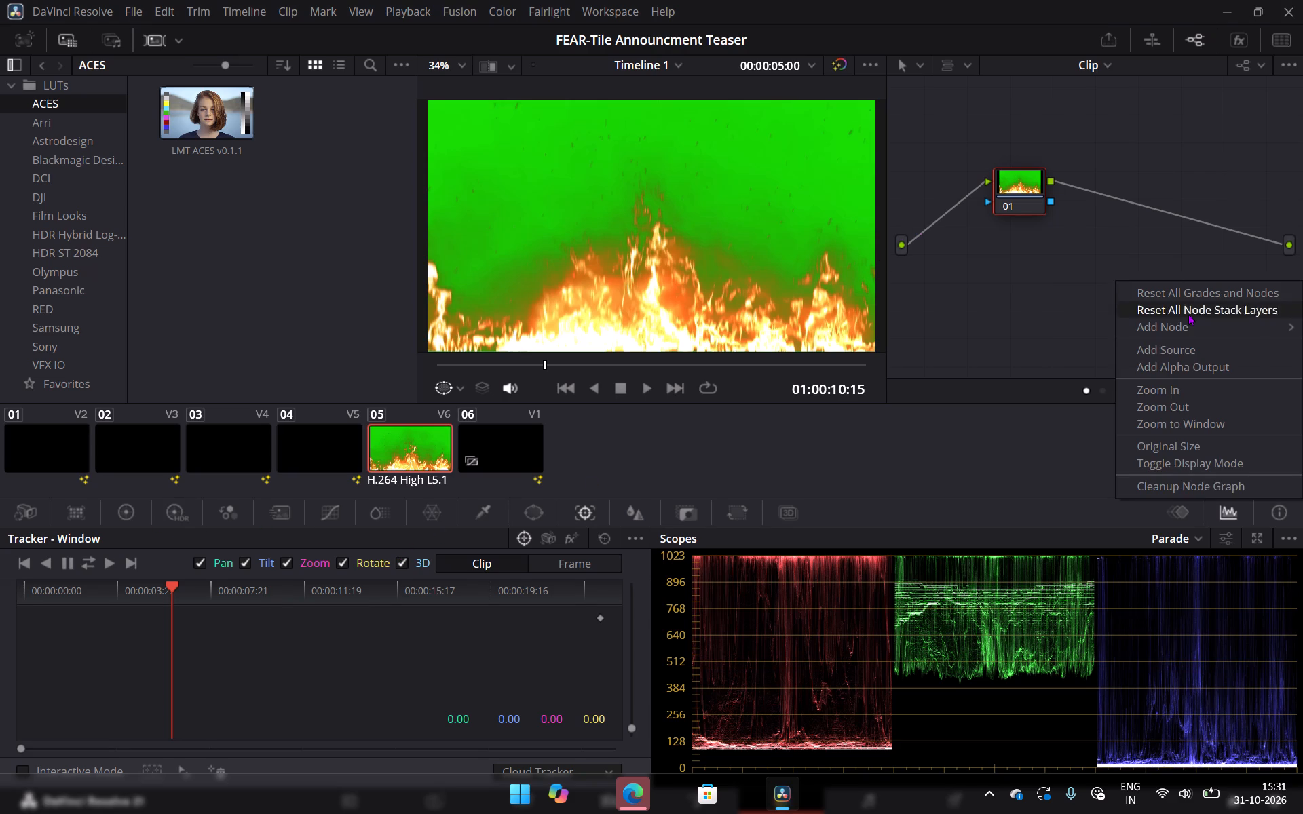
click(1193, 364)
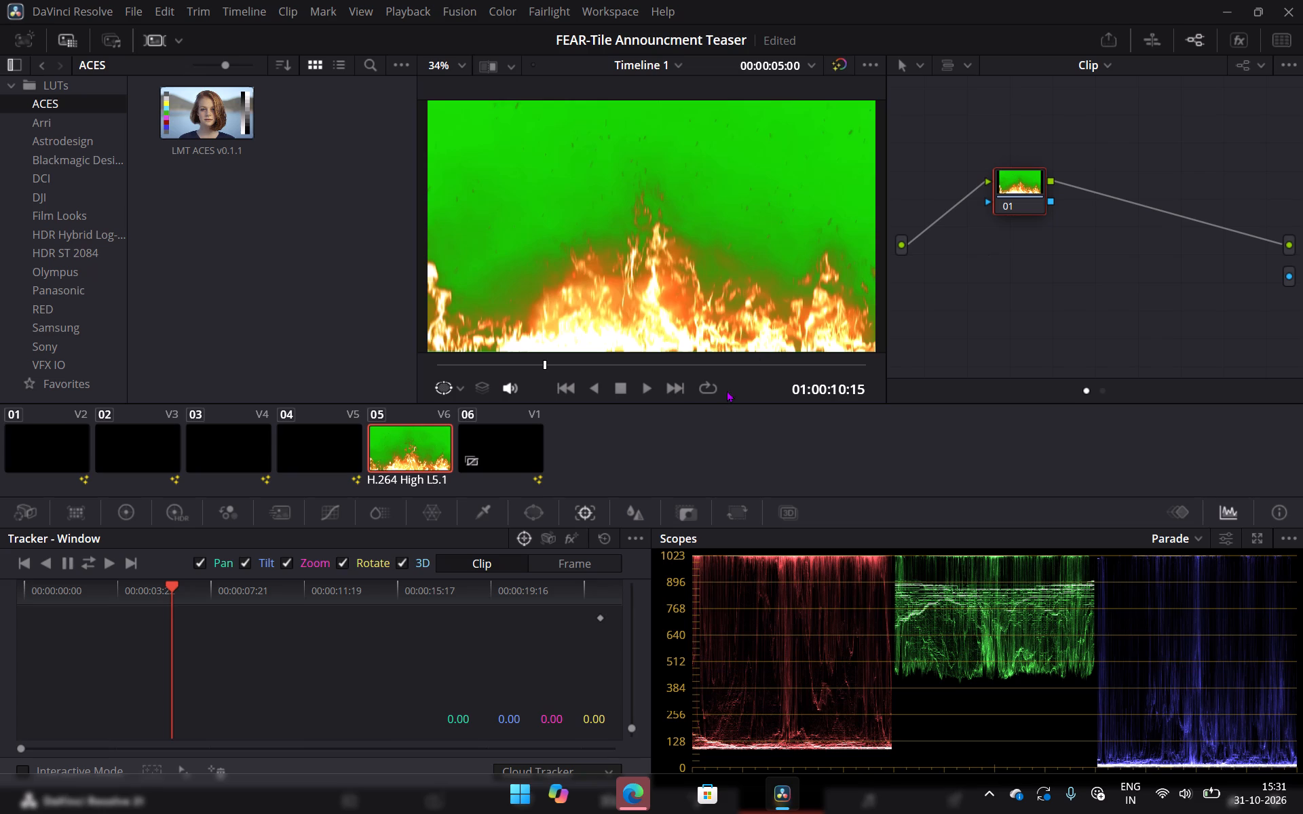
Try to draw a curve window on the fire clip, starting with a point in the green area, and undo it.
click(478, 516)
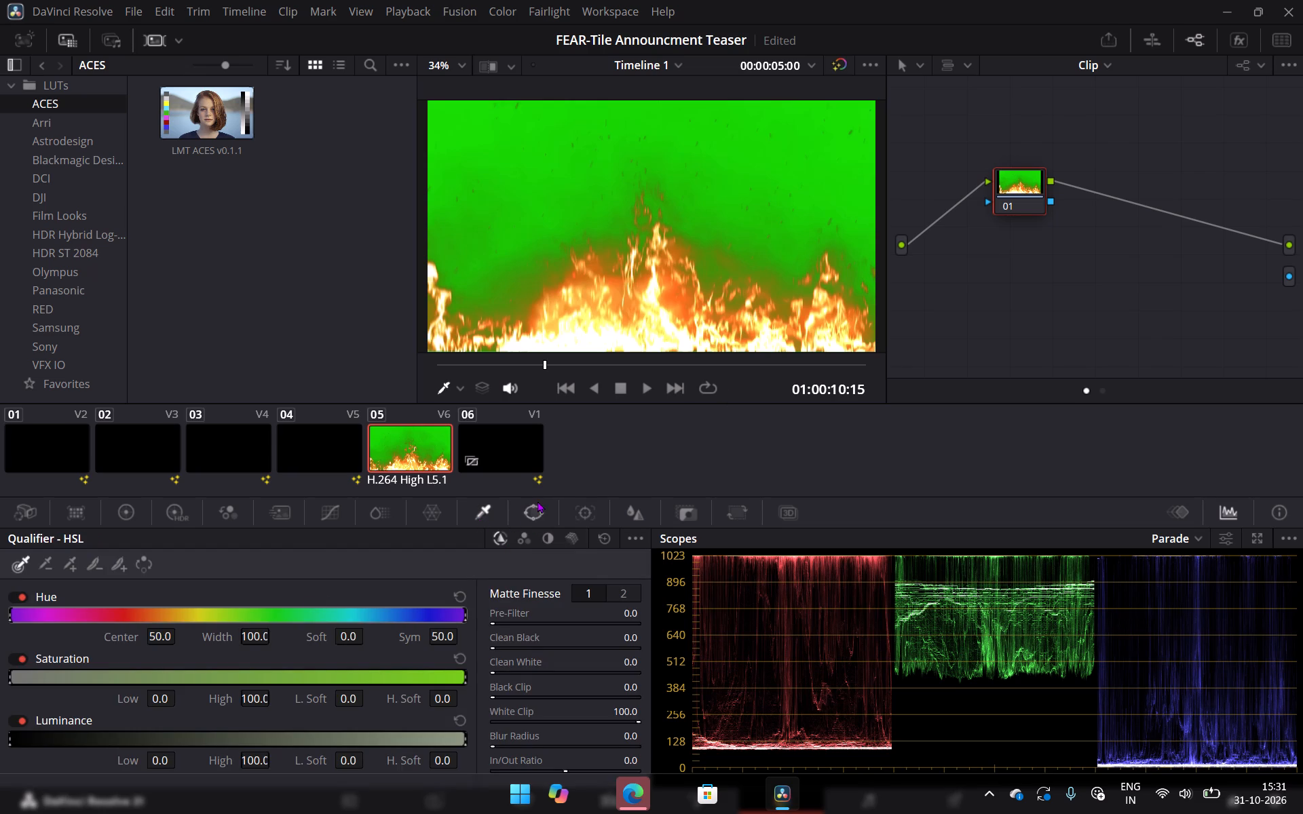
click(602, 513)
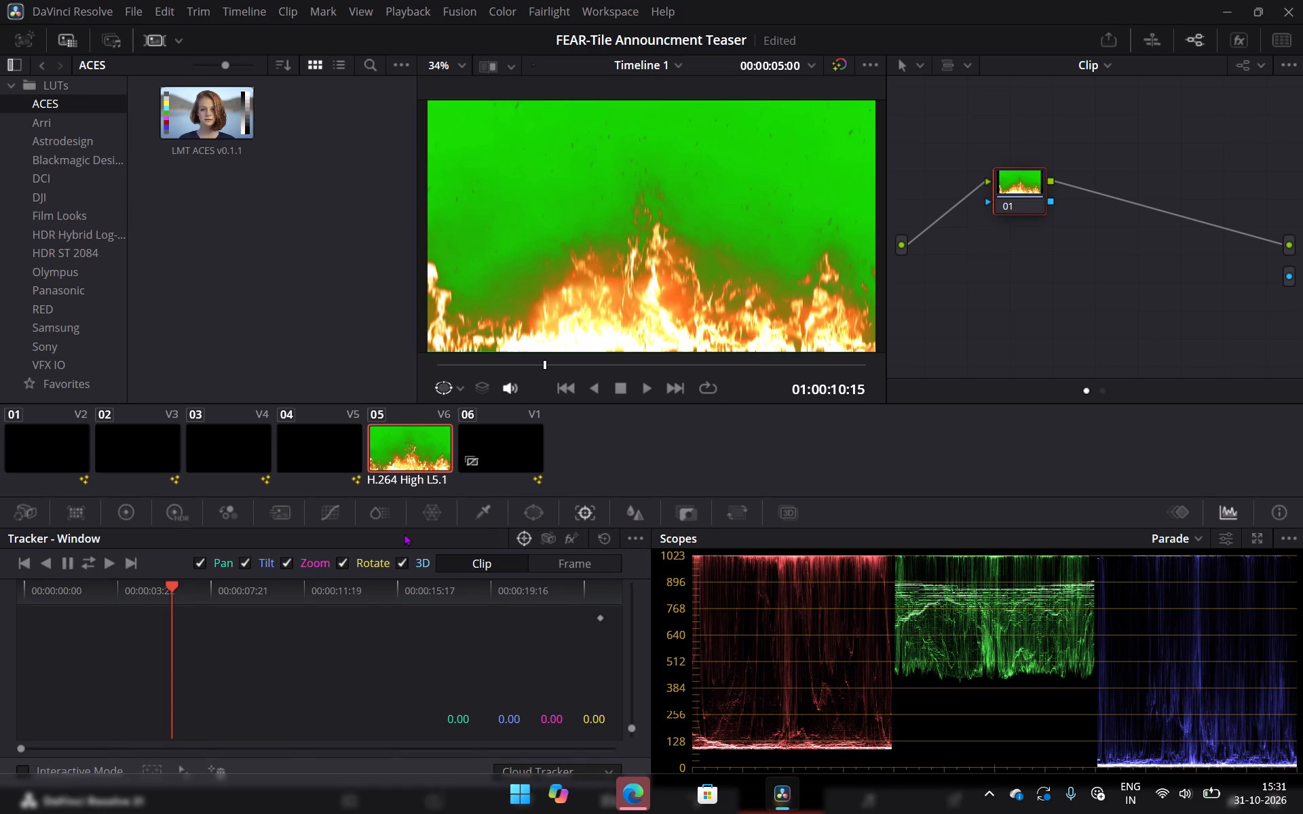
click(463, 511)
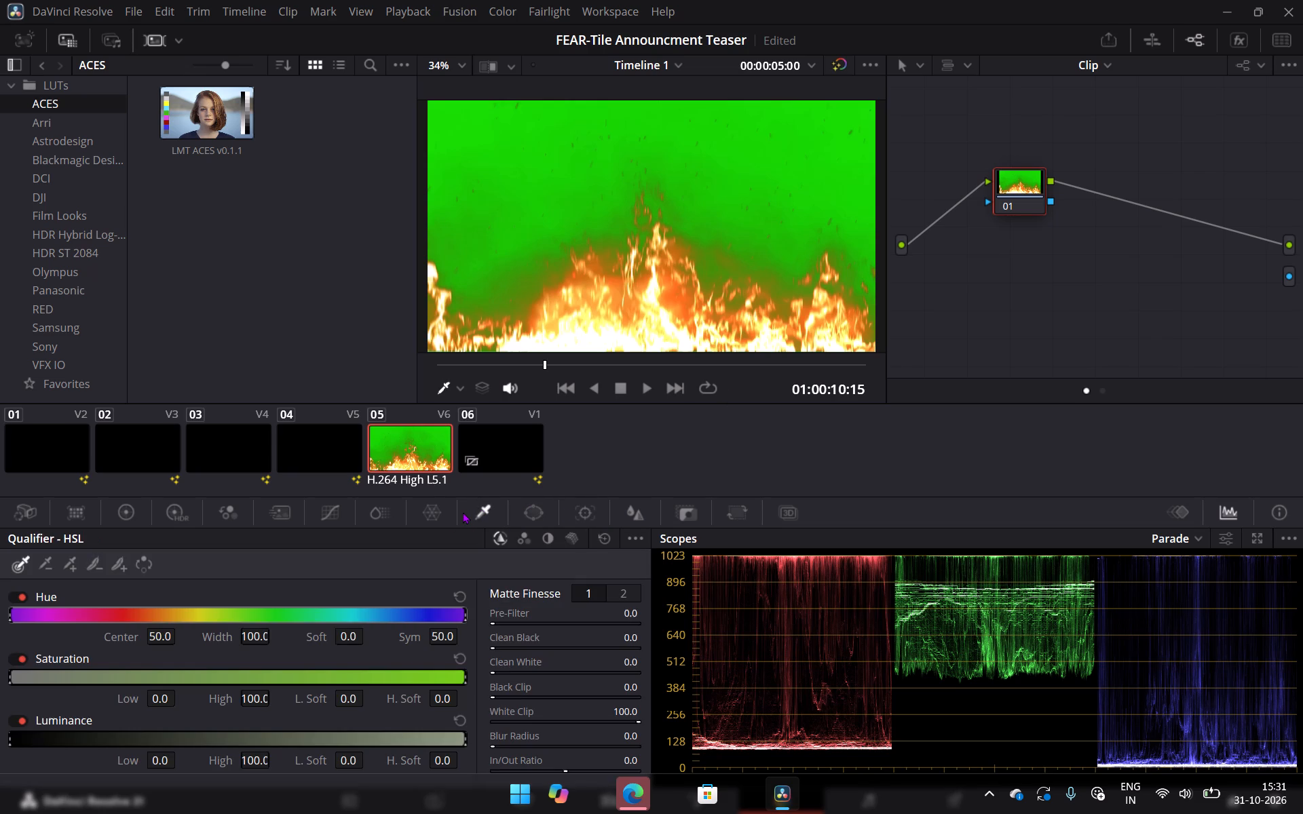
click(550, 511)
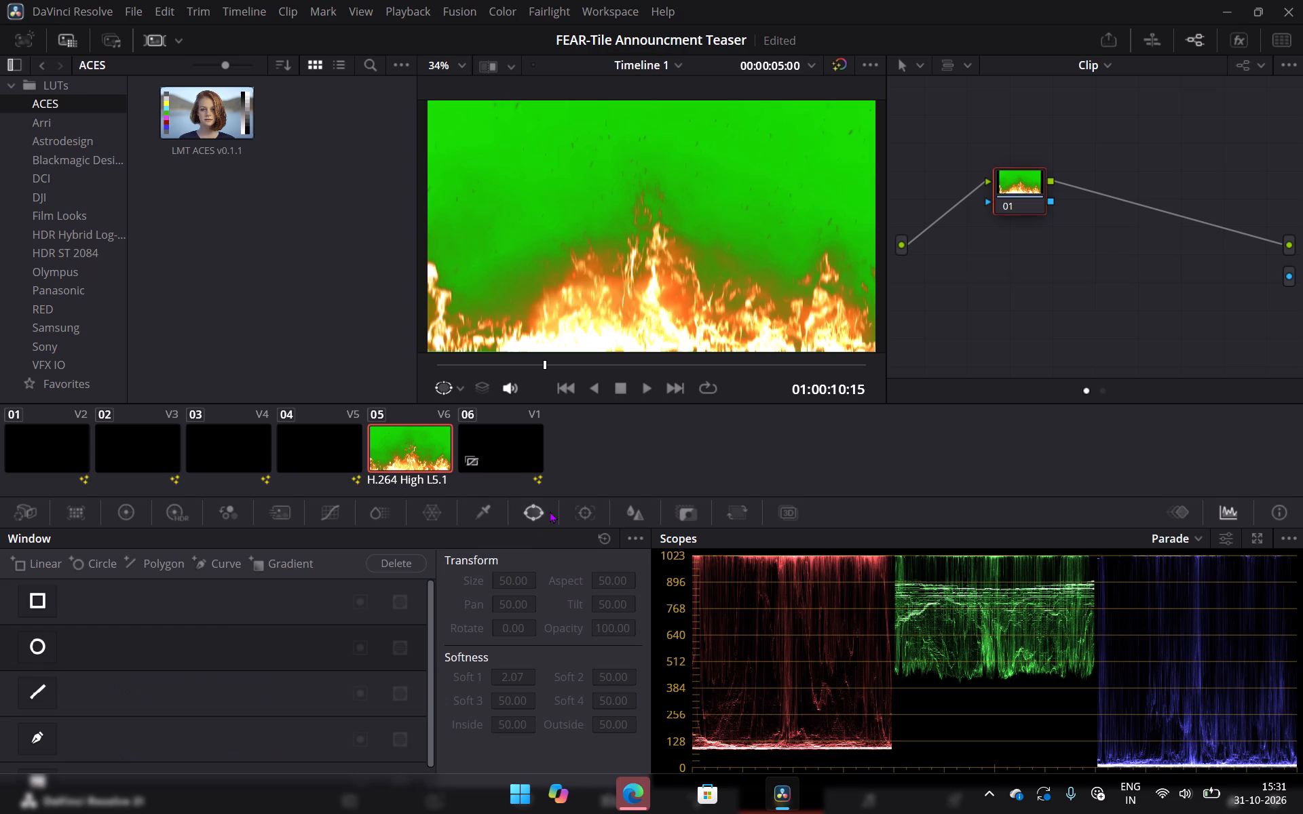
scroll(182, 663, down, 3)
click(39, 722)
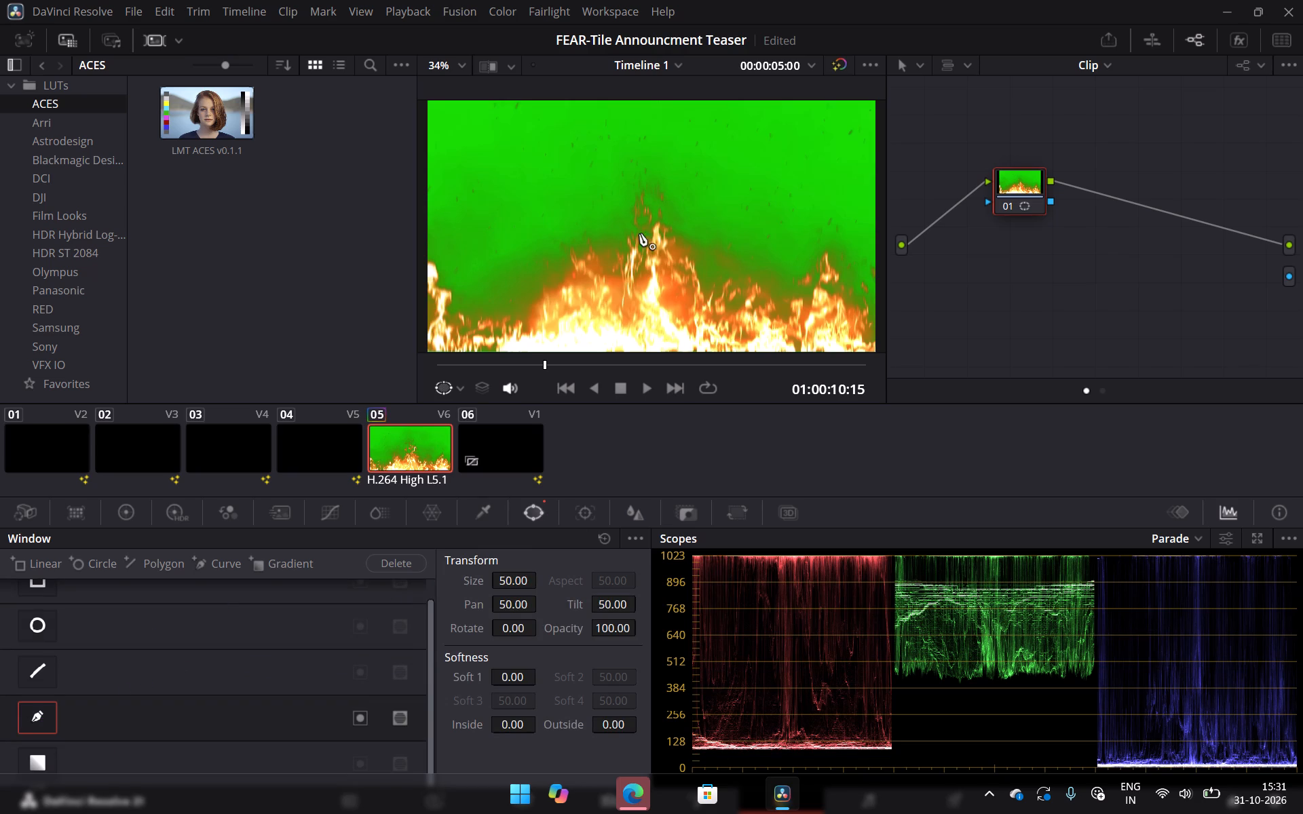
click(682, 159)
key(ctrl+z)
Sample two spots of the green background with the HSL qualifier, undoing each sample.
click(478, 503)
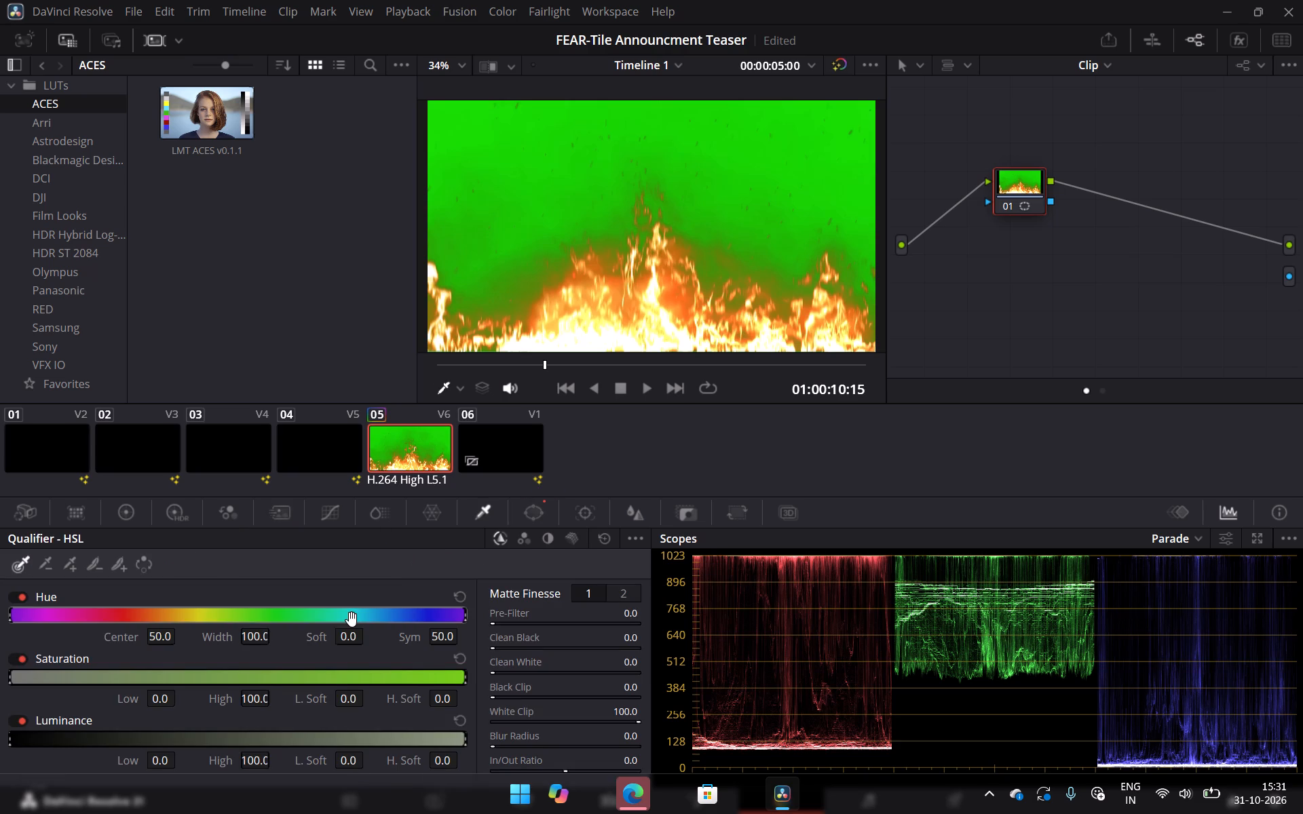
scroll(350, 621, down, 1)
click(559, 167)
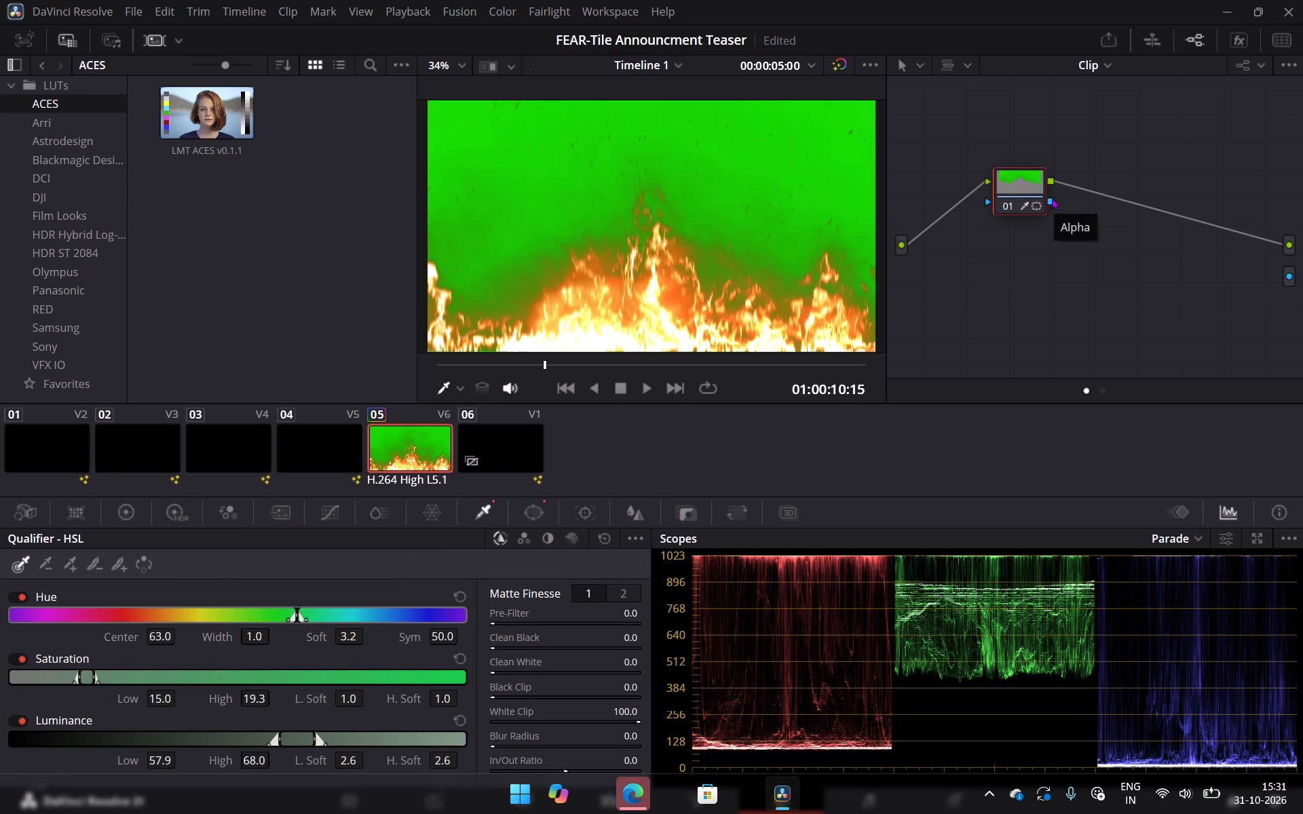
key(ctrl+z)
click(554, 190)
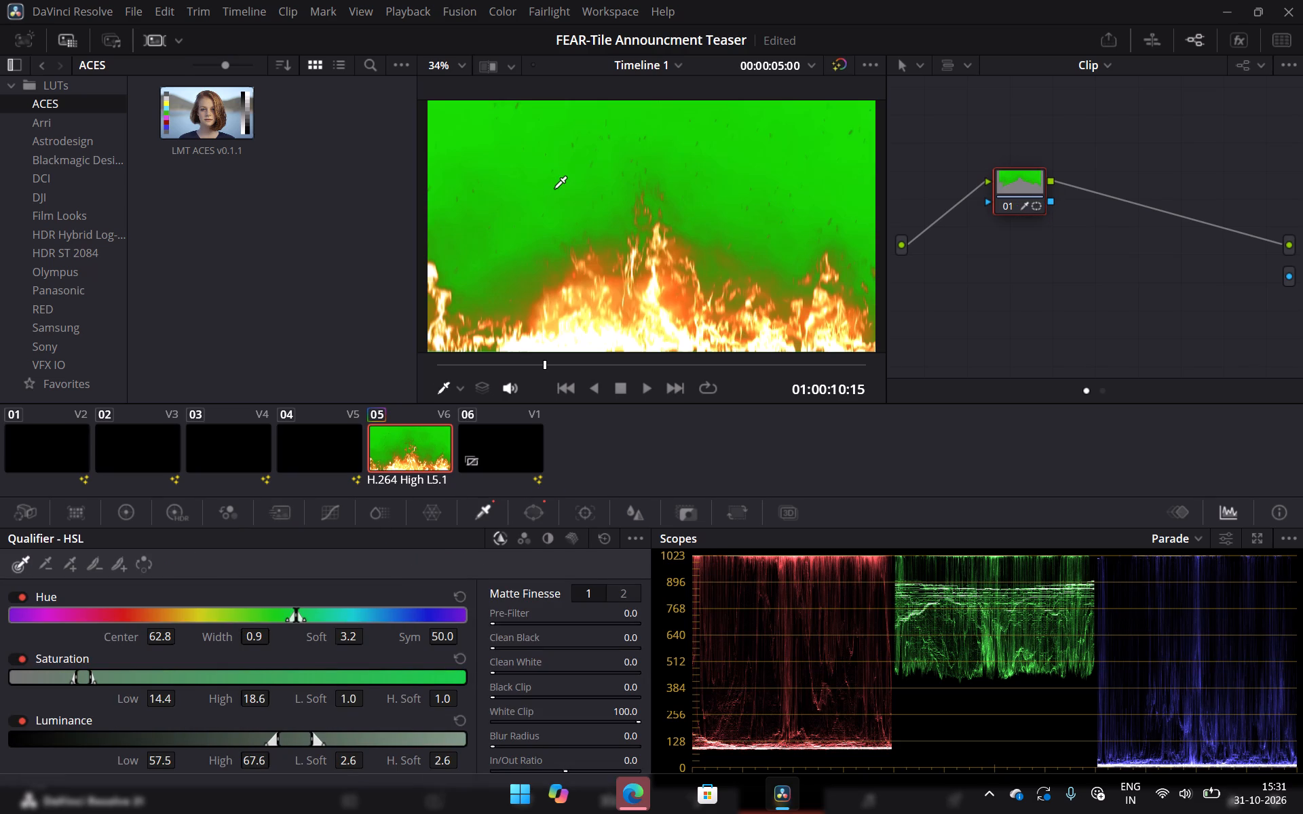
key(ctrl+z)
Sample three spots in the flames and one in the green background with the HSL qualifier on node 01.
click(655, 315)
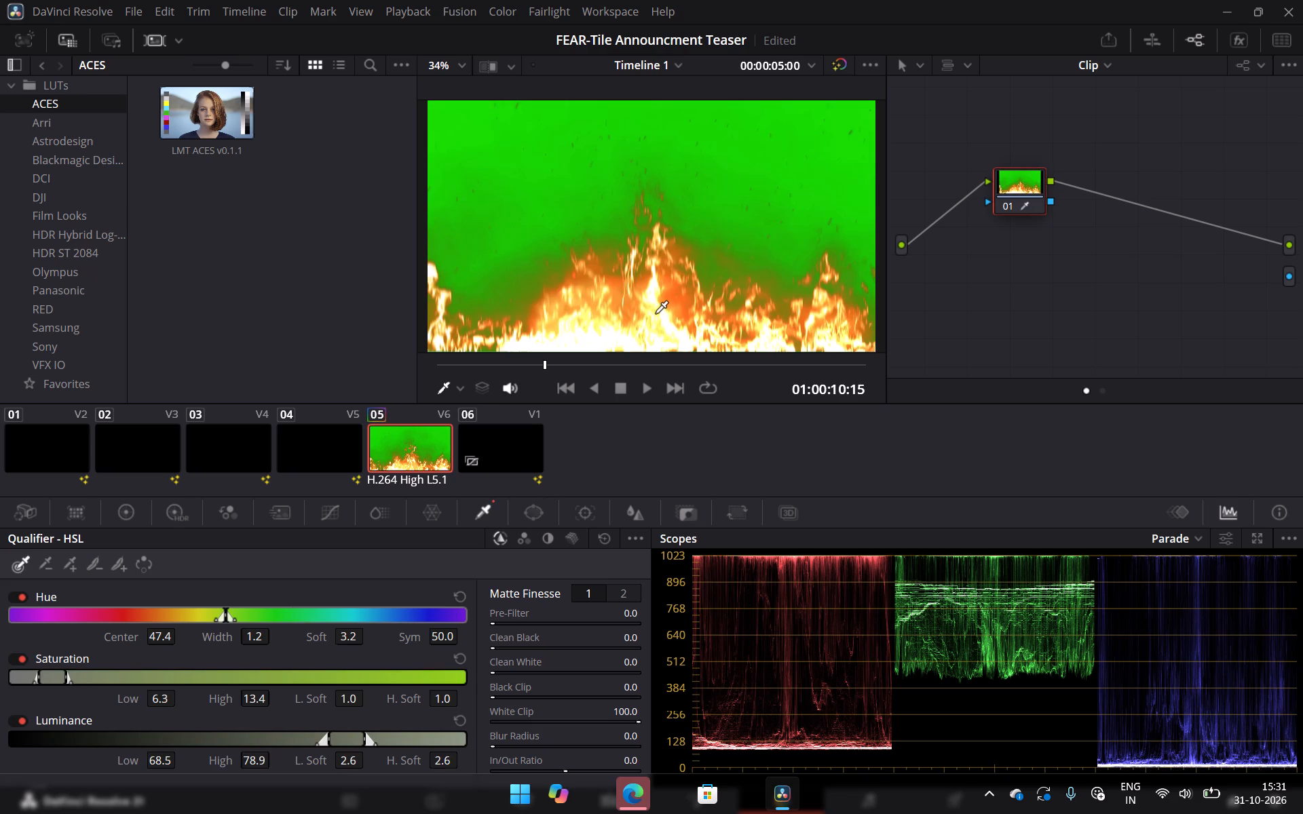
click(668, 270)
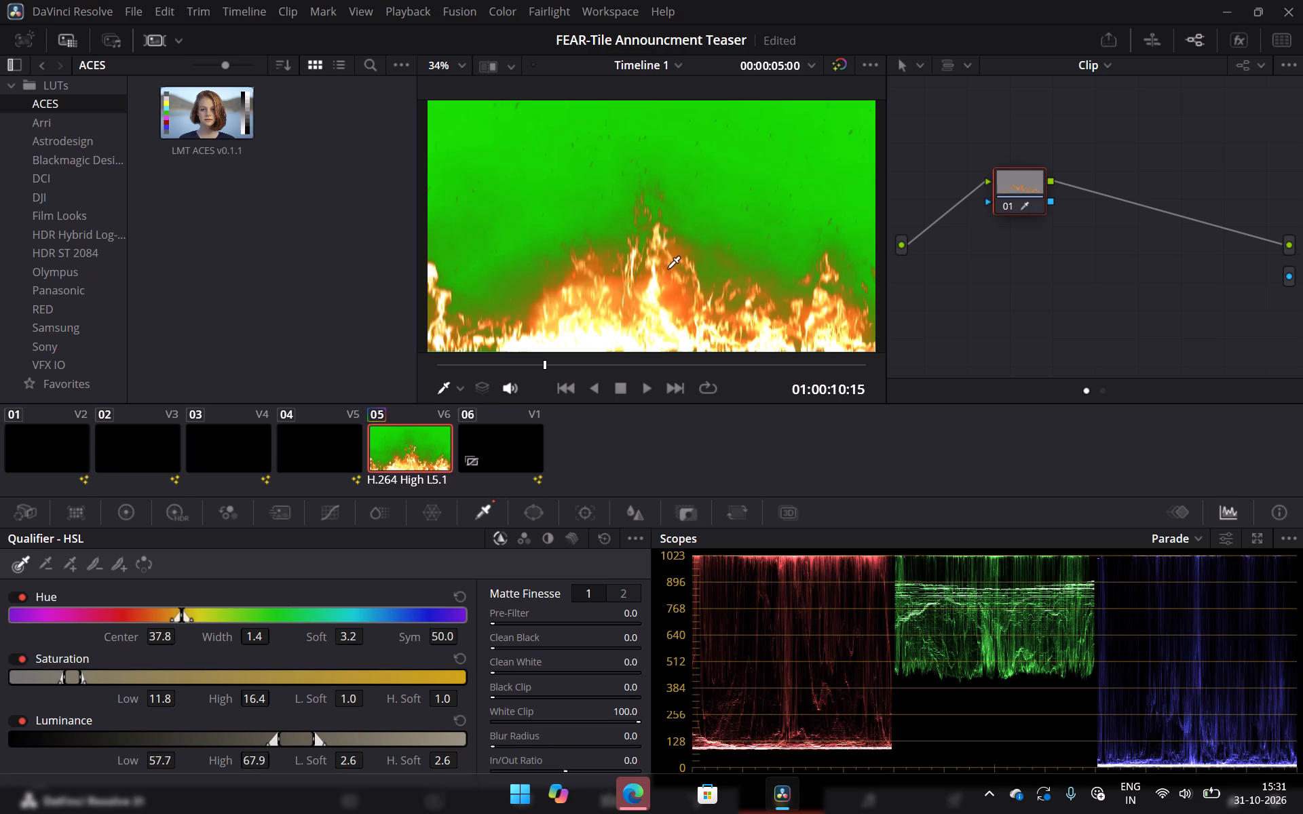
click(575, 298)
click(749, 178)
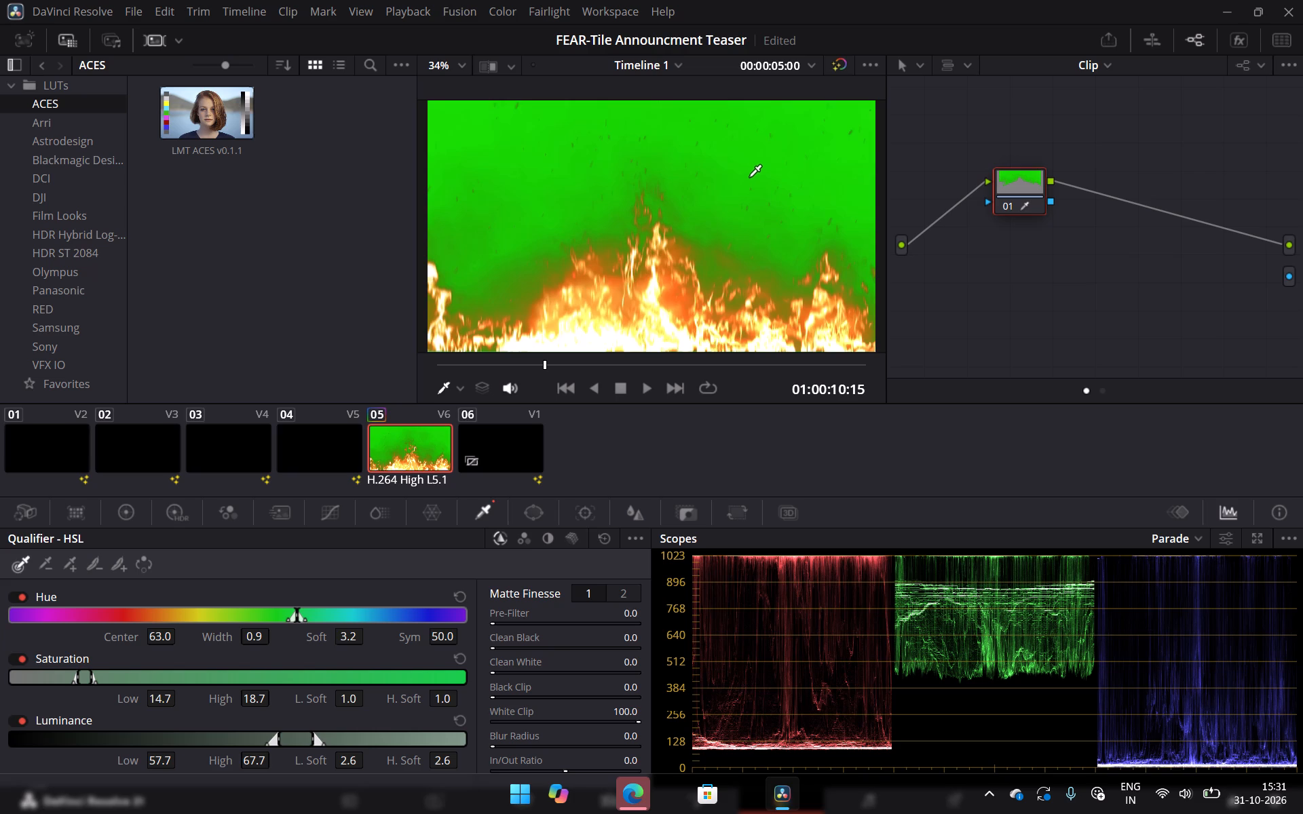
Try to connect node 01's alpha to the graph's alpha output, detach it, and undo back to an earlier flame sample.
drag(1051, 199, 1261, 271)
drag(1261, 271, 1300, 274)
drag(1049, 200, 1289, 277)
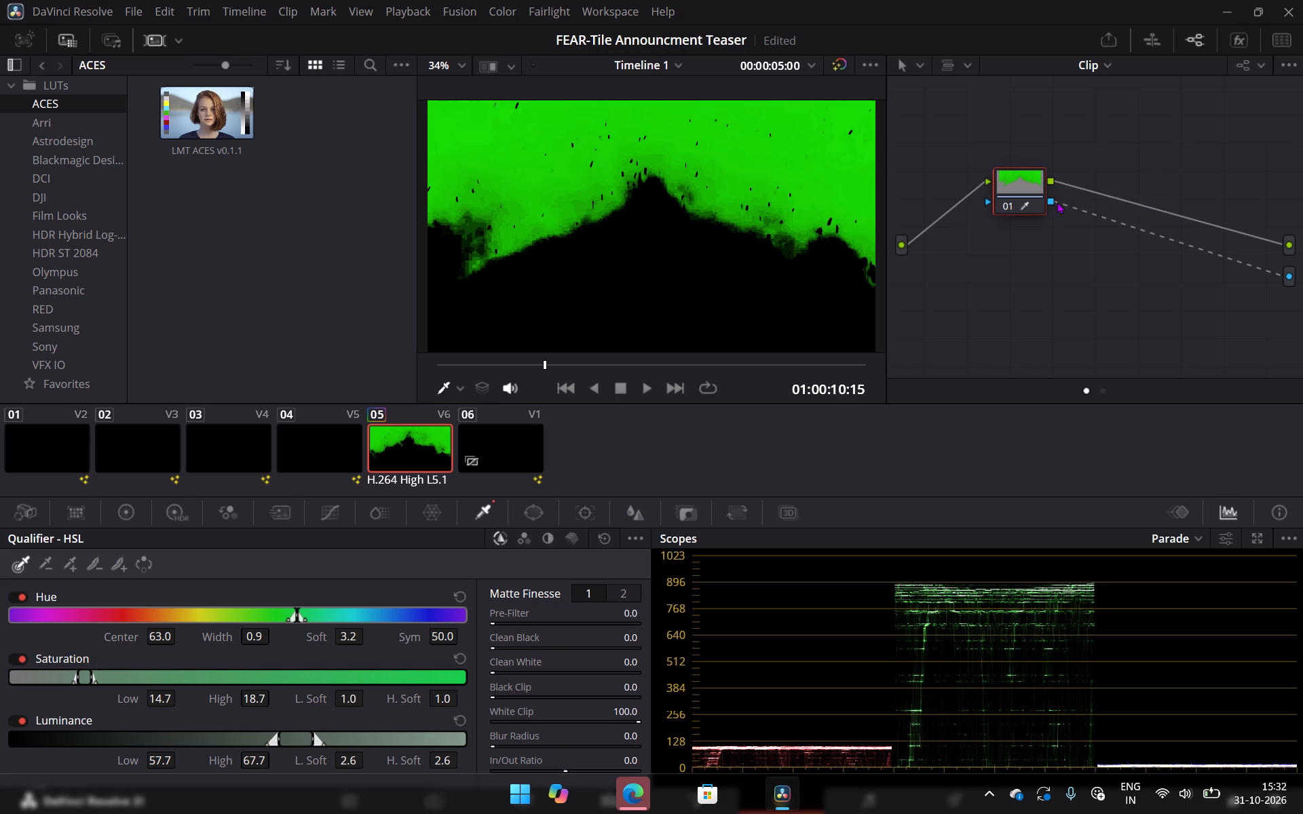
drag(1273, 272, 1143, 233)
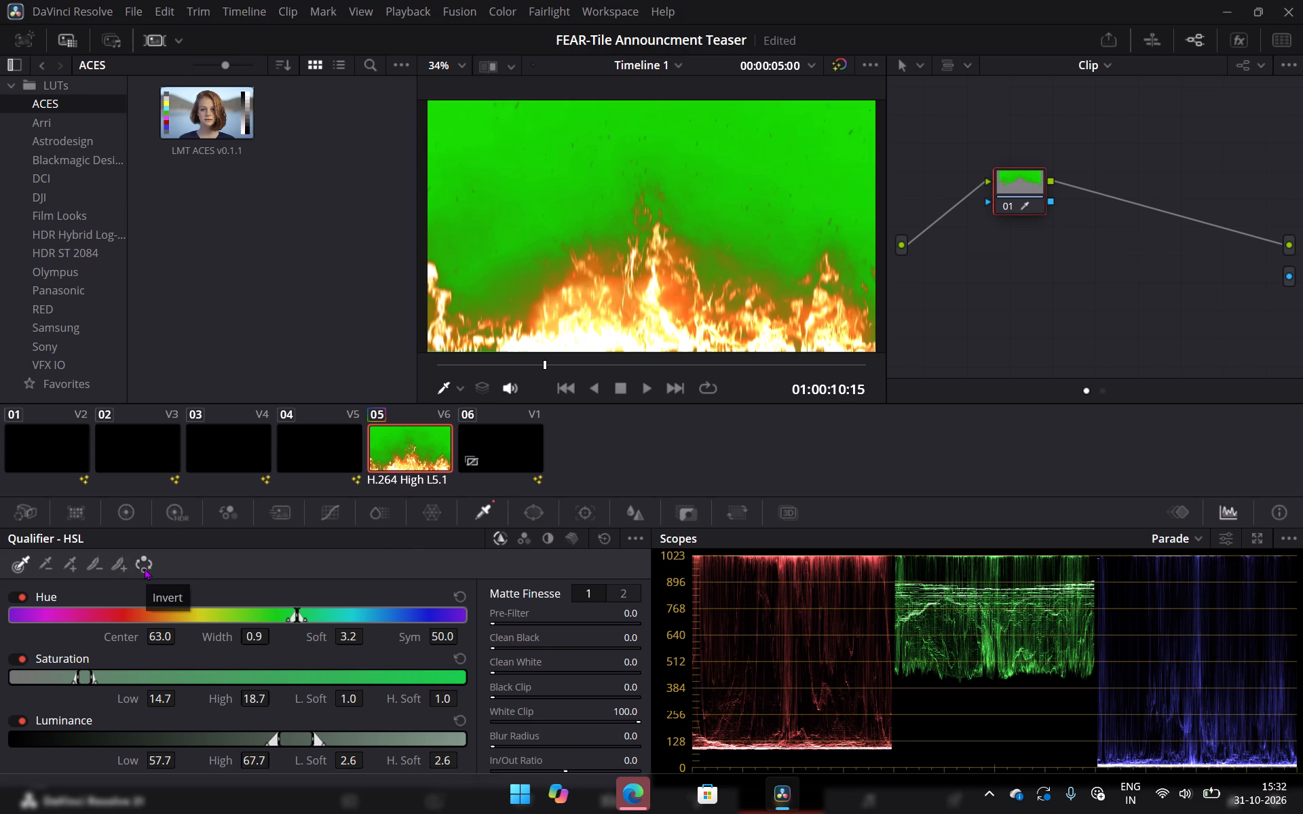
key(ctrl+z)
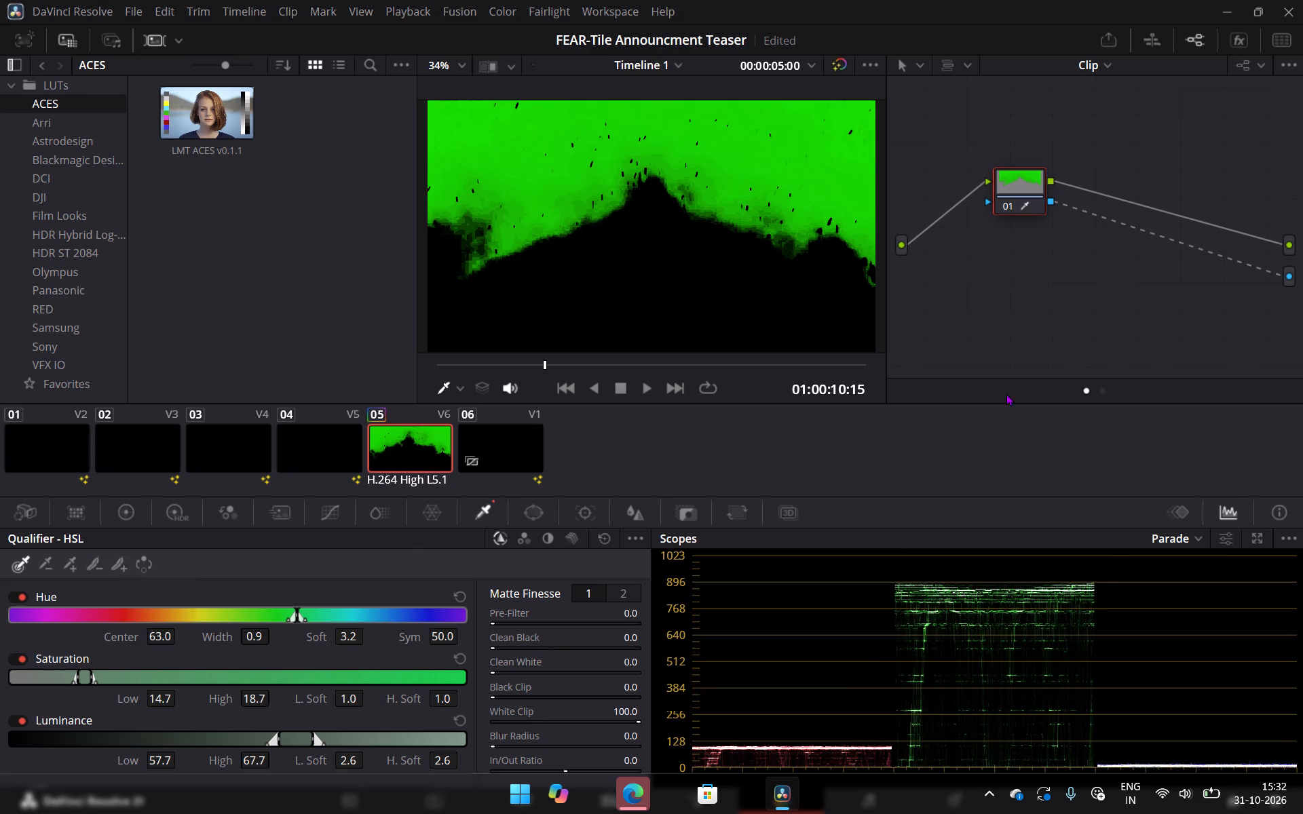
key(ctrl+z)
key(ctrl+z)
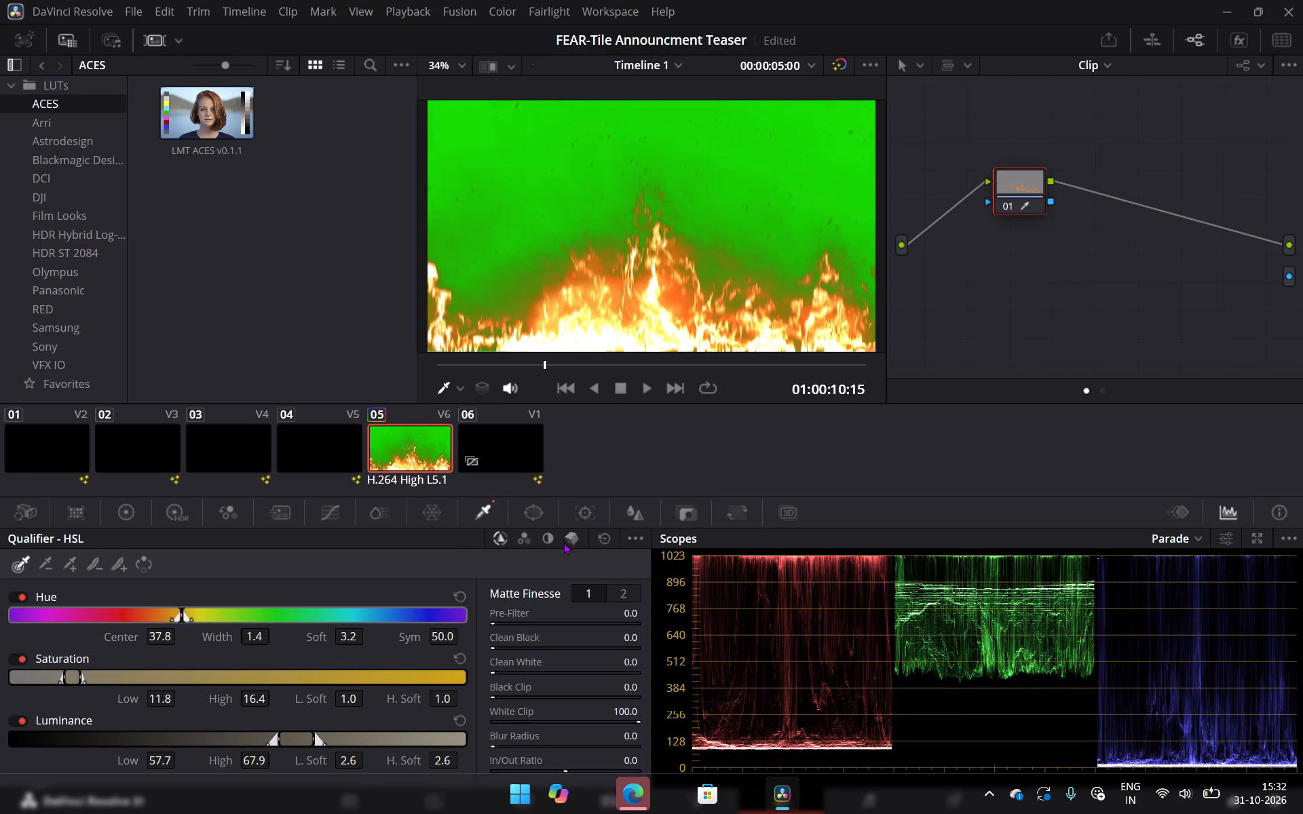
Key out the green background on node 01 with an inverted qualifier sample and connect the node's alpha to the alpha output.
click(139, 561)
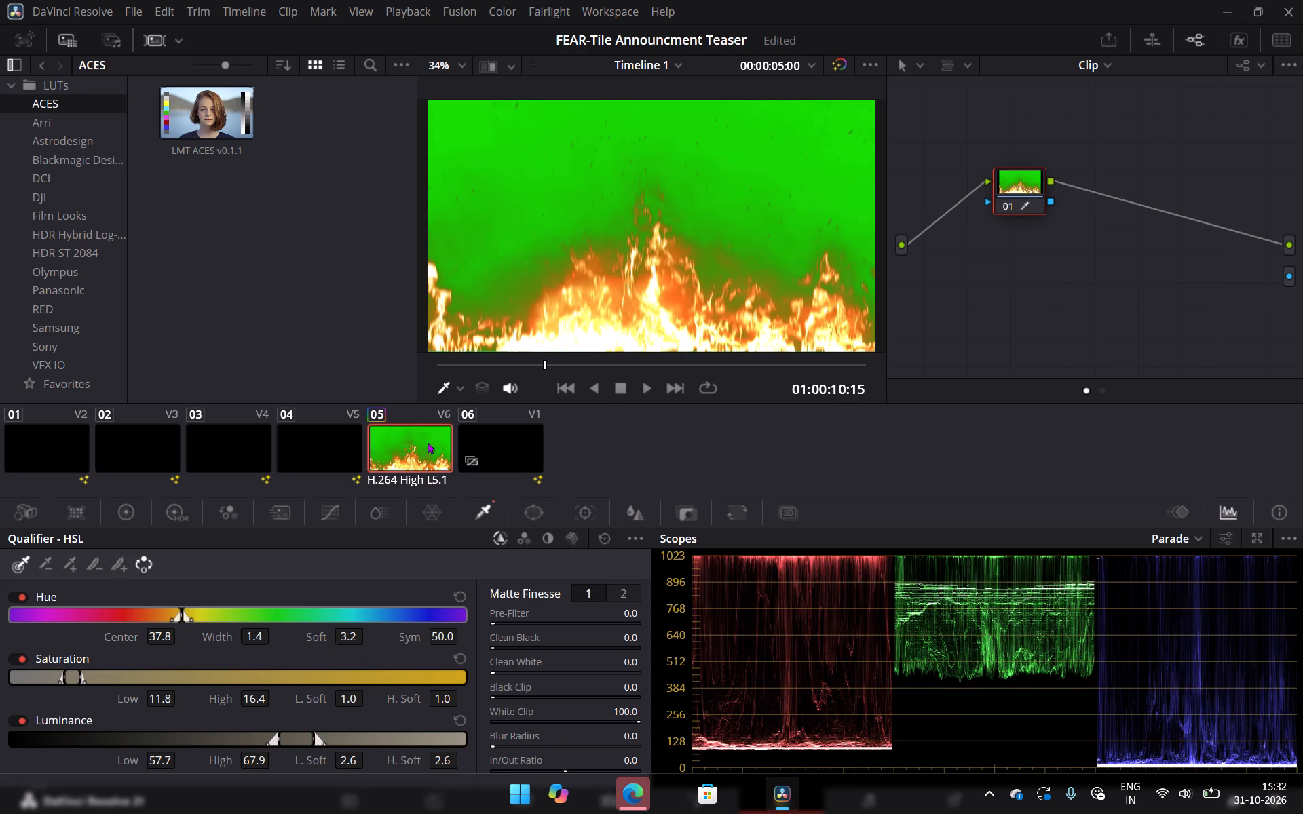
click(690, 148)
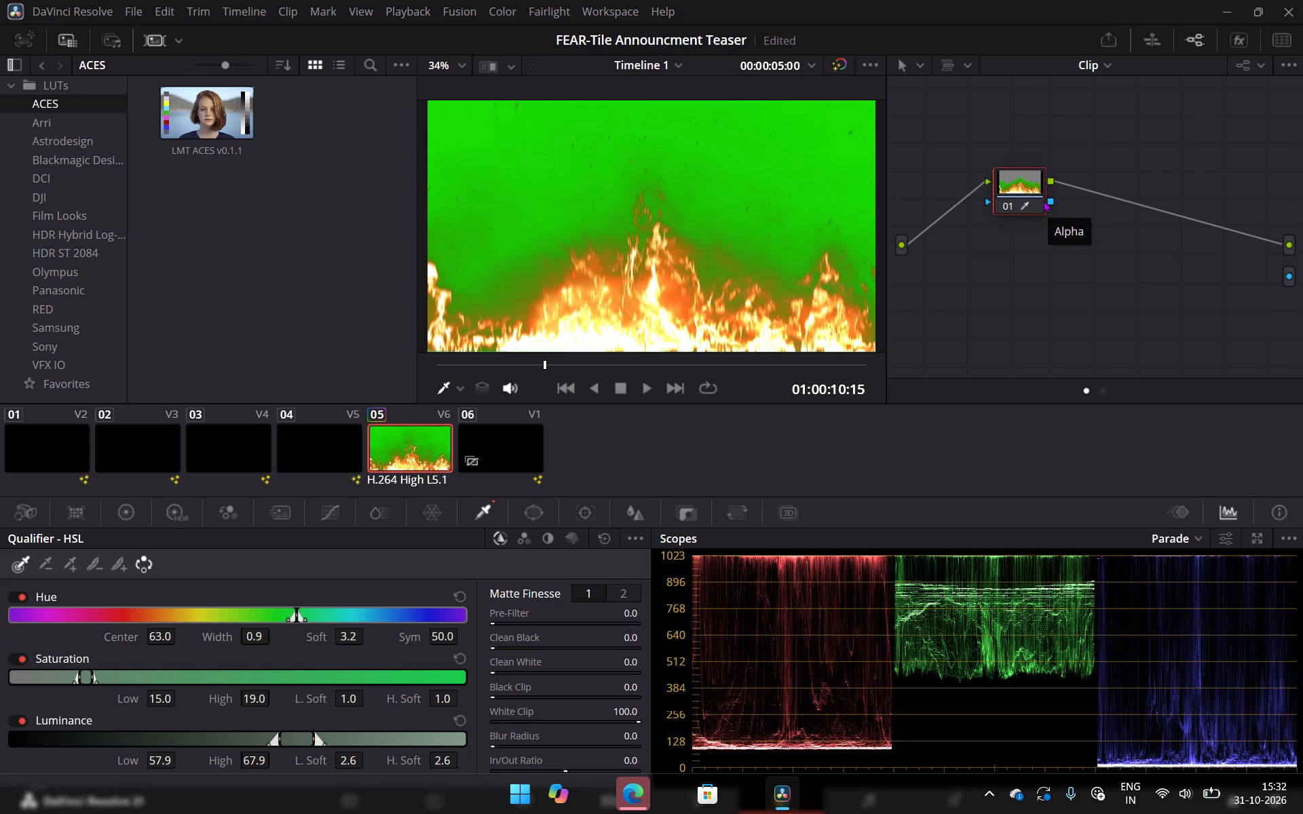
drag(1049, 201, 1285, 290)
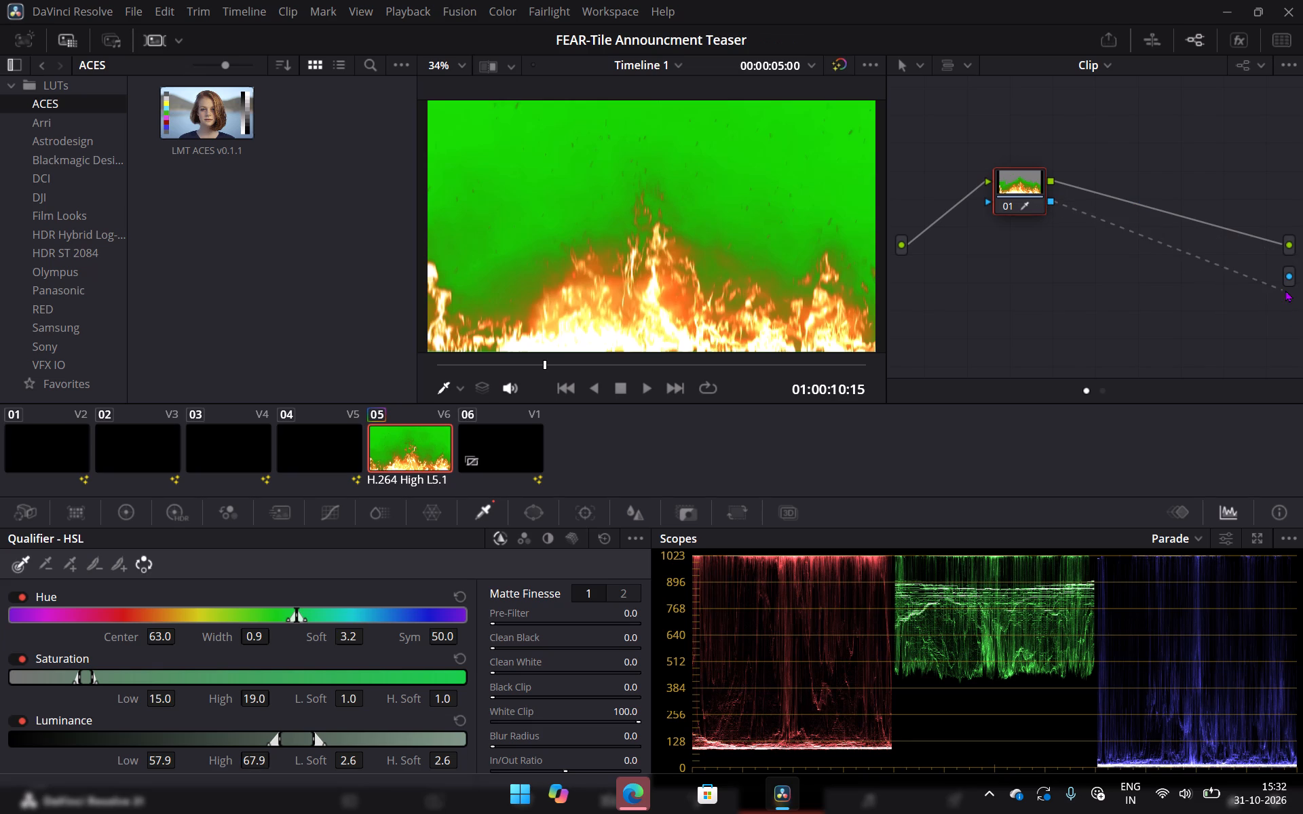
drag(1285, 290, 1285, 283)
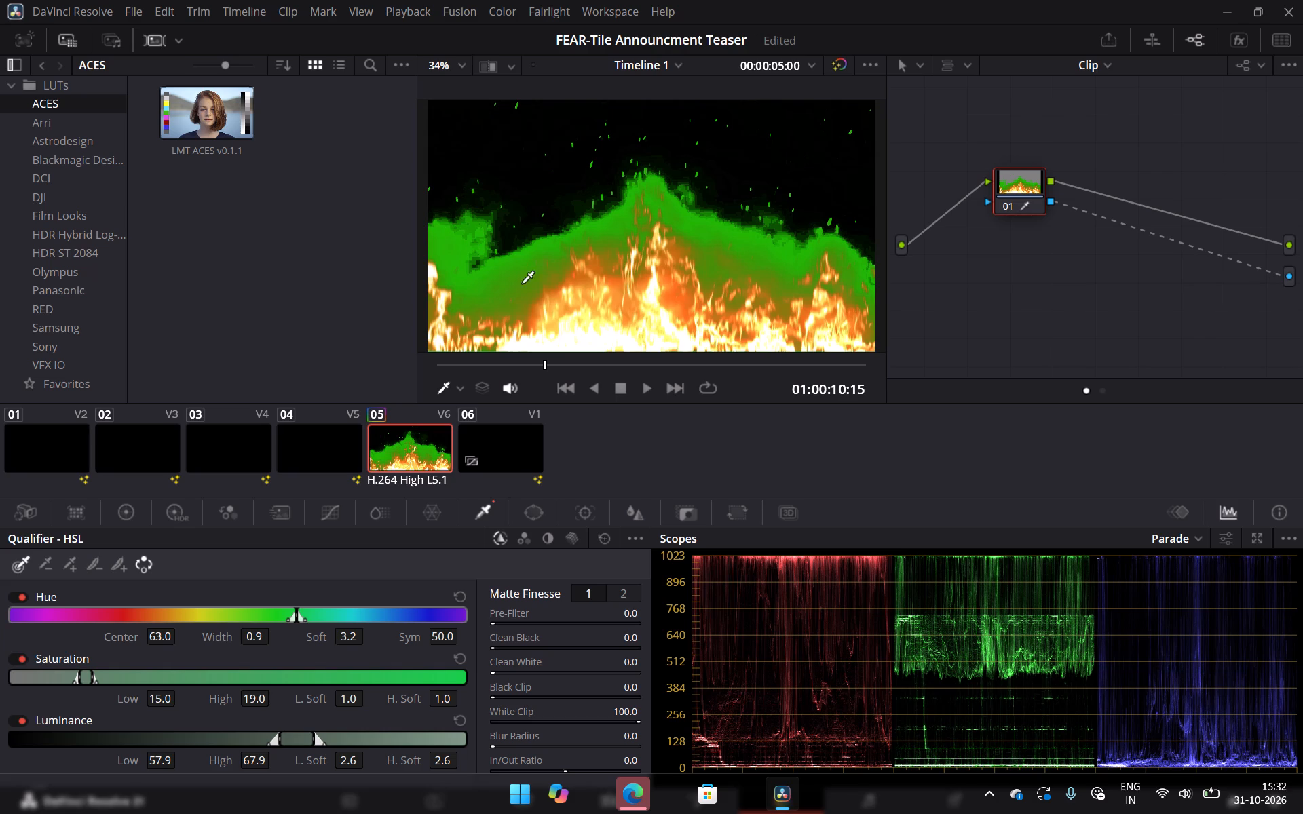
Resample the key colour on node 01 from the green fringe and the background just above the flames.
click(507, 275)
click(728, 193)
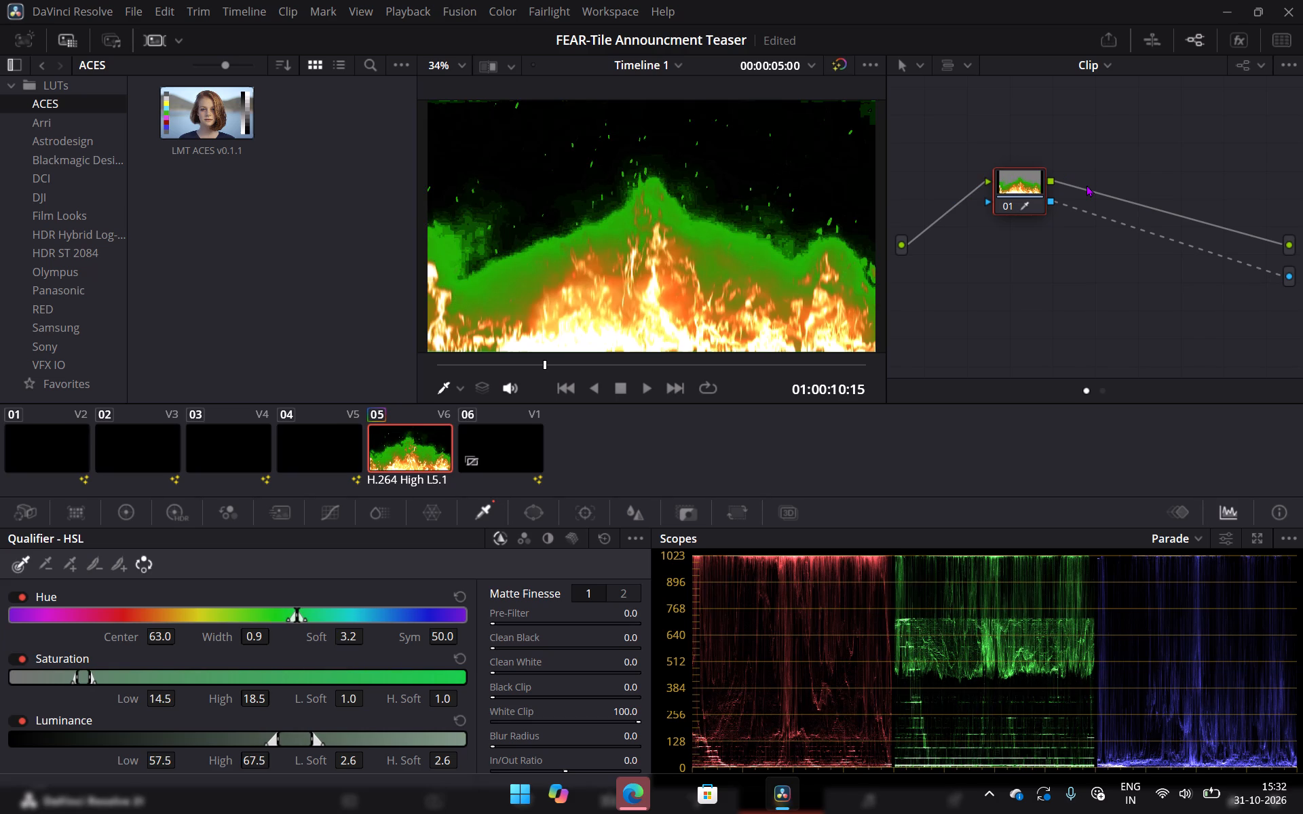
Add a serial node 02 after node 01.
key(alt+s)
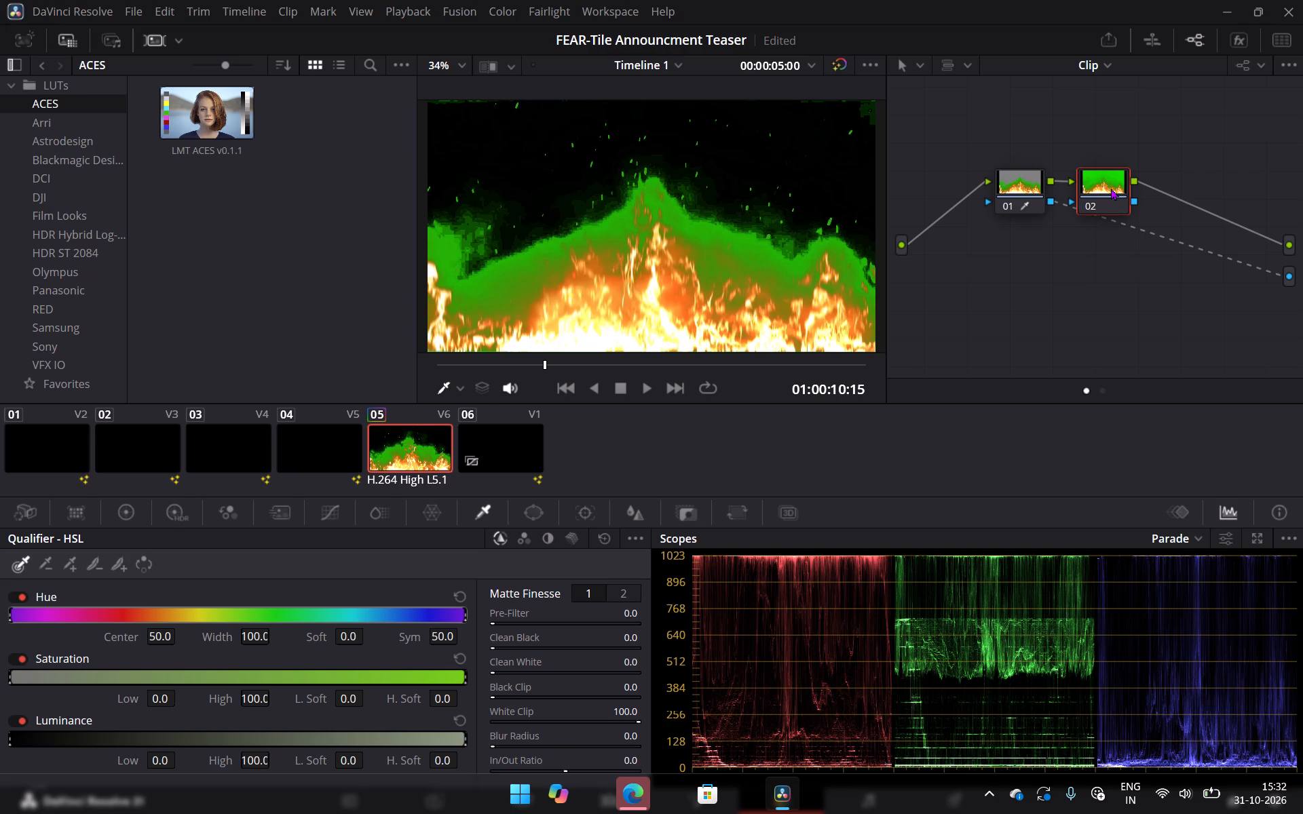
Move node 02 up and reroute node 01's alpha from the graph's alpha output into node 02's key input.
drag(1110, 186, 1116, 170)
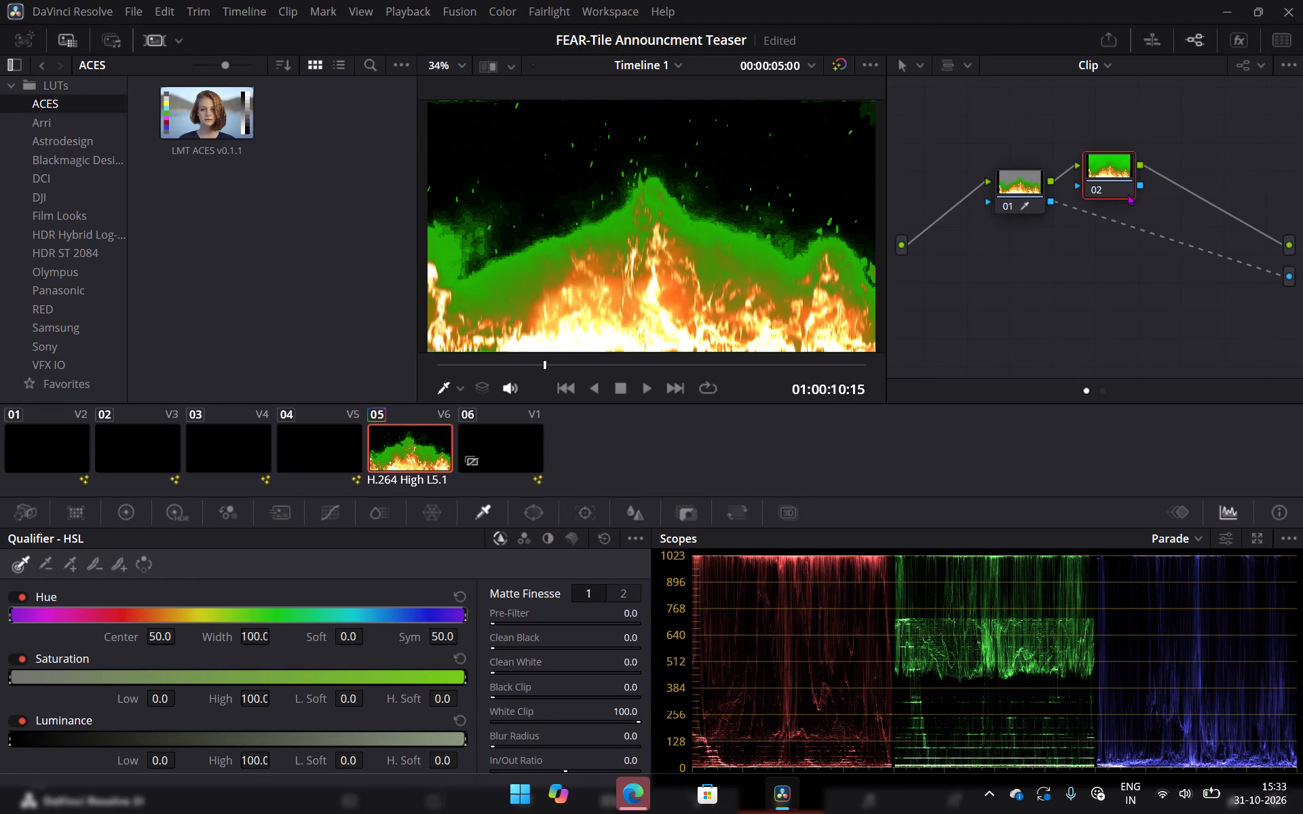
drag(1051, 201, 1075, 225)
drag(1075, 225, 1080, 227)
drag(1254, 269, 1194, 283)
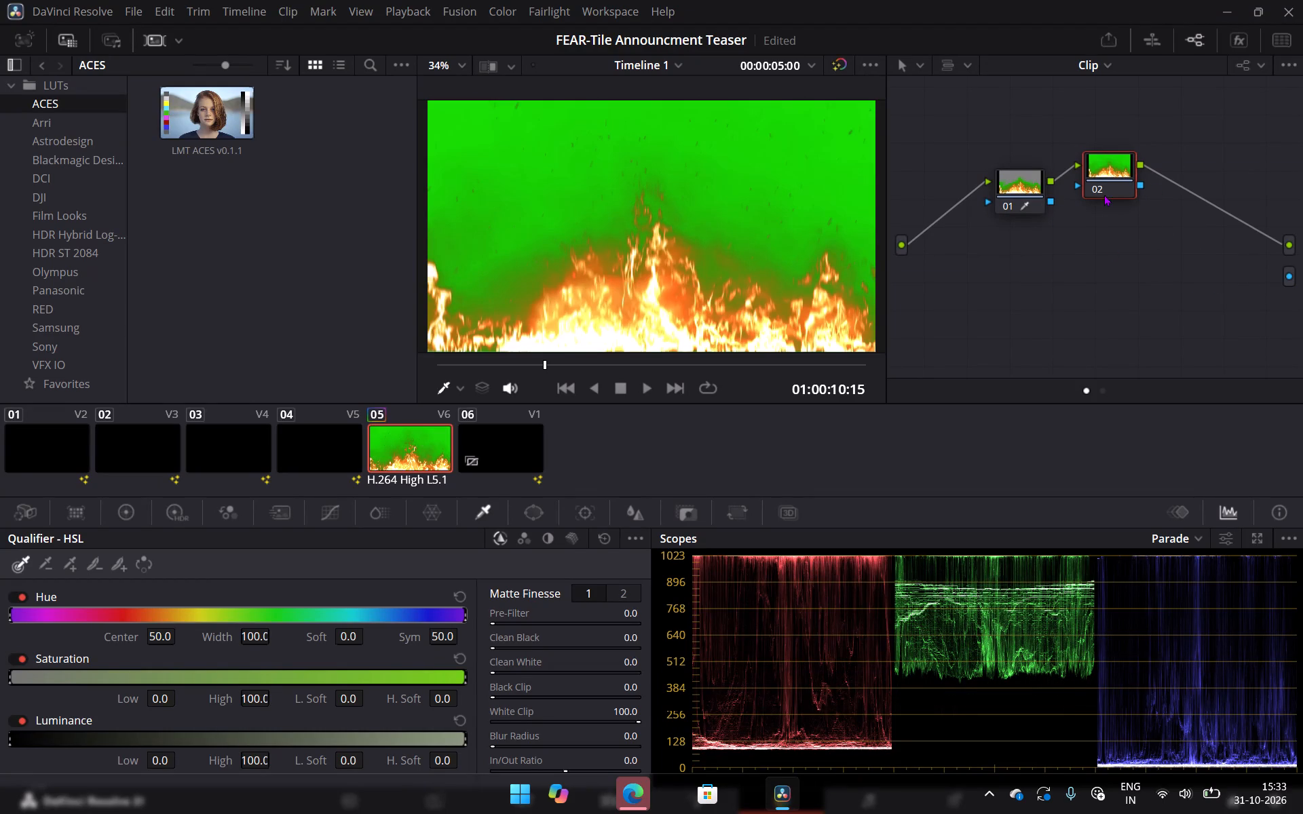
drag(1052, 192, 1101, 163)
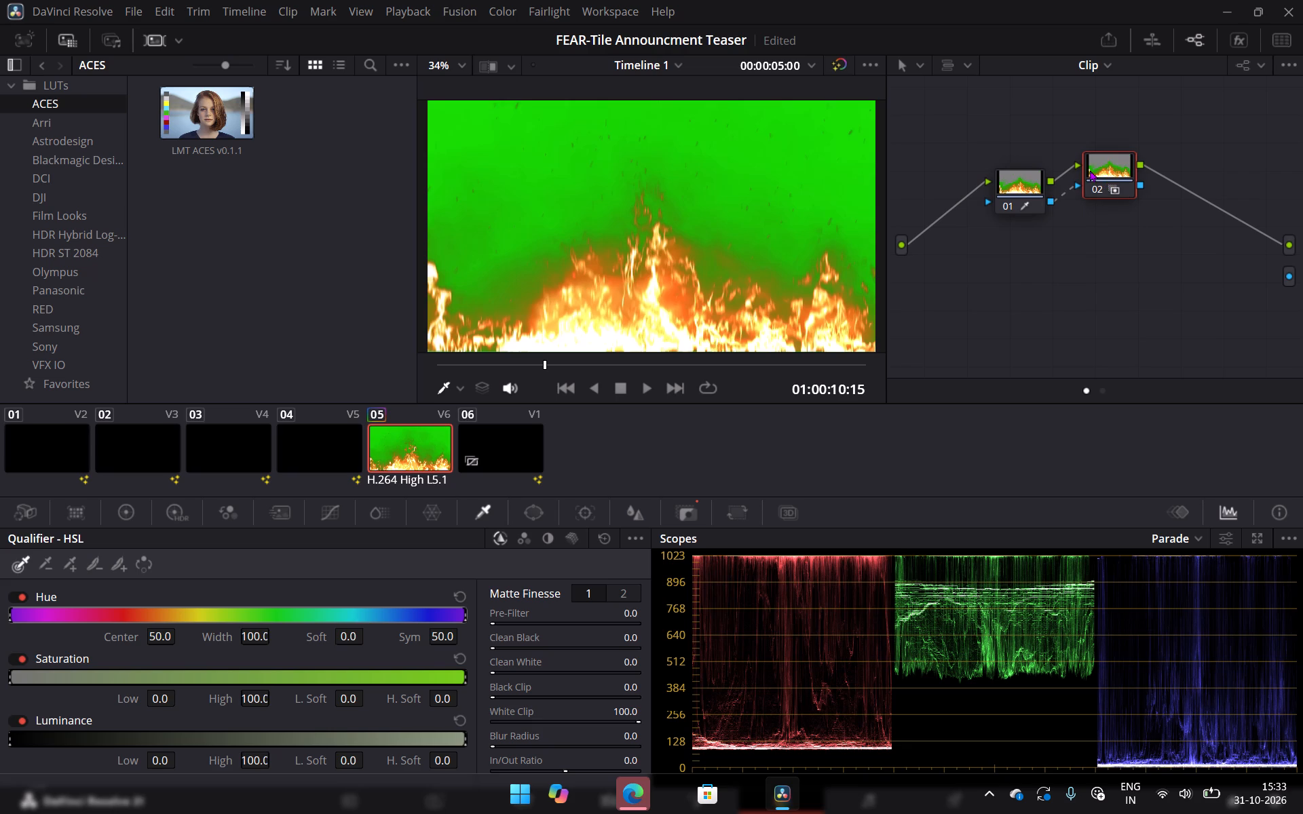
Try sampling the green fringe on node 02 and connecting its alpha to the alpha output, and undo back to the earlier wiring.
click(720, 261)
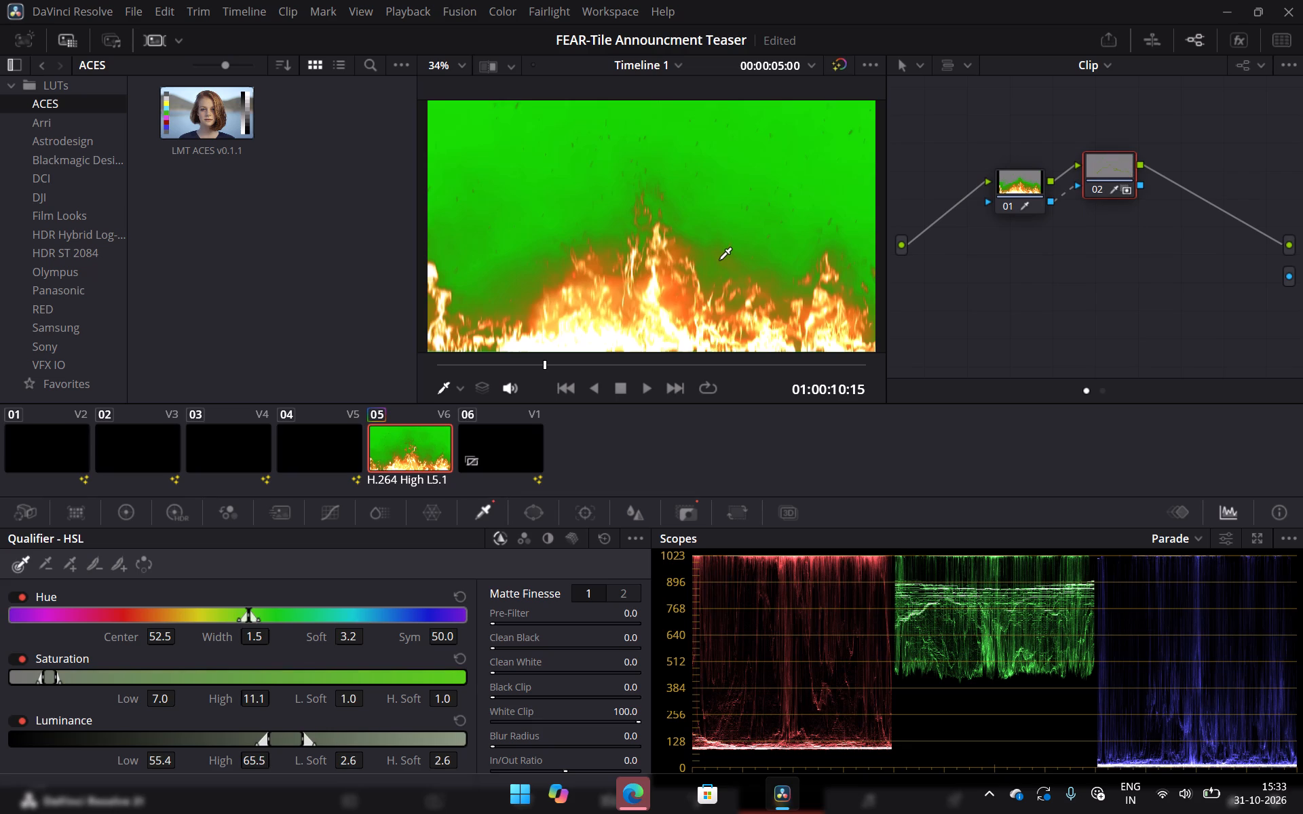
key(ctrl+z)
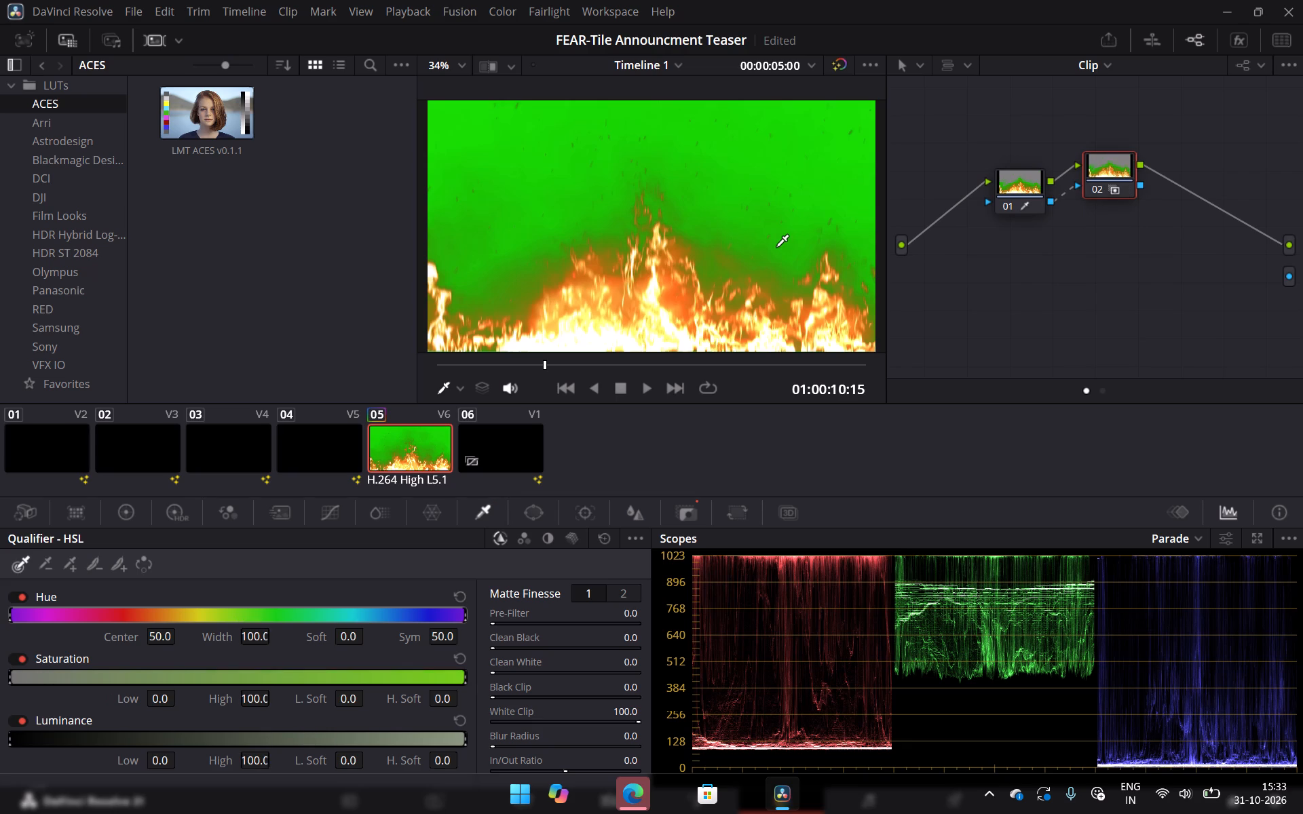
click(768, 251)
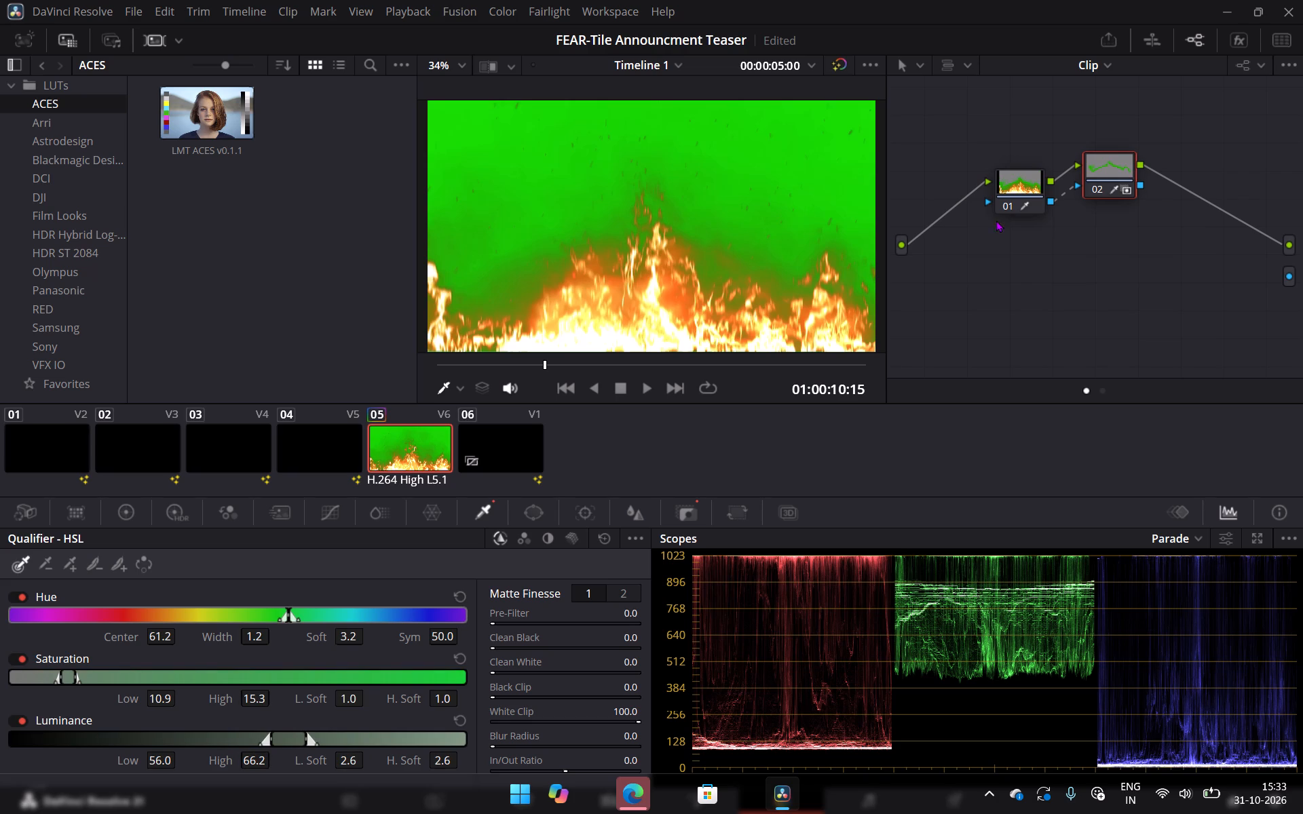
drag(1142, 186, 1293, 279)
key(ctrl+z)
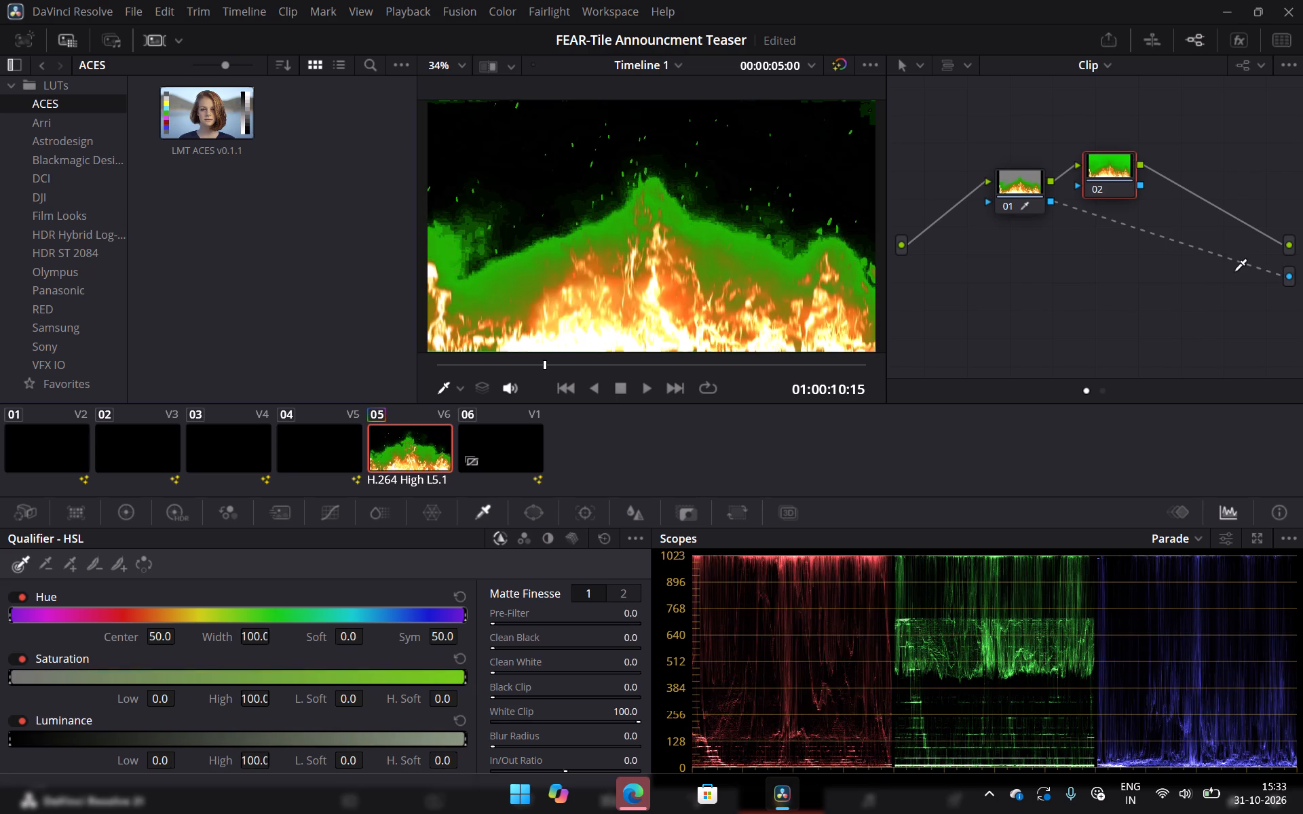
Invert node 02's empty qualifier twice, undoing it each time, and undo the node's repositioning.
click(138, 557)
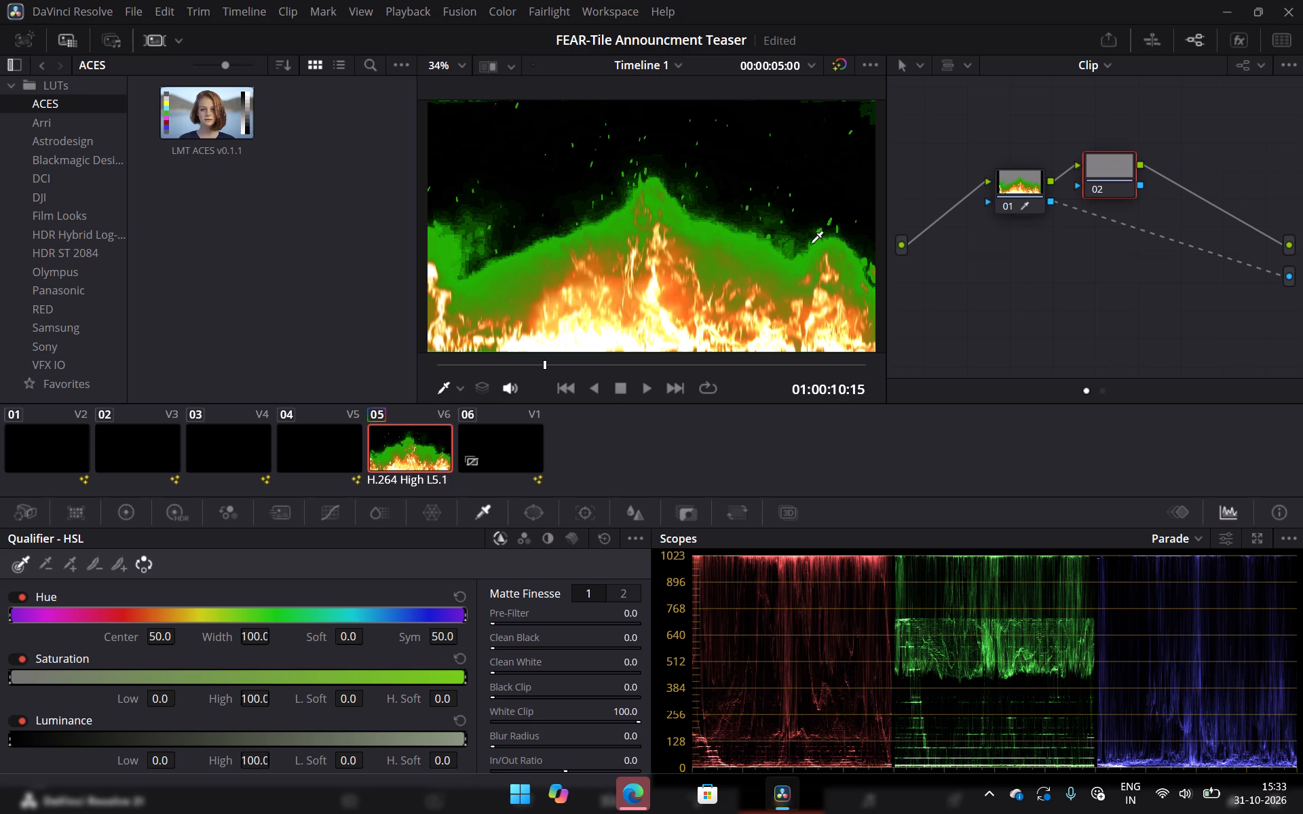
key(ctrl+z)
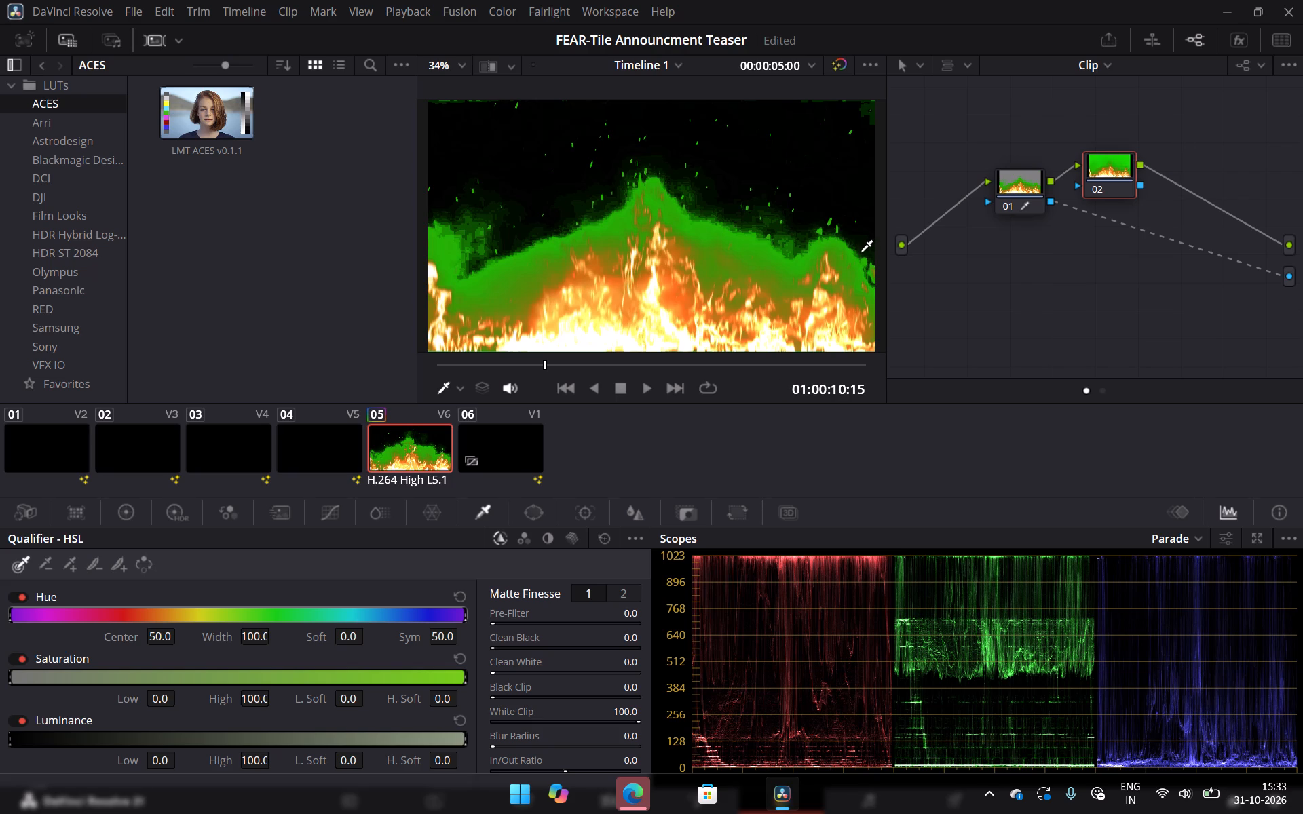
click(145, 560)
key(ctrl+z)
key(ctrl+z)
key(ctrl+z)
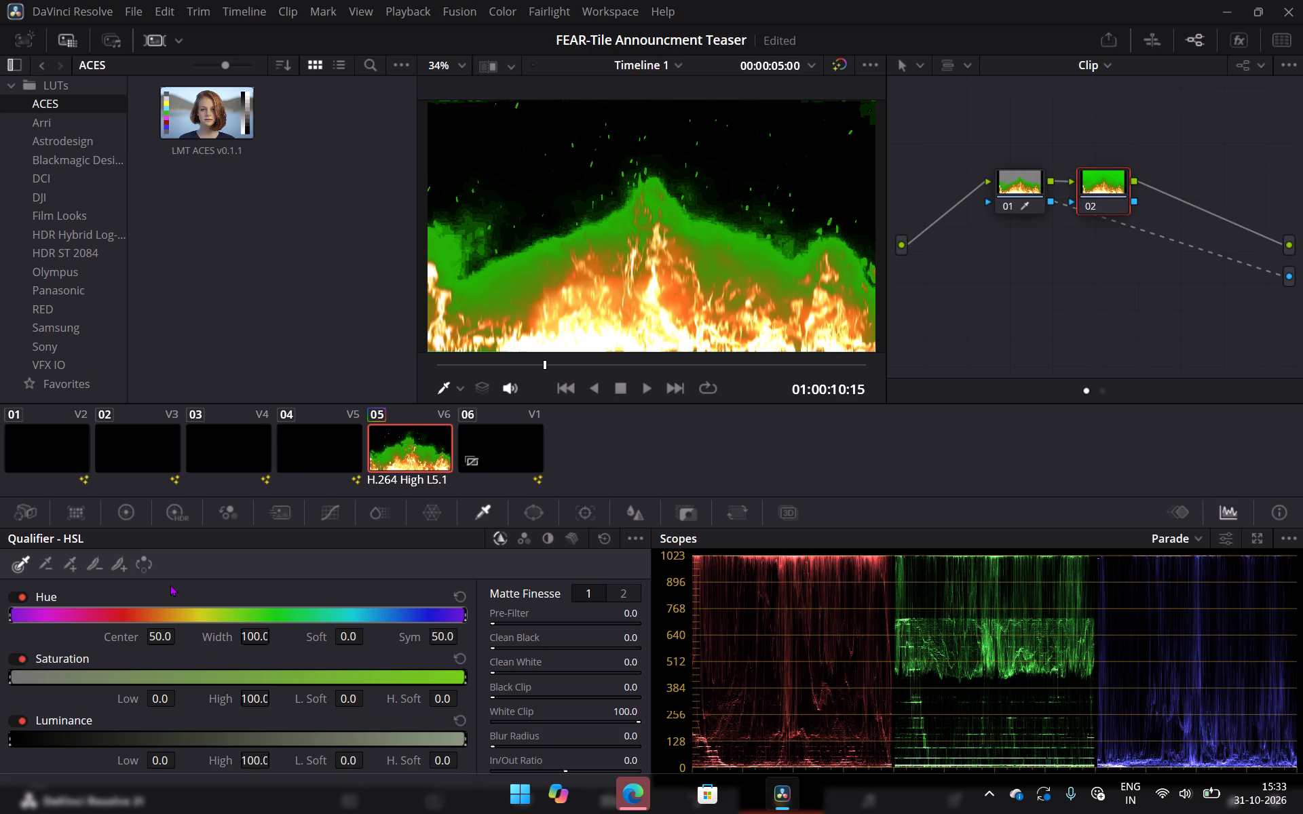
Invert node 02's qualifier and sample the green fringe above the flames with it.
click(151, 562)
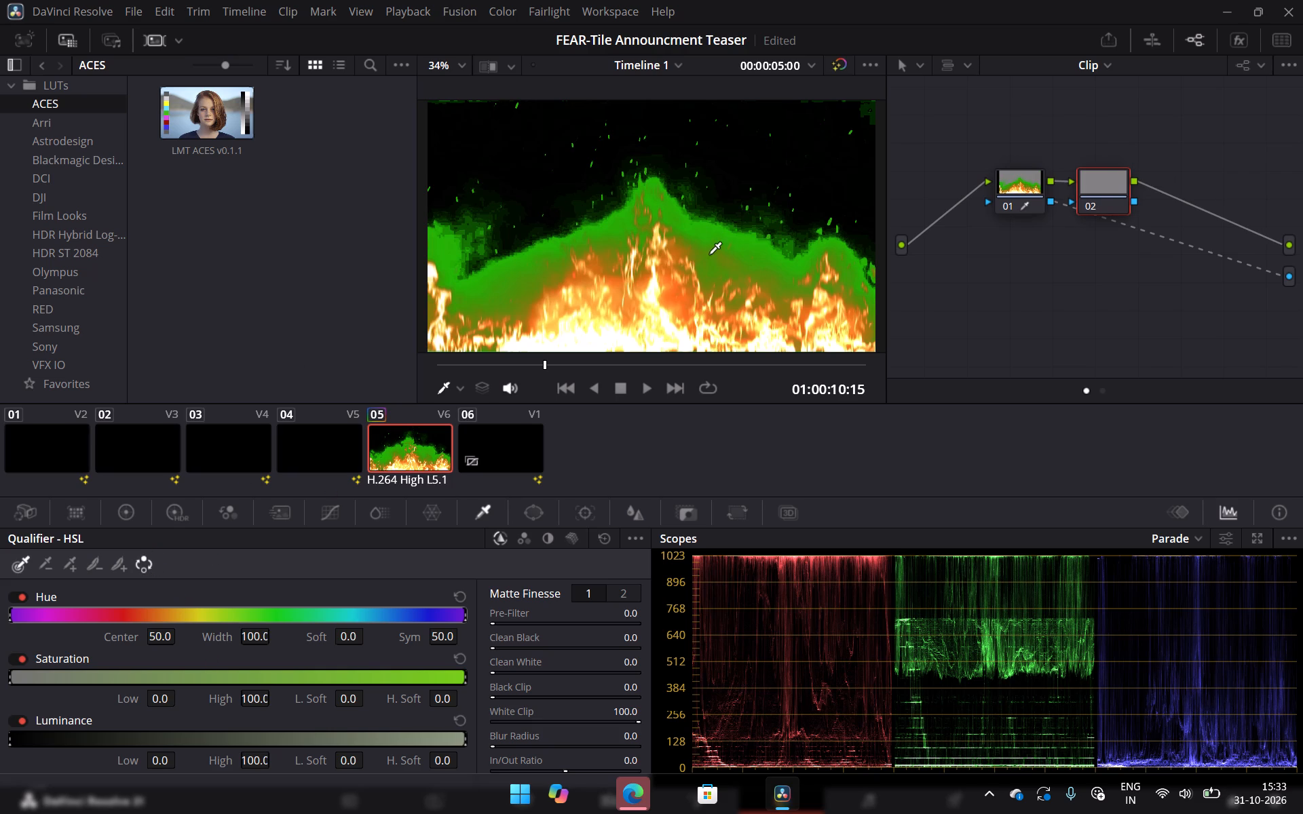
click(723, 246)
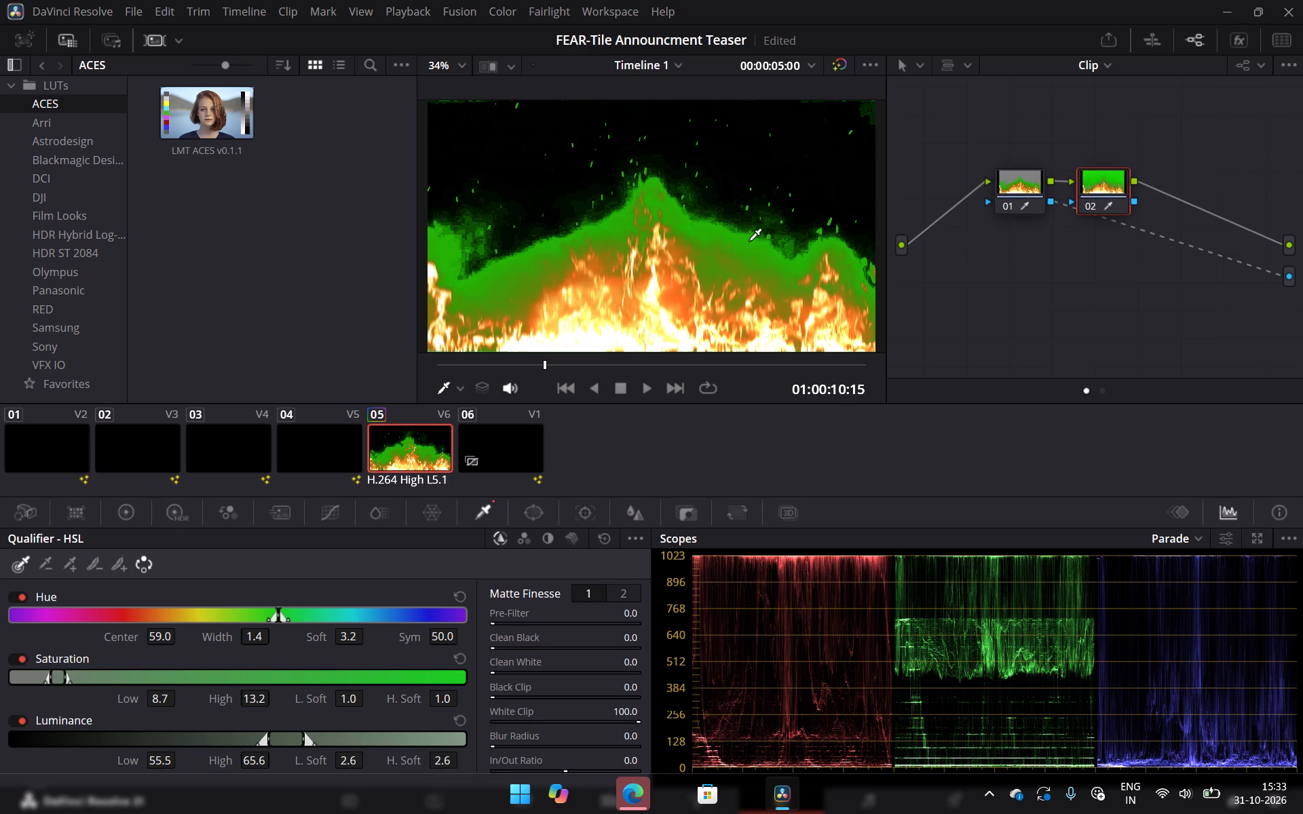
click(750, 242)
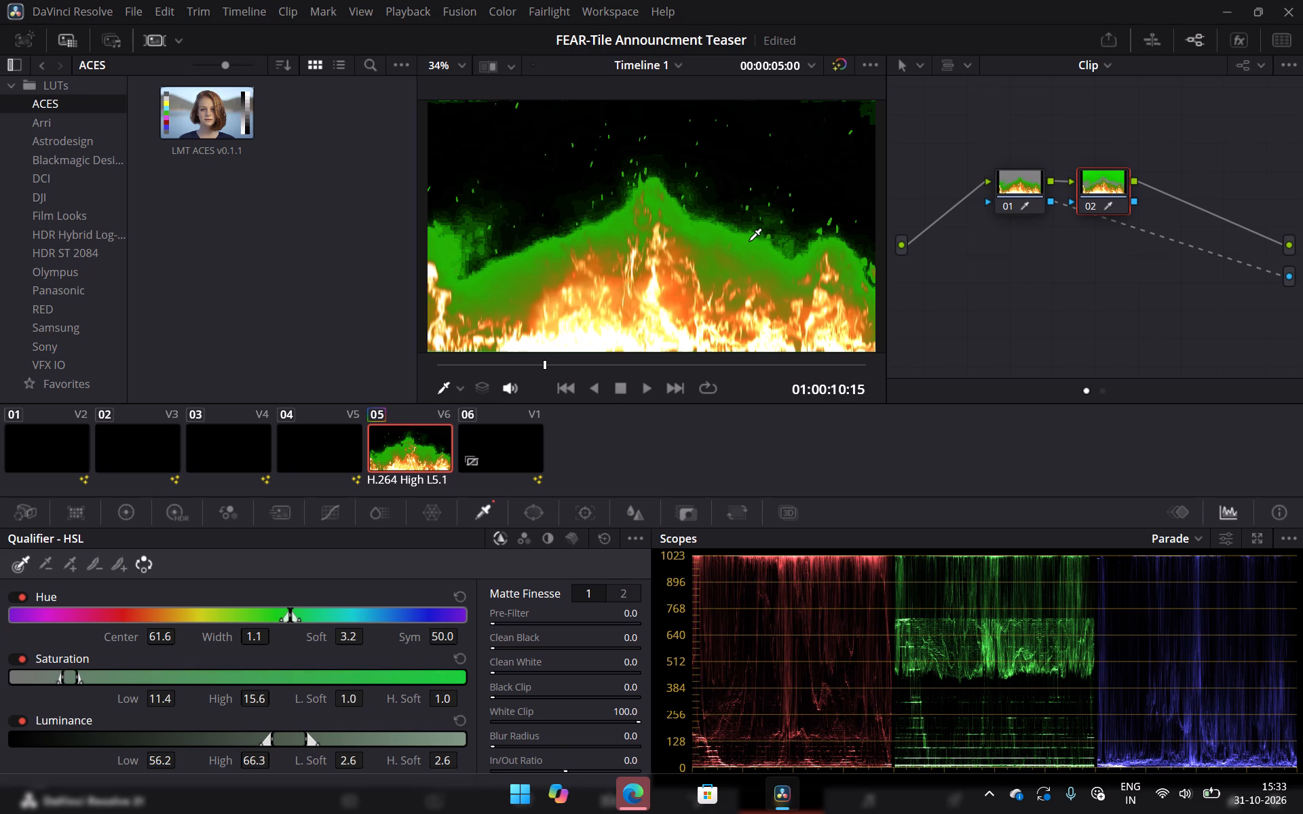
click(750, 242)
Connect node 02's alpha to the graph's alpha output and route node 01's alpha into node 02's key input.
drag(1130, 198, 1266, 275)
drag(1266, 275, 1286, 272)
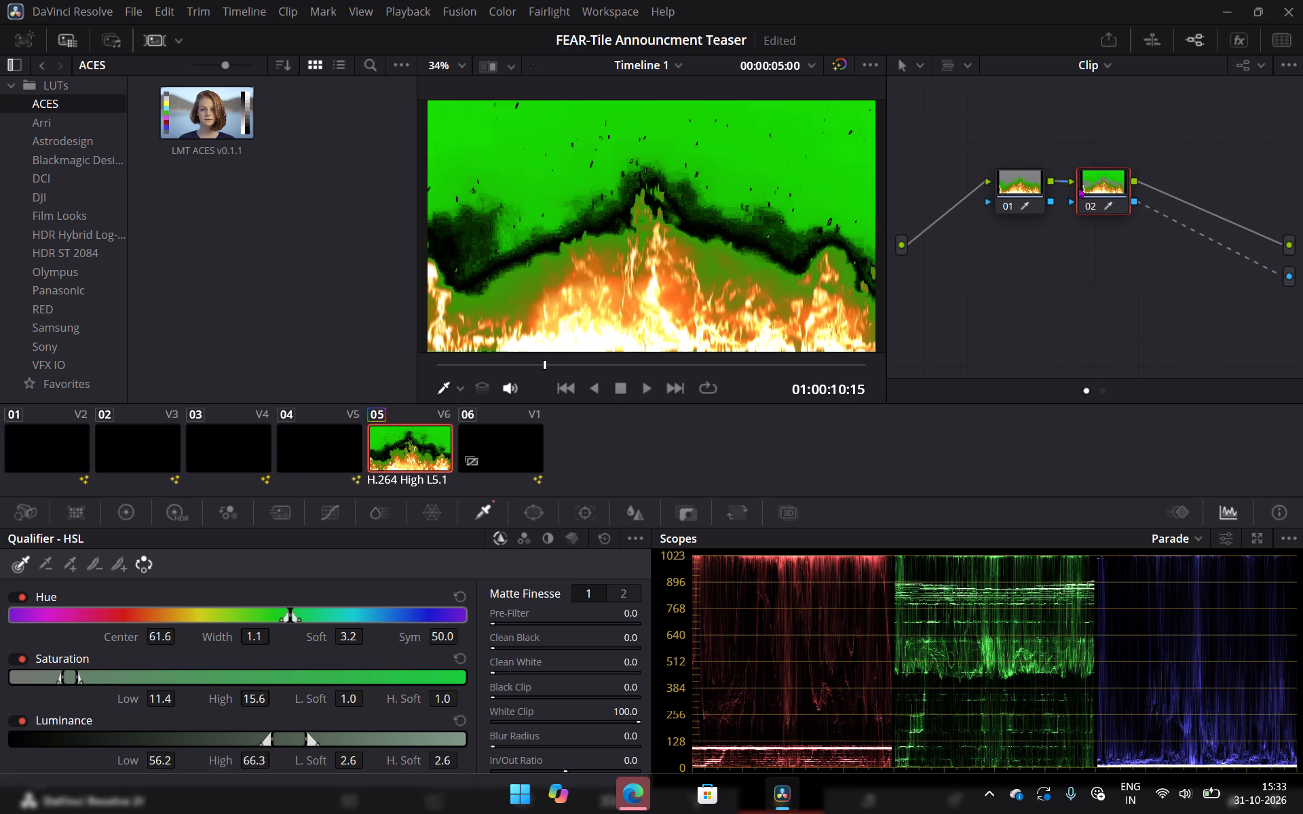
drag(1051, 199, 1072, 200)
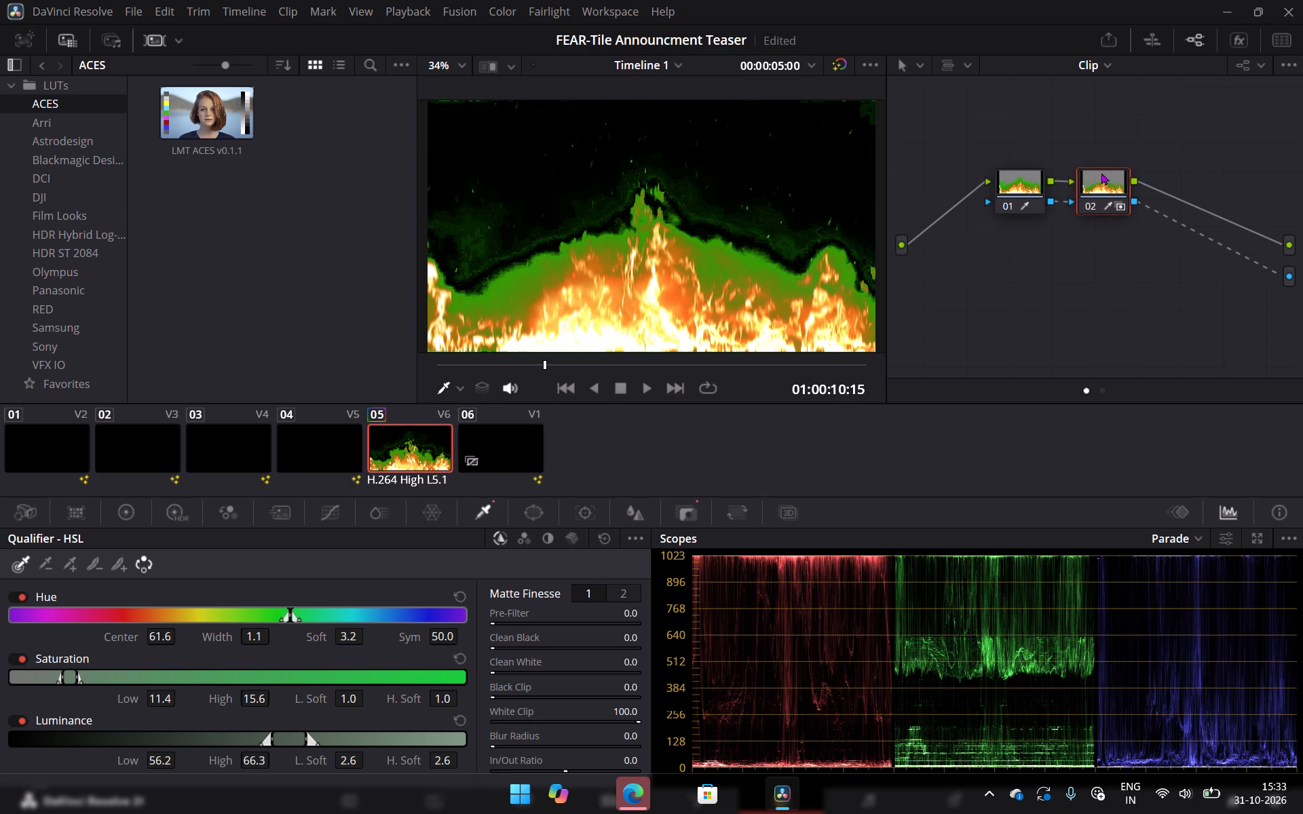
Resample the green fringe above the flames several times with node 02's qualifier to refine its key.
click(717, 271)
click(725, 241)
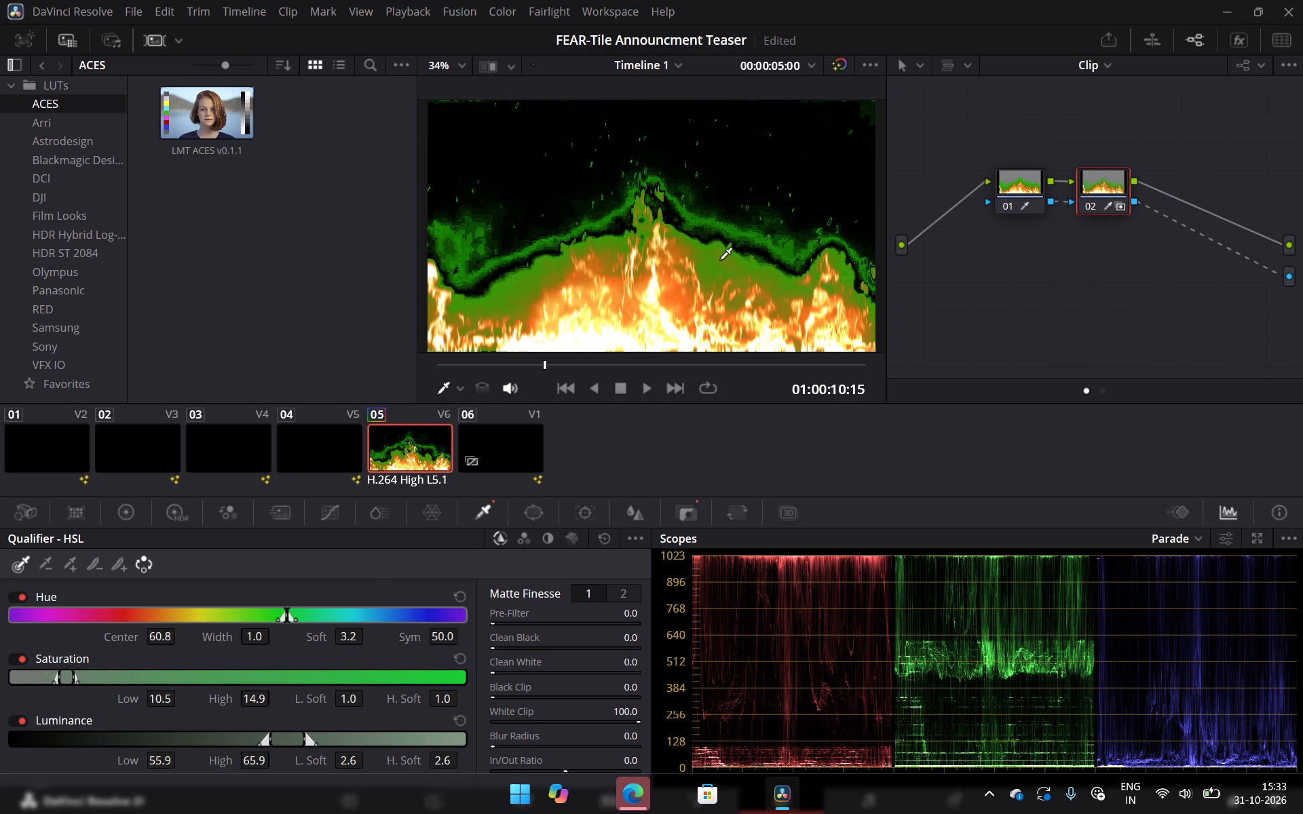
click(721, 263)
click(730, 229)
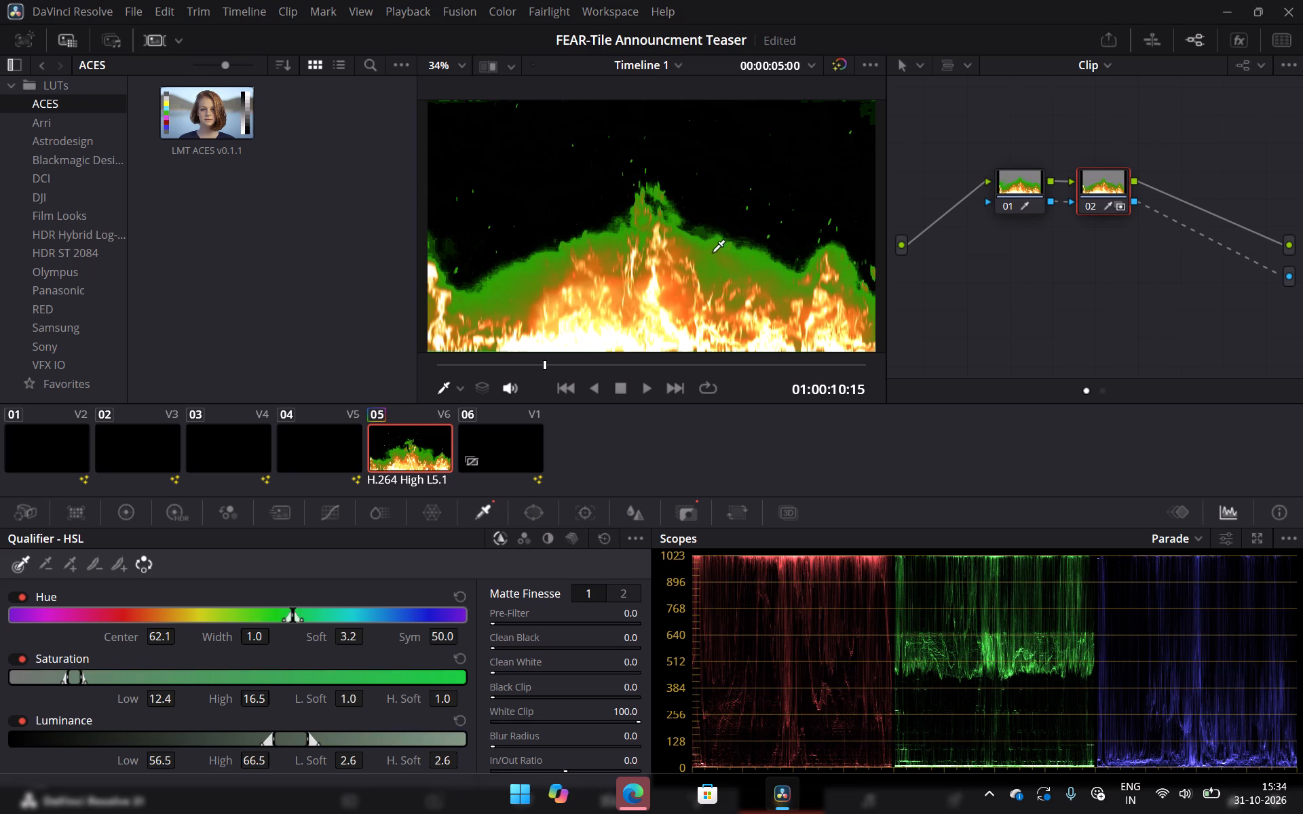
click(717, 248)
click(720, 233)
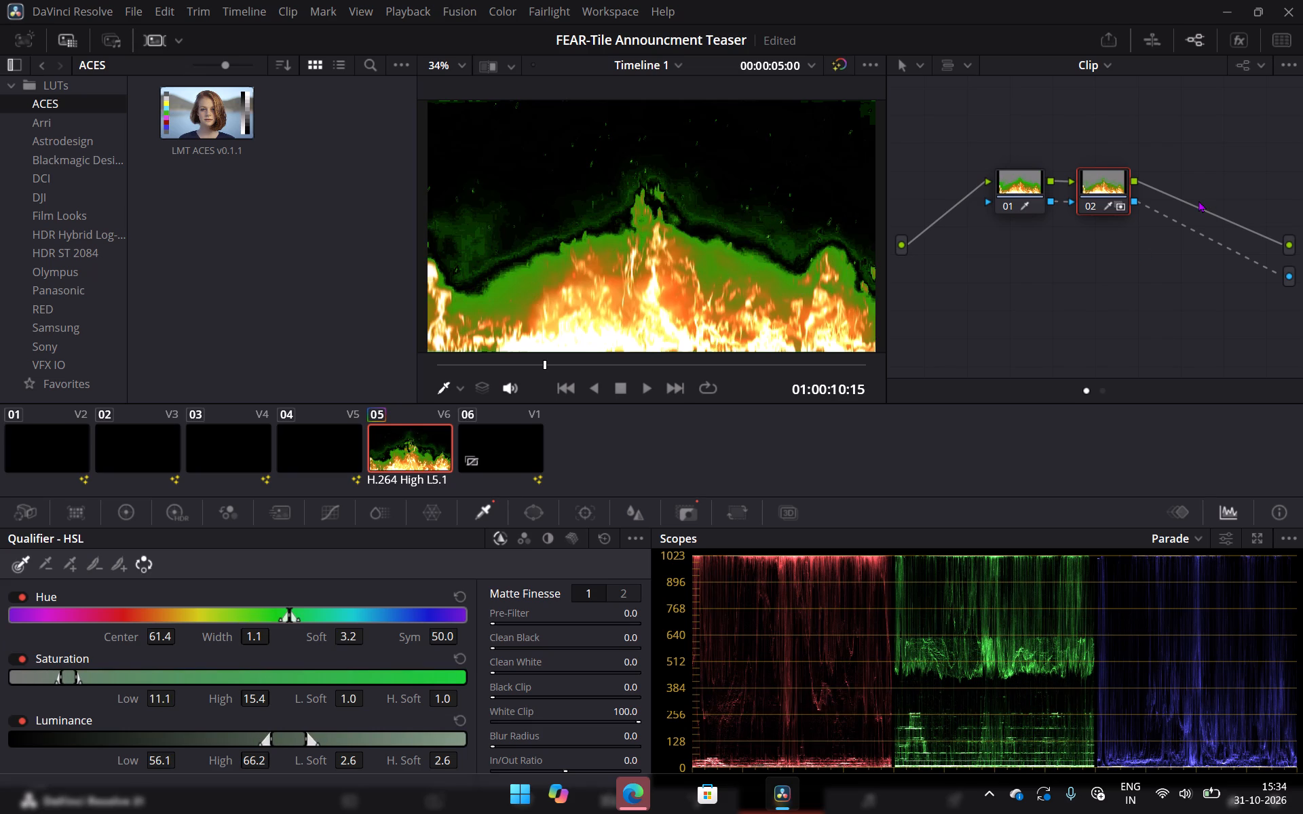
Add serial node 03 after node 02 and reroute node 02's alpha from the alpha output into node 03's key input.
key(alt+s)
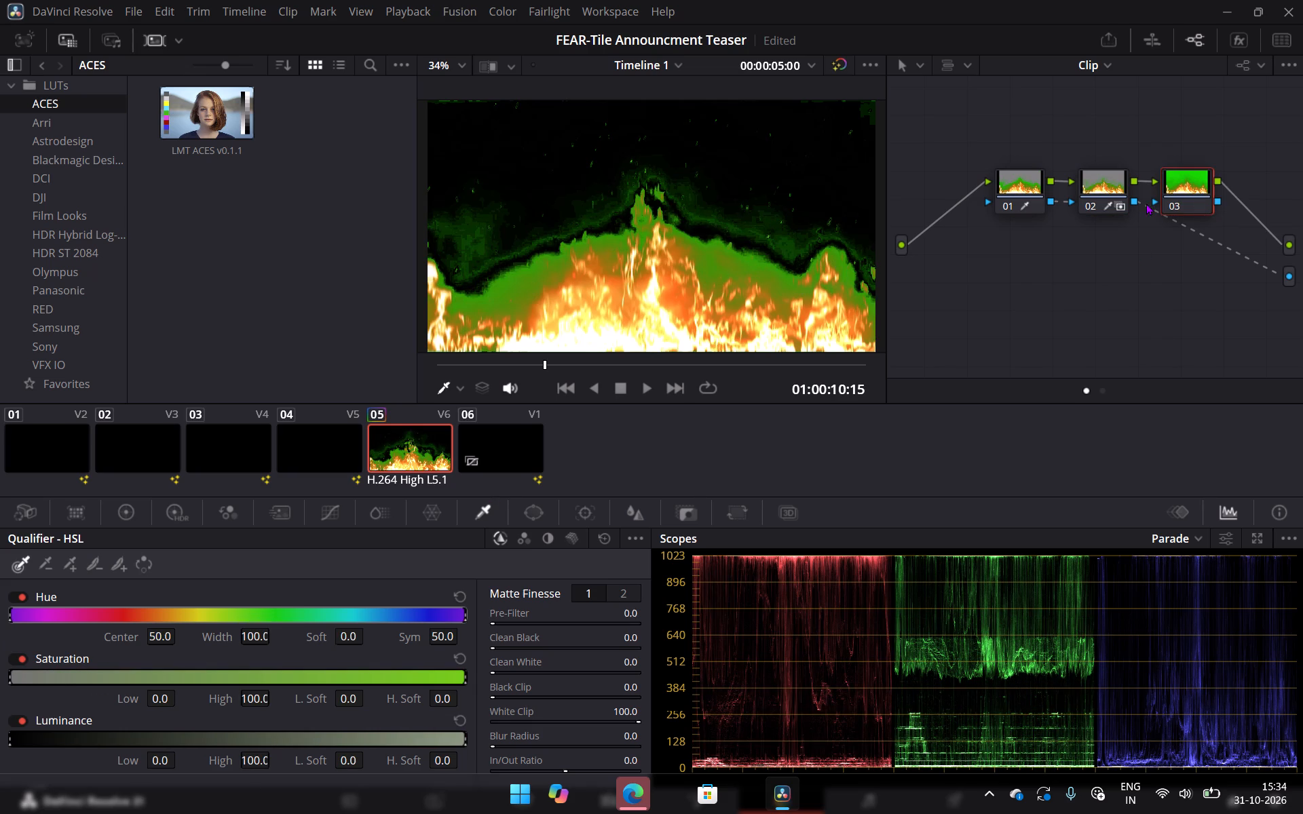
drag(1243, 256, 1148, 217)
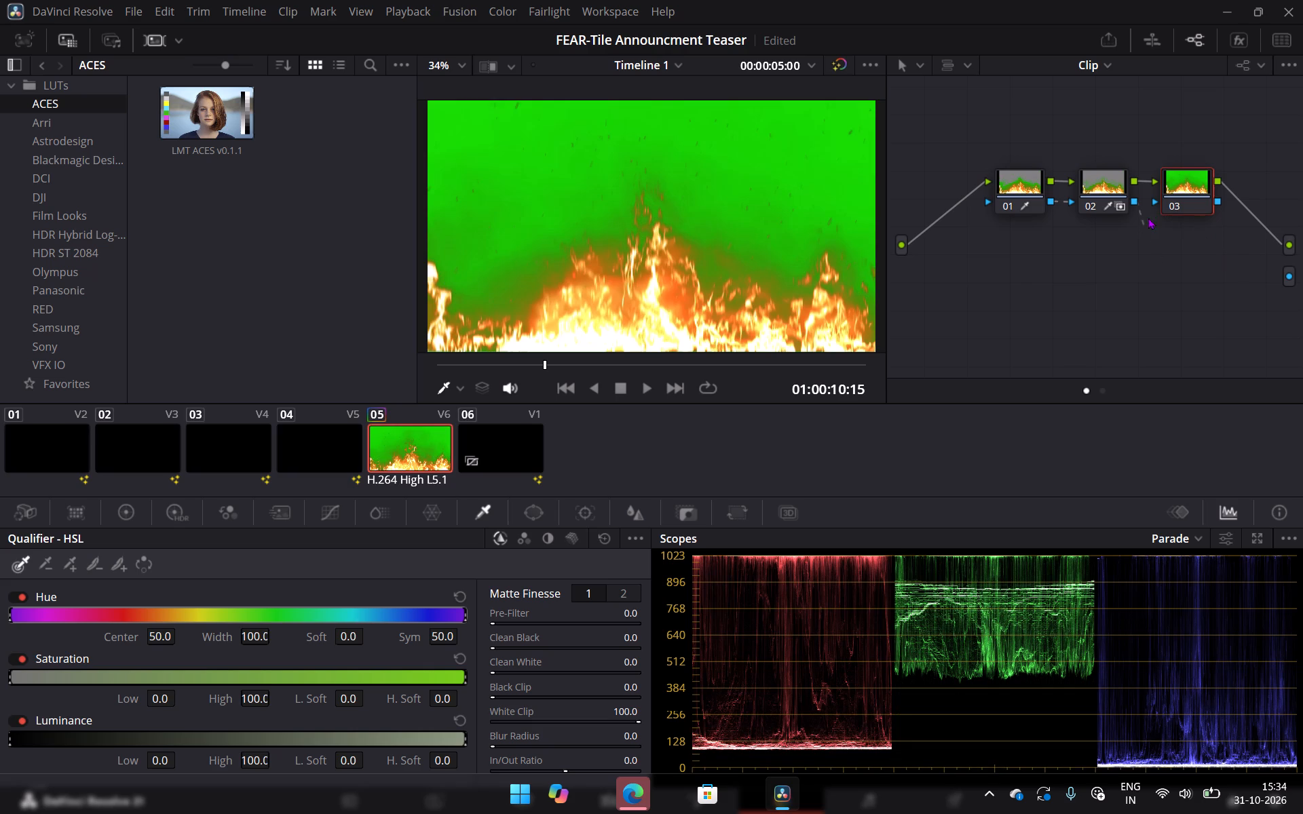
drag(1148, 217, 1152, 200)
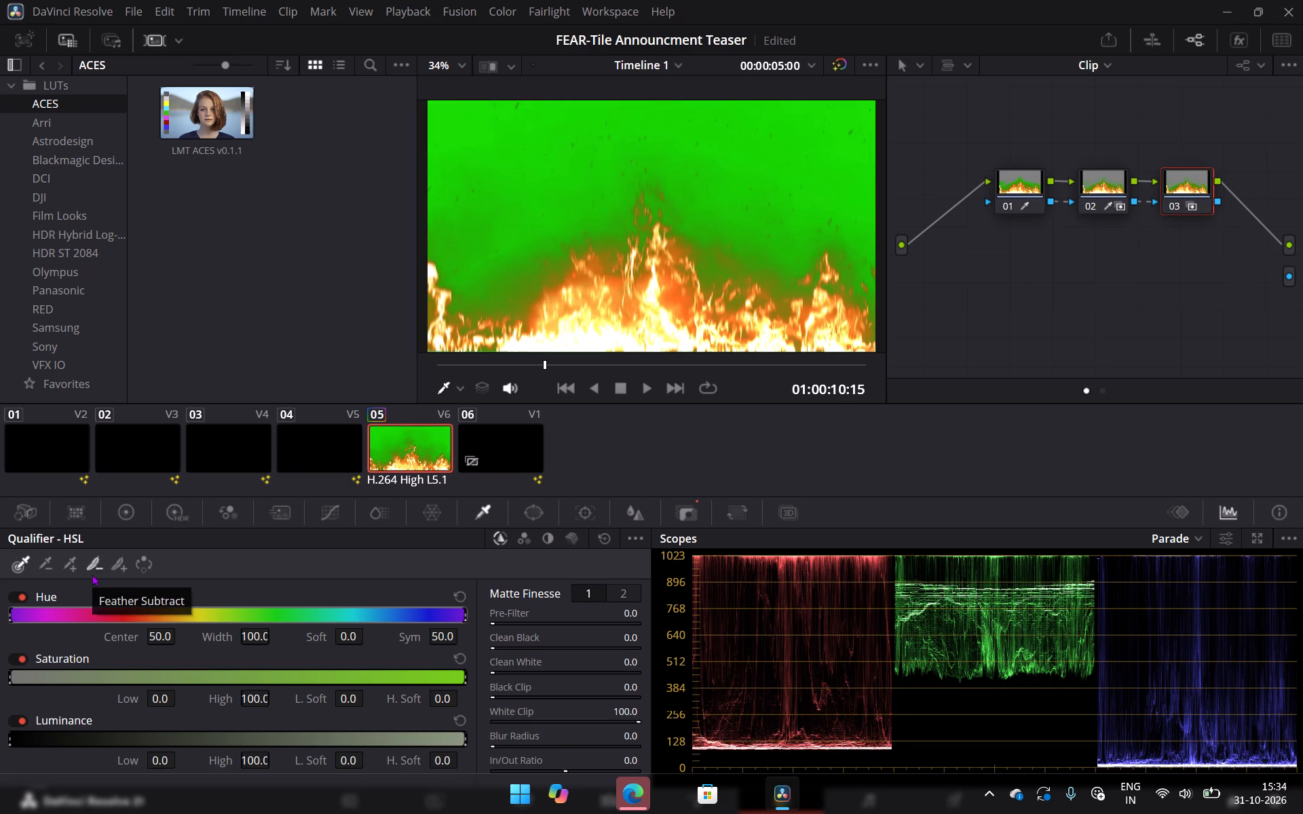
Invert node 03's qualifier, sample the green fringe above the flames, and connect node 03's alpha to the alpha output.
click(141, 566)
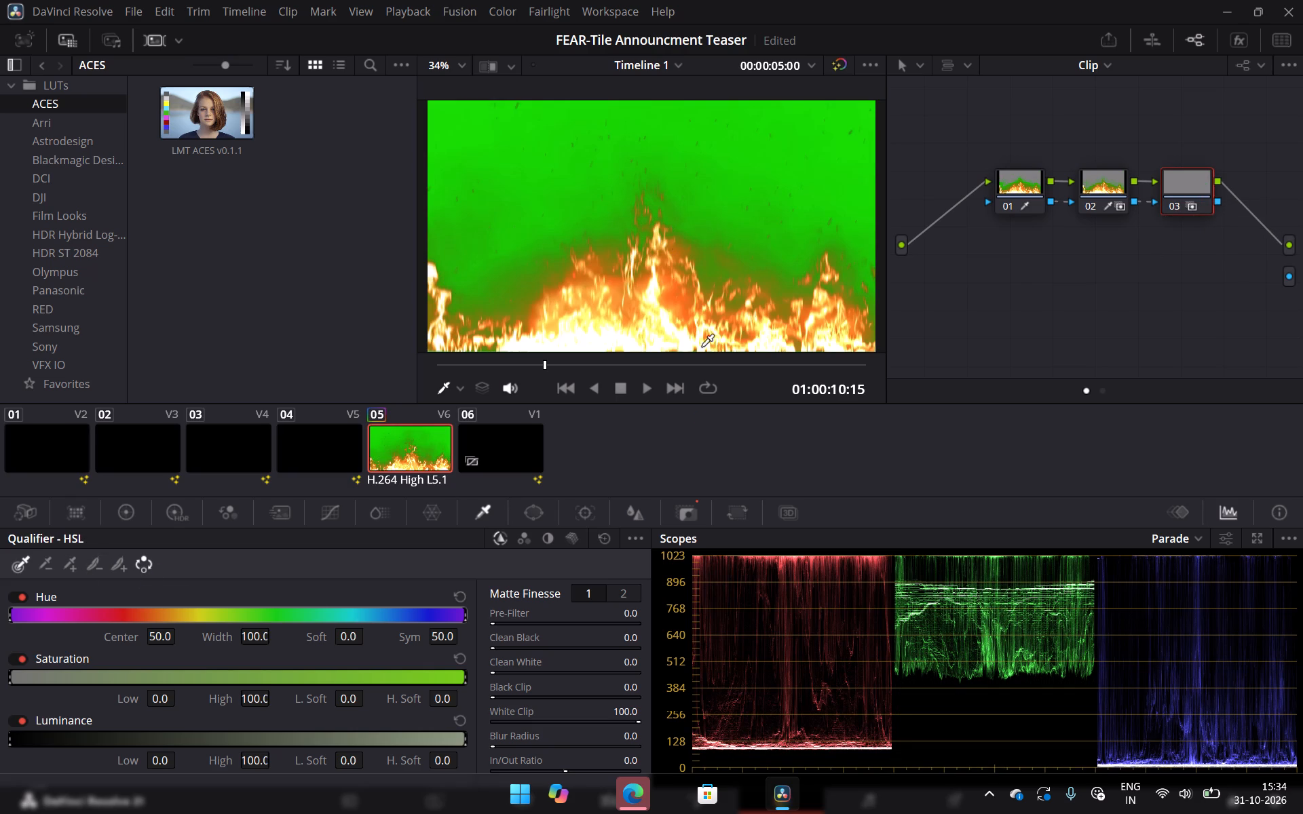
click(767, 271)
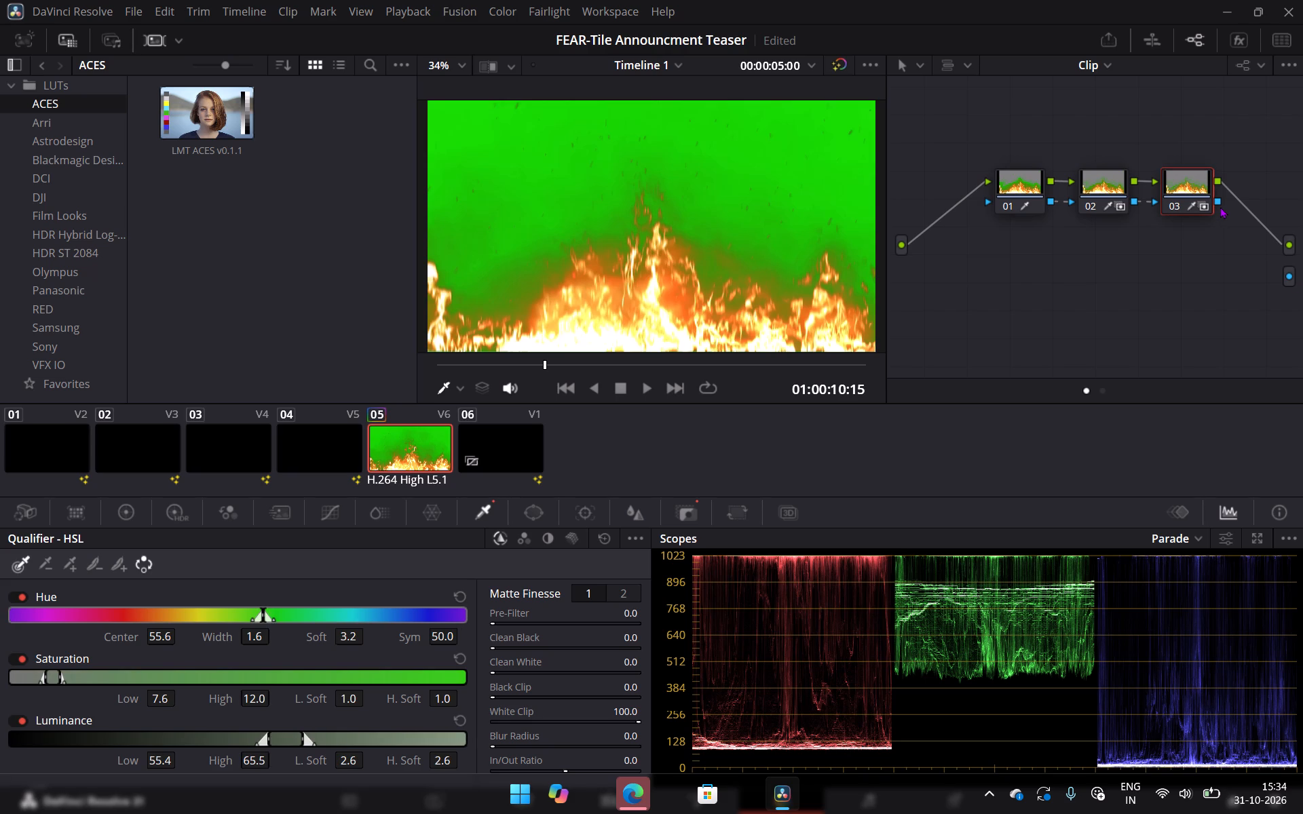
drag(1220, 202, 1292, 283)
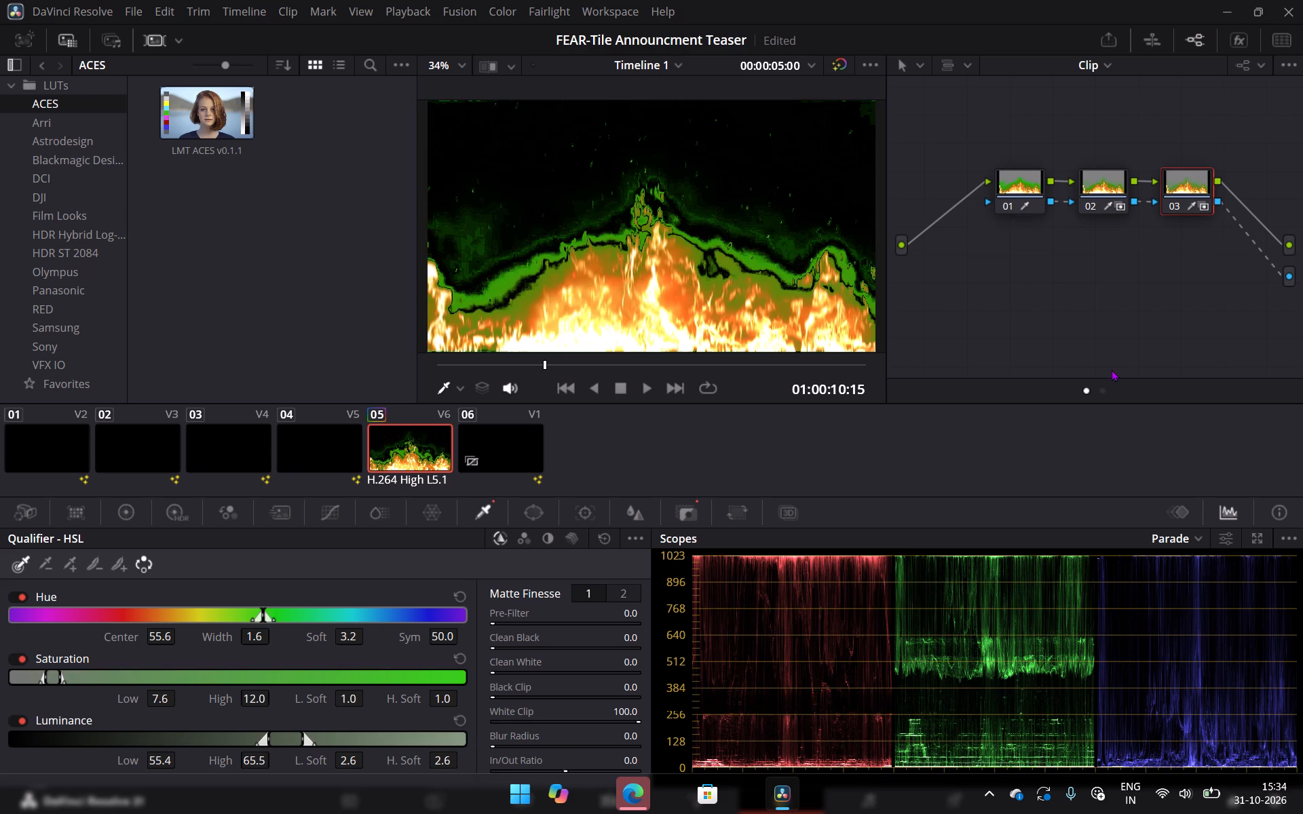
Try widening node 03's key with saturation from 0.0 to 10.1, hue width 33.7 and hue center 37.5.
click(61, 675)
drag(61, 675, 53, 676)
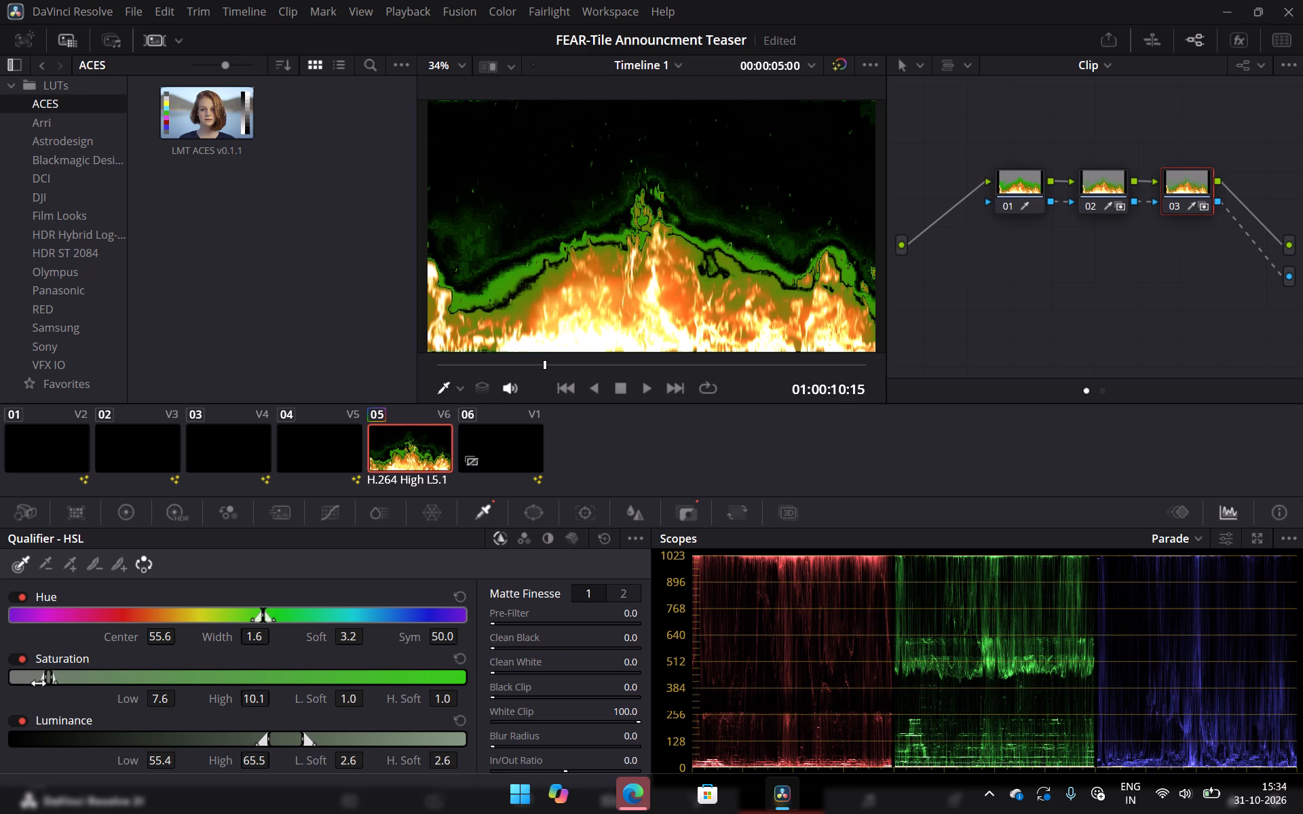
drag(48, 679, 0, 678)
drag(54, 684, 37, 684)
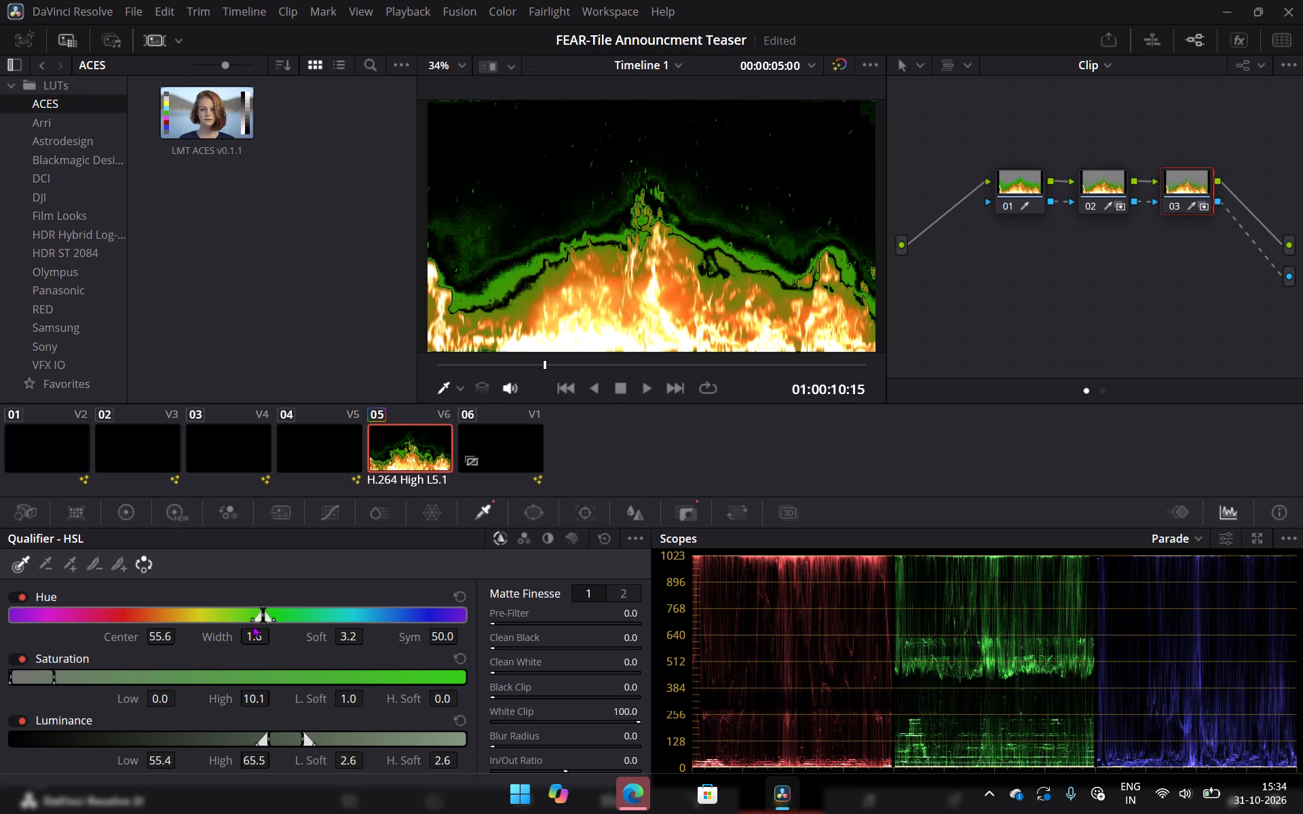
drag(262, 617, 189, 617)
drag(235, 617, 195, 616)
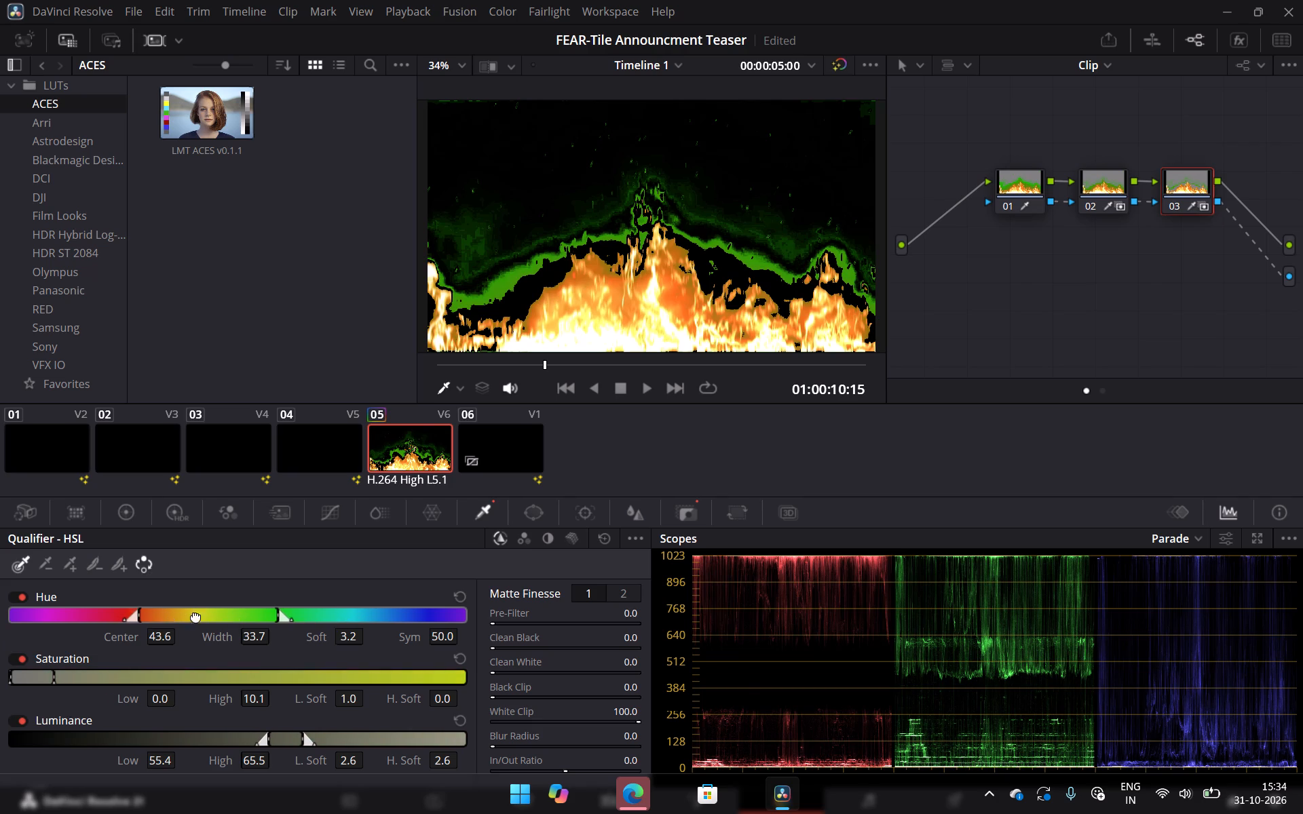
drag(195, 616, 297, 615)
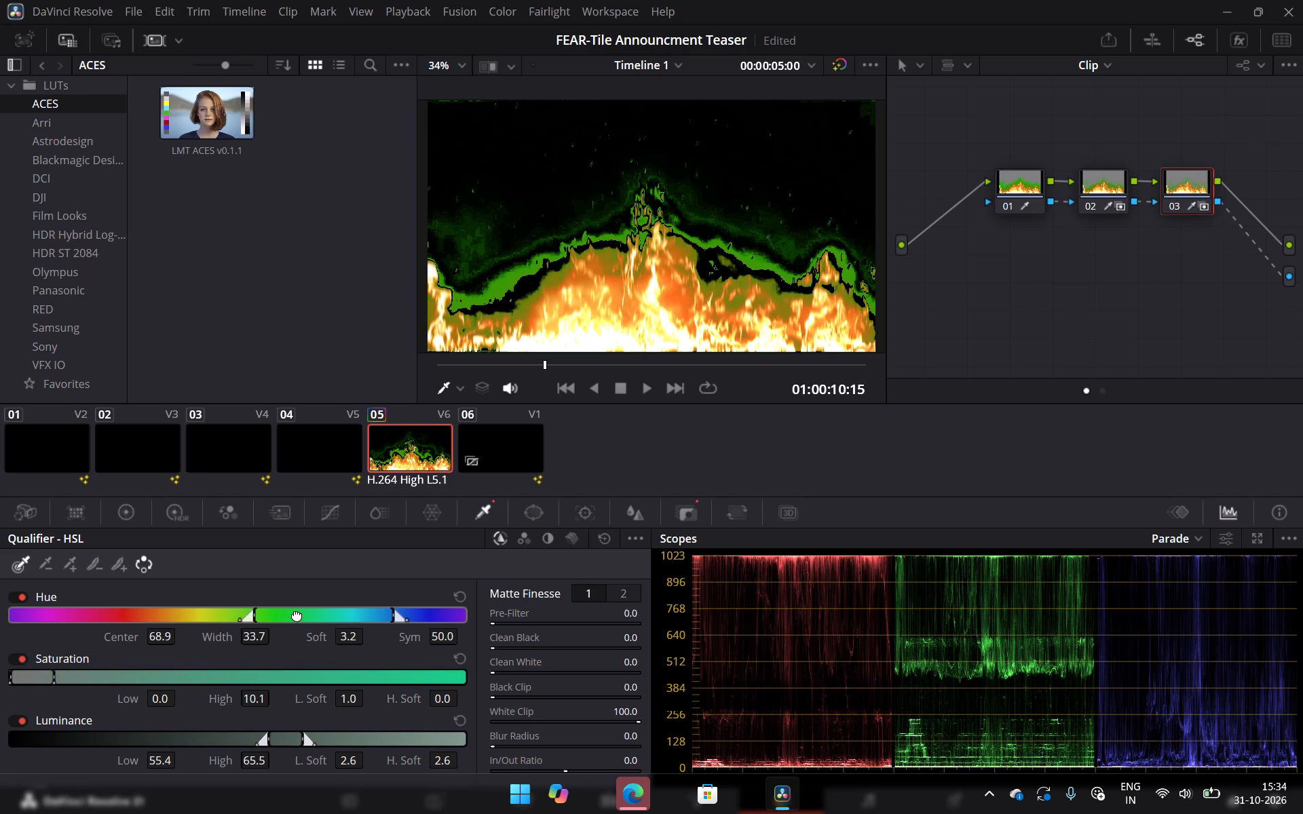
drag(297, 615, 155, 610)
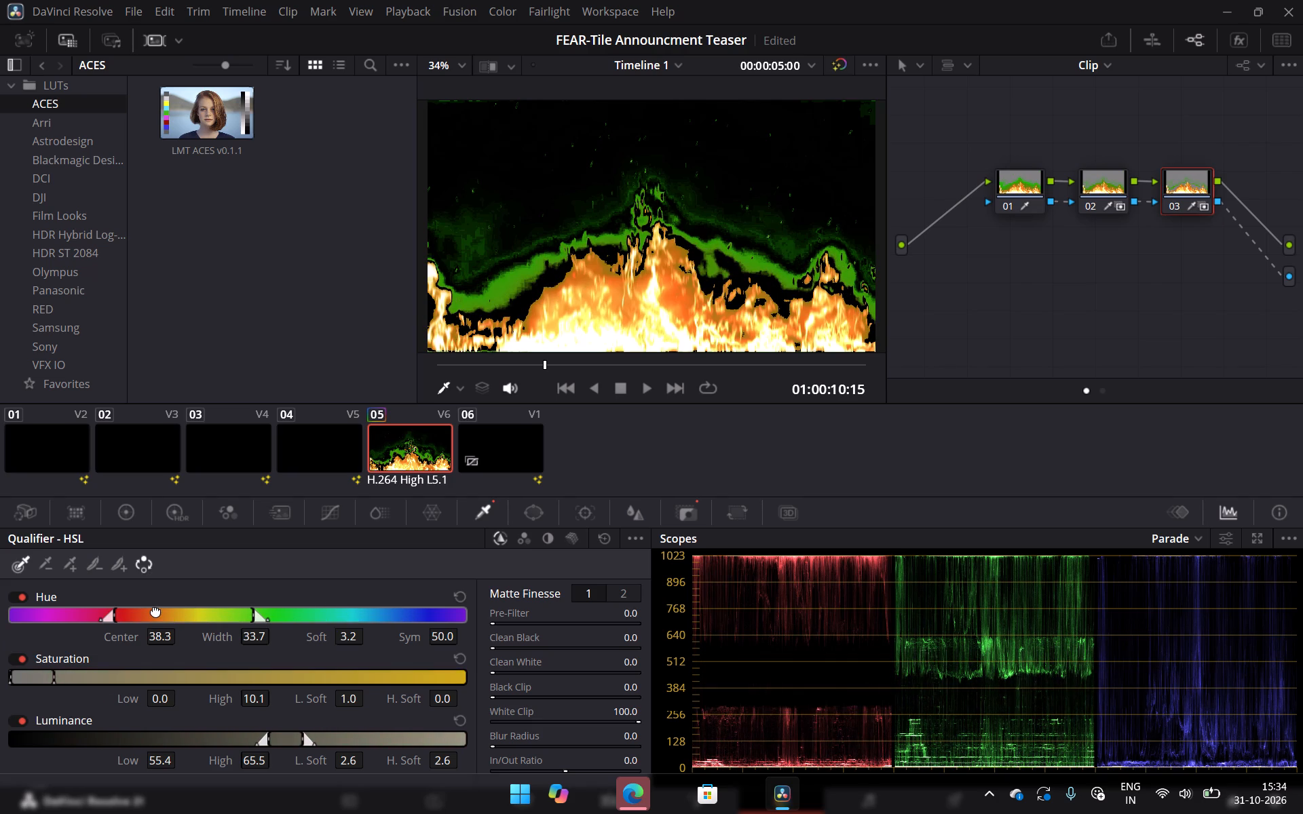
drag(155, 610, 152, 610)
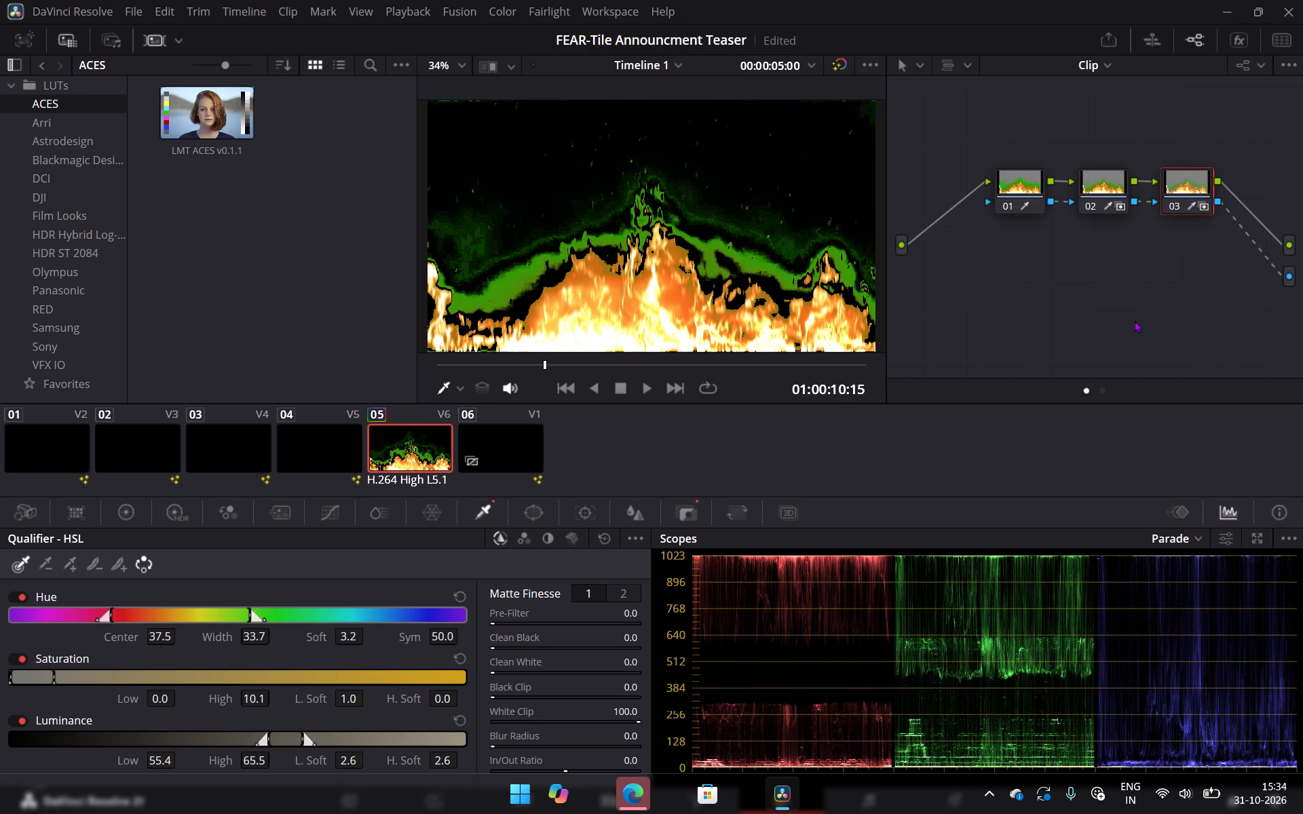
Widen node 02's hue range to a width of 17.3 and shift its center to 63.6.
click(1102, 188)
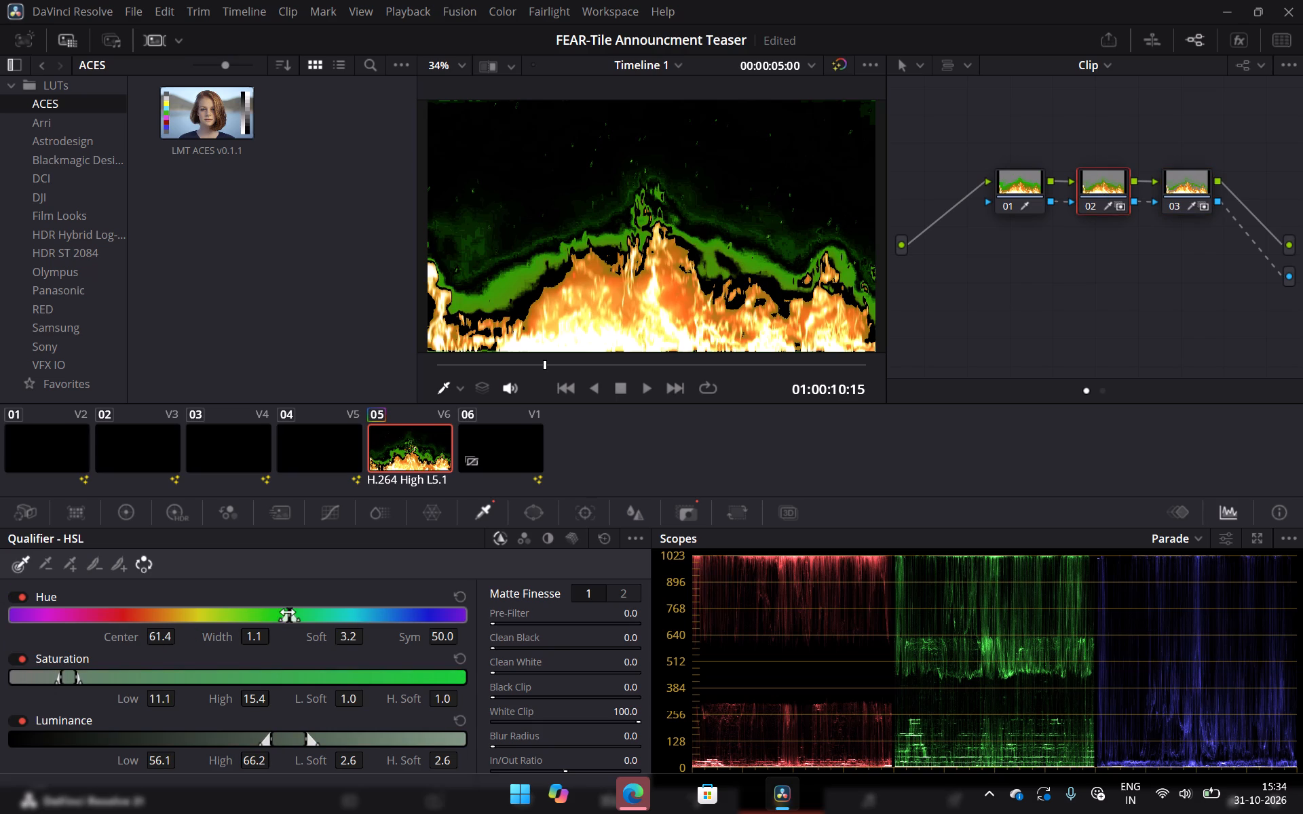
drag(289, 613, 252, 614)
drag(272, 619, 242, 619)
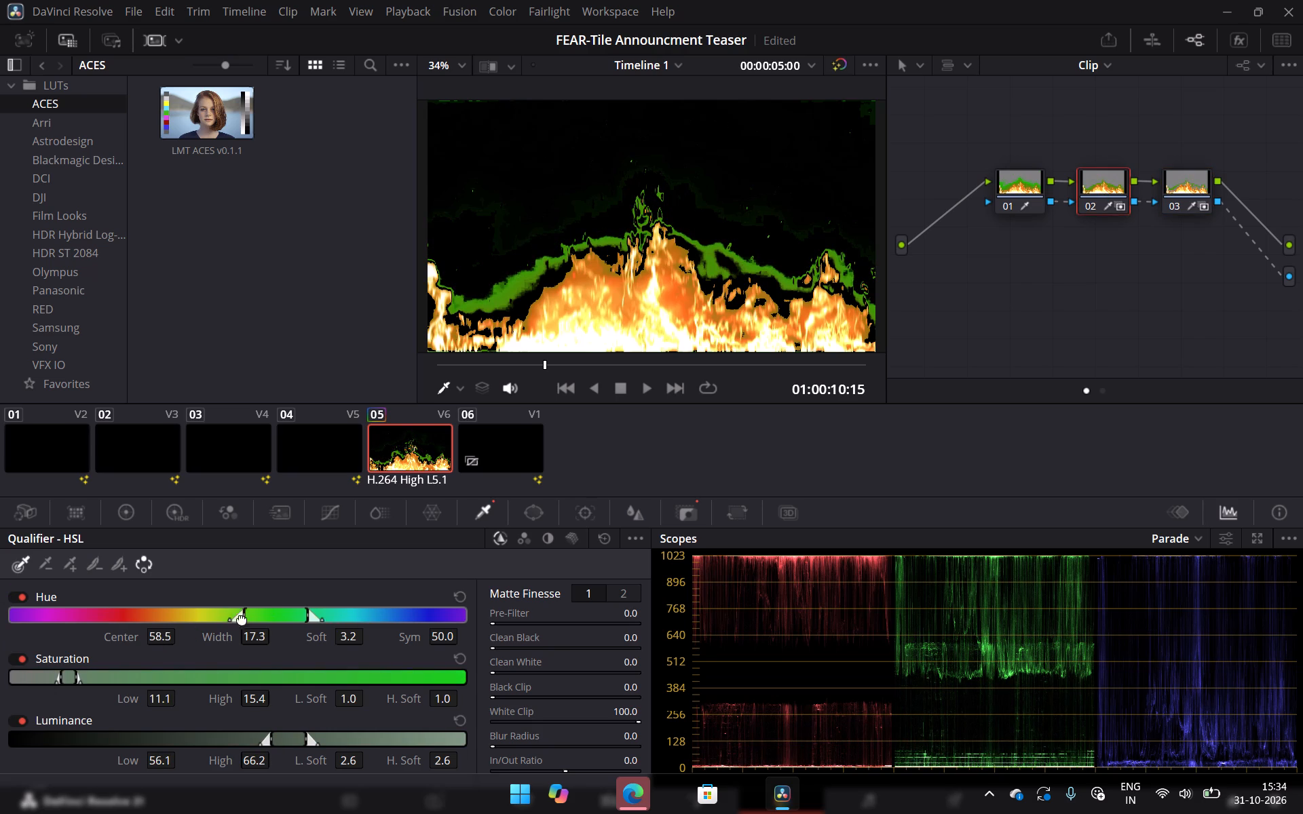
drag(242, 619, 282, 624)
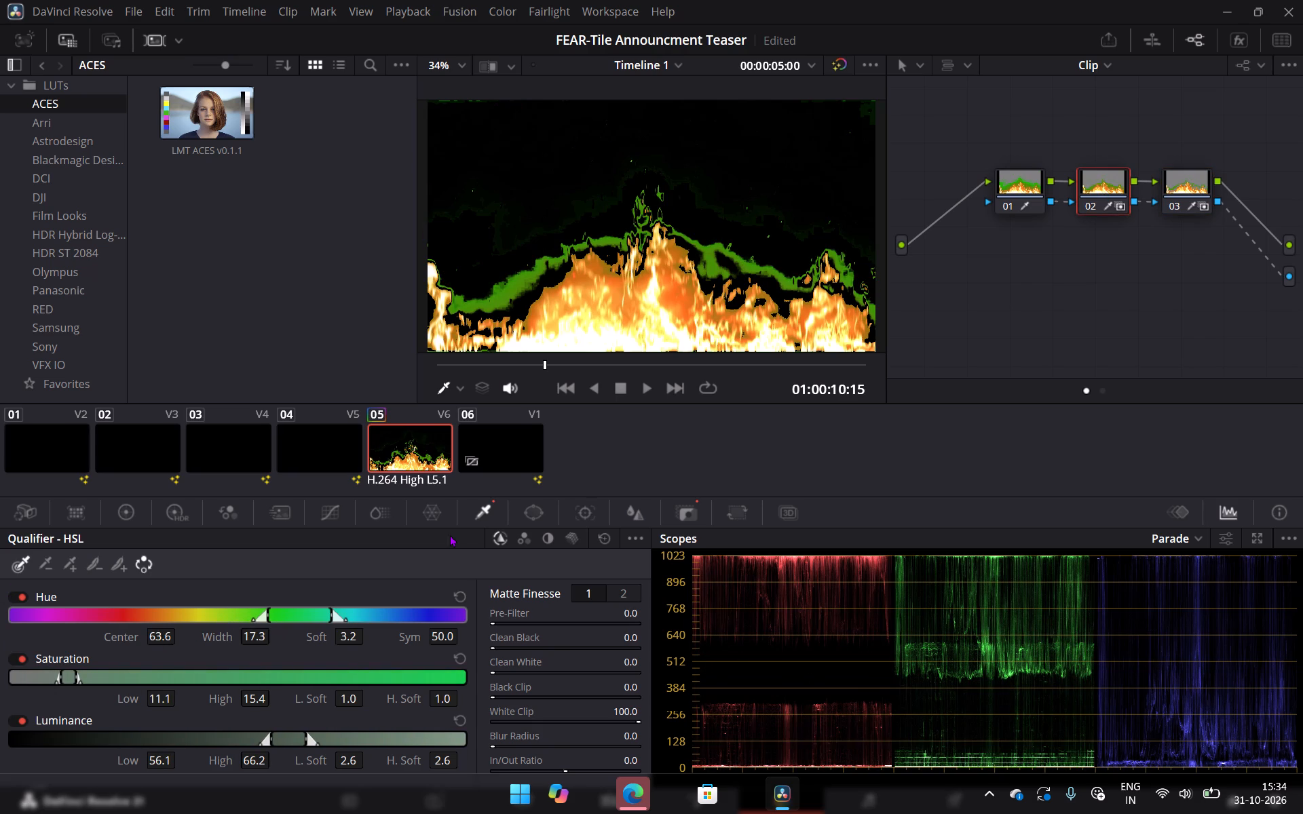
Widen node 01's hue range to a width of 28.6 and shift its center to 53.4.
click(1023, 174)
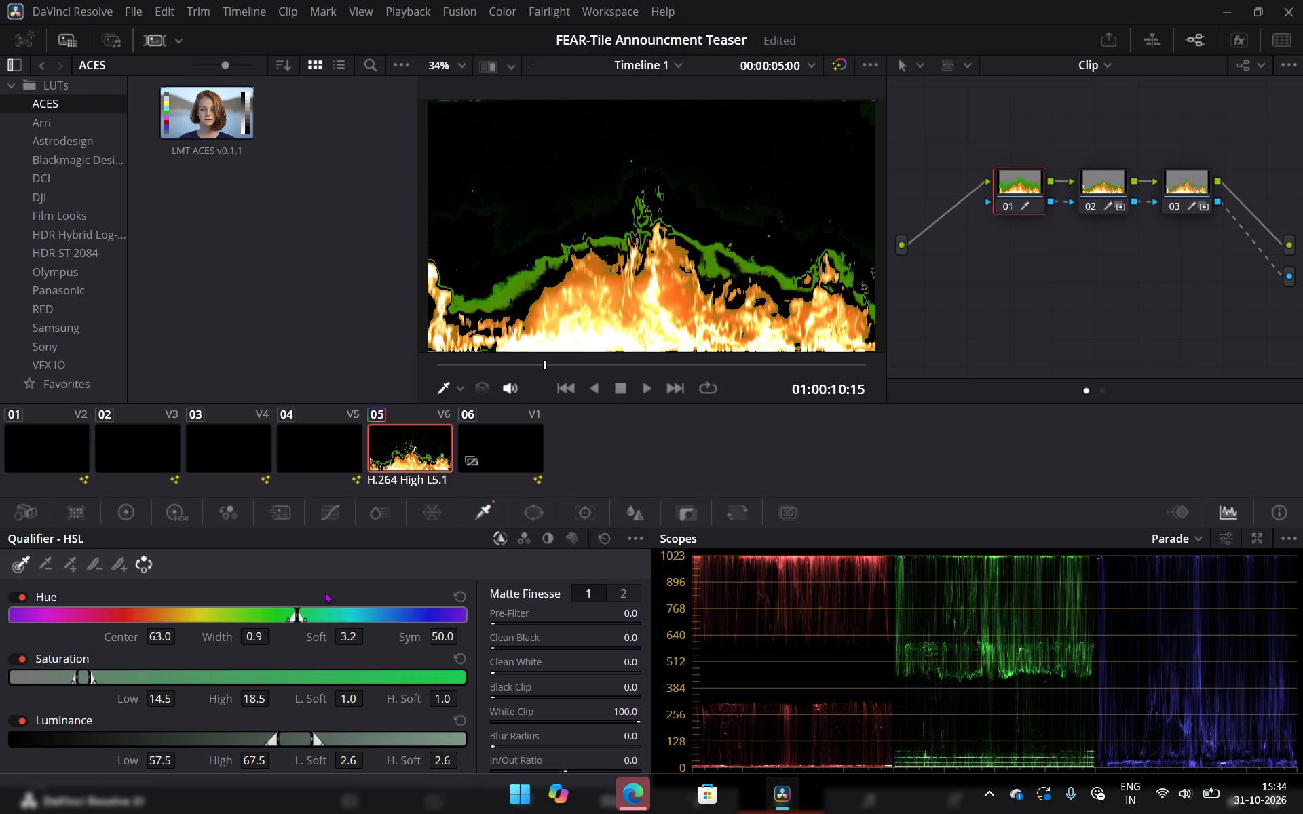
drag(300, 613, 314, 617)
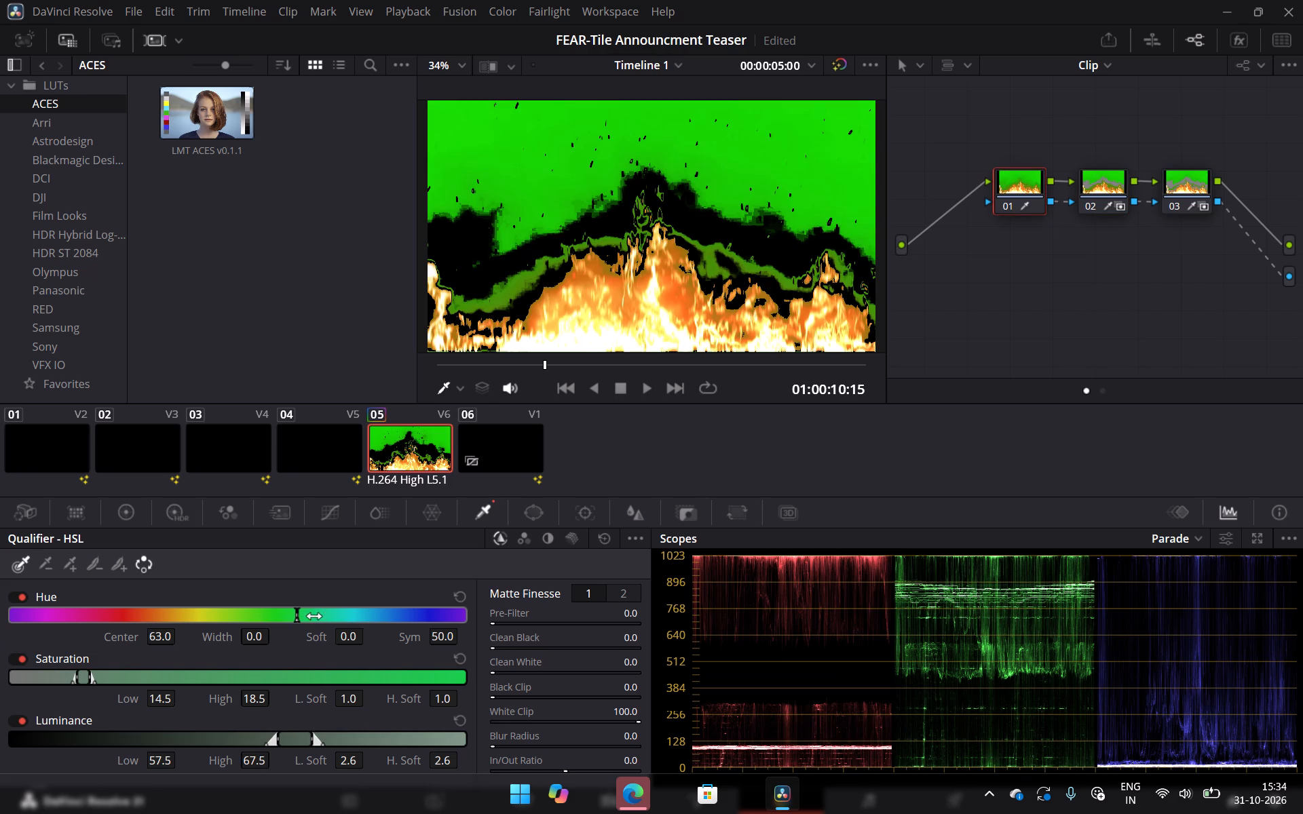
drag(314, 617, 224, 615)
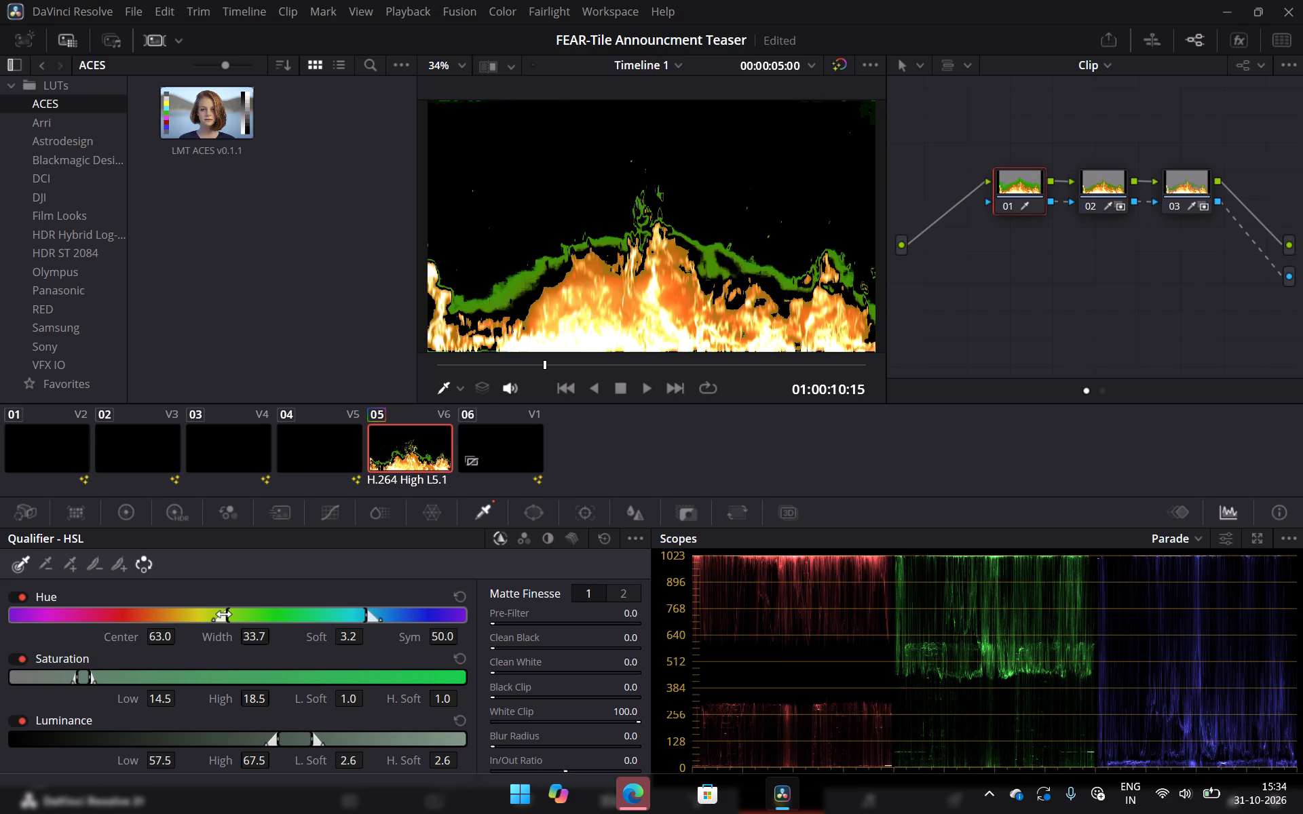
drag(224, 615, 236, 616)
drag(282, 616, 245, 620)
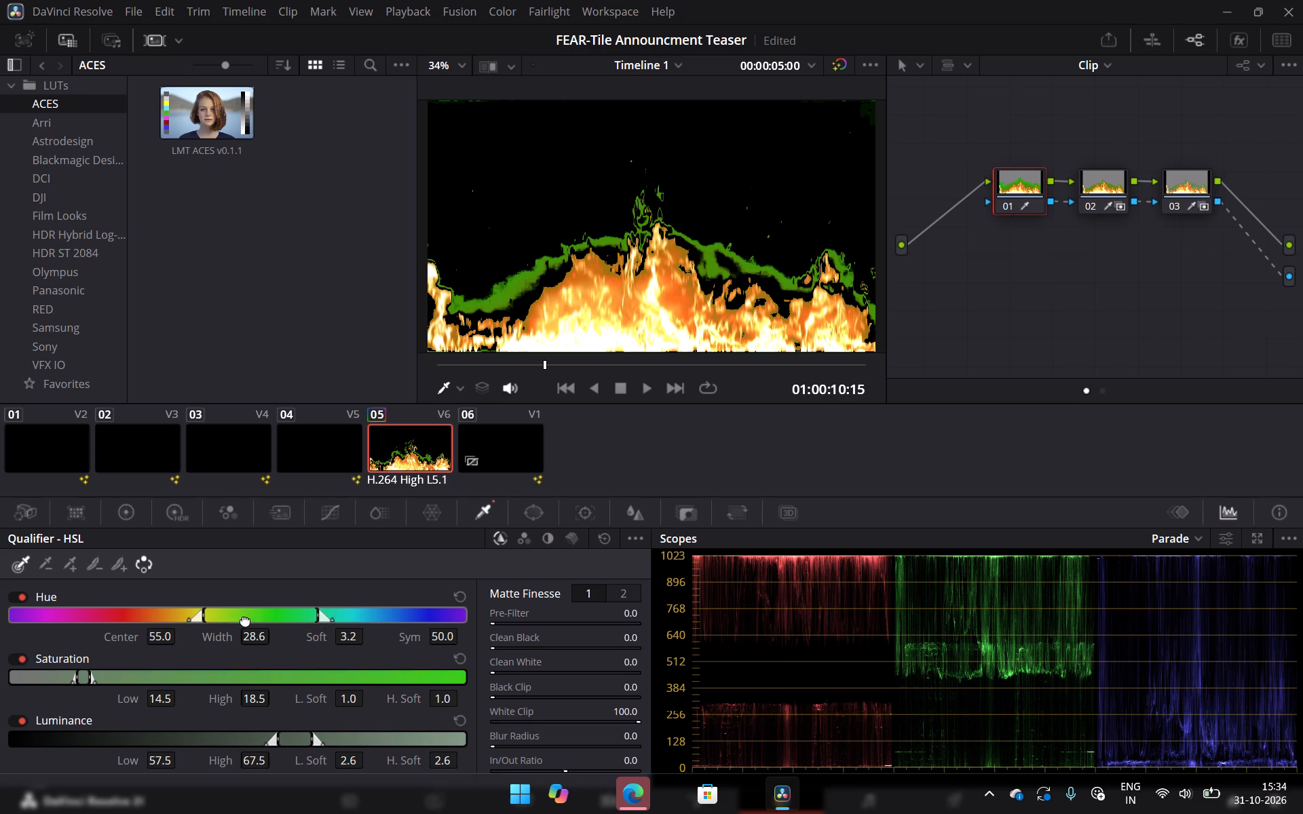
drag(245, 620, 235, 627)
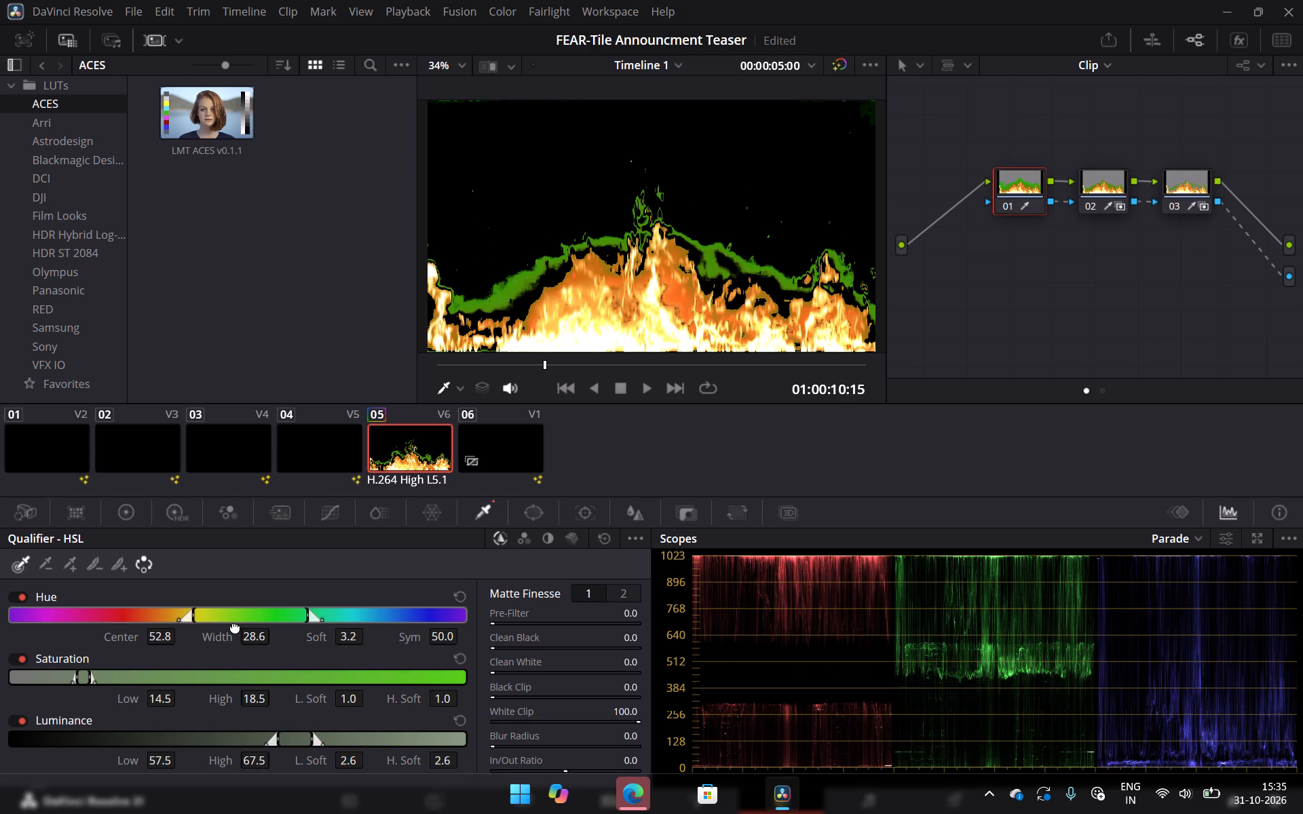
drag(235, 627, 238, 629)
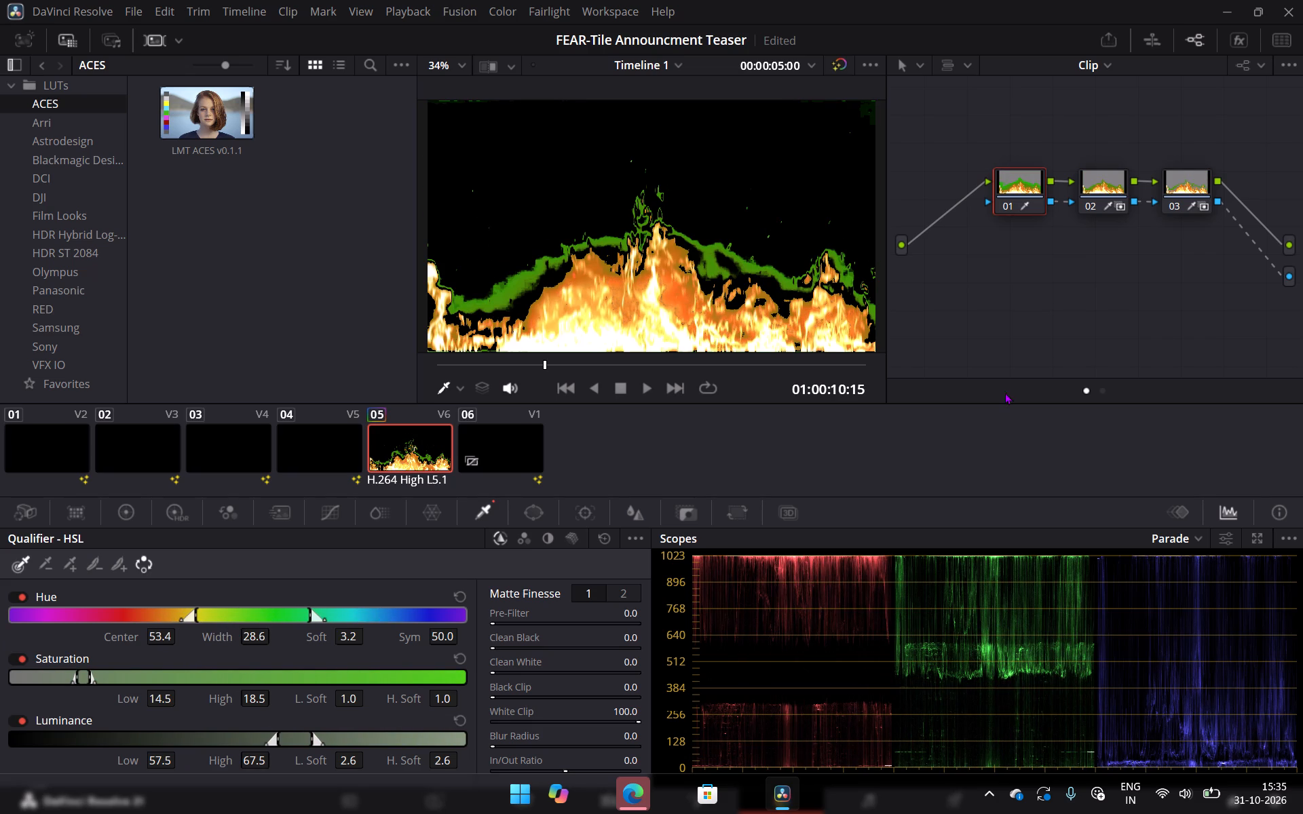
Shift node 02's luminance range to a low of 57.7 and a high of 67.9.
click(1099, 185)
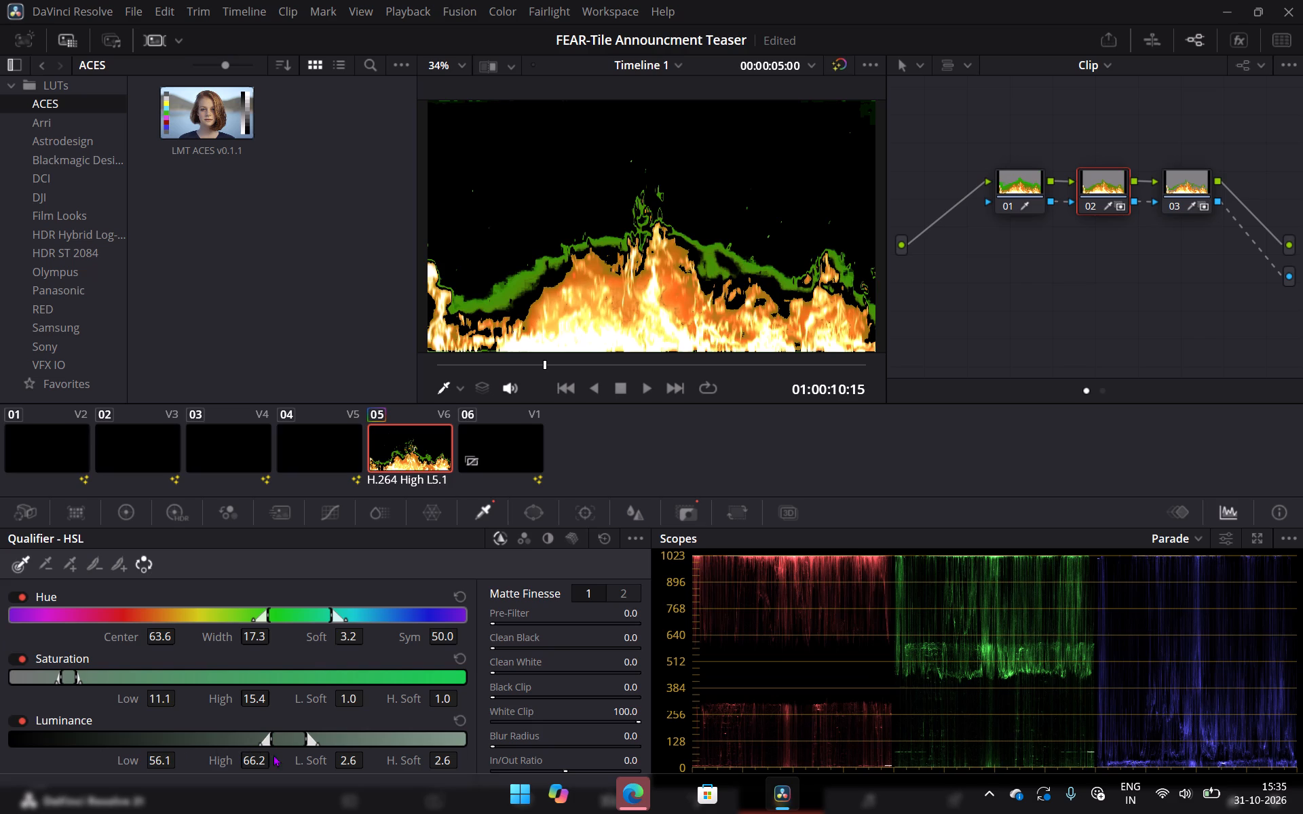
drag(281, 737, 336, 743)
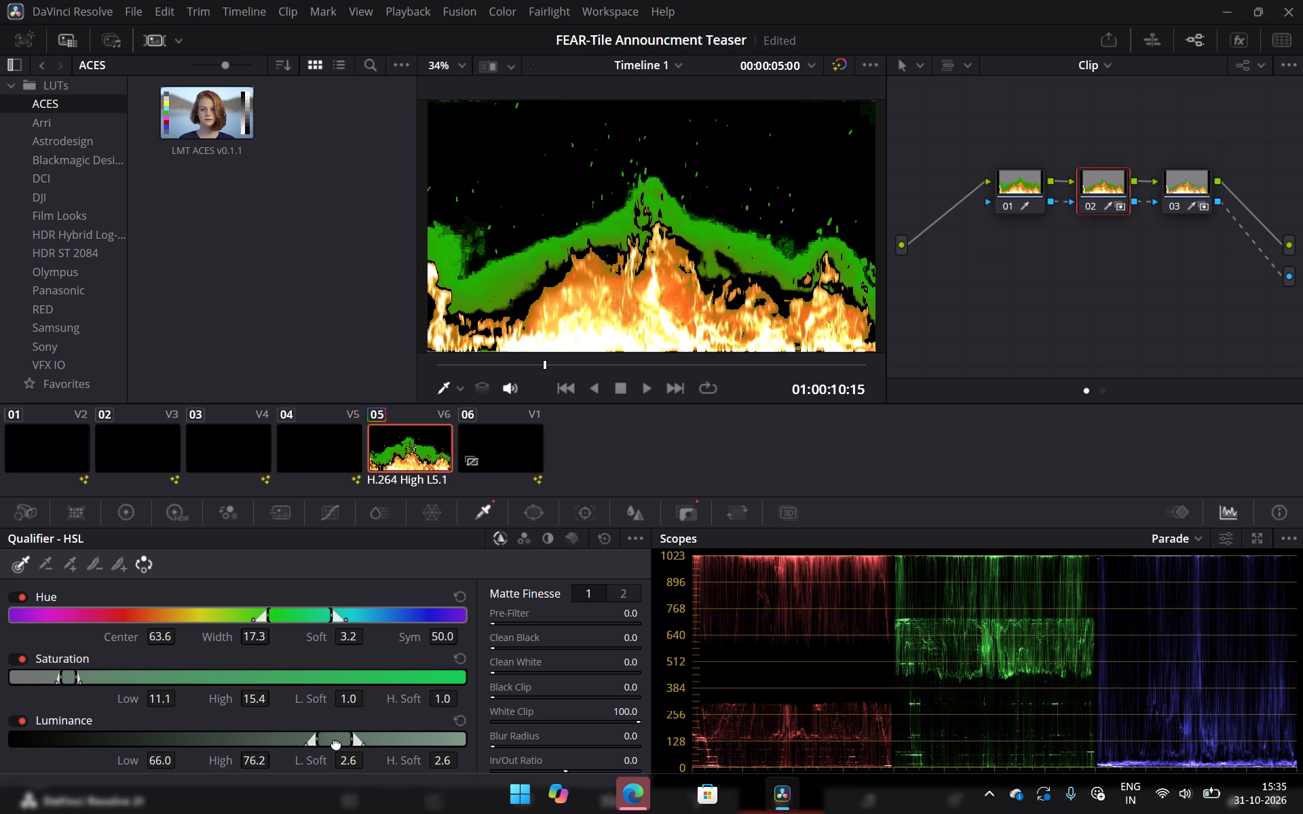
drag(336, 743, 288, 750)
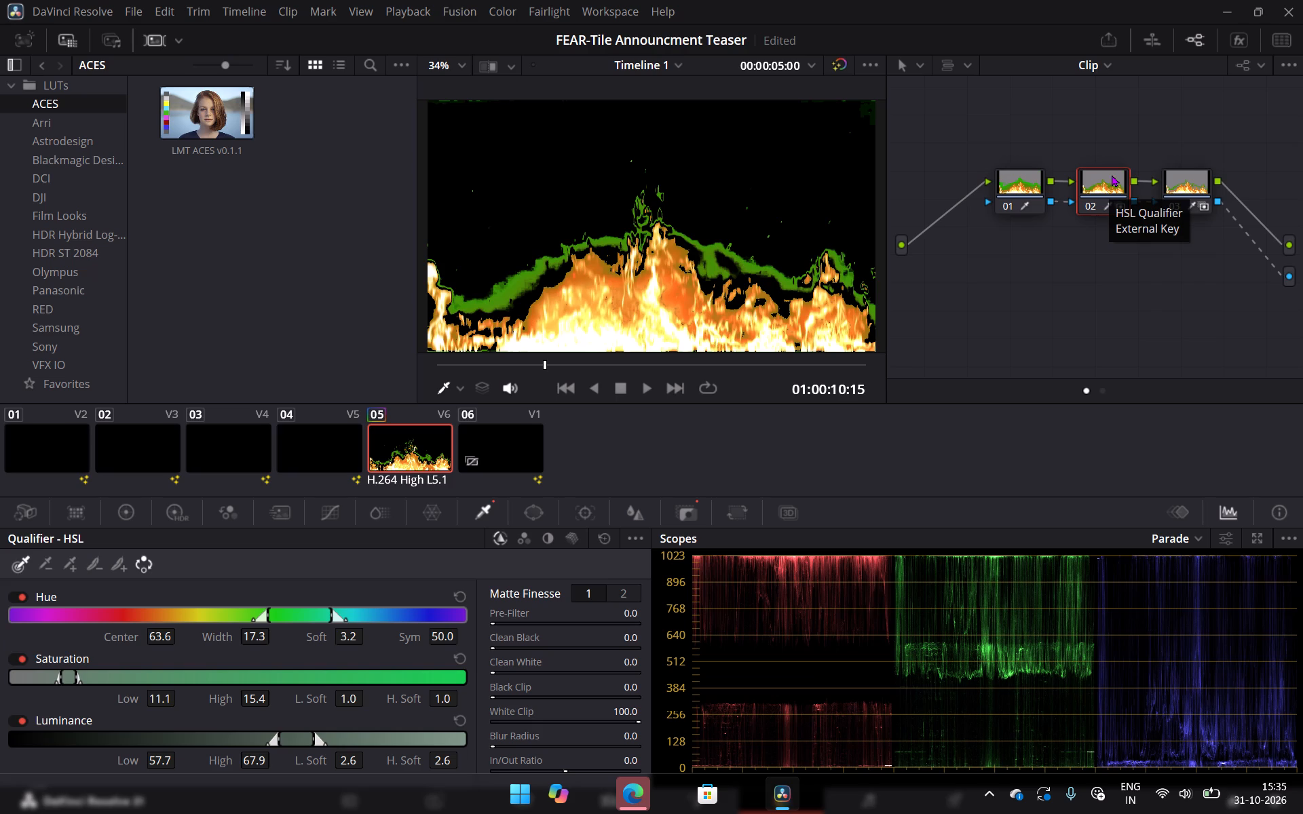
Resample the remaining green fringe along the flames' upper edge with node 03's qualifier.
click(1181, 185)
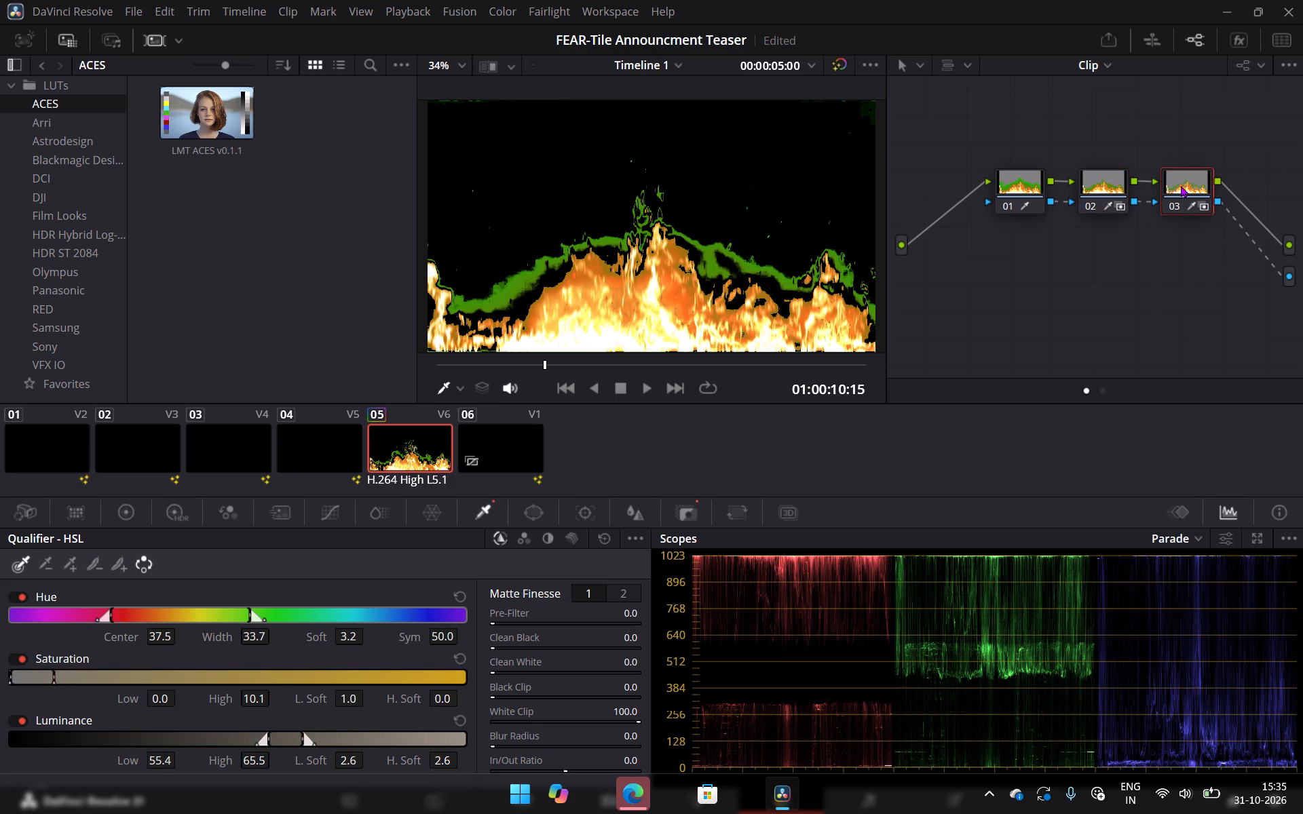
click(761, 273)
click(761, 271)
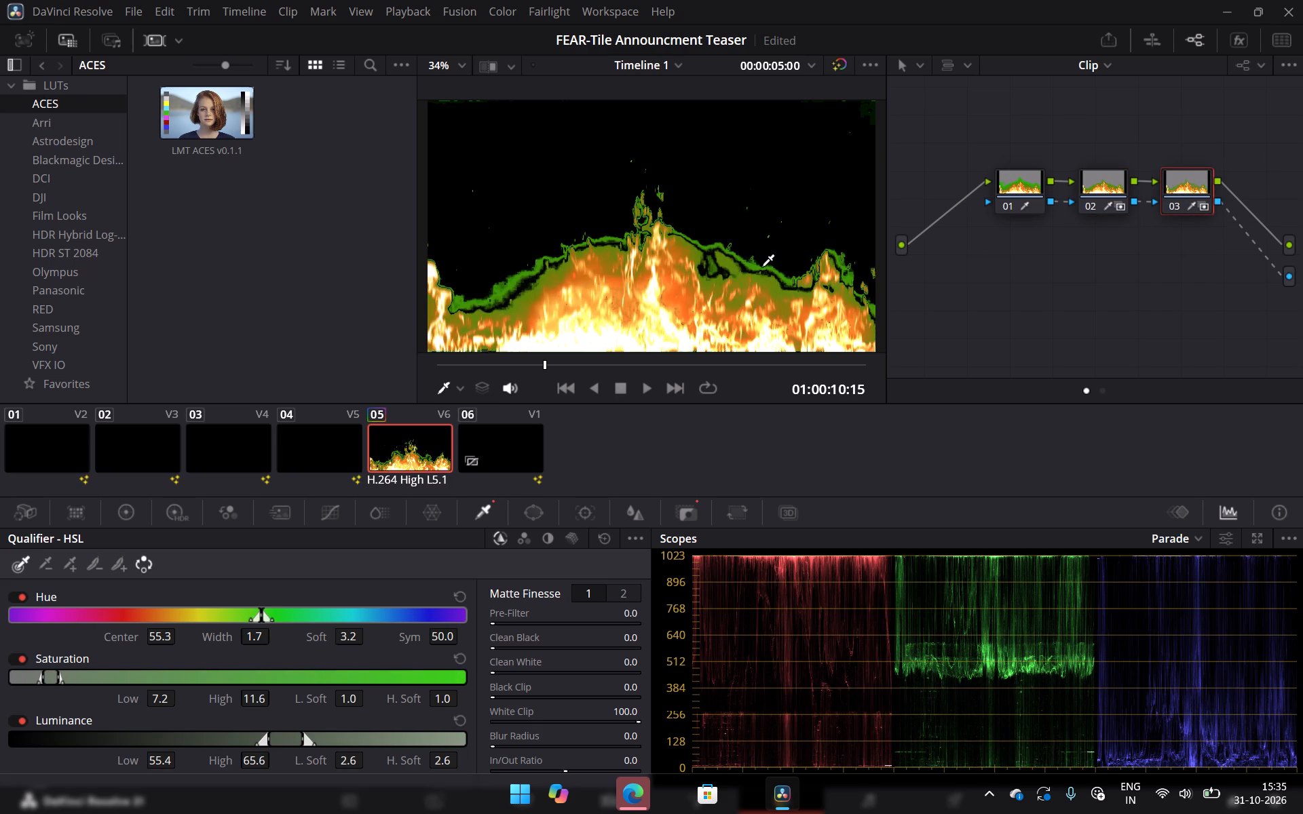
click(763, 267)
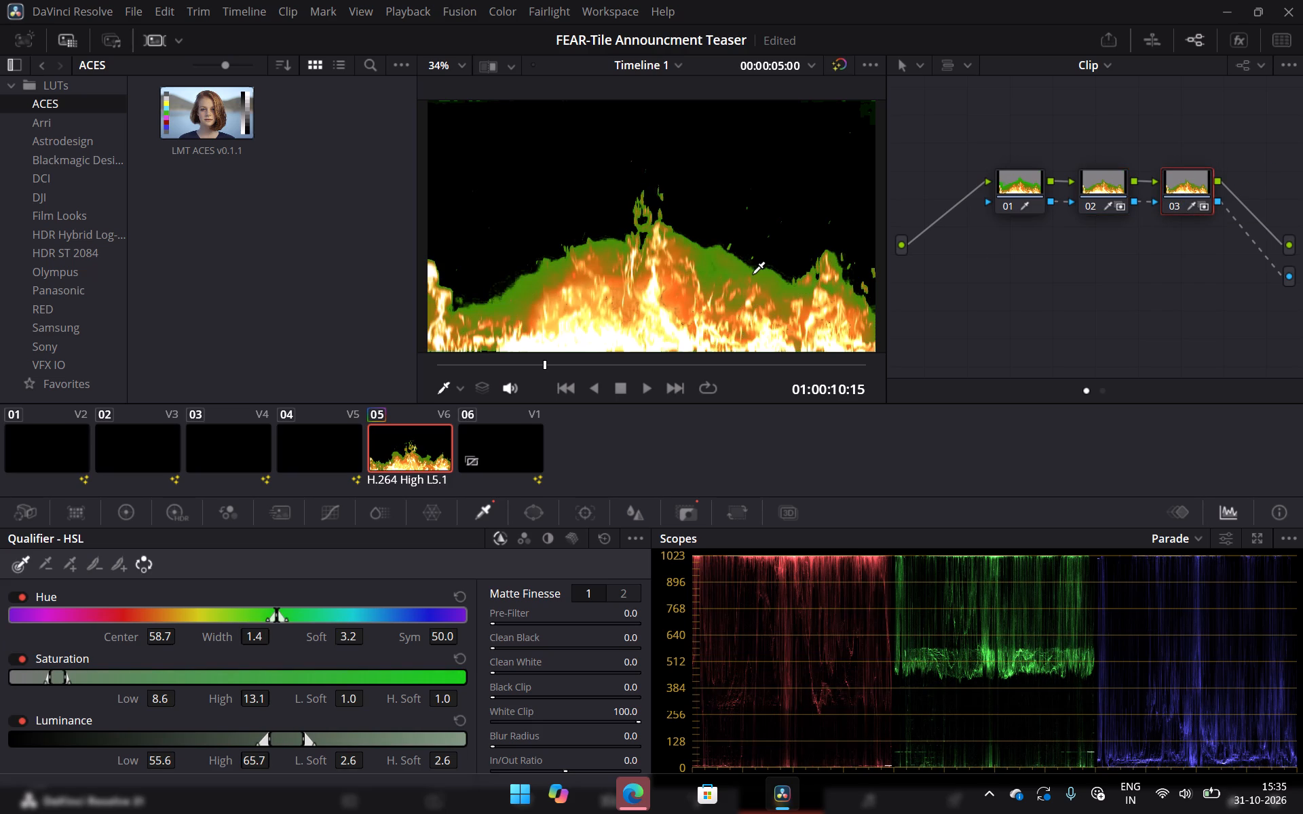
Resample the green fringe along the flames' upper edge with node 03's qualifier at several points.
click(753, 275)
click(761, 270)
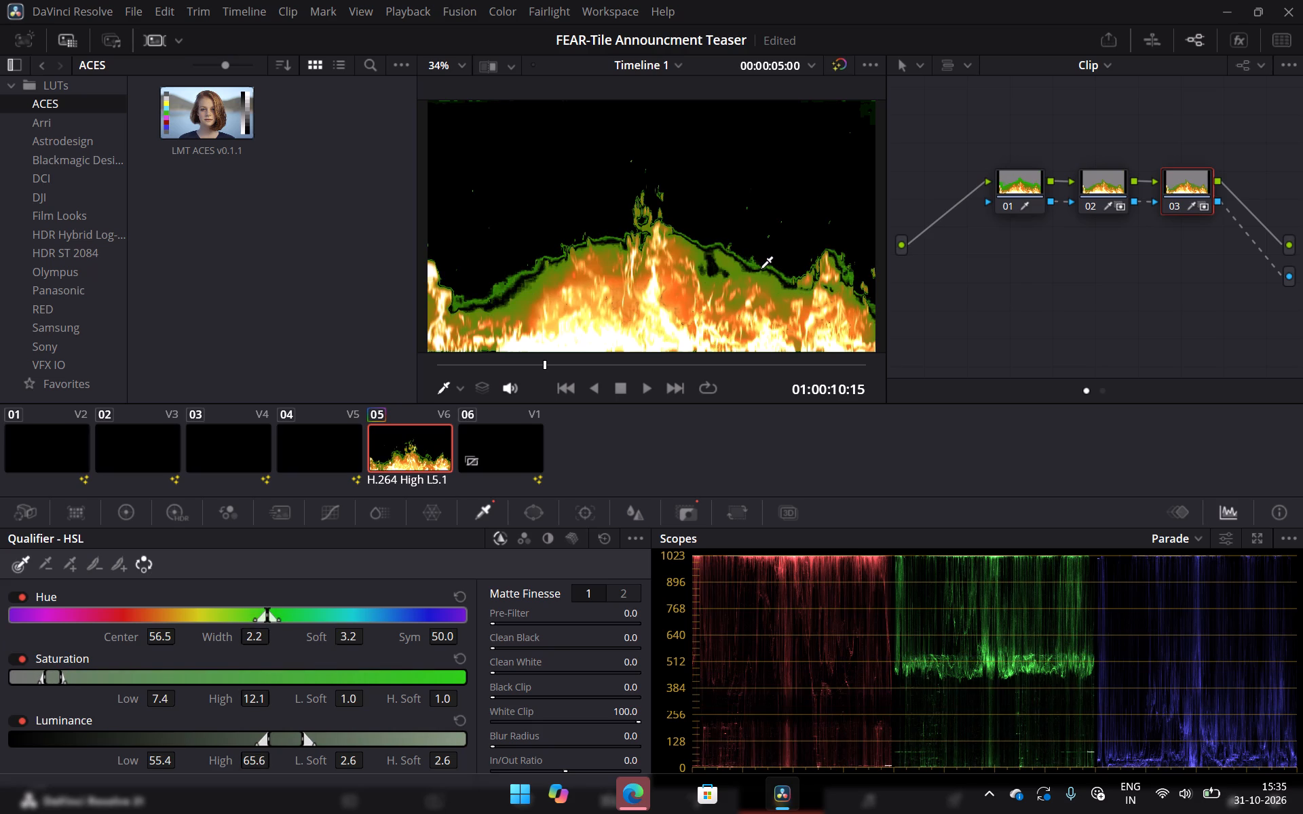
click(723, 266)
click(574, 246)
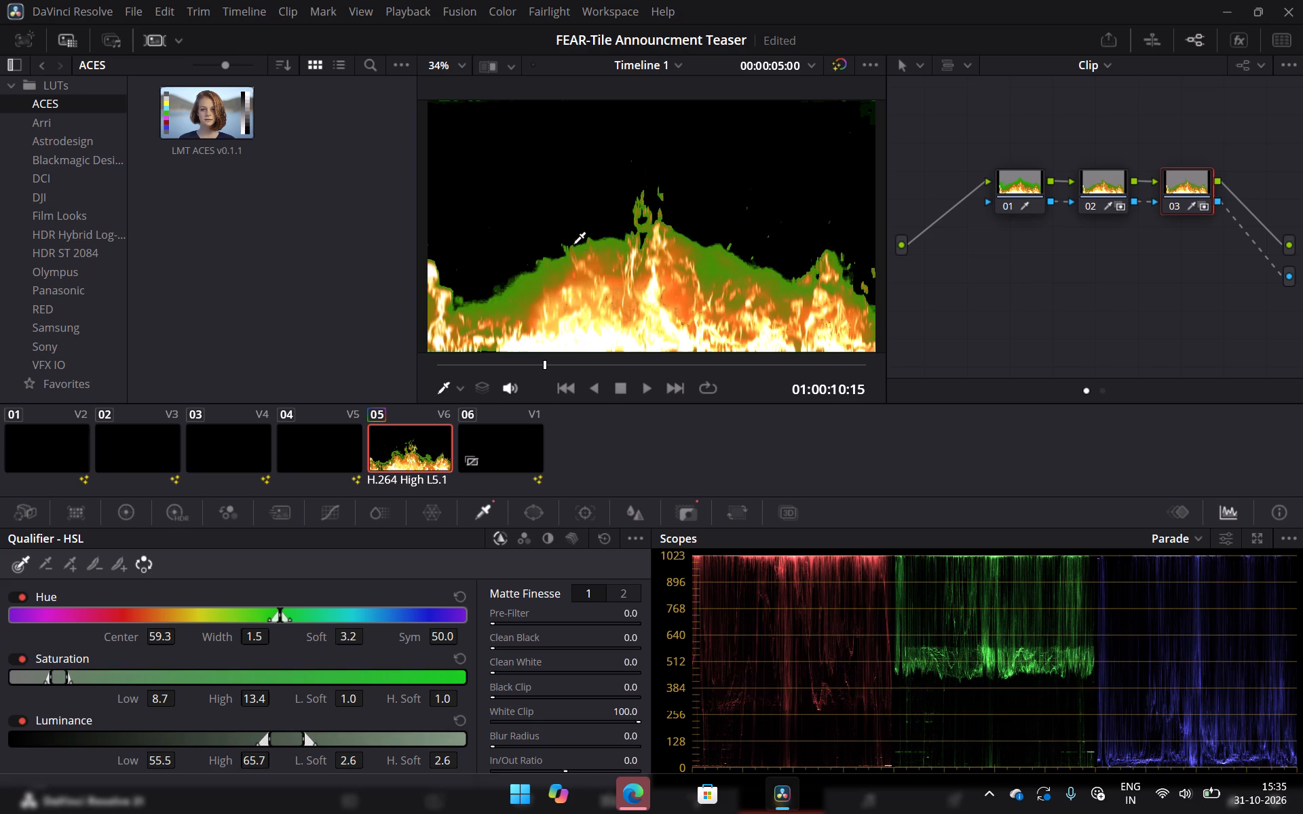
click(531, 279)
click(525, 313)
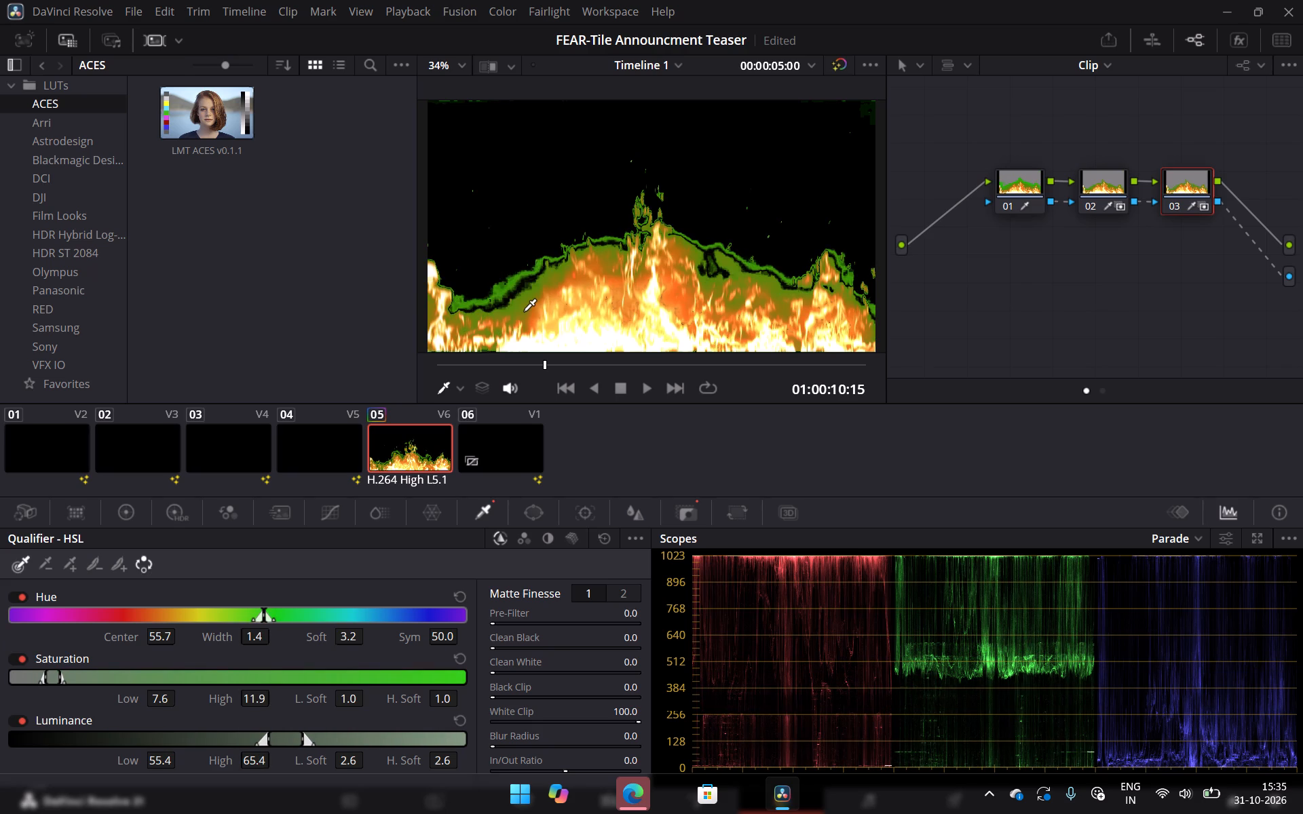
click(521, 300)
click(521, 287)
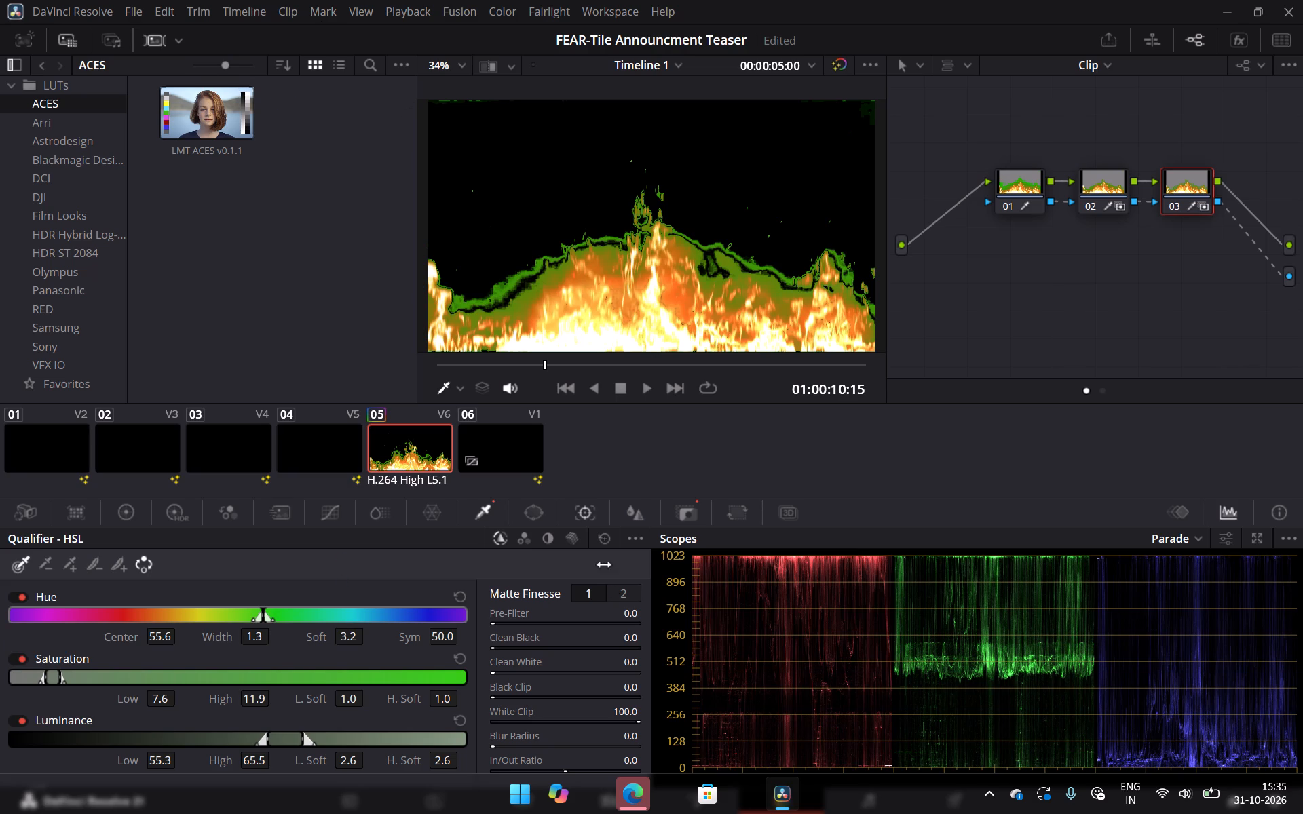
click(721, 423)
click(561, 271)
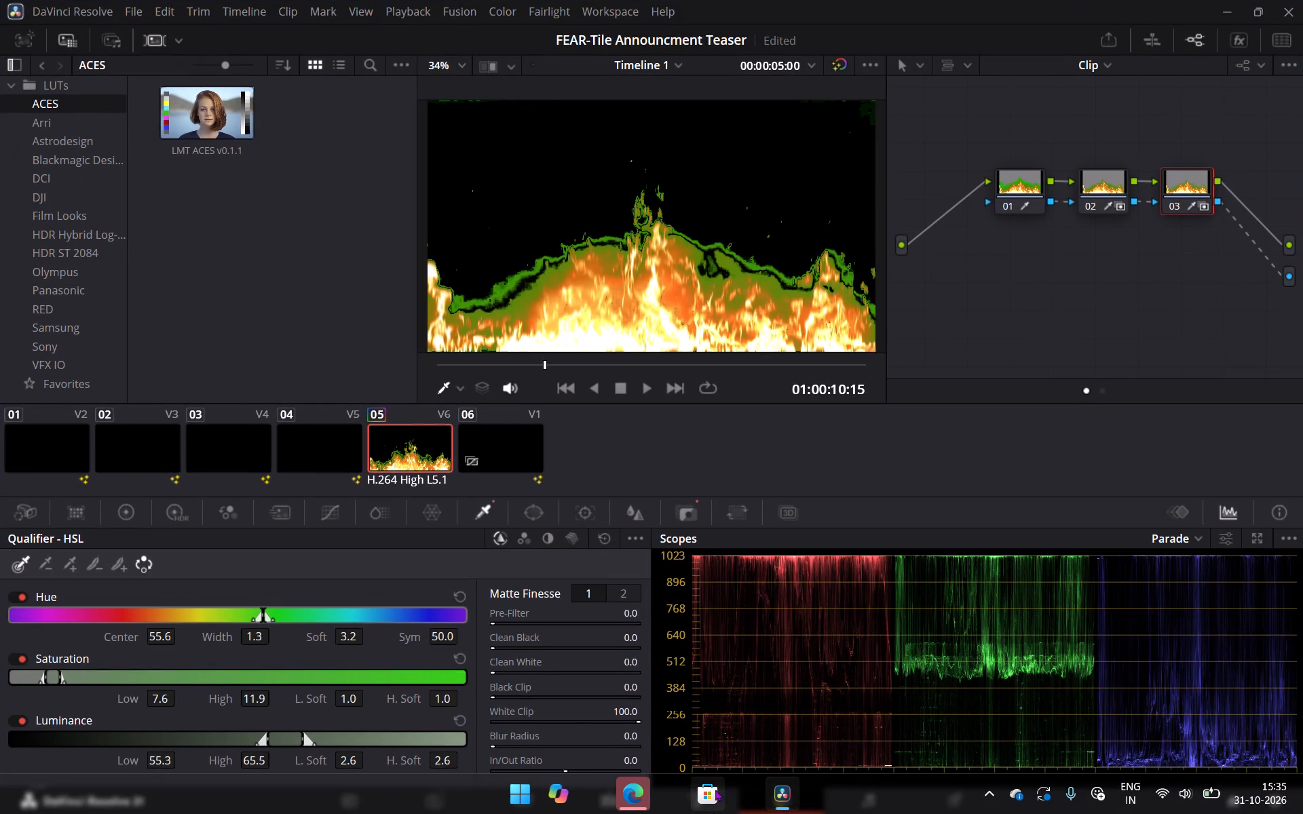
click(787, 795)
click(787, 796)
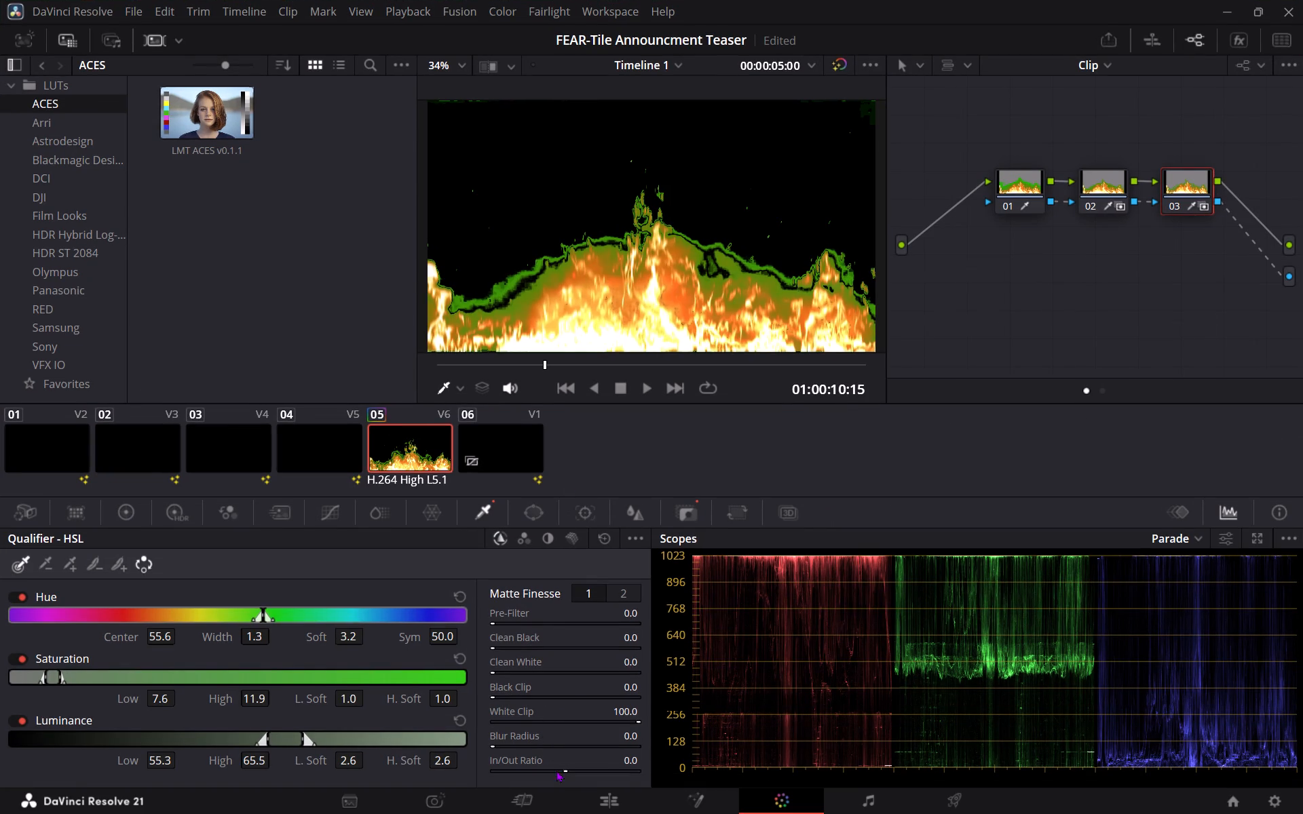
Return to the Edit page and delete the fire clip 131416-750559788.mp4 from the Video 6 track.
click(617, 792)
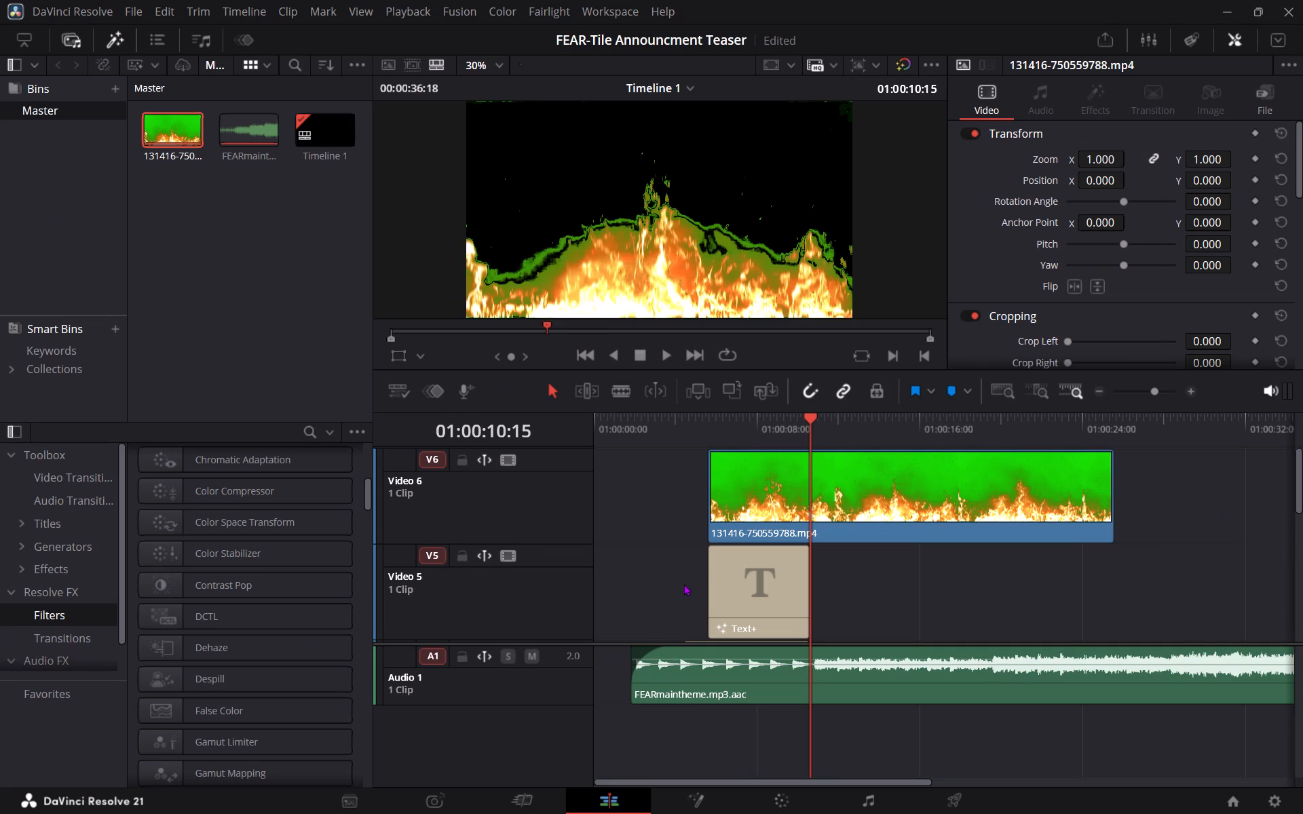
key(BackSpace)
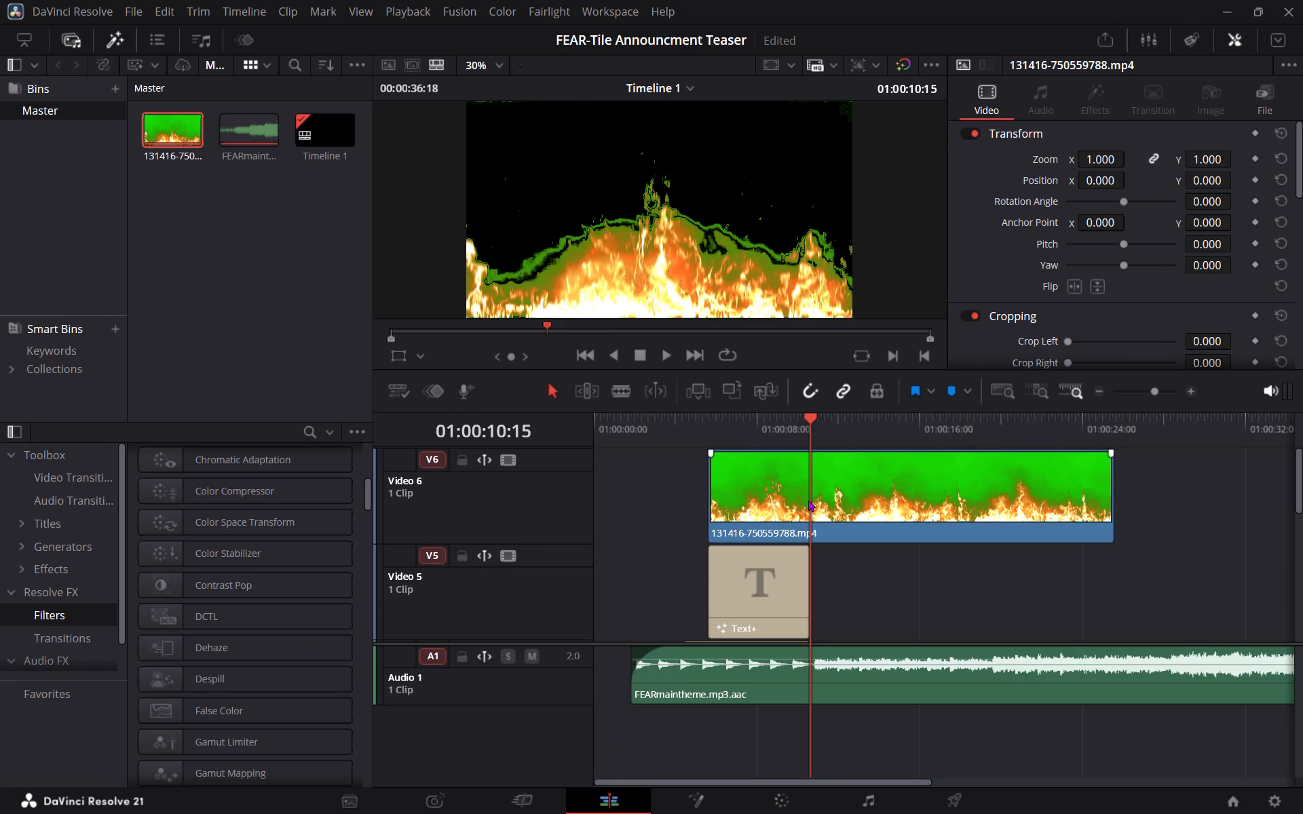
click(808, 499)
key(BackSpace)
Play back the title sequence from about the 3-second mark of the timeline.
click(667, 451)
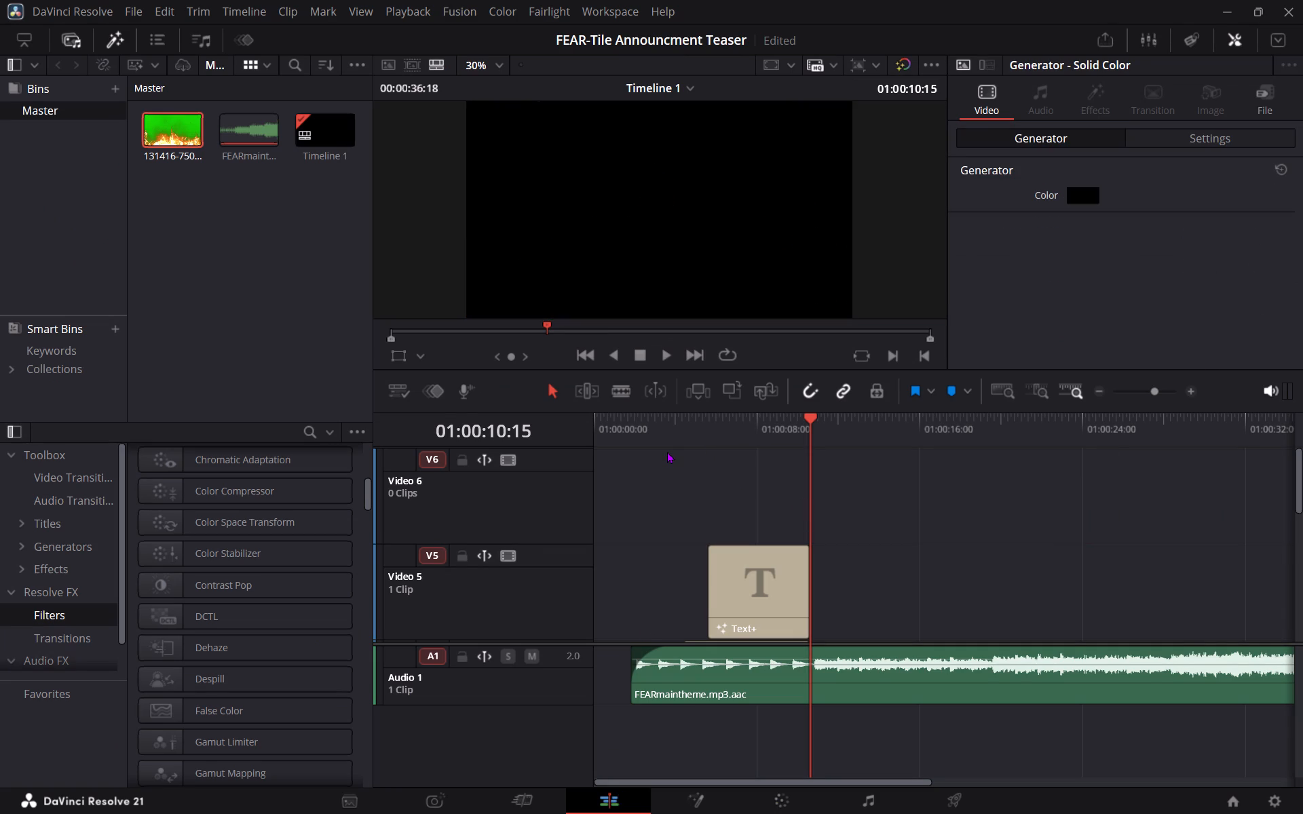
click(663, 424)
key(space)
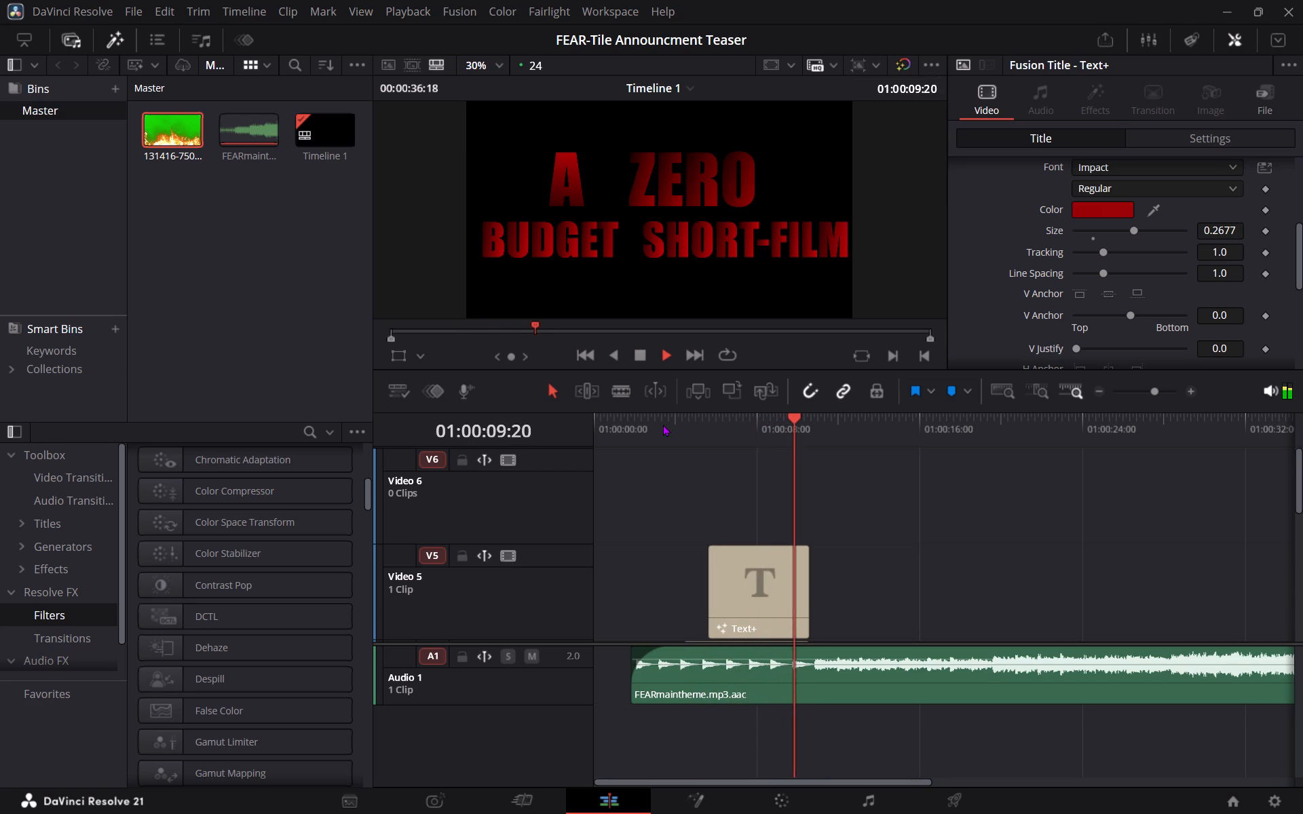
key(space)
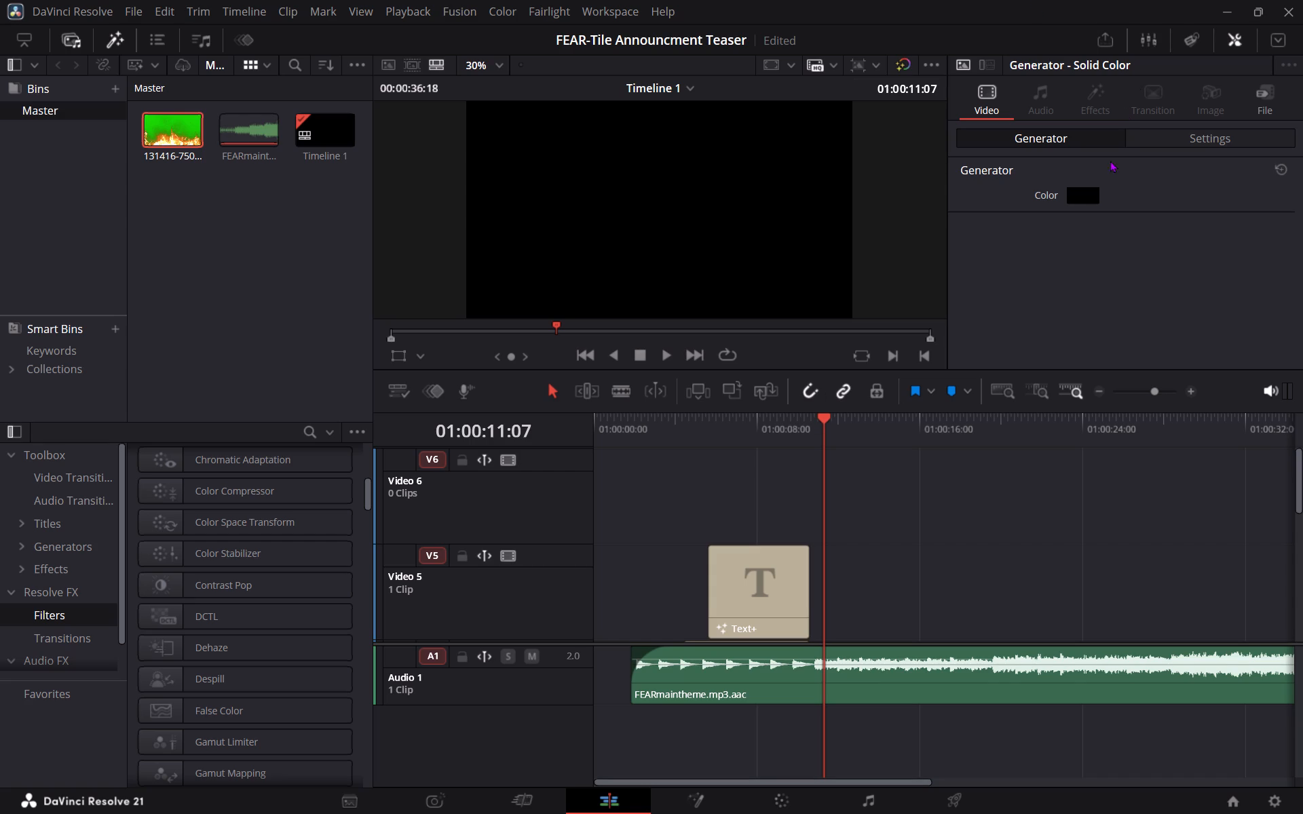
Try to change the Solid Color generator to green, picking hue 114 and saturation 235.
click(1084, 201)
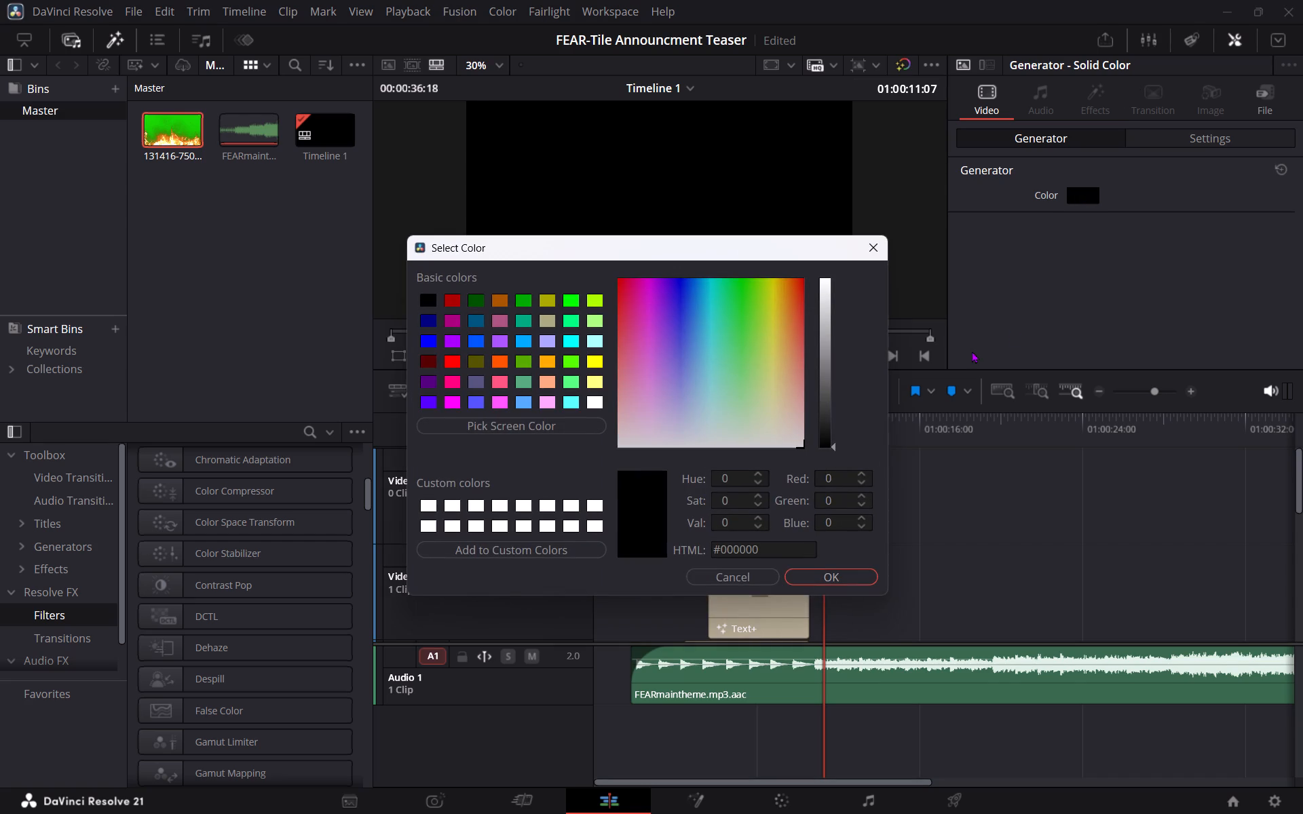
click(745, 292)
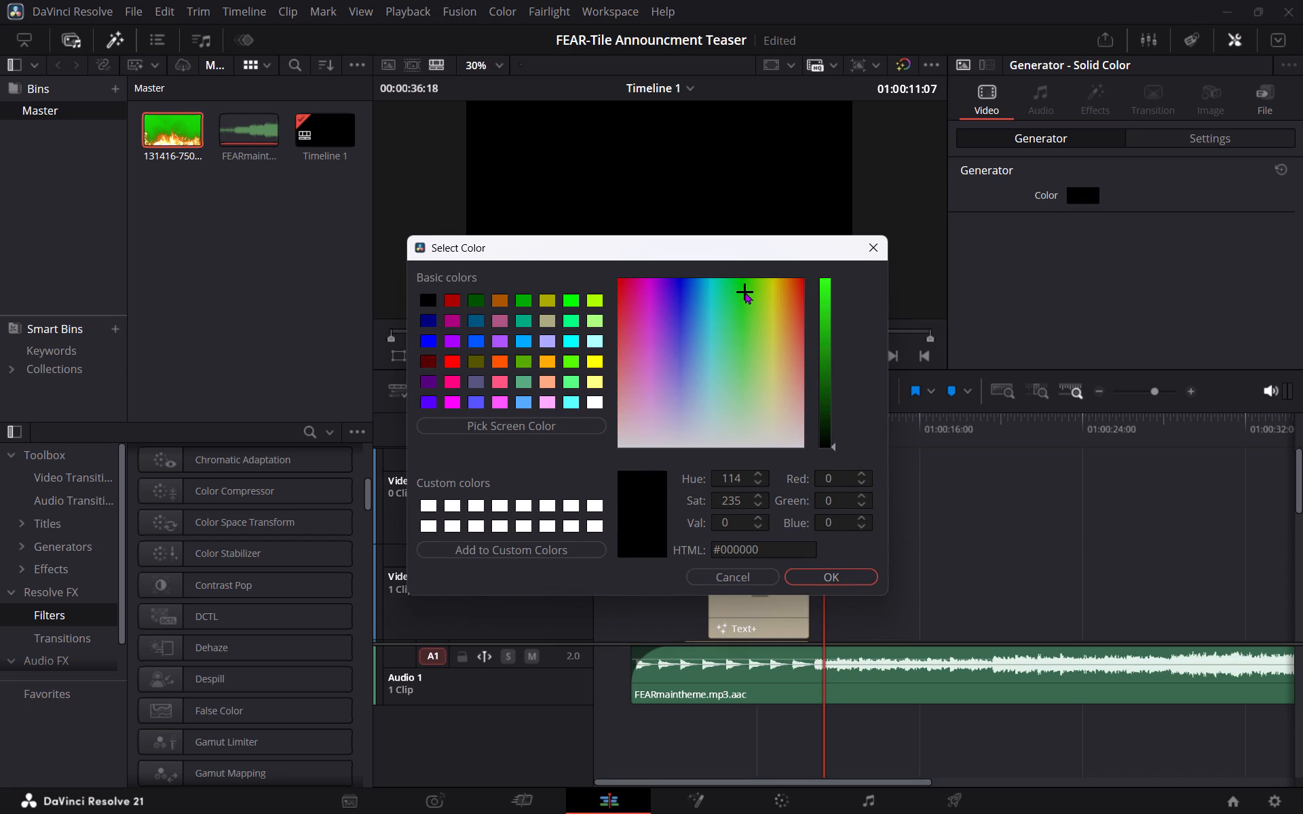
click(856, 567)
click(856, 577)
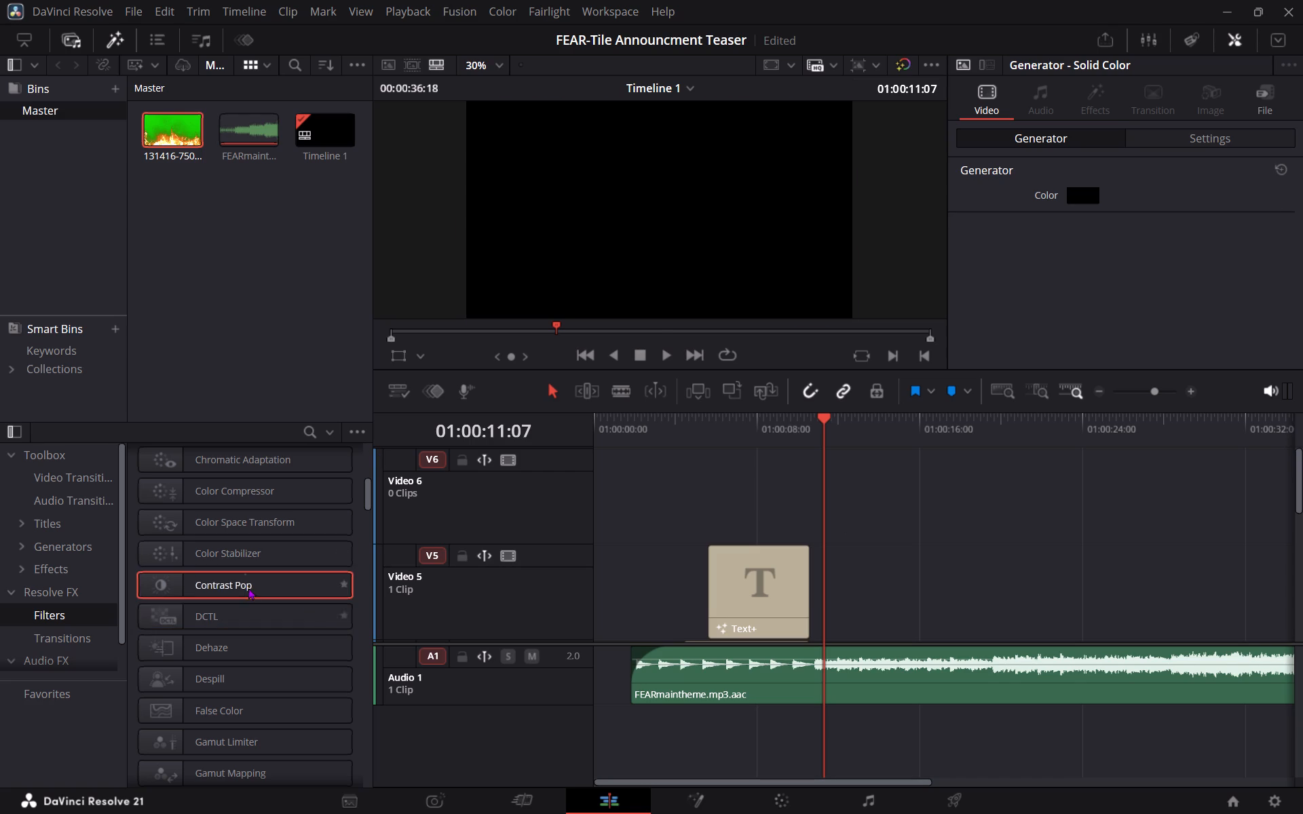
Examine the available Resolve FX video filters and transitions for an effect to use.
scroll(189, 579, down, 2)
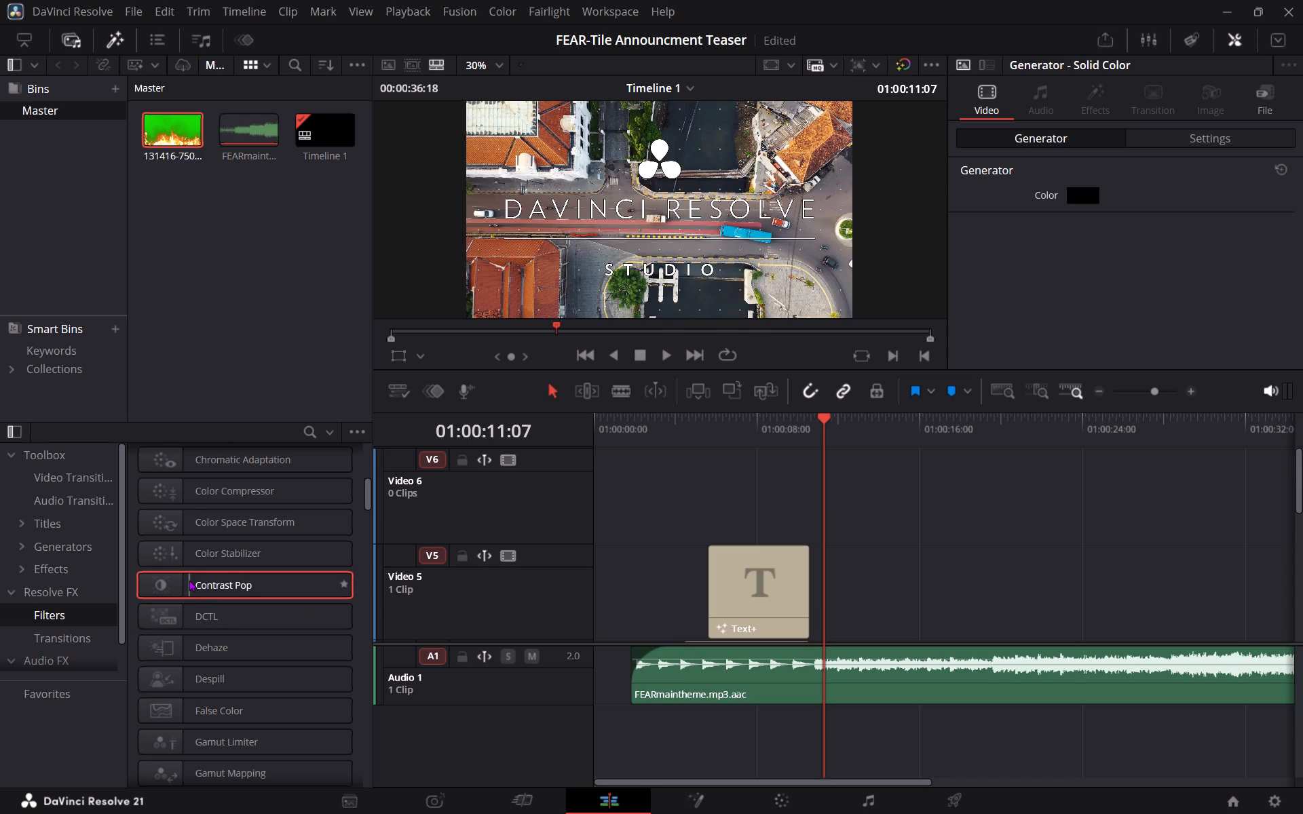
scroll(189, 579, down, 5)
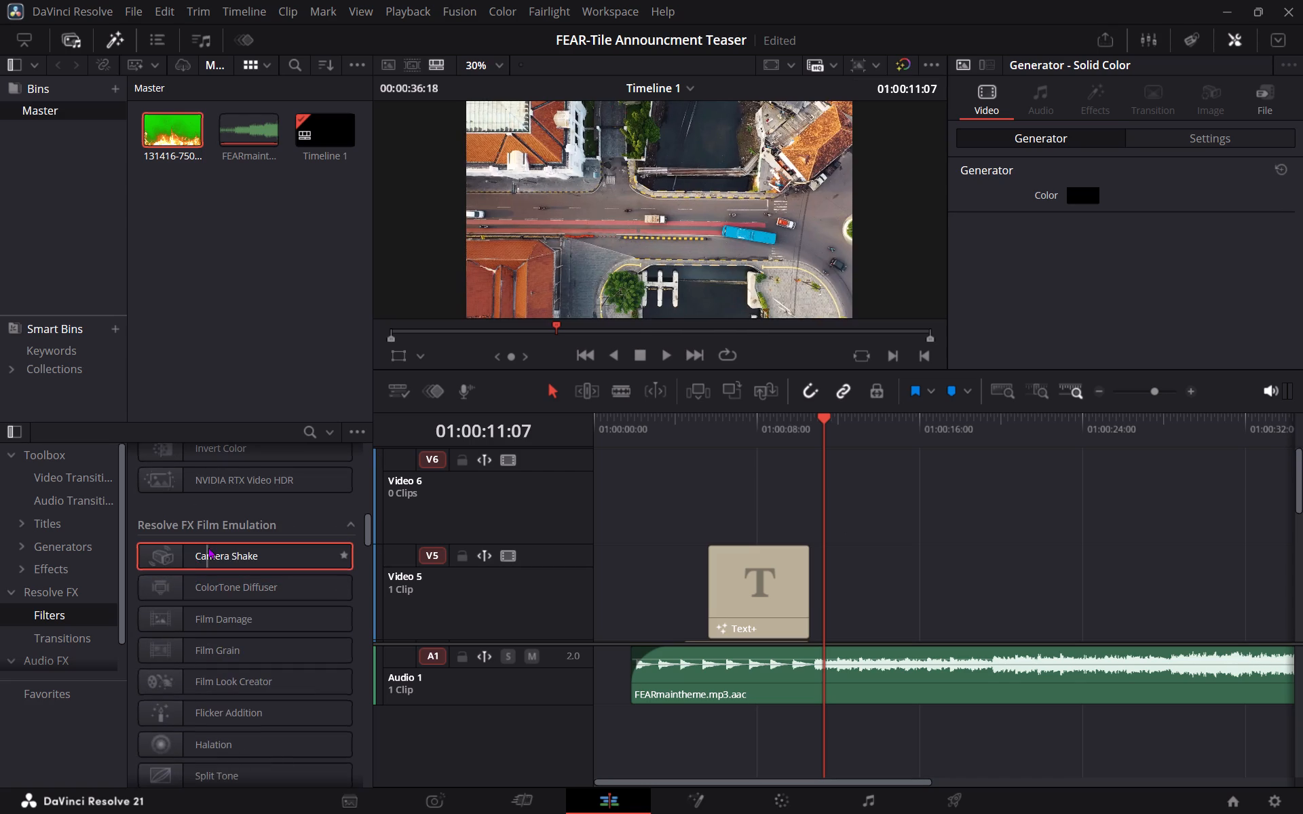
scroll(208, 547, up, 2)
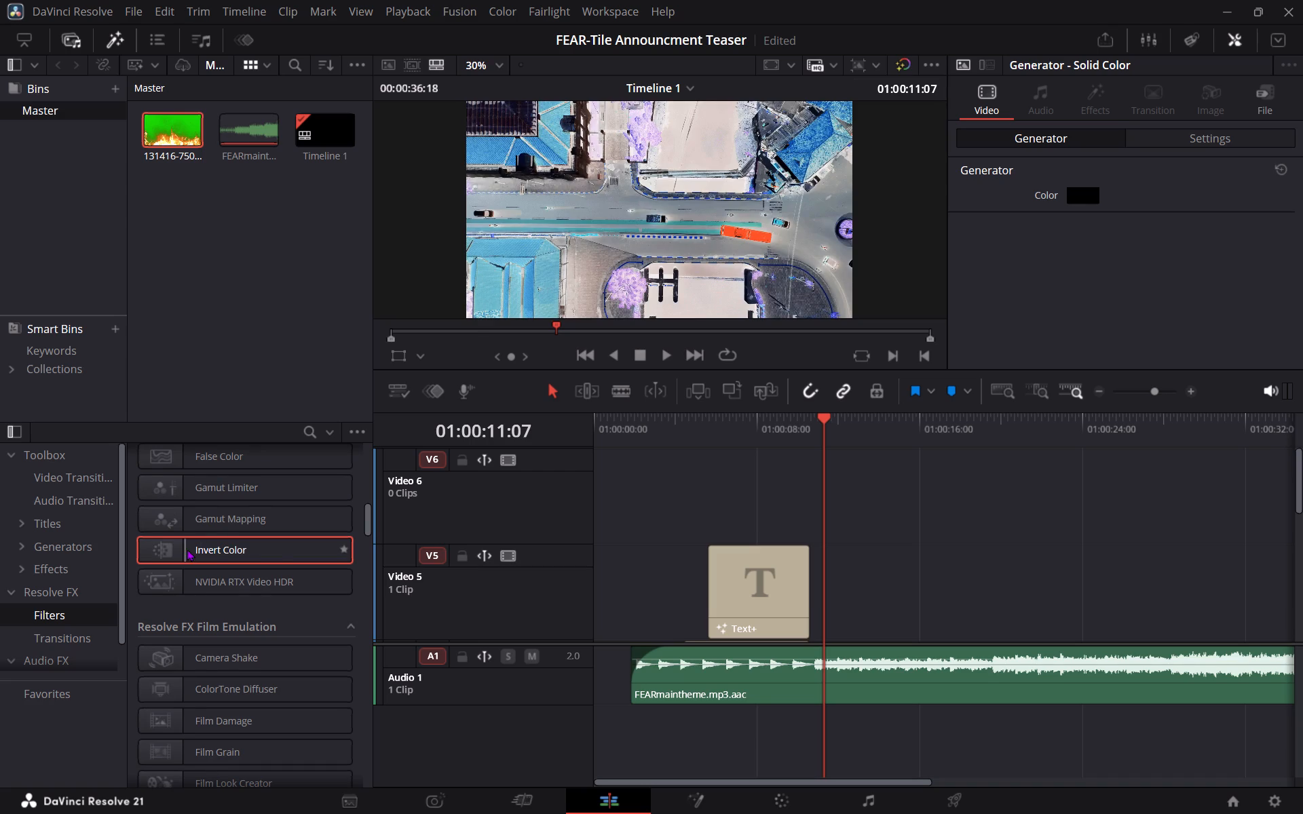
scroll(188, 549, up, 7)
scroll(254, 551, up, 2)
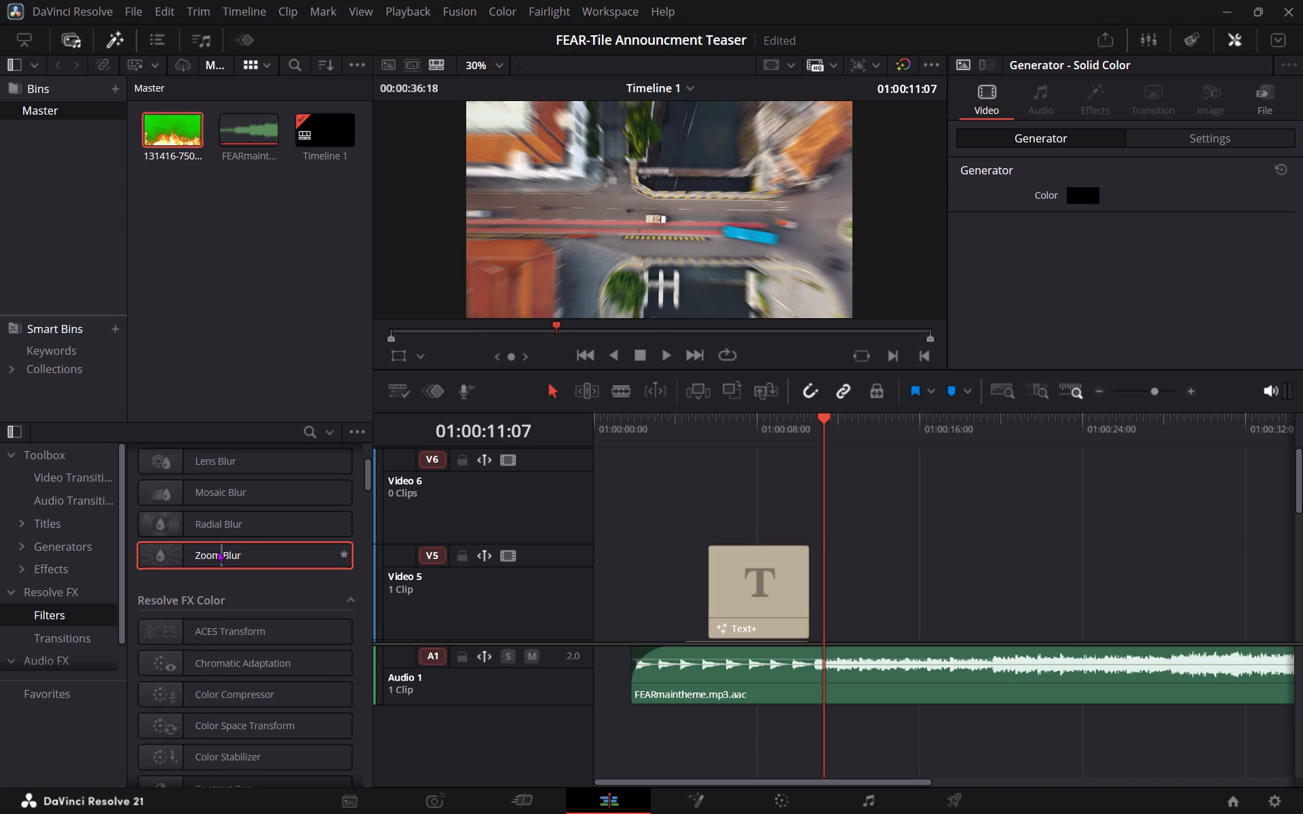
scroll(206, 550, up, 3)
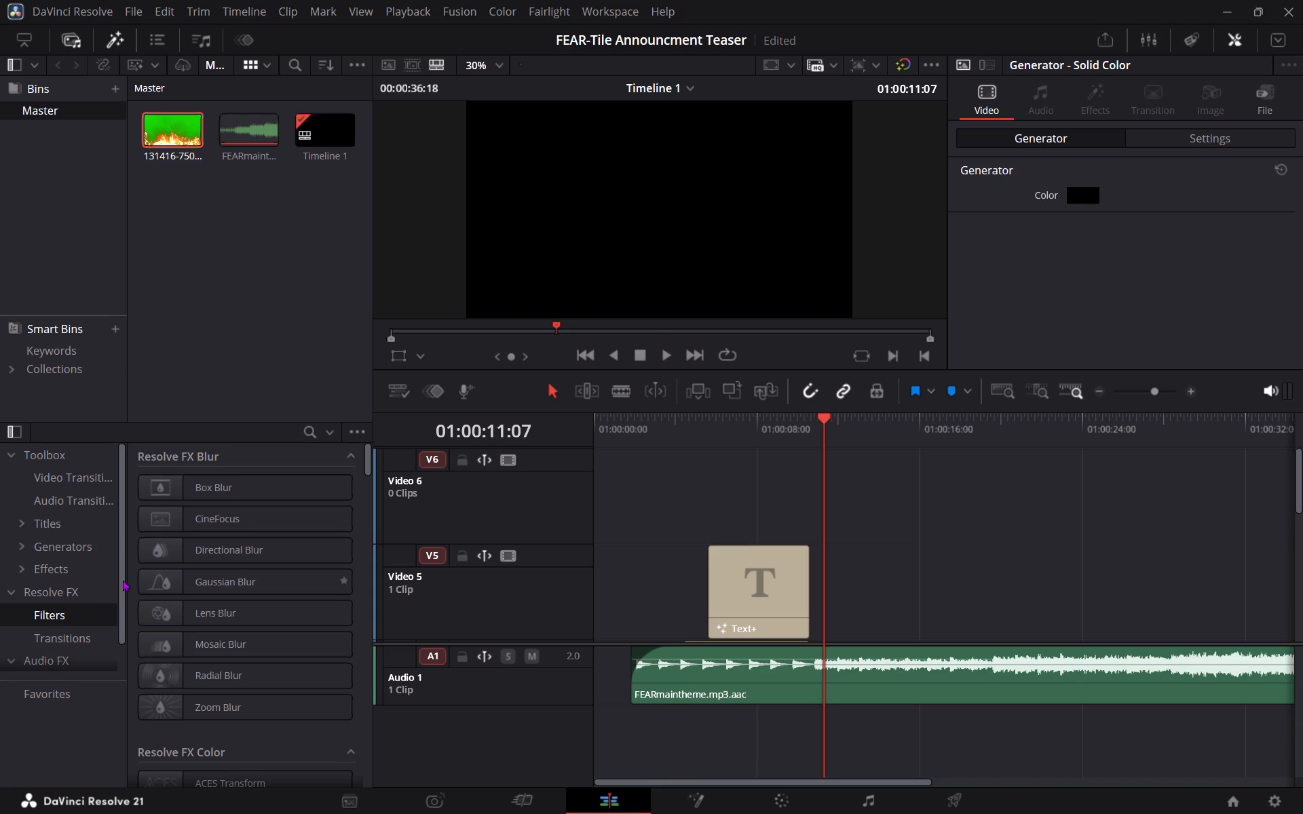
click(51, 643)
Add the Reverb audio effect to the FEARmaintheme.mp3.aac clip on the Audio 1 track.
scroll(51, 643, down, 1)
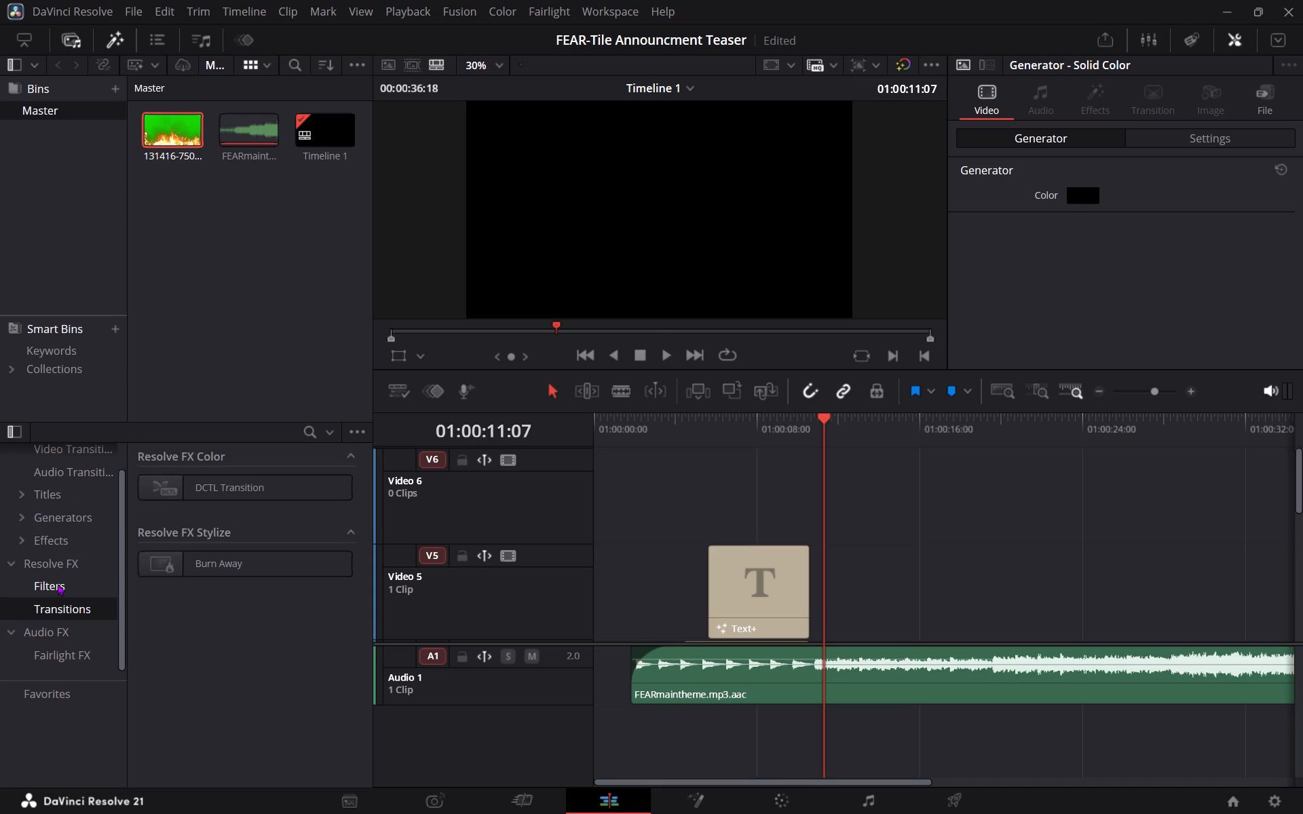
click(51, 633)
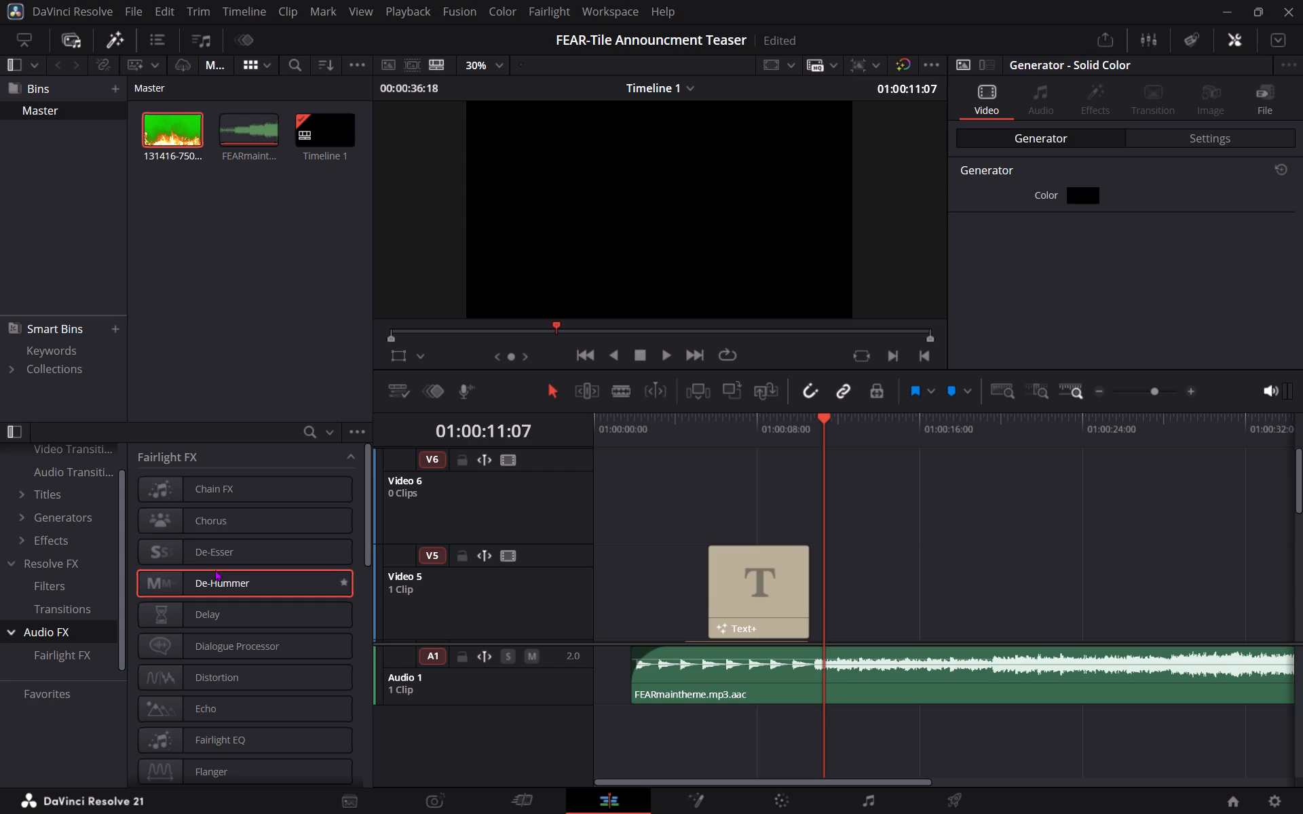
scroll(203, 609, down, 2)
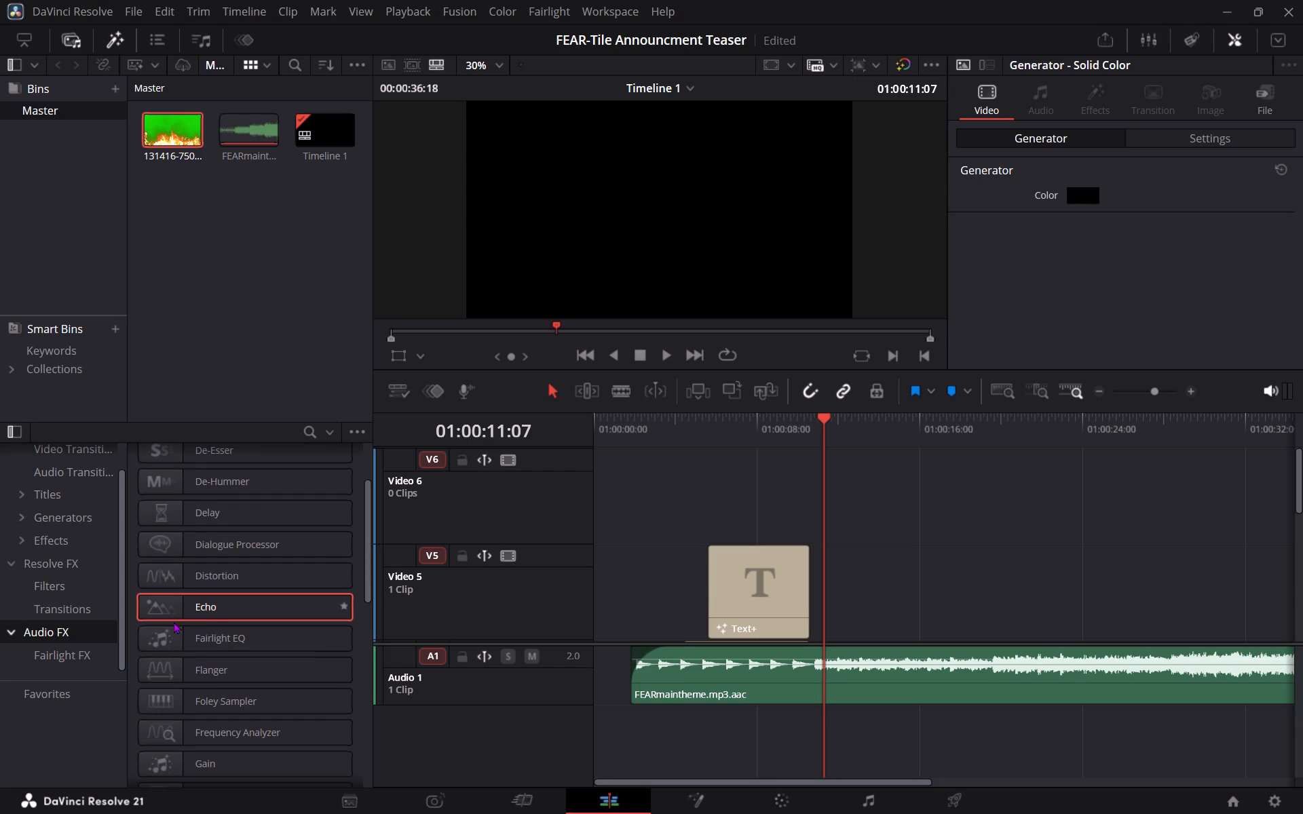
scroll(168, 653, down, 2)
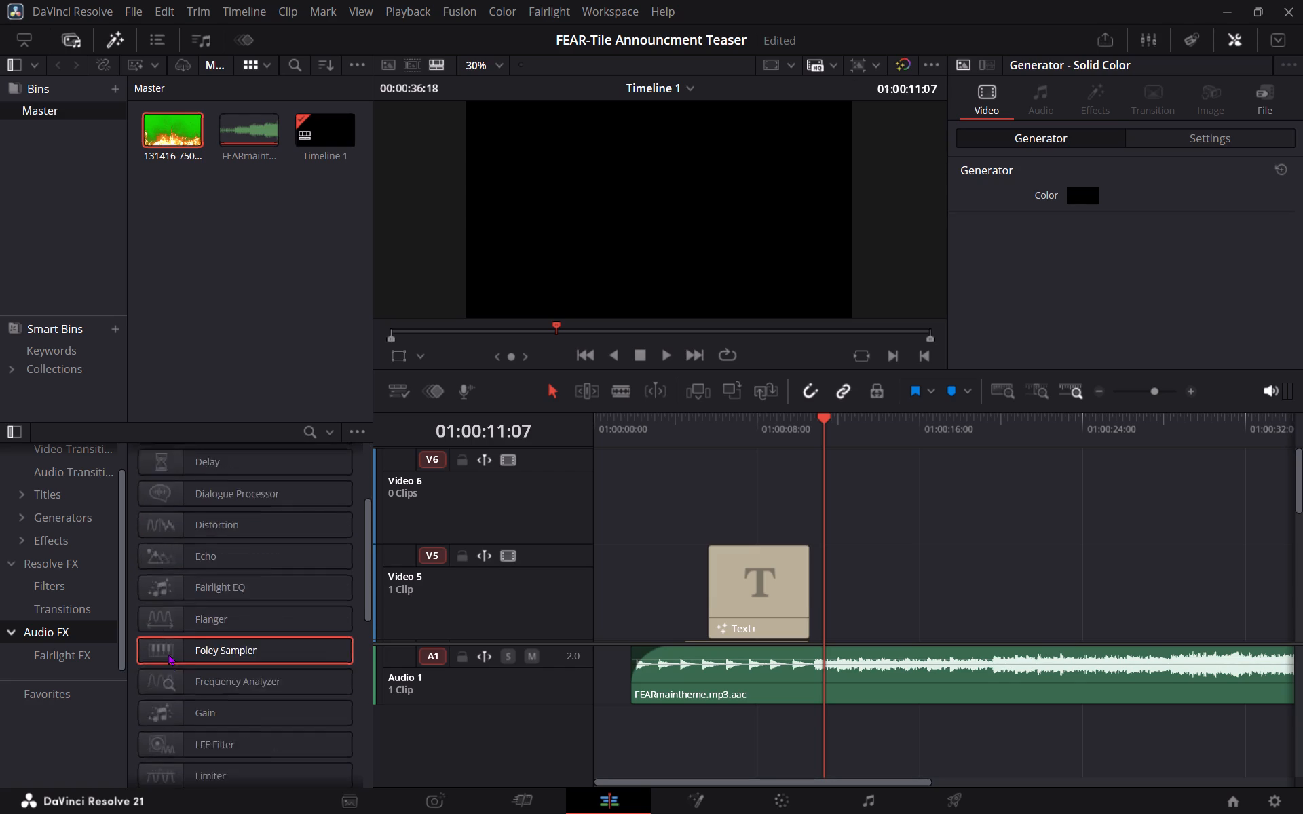
scroll(168, 653, down, 3)
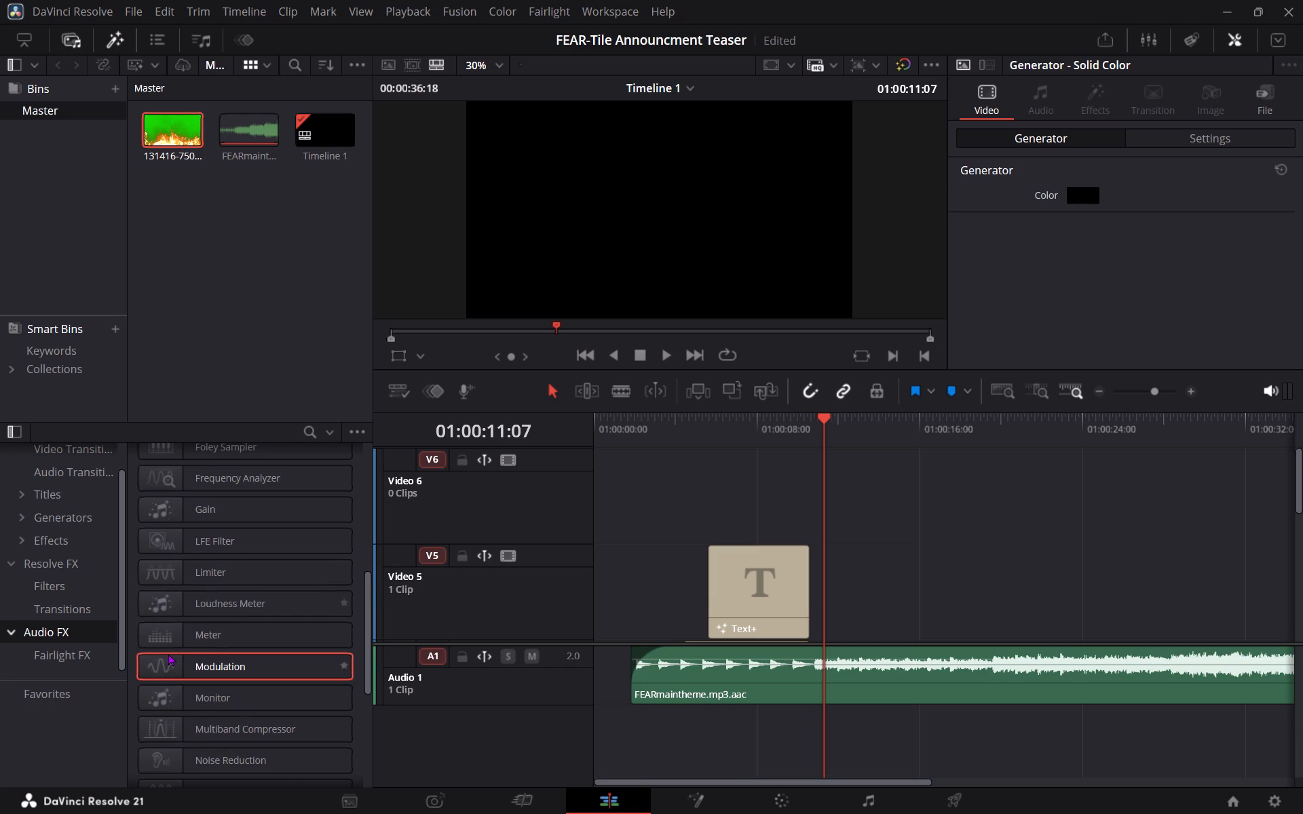
scroll(168, 653, down, 3)
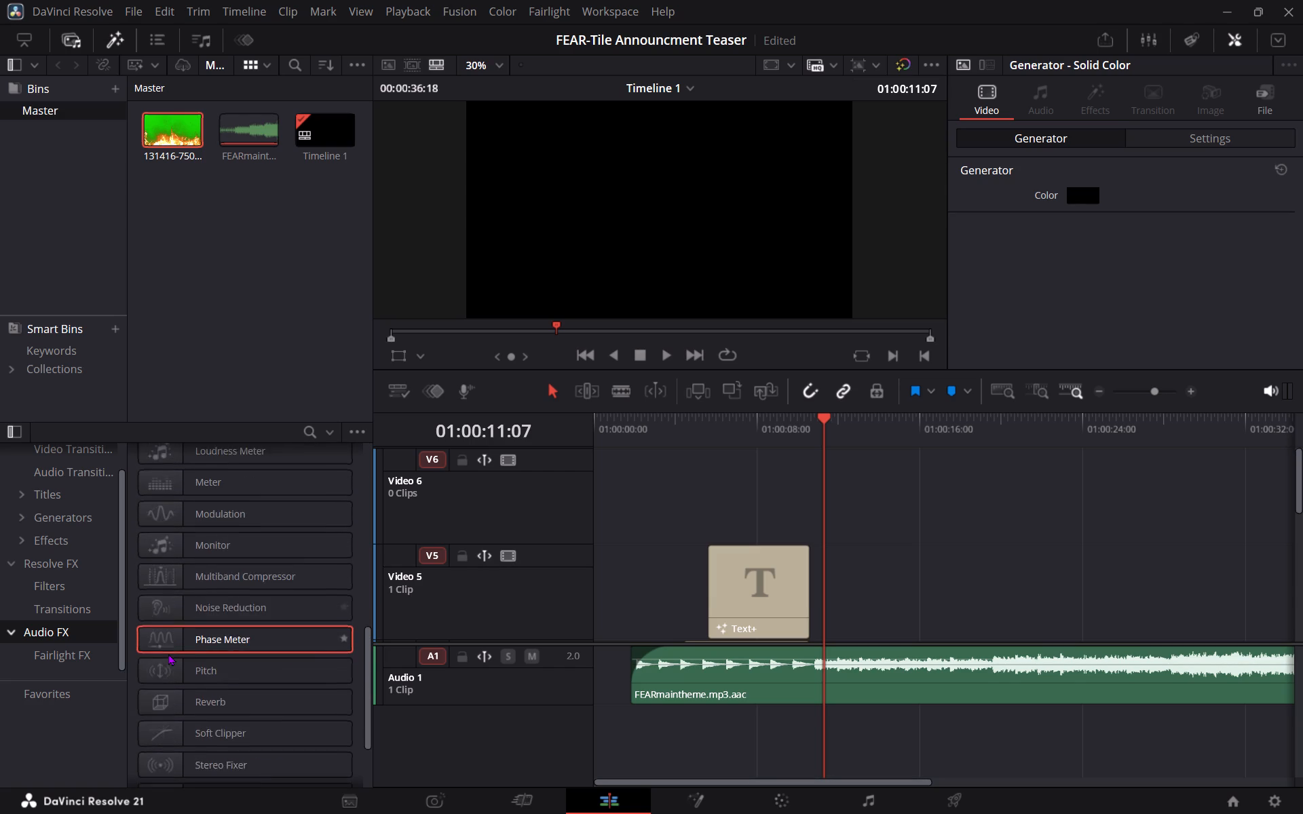
scroll(168, 653, down, 1)
drag(168, 653, 656, 686)
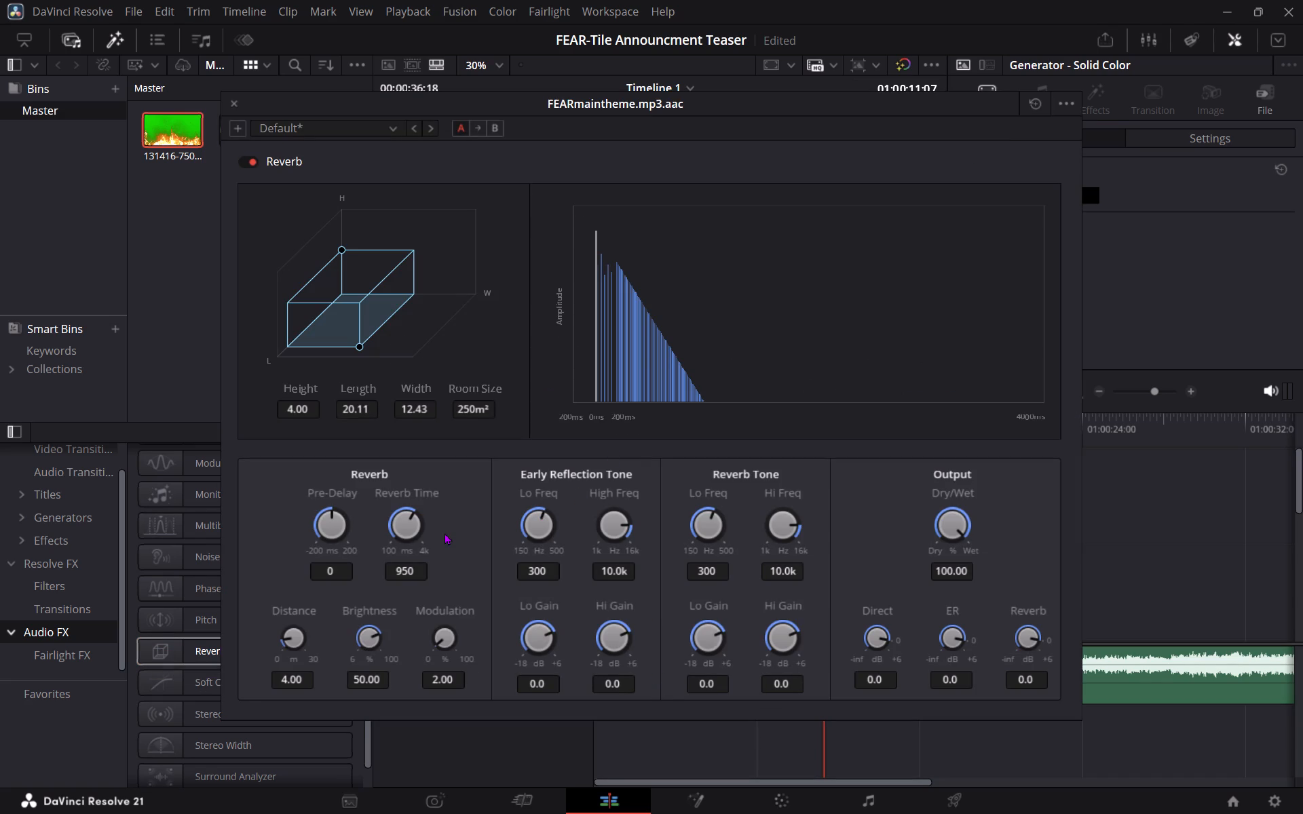
Play a short stretch of the theme music to audition it with Reverb applied.
key(space)
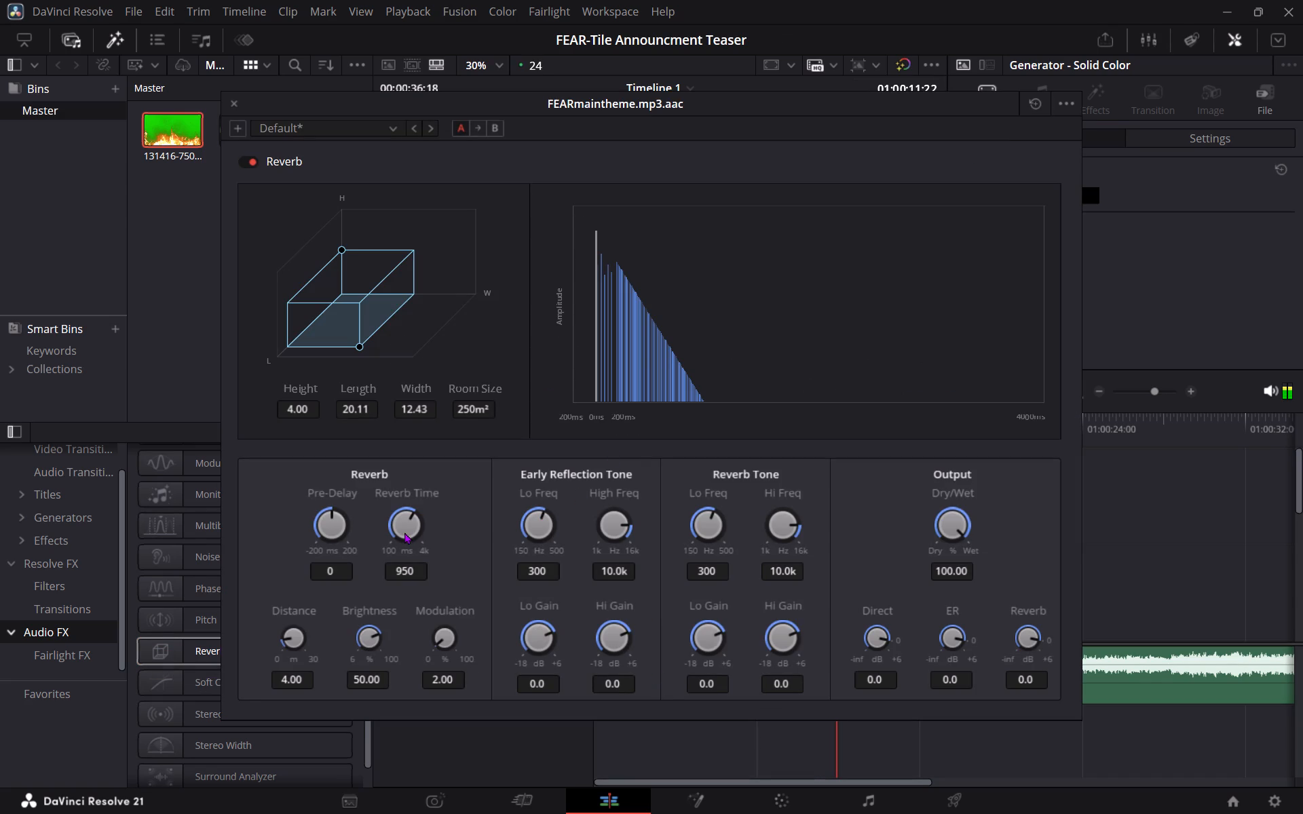
key(space)
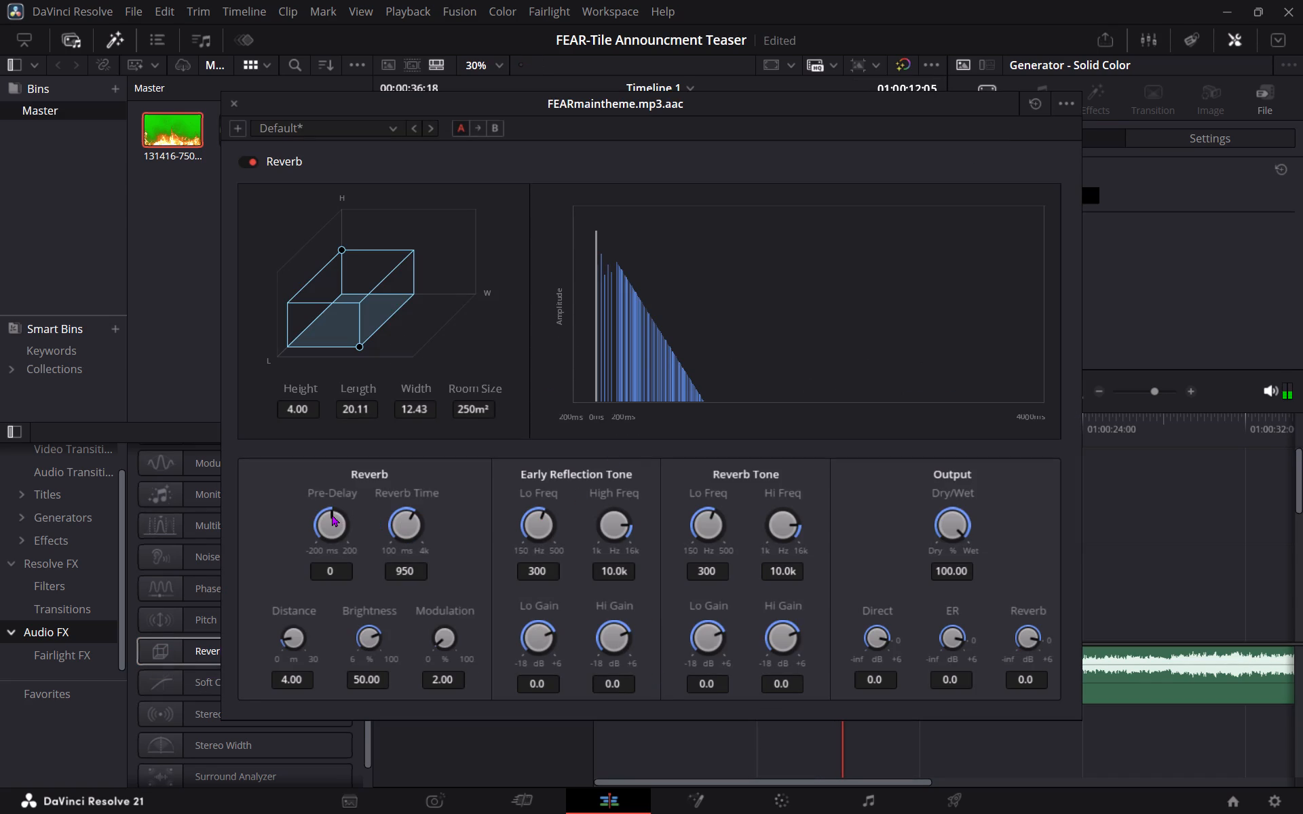
Set the Reverb effect's Pre-Delay to -31 ms.
drag(332, 514, 322, 545)
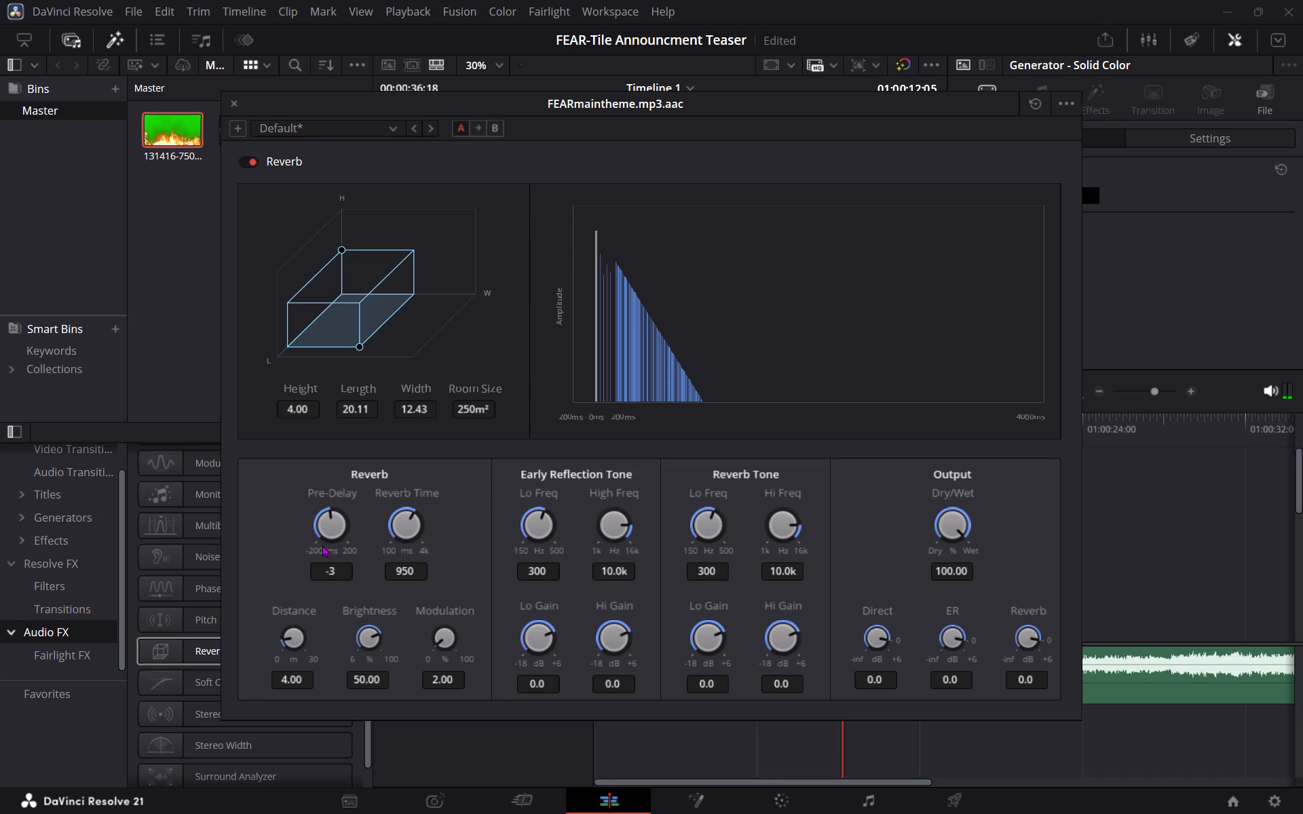
drag(322, 545, 240, 562)
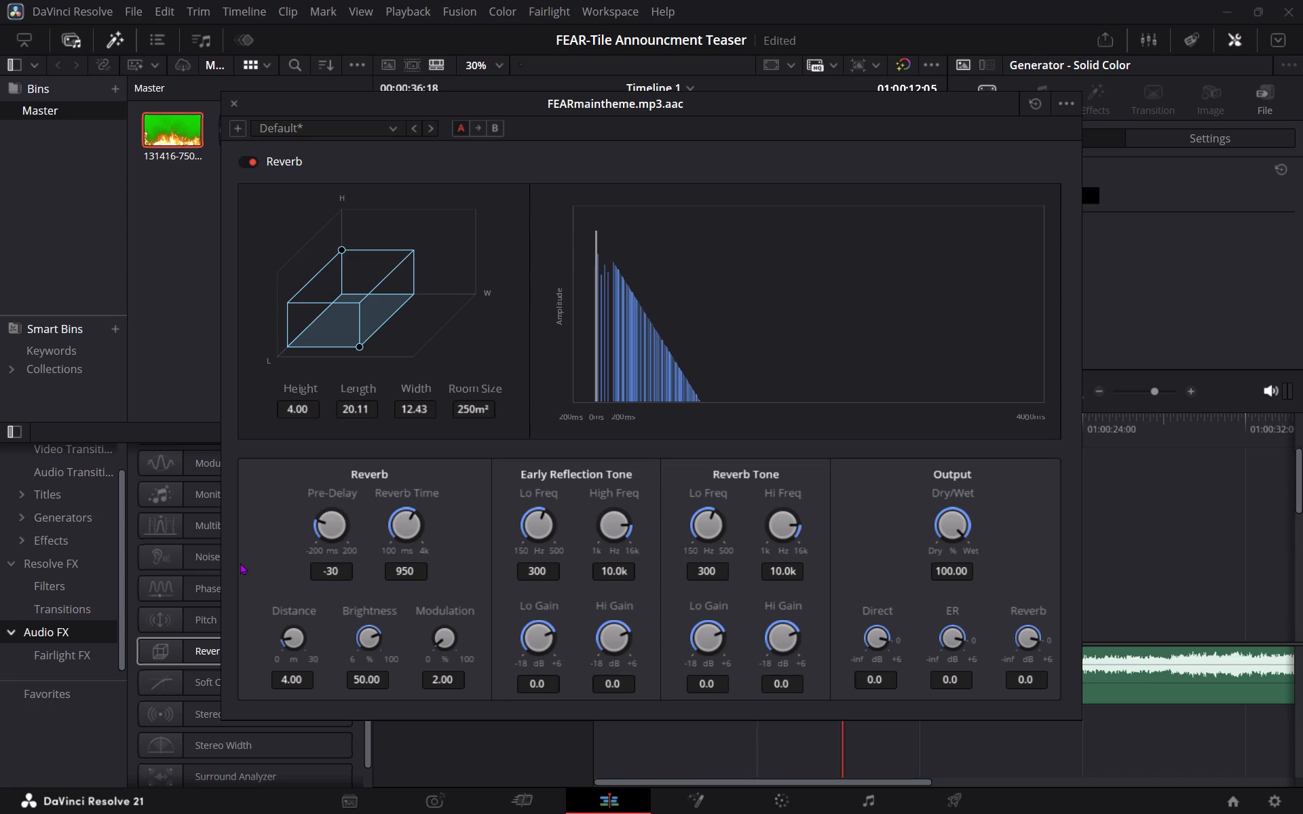
drag(240, 562, 240, 564)
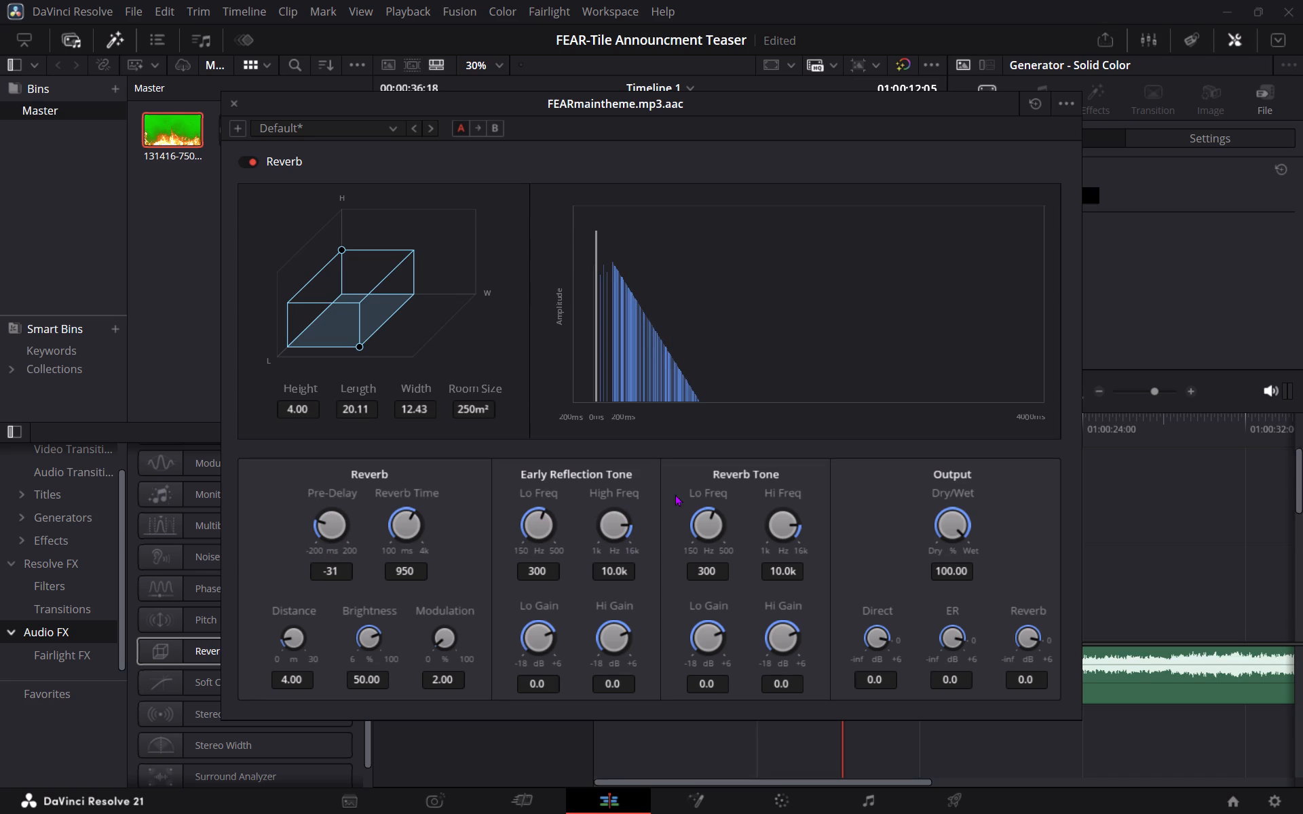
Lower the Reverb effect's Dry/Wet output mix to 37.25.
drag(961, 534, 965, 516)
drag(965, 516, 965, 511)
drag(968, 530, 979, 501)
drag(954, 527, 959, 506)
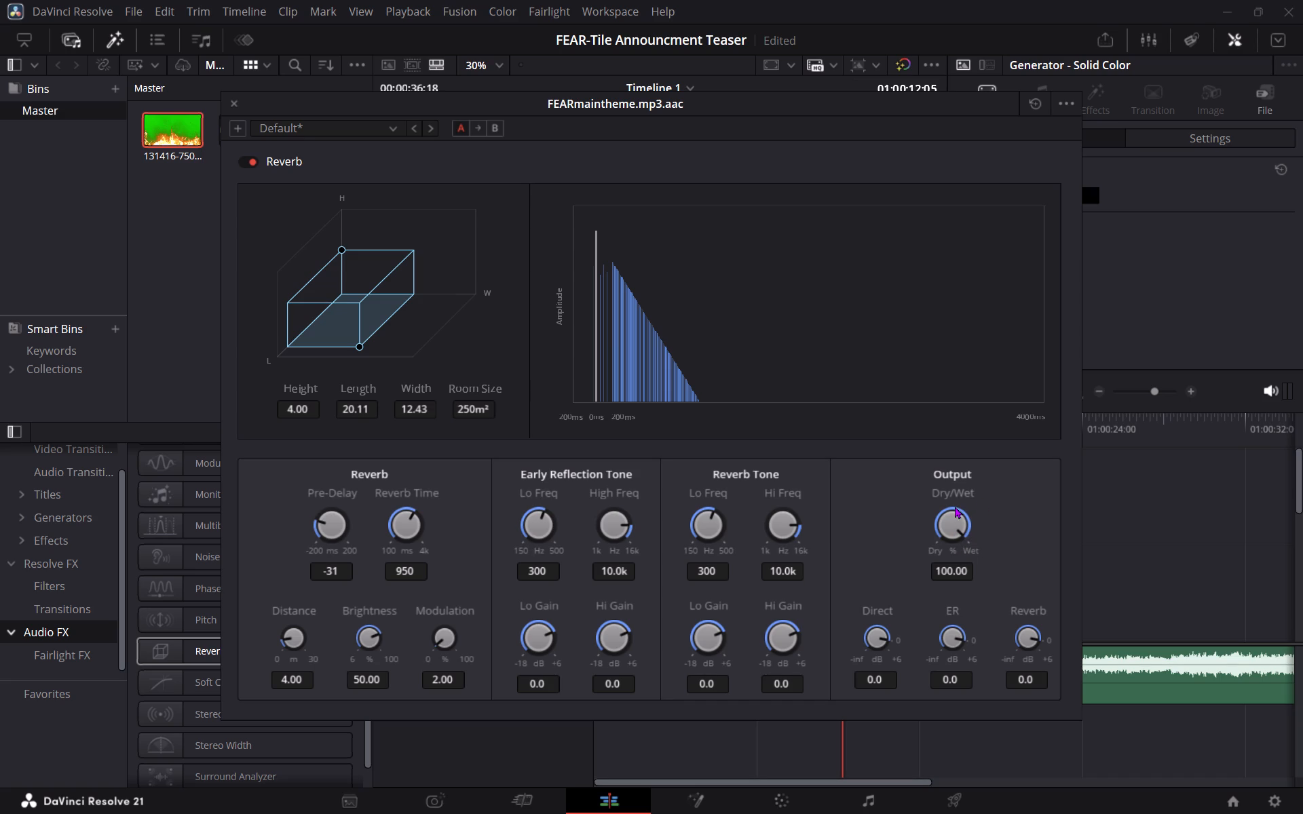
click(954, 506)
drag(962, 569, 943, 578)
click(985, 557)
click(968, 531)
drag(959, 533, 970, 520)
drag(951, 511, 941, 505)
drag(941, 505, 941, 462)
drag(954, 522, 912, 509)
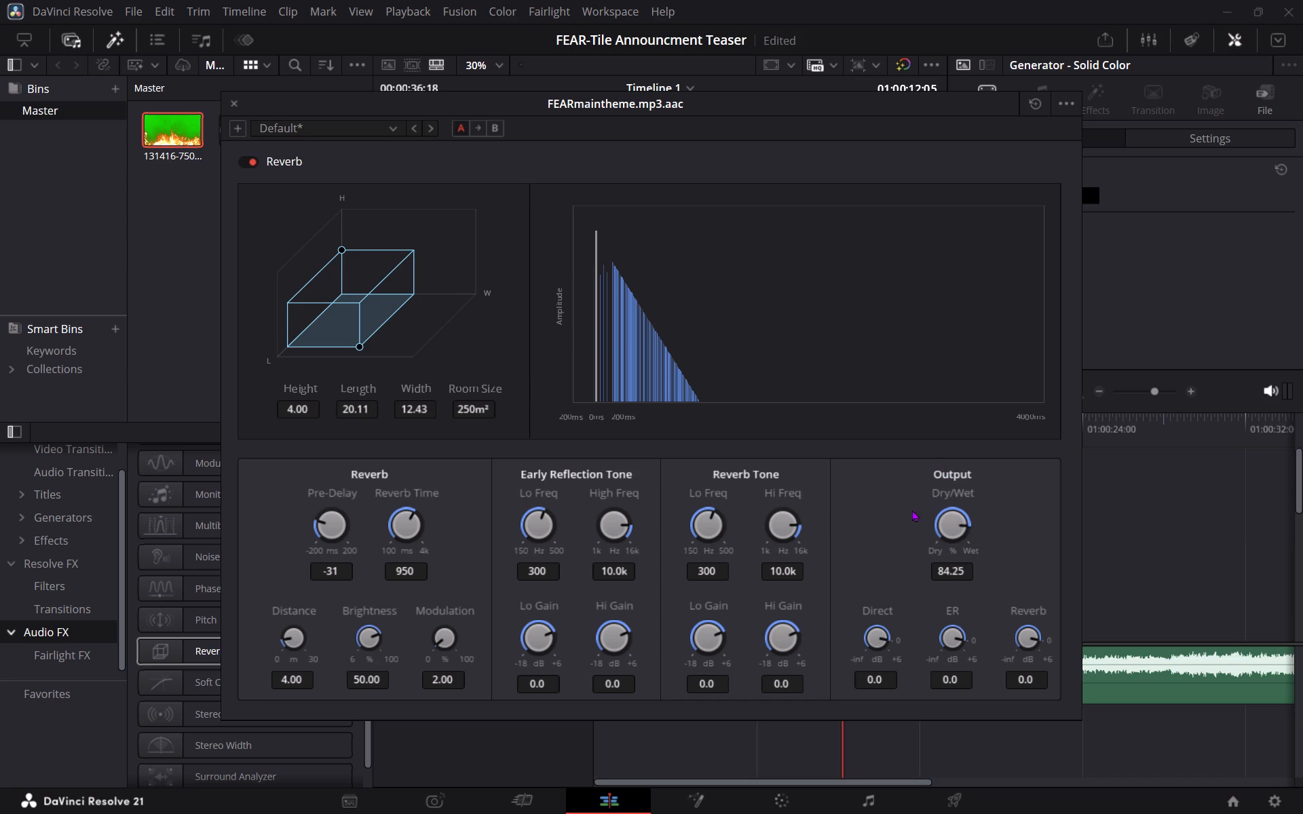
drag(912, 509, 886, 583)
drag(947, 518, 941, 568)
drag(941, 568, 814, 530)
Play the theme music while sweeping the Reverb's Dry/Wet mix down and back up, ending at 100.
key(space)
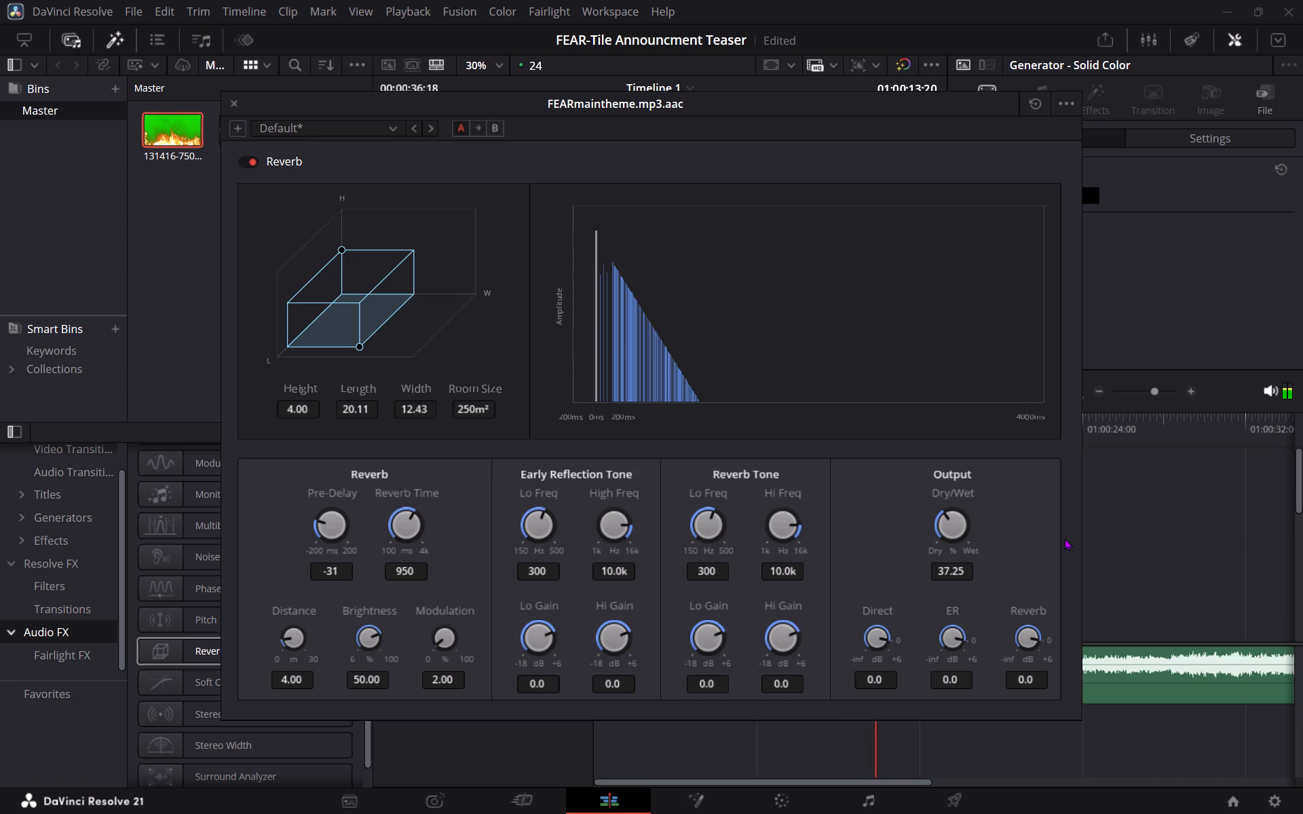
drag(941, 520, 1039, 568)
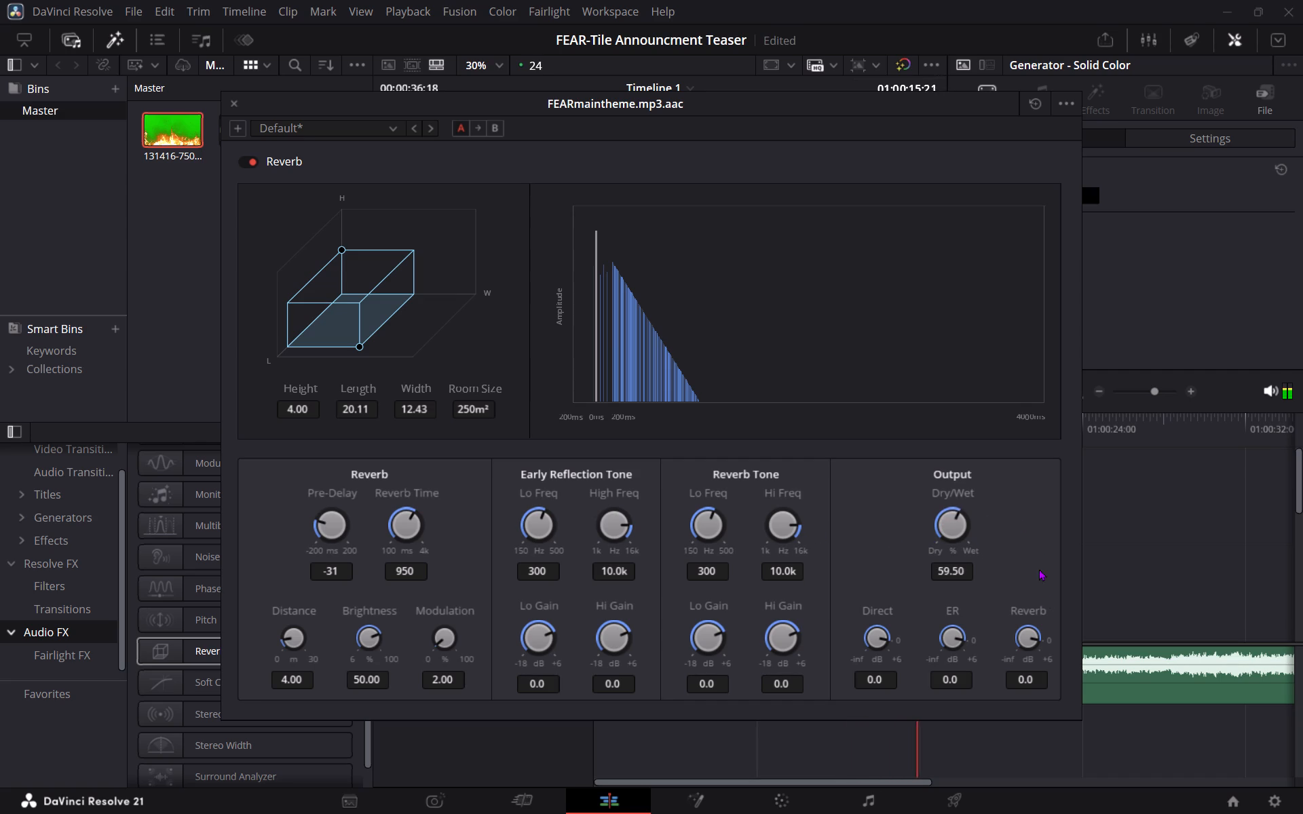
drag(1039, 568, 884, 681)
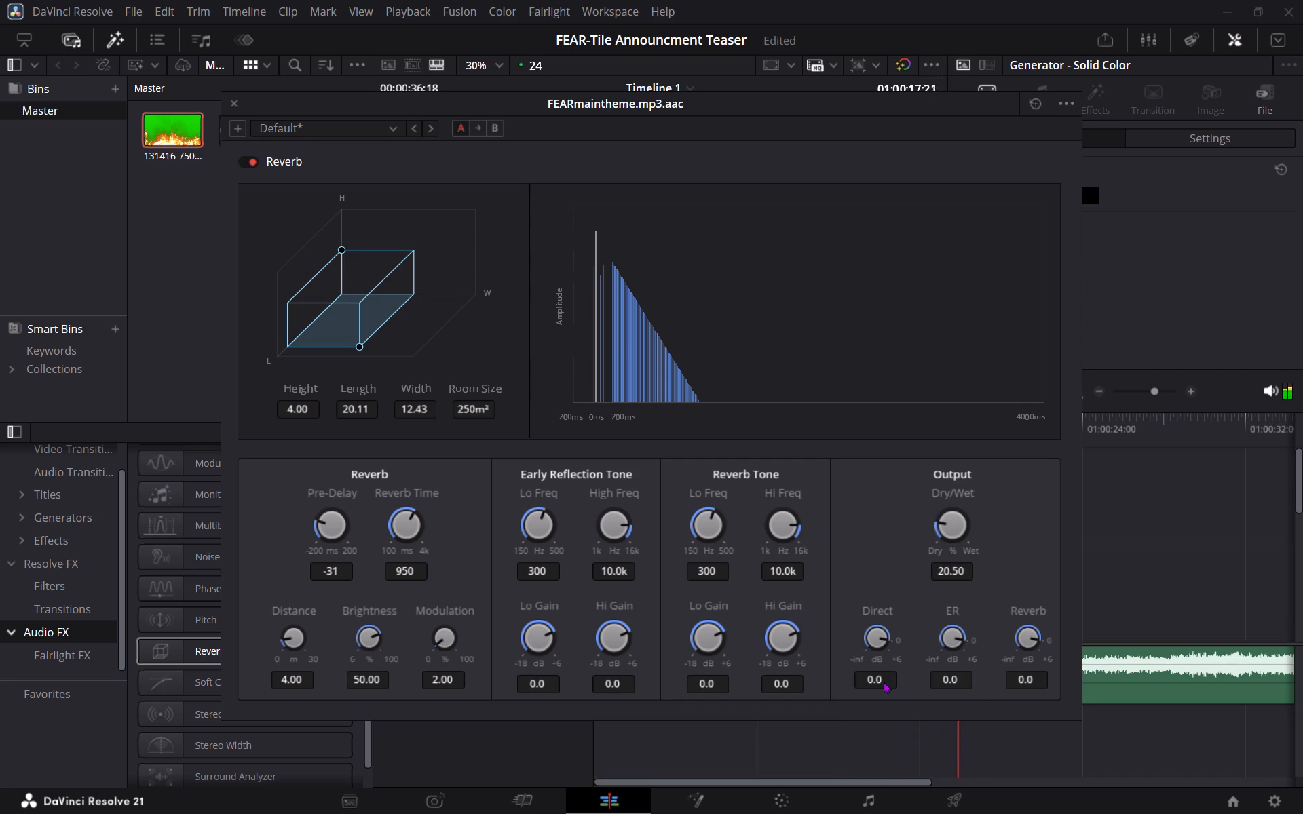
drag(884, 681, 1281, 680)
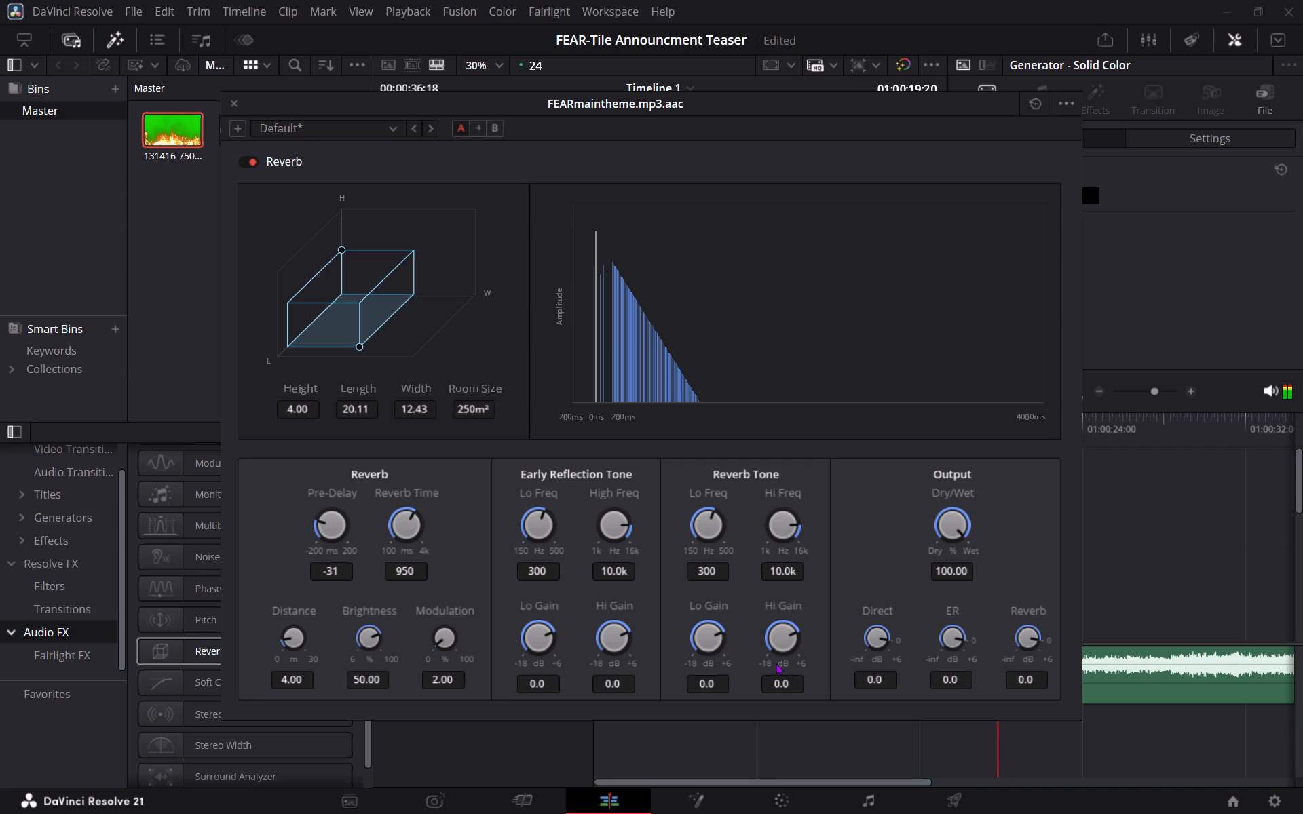
Set the Early Reflection Tone's Lo Freq to 316 Hz and High Freq to 8.18k while the music plays.
drag(540, 515, 554, 541)
drag(554, 541, 555, 623)
drag(628, 518, 602, 507)
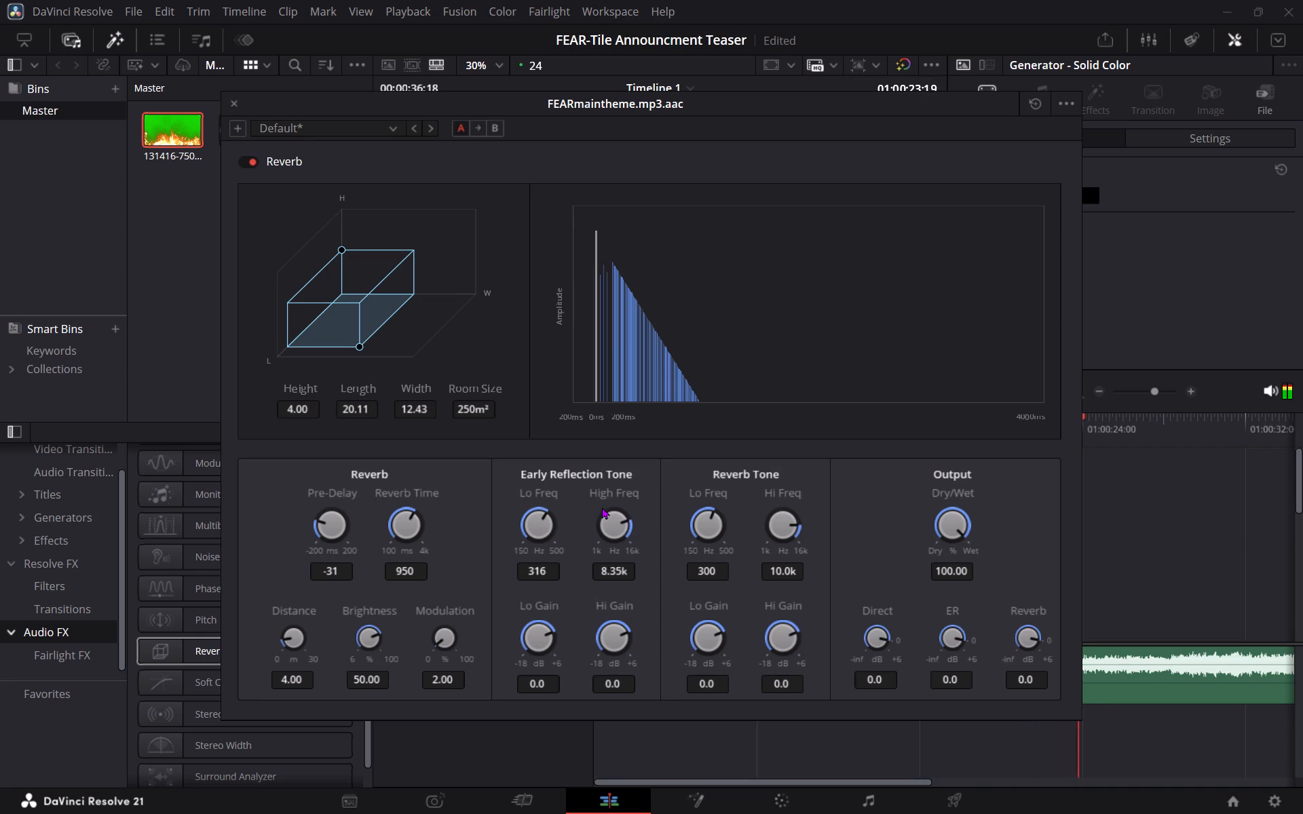
drag(602, 507, 667, 509)
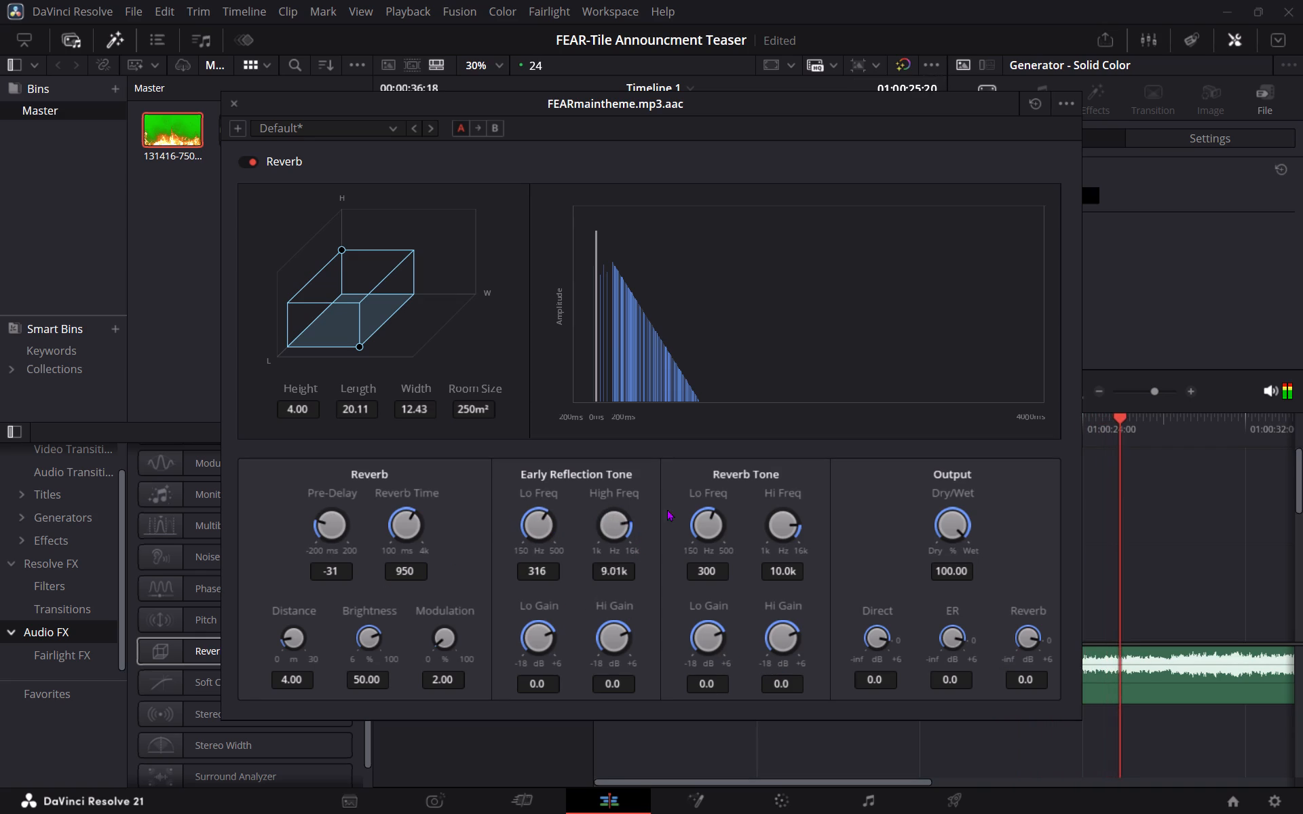
drag(667, 509, 622, 511)
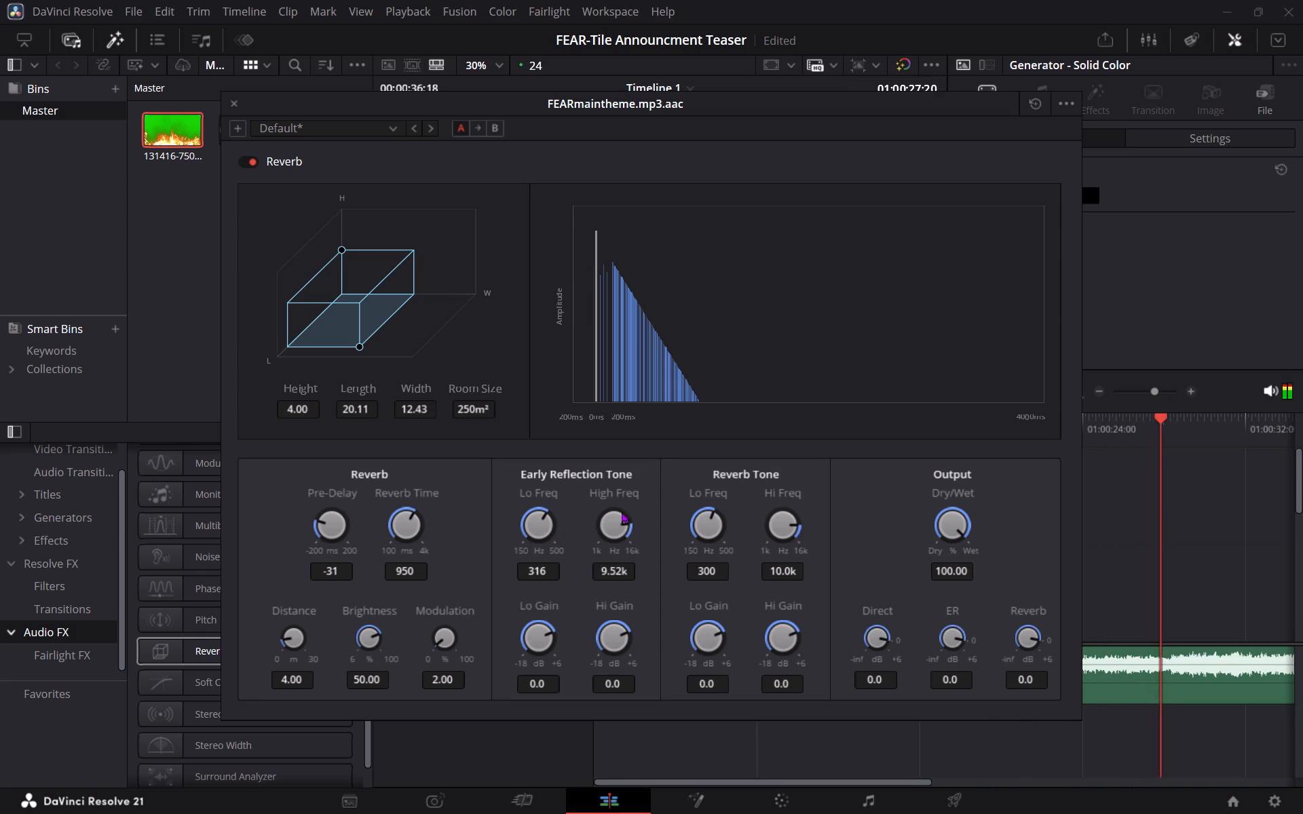
drag(622, 511, 604, 516)
Set the Reverb Tone's Lo Freq to 313 Hz.
drag(706, 506, 623, 581)
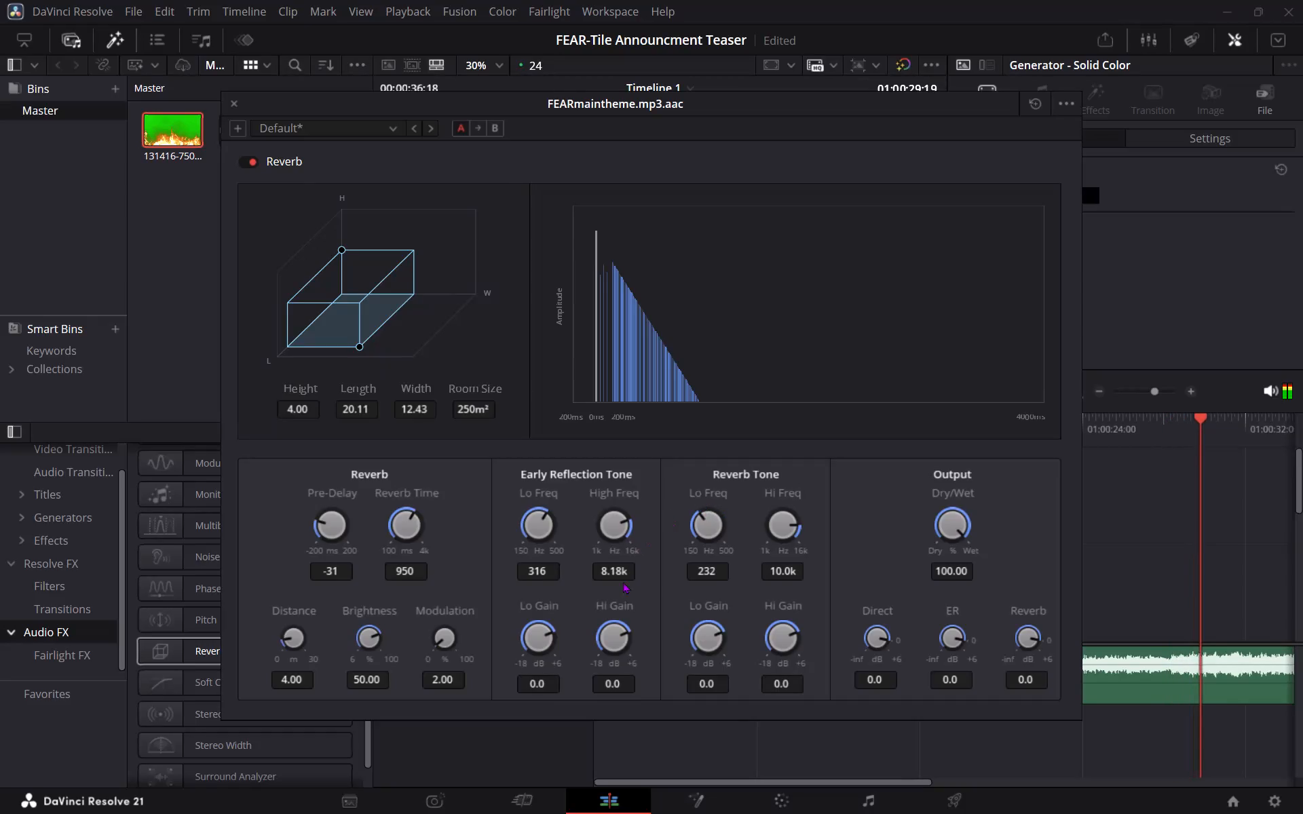
drag(623, 581, 717, 488)
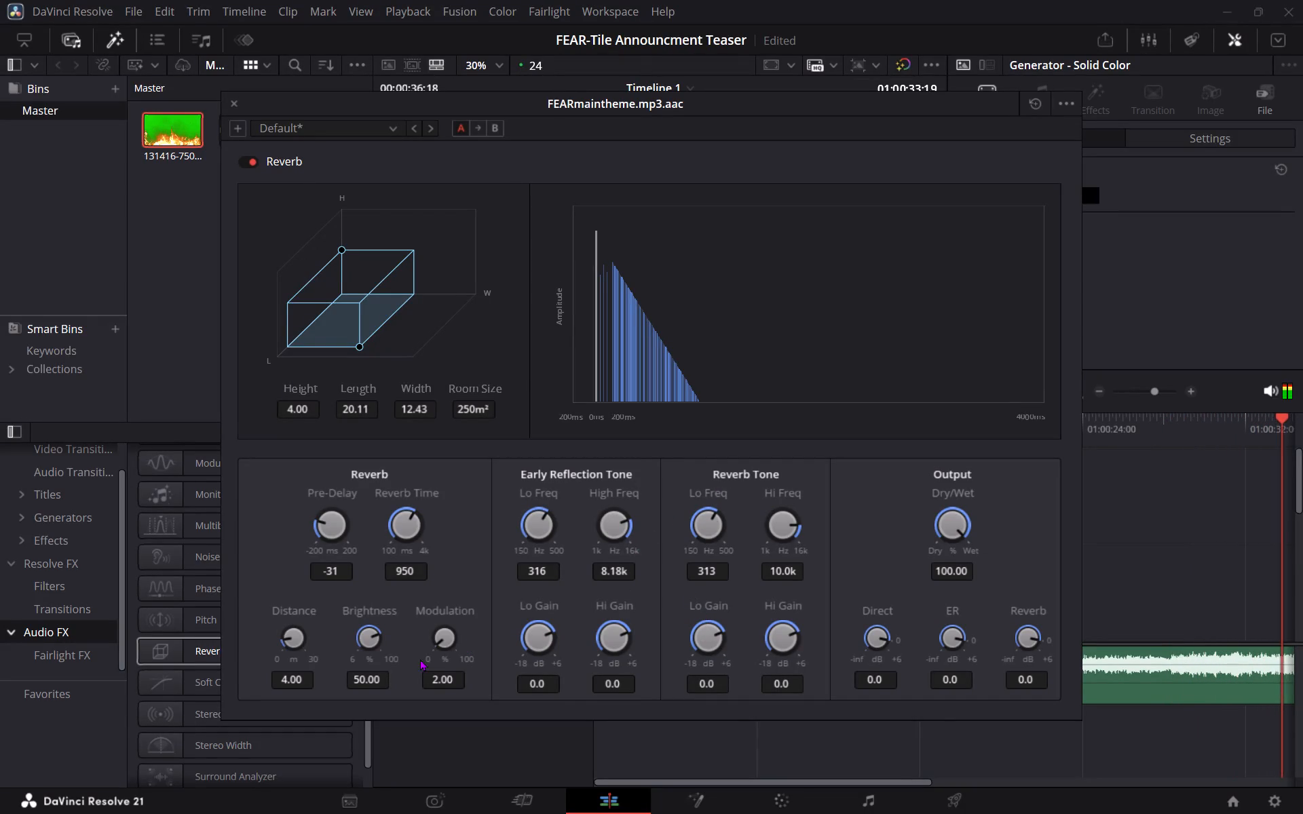
Raise the Reverb's Distance to 23.27 m.
drag(290, 634, 484, 674)
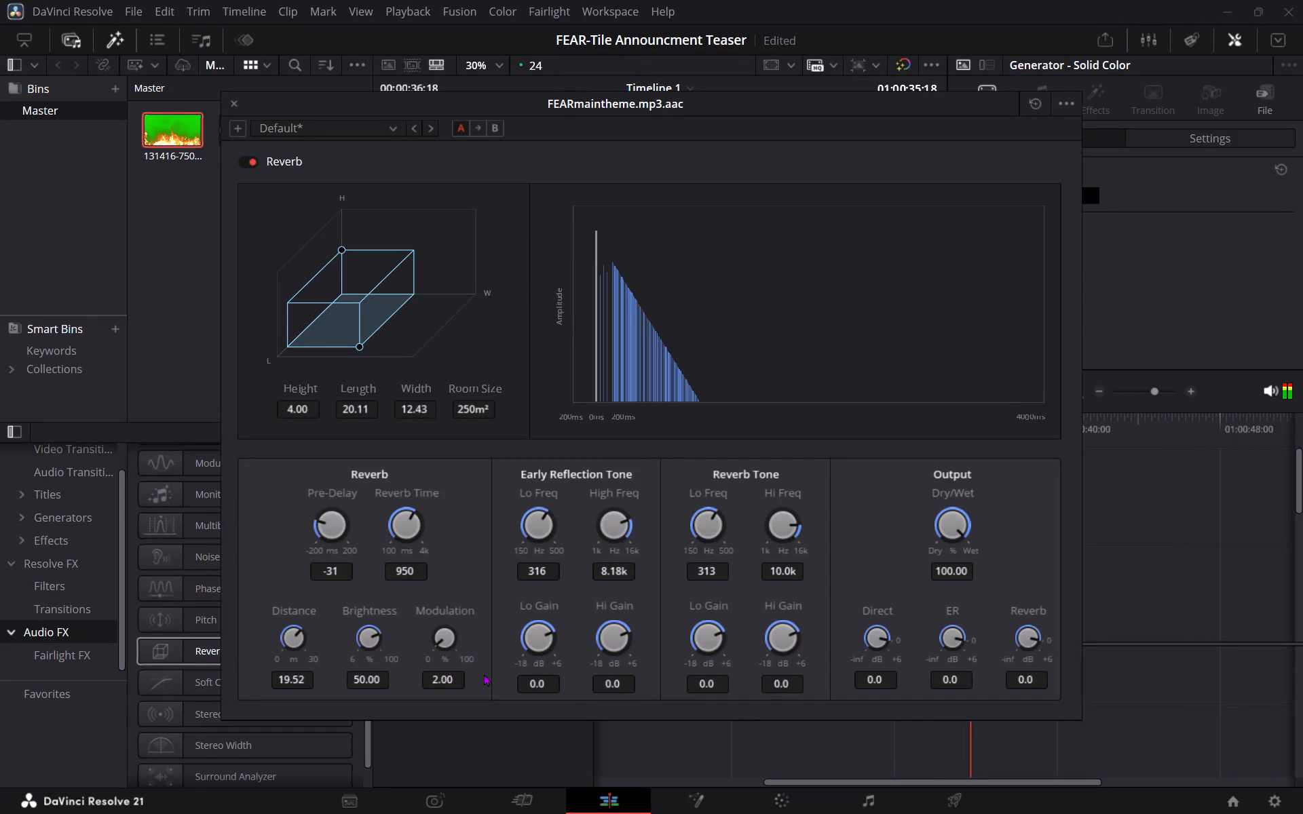
drag(484, 674, 508, 679)
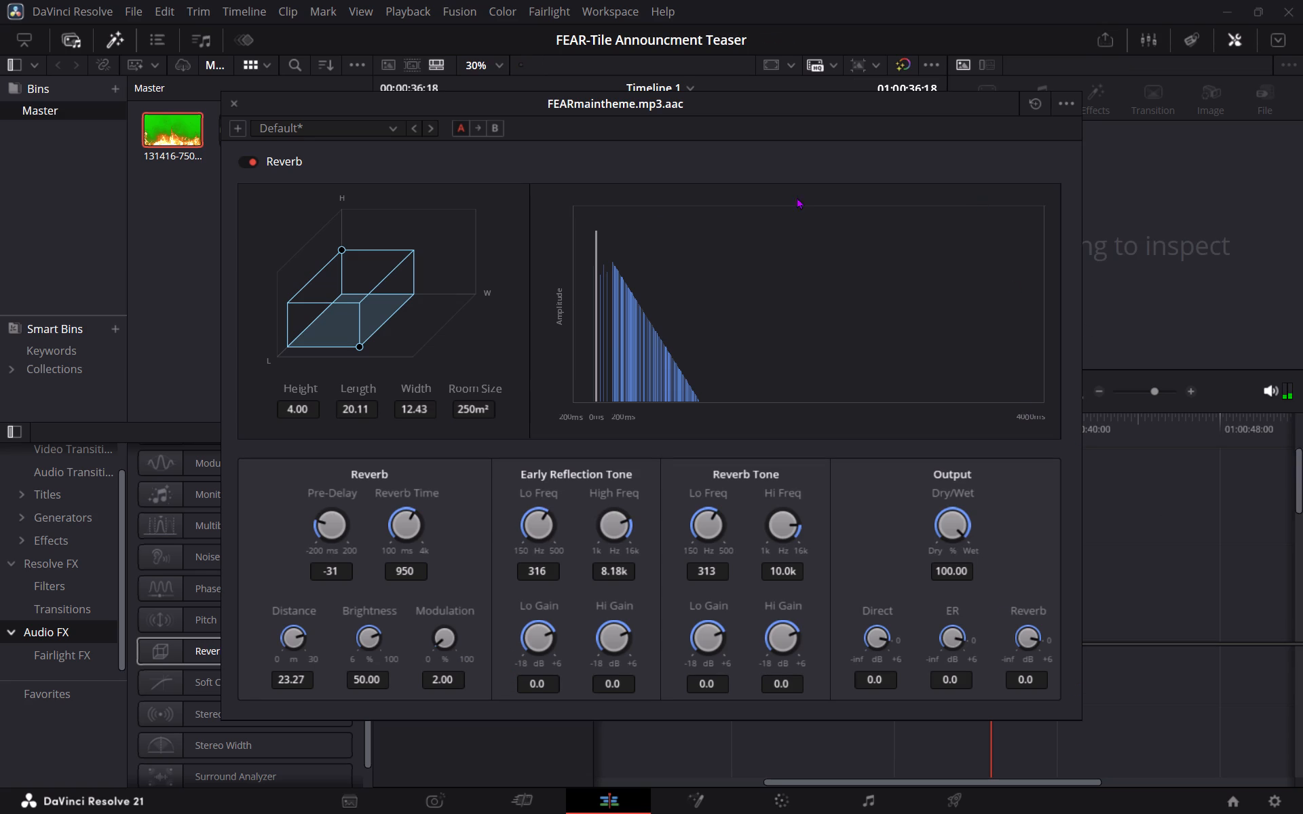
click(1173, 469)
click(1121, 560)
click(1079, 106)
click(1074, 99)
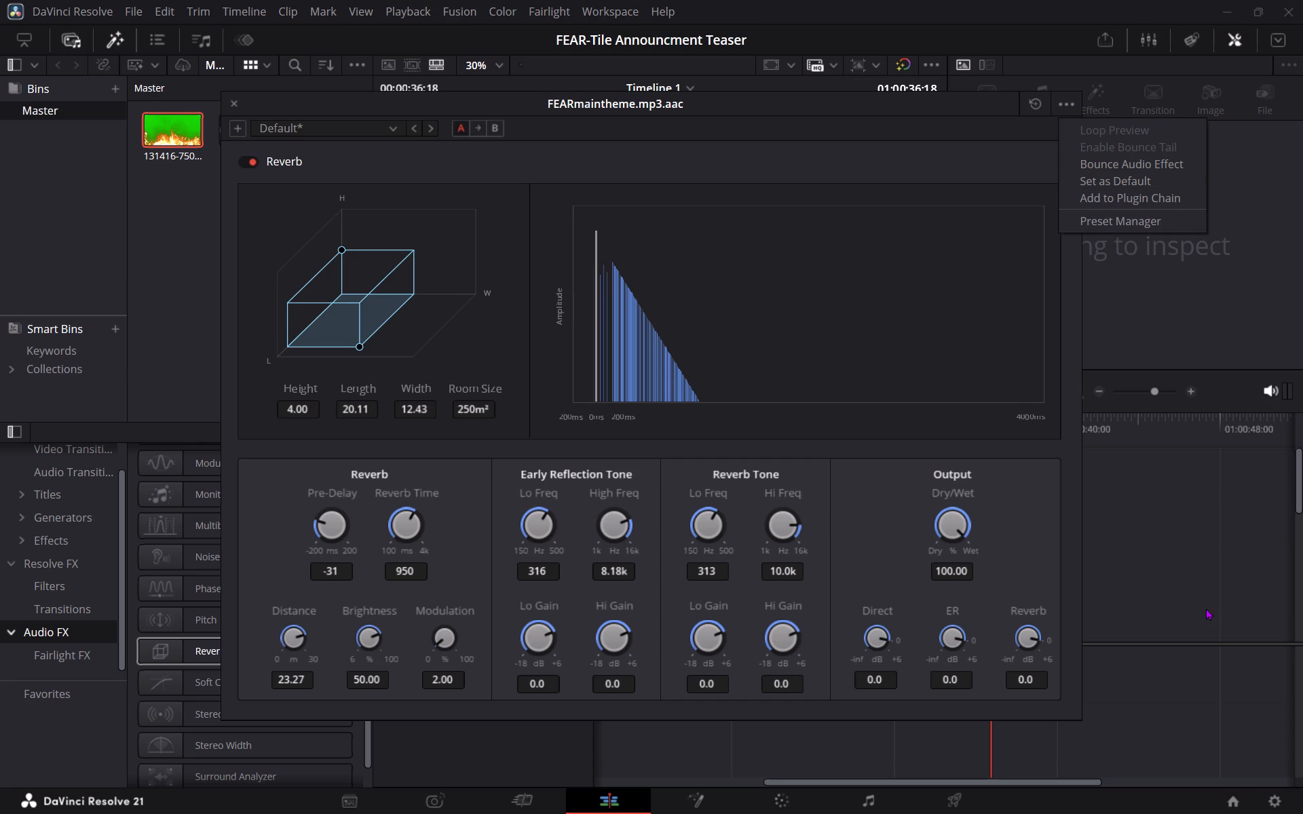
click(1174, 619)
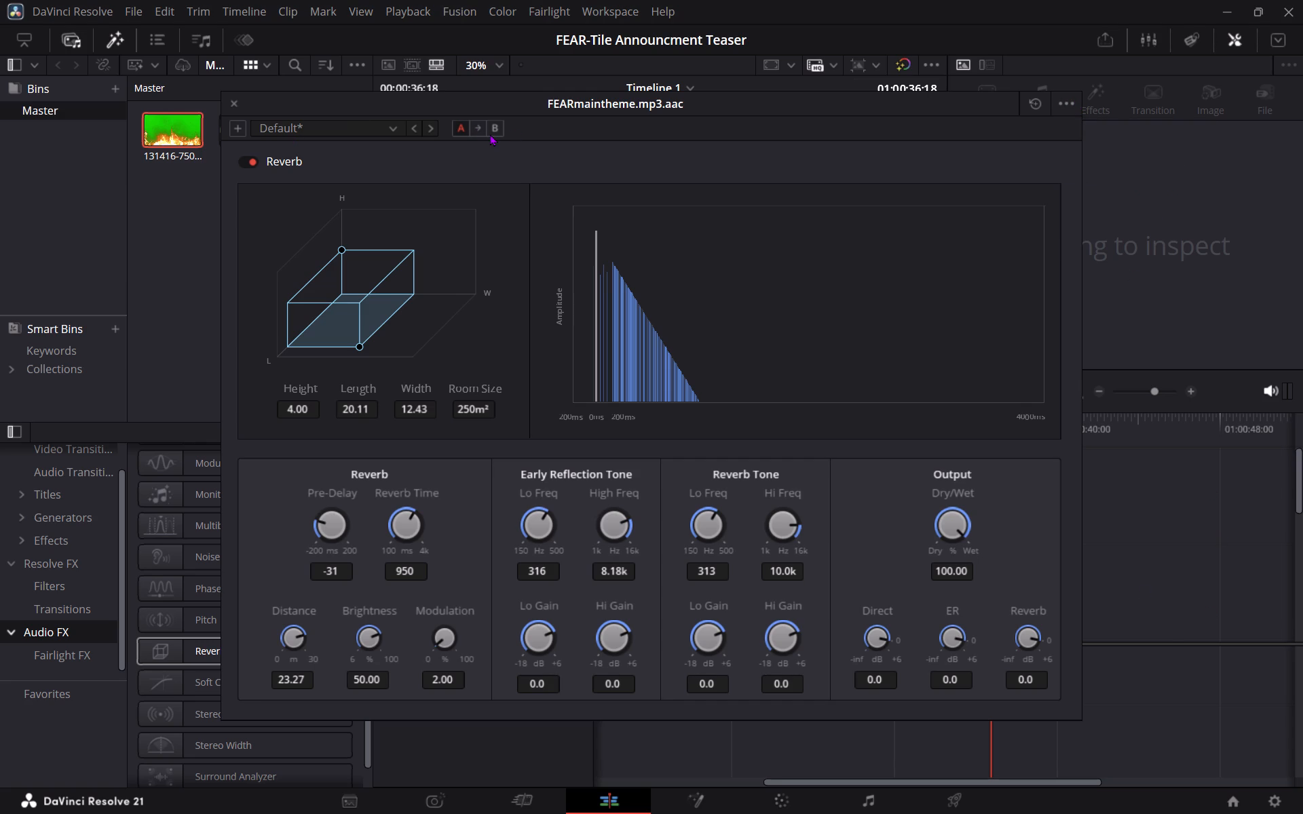
Switch between the Reverb's A and B settings, return to A, and close the effect window.
click(490, 134)
click(485, 127)
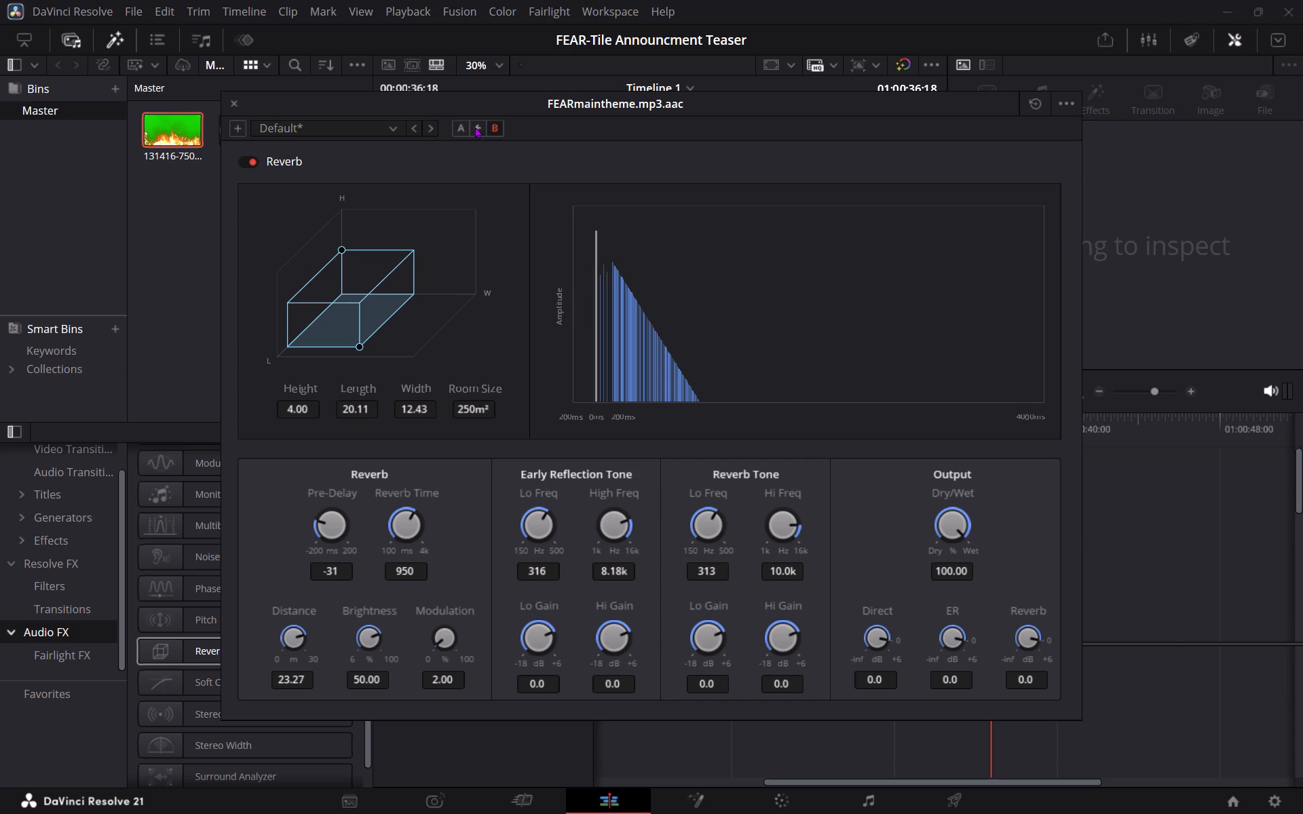
click(466, 125)
click(229, 109)
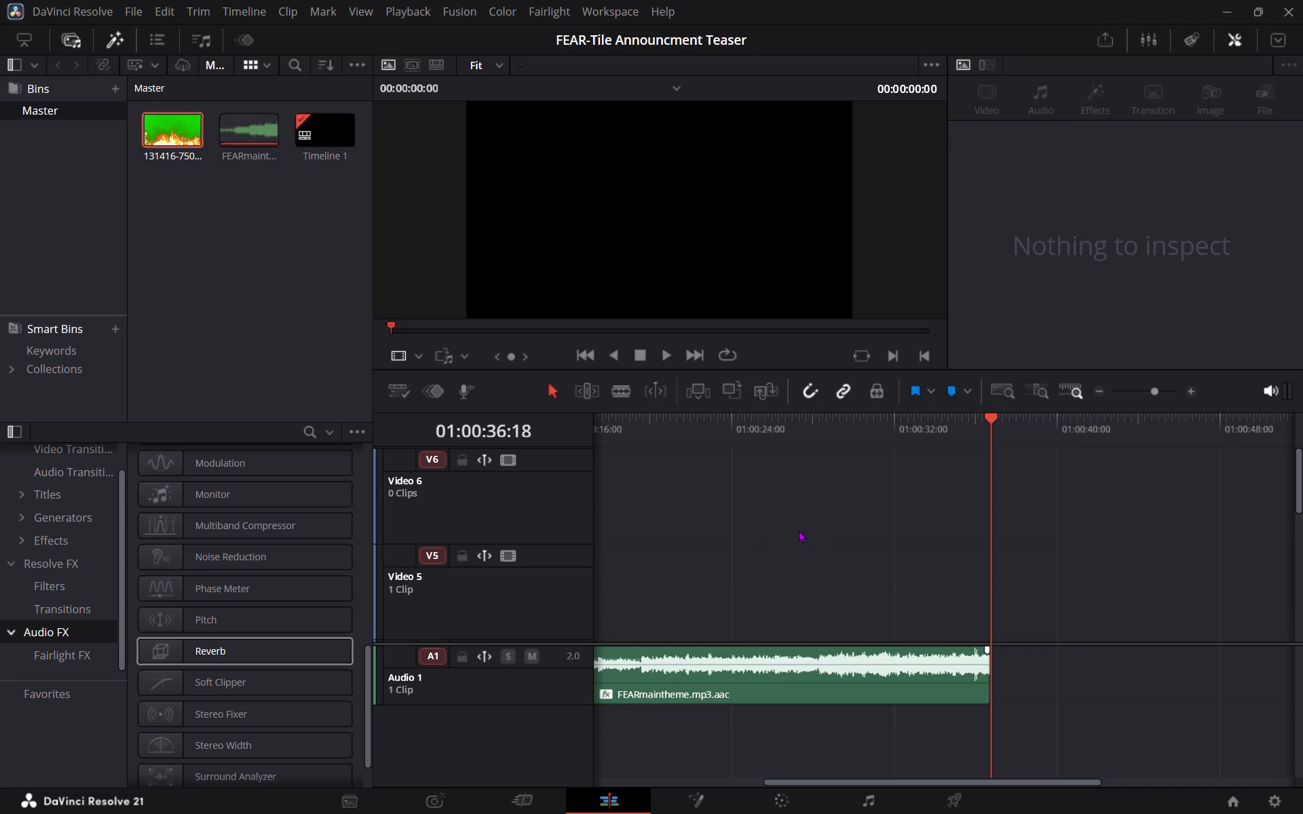
Add a Hexagon Glow generator to the Video 5 track, starting at about 01:00:22 after the Text+ title.
scroll(819, 554, right, 3)
click(688, 480)
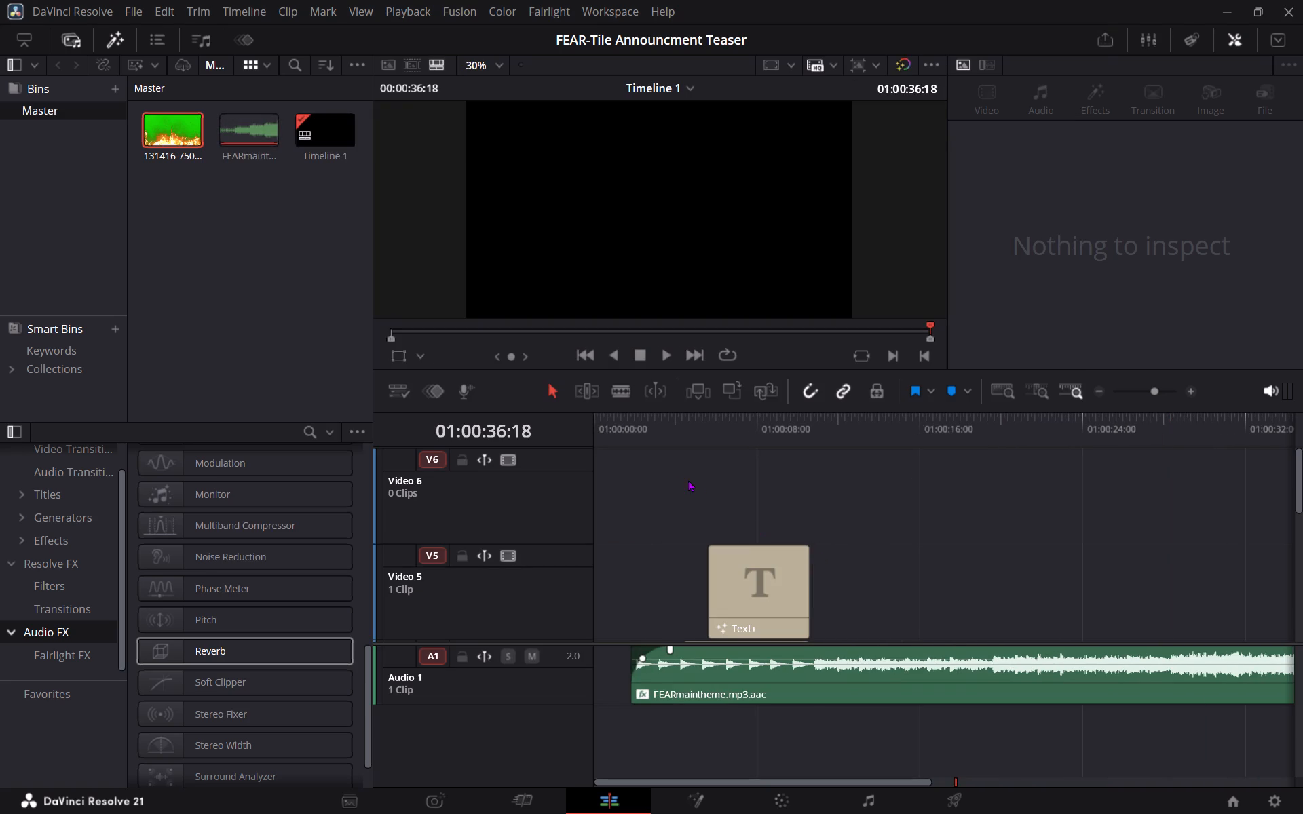
click(640, 433)
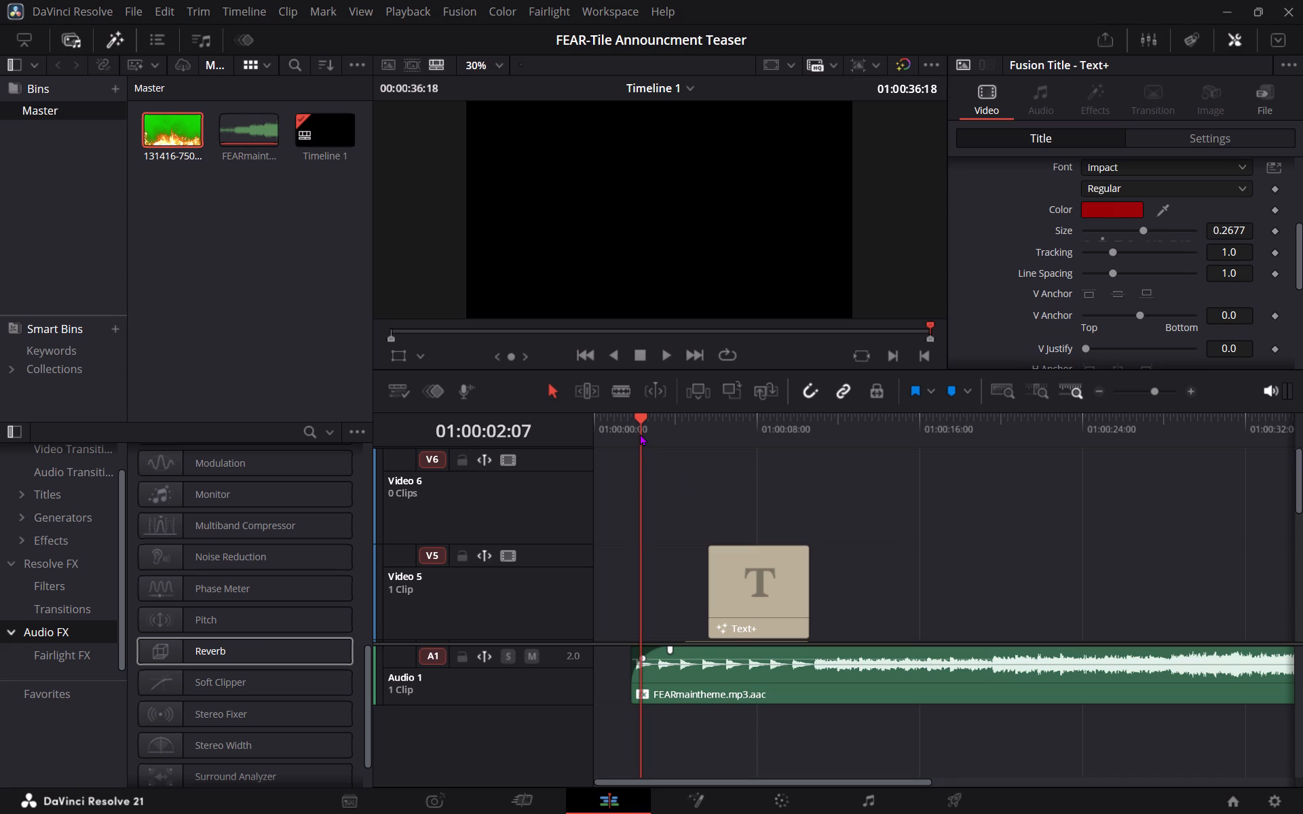
click(59, 524)
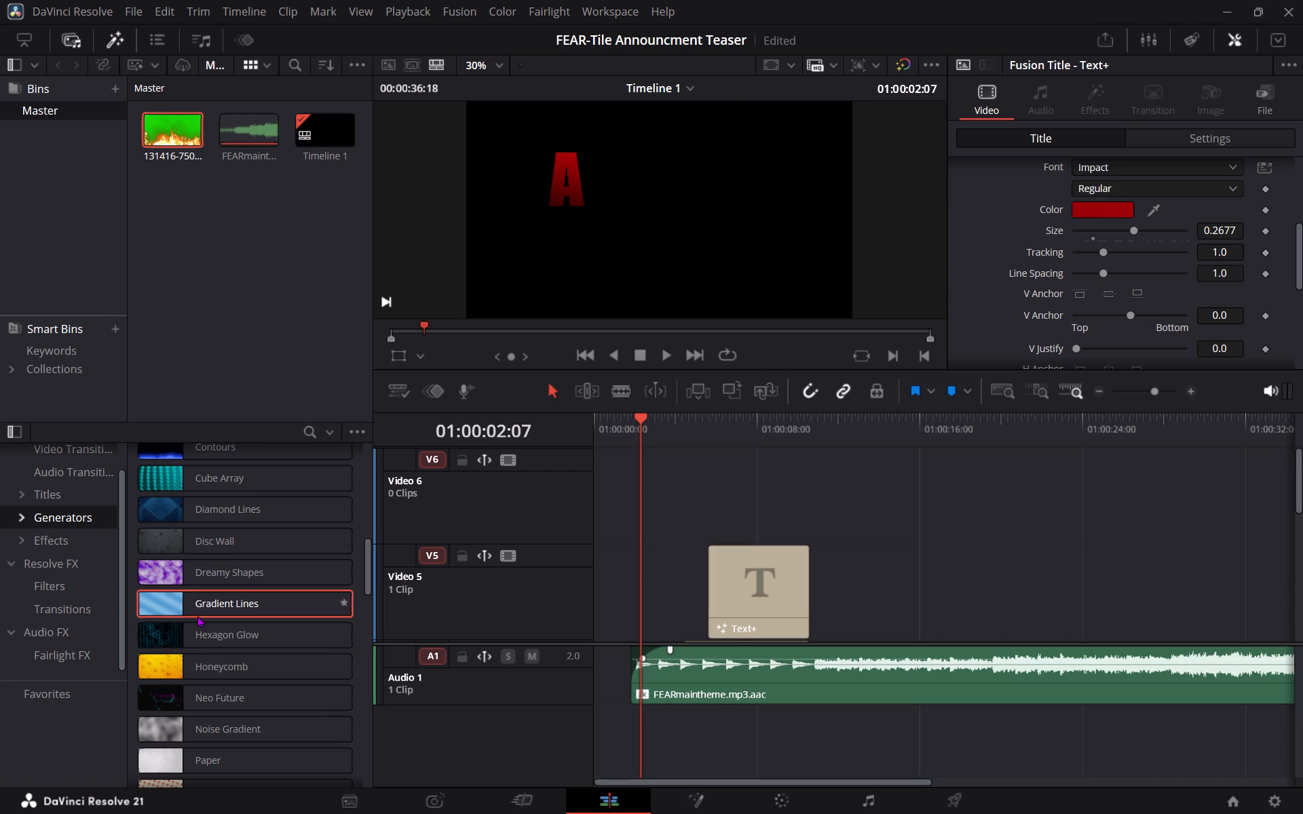
drag(206, 636, 328, 639)
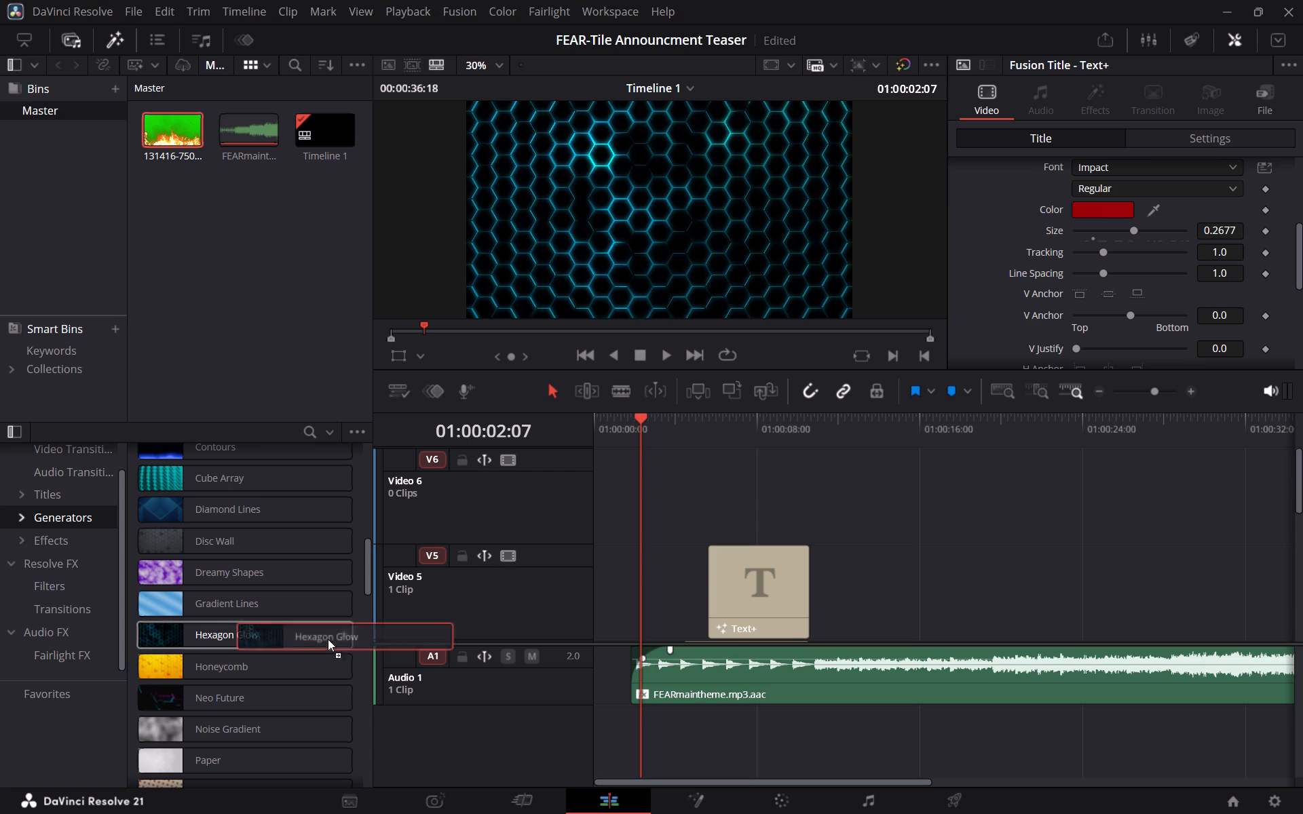
drag(328, 639, 1057, 572)
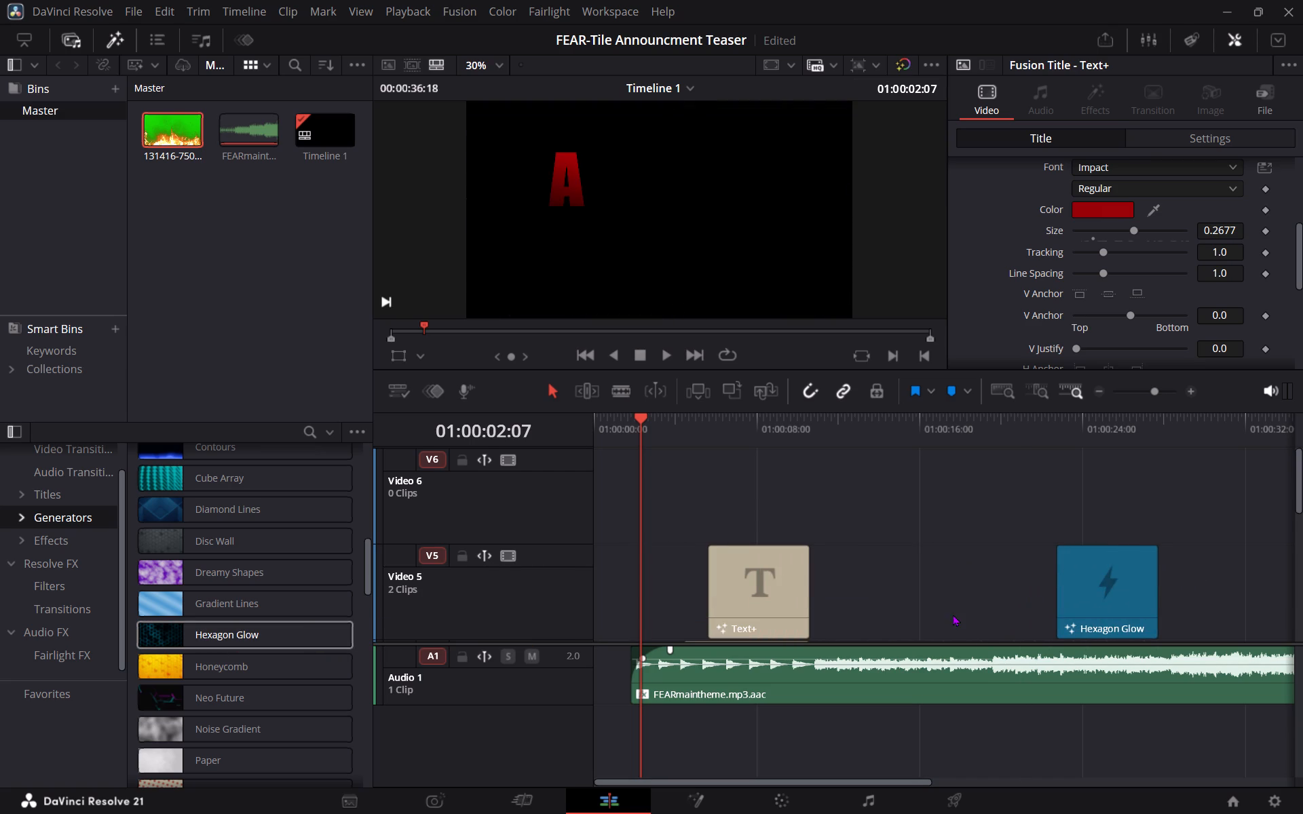
At 01:00:24:16, set the Hexagon Glow's Light 1 color to red, with Red 0.913725, Green 0.0 and Blue 0.0.
scroll(946, 596, down, 4)
scroll(945, 592, up, 4)
click(1078, 459)
click(1096, 421)
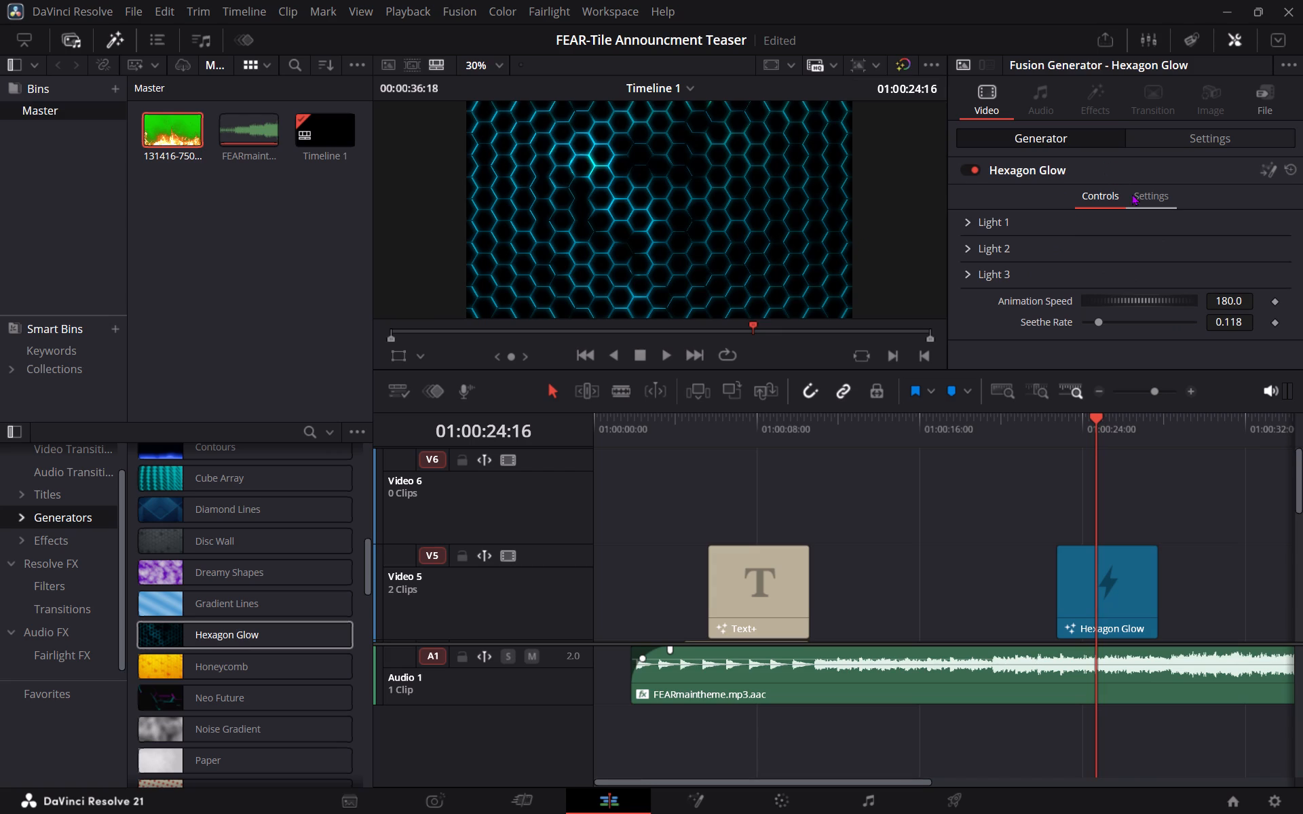
click(975, 218)
click(966, 220)
click(1144, 245)
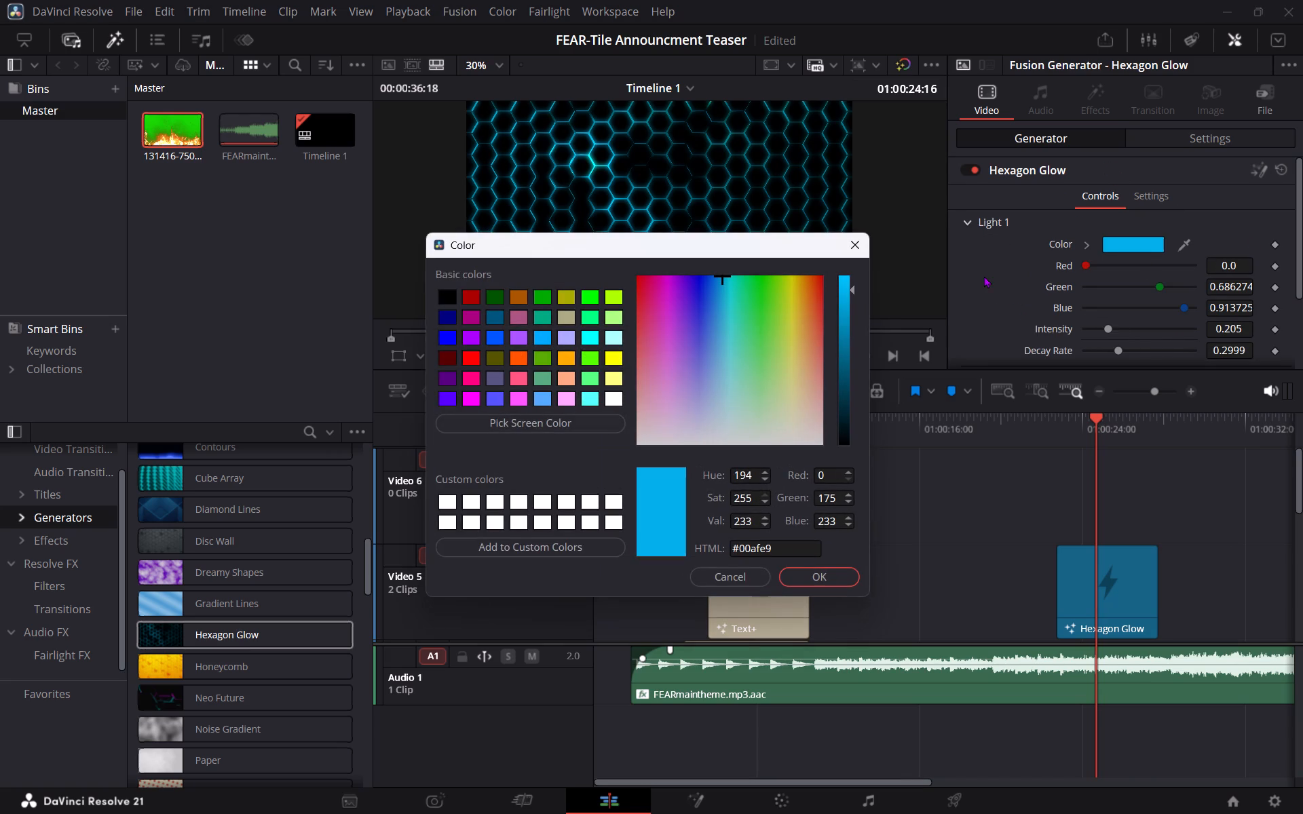
drag(820, 290, 830, 257)
click(825, 574)
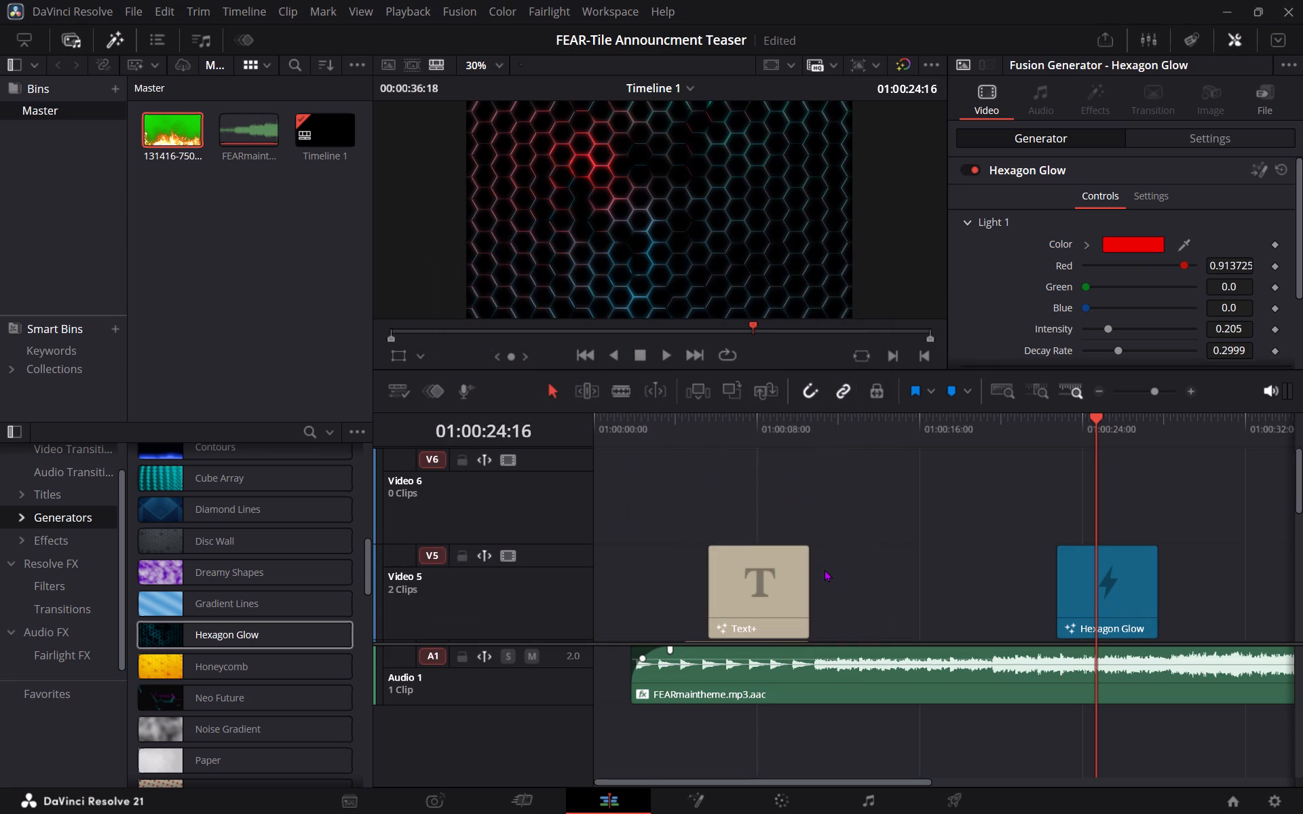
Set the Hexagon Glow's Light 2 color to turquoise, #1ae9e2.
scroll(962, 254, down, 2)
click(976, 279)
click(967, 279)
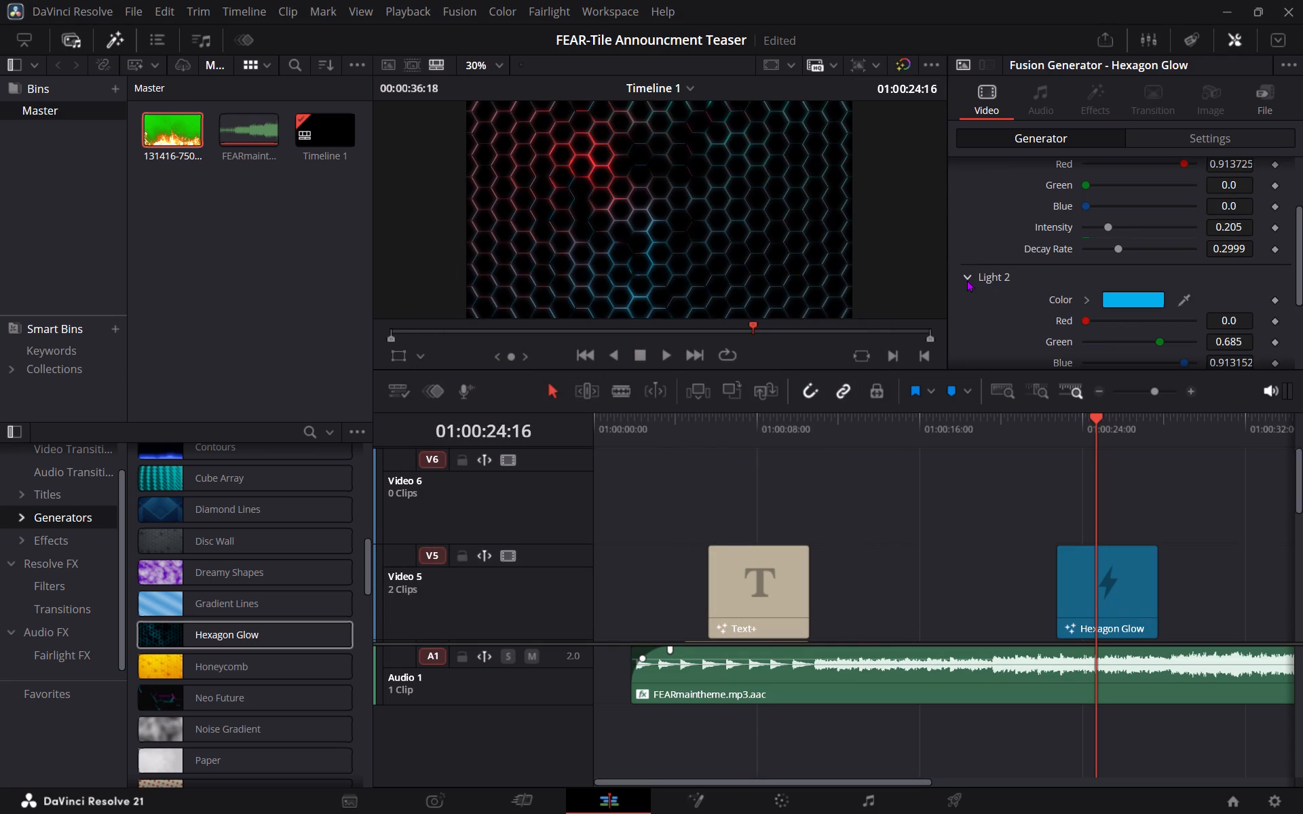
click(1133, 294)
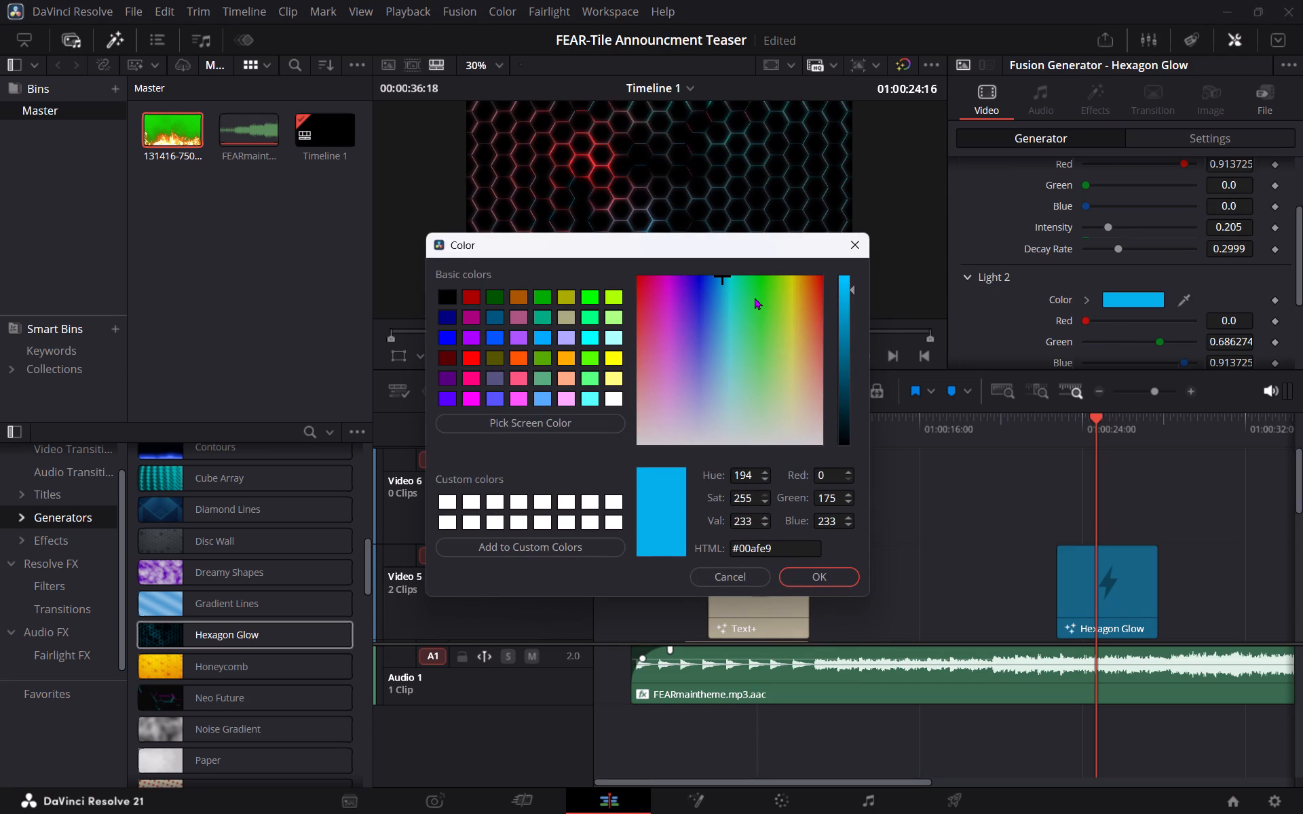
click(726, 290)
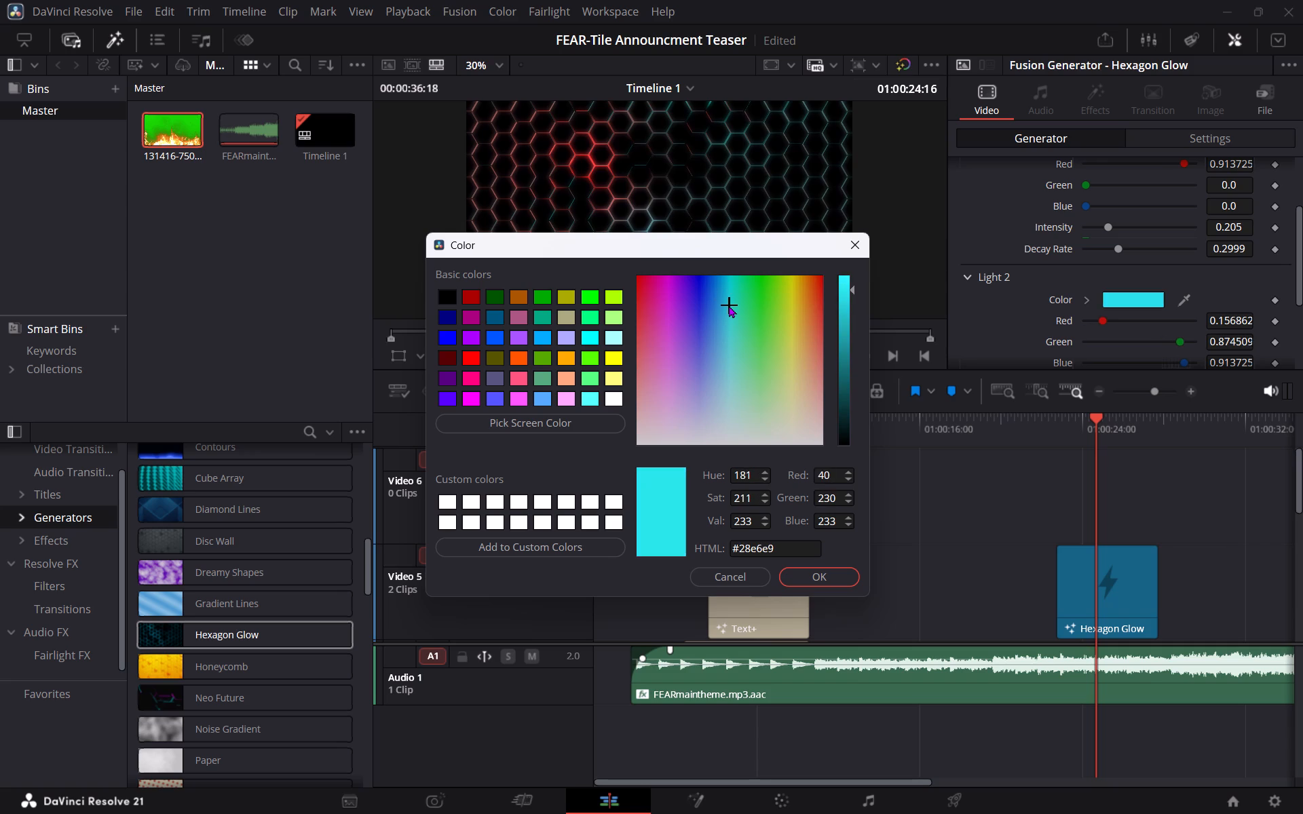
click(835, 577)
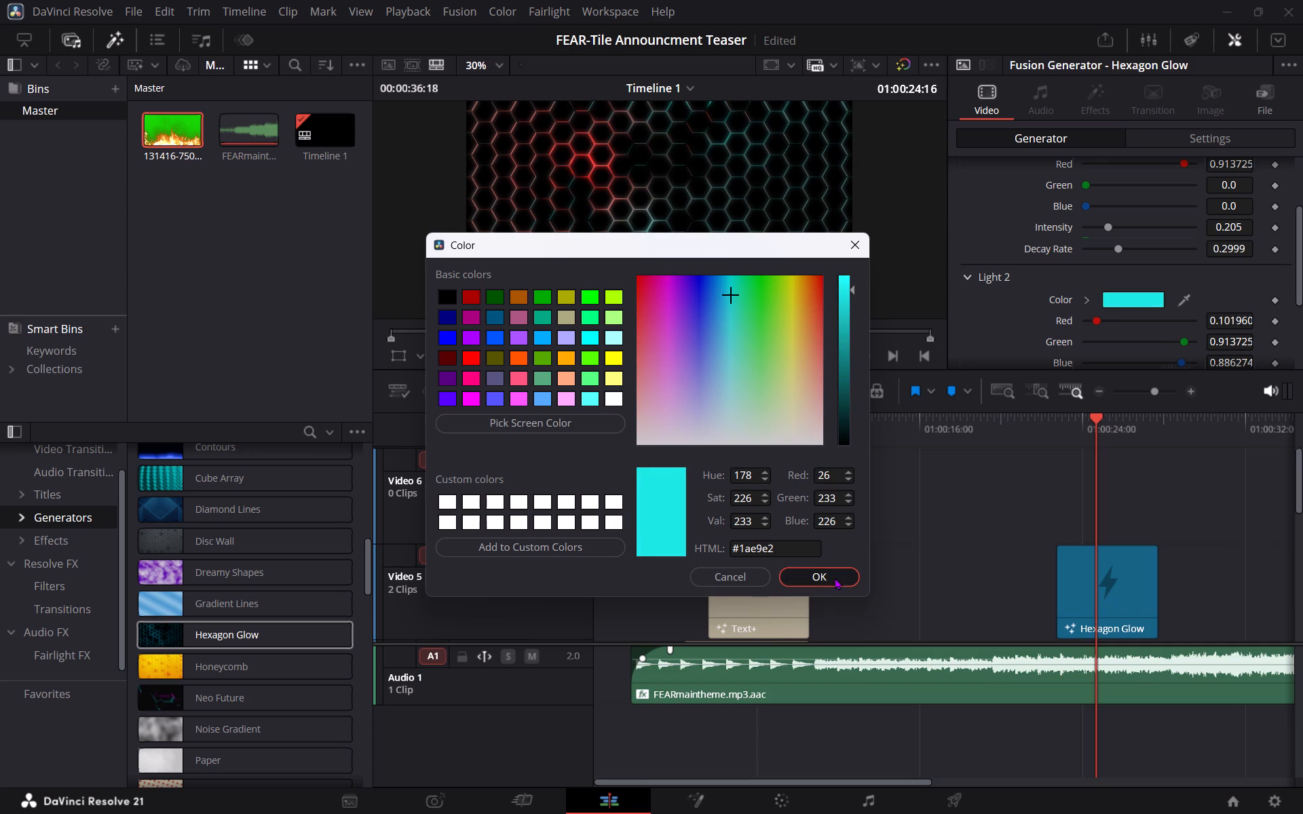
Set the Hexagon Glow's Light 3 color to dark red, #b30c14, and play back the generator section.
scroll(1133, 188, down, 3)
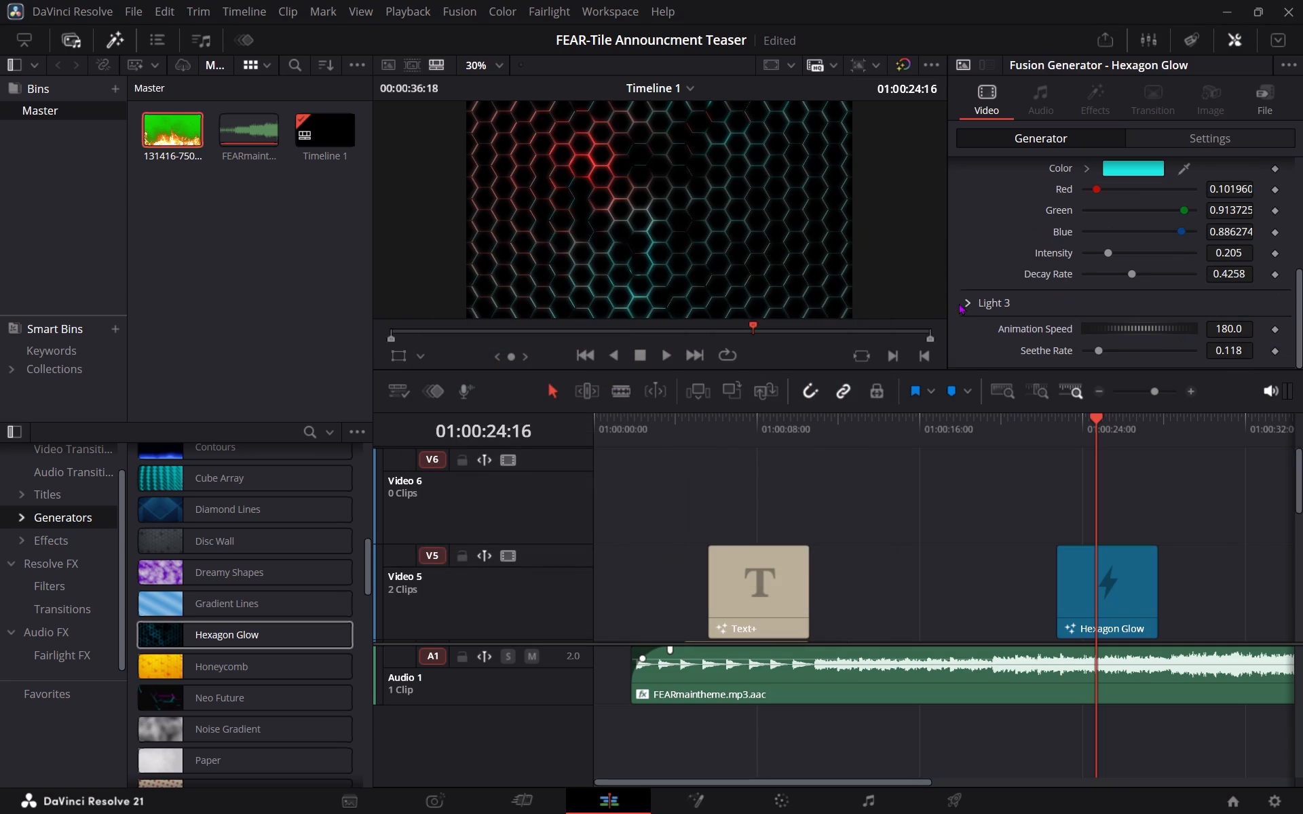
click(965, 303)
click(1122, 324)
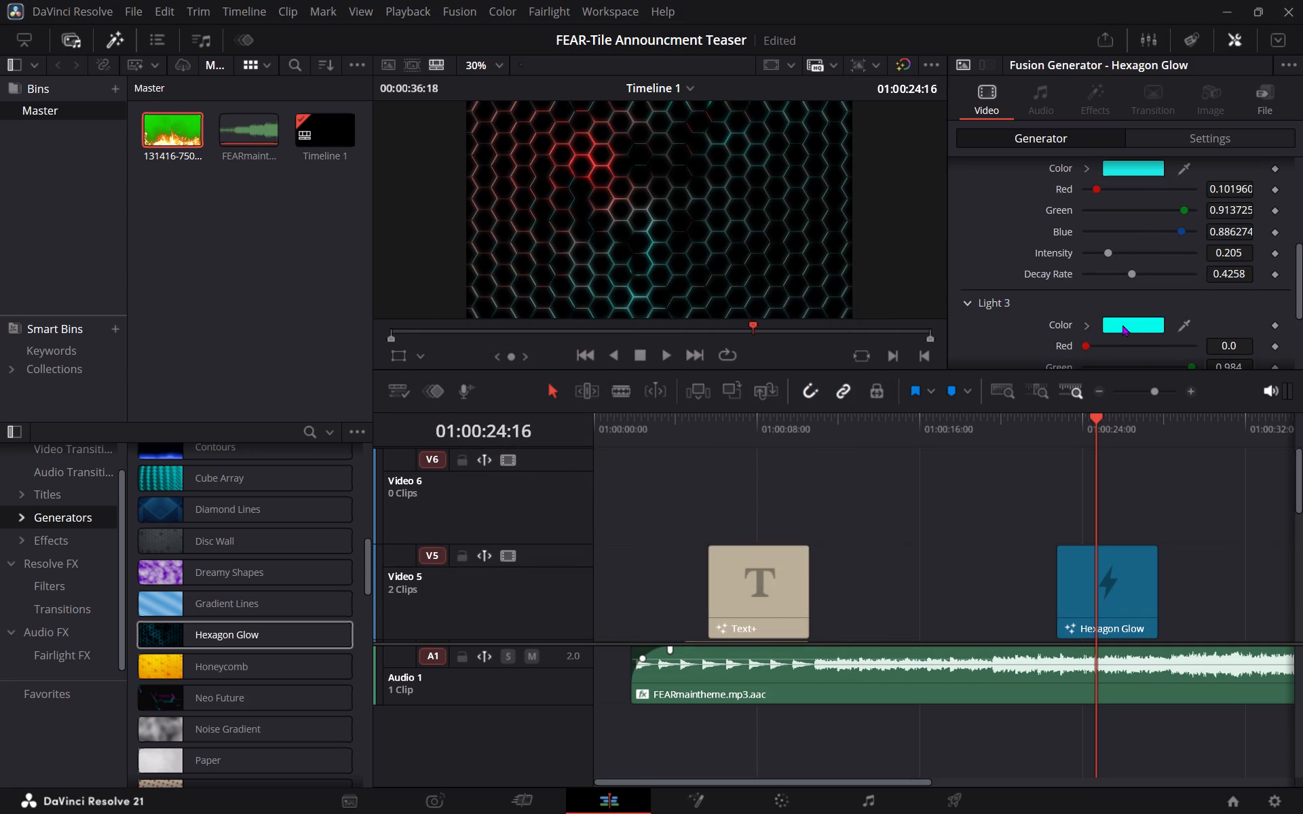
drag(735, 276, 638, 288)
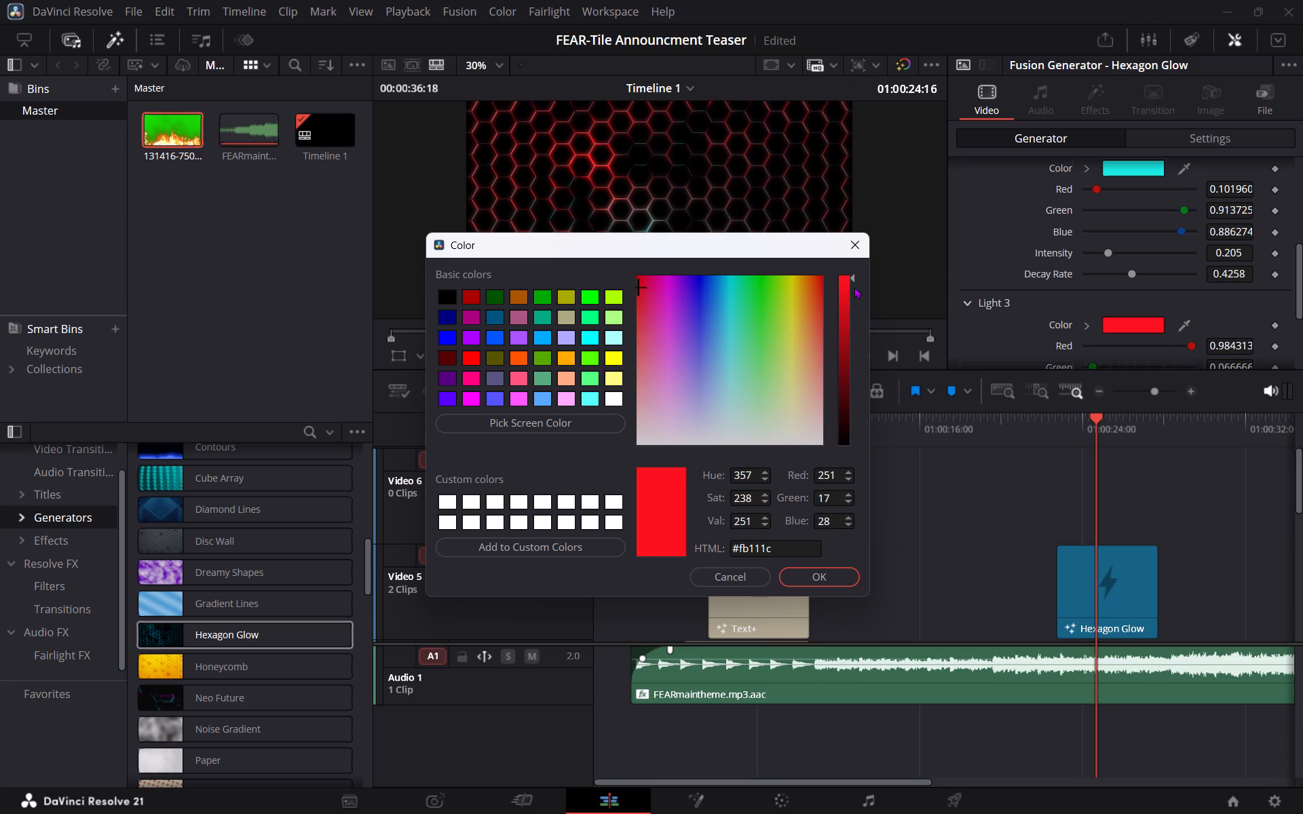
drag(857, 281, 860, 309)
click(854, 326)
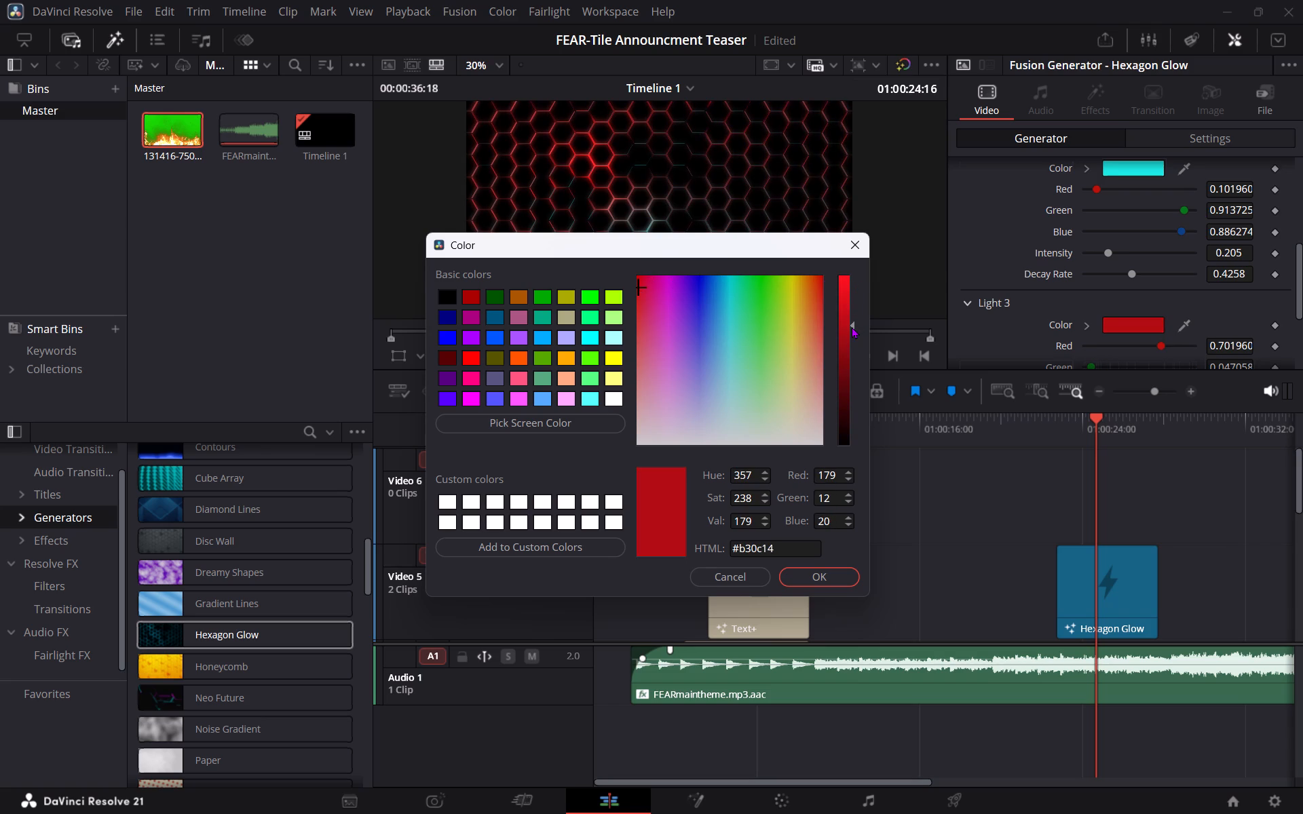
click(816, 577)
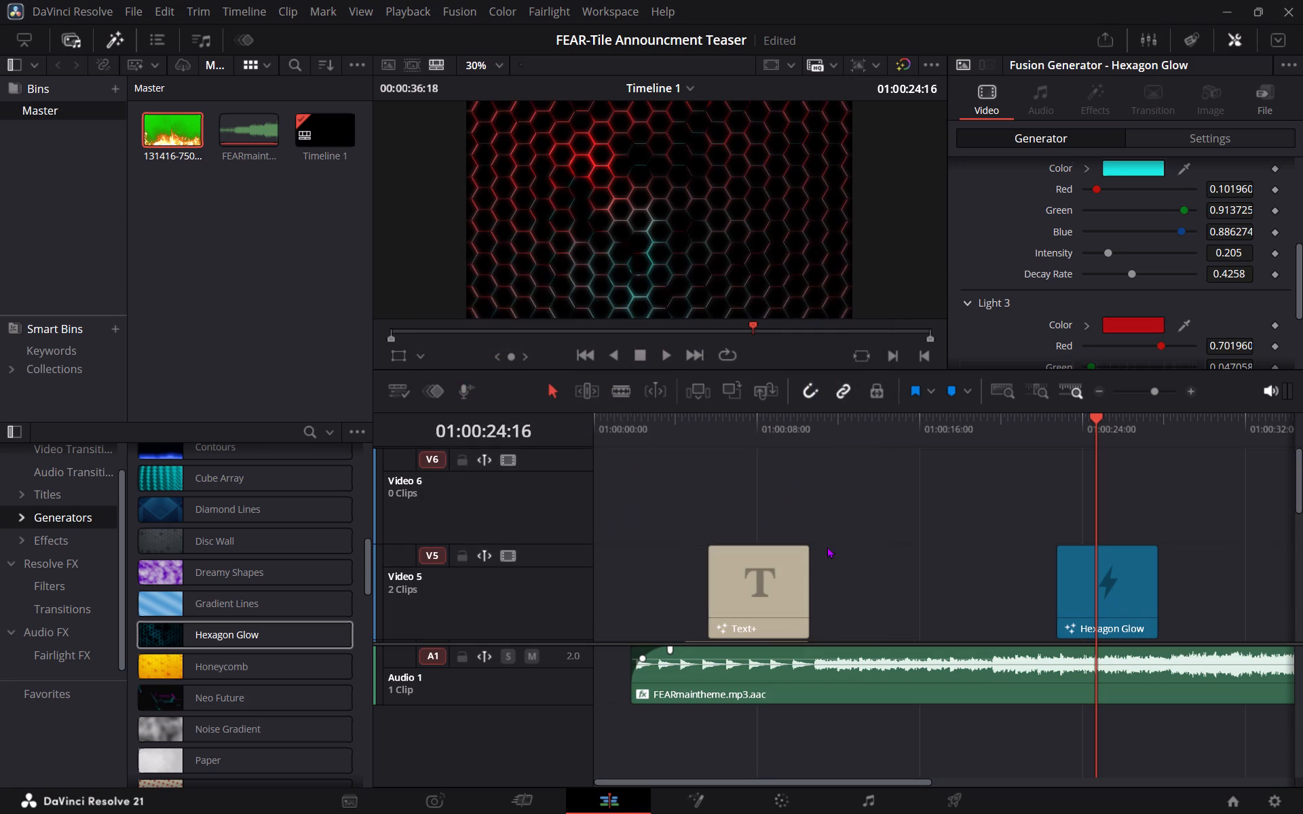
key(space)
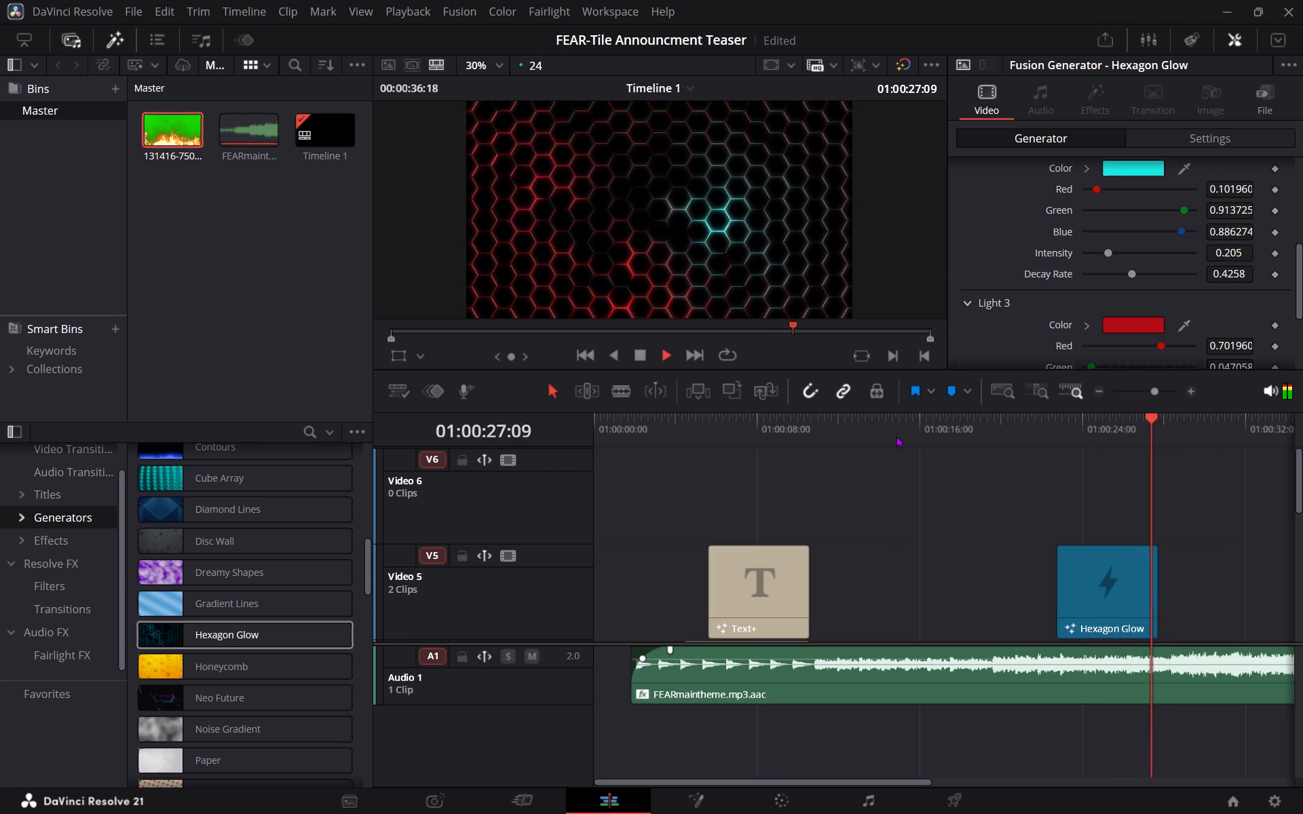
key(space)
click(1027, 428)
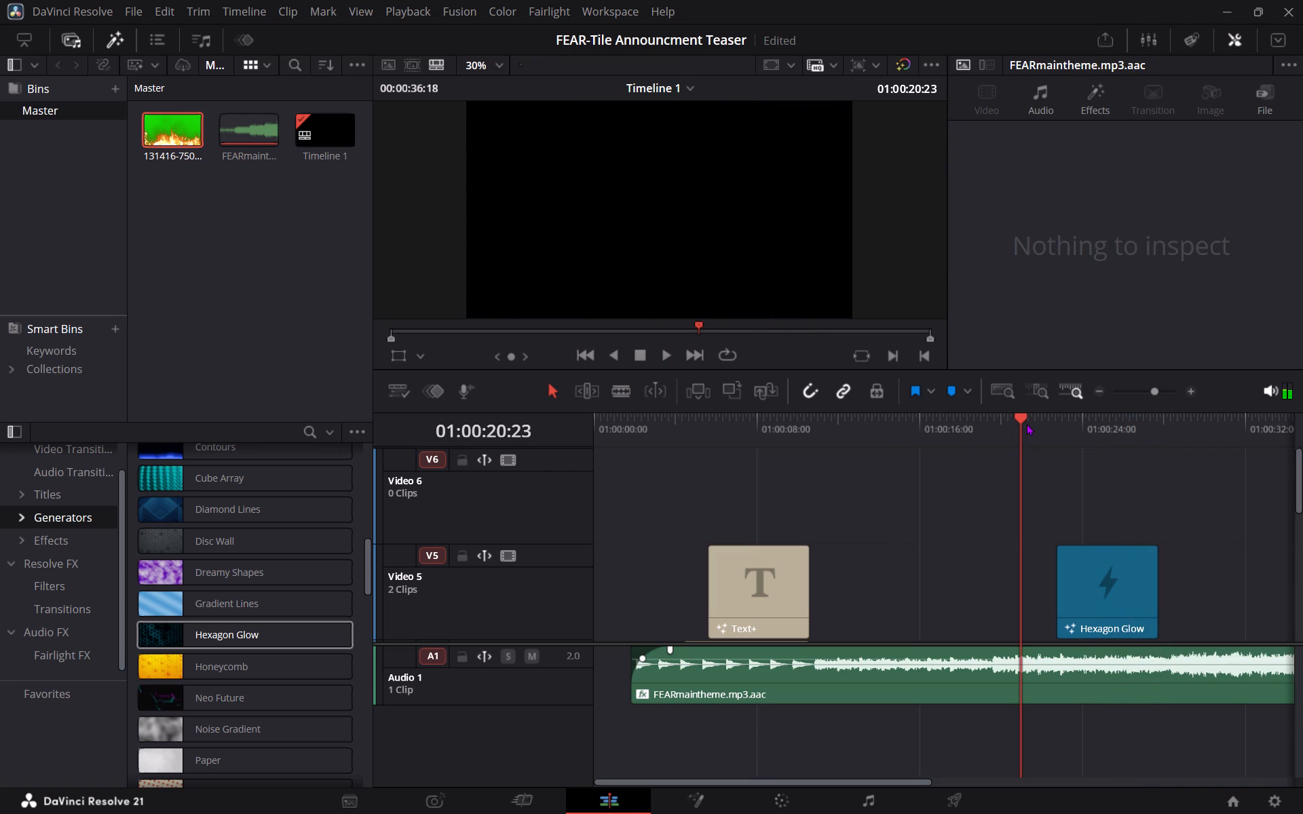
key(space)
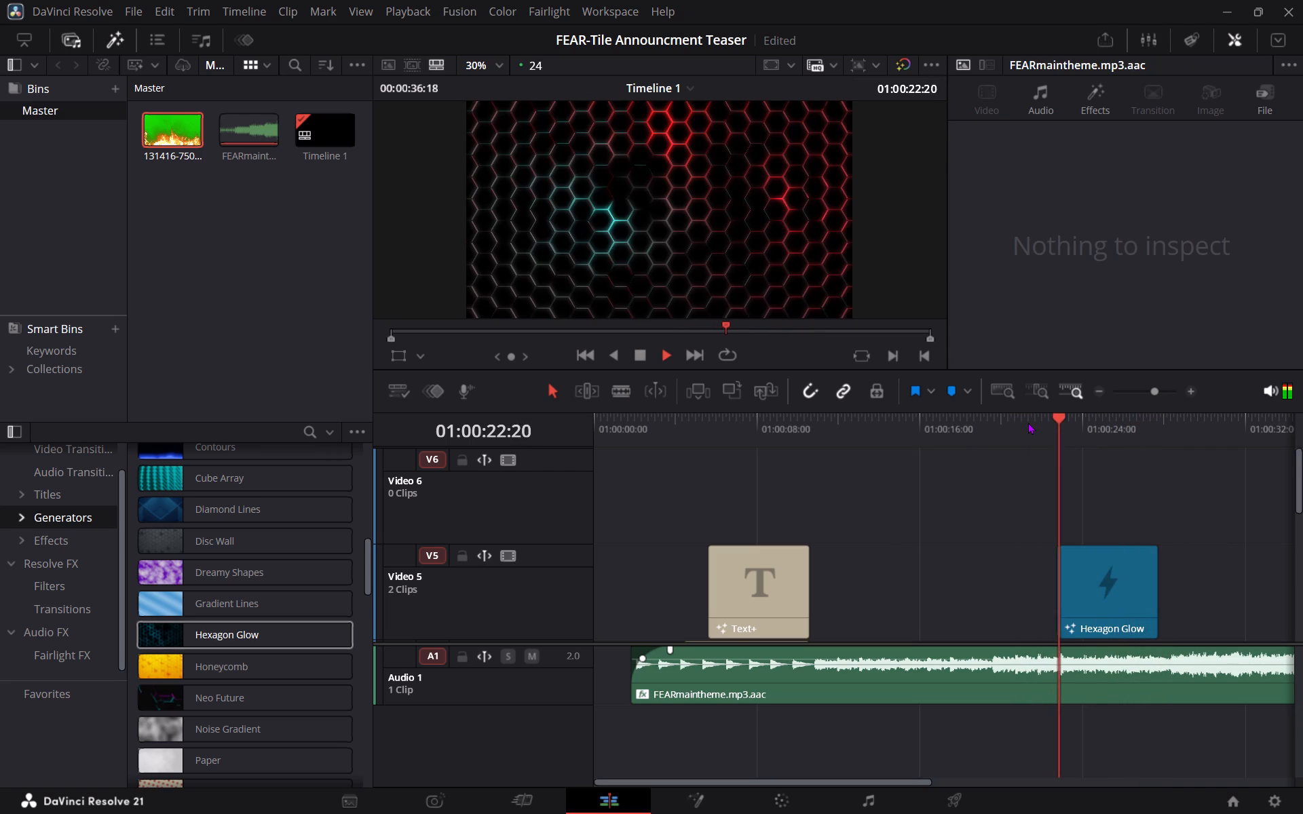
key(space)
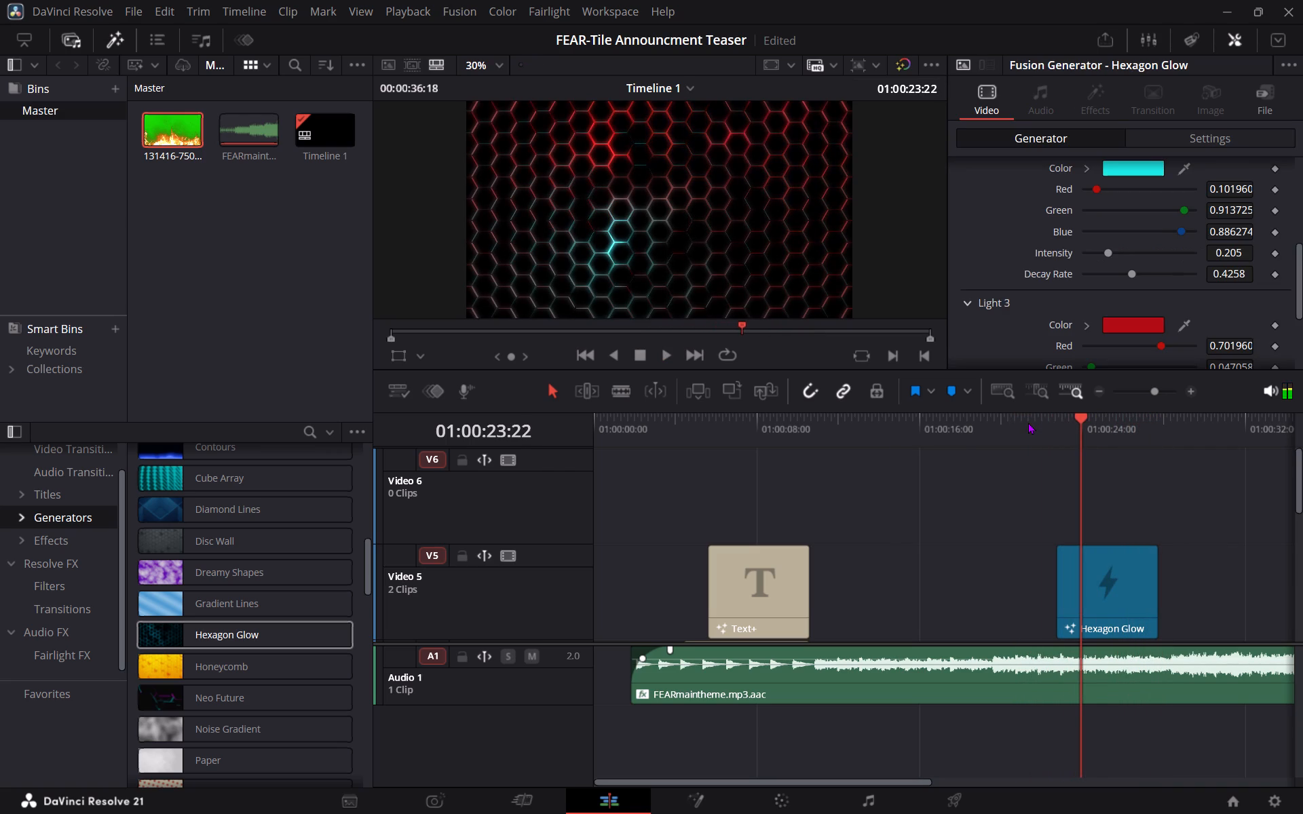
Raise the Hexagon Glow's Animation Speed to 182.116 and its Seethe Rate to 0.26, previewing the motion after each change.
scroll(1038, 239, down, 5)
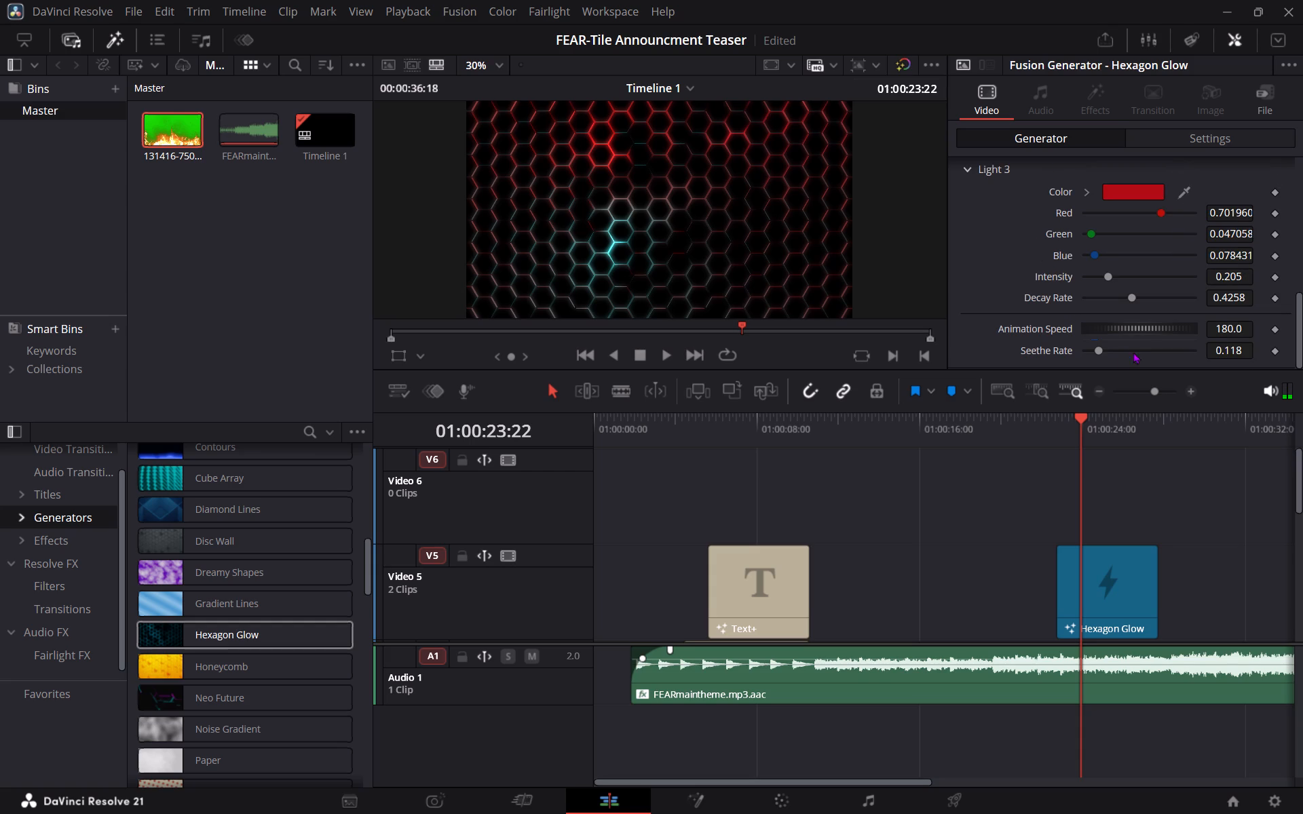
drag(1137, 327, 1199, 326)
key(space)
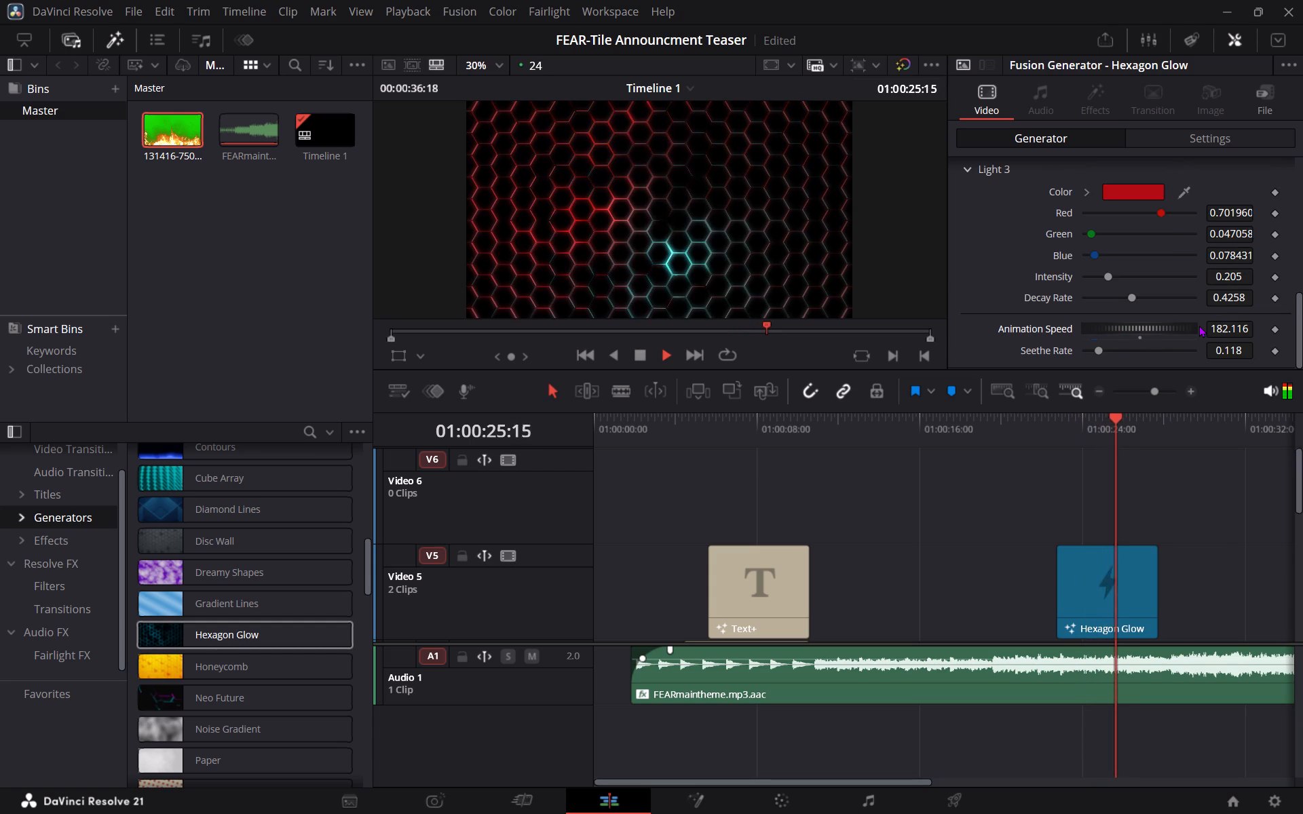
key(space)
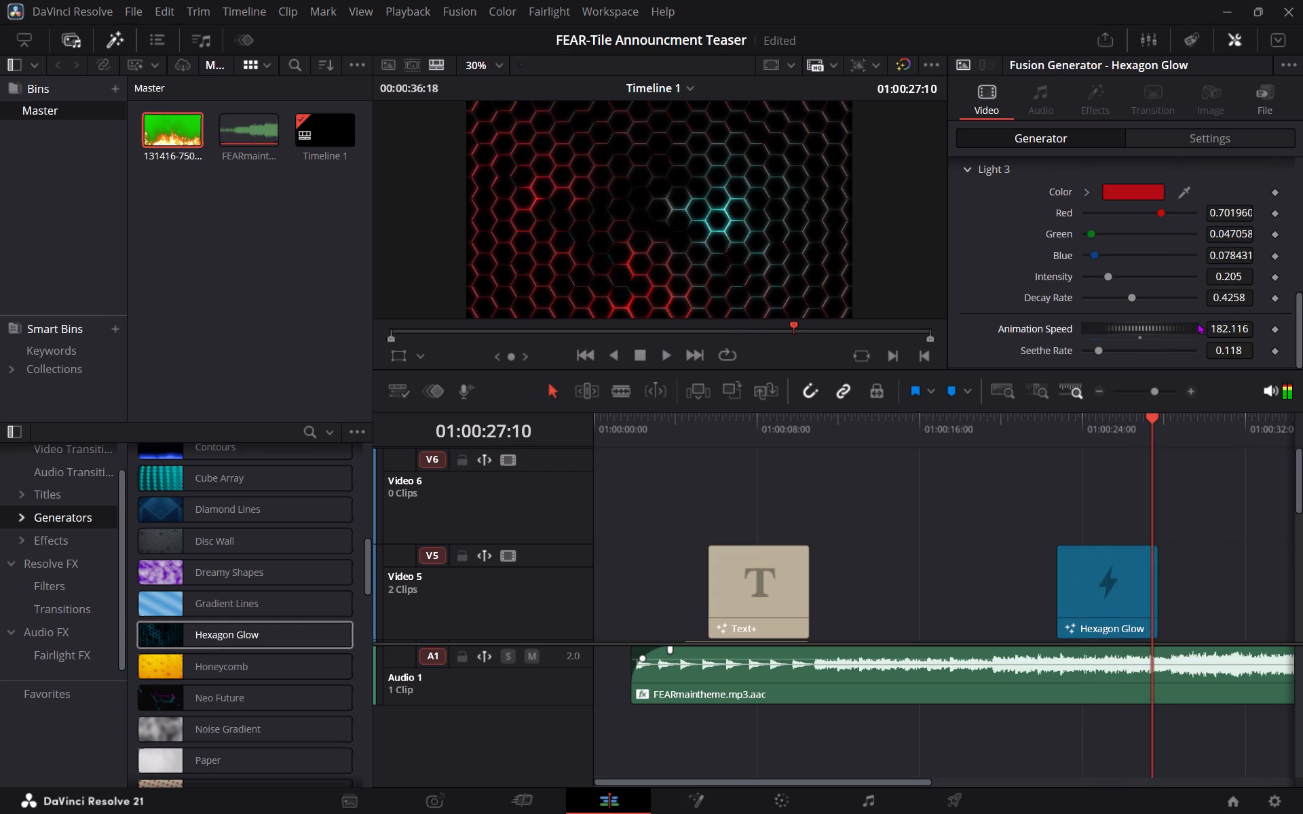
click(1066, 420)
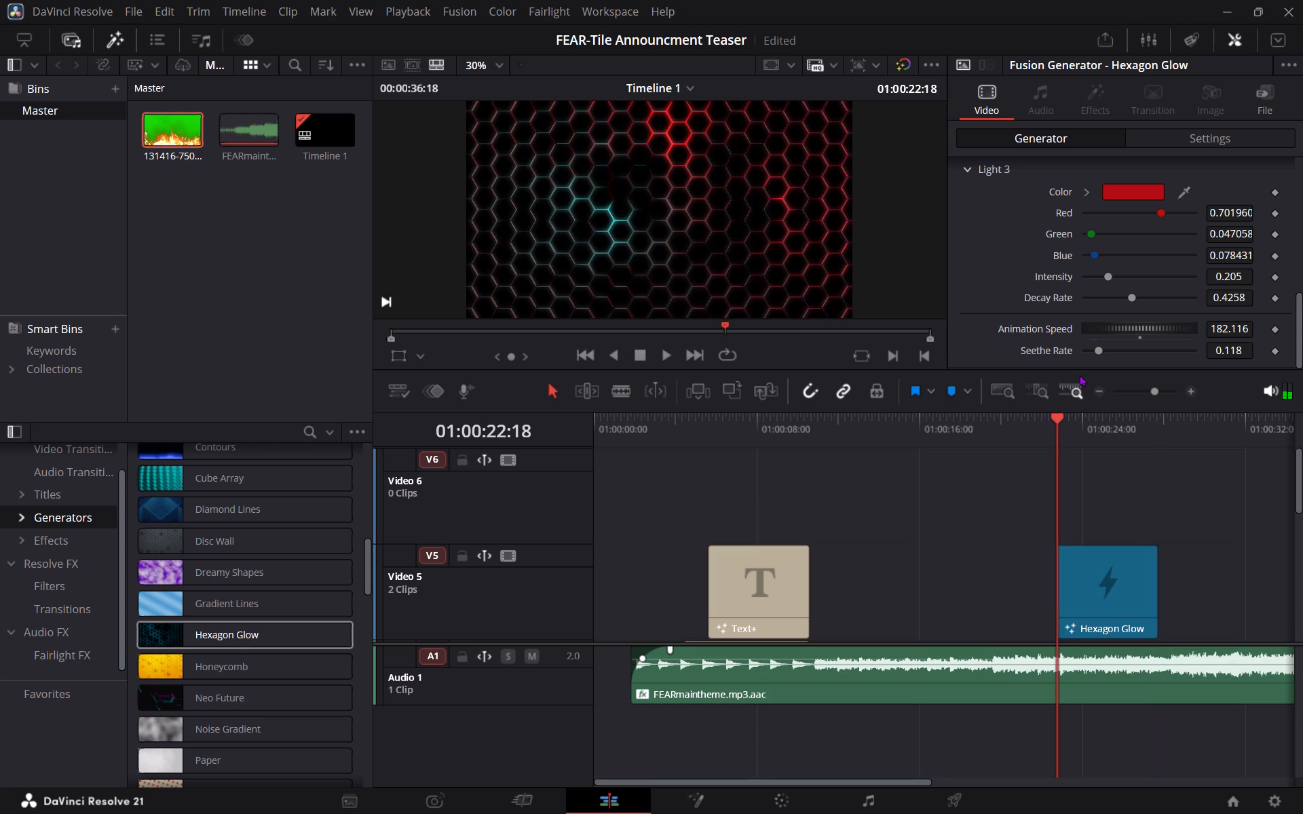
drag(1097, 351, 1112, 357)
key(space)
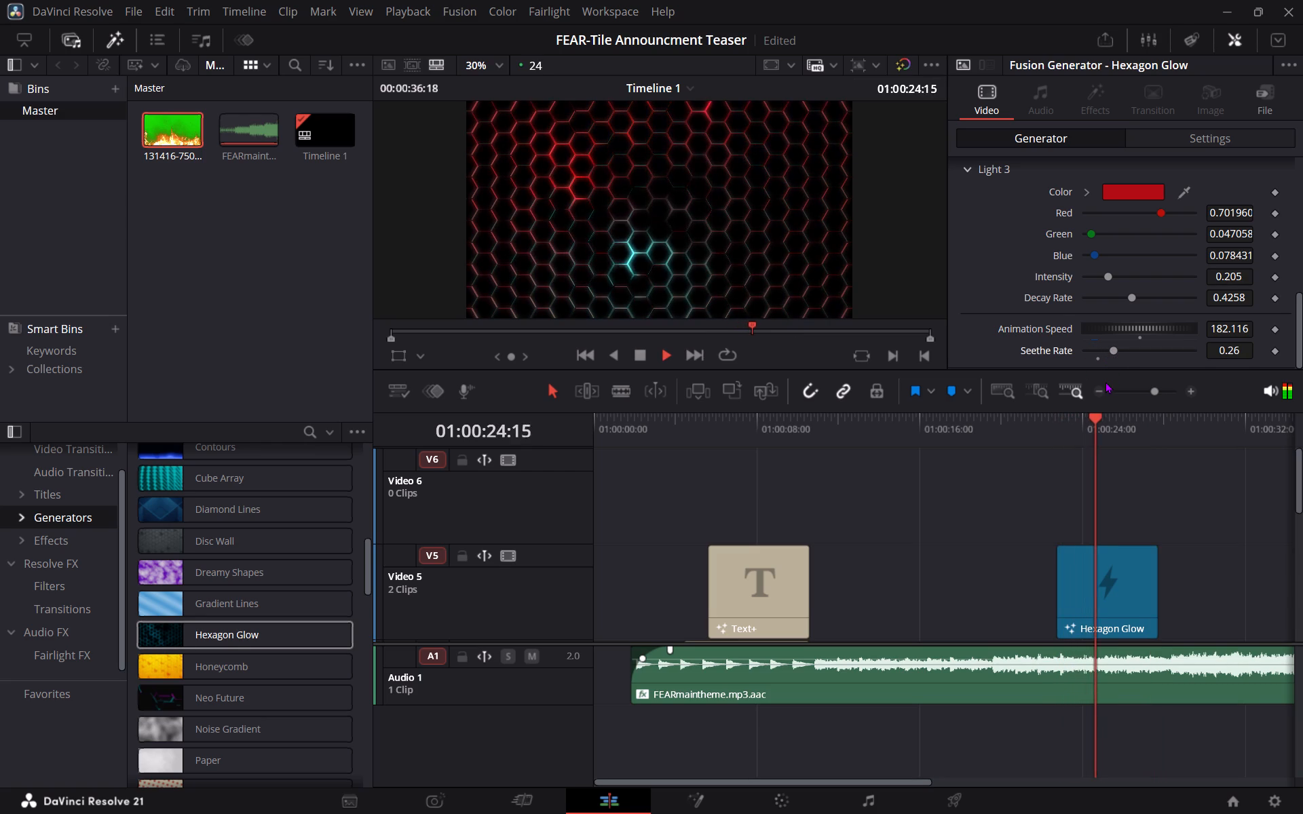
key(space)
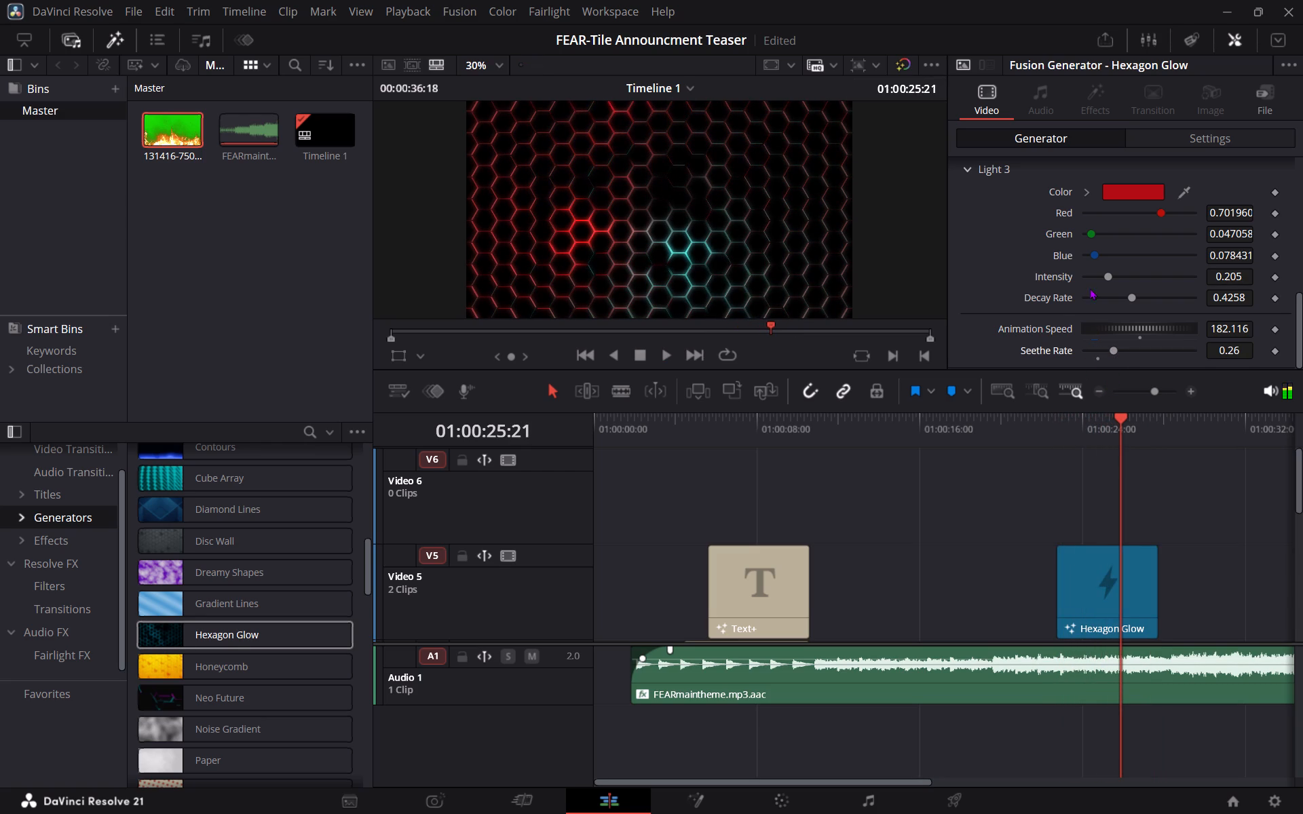
Look through the Hexagon Glow generator's light controls and its own settings for further adjustments.
scroll(1089, 275, down, 1)
scroll(1089, 275, up, 10)
scroll(1089, 275, down, 5)
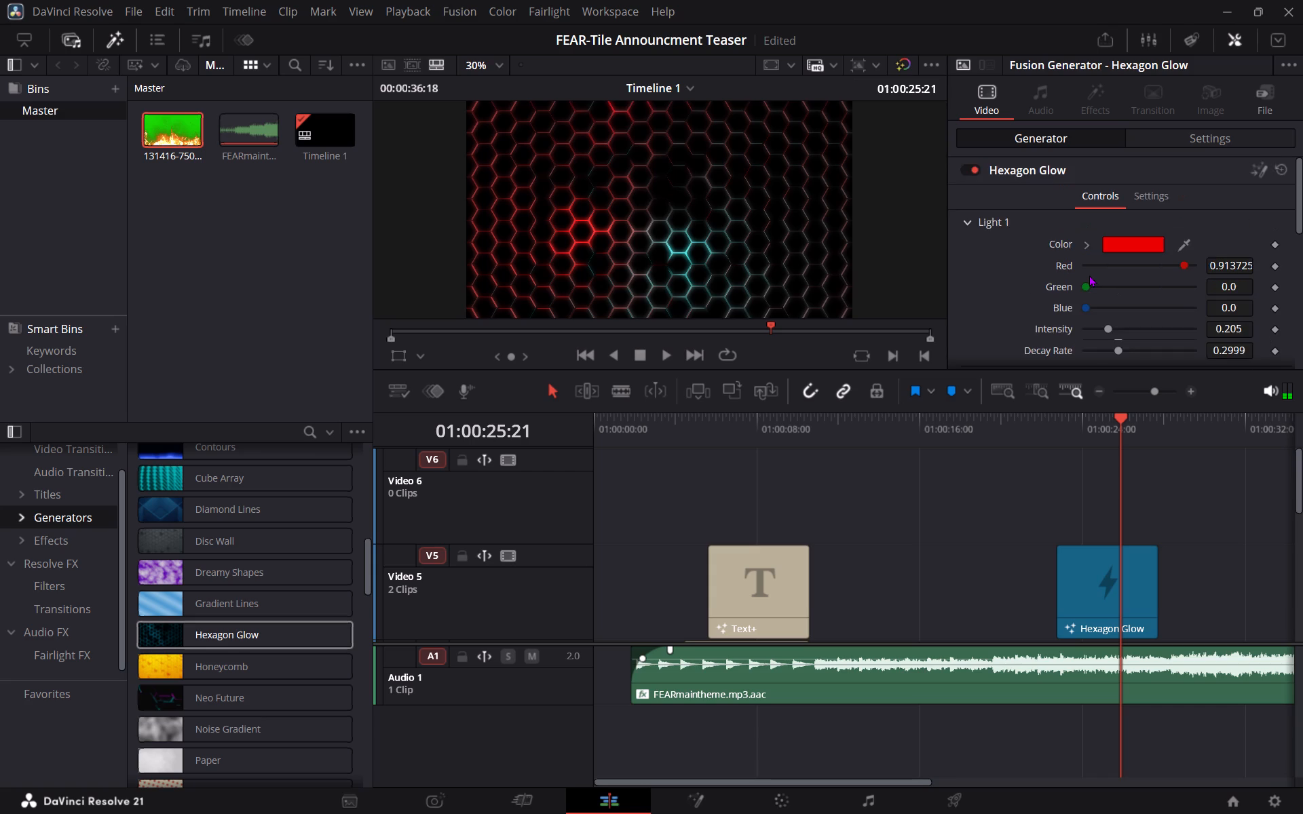
scroll(1089, 275, down, 12)
scroll(1089, 275, up, 11)
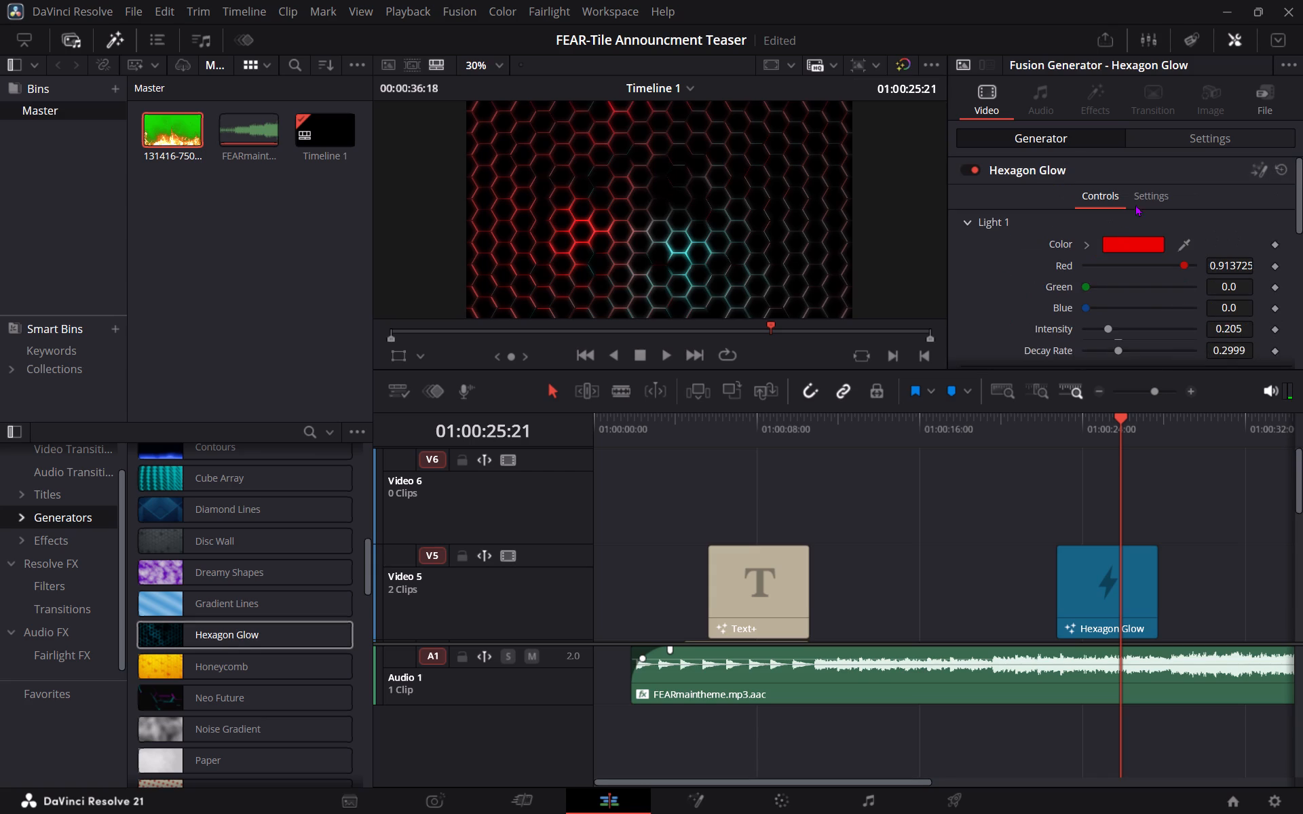
click(1139, 193)
scroll(1083, 270, down, 5)
scroll(1083, 270, up, 4)
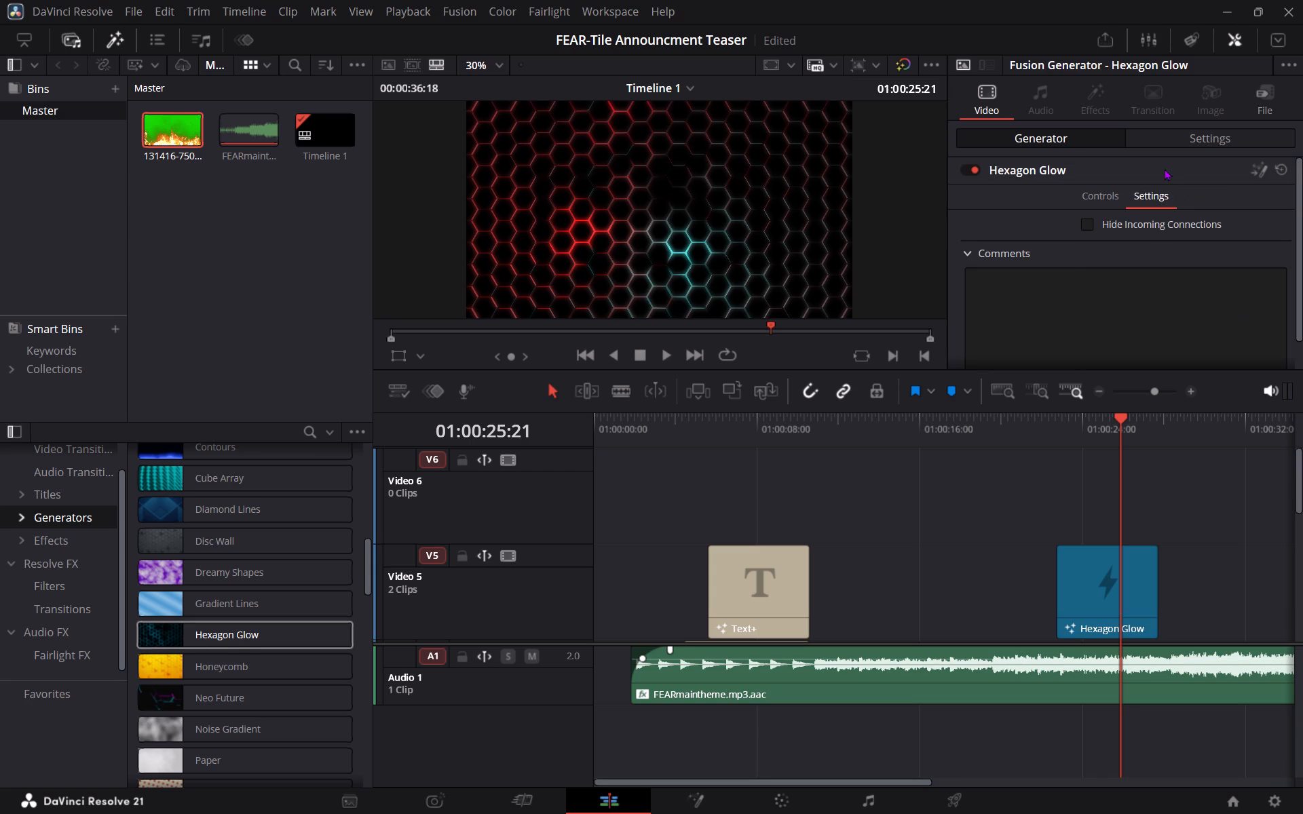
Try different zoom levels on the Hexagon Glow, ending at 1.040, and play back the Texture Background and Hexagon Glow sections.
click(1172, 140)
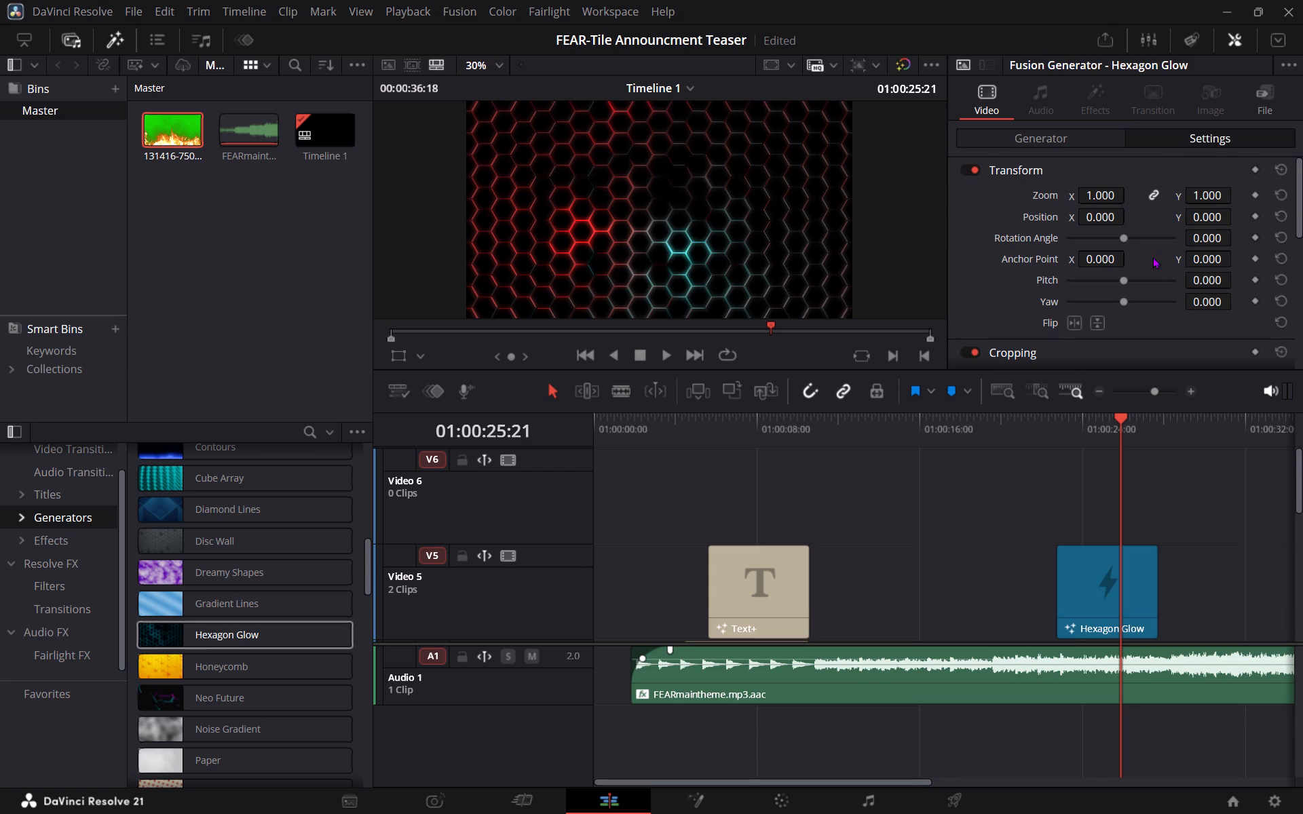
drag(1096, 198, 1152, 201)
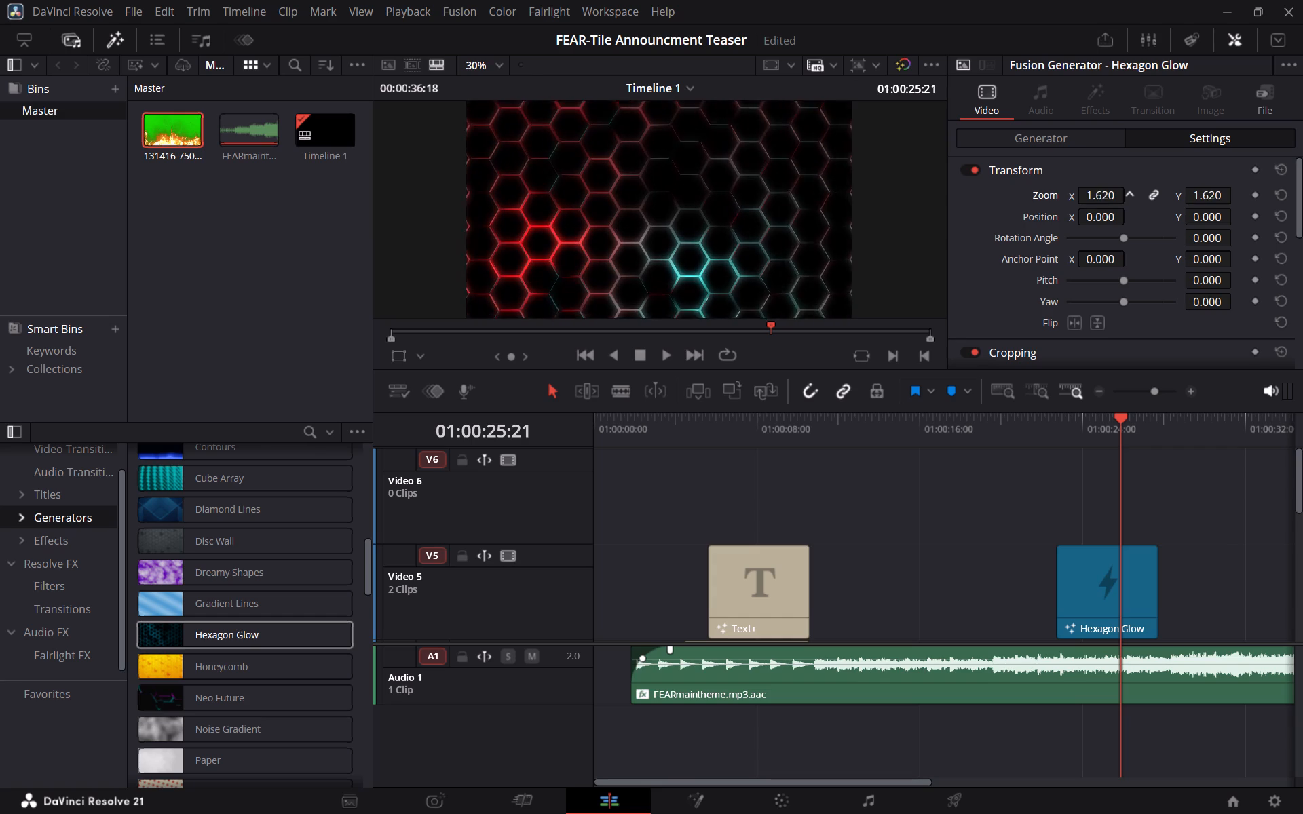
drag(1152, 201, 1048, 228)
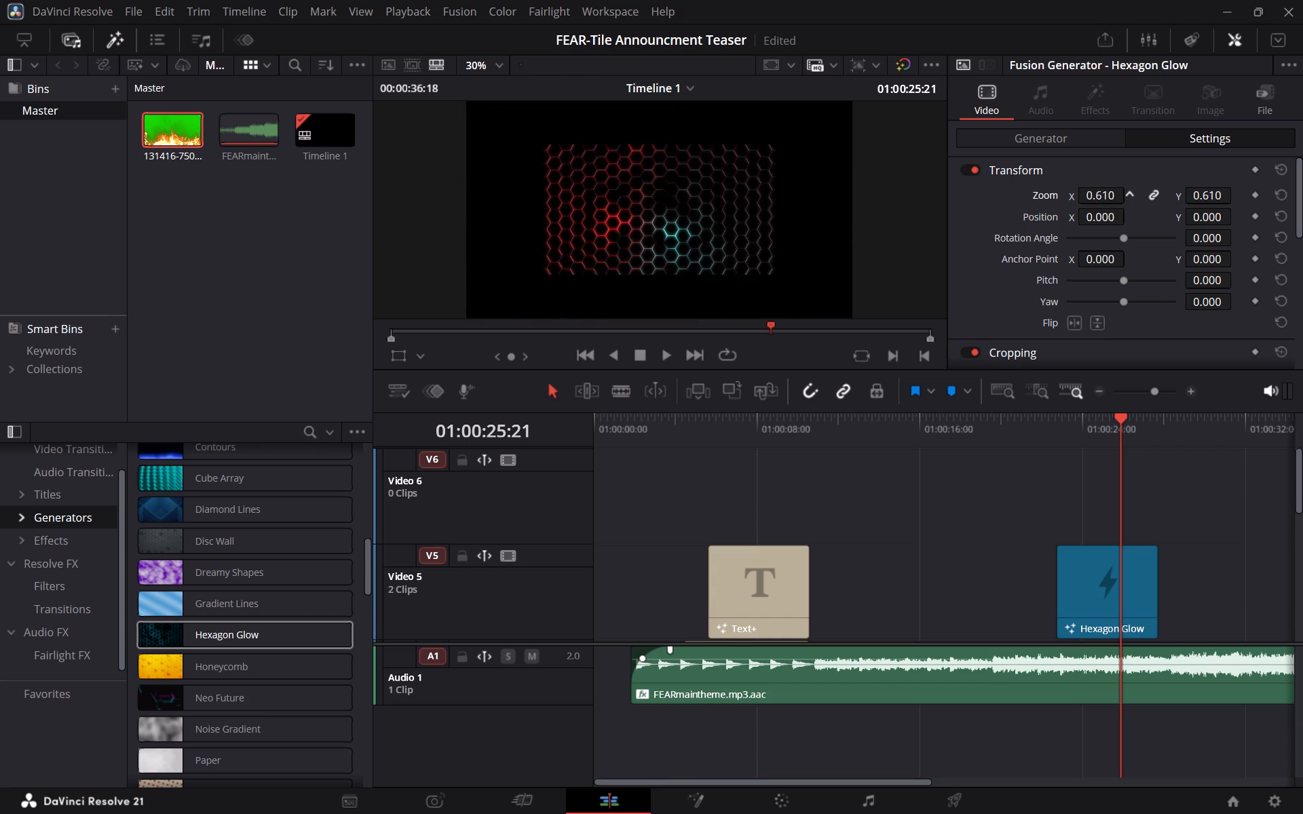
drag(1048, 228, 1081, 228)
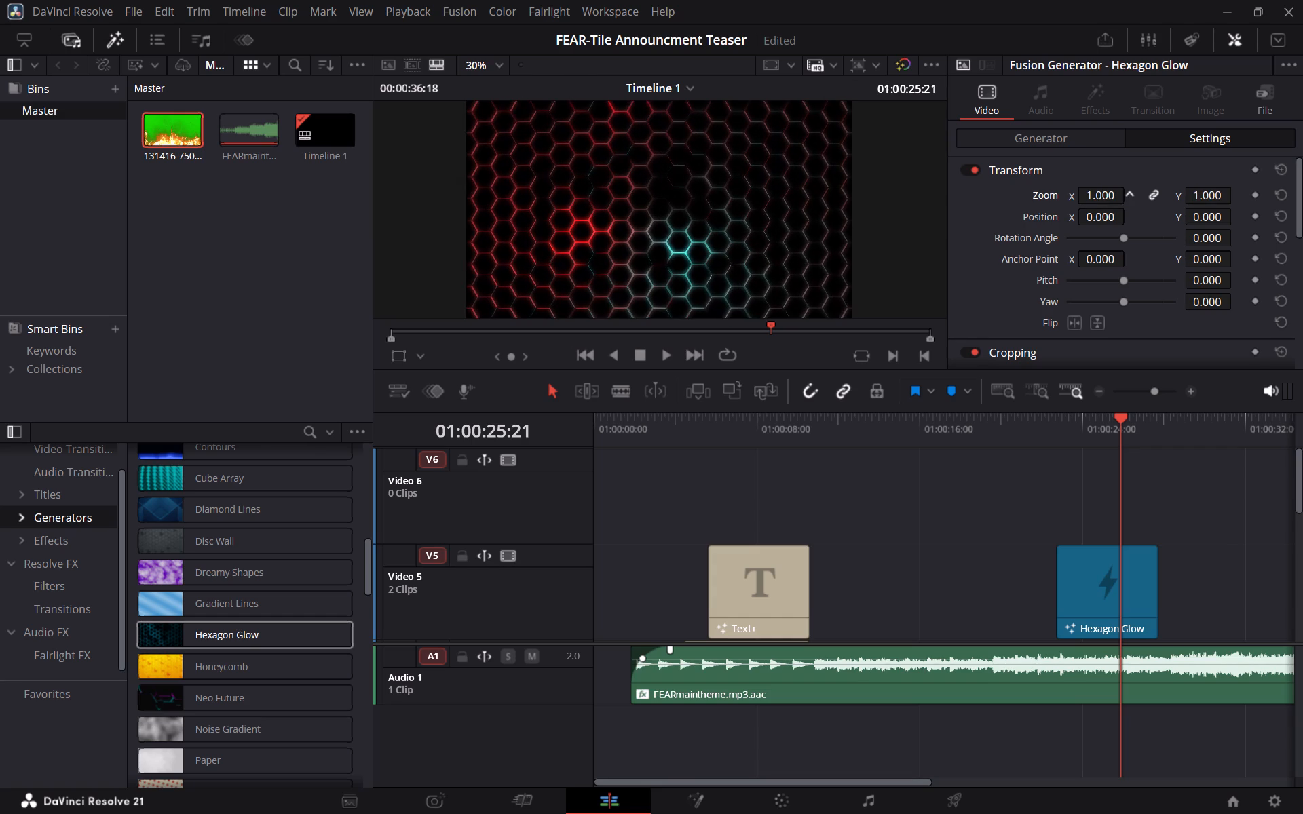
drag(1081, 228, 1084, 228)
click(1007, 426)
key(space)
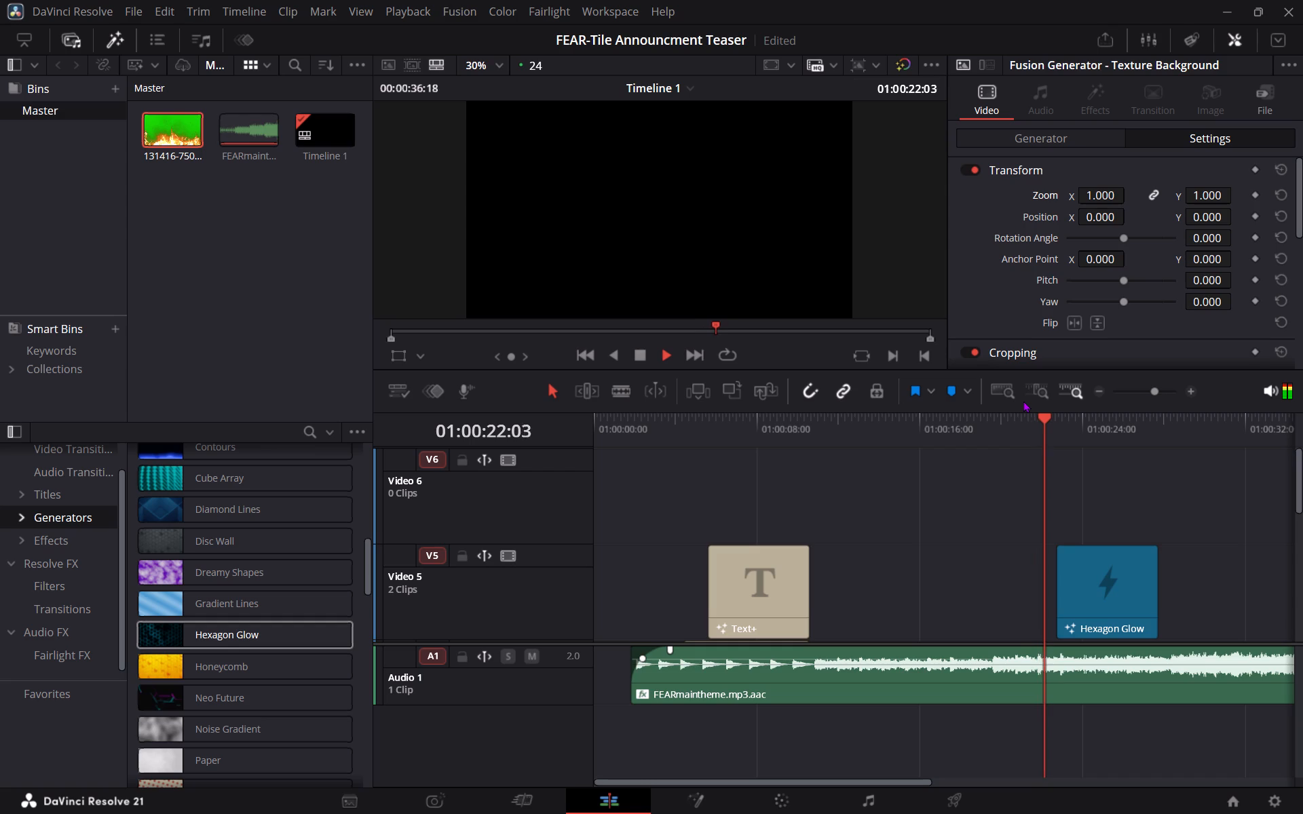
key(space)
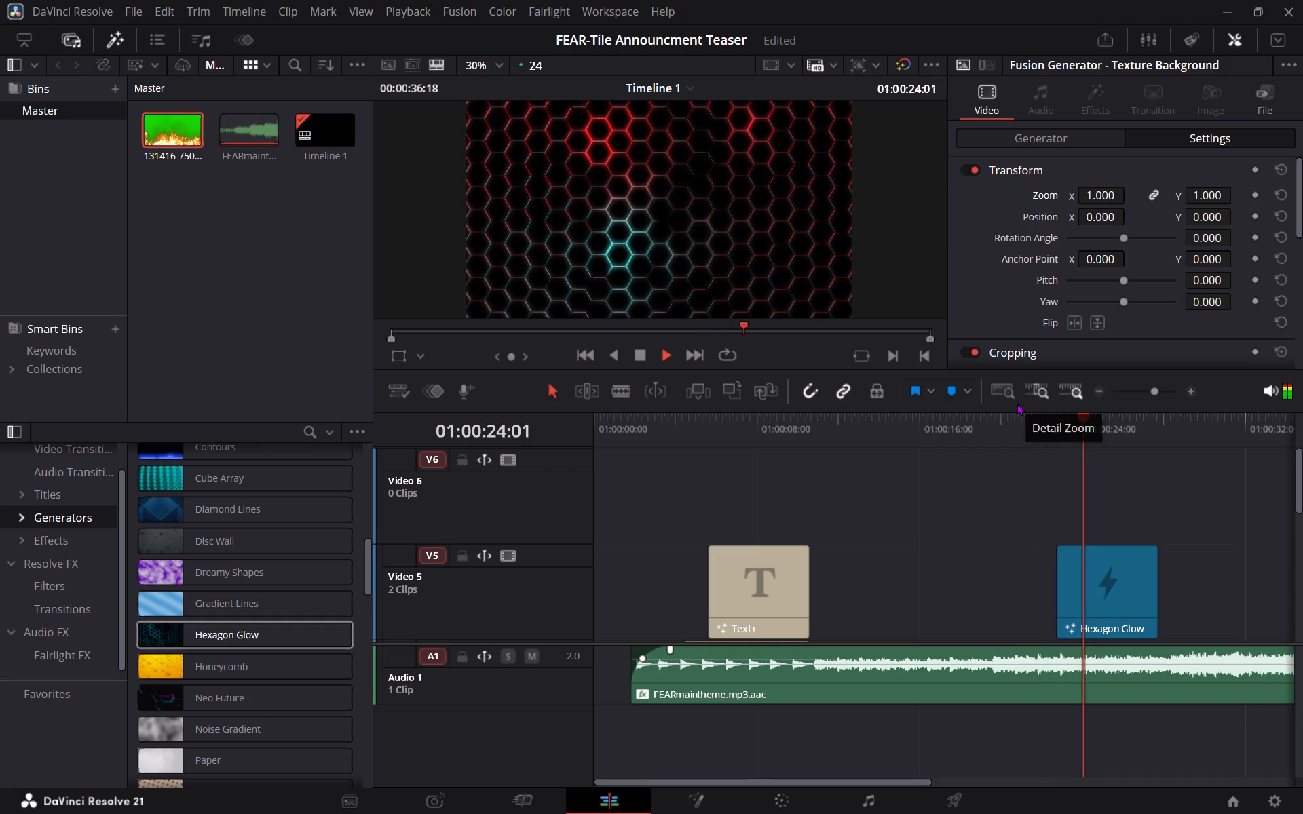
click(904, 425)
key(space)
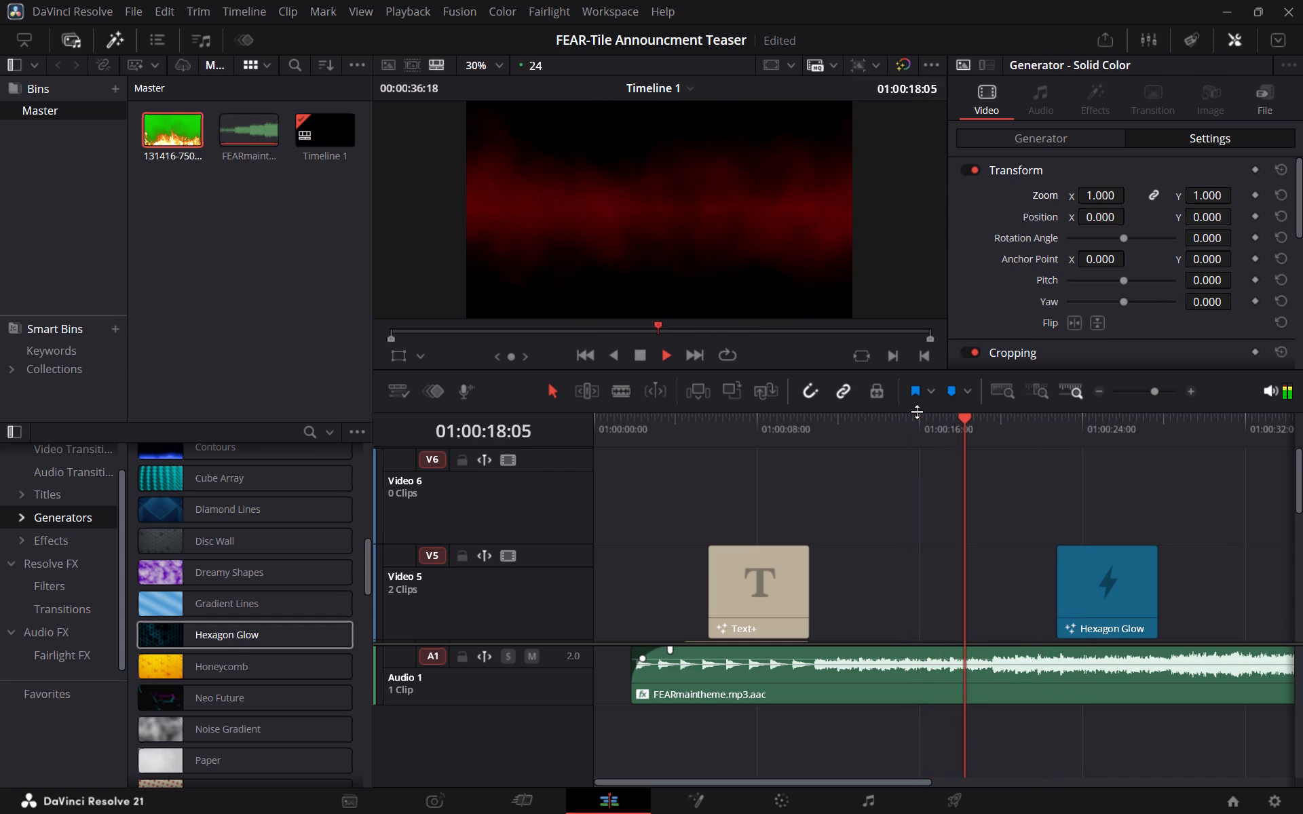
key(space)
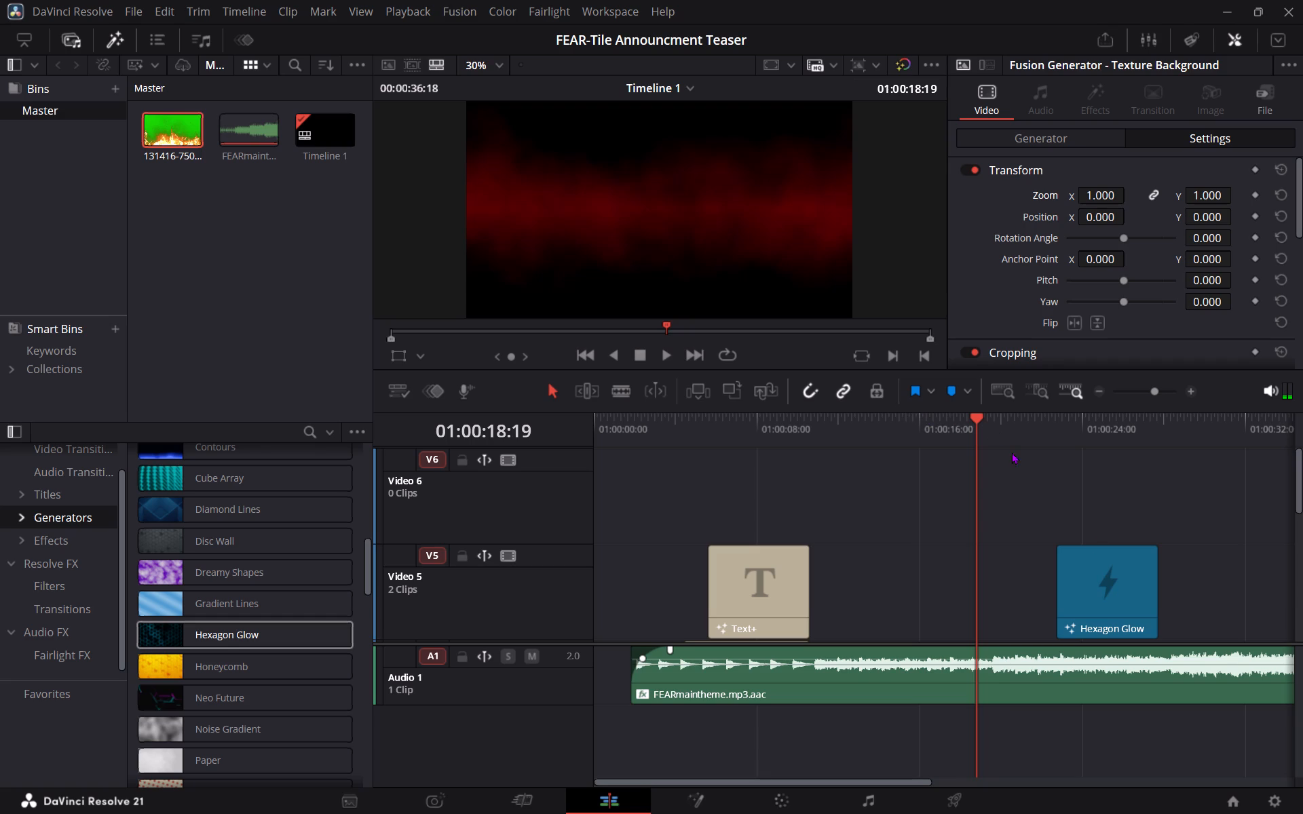
Delete the Hexagon Glow generator from the Video 5 track.
click(1125, 566)
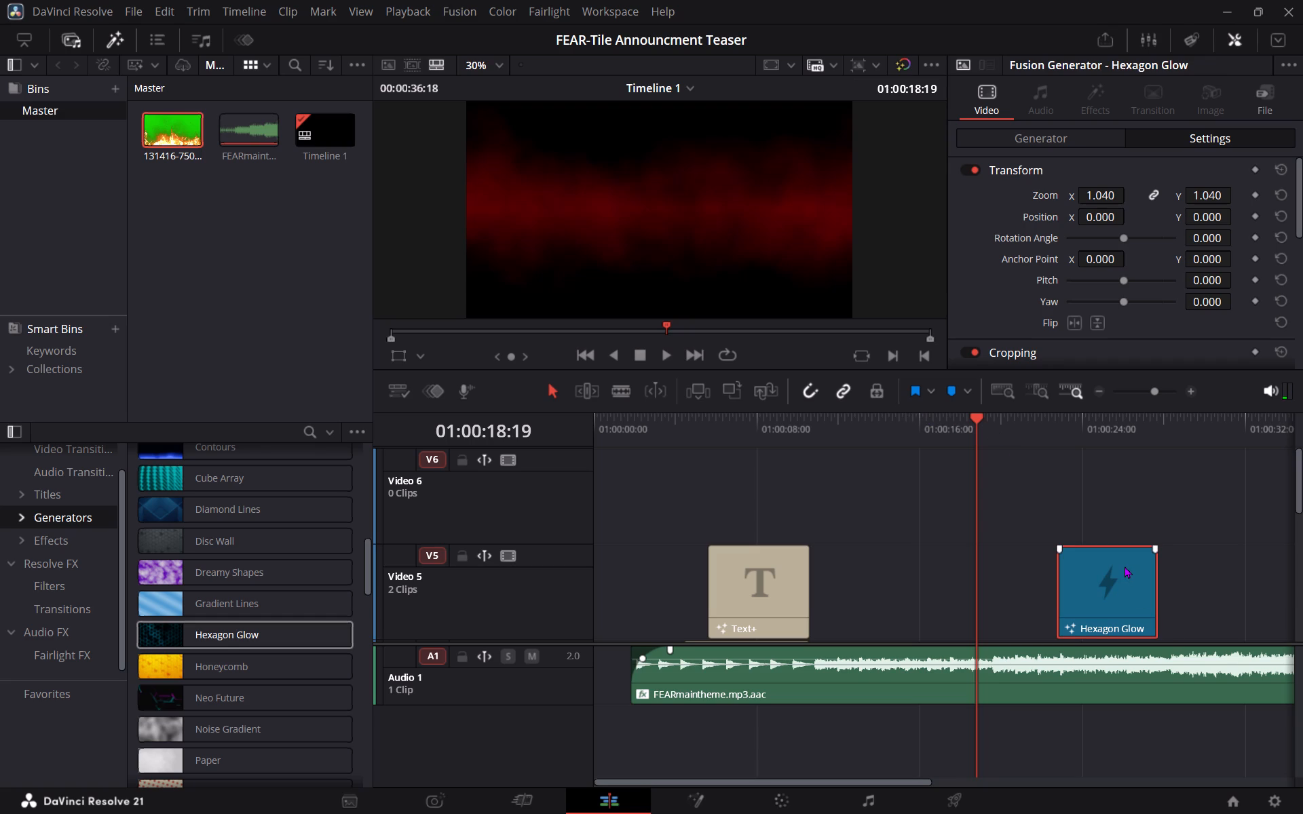
key(BackSpace)
Move the Texture Background on Video 1 onto the Solid Color, aligned with the start of Video 2's Text+, and play from near the timeline's beginning.
scroll(913, 550, down, 4)
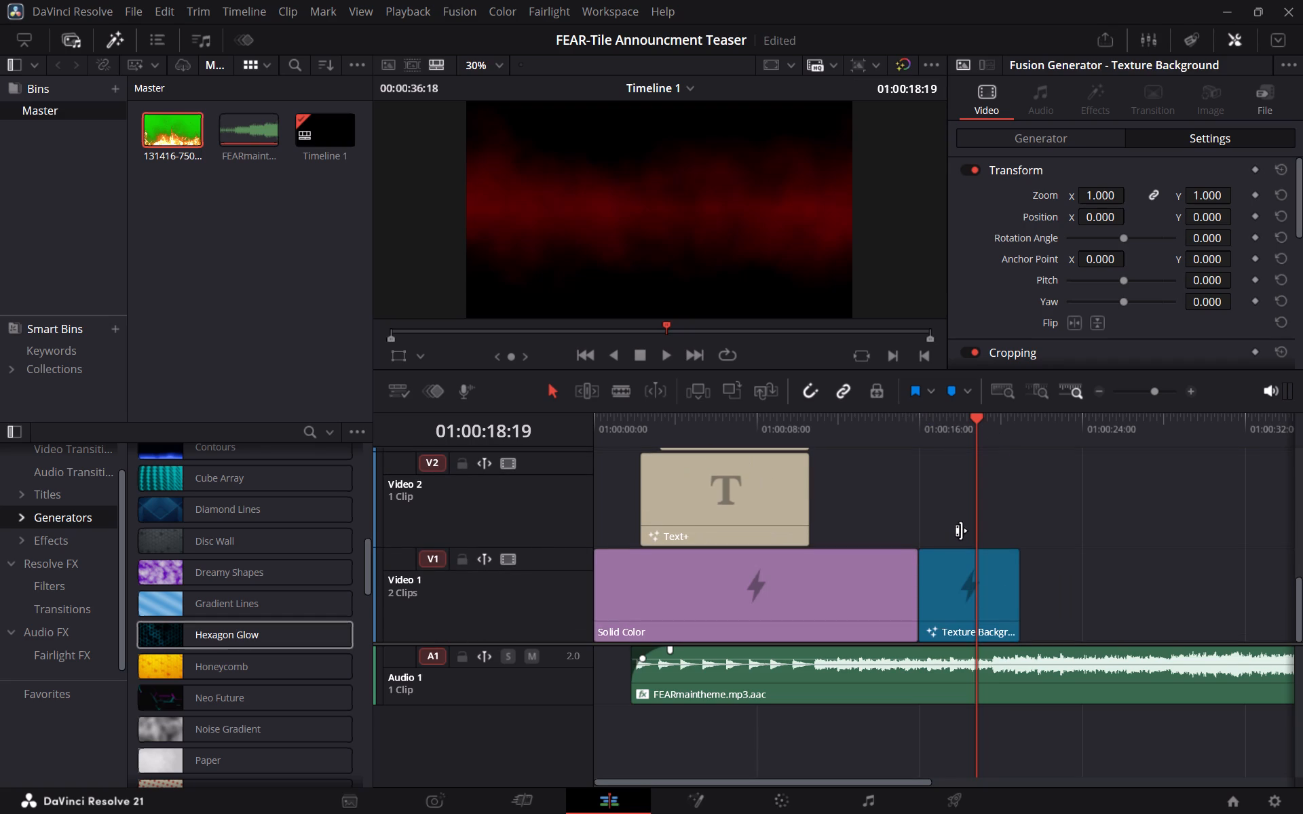
drag(978, 603, 830, 602)
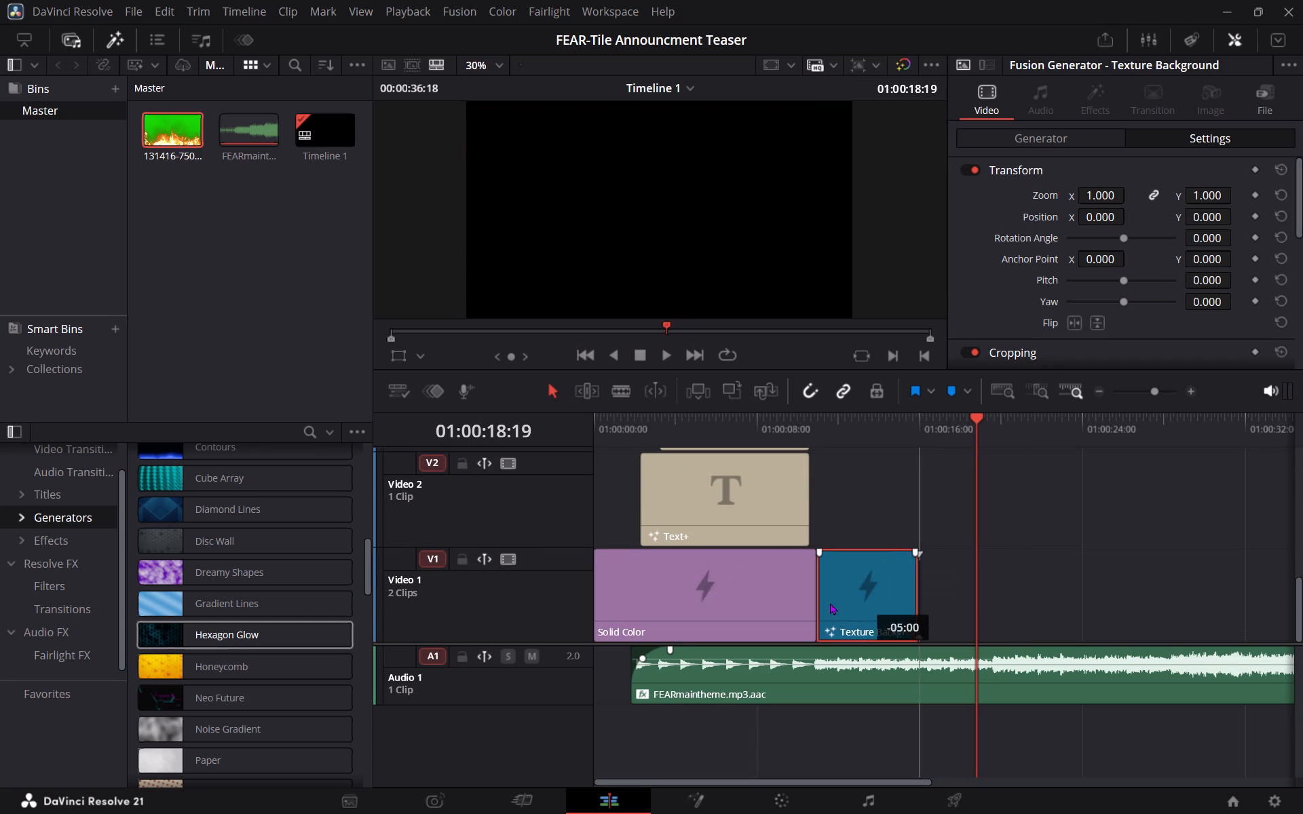
drag(830, 602, 702, 596)
key(space)
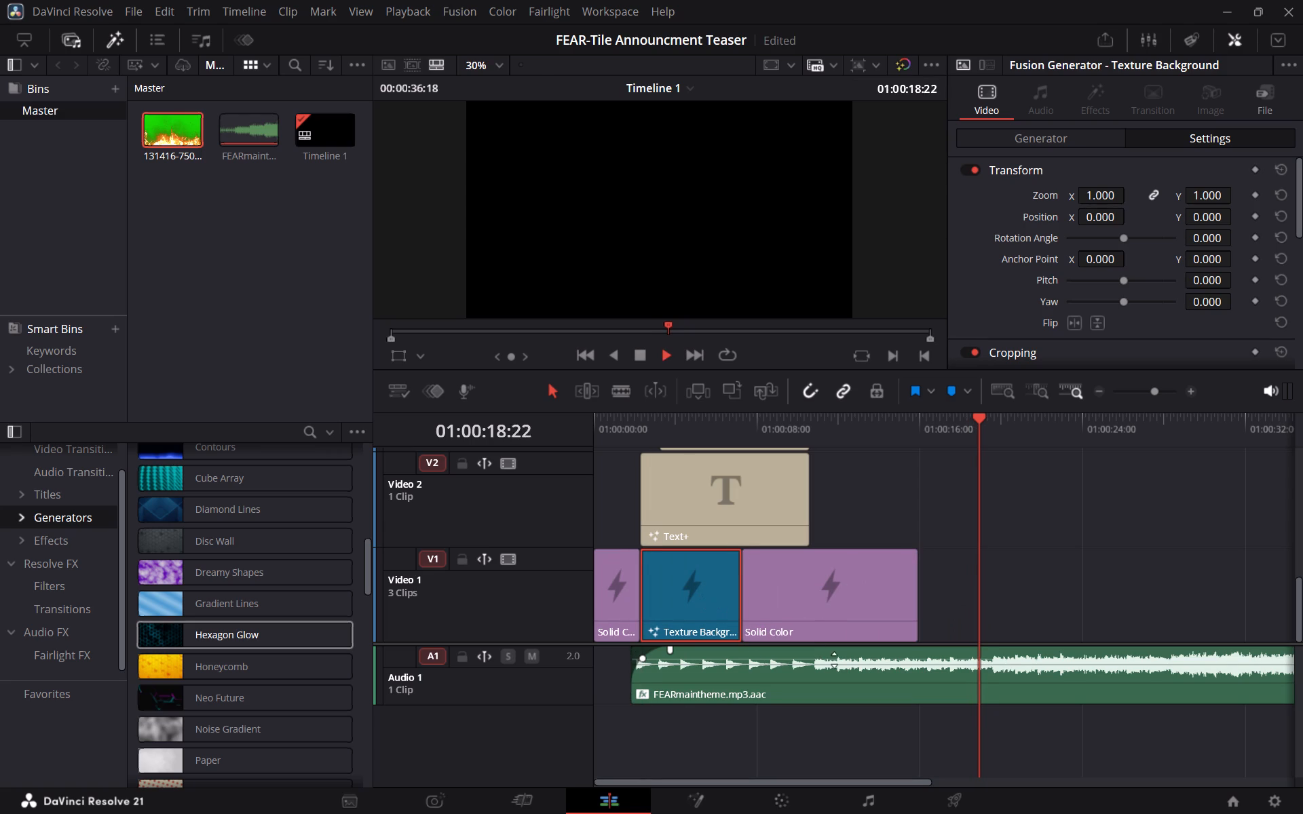
click(603, 427)
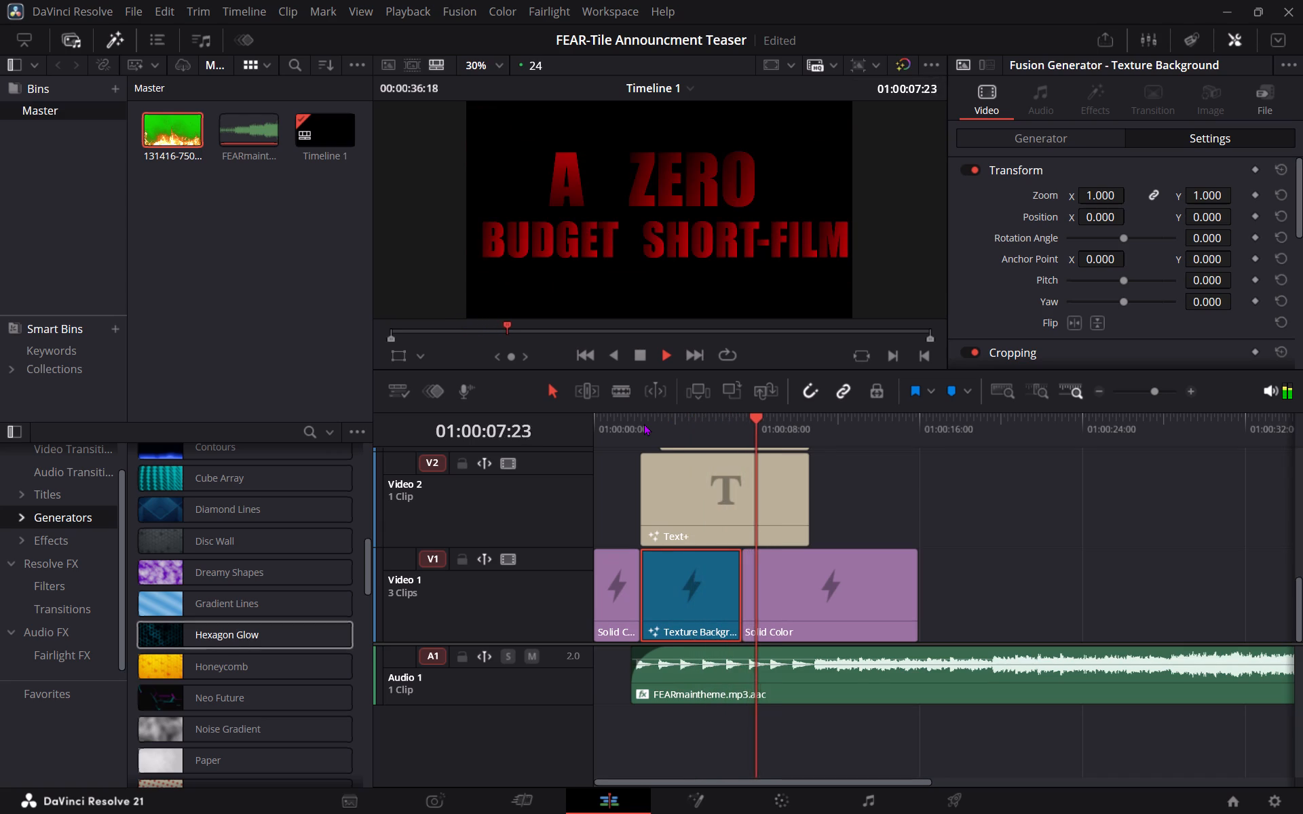
Compare the Texture Background's versions 2 to 5 behind the title at 01:00:04:10 and choose version 6.
key(space)
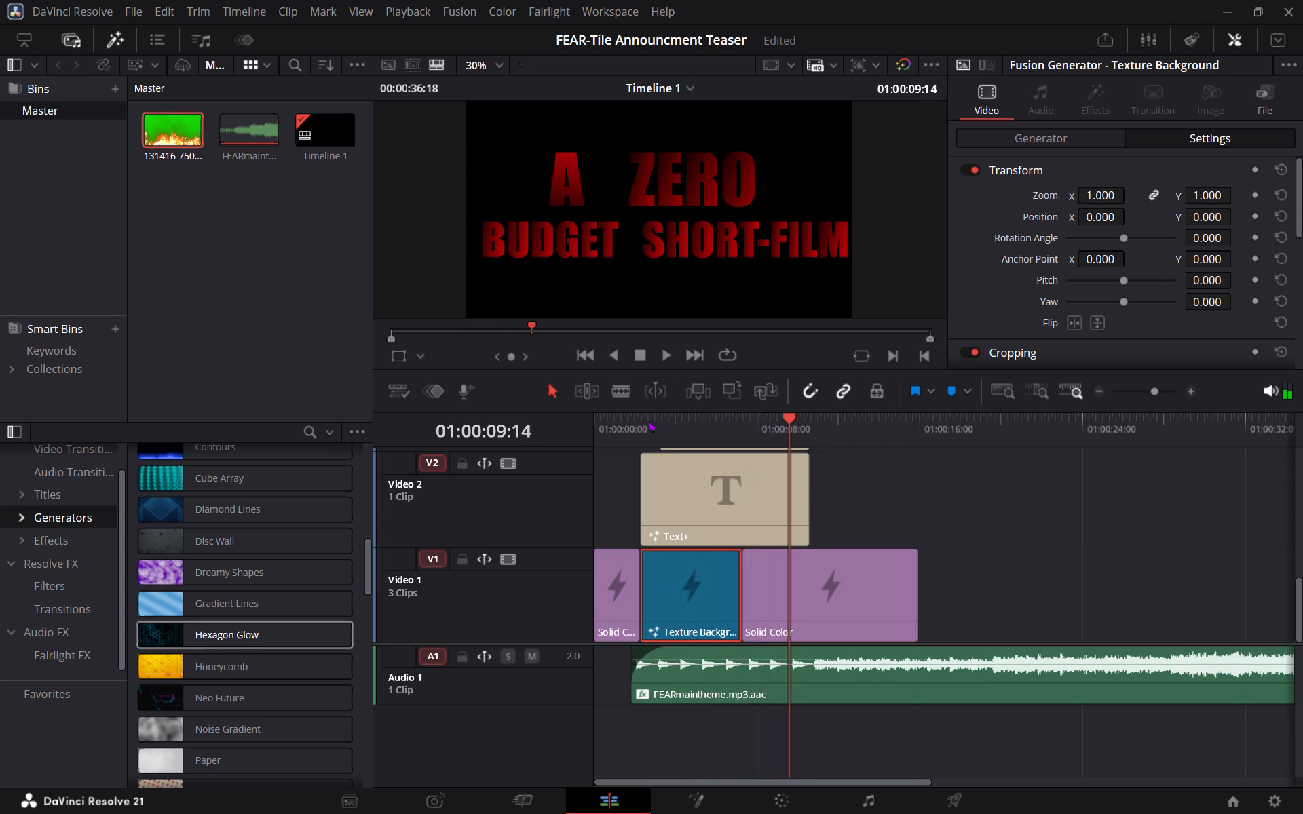
click(647, 419)
click(679, 421)
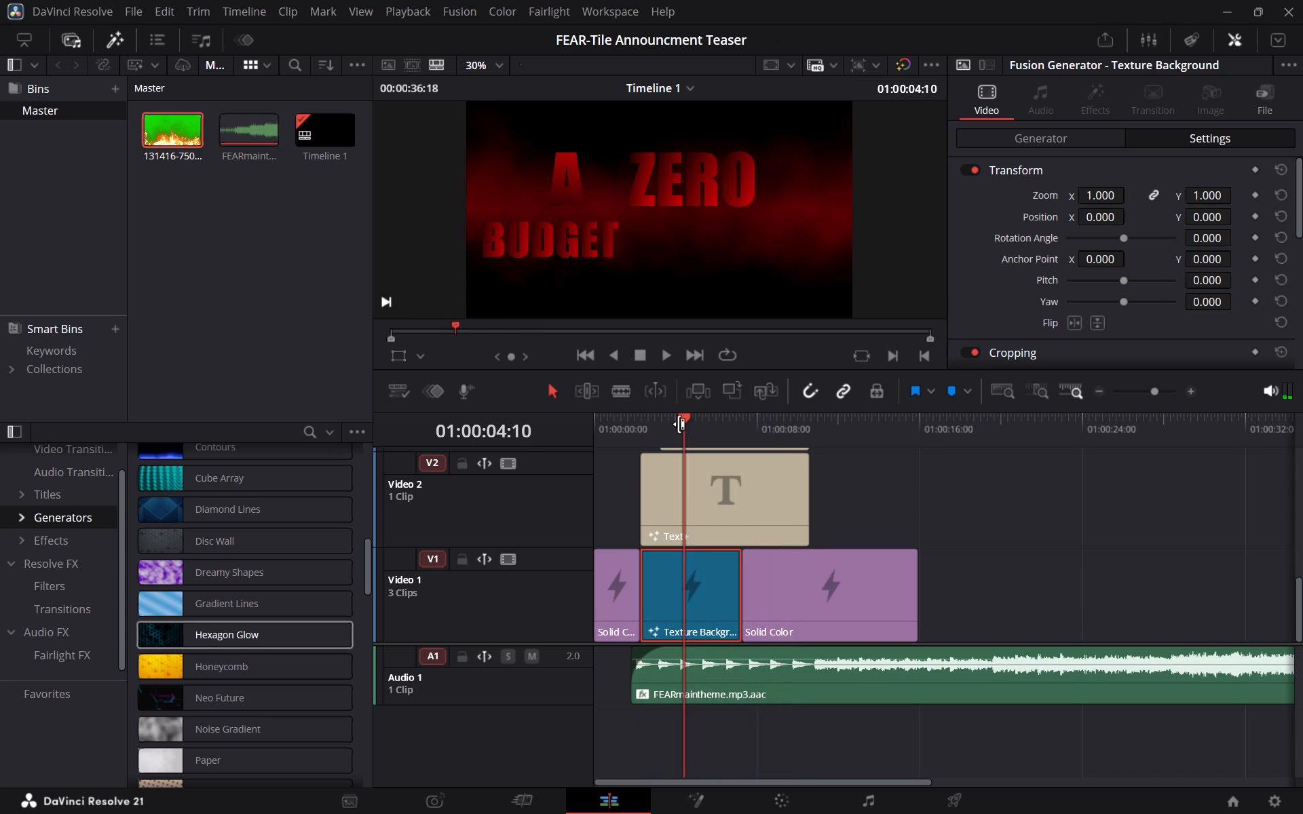
click(702, 578)
click(972, 147)
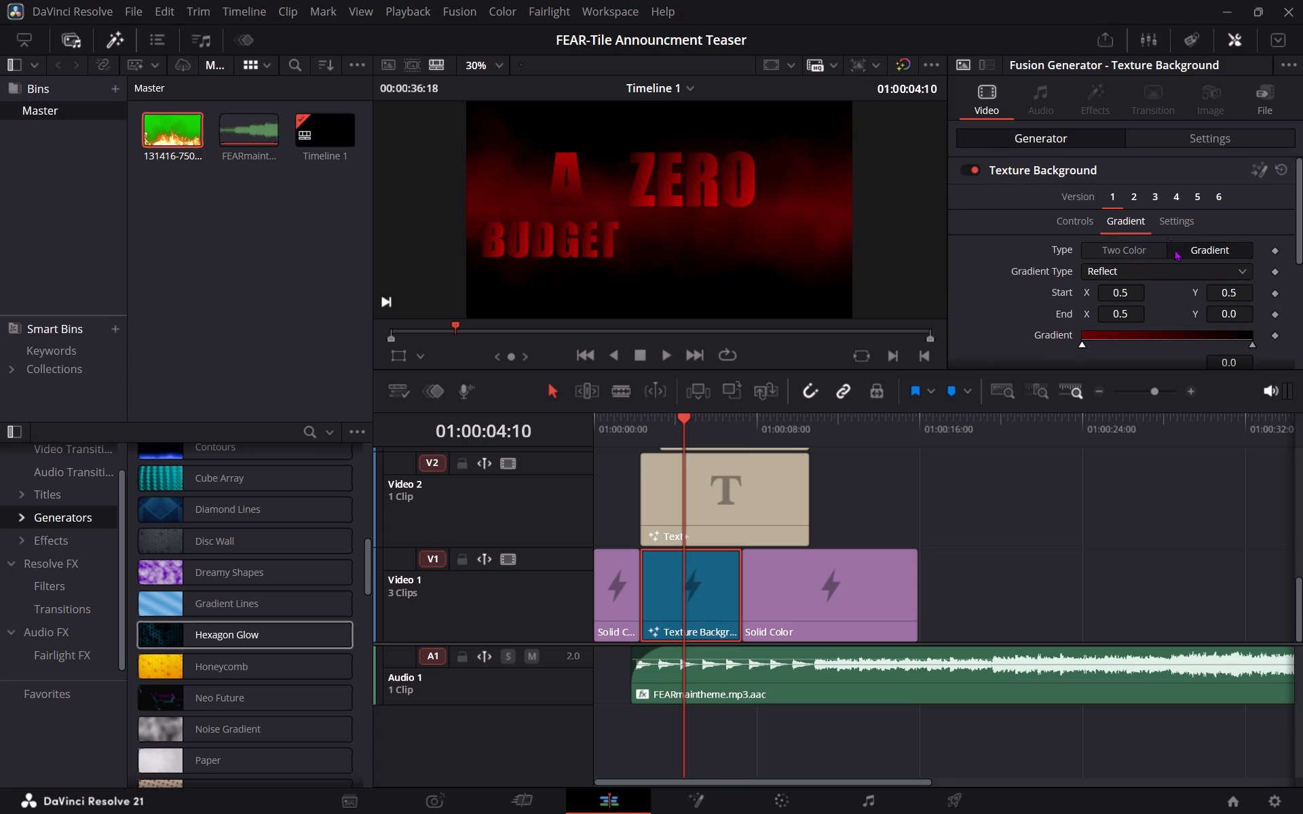
click(1134, 200)
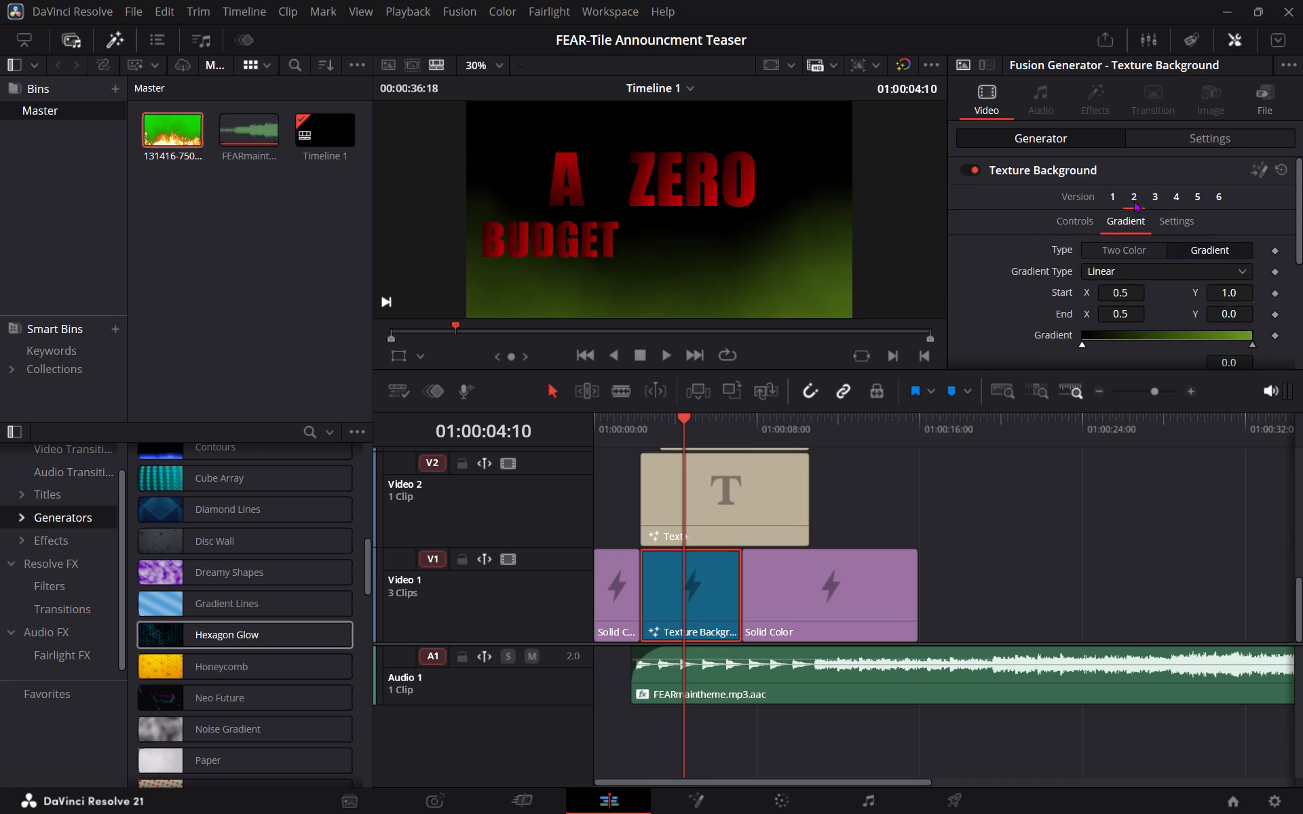
click(1154, 199)
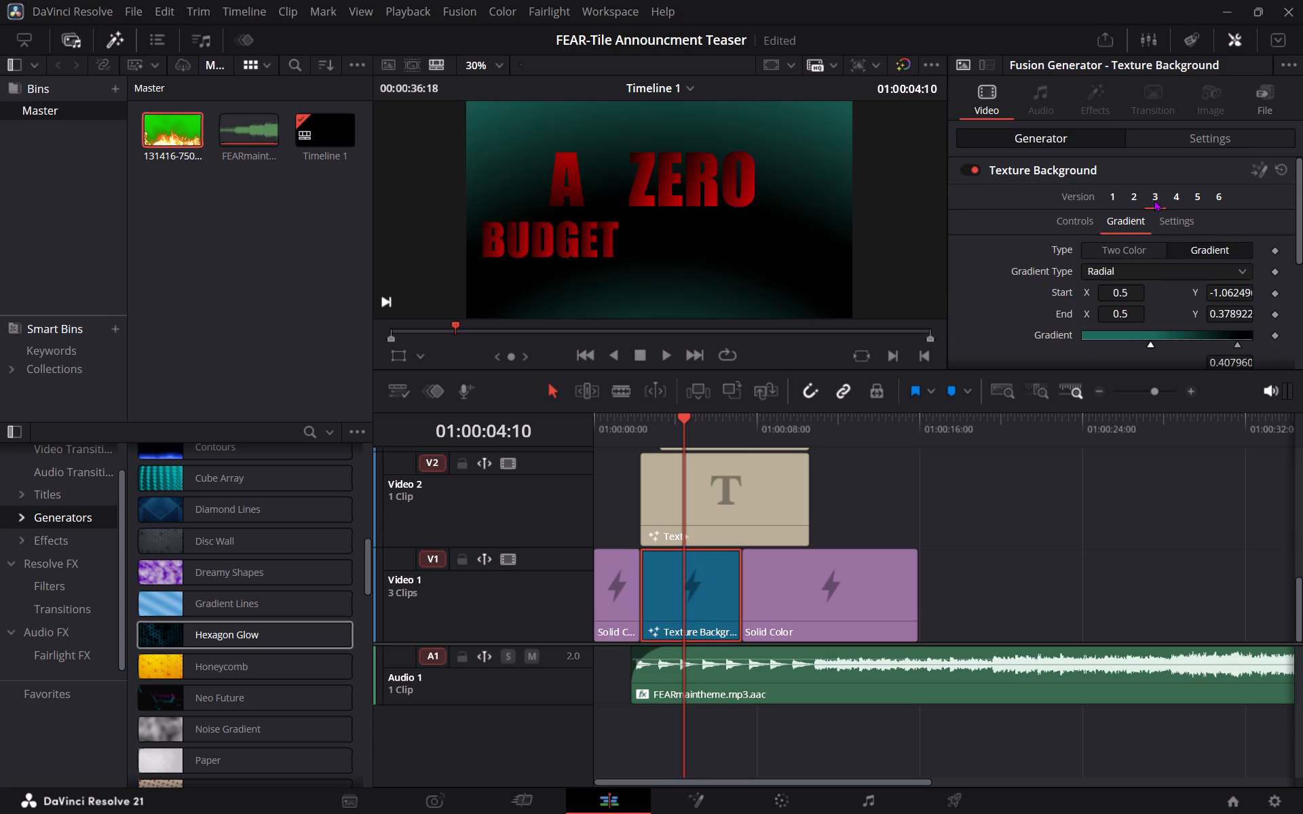
click(1175, 200)
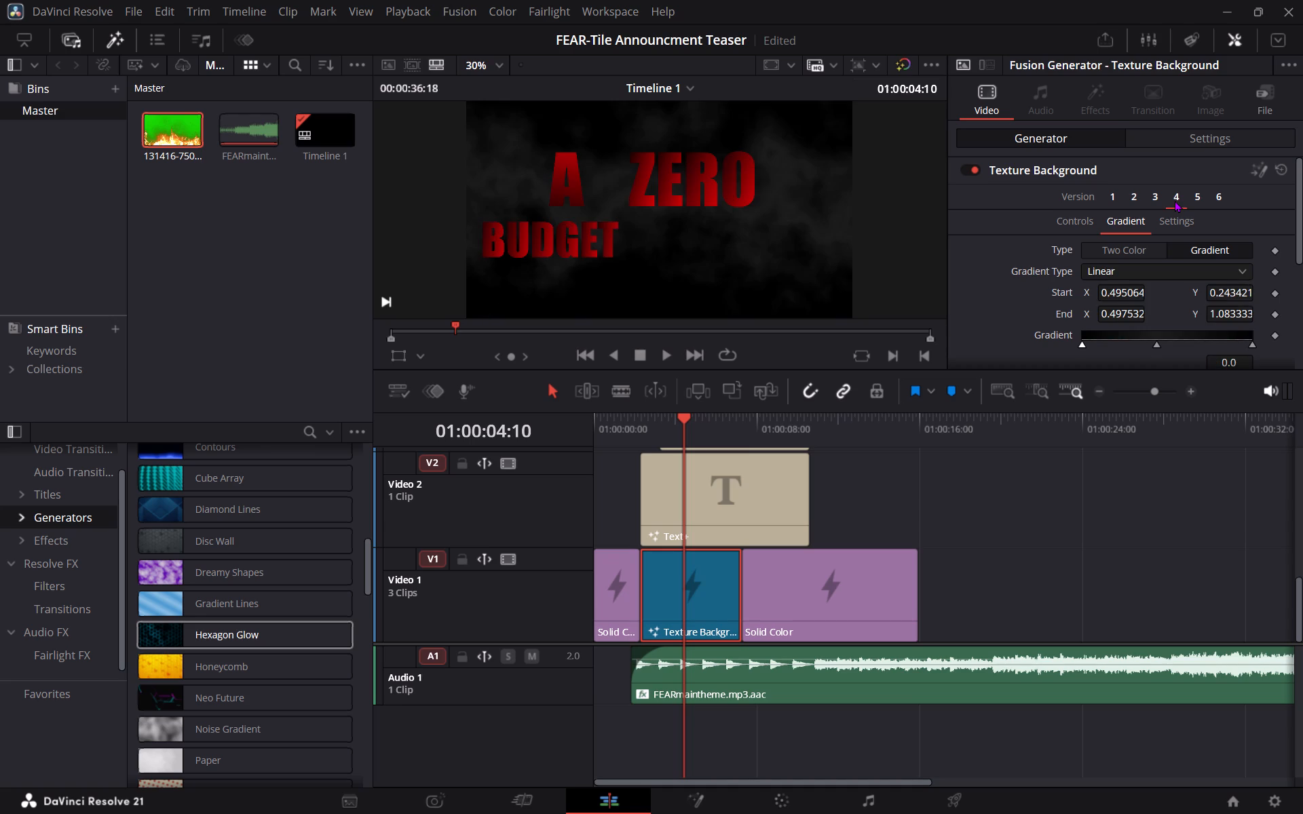
click(1194, 198)
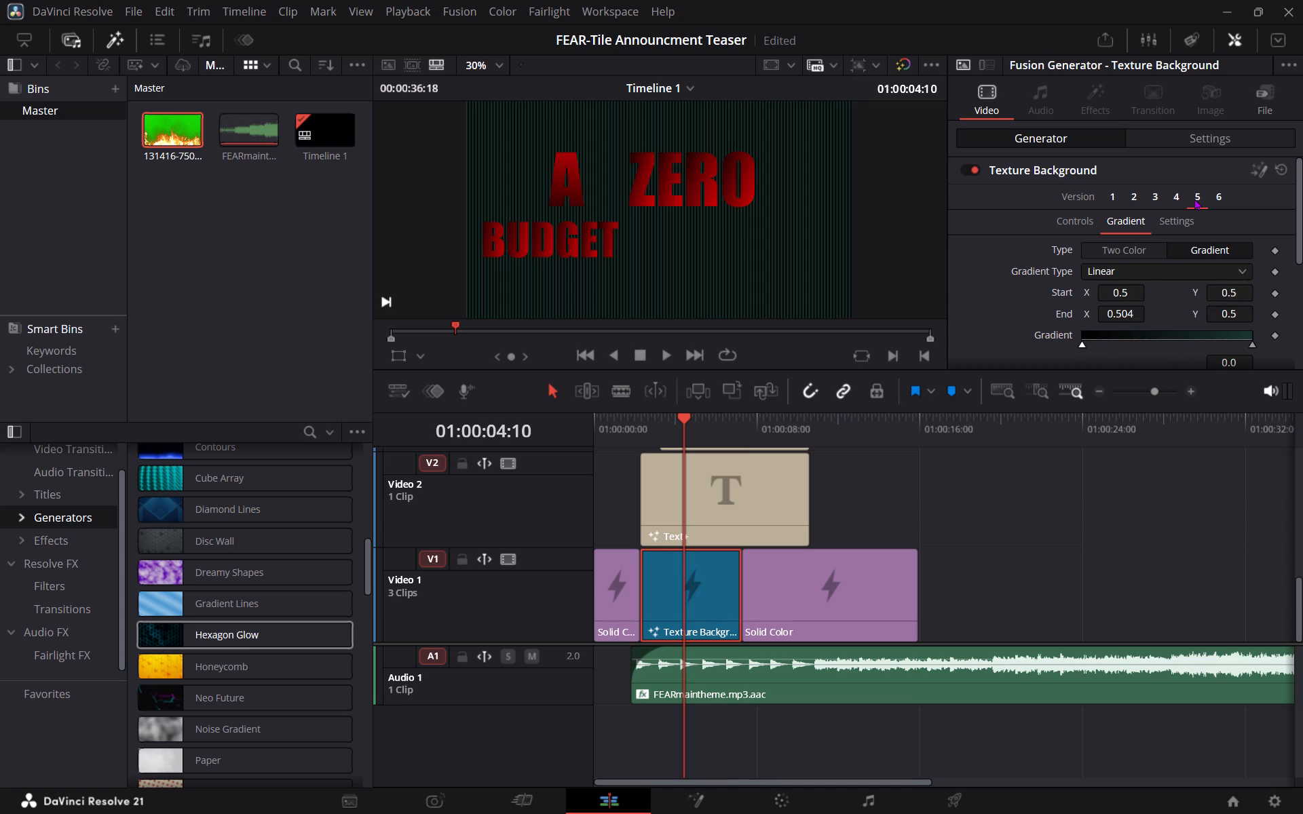
click(1221, 197)
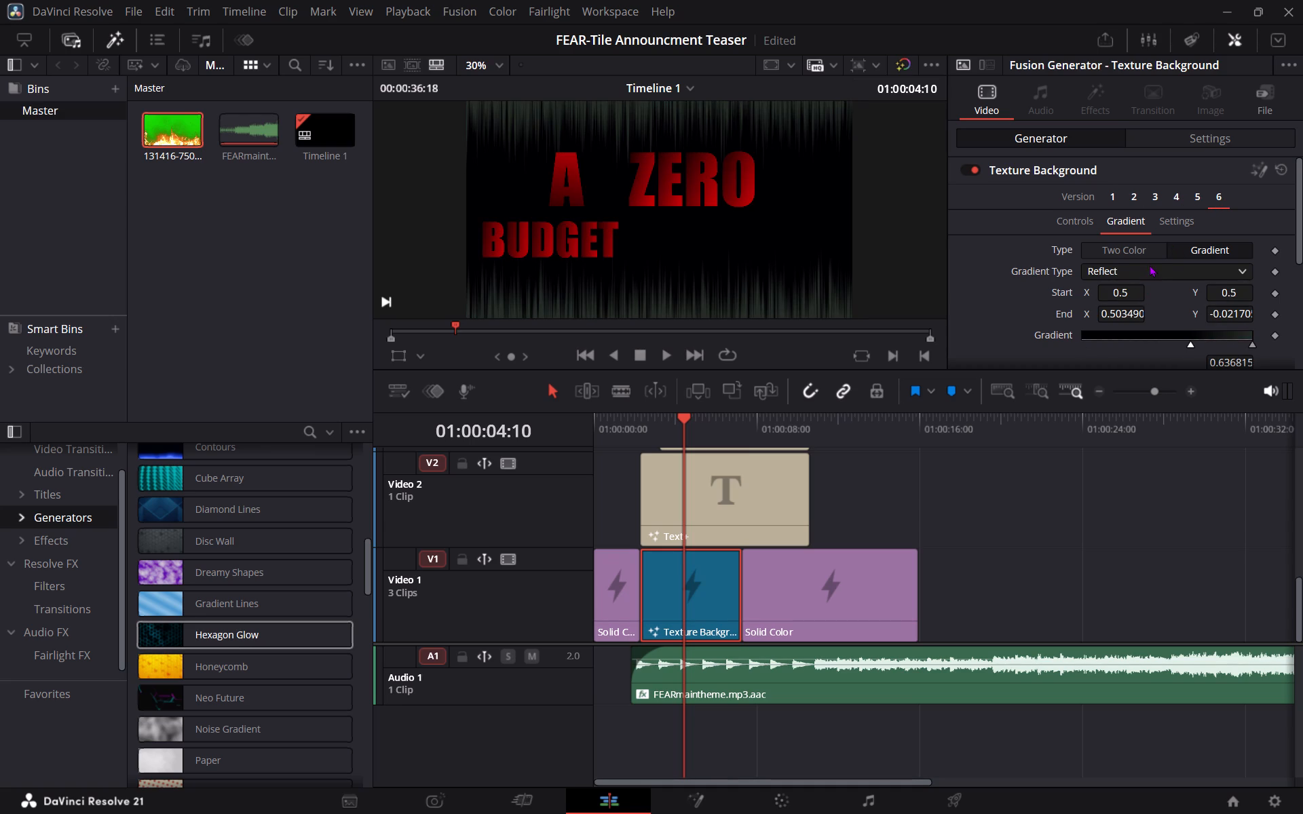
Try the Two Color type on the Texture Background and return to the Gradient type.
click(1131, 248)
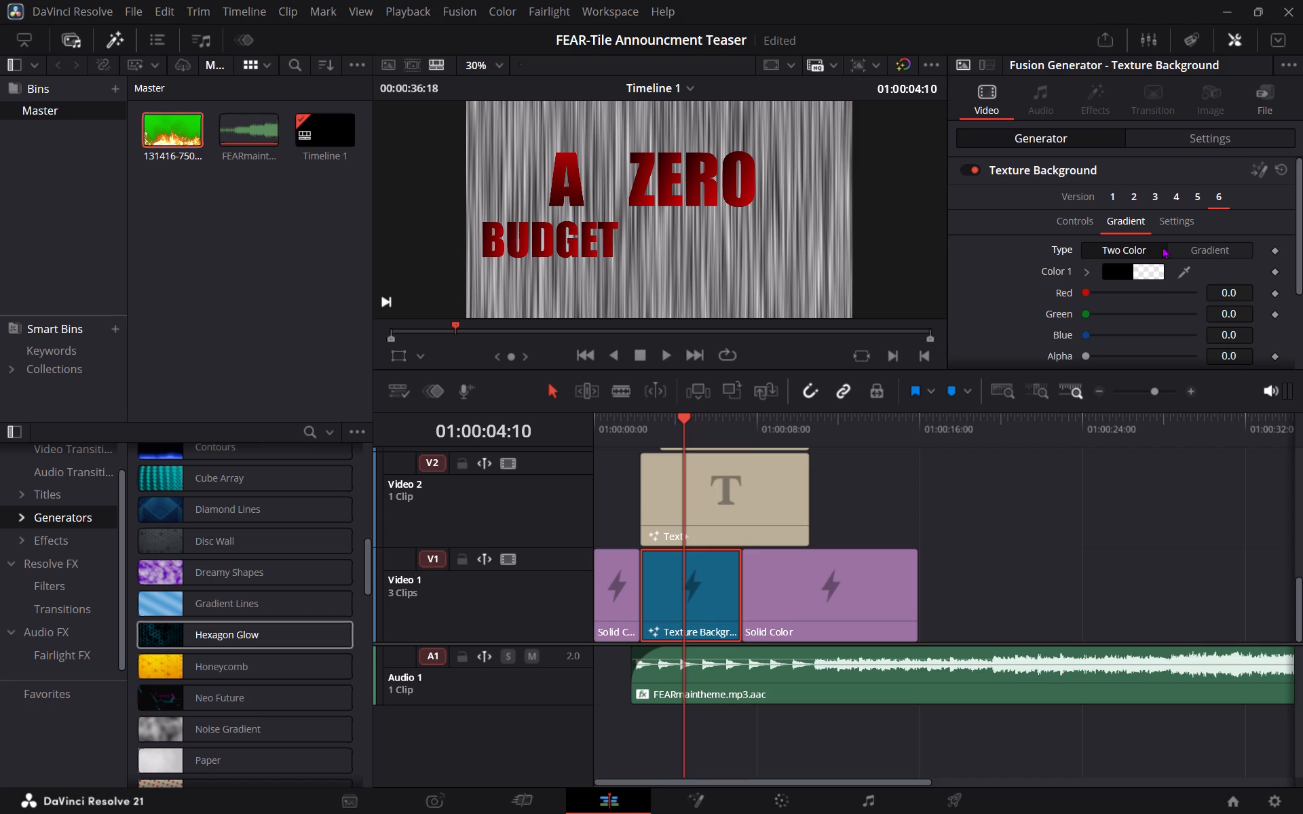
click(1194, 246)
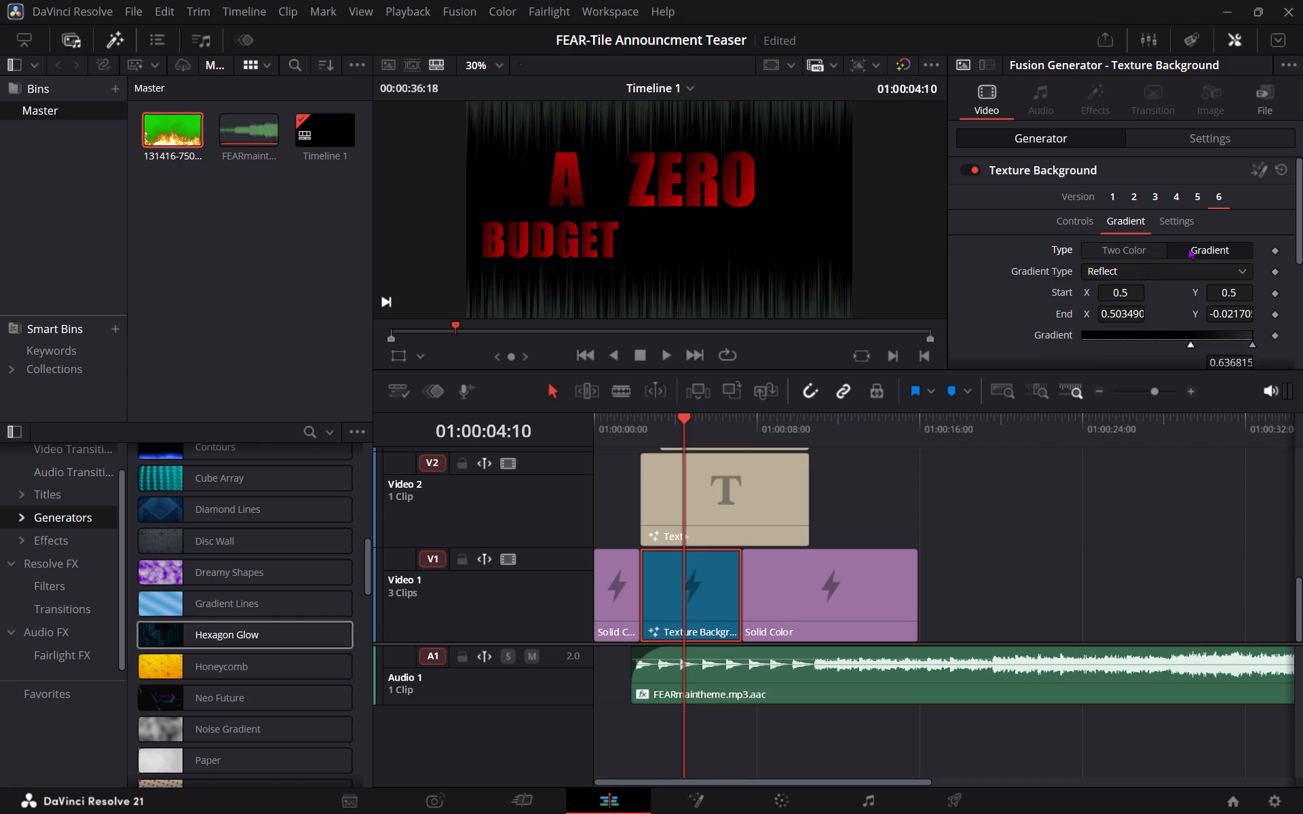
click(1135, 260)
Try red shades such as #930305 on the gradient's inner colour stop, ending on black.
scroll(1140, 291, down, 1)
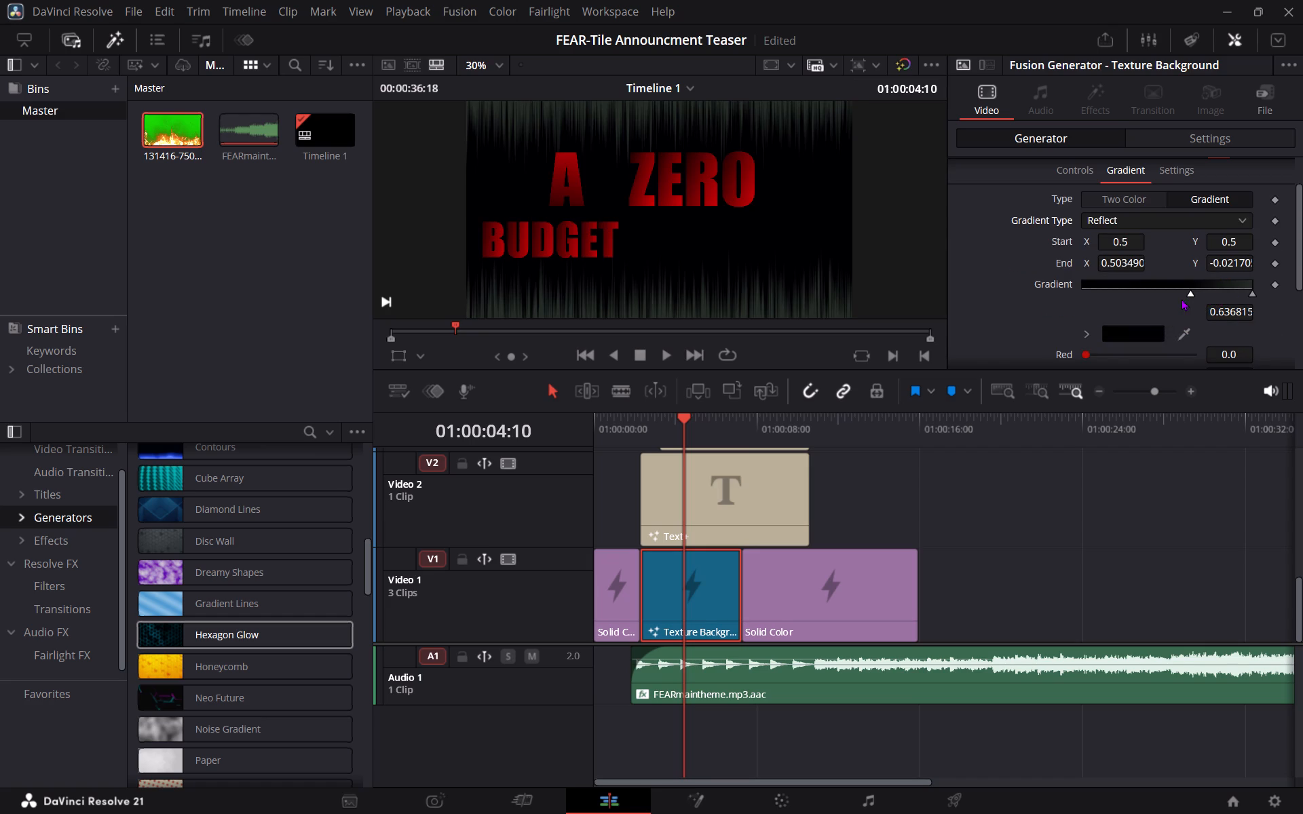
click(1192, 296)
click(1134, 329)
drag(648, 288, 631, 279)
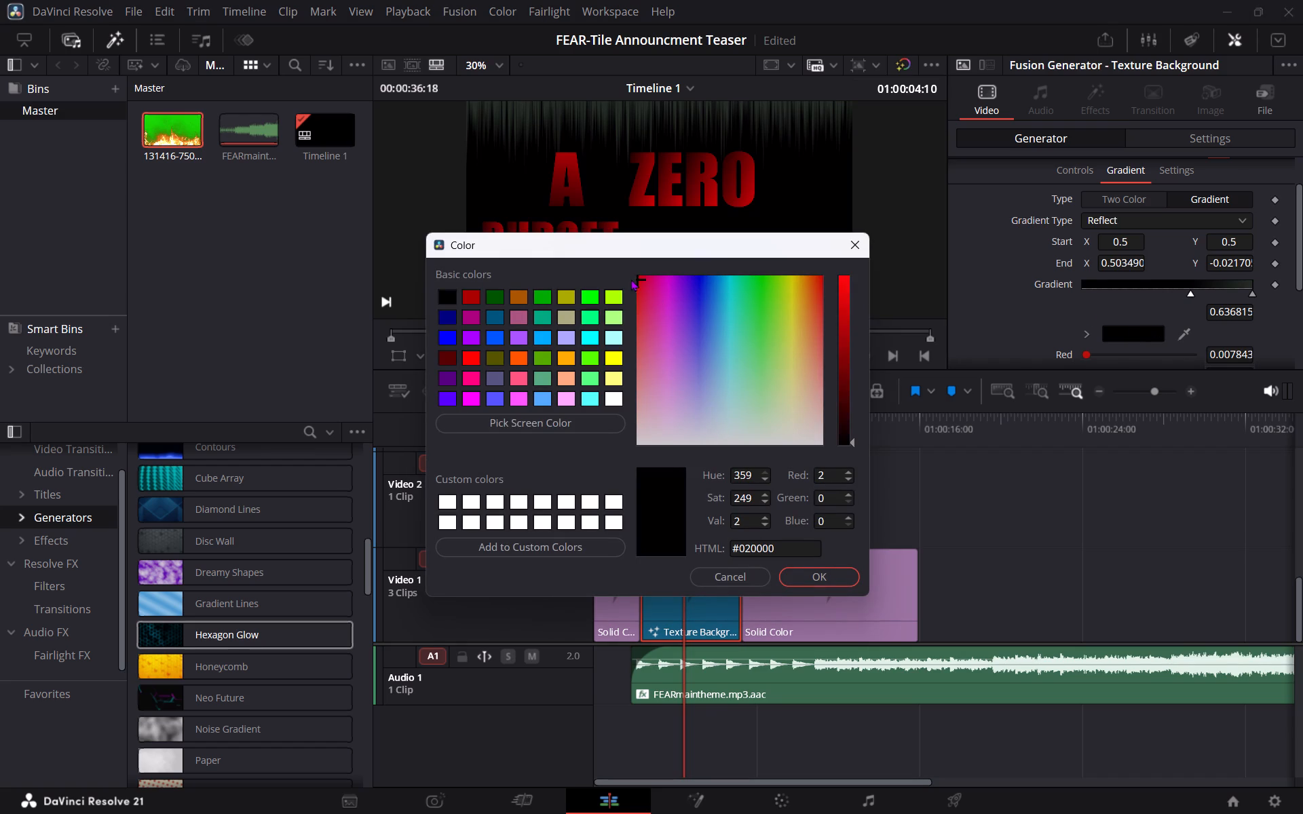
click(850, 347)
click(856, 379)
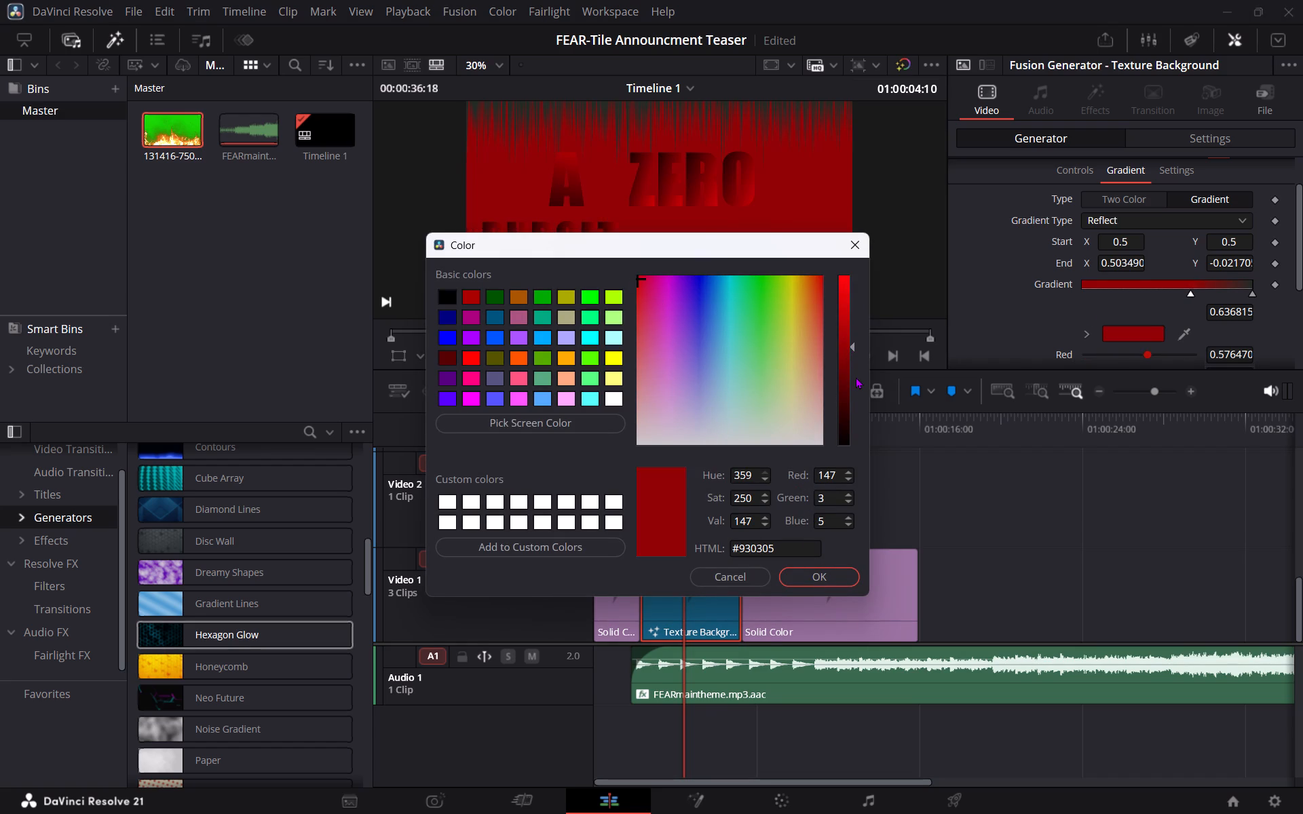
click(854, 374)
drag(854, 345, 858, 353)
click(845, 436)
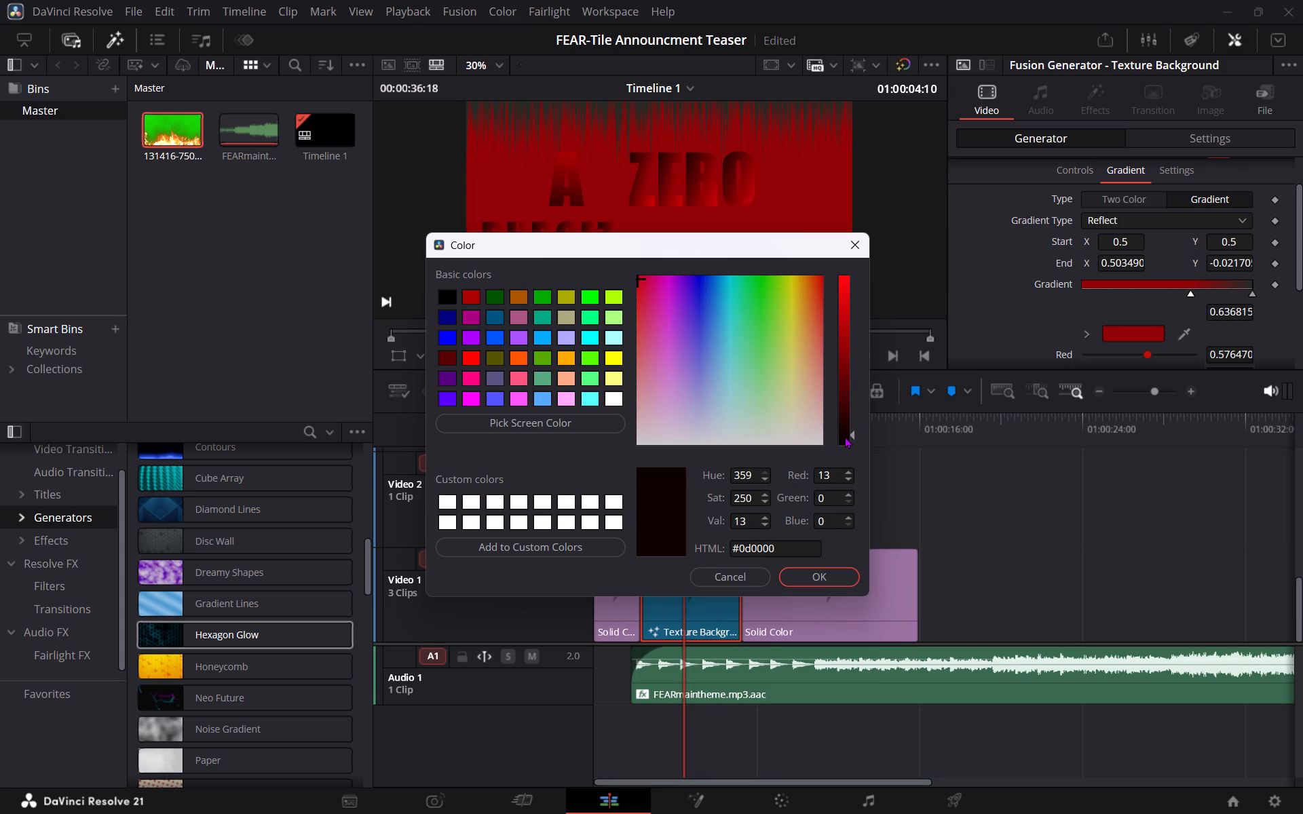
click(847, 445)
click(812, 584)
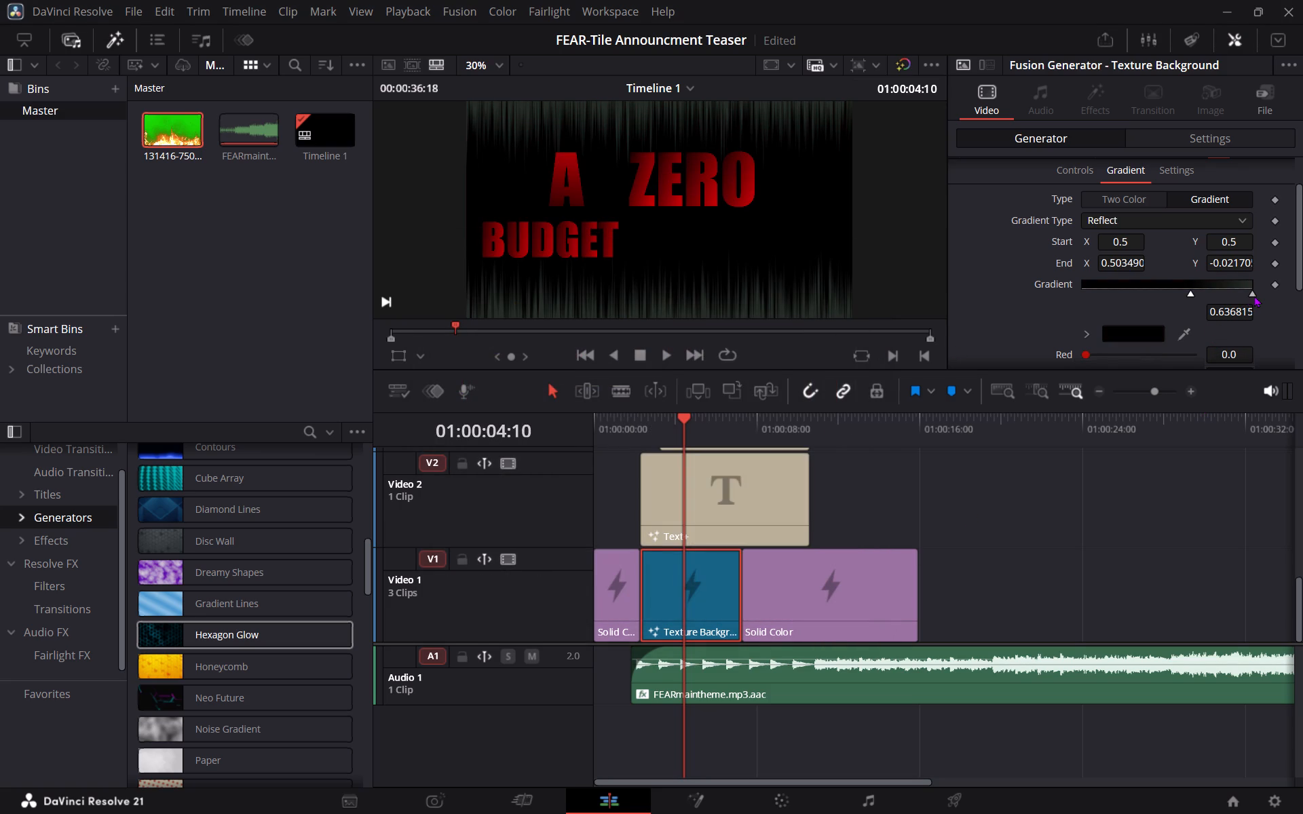
Set the Texture Background gradient's end colour stop to dark red #640808.
click(1254, 296)
click(1150, 332)
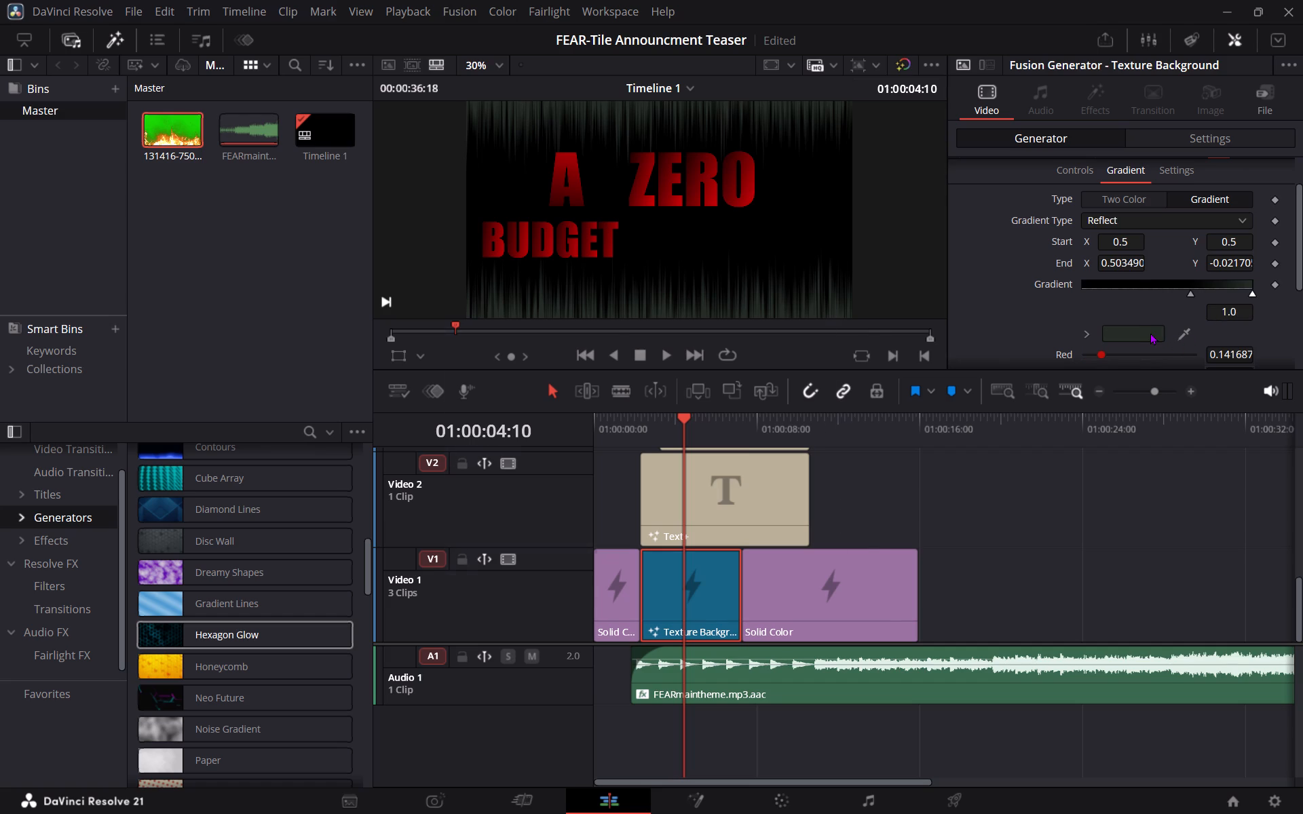
click(822, 285)
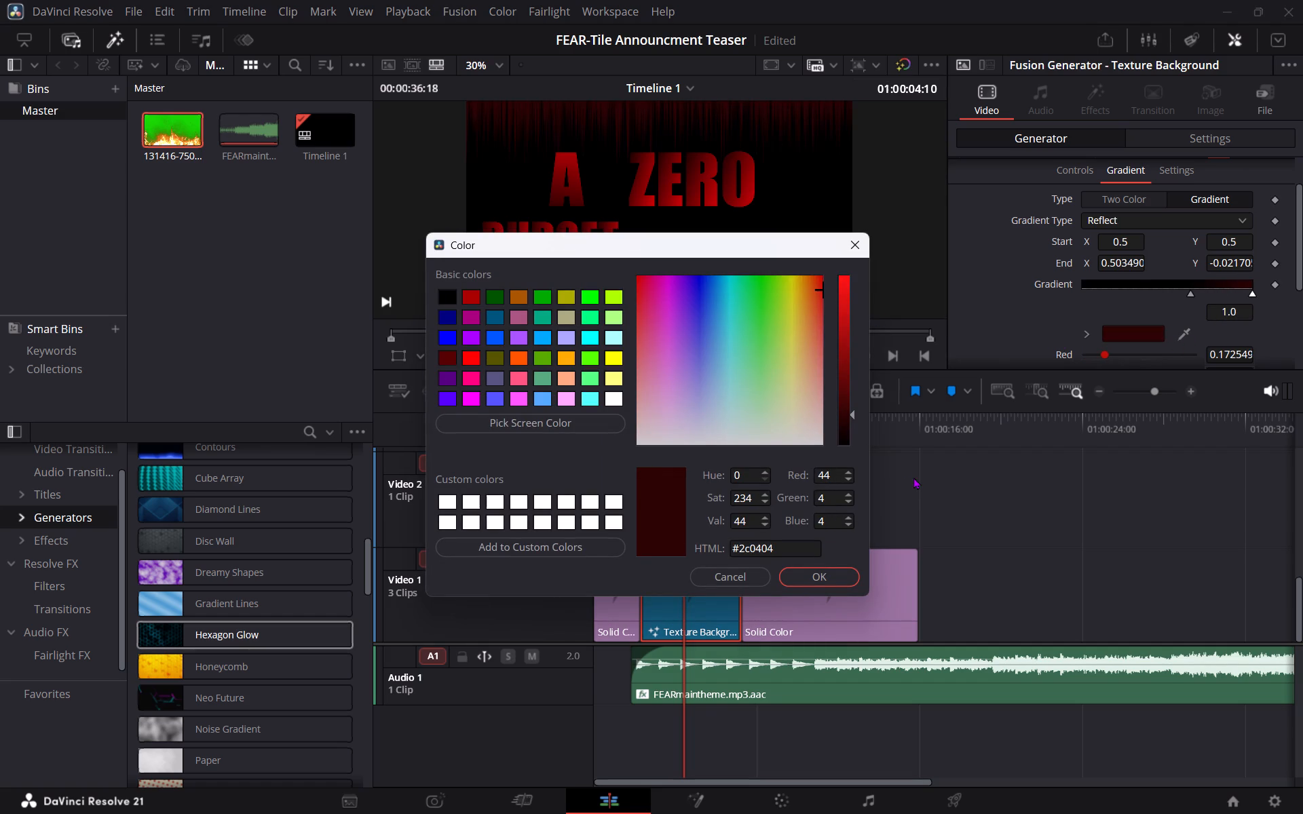
click(857, 383)
click(849, 362)
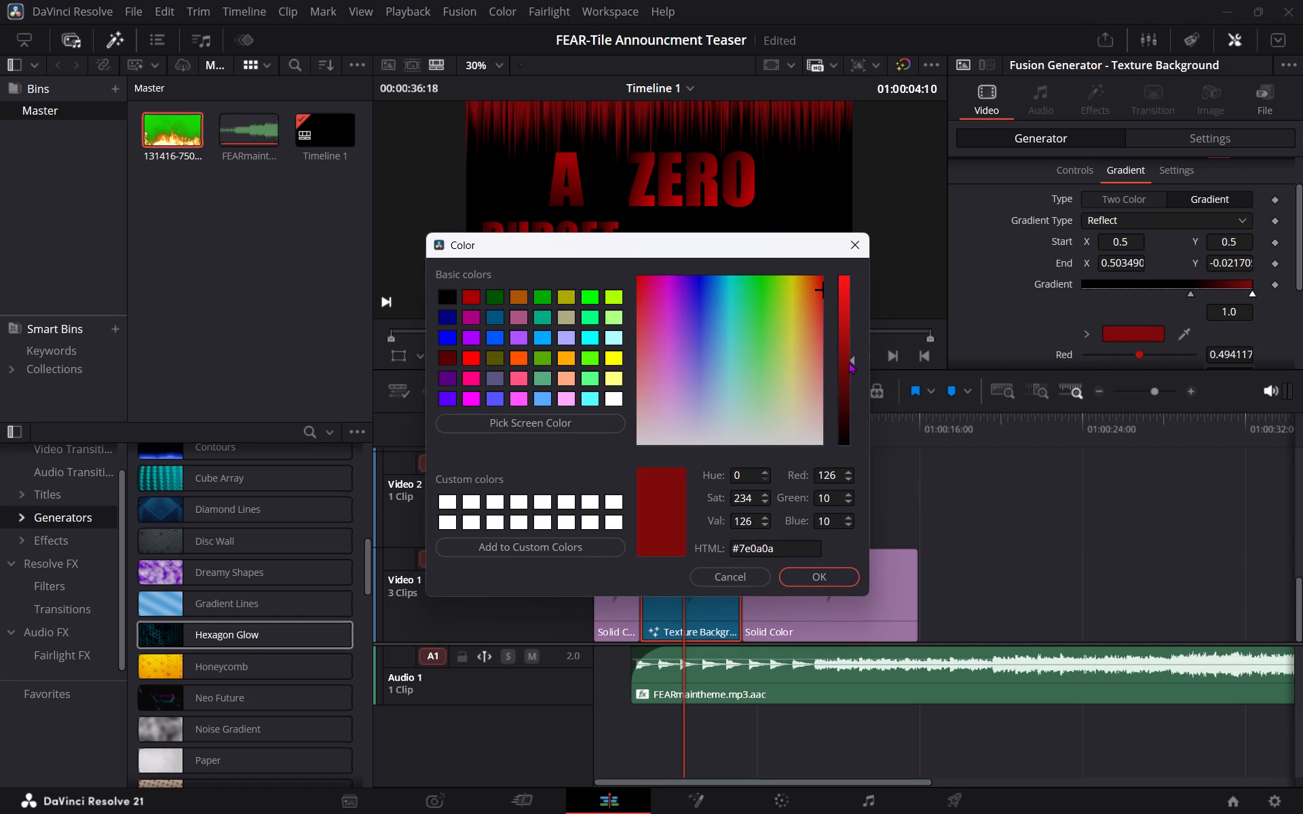
click(851, 379)
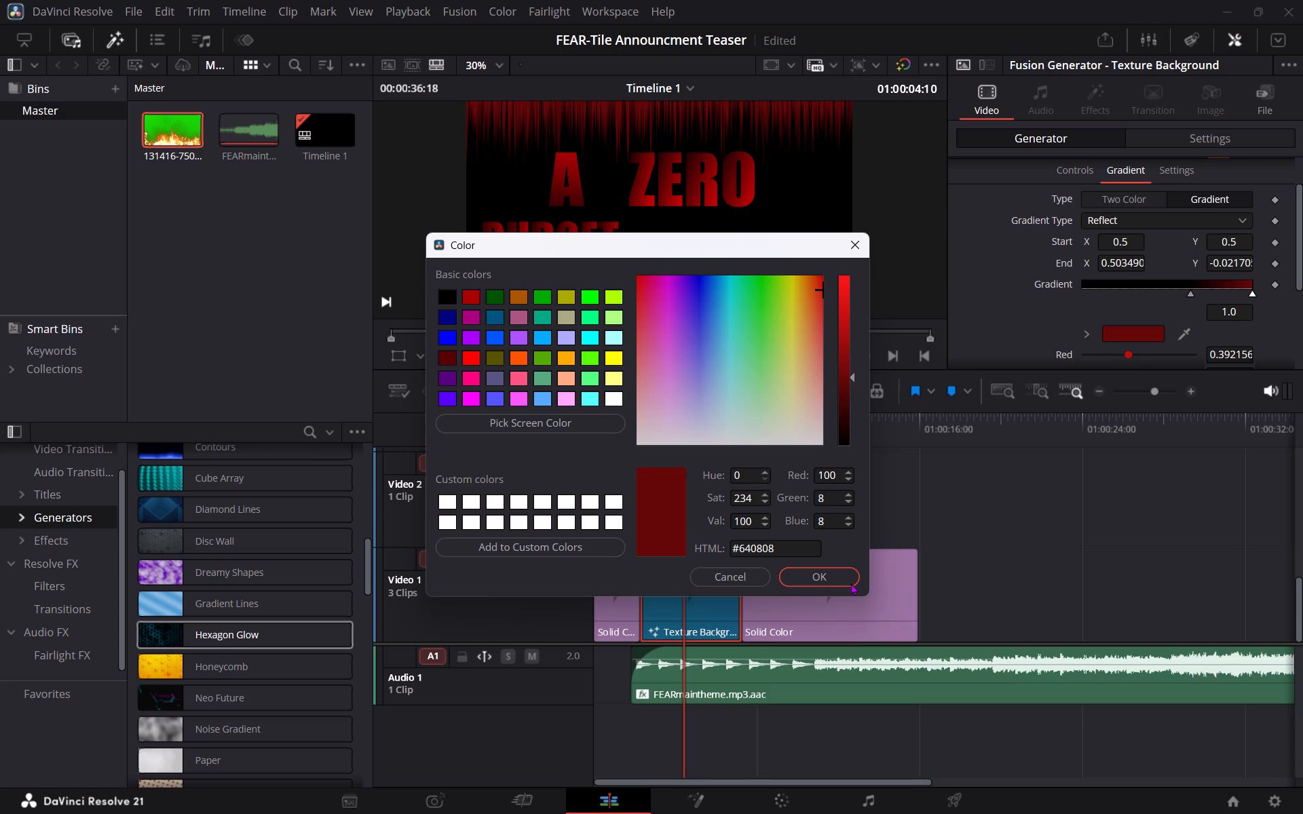
click(845, 577)
Play back the title section from near the timeline's beginning to review the red Texture Background.
key(space)
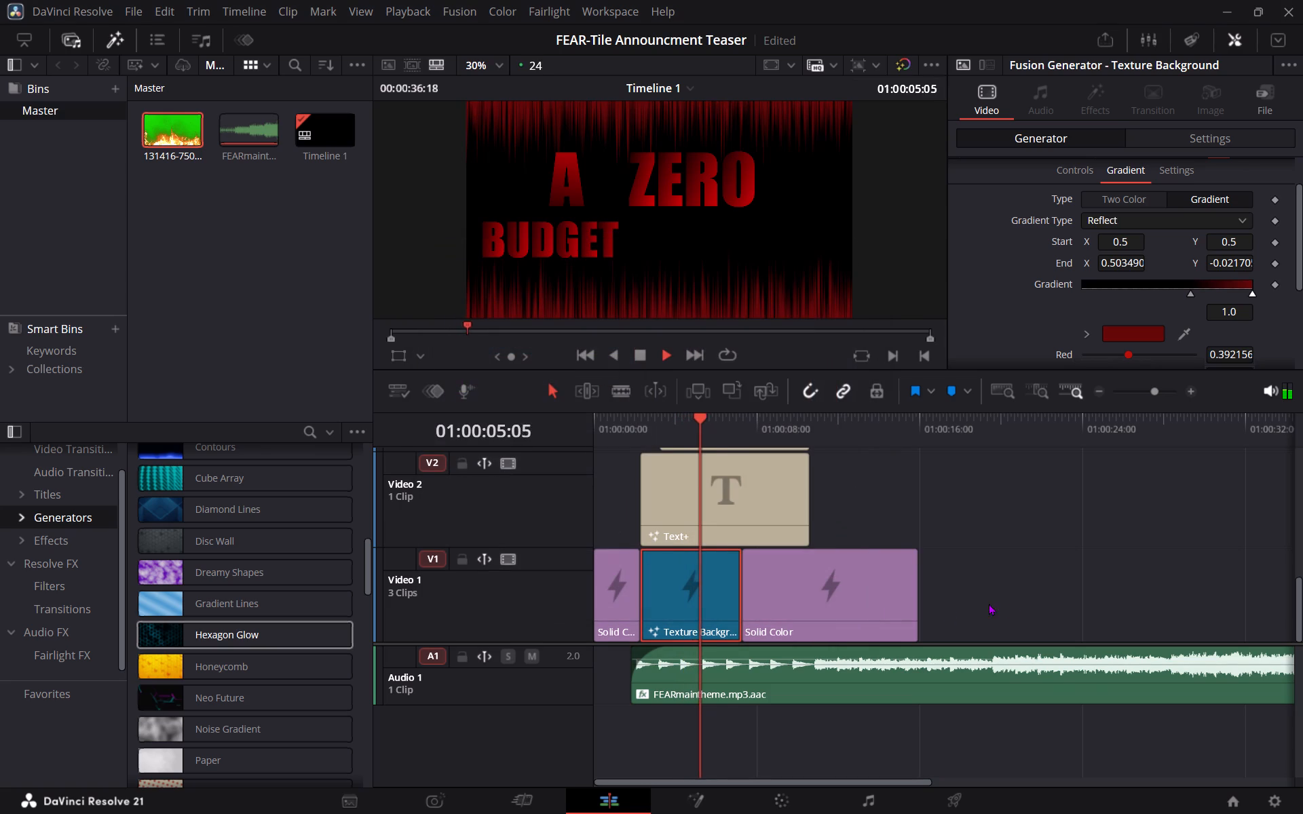
key(space)
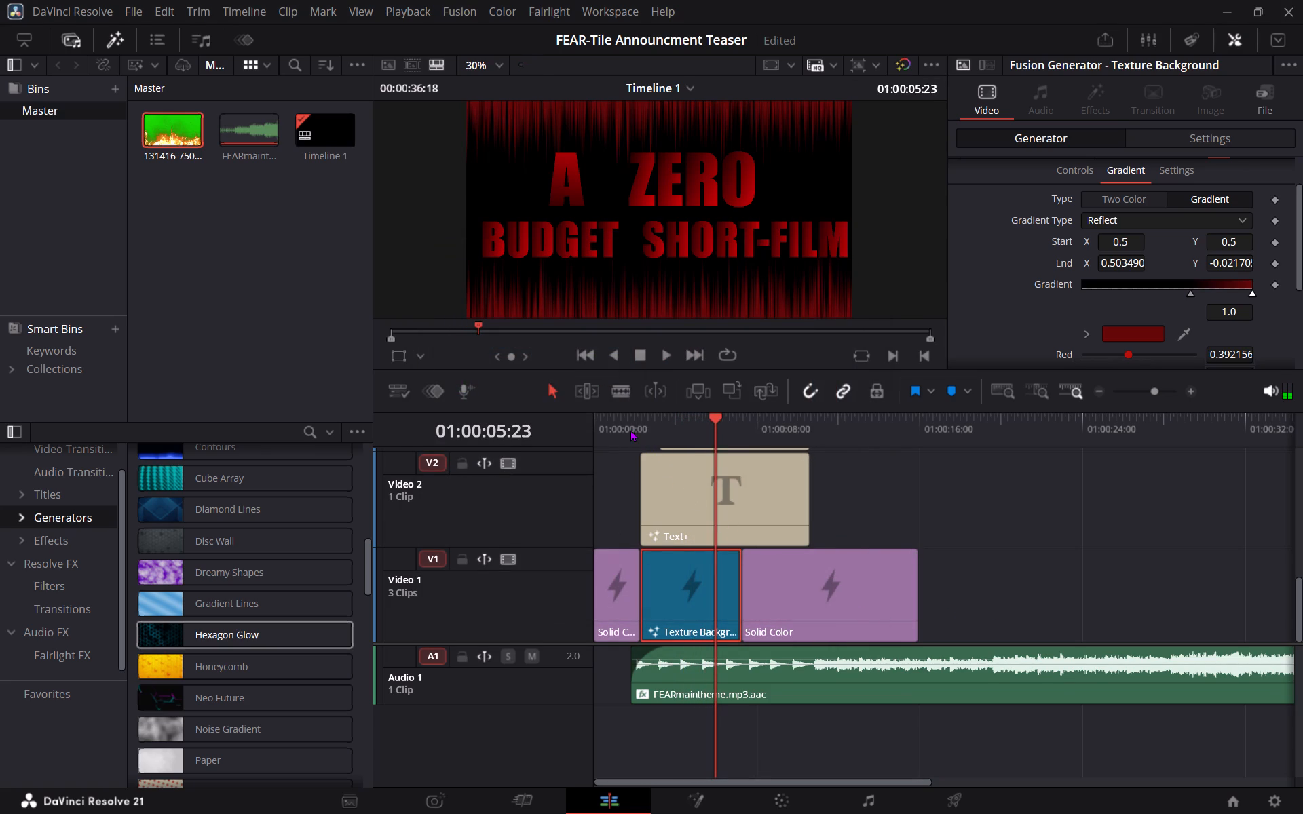
click(628, 428)
key(space)
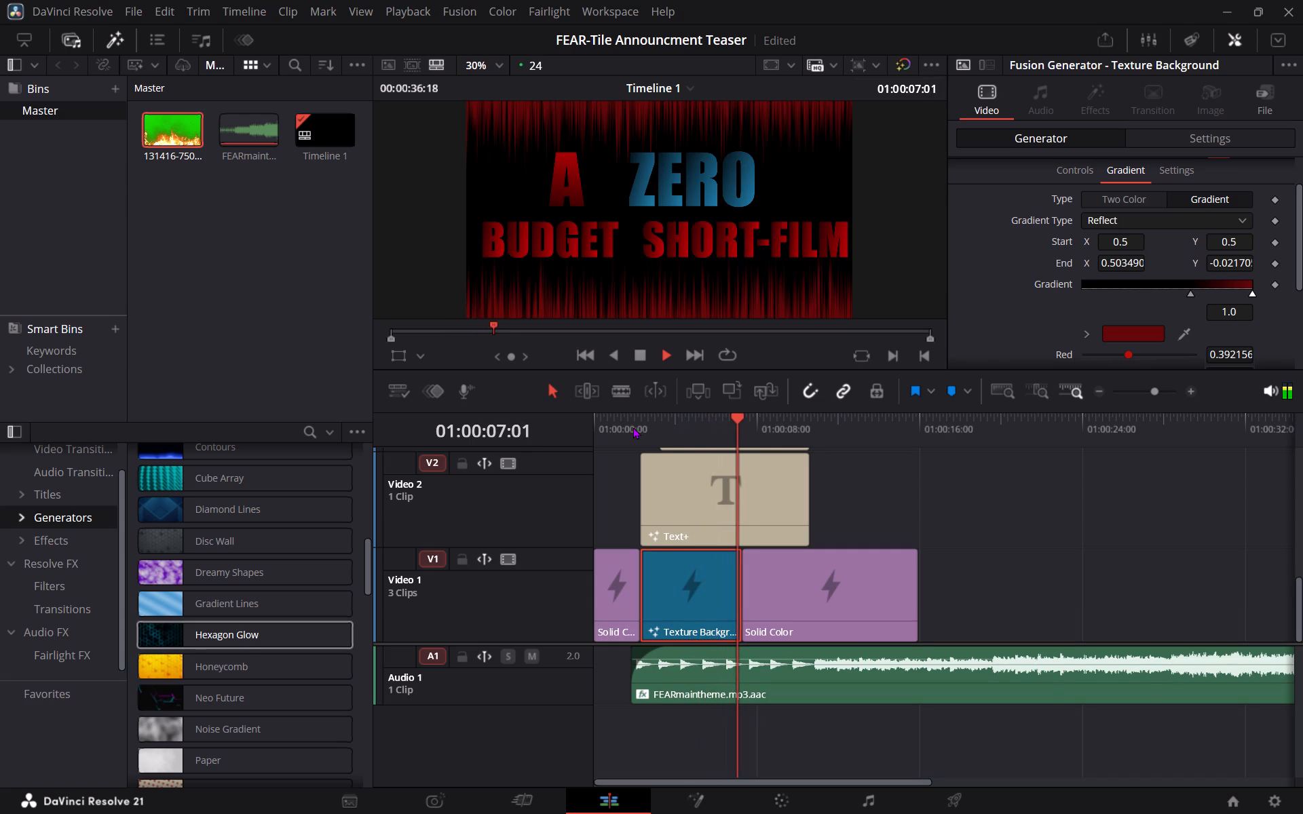
key(space)
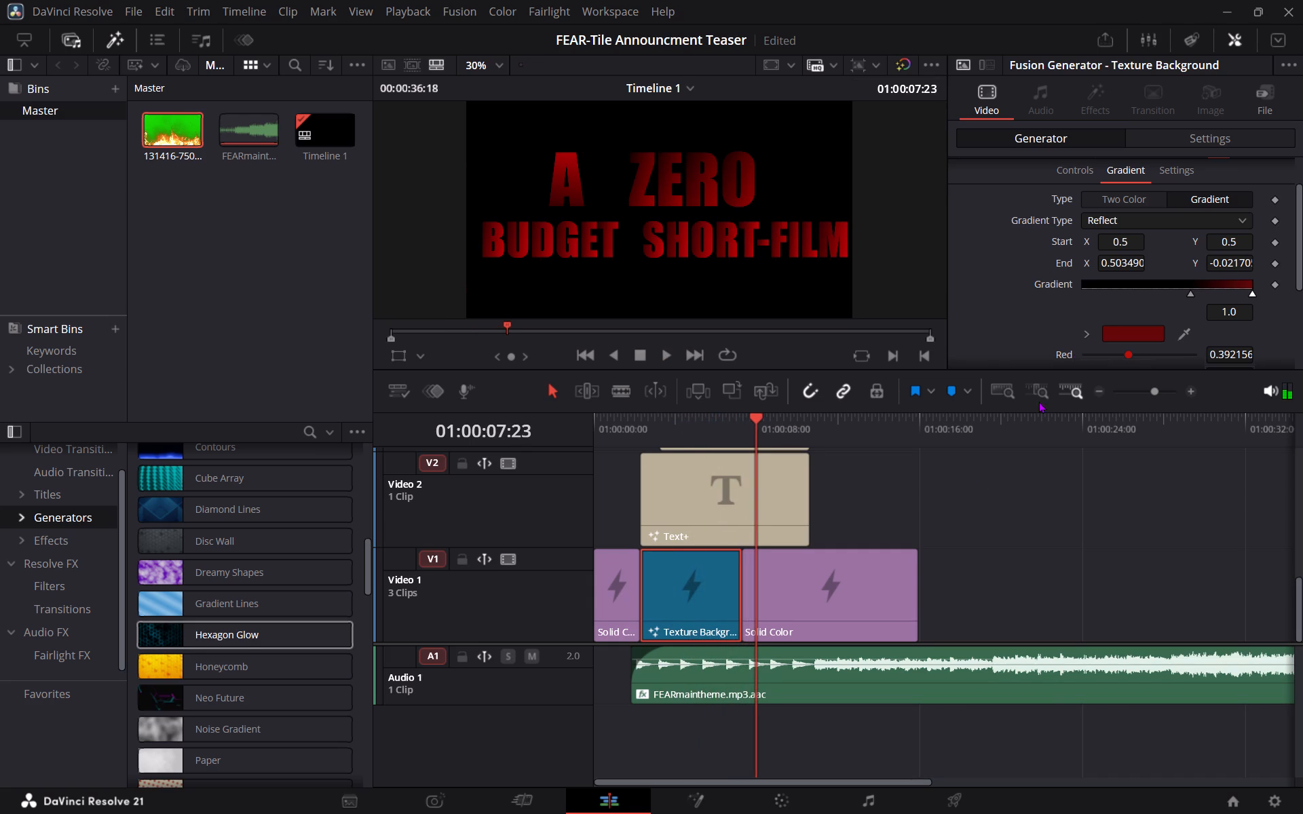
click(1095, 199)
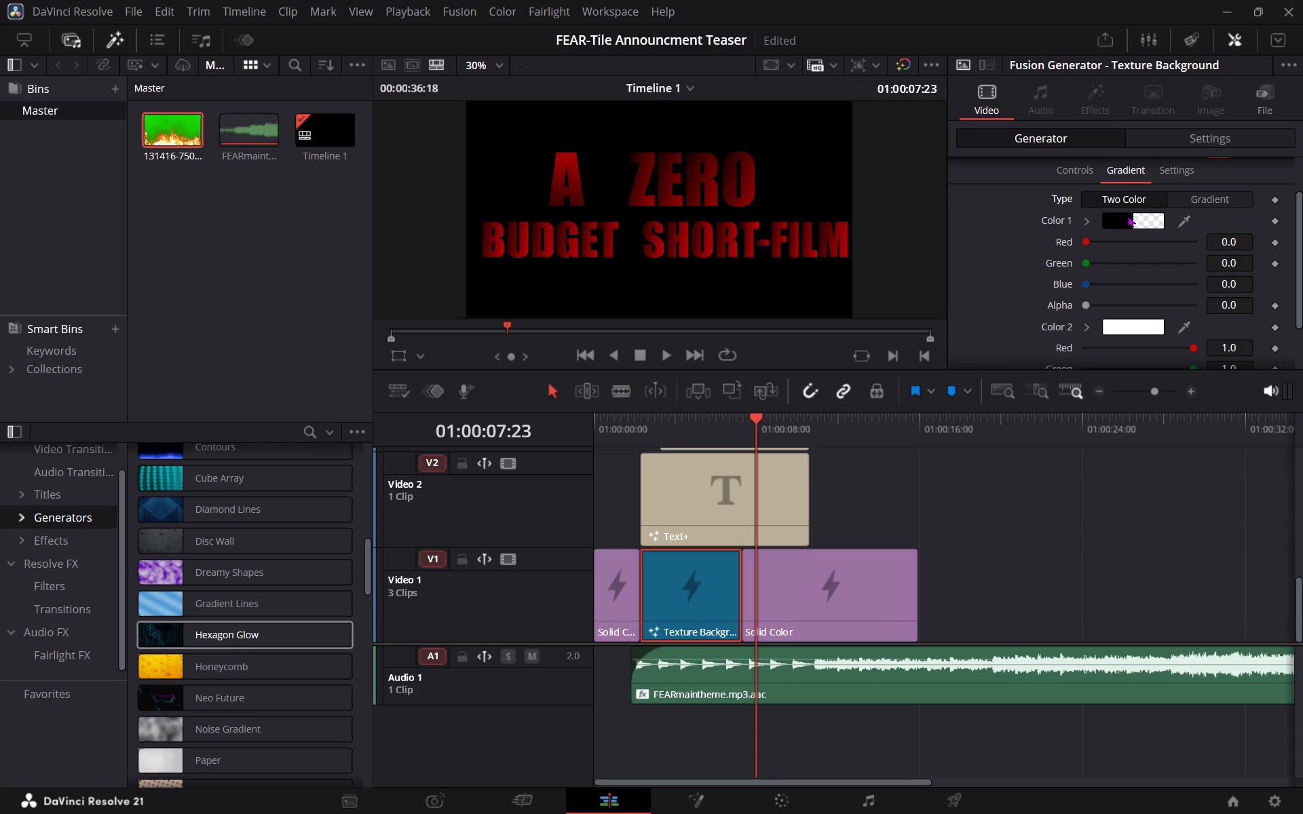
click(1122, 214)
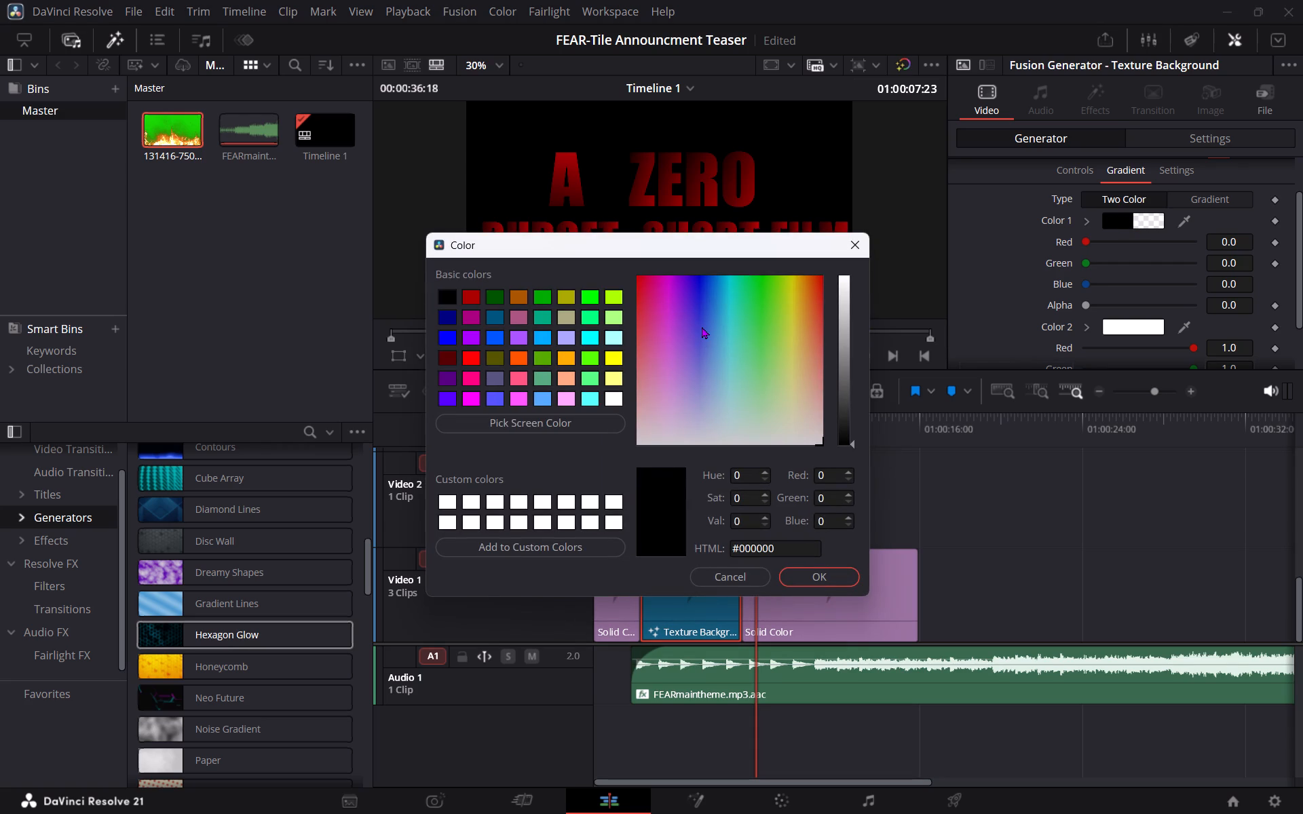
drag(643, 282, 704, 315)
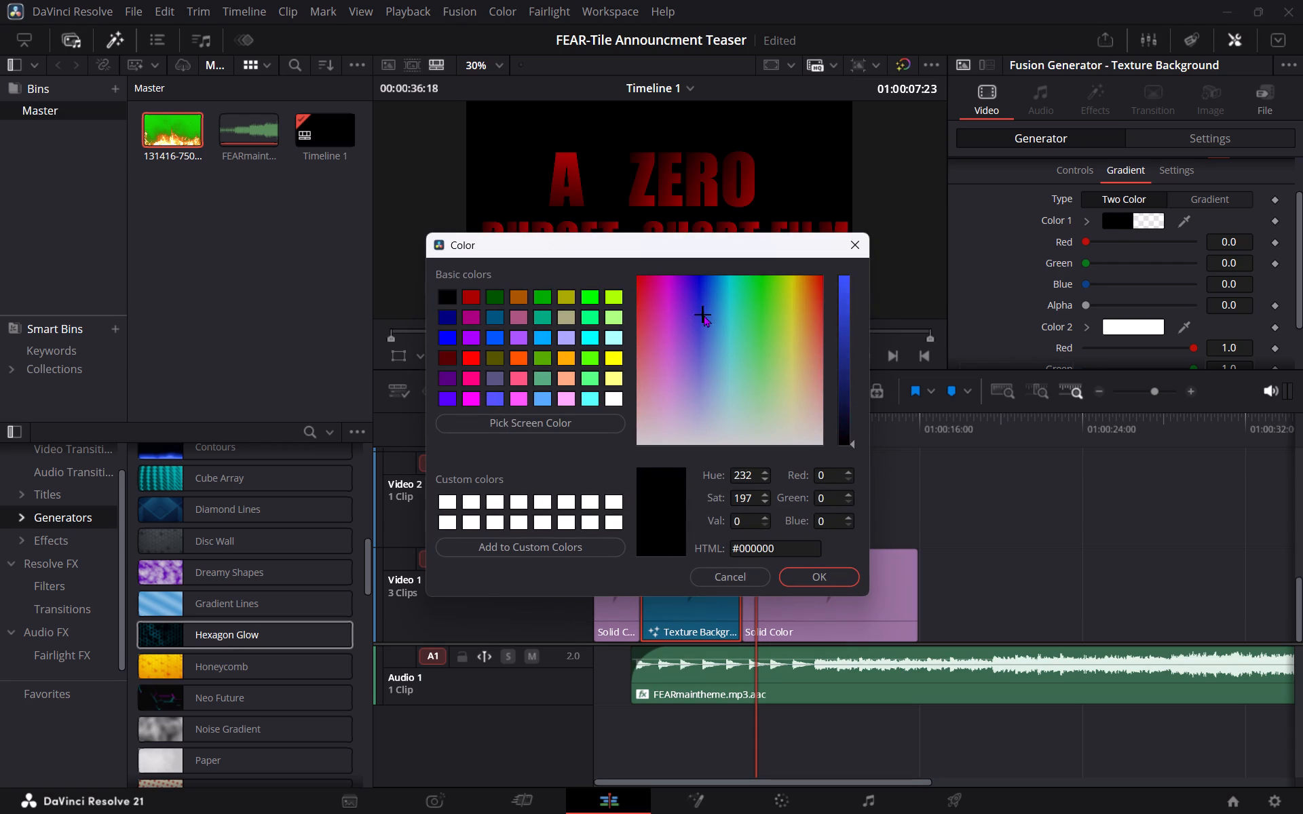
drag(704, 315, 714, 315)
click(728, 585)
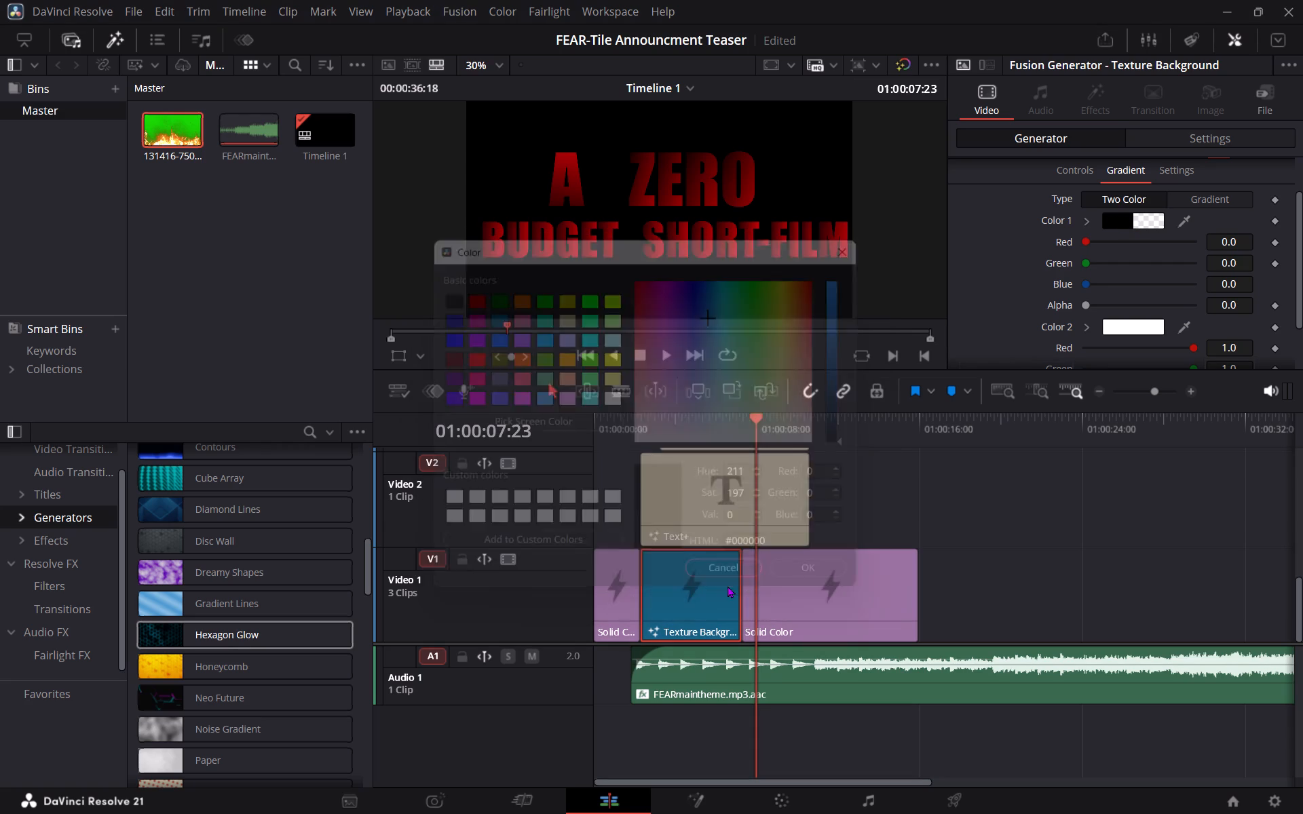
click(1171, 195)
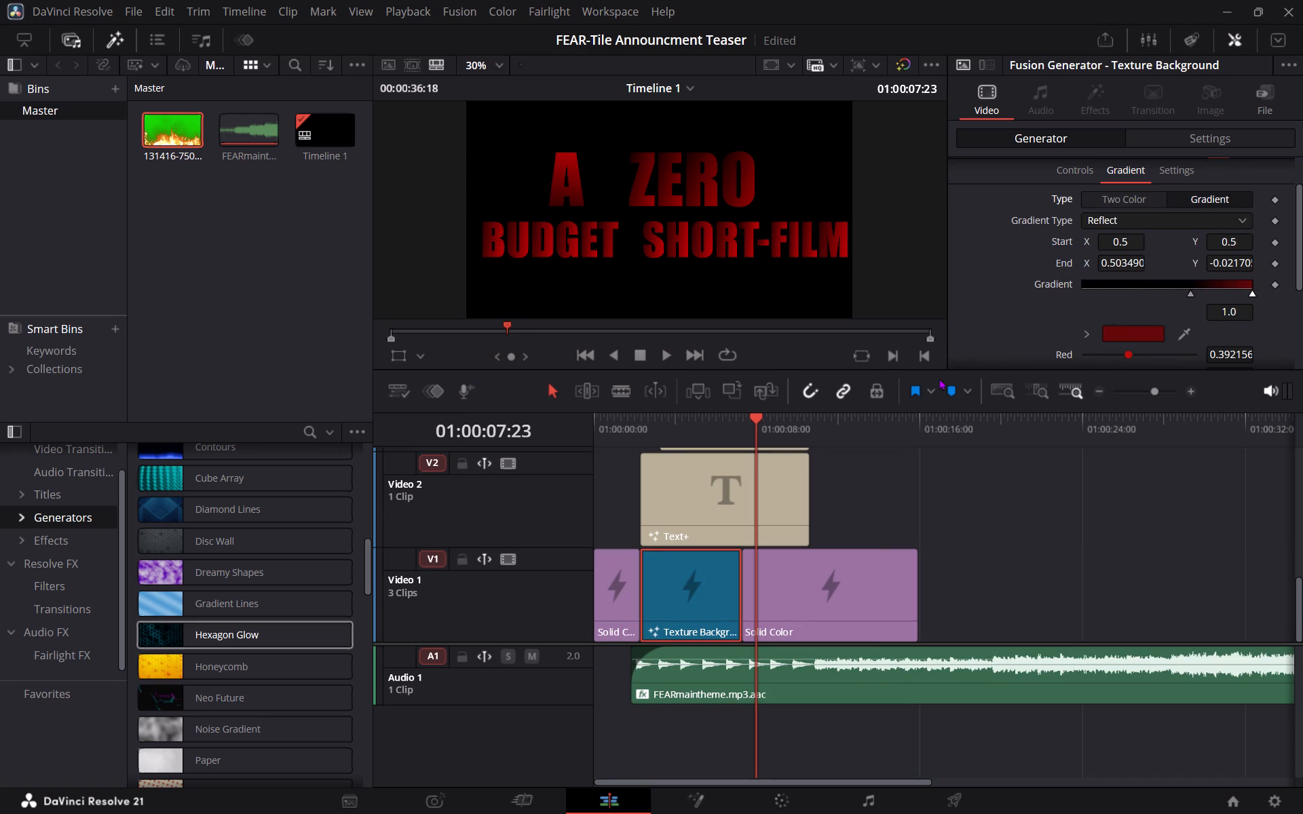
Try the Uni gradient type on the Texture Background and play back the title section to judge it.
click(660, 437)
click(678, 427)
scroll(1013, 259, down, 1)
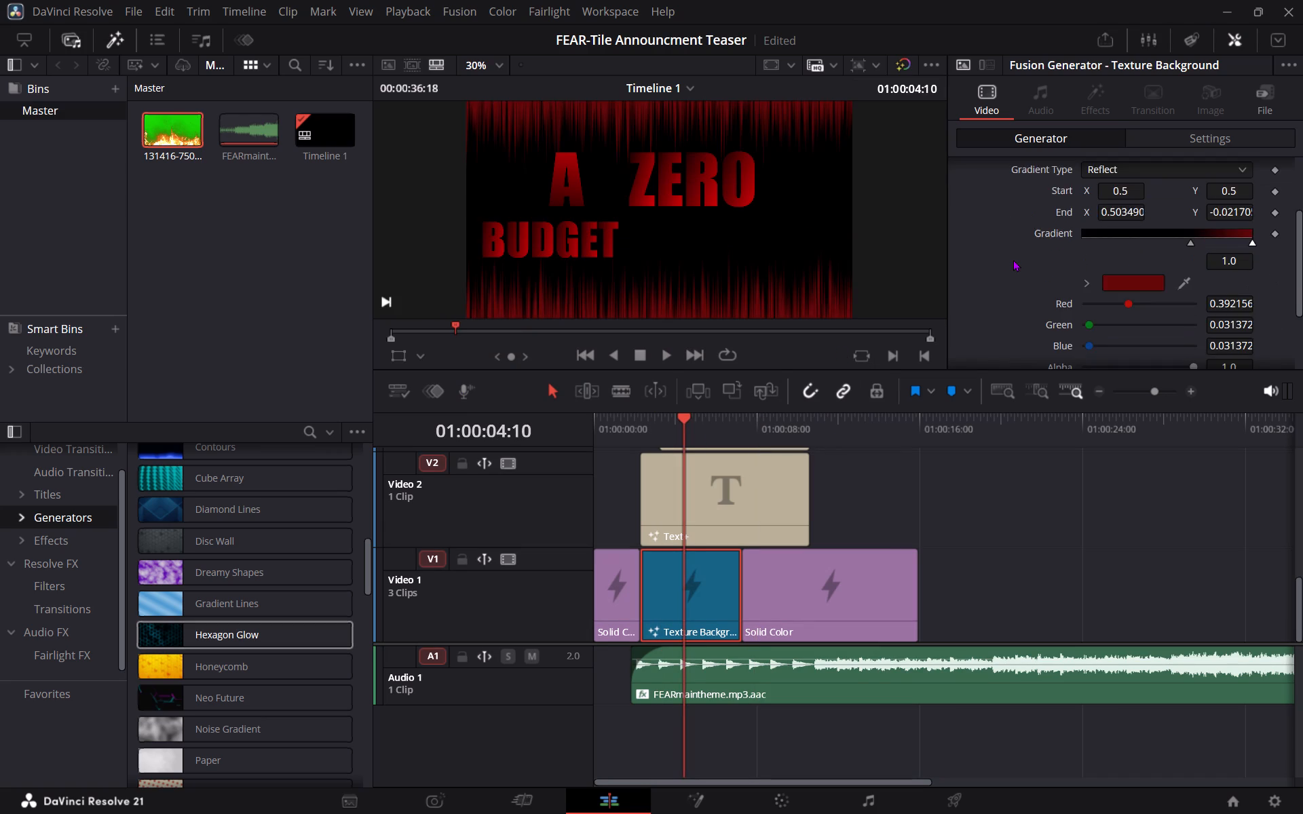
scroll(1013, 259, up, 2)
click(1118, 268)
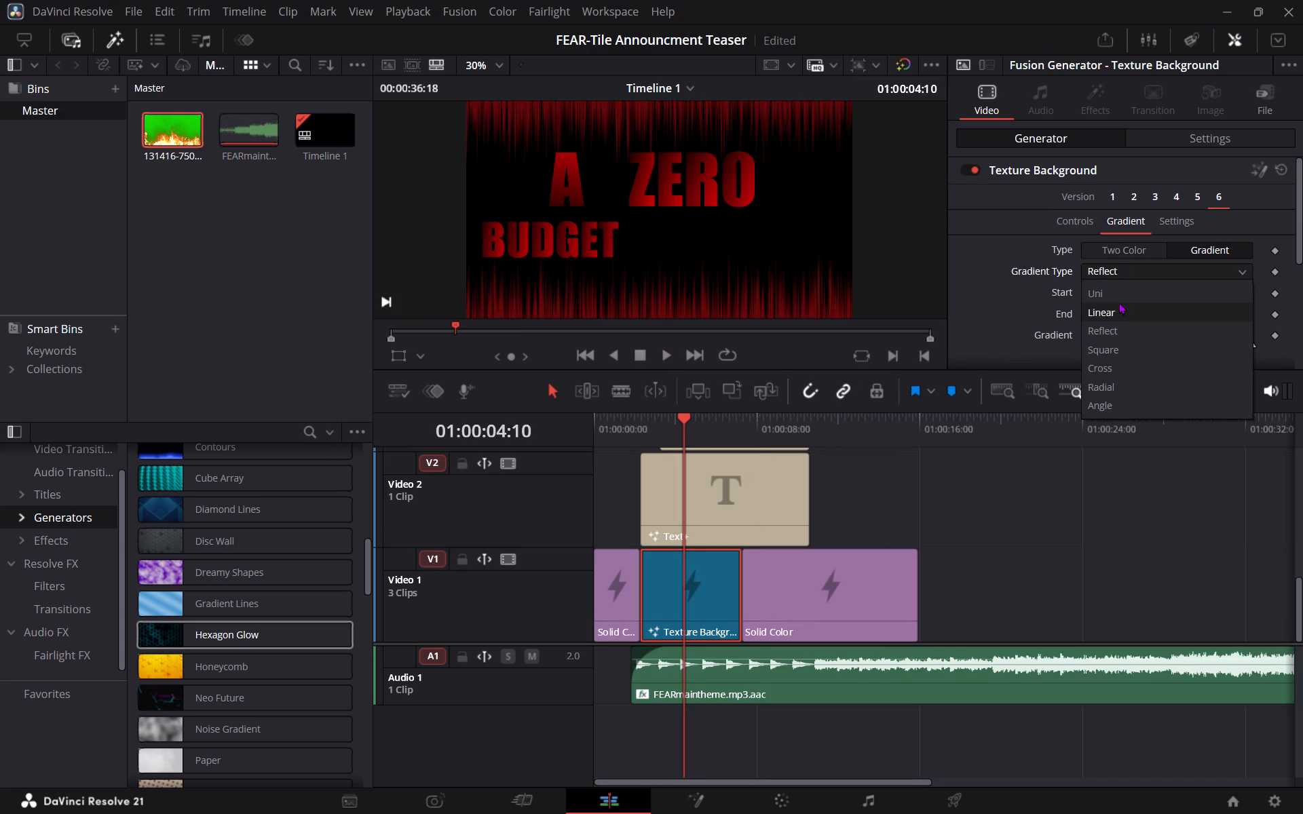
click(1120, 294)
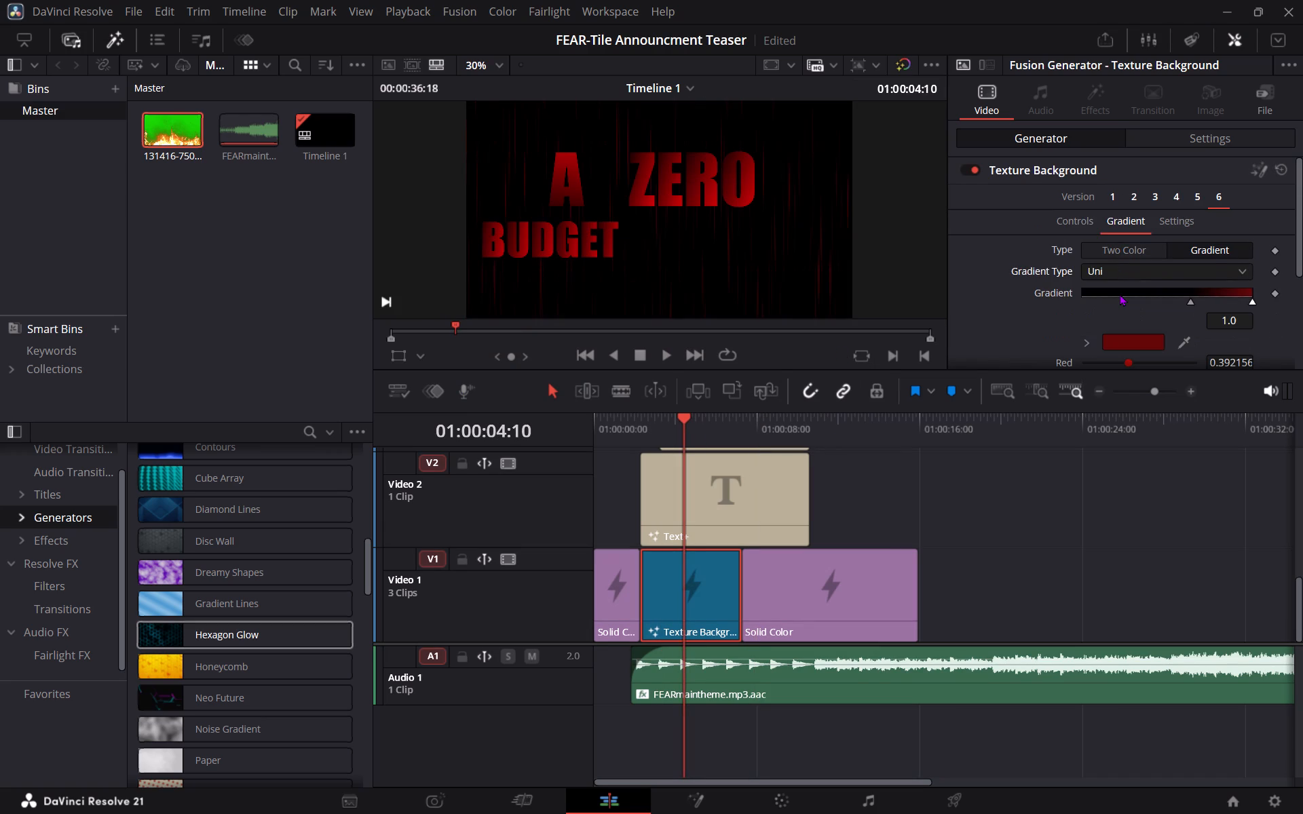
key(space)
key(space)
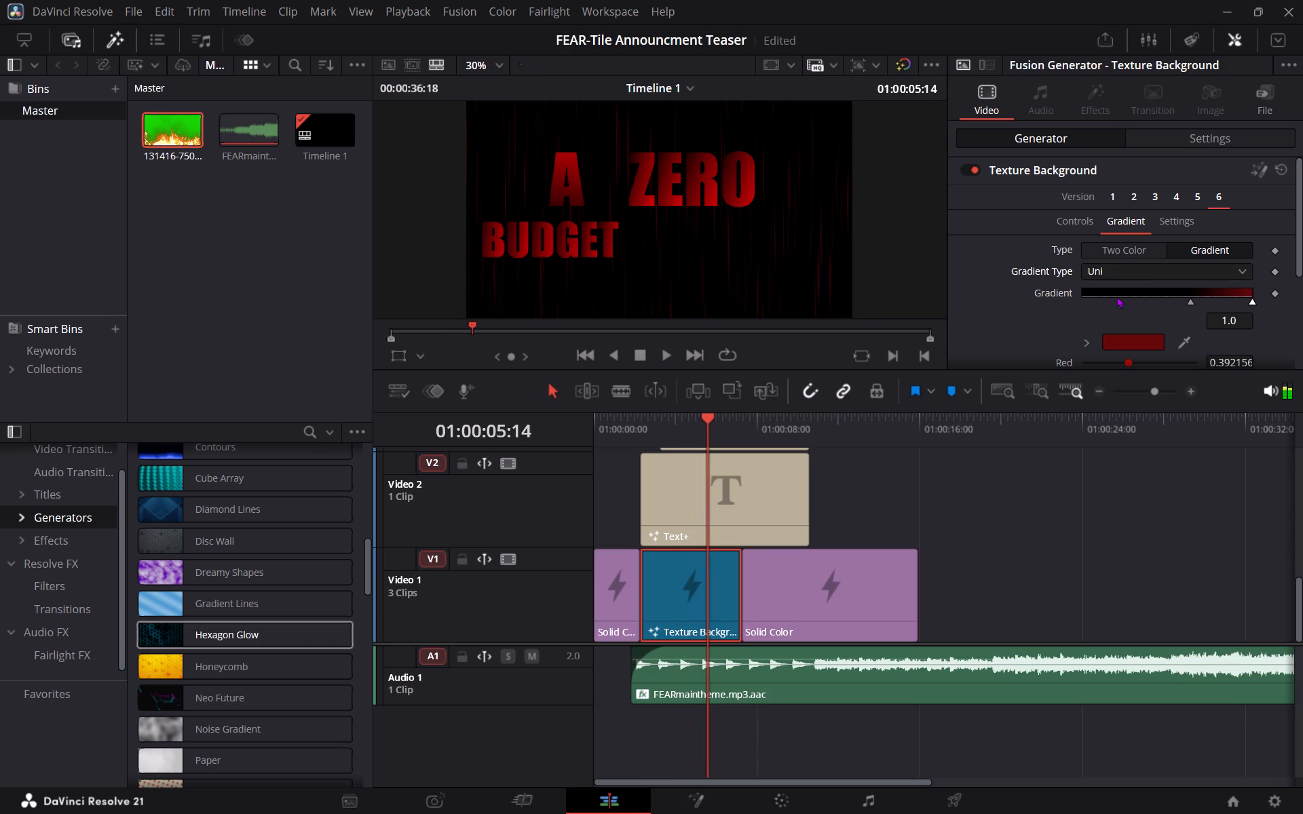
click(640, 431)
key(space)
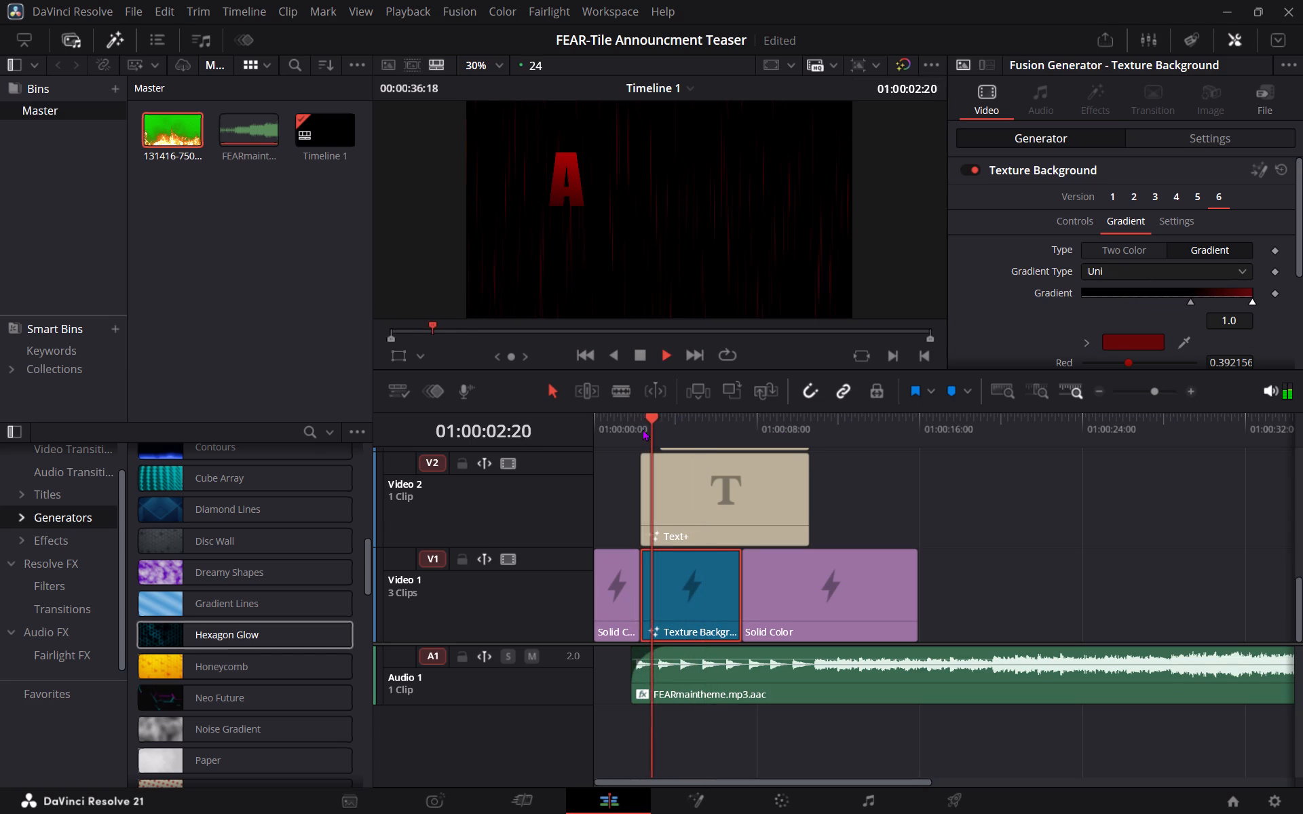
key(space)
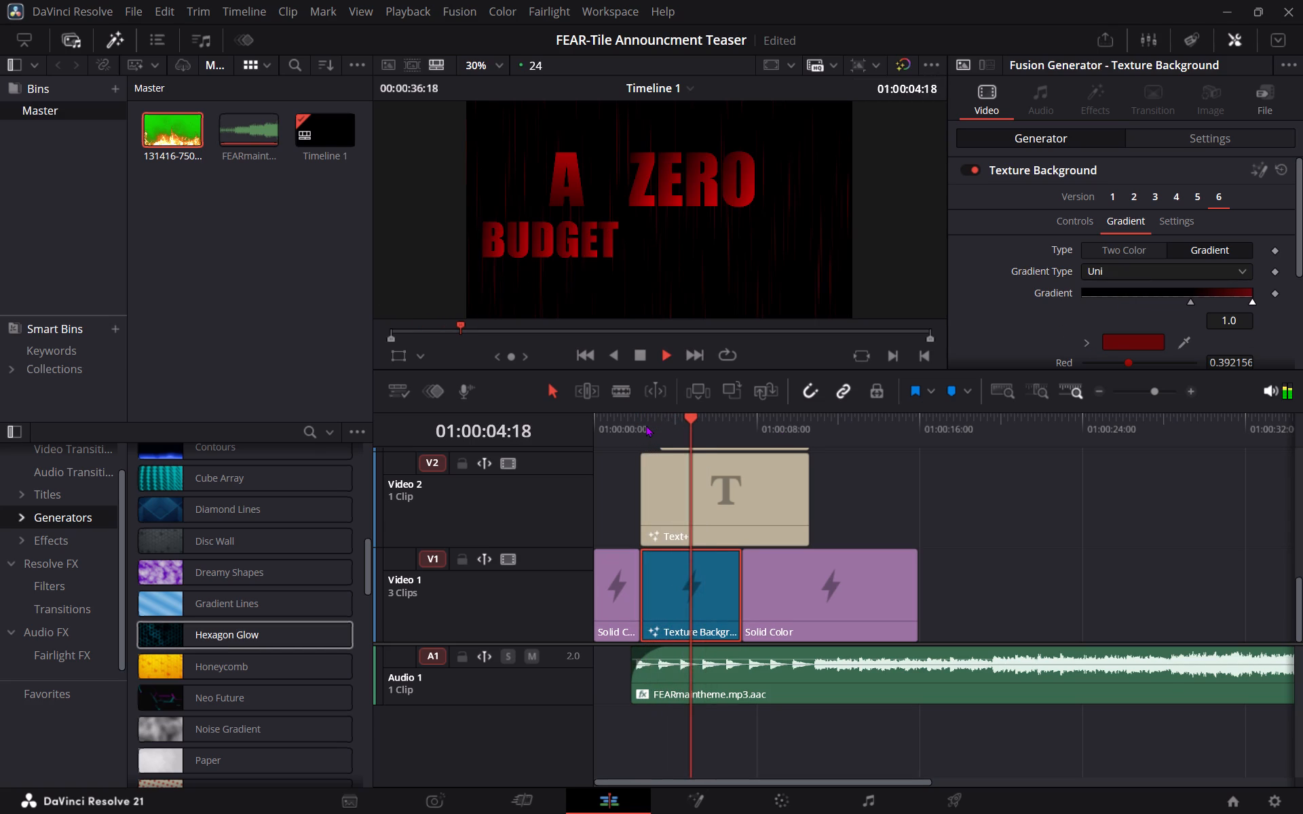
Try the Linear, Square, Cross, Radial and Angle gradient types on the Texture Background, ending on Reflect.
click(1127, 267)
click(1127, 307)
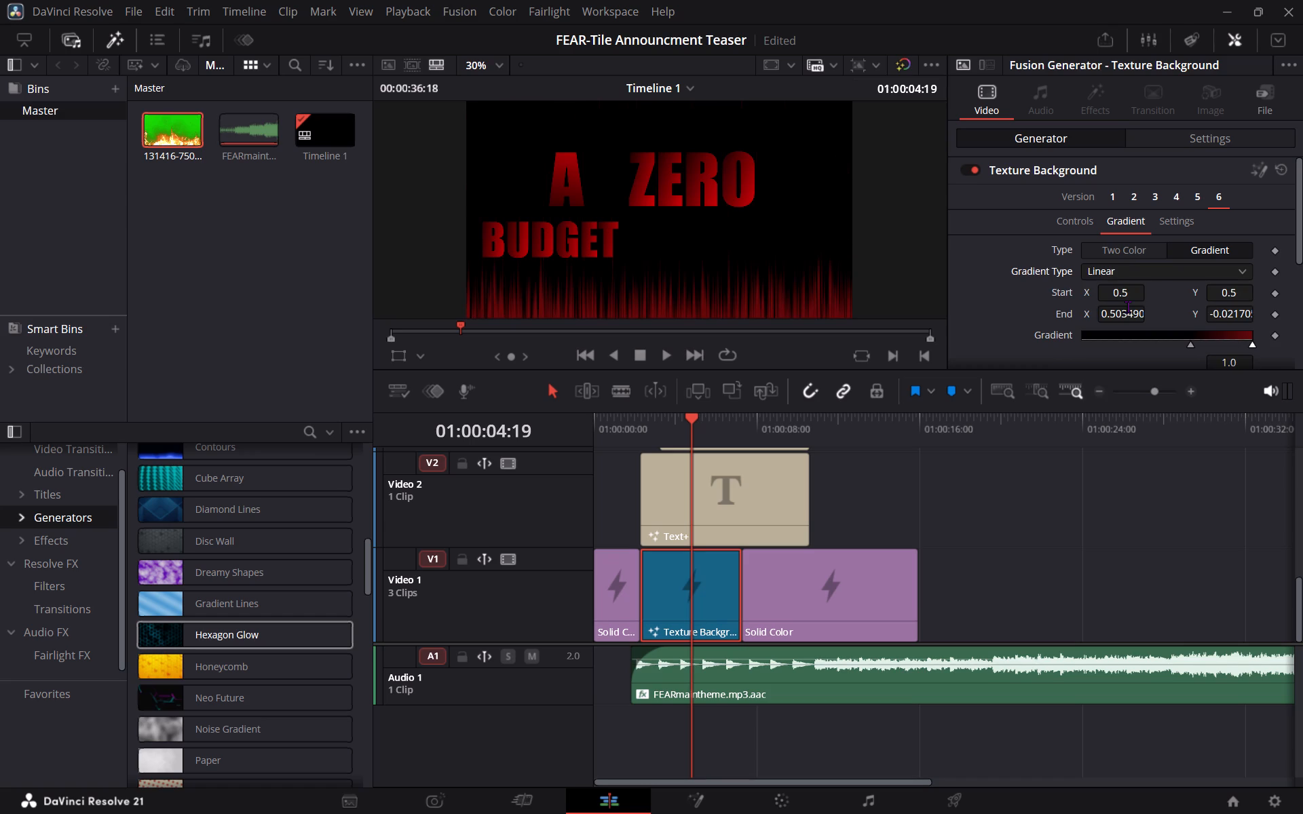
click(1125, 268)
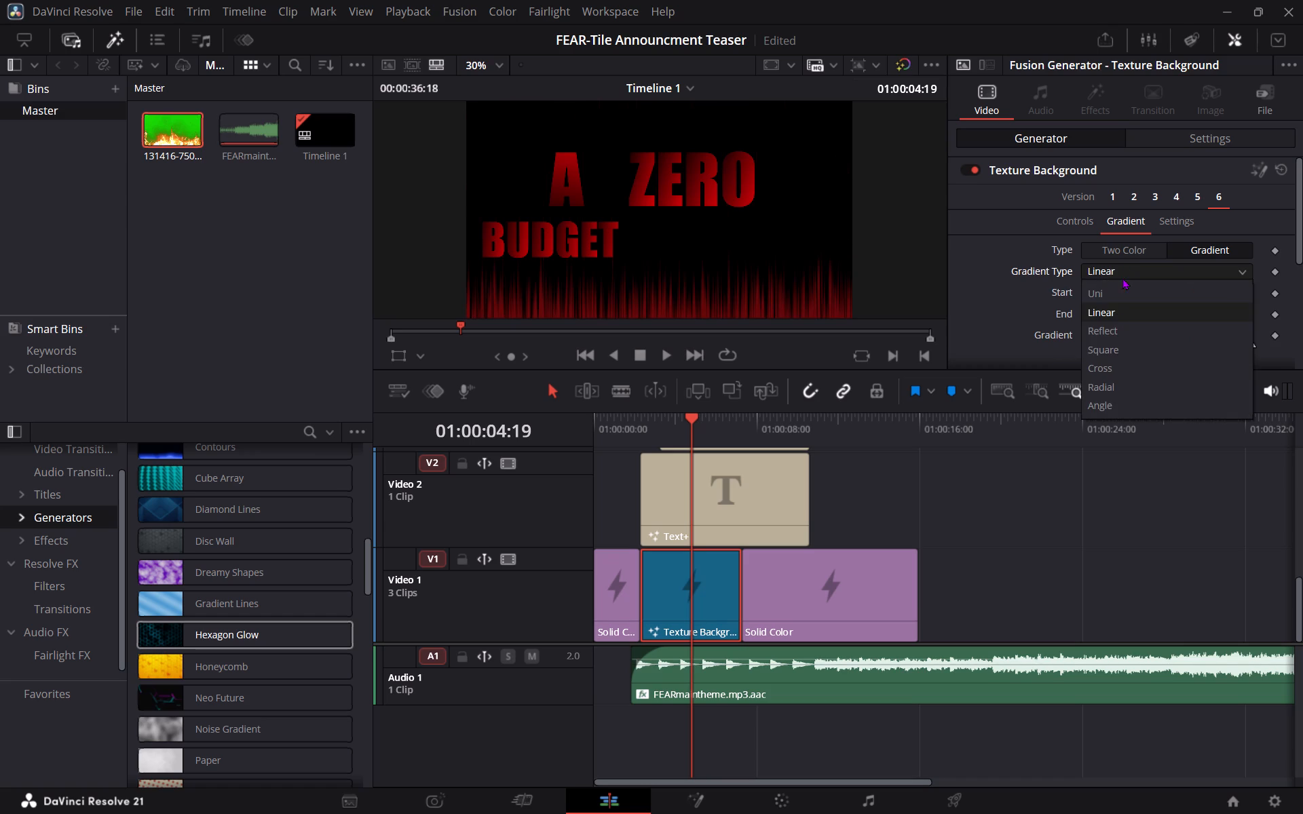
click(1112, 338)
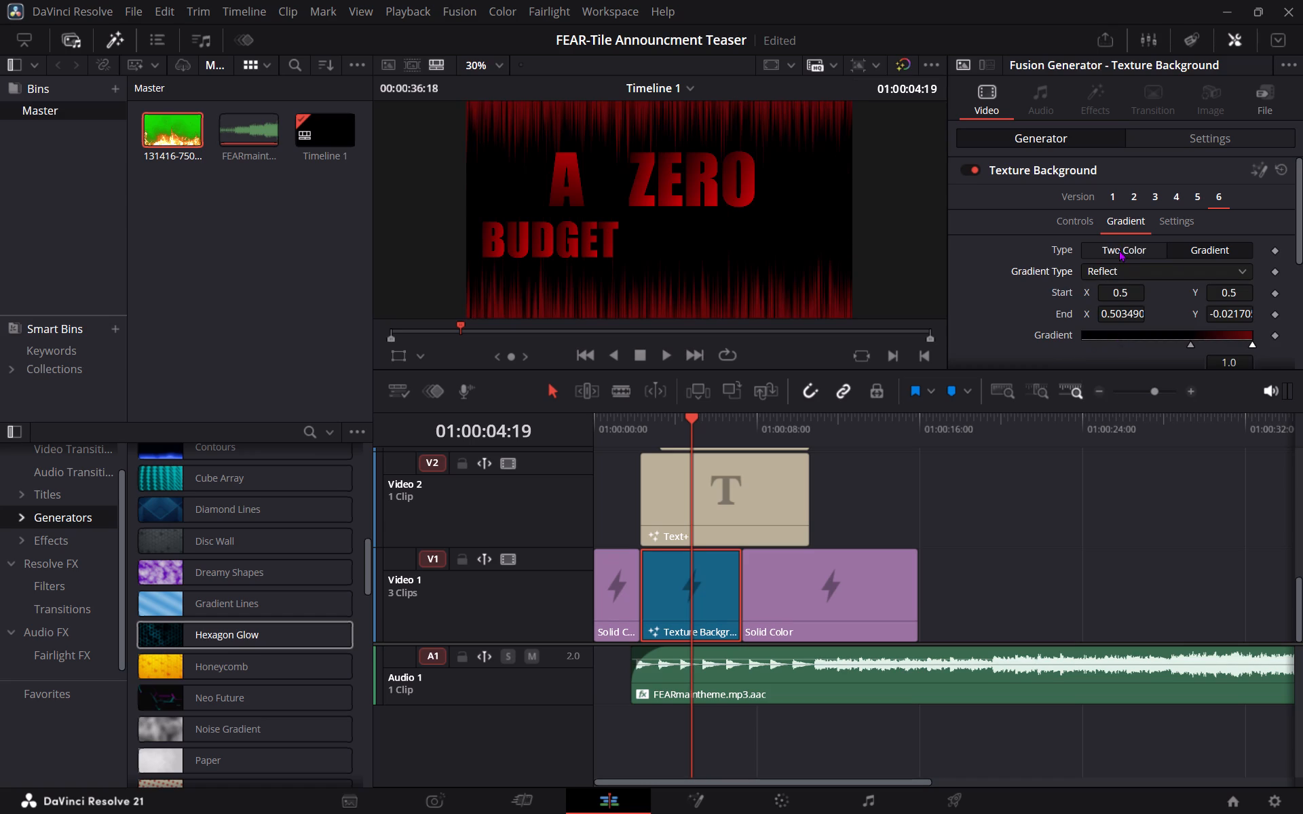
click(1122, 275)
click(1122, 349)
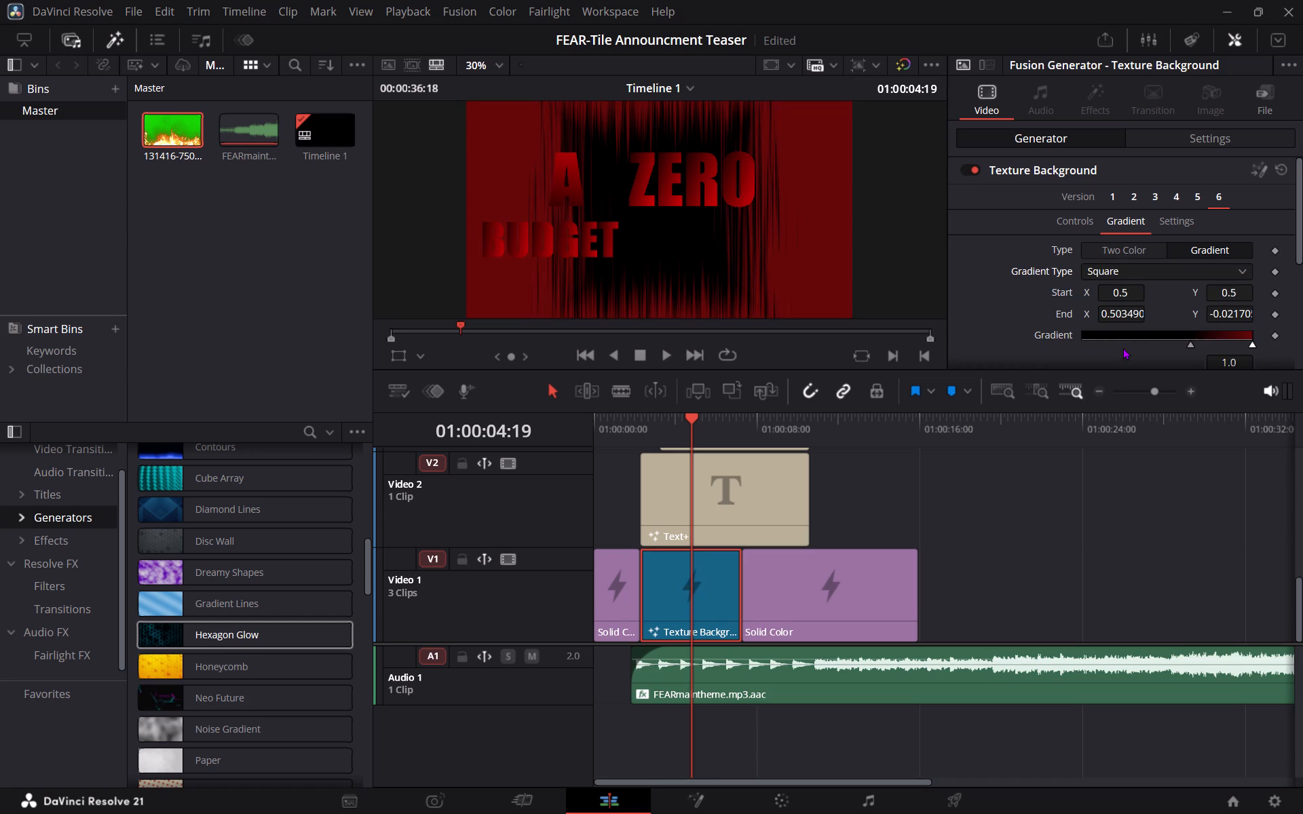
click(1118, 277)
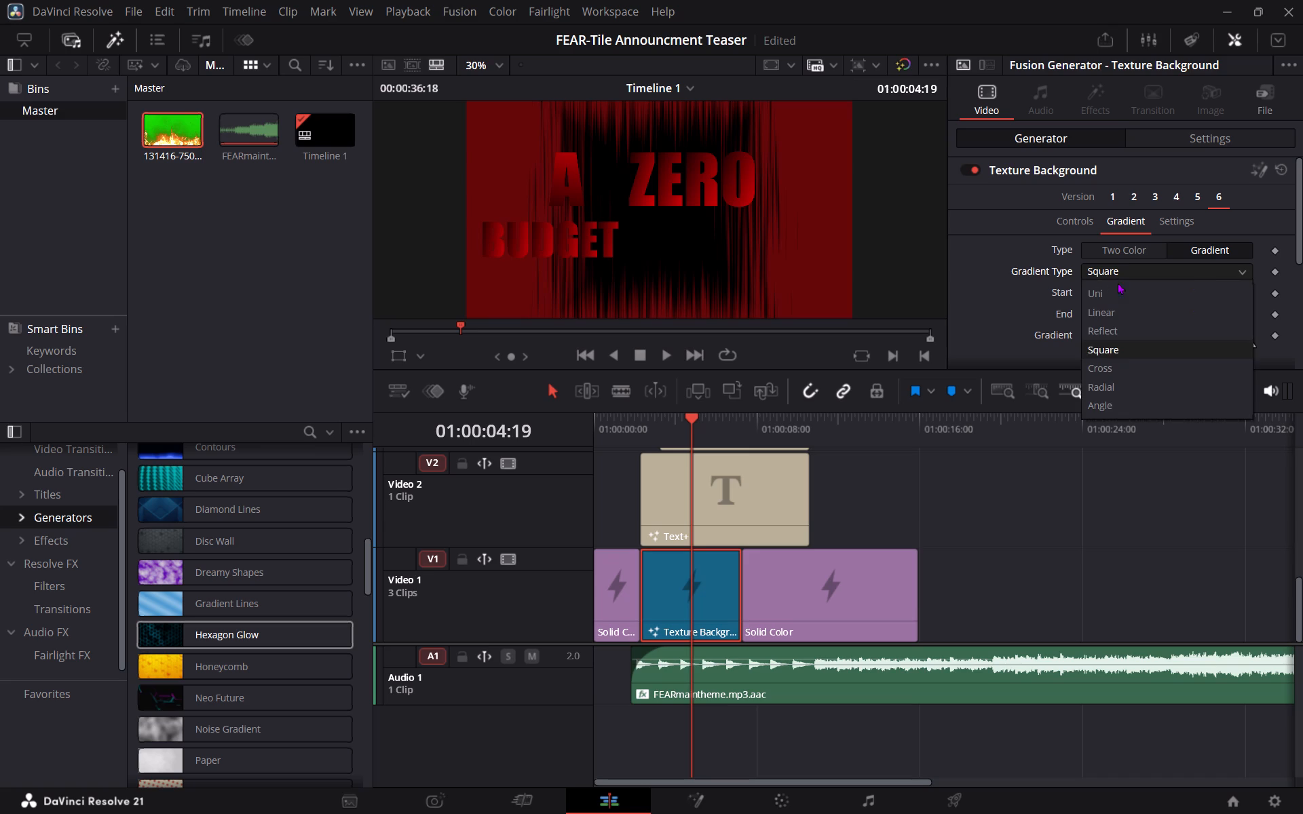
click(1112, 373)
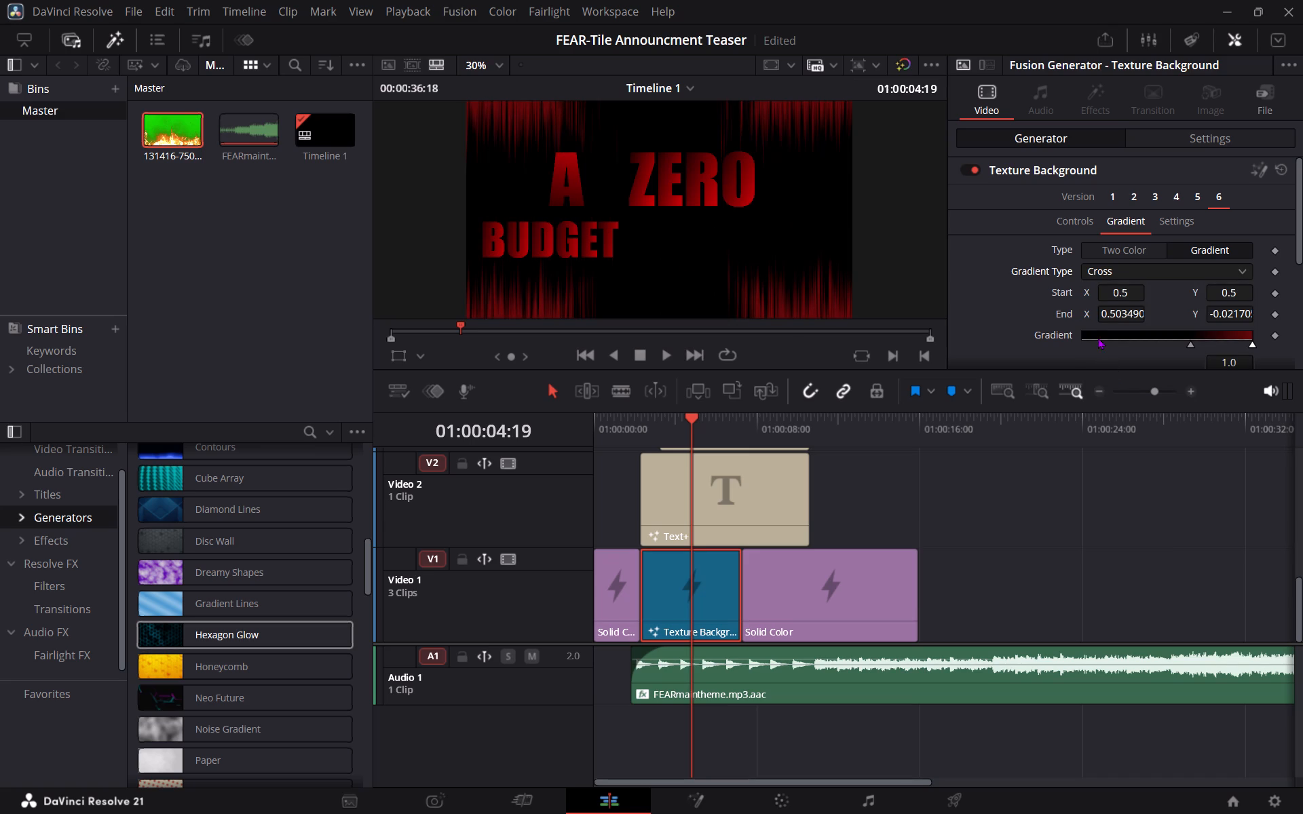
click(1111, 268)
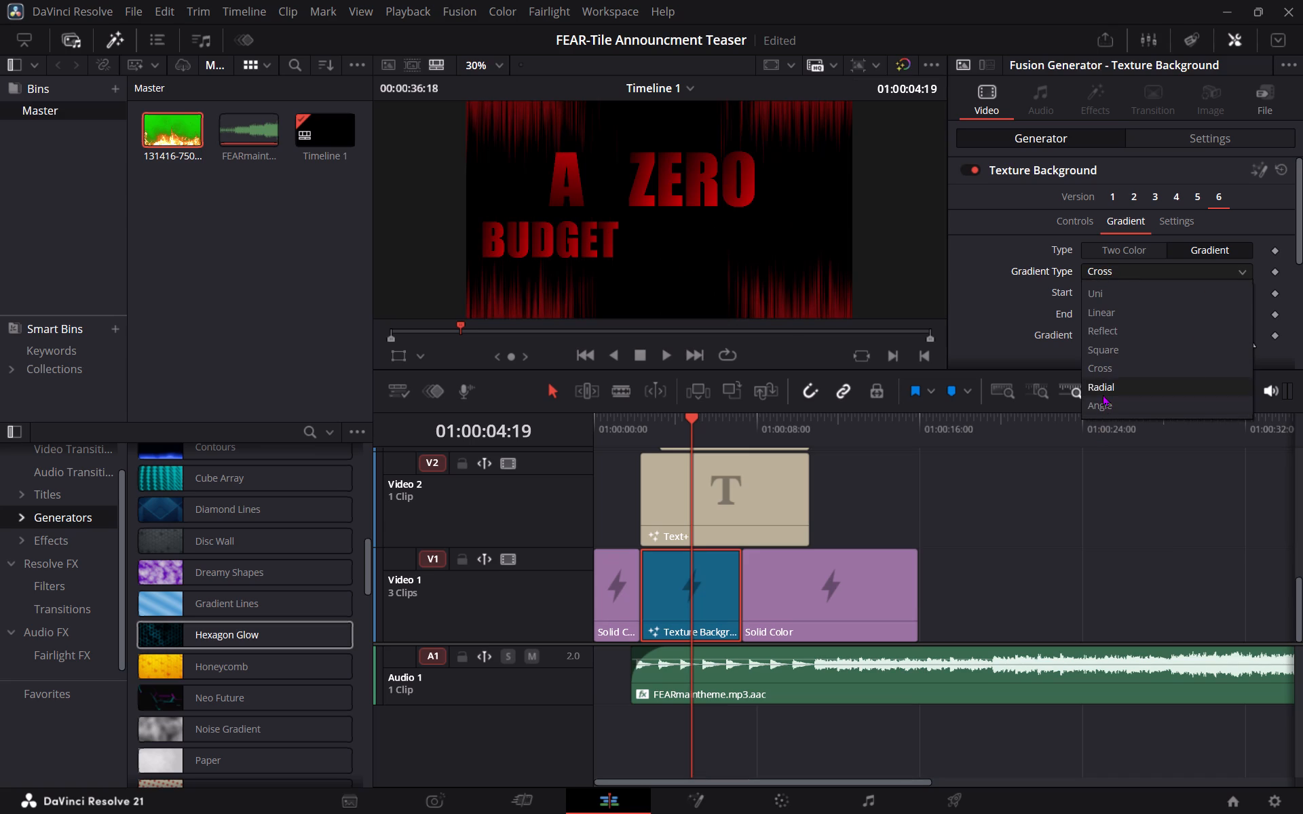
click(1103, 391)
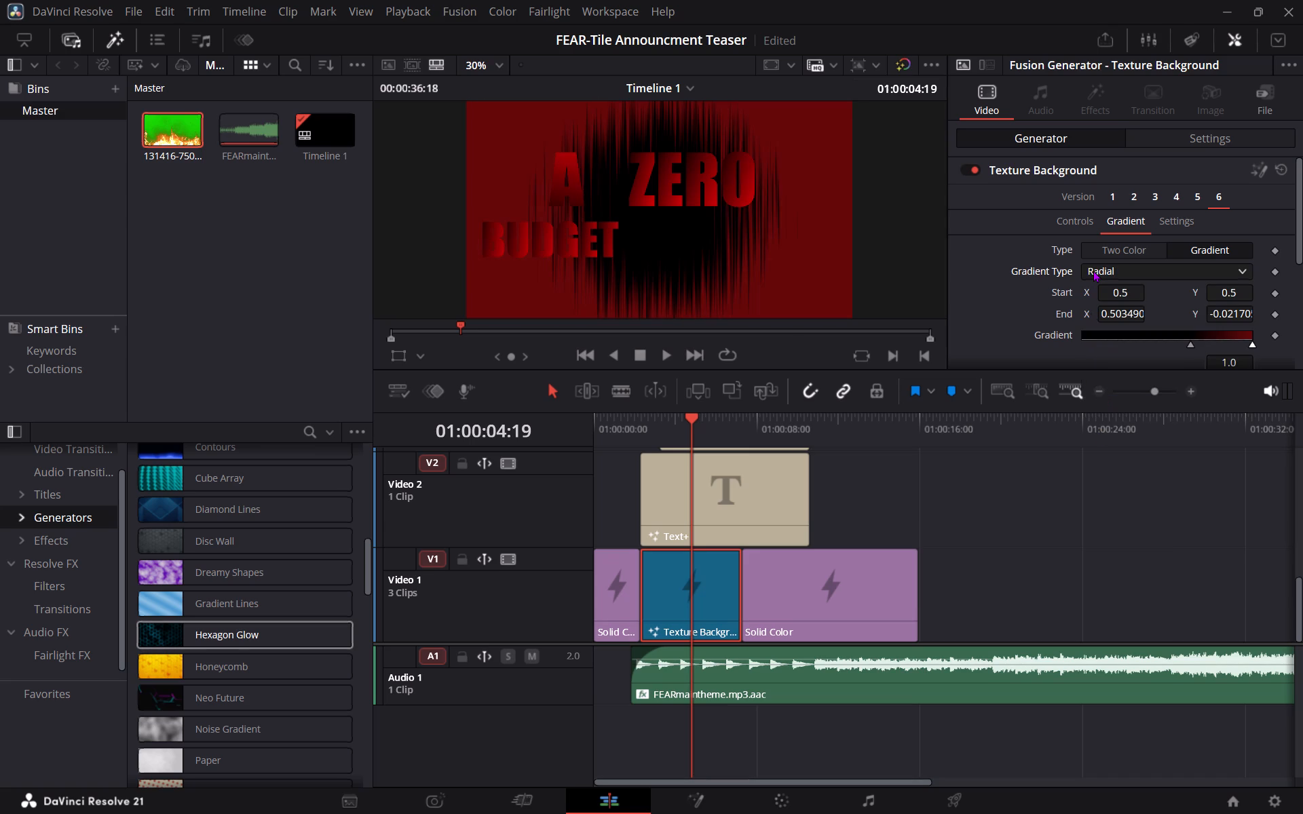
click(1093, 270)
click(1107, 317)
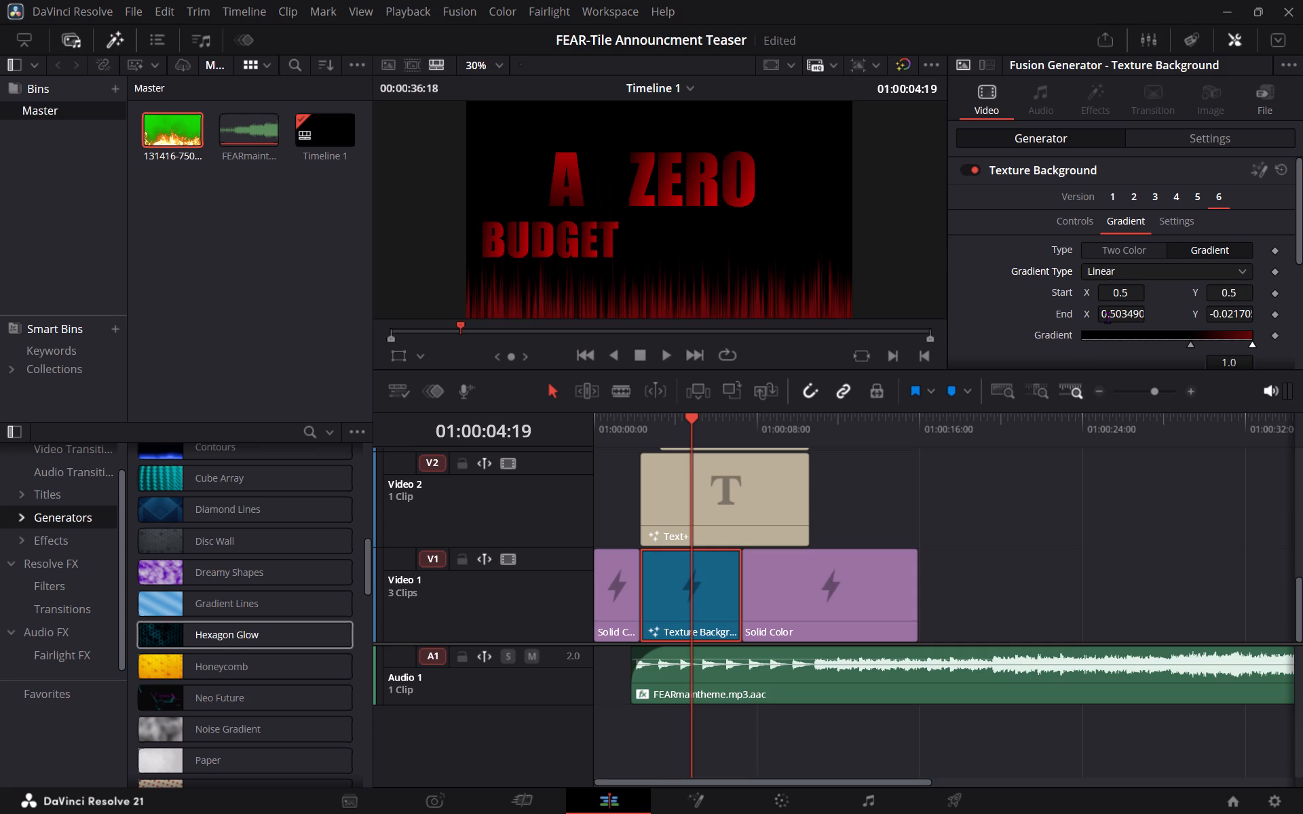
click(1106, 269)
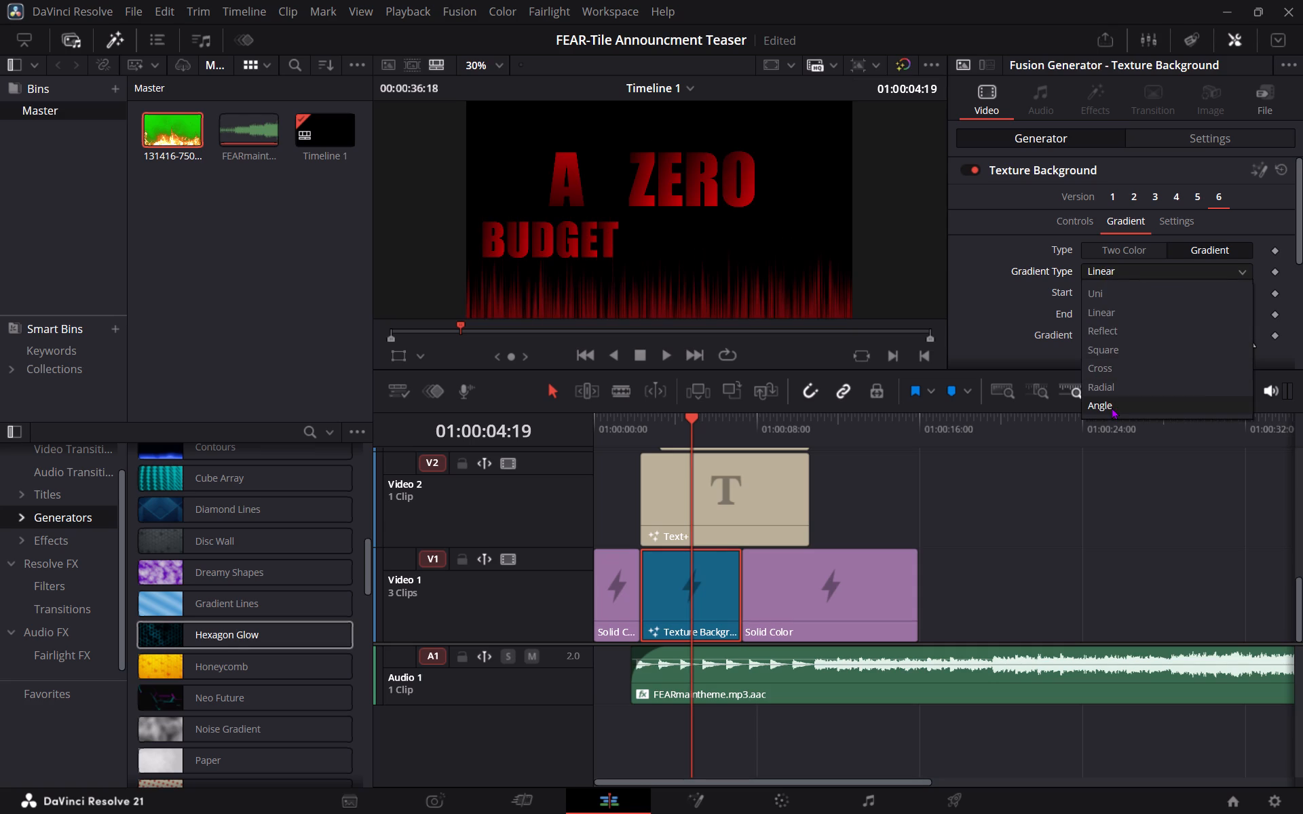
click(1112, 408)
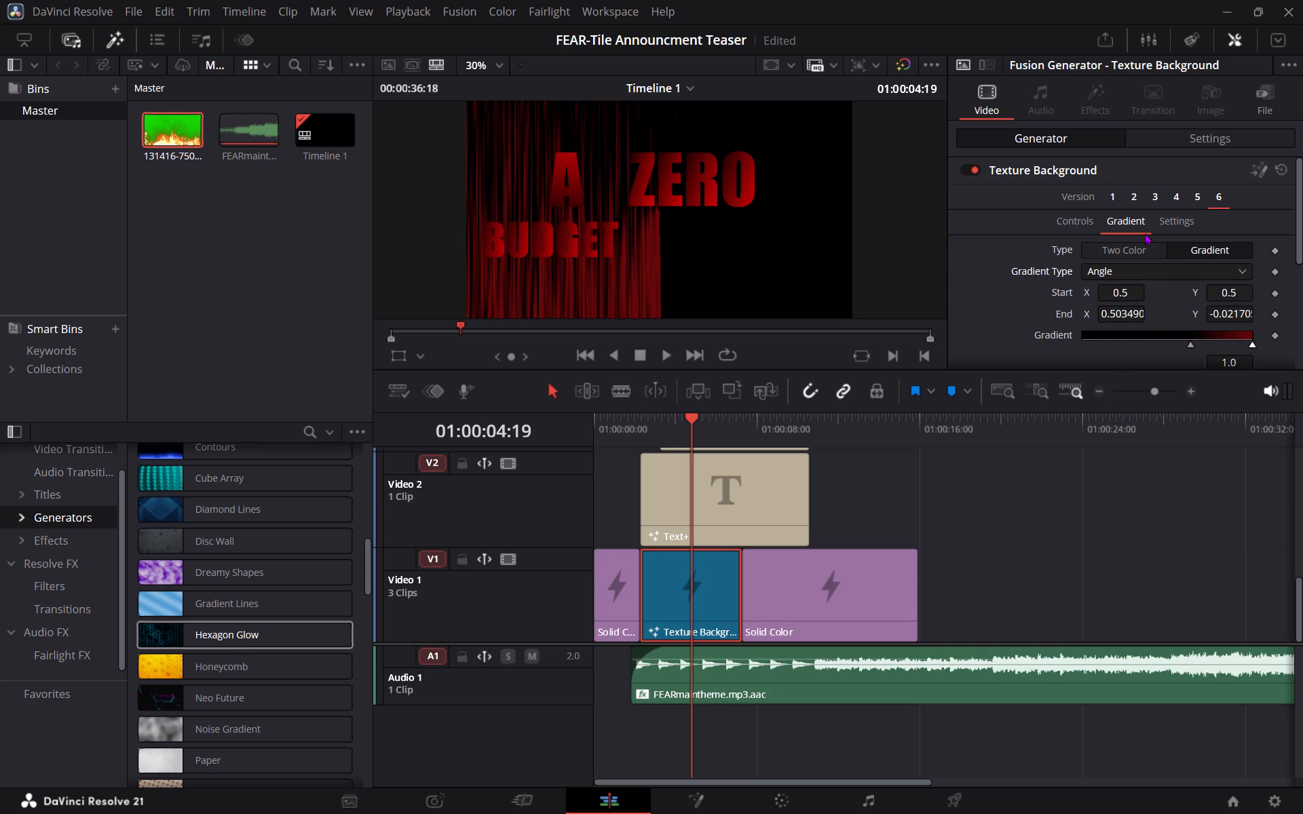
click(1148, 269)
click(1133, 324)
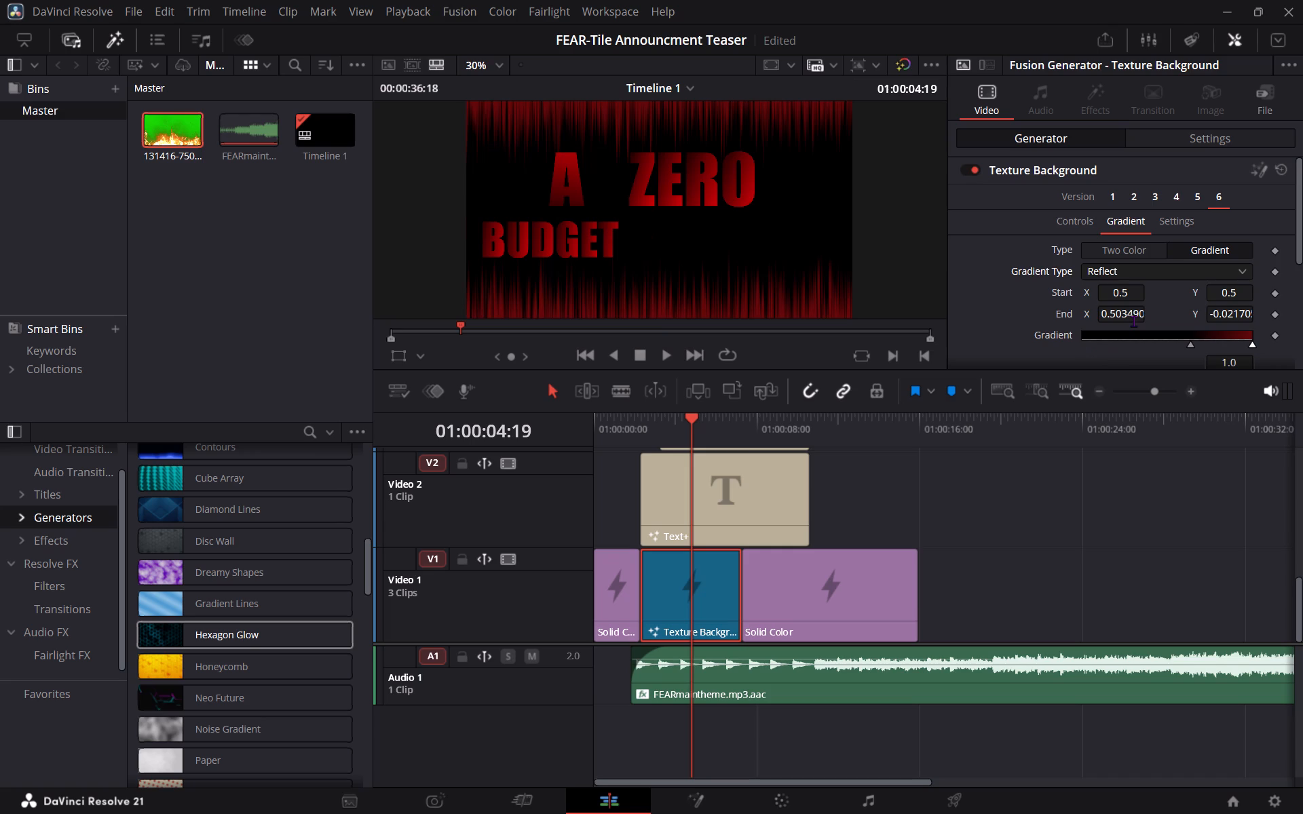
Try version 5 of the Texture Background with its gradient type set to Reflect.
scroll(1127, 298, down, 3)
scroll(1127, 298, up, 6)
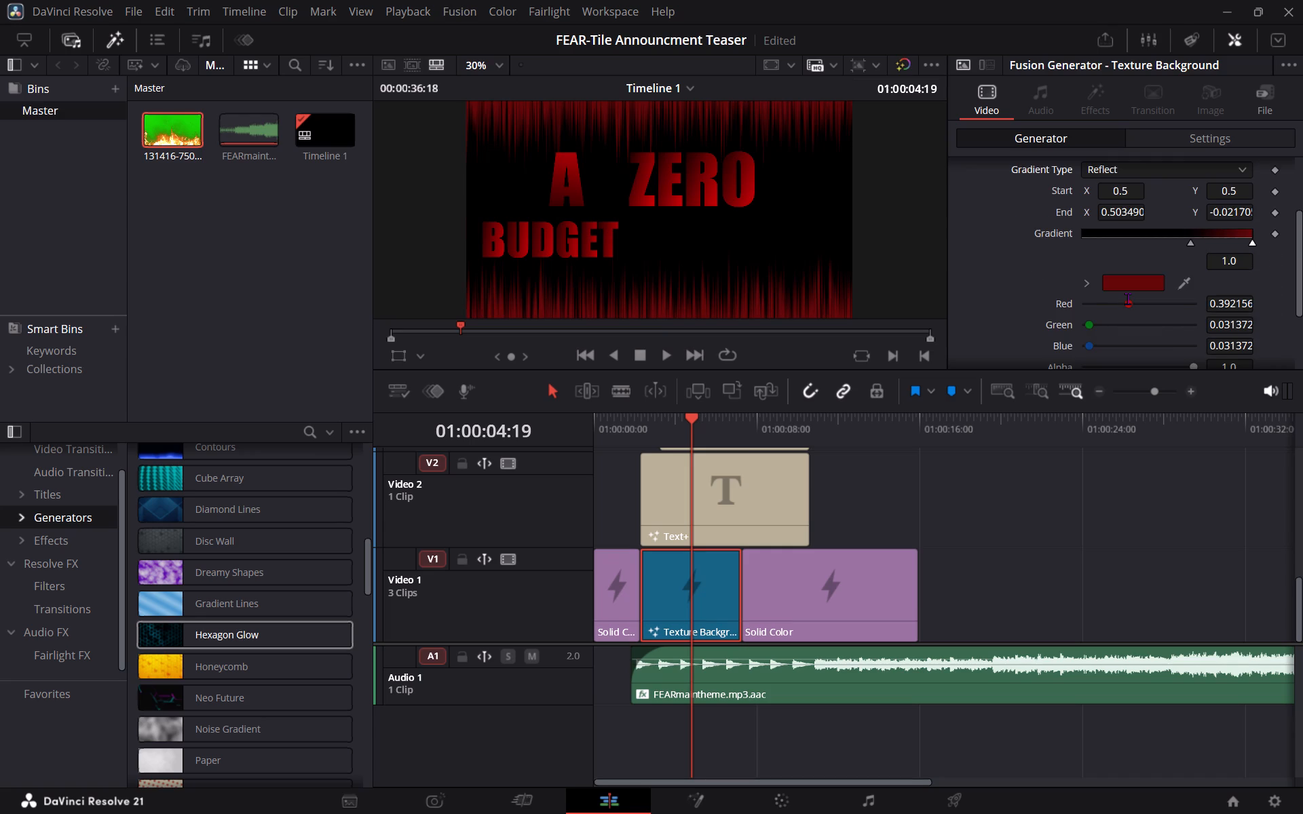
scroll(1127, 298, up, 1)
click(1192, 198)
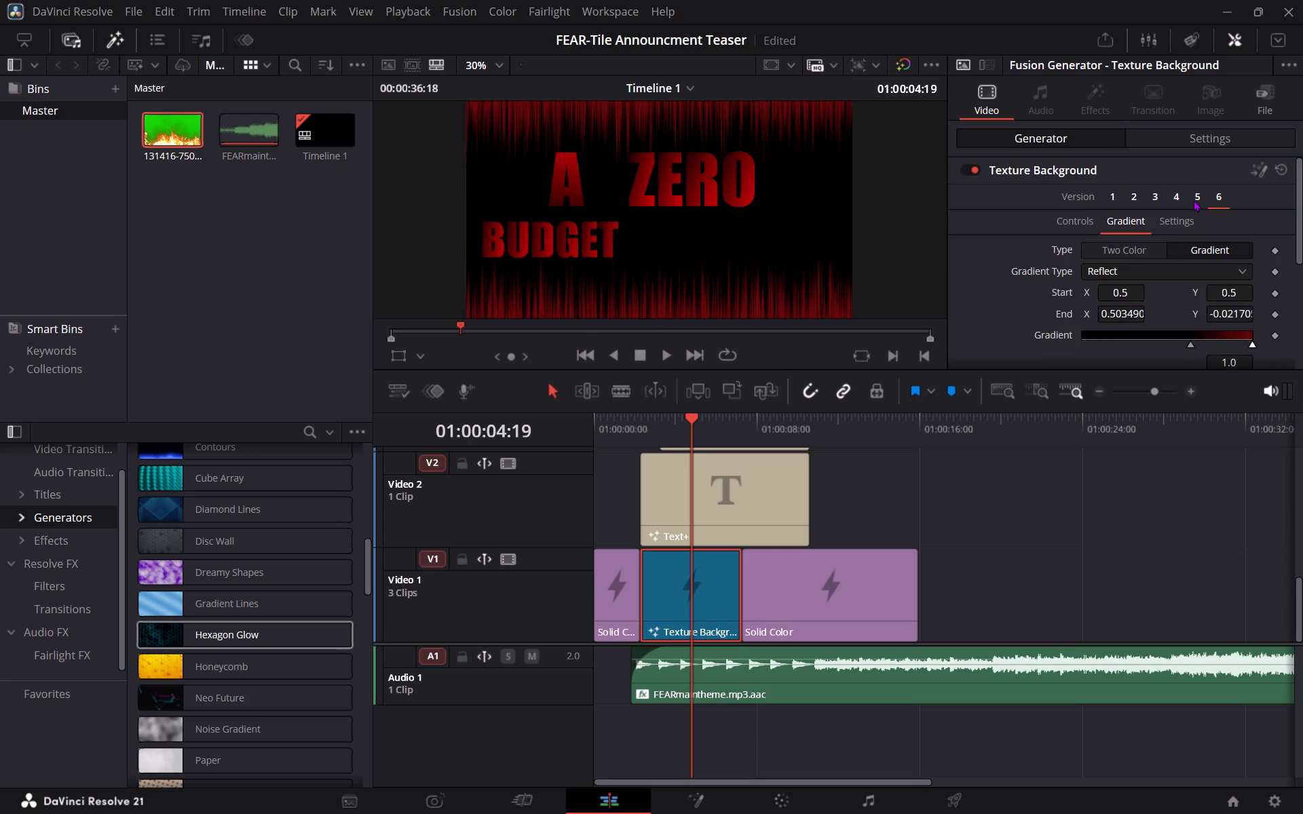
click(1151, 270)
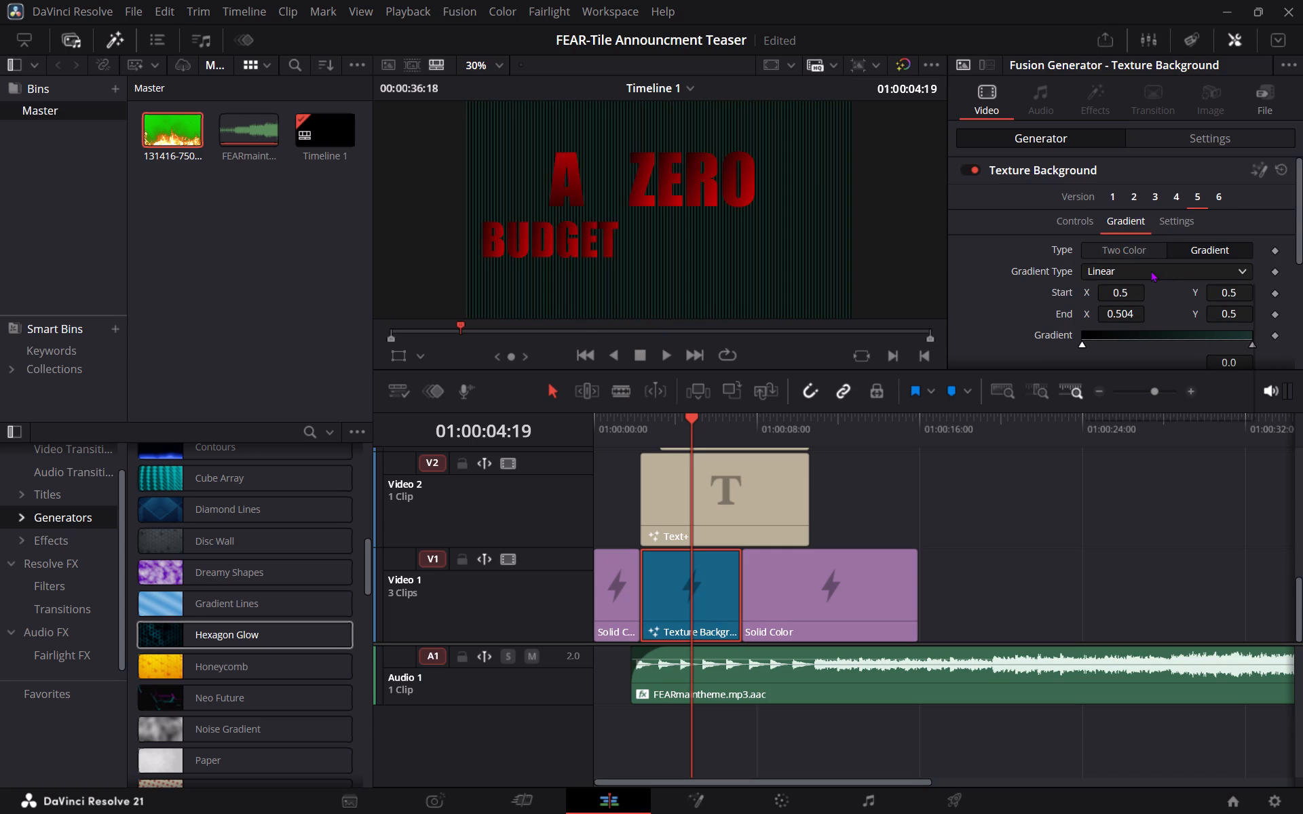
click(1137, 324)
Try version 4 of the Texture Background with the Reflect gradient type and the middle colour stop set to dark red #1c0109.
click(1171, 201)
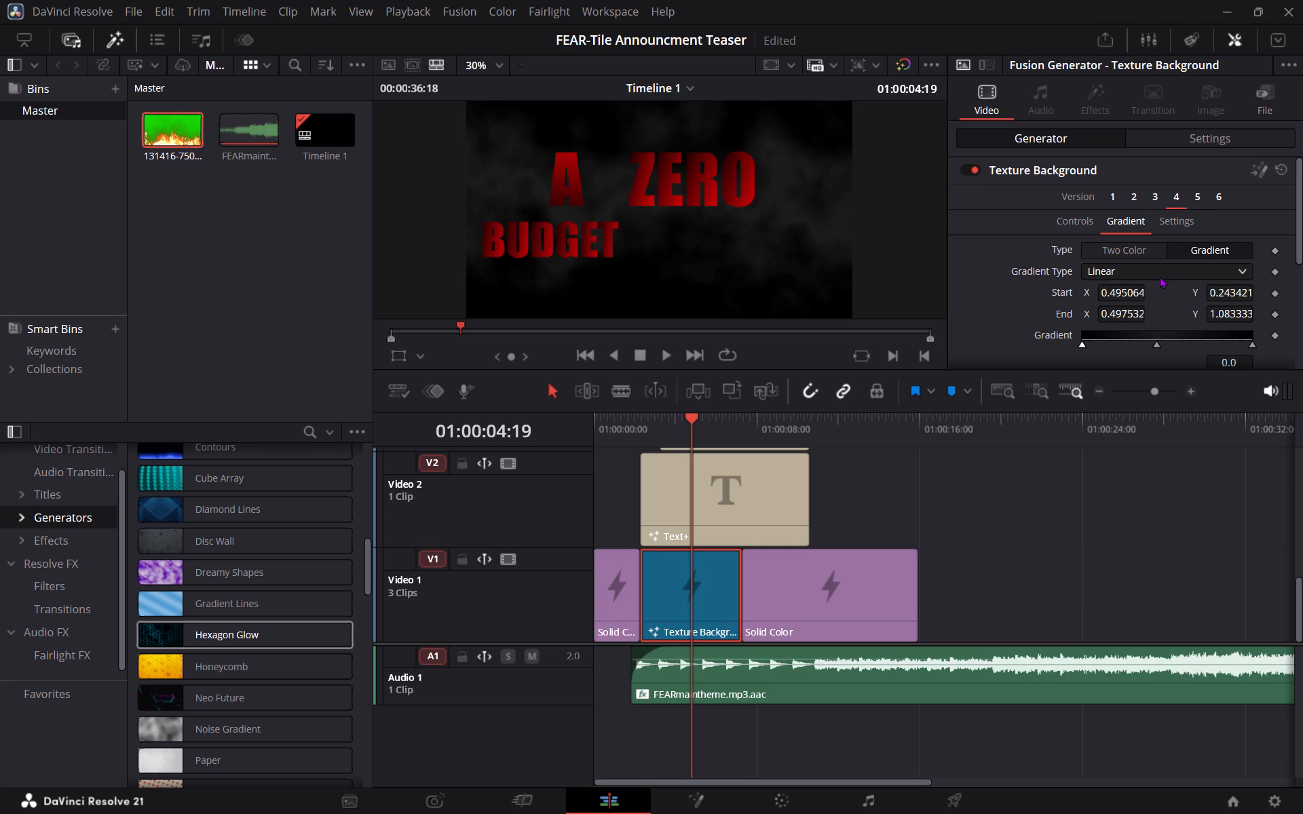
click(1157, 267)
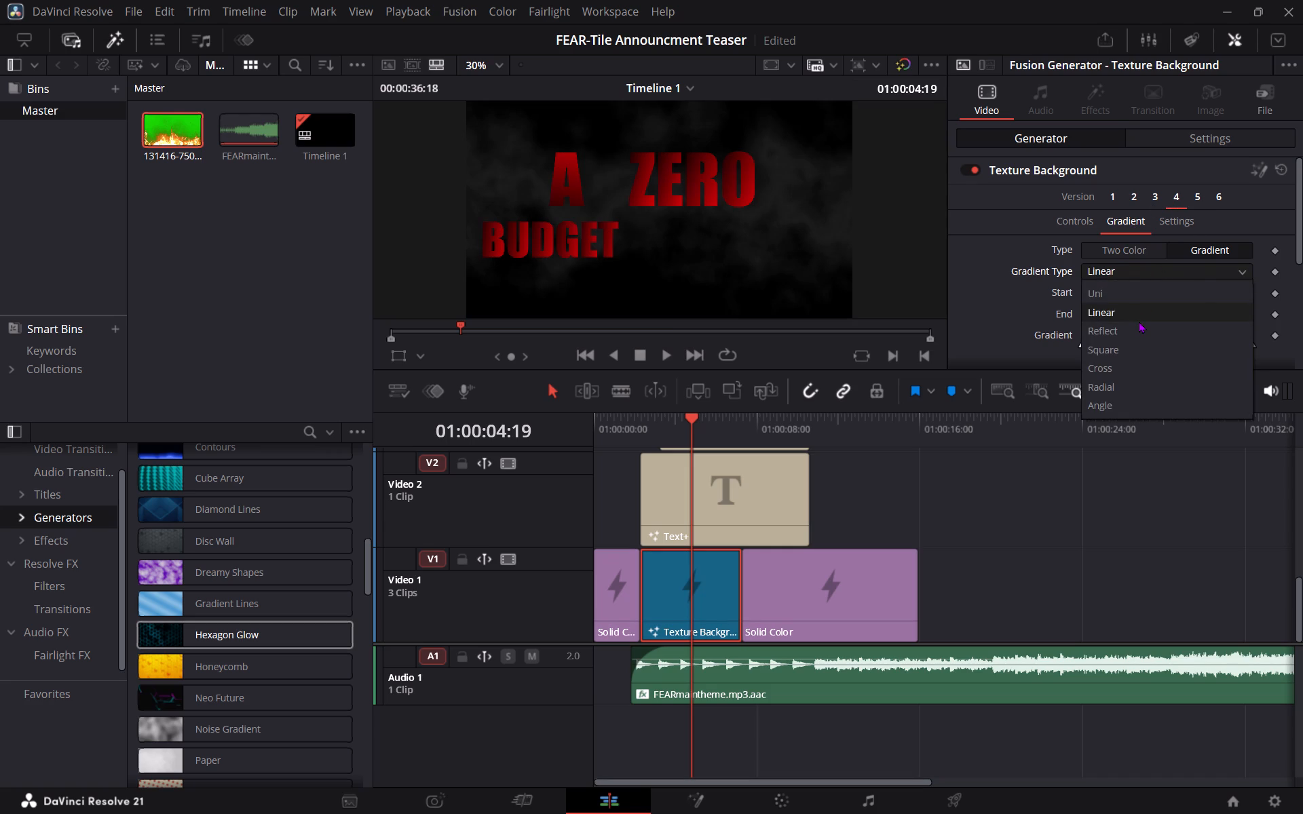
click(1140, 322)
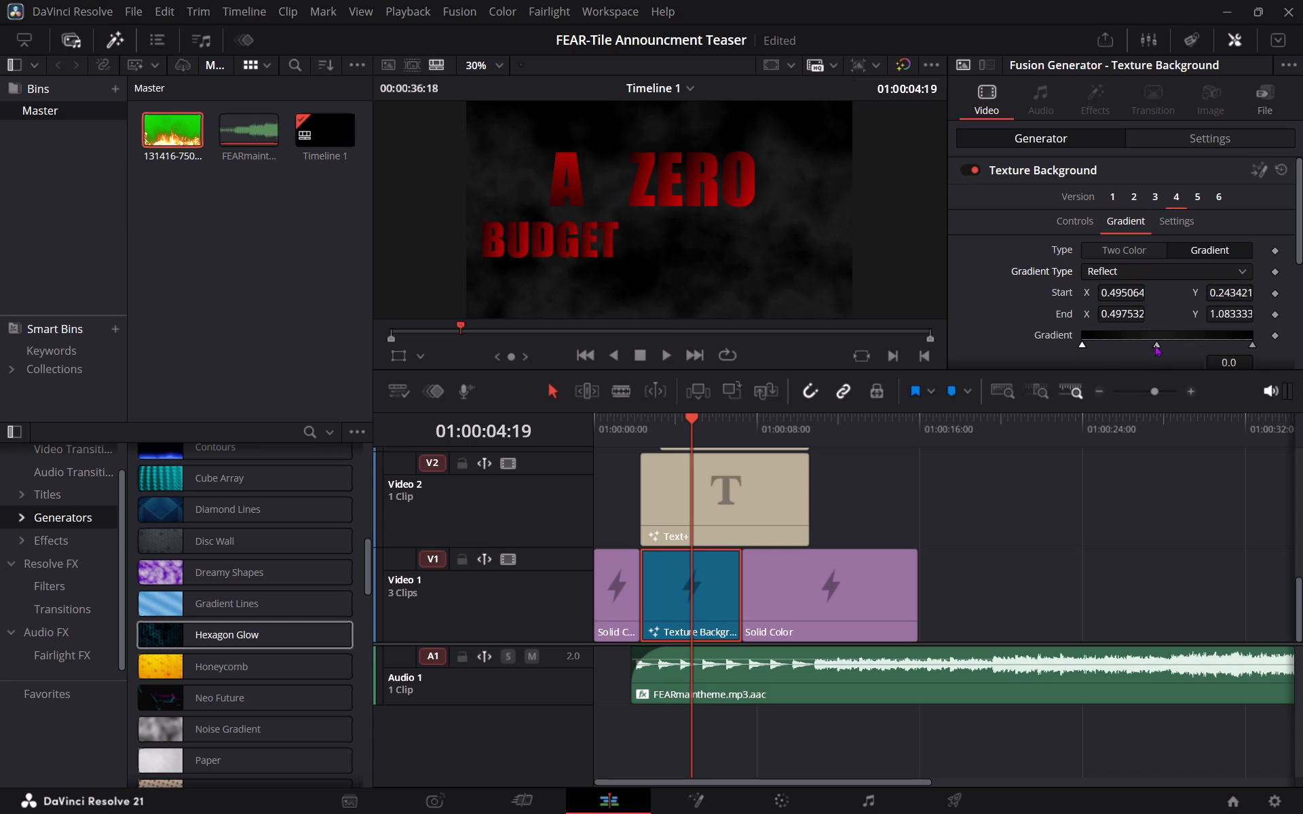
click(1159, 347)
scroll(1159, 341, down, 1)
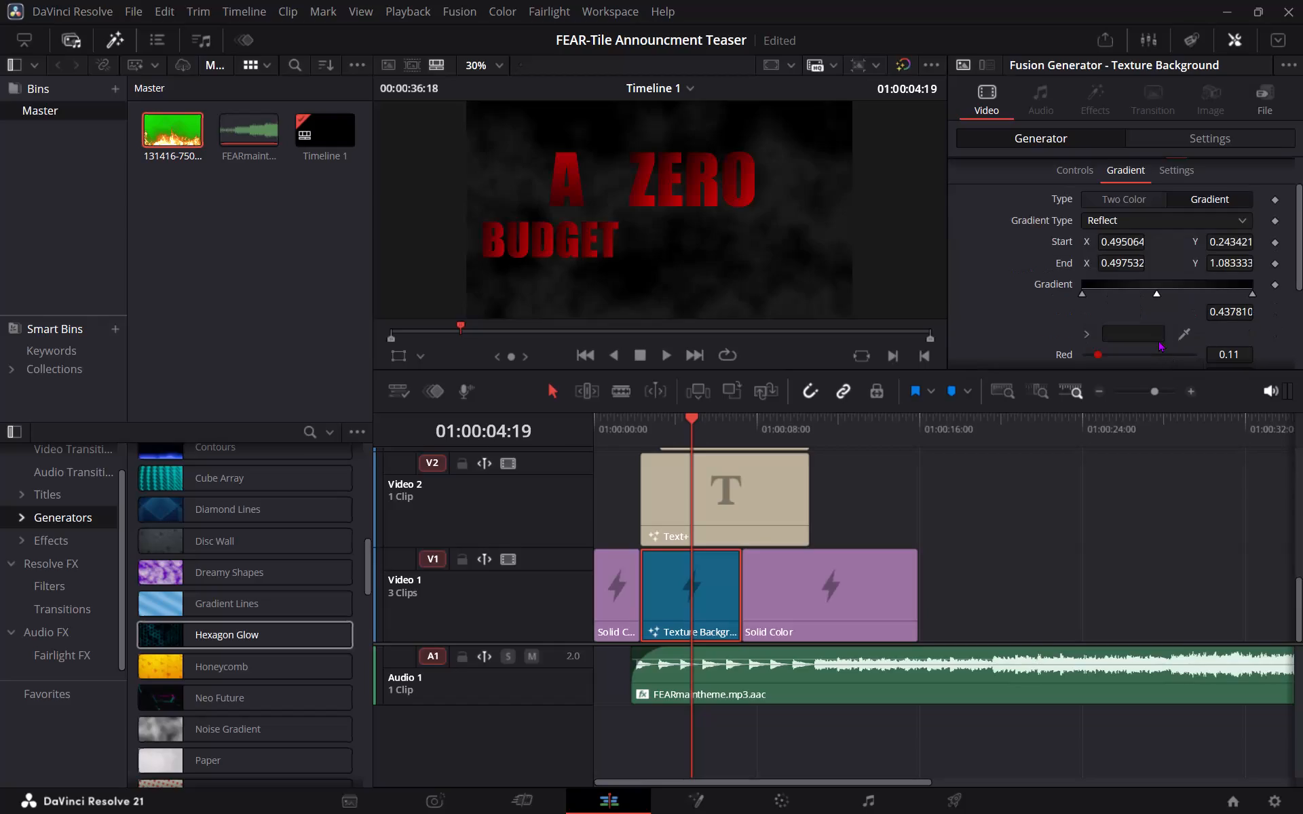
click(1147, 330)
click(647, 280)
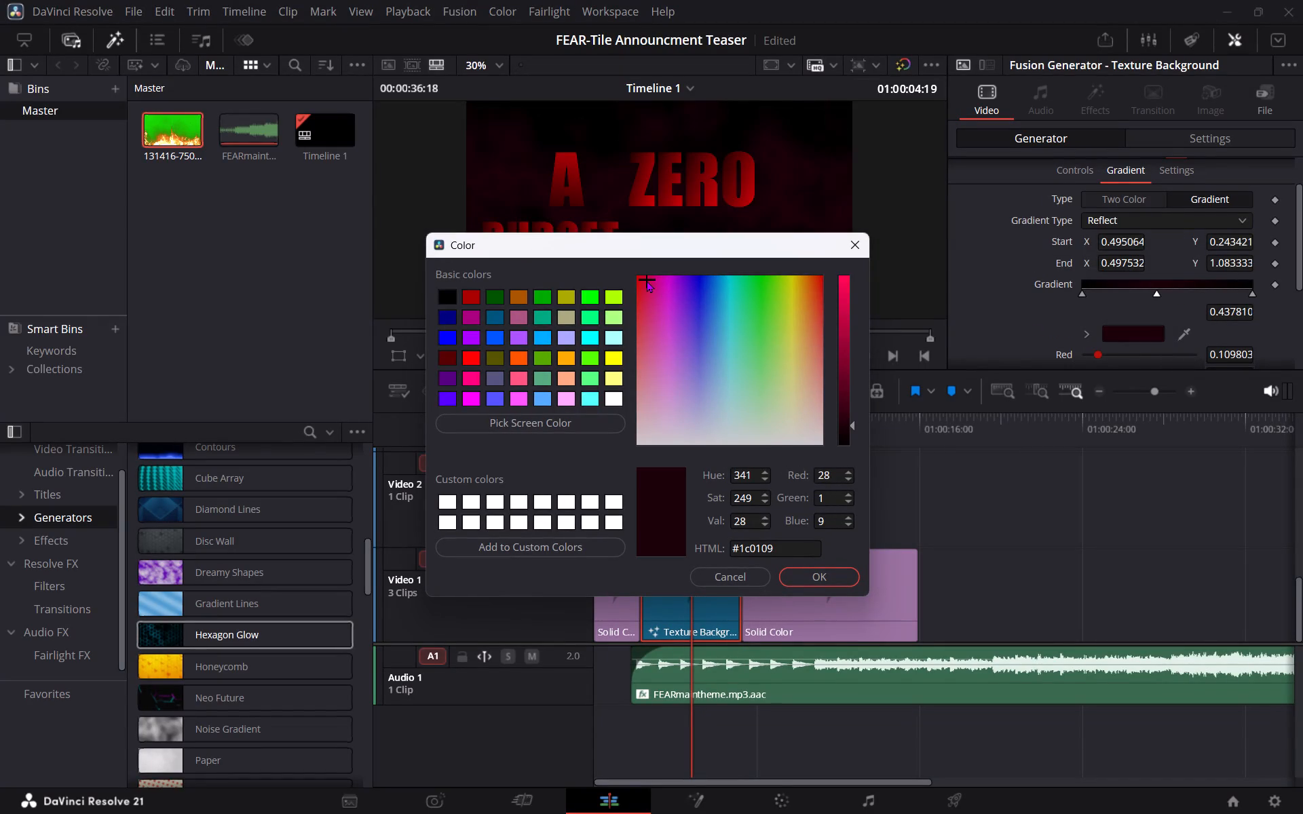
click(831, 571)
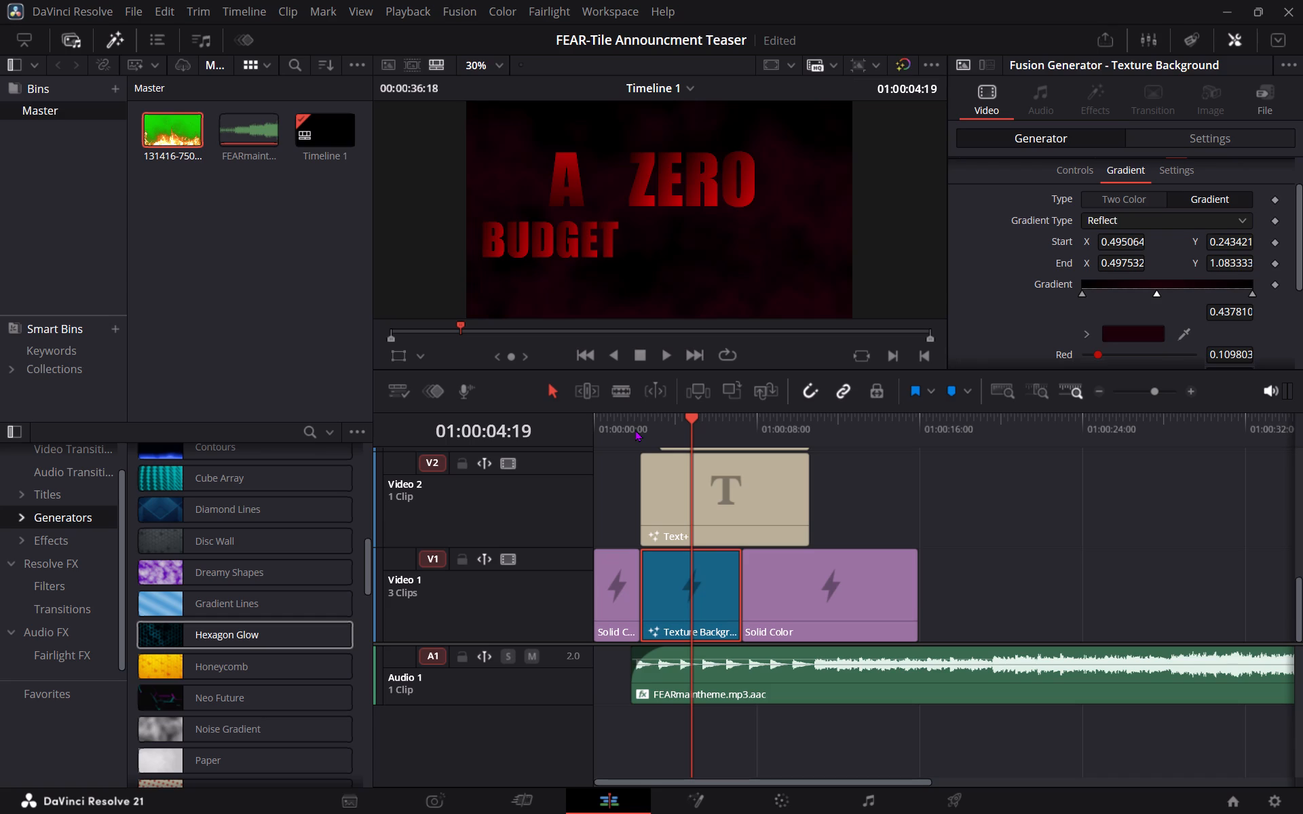
Play back the title section from near the timeline's beginning to review the dark red smoky background.
click(635, 423)
key(space)
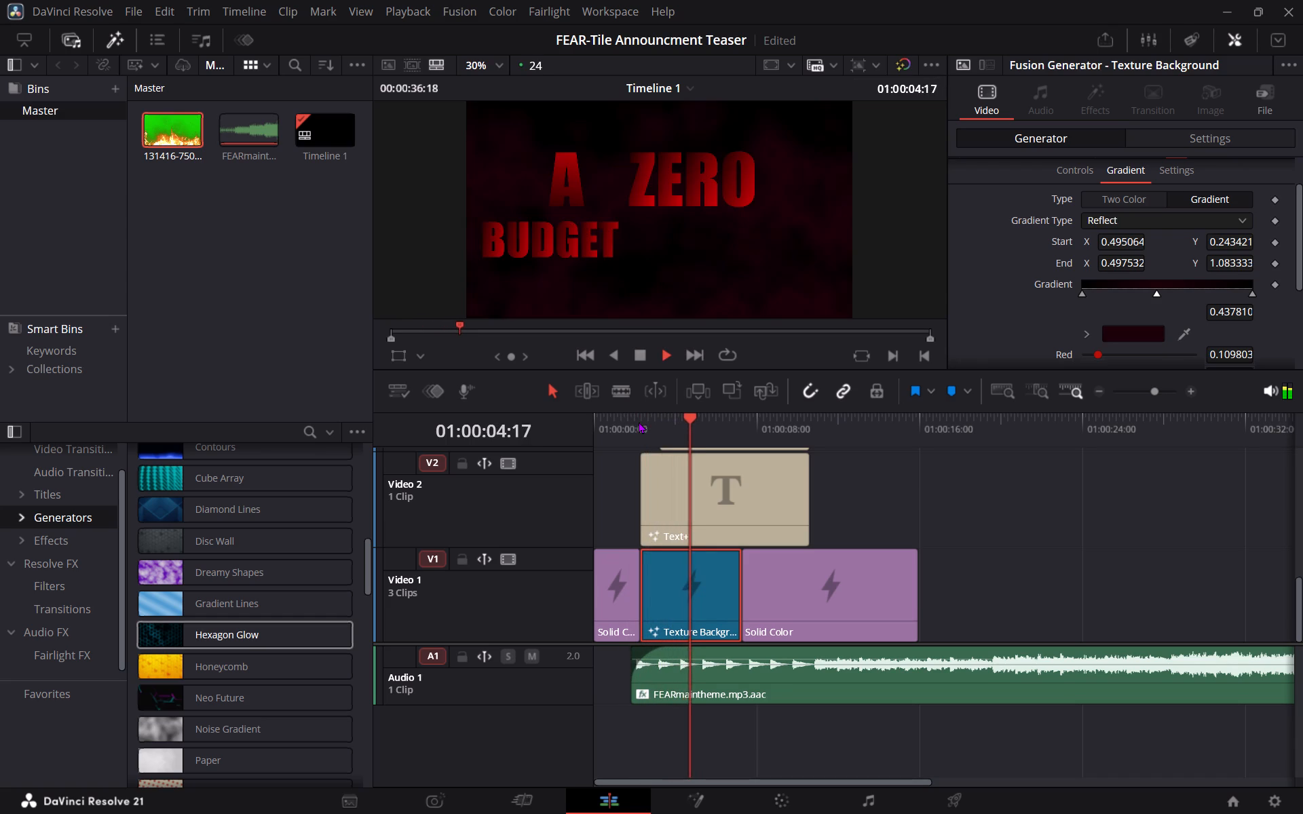
key(space)
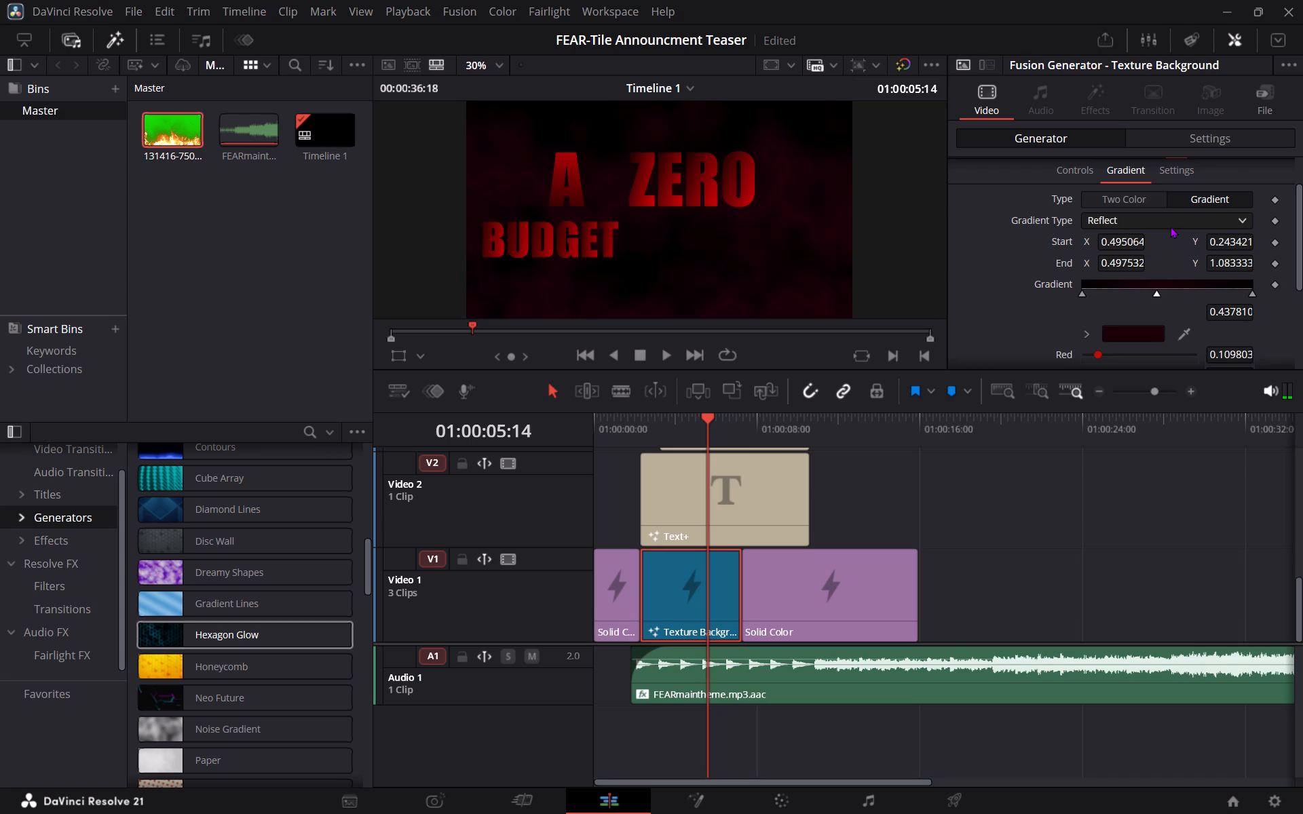
Switch the Texture Background to version 3.
scroll(1171, 225, up, 2)
click(1159, 194)
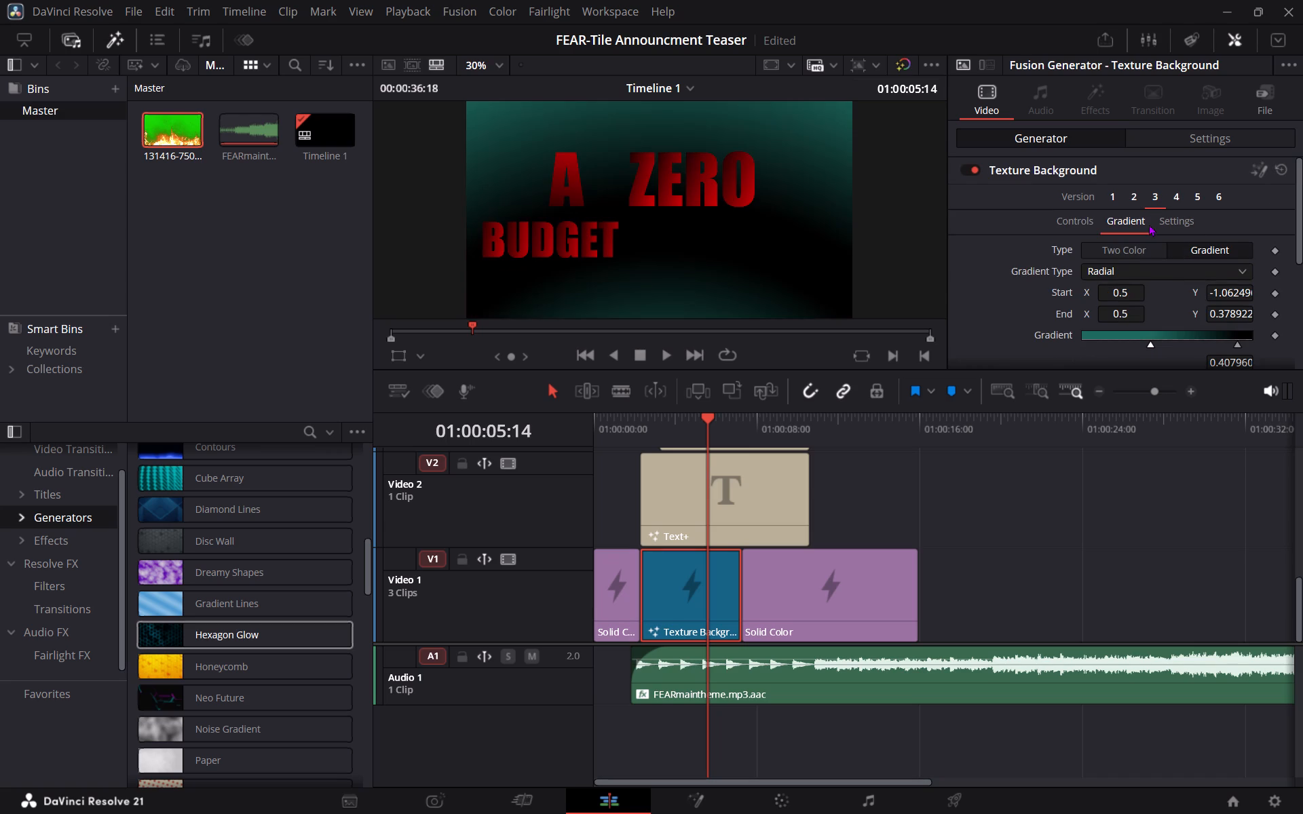
Play back the title section from the start of the Texture Background clip to review version 3 behind the titles.
key(space)
key(space)
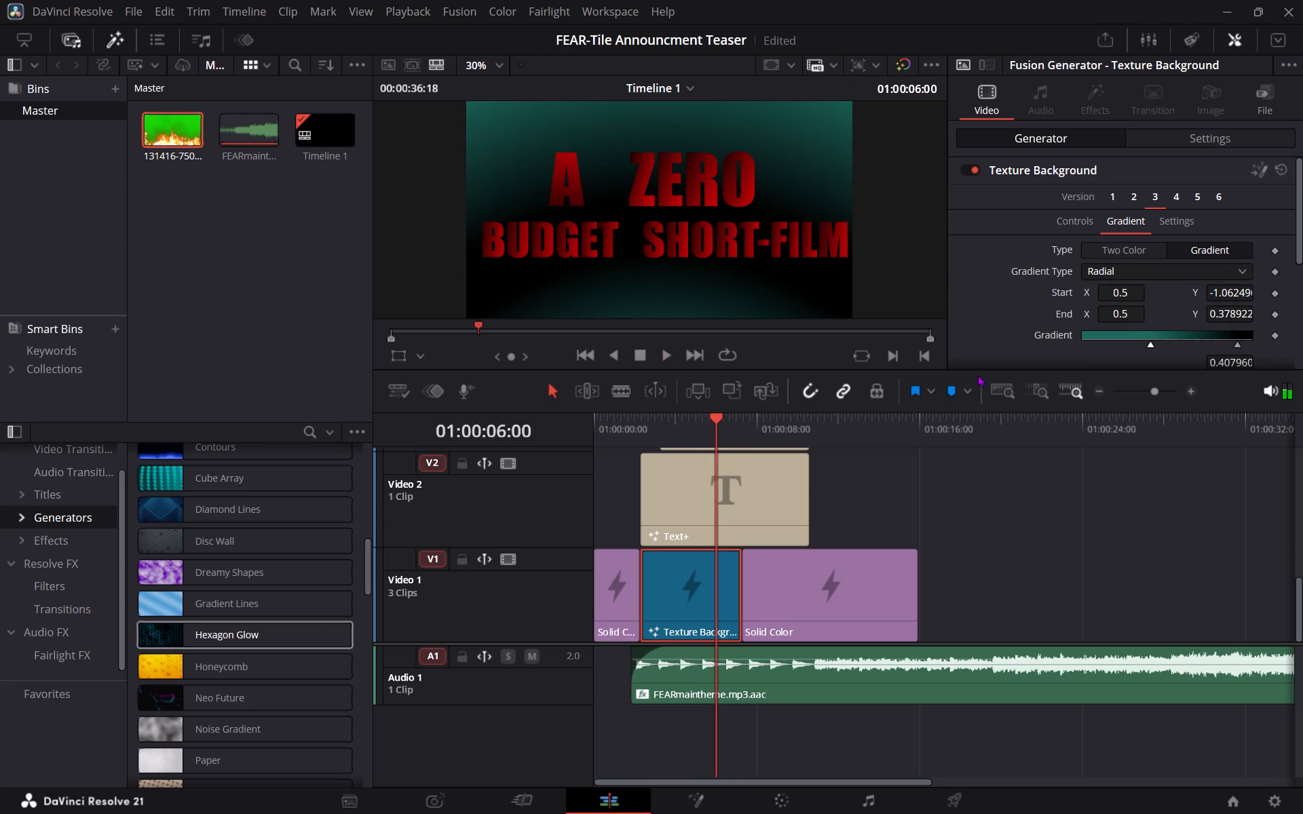
key(space)
key(space)
key(space)
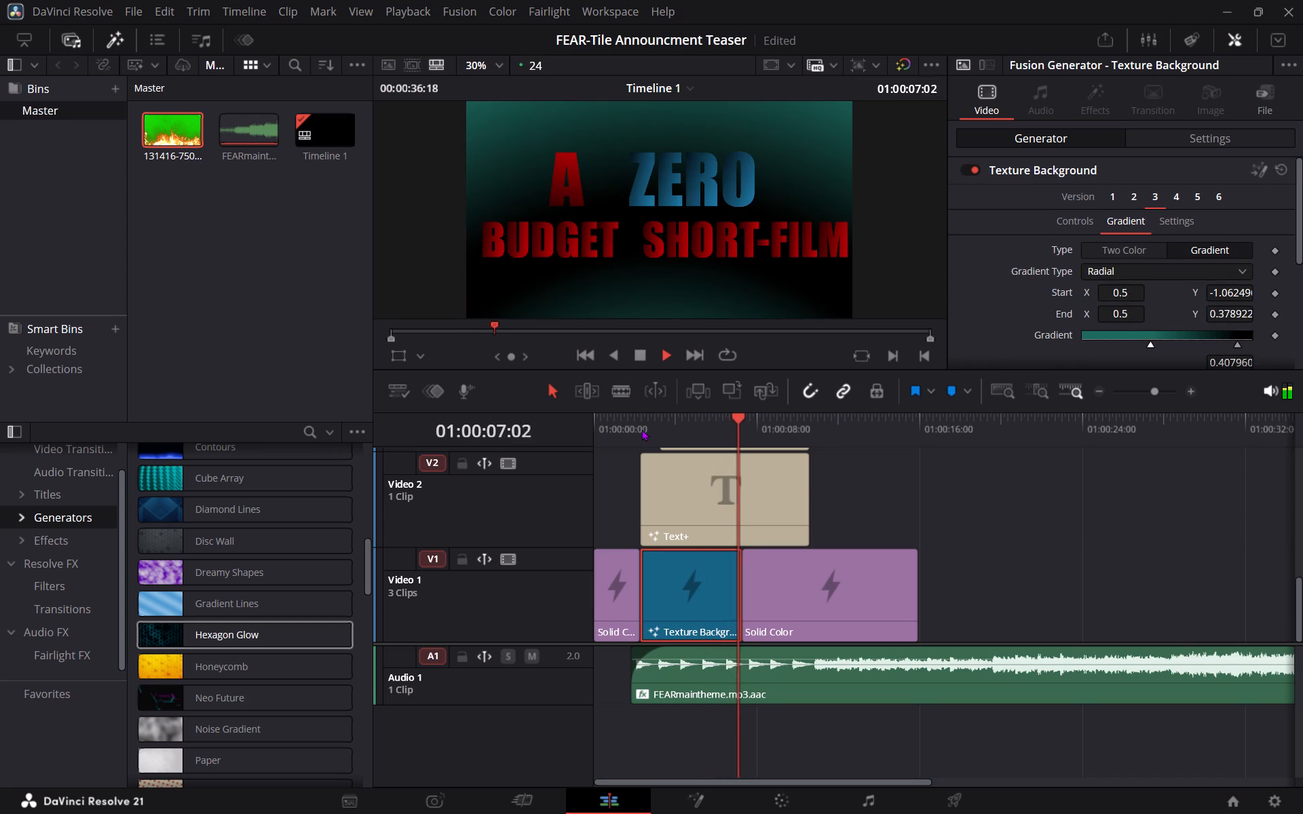
click(641, 429)
key(space)
key(space)
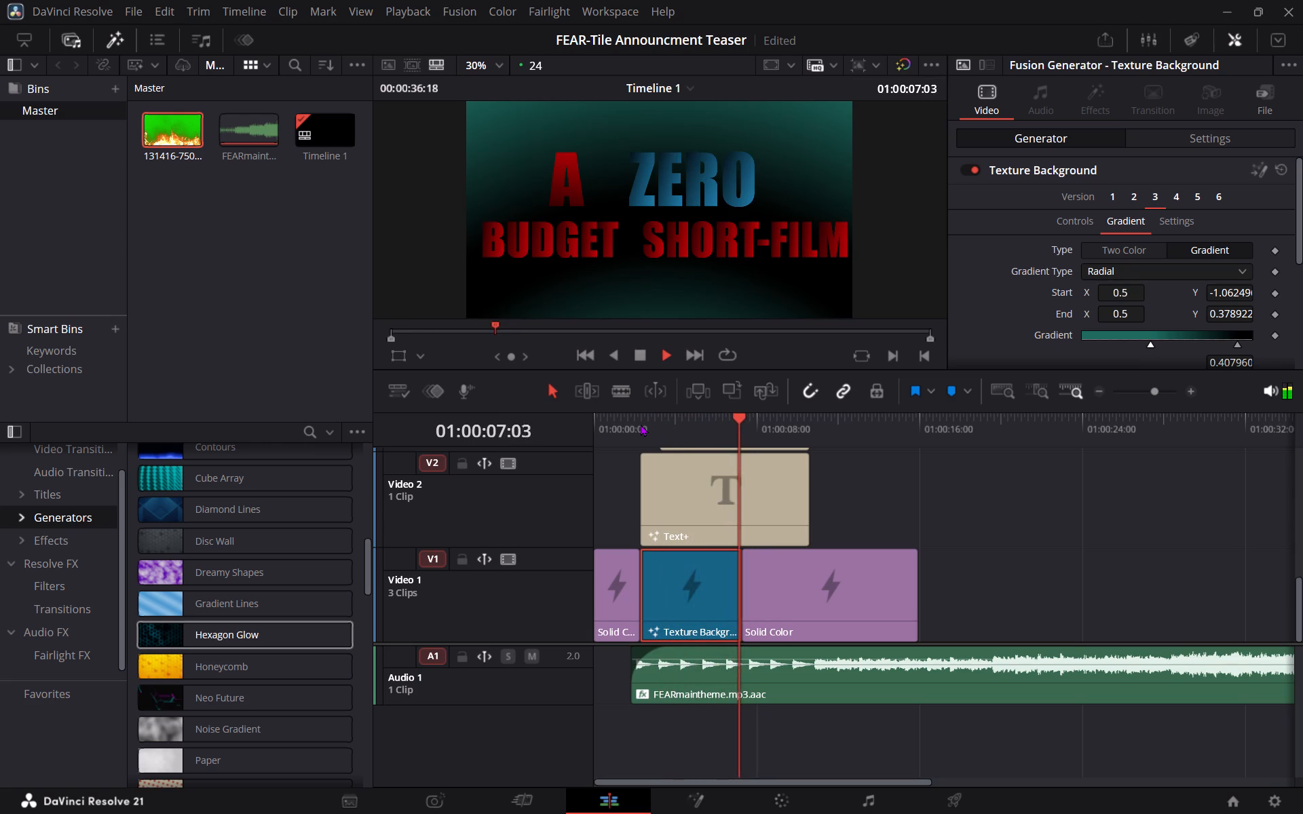
key(space)
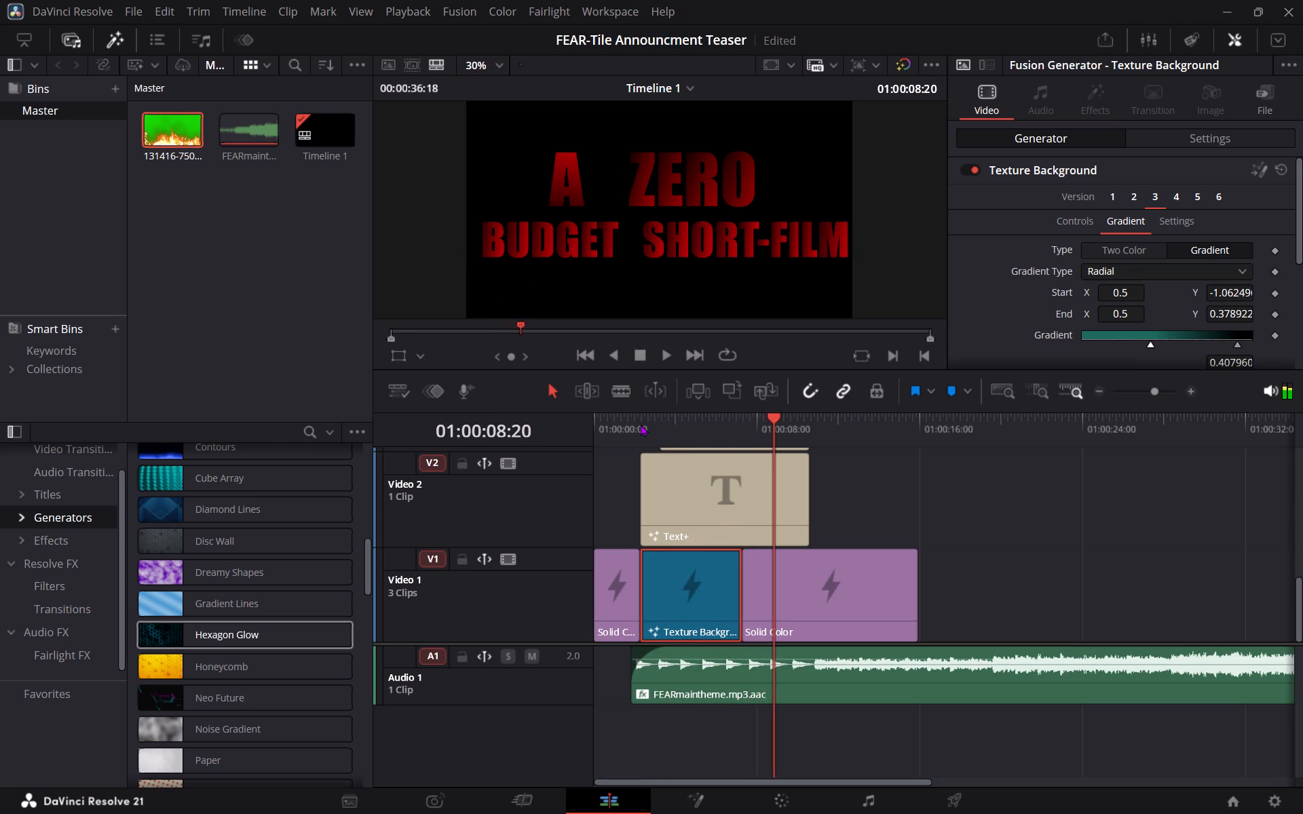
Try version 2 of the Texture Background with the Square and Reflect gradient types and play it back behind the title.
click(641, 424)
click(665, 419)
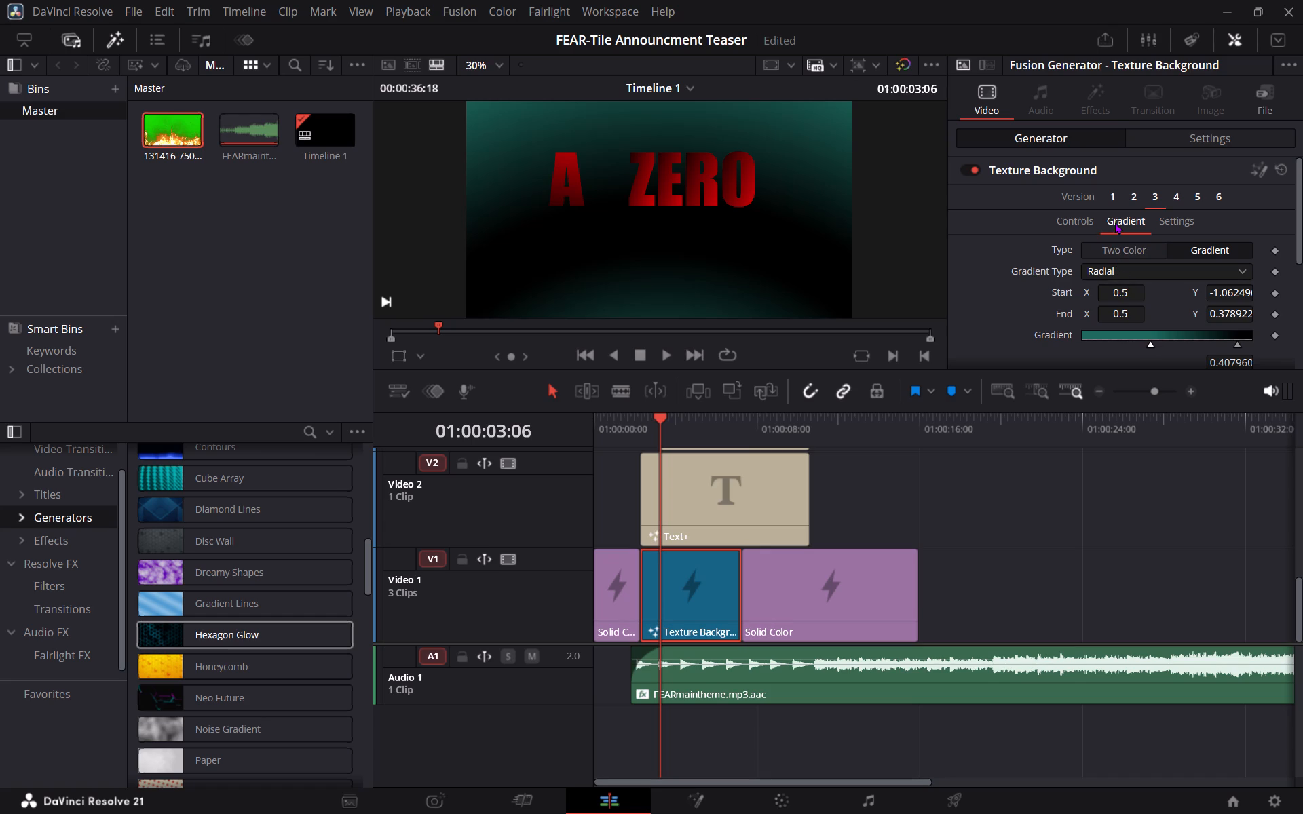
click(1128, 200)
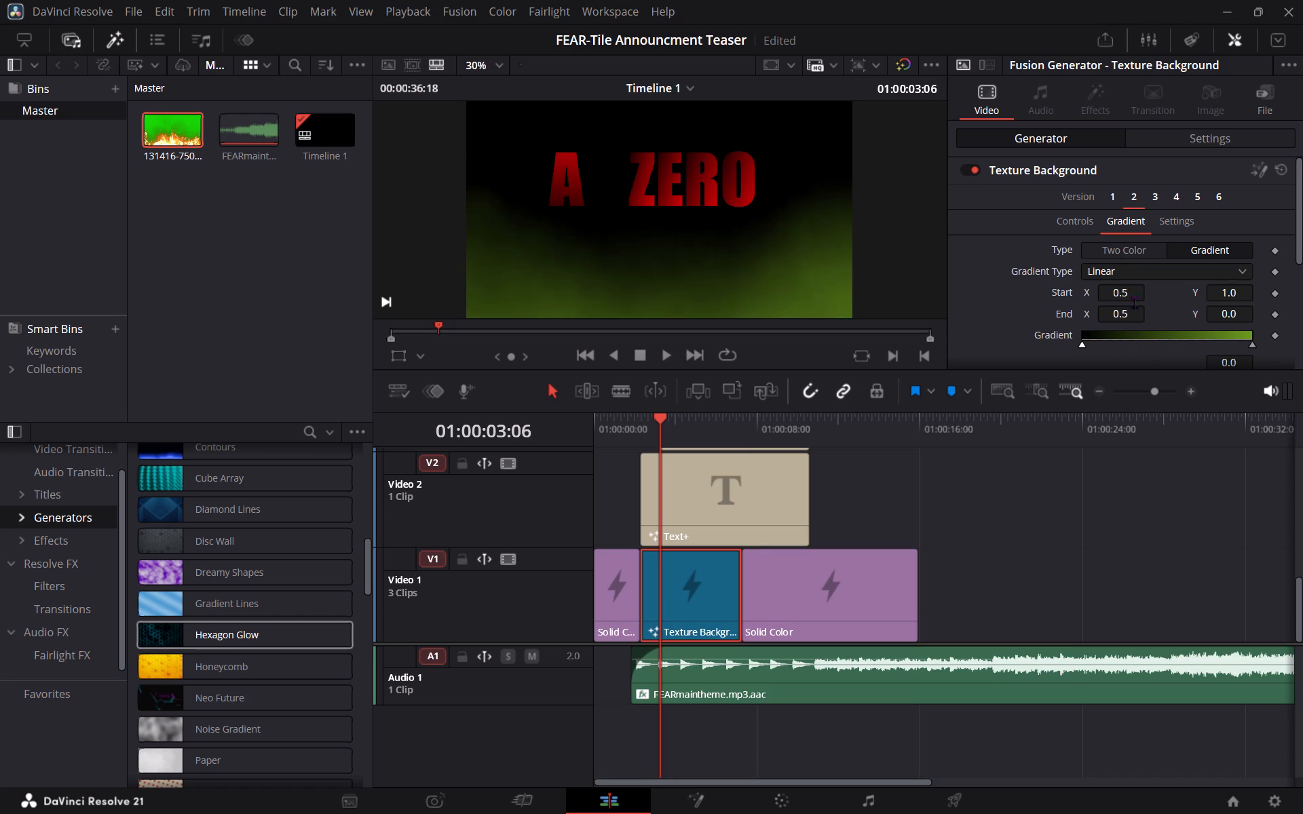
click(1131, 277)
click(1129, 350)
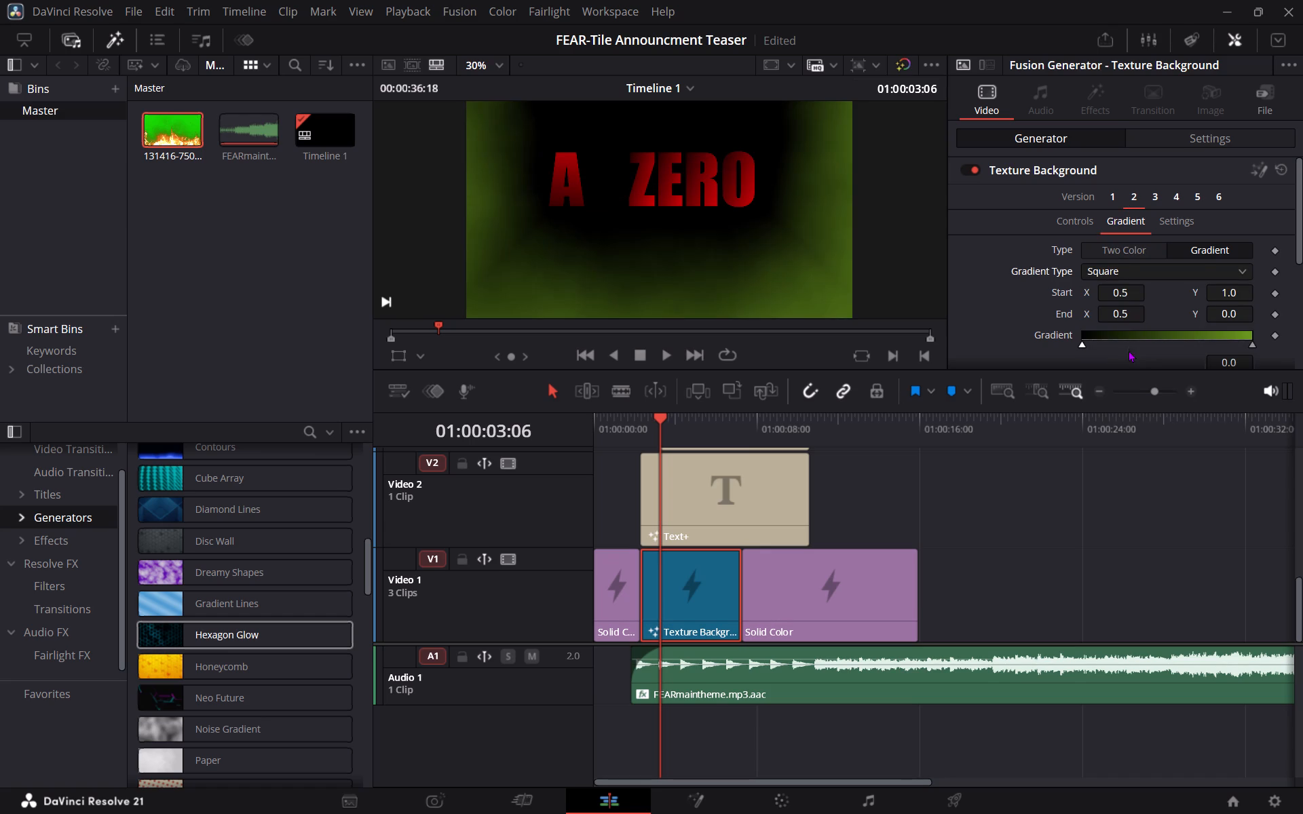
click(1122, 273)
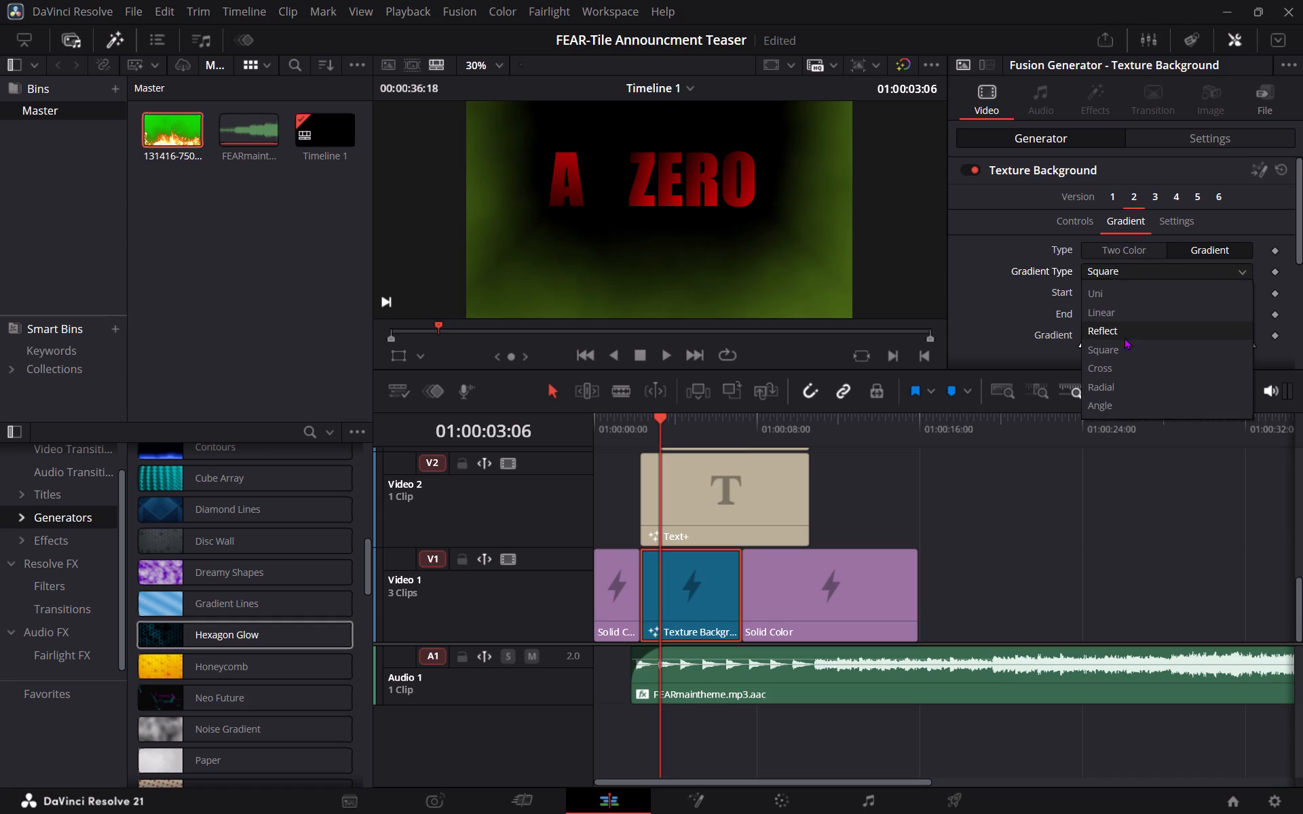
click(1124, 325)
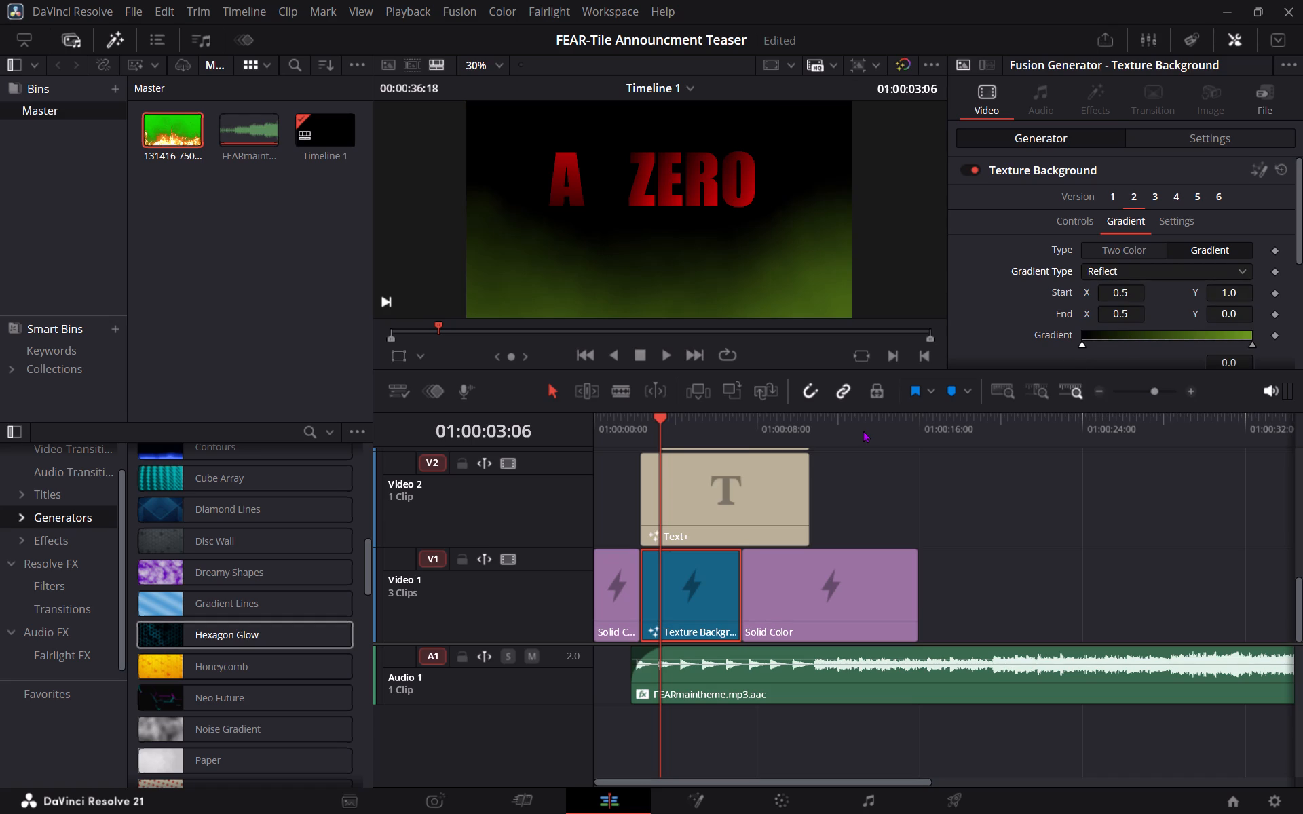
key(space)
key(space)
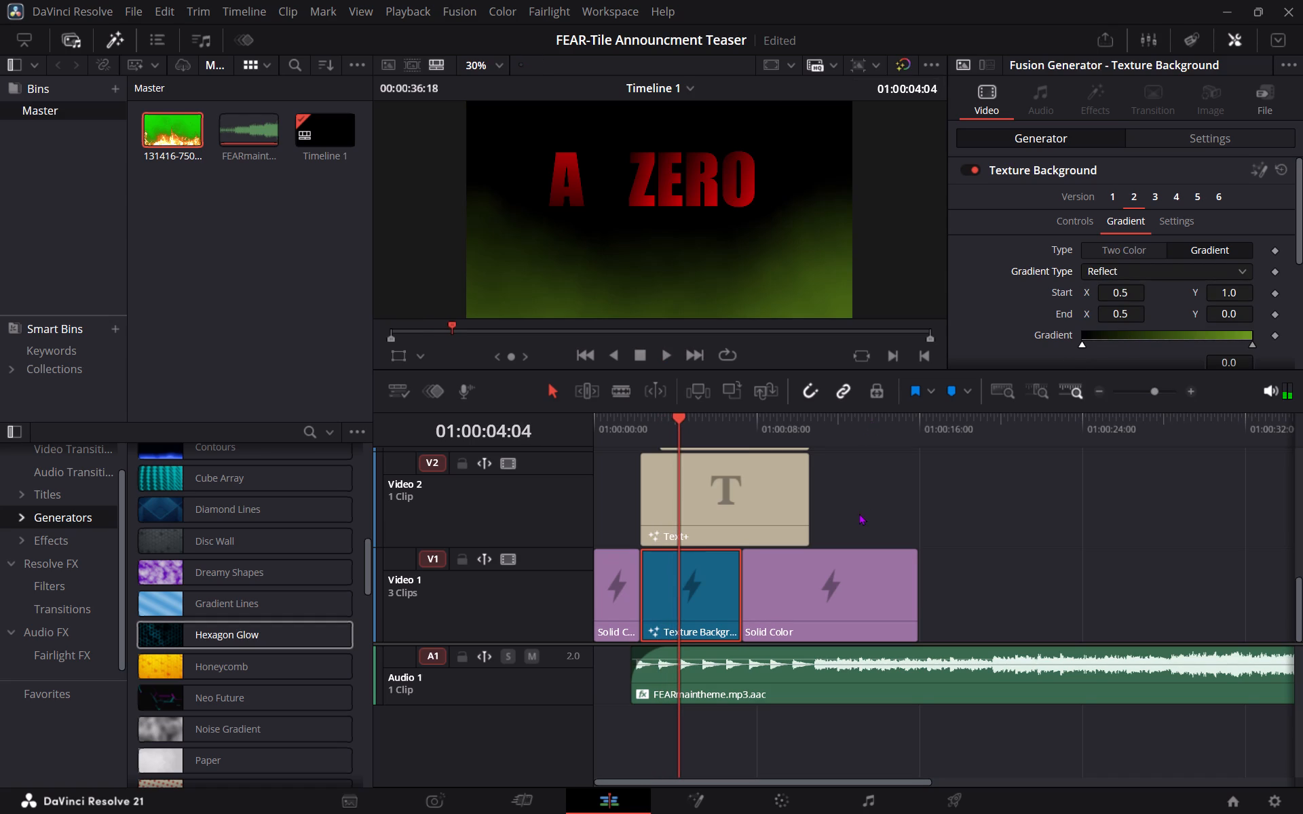
Remove the Texture Background clip from Video 1 and extend the second Solid Color clip back to meet the first one.
key(BackSpace)
click(667, 606)
drag(683, 596, 932, 602)
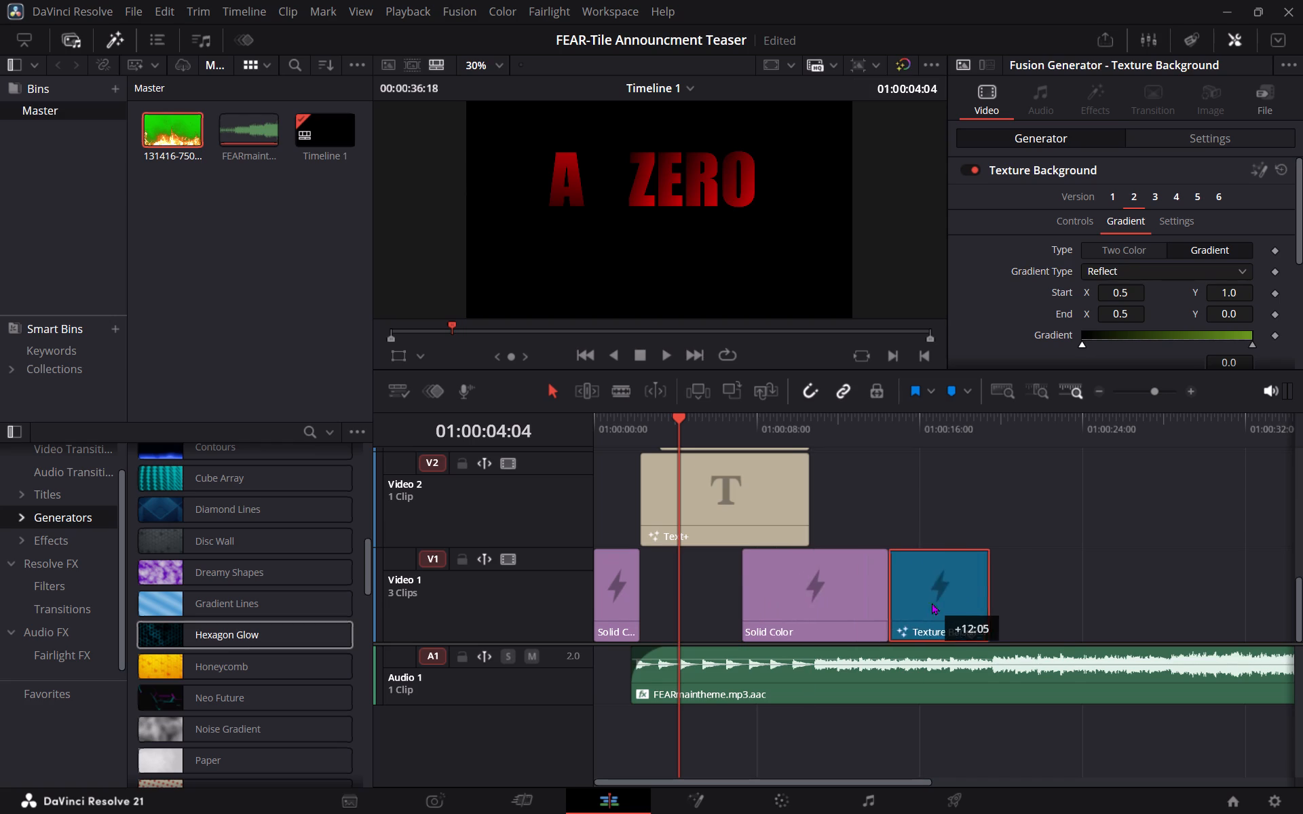
drag(932, 602, 989, 604)
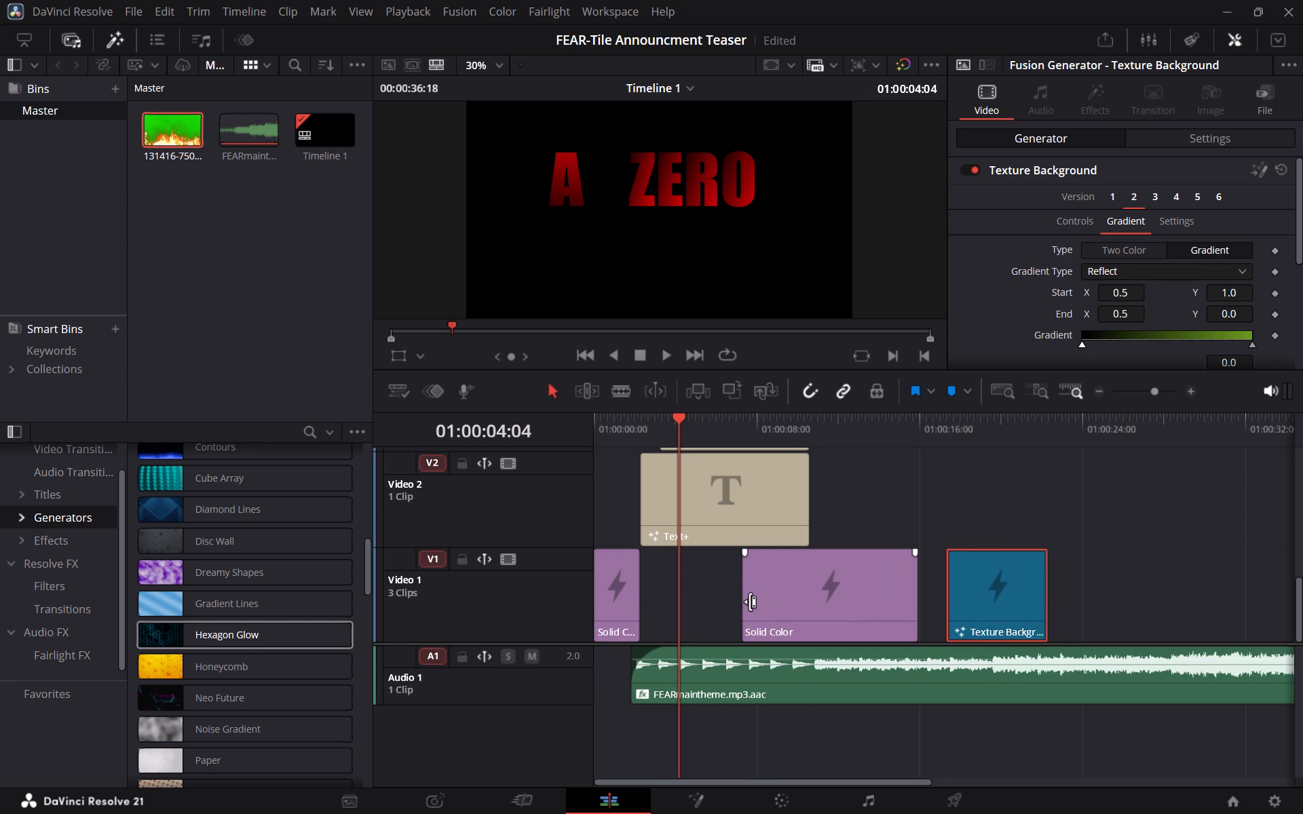
drag(740, 599, 650, 607)
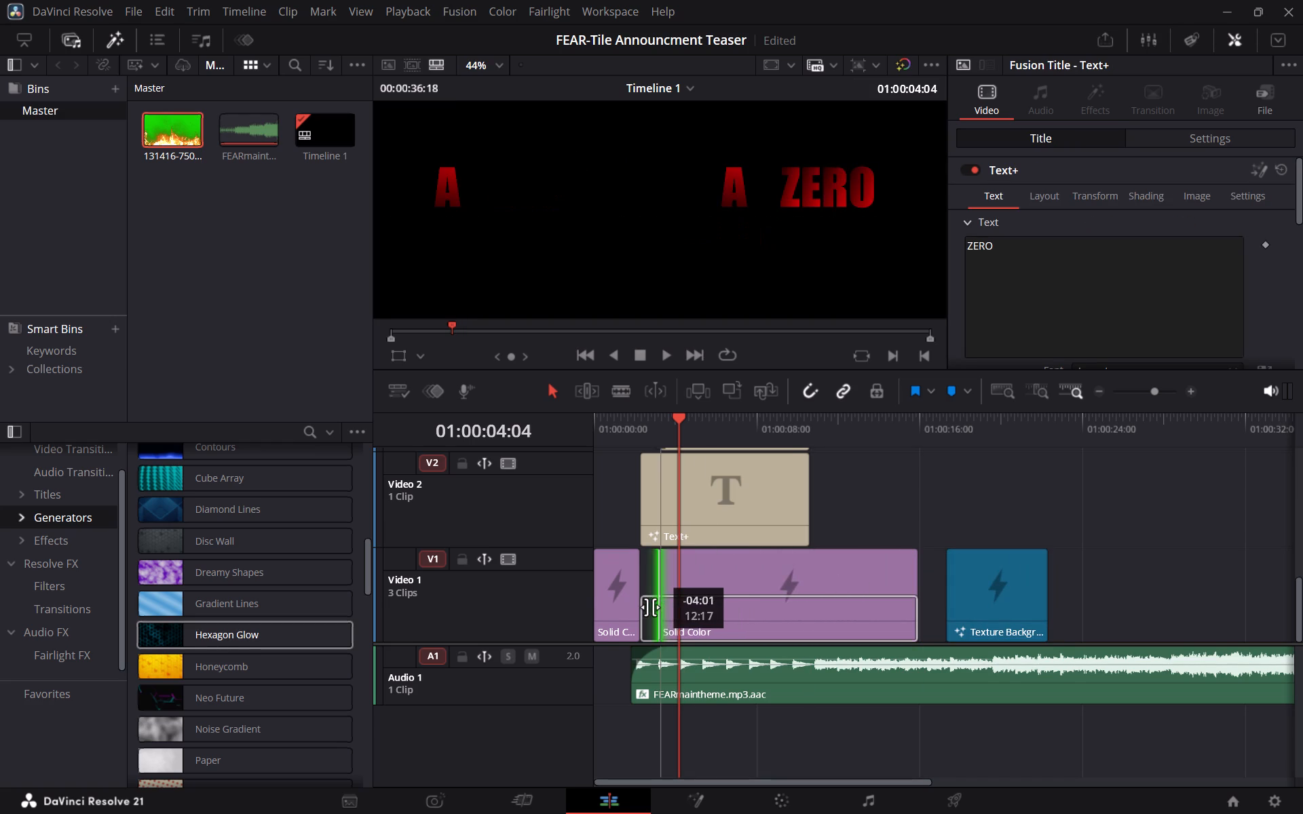
drag(650, 607, 643, 607)
click(984, 598)
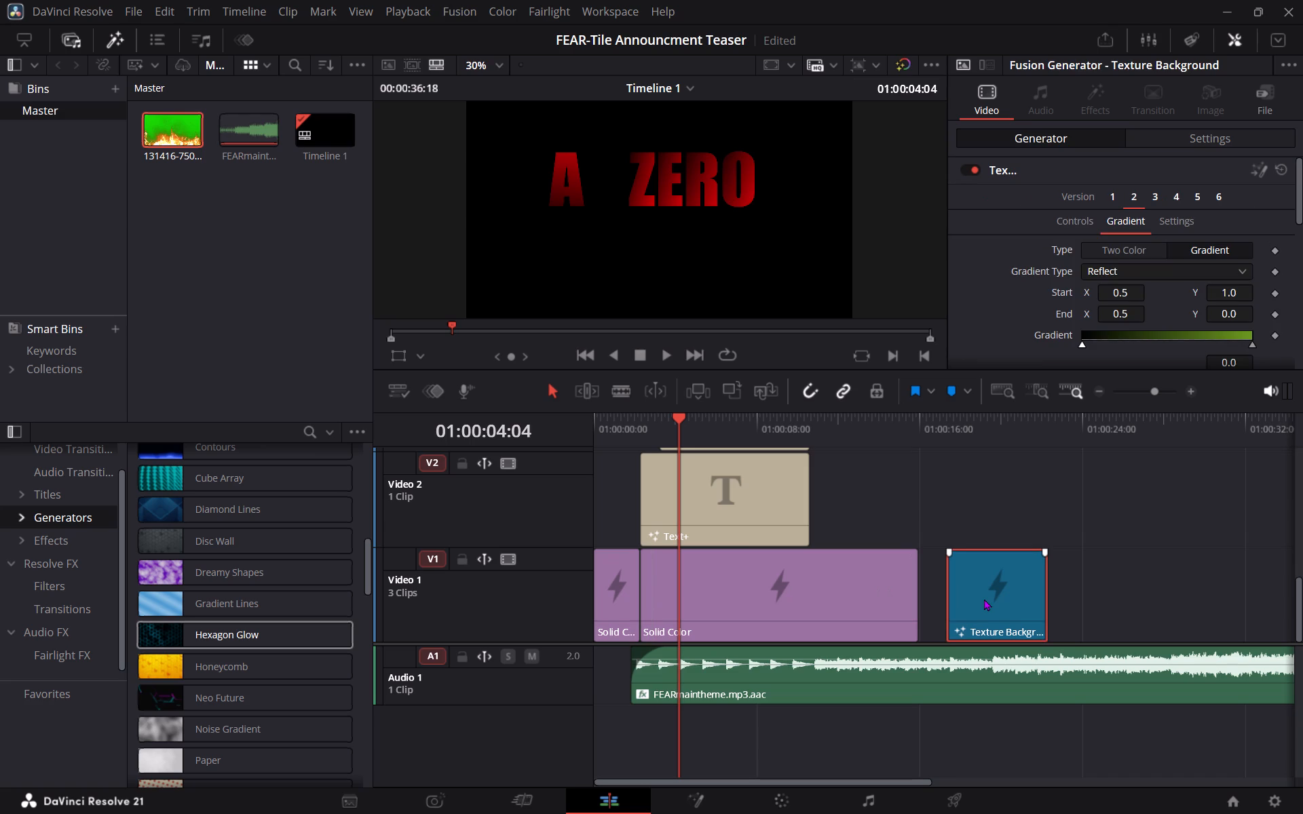
key(BackSpace)
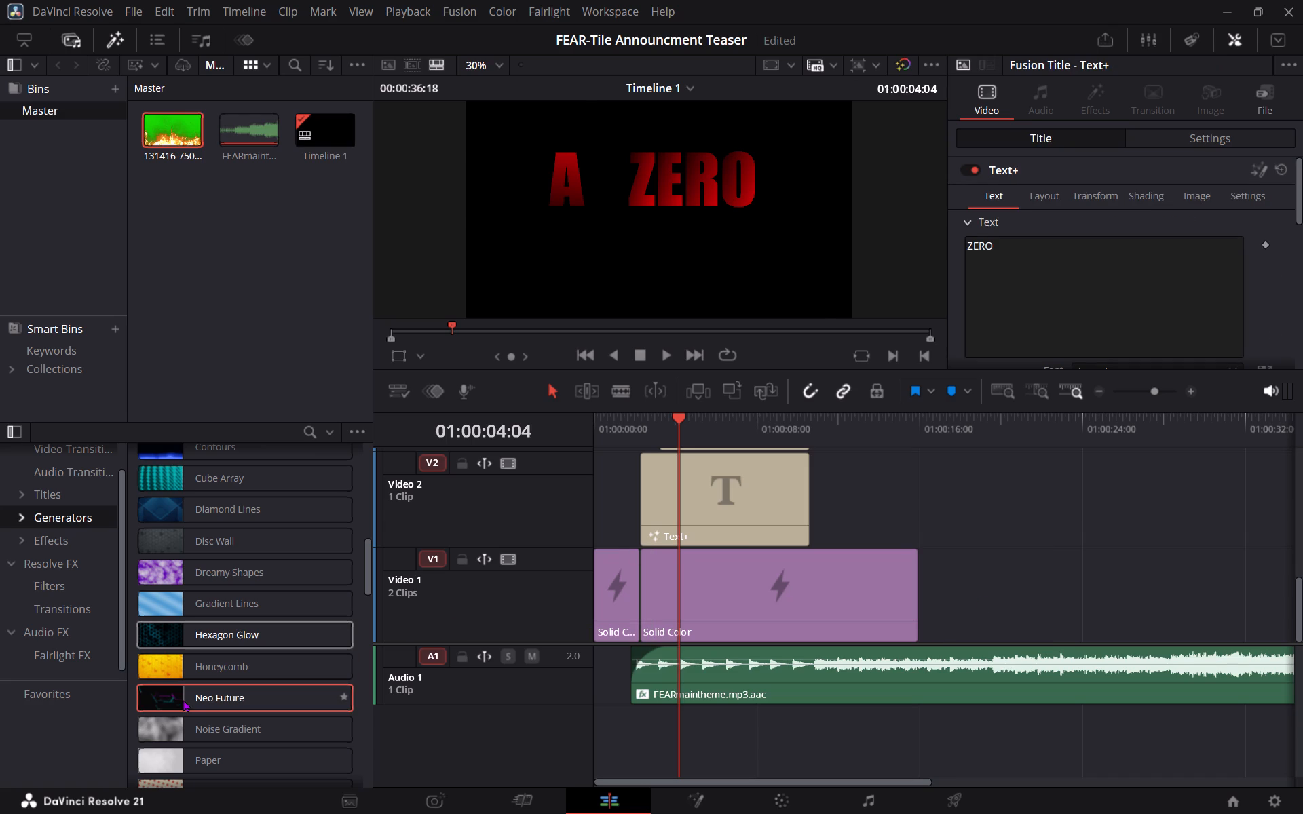
Add the Neo Future generator to Video 1 directly after the second Solid Color clip and preview it at 01:00:17:13.
click(183, 699)
drag(195, 695, 709, 627)
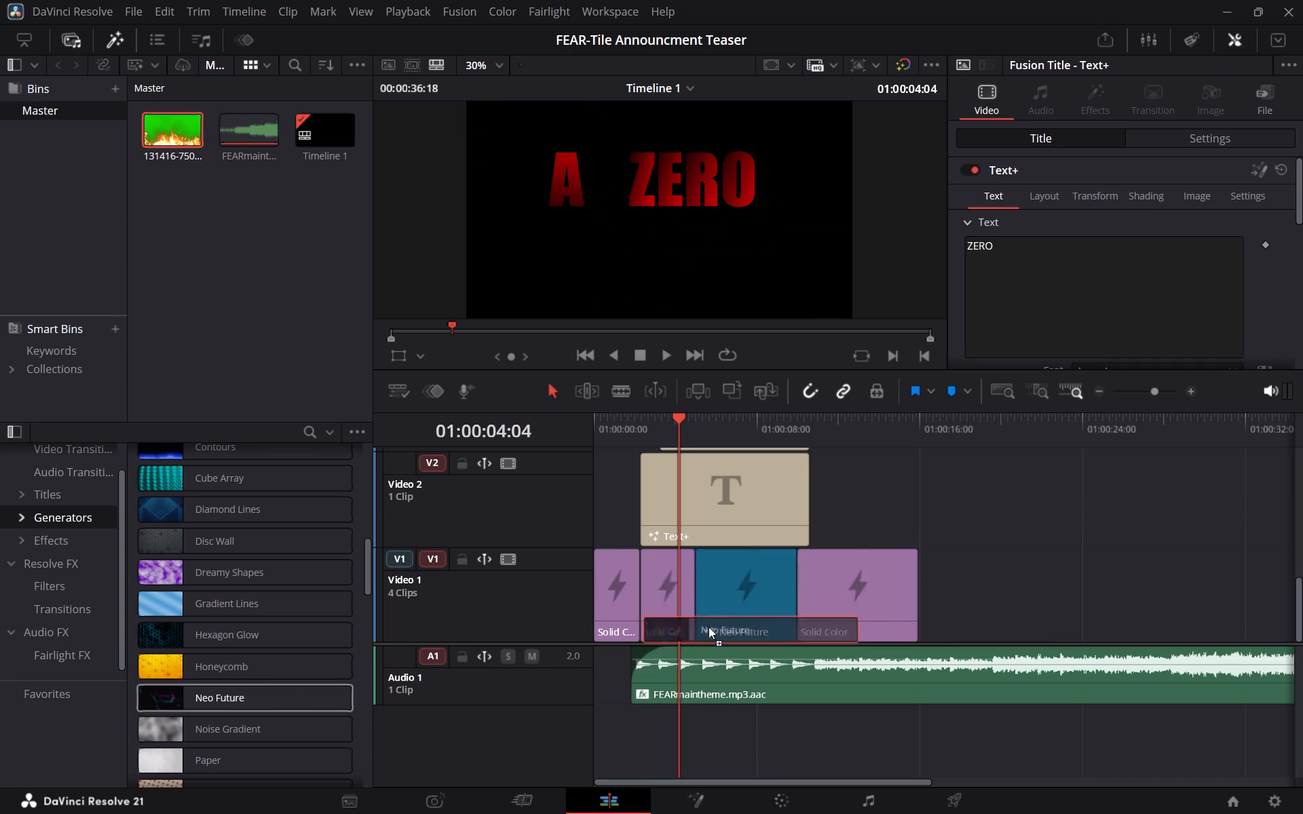
drag(709, 627, 919, 614)
click(951, 438)
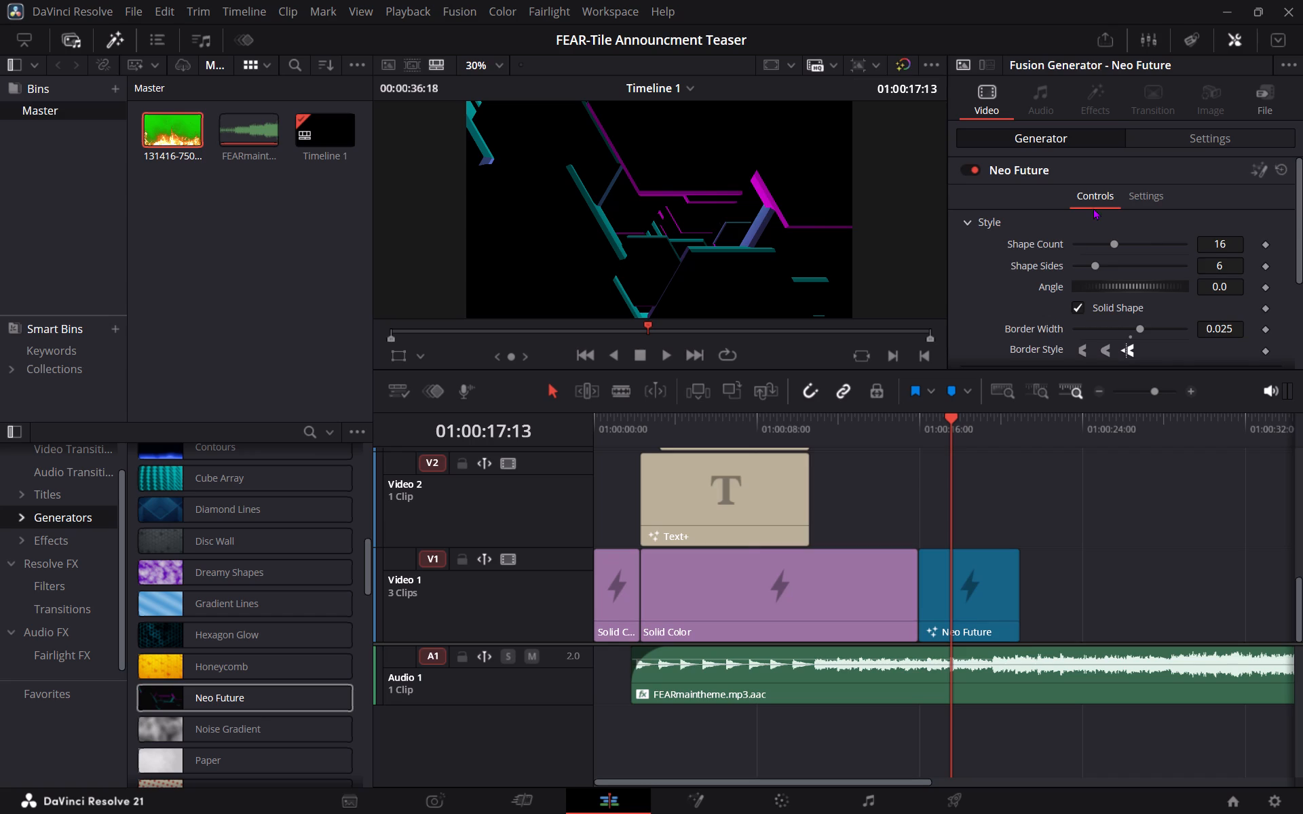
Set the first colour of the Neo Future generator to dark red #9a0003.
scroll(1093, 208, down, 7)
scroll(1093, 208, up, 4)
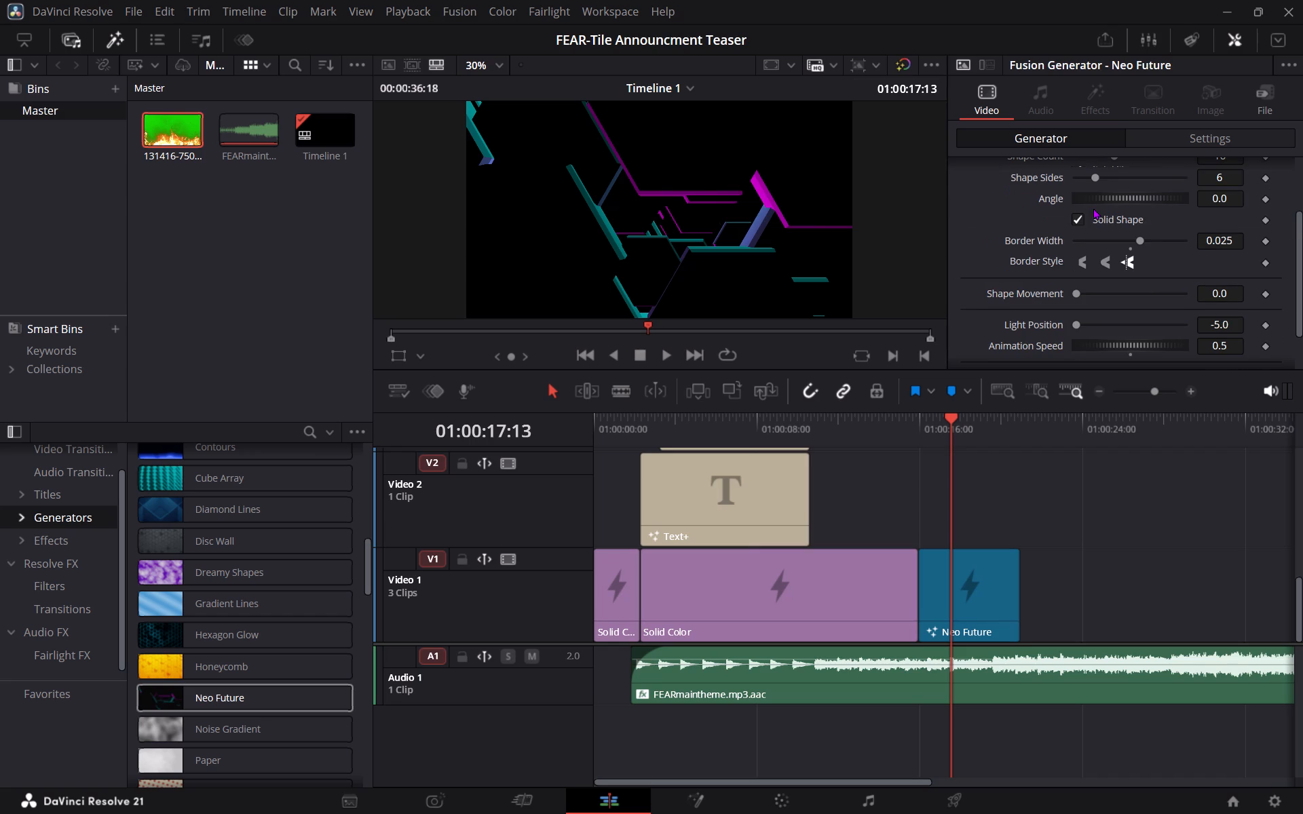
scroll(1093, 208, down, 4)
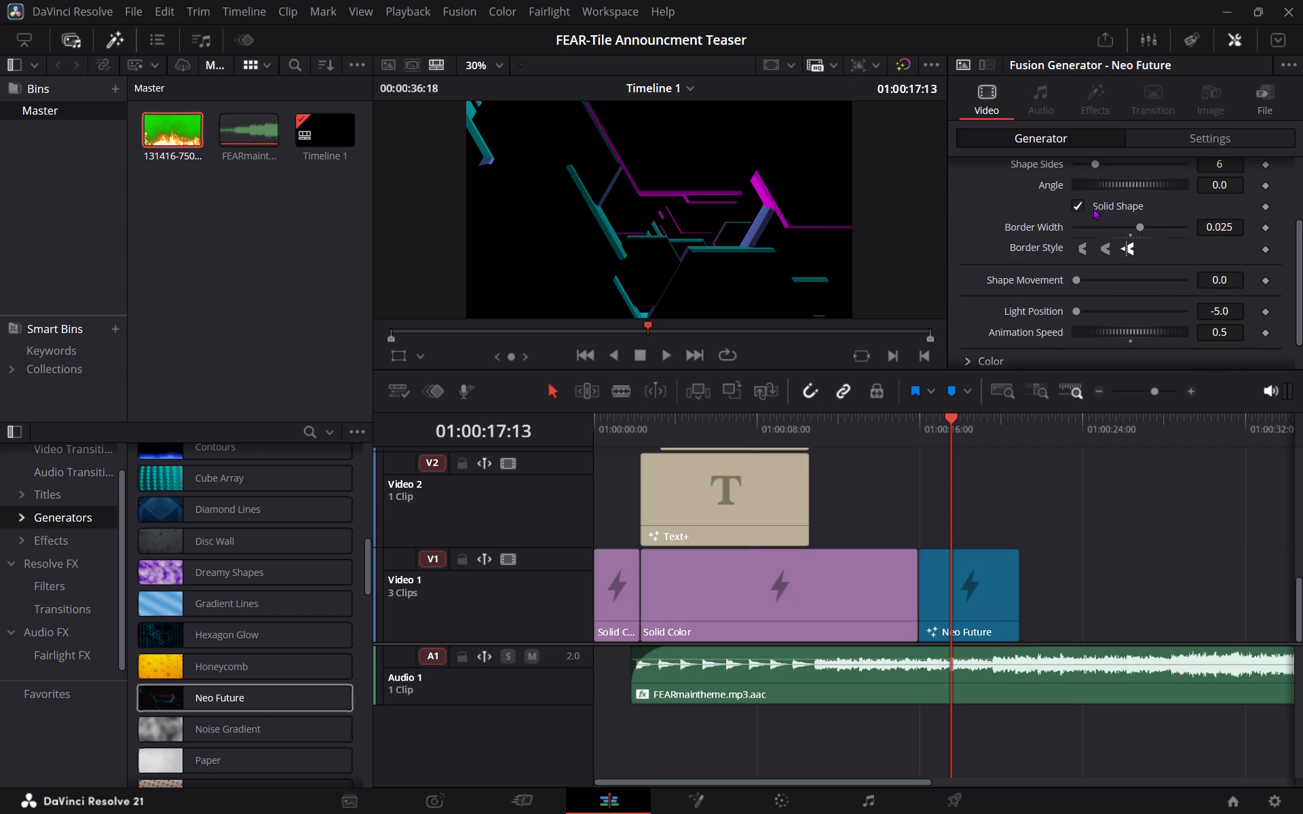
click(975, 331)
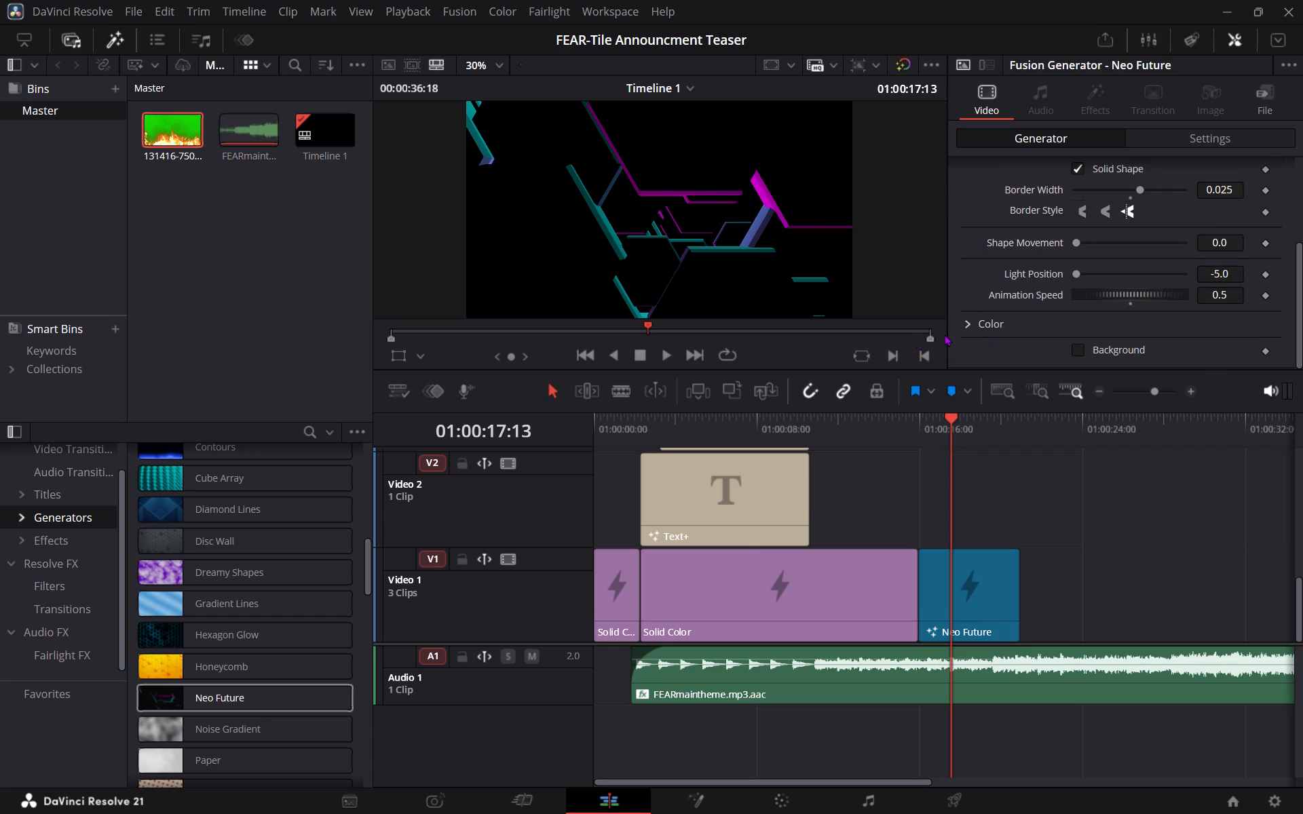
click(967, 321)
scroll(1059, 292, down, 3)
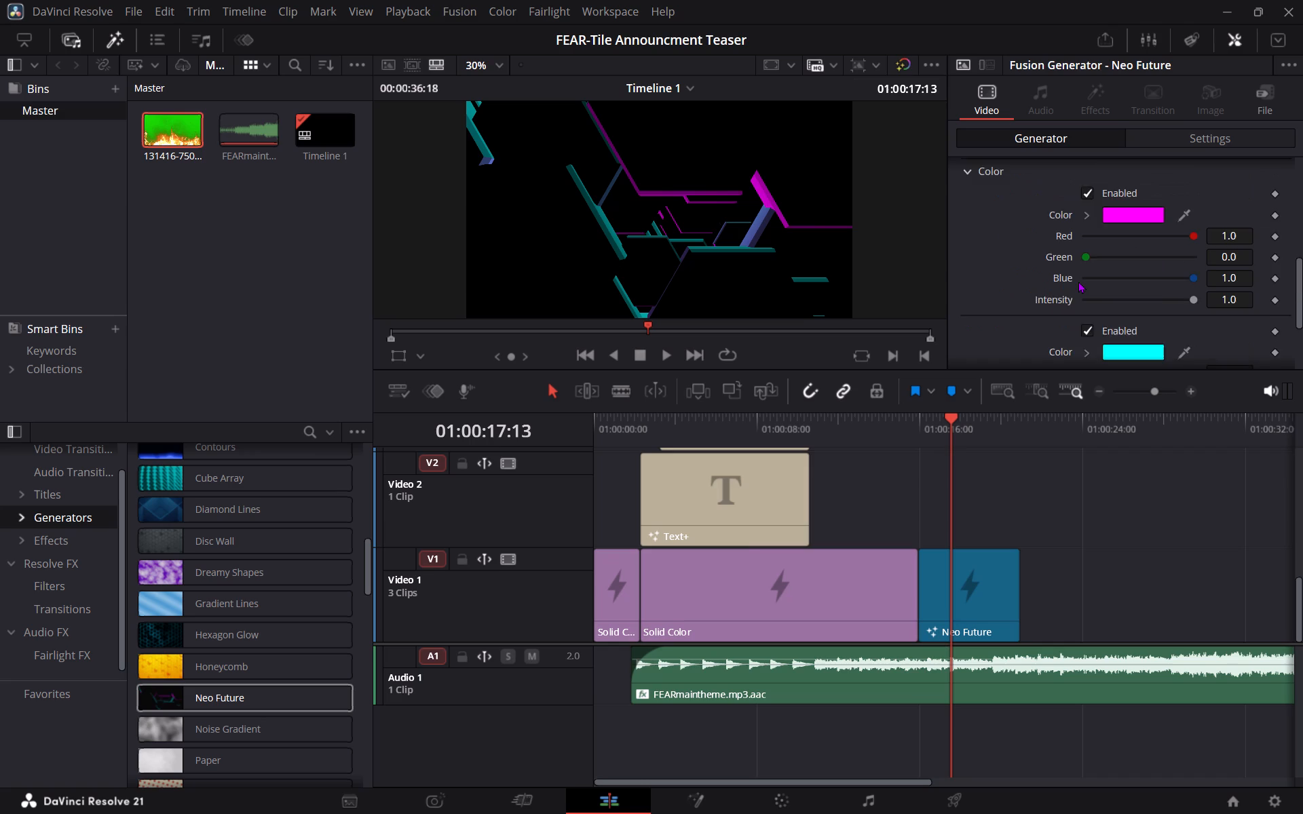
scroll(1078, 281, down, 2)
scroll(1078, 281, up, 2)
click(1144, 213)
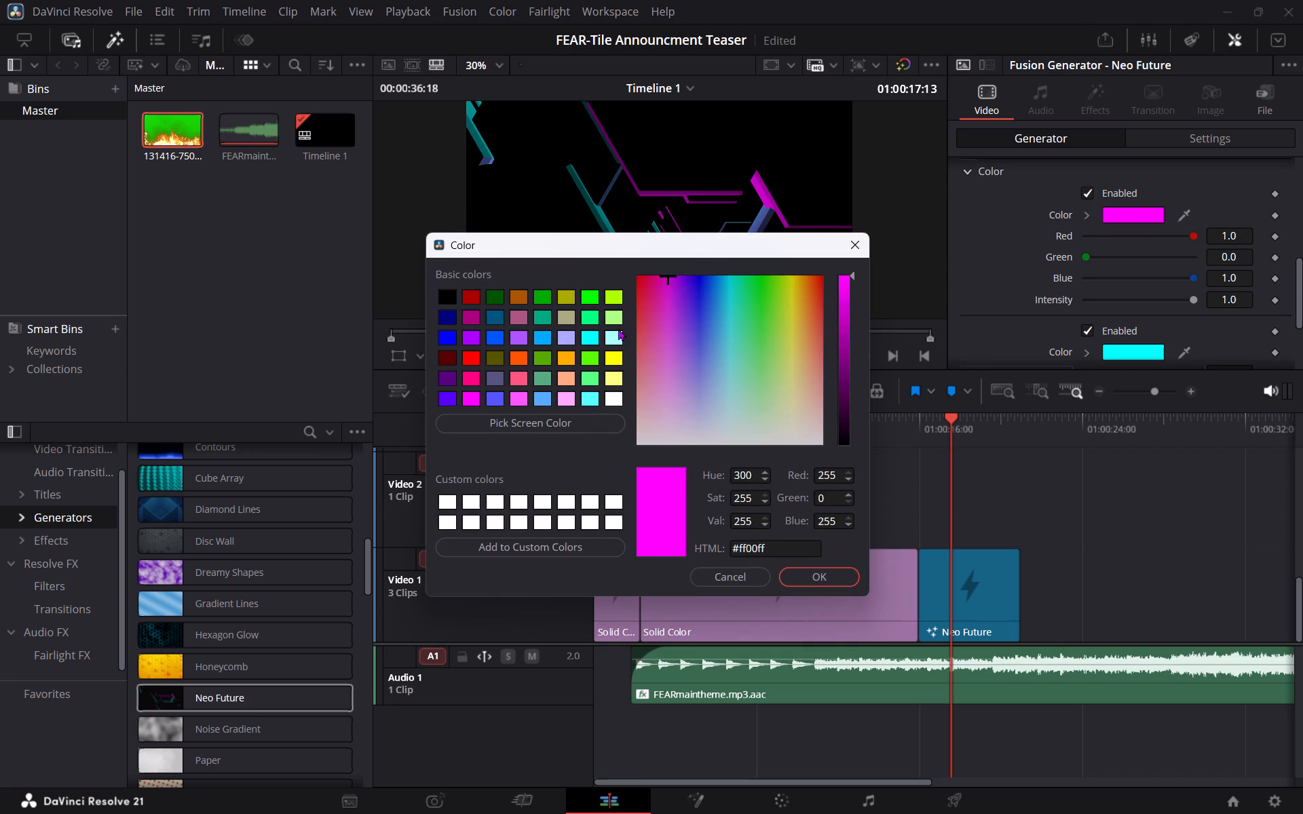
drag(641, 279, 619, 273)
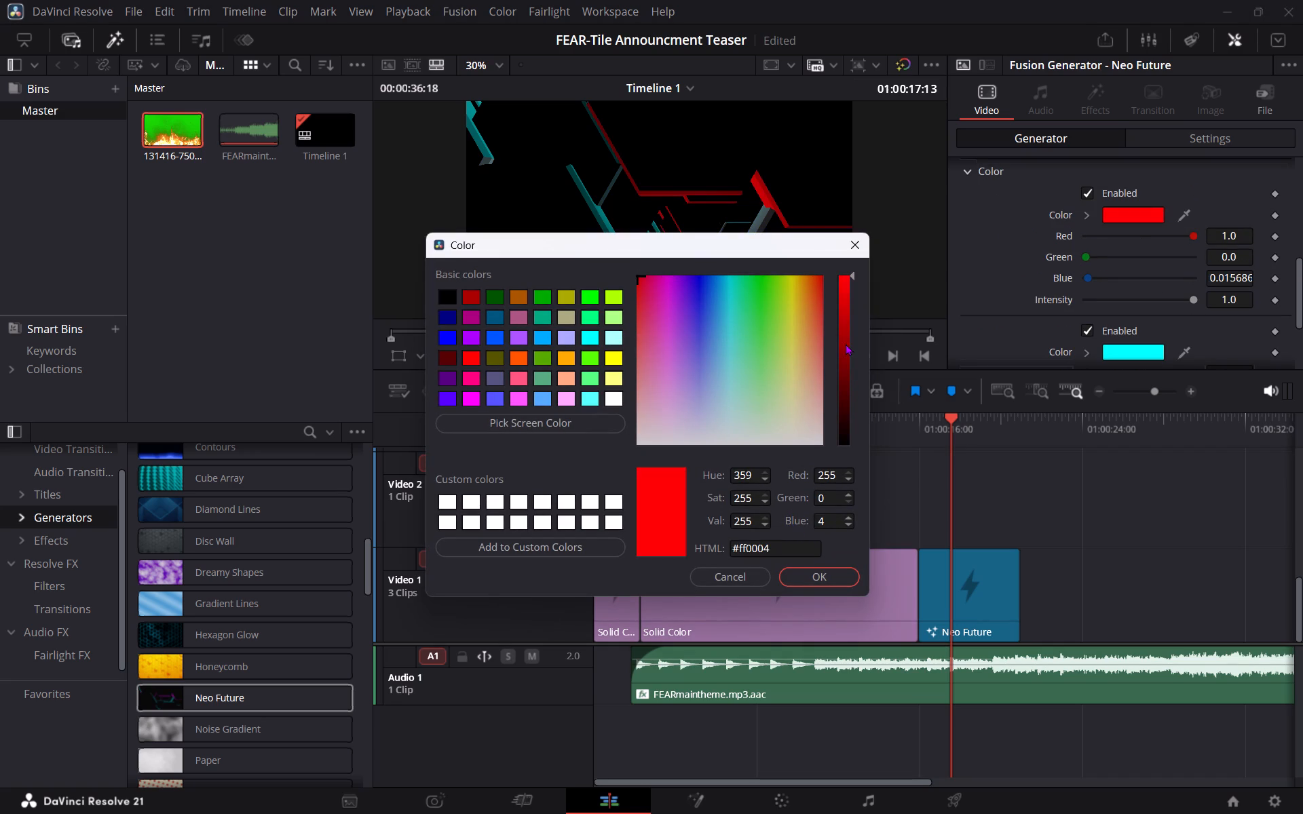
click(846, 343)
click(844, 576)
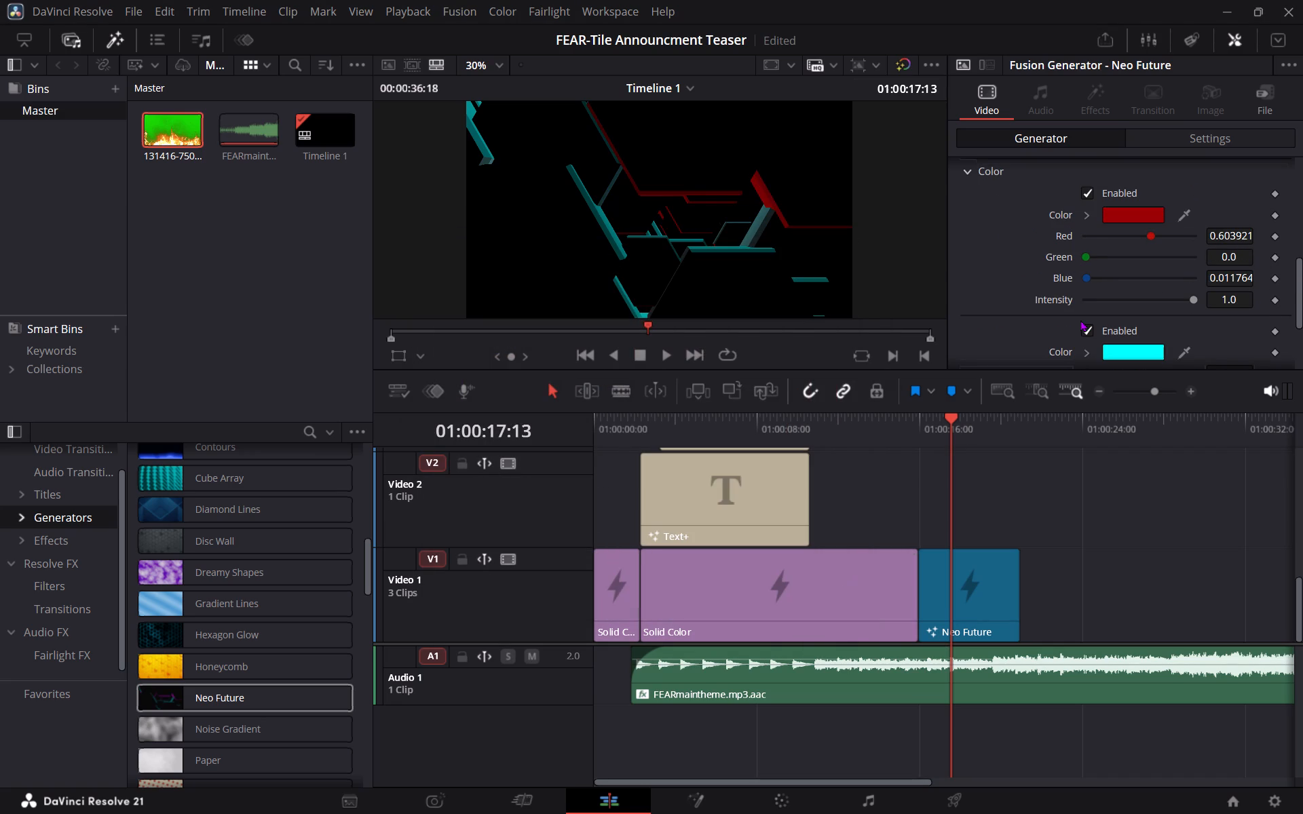
Set the second colour of the Neo Future generator to bright red #ff0814.
scroll(1107, 271, down, 5)
click(1127, 232)
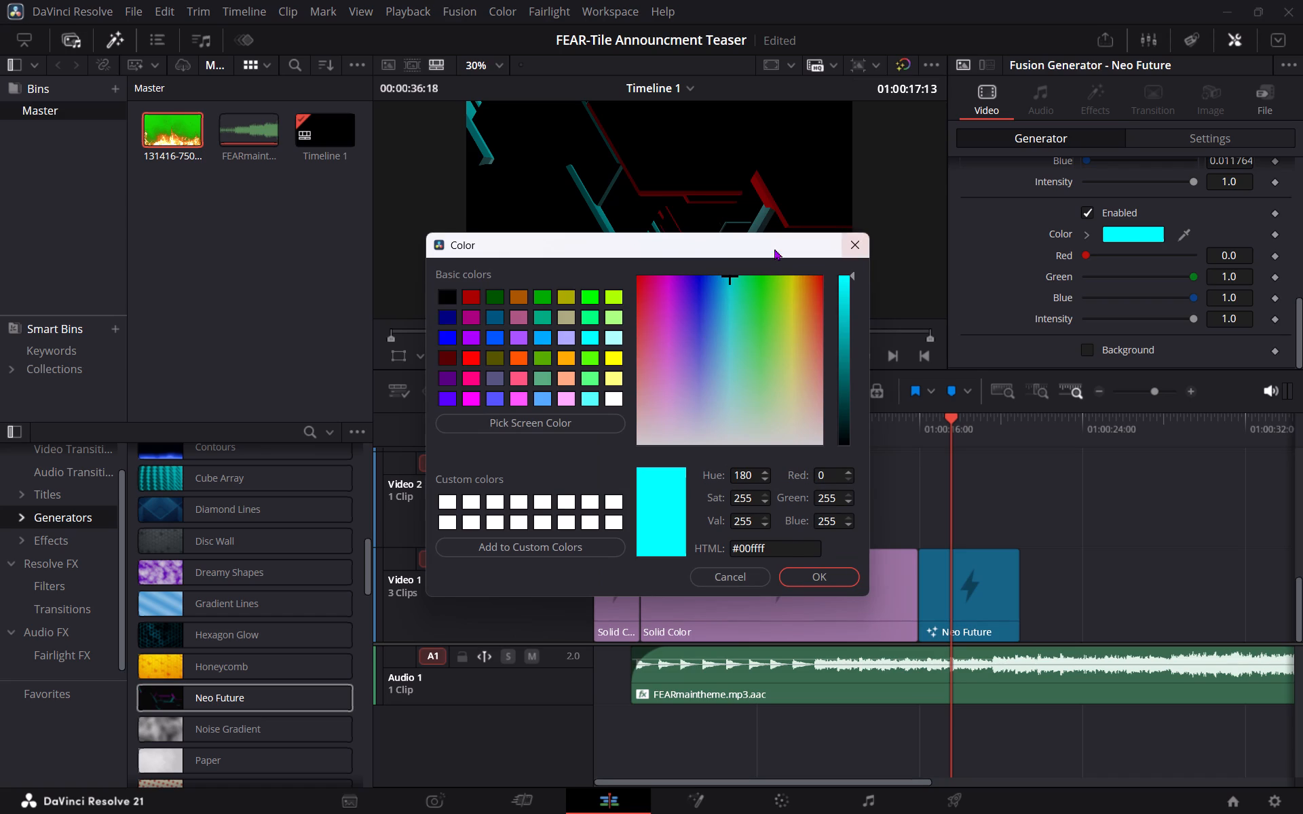
click(638, 282)
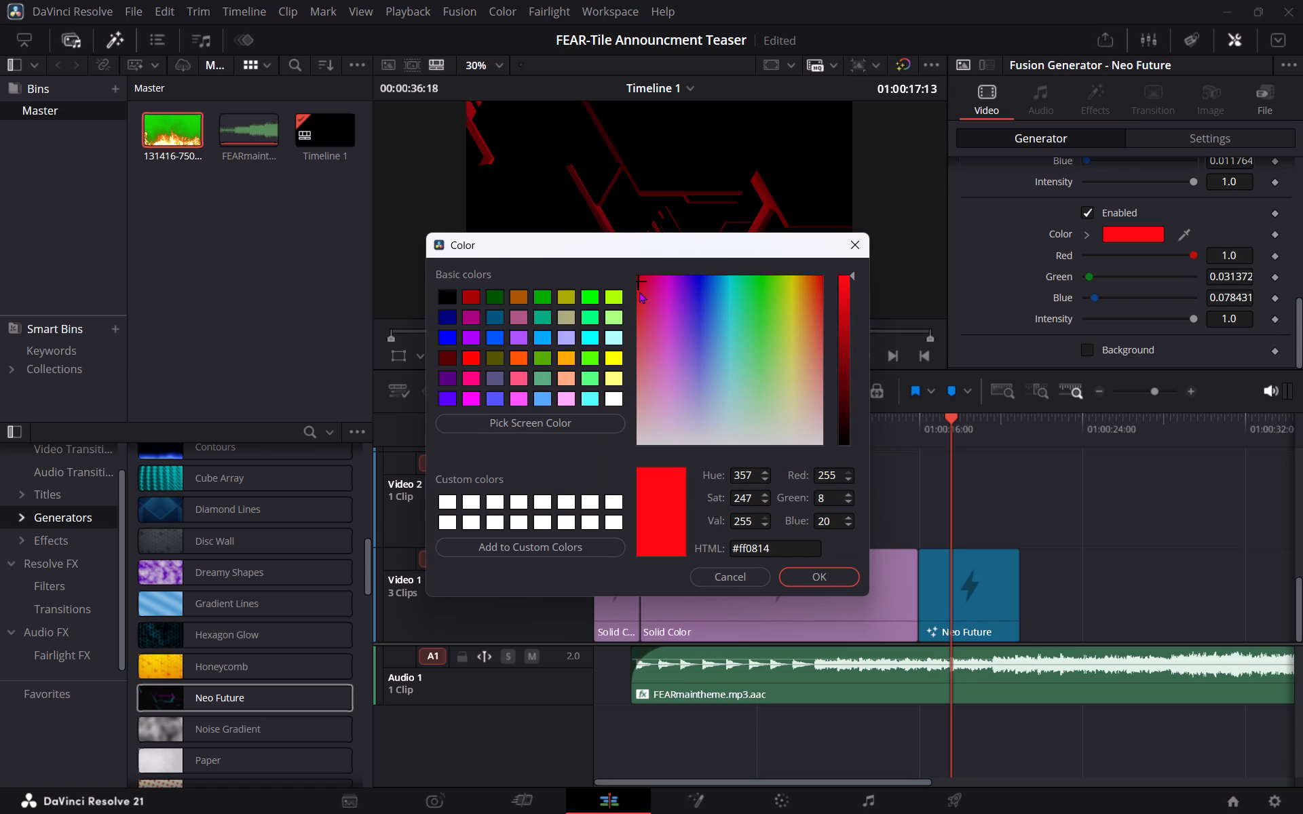
click(825, 580)
Set the first colour of the Neo Future generator to teal #0d9a95.
scroll(1120, 278, up, 2)
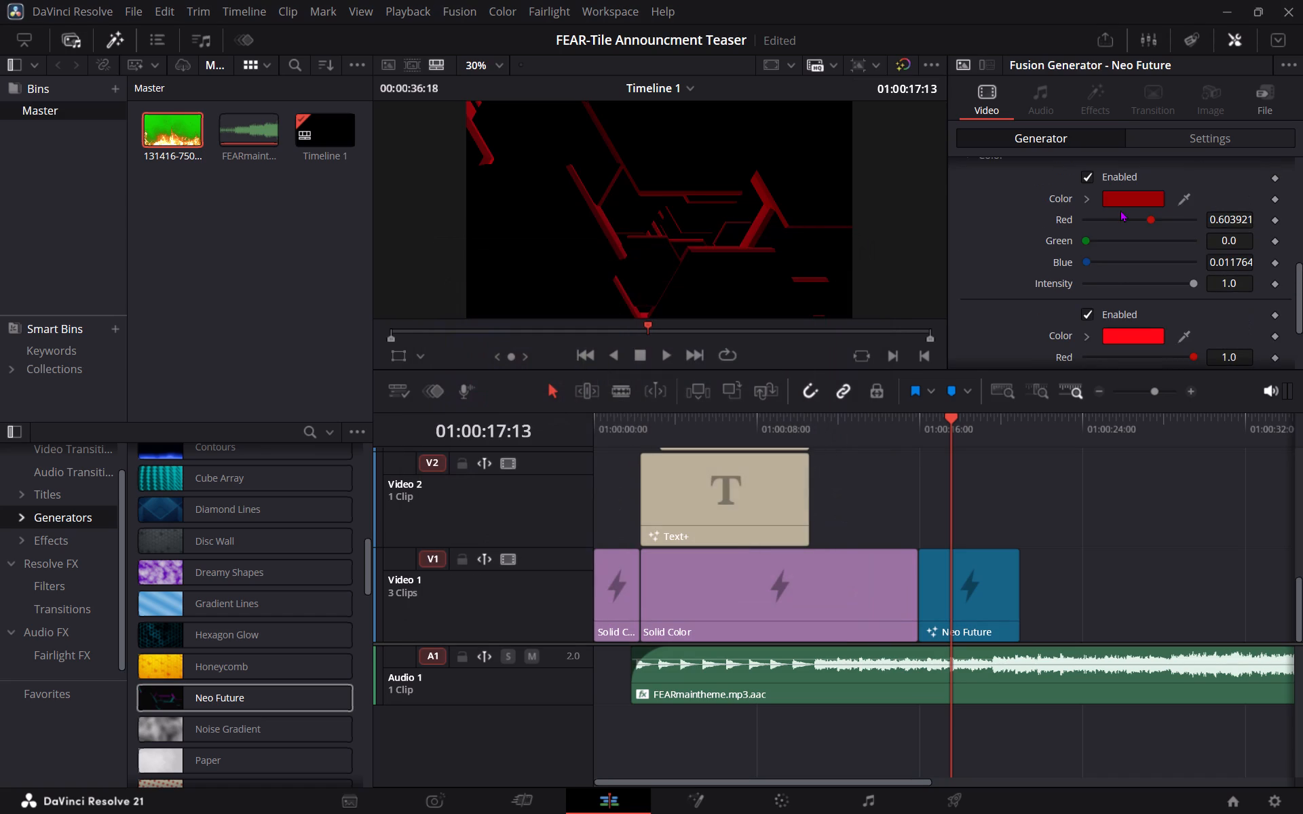
click(1119, 203)
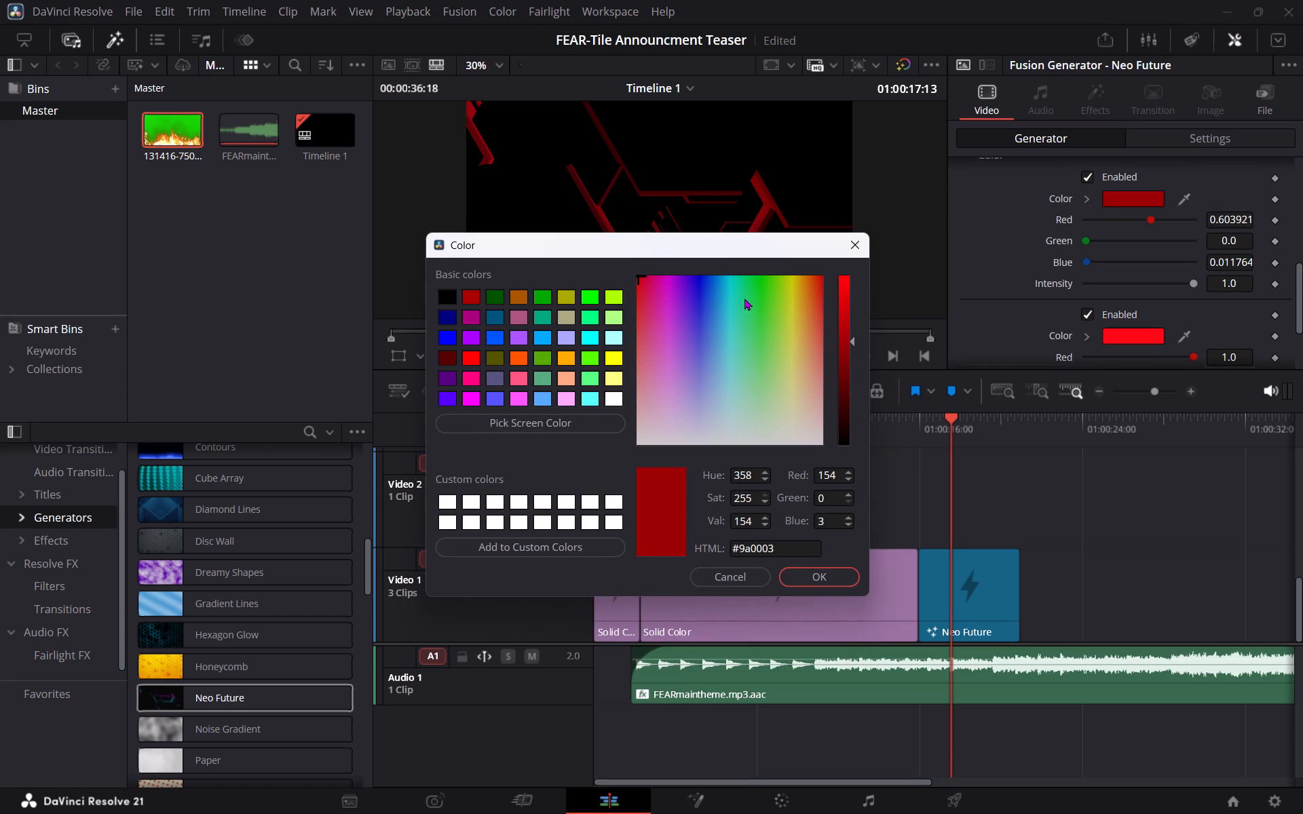
click(731, 290)
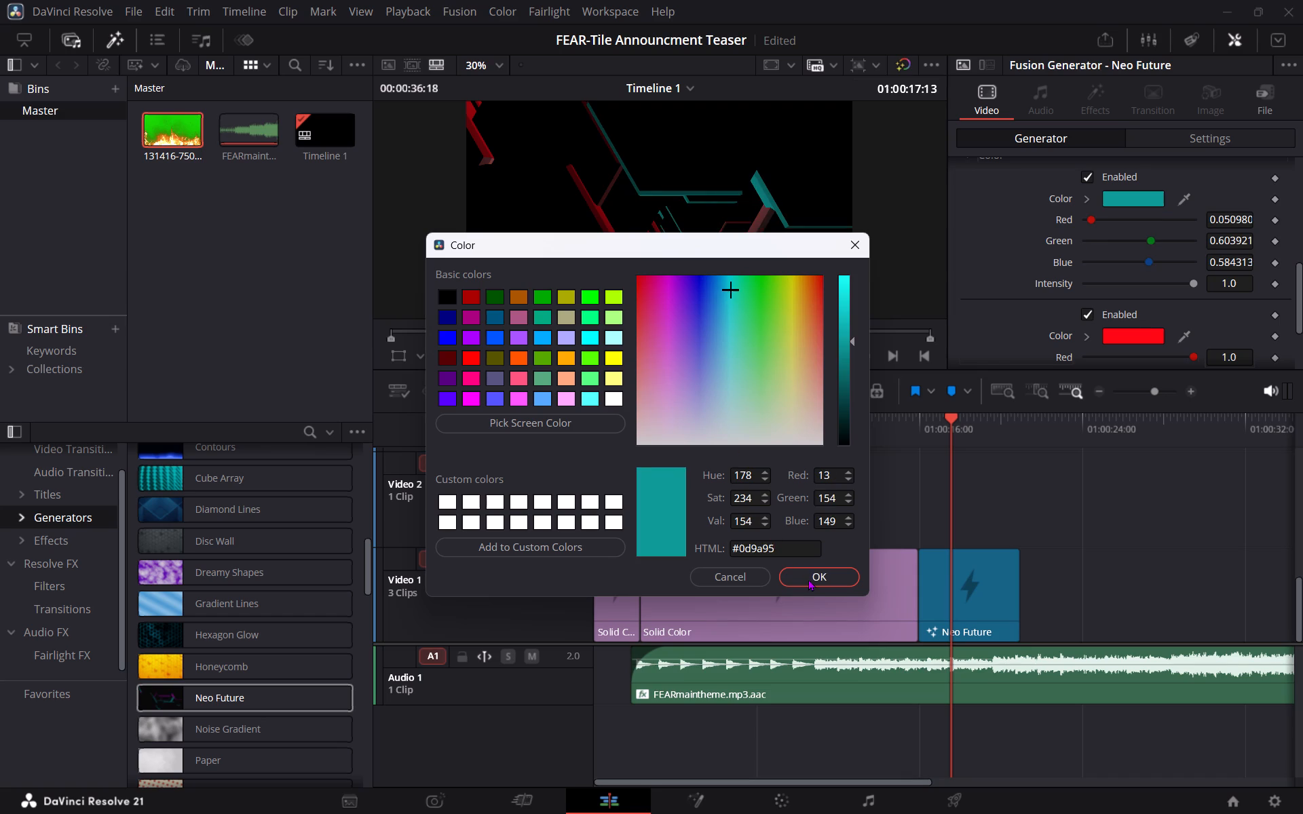
click(808, 579)
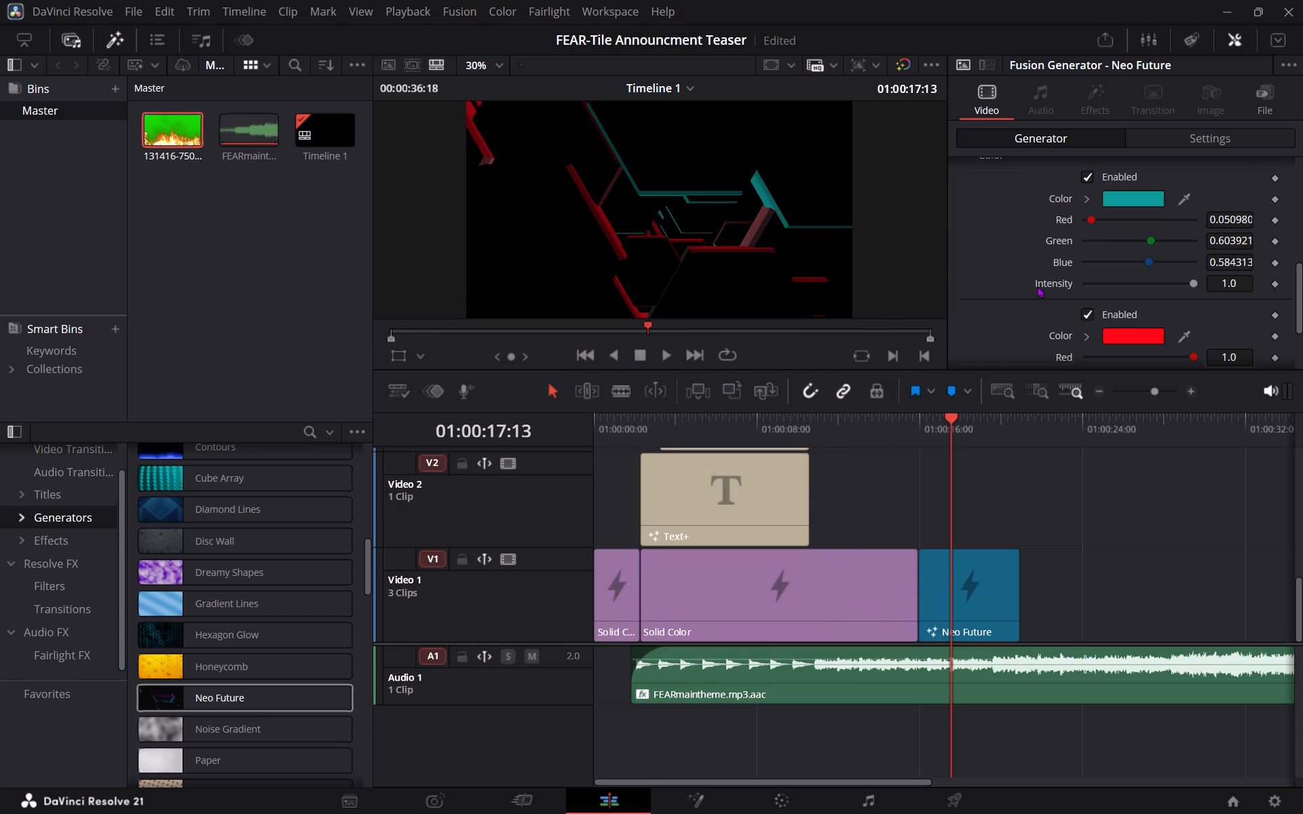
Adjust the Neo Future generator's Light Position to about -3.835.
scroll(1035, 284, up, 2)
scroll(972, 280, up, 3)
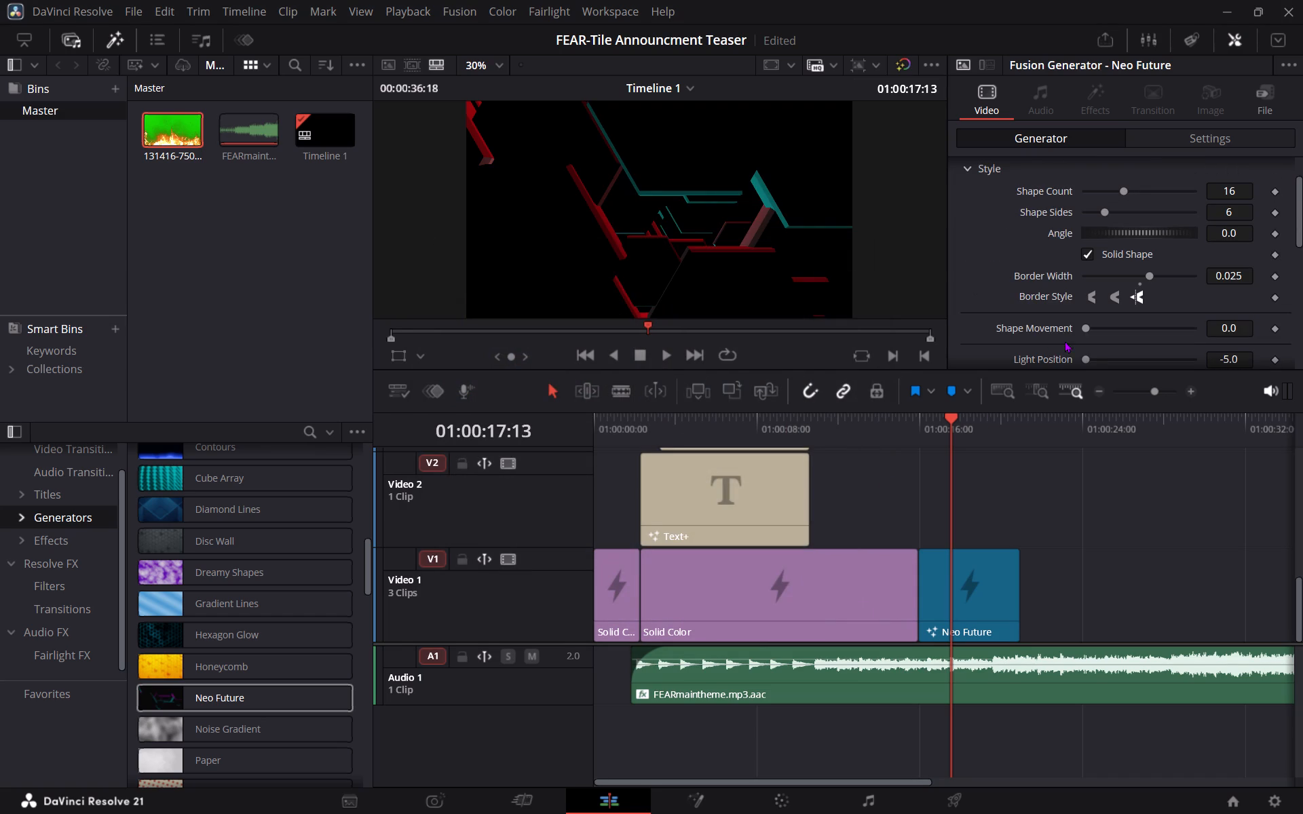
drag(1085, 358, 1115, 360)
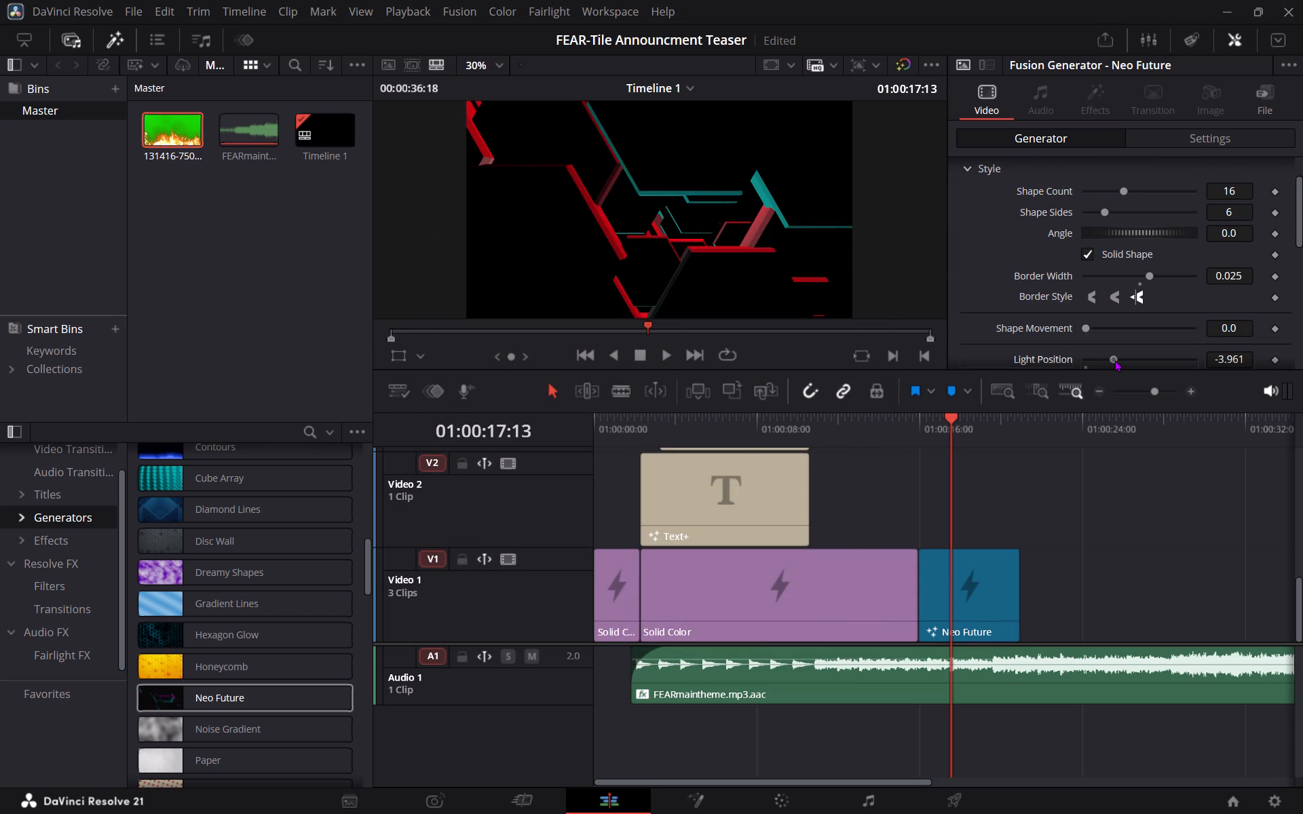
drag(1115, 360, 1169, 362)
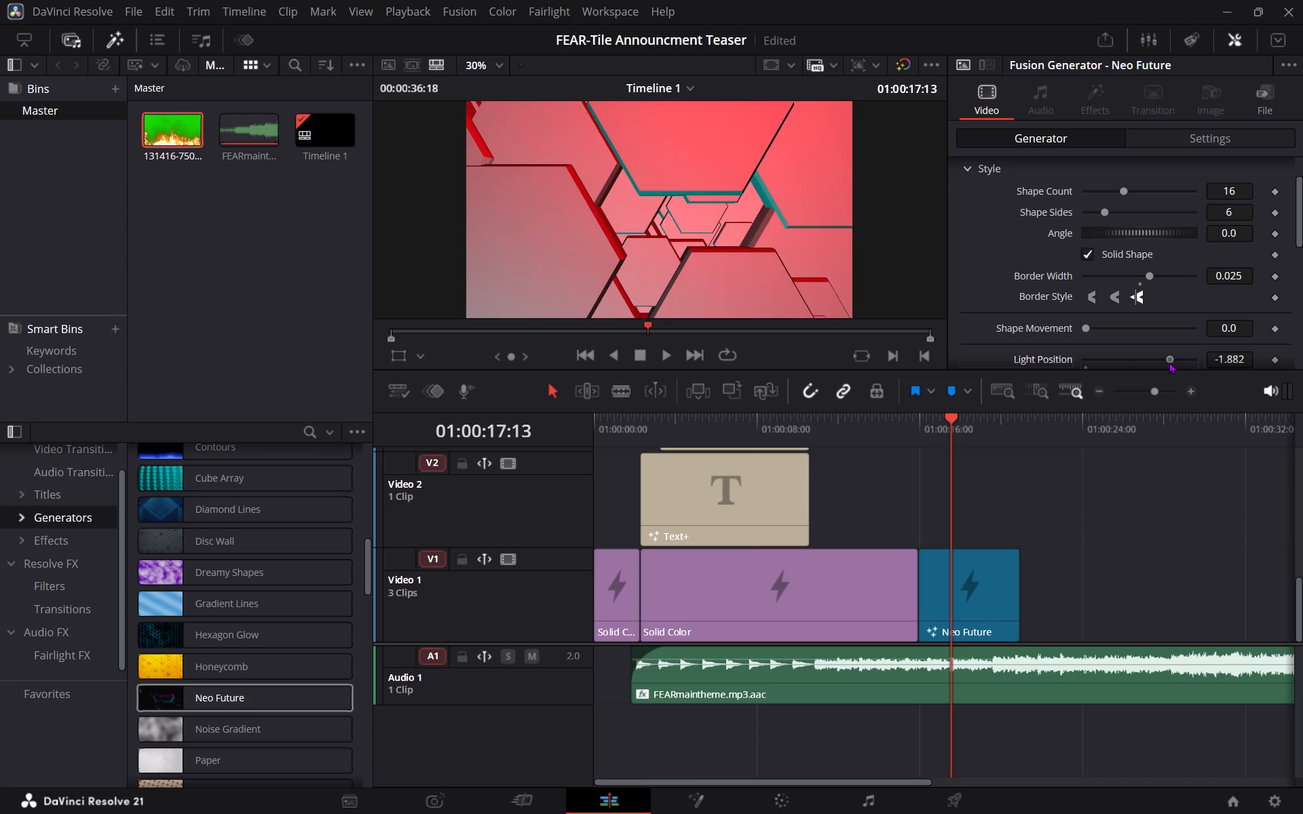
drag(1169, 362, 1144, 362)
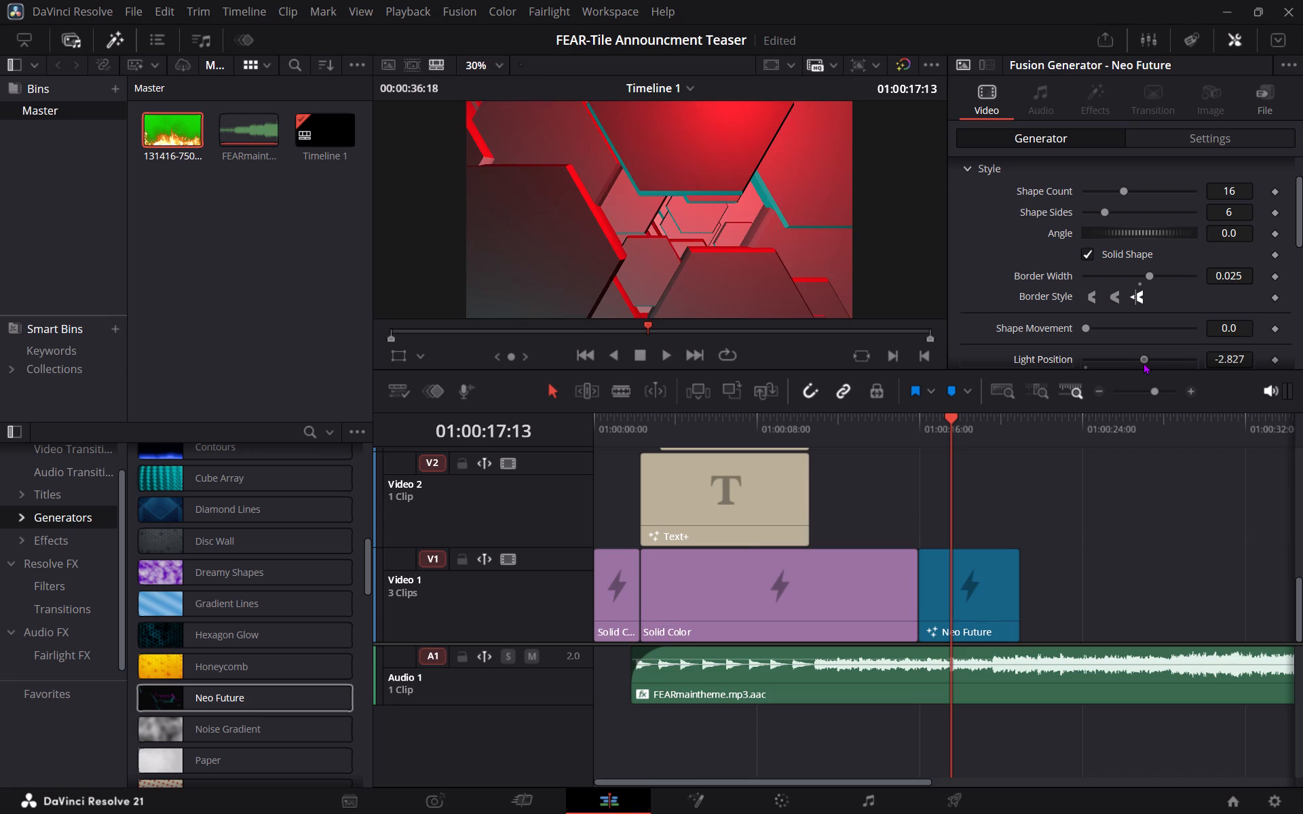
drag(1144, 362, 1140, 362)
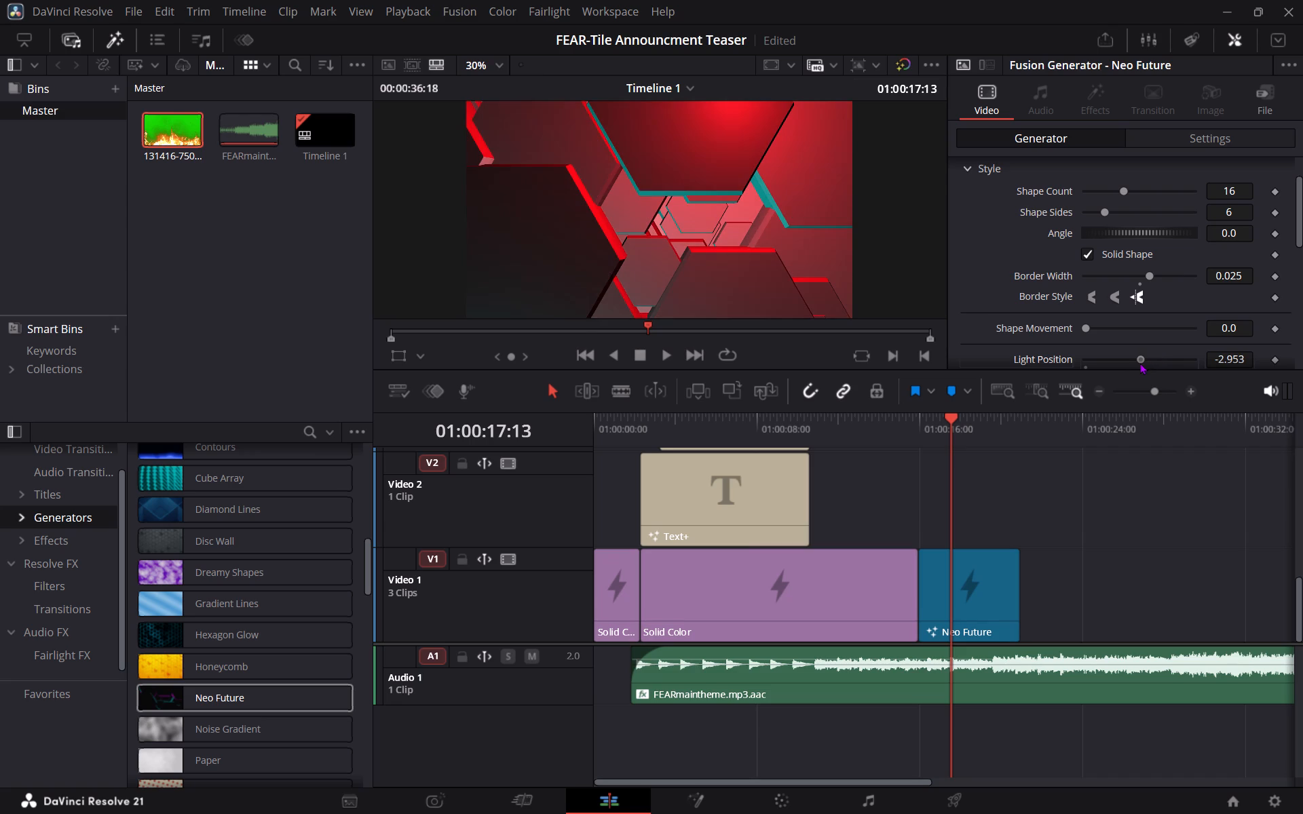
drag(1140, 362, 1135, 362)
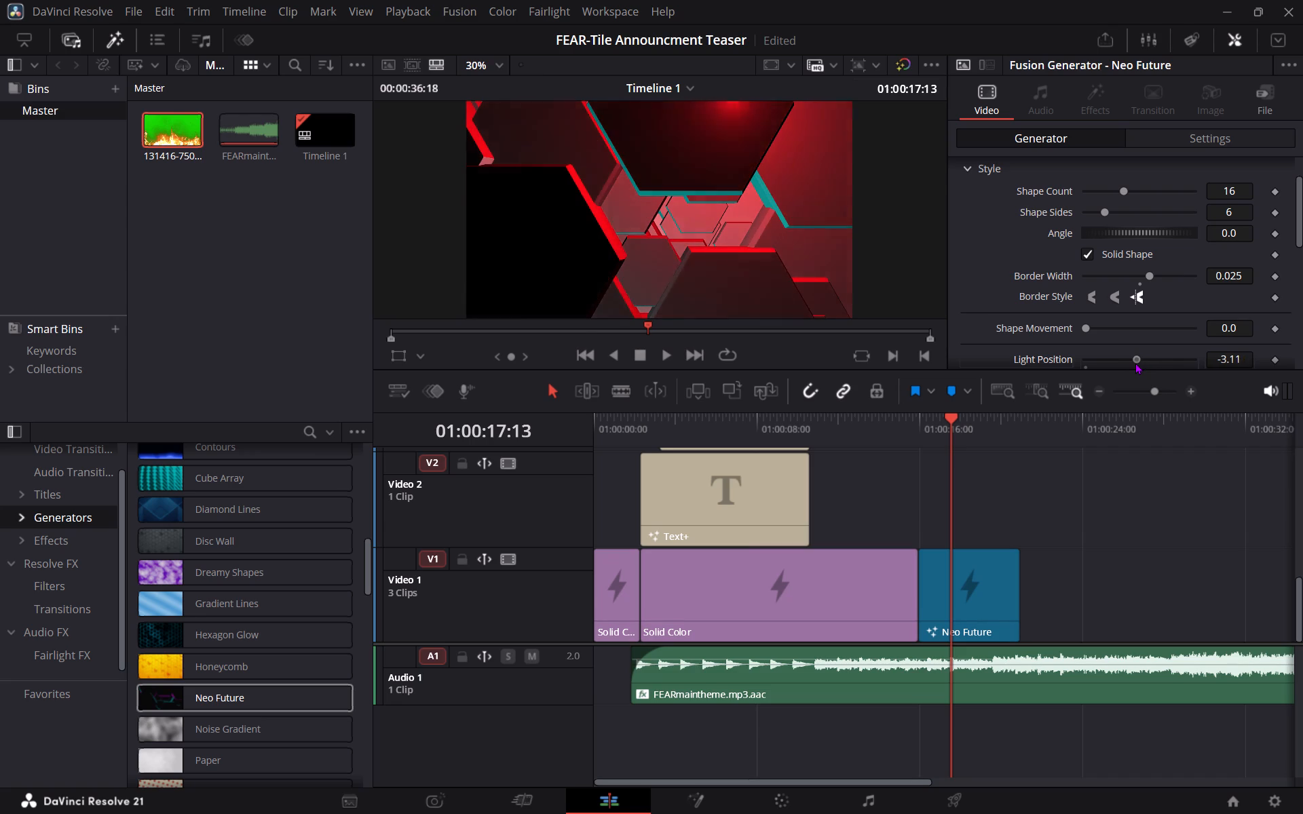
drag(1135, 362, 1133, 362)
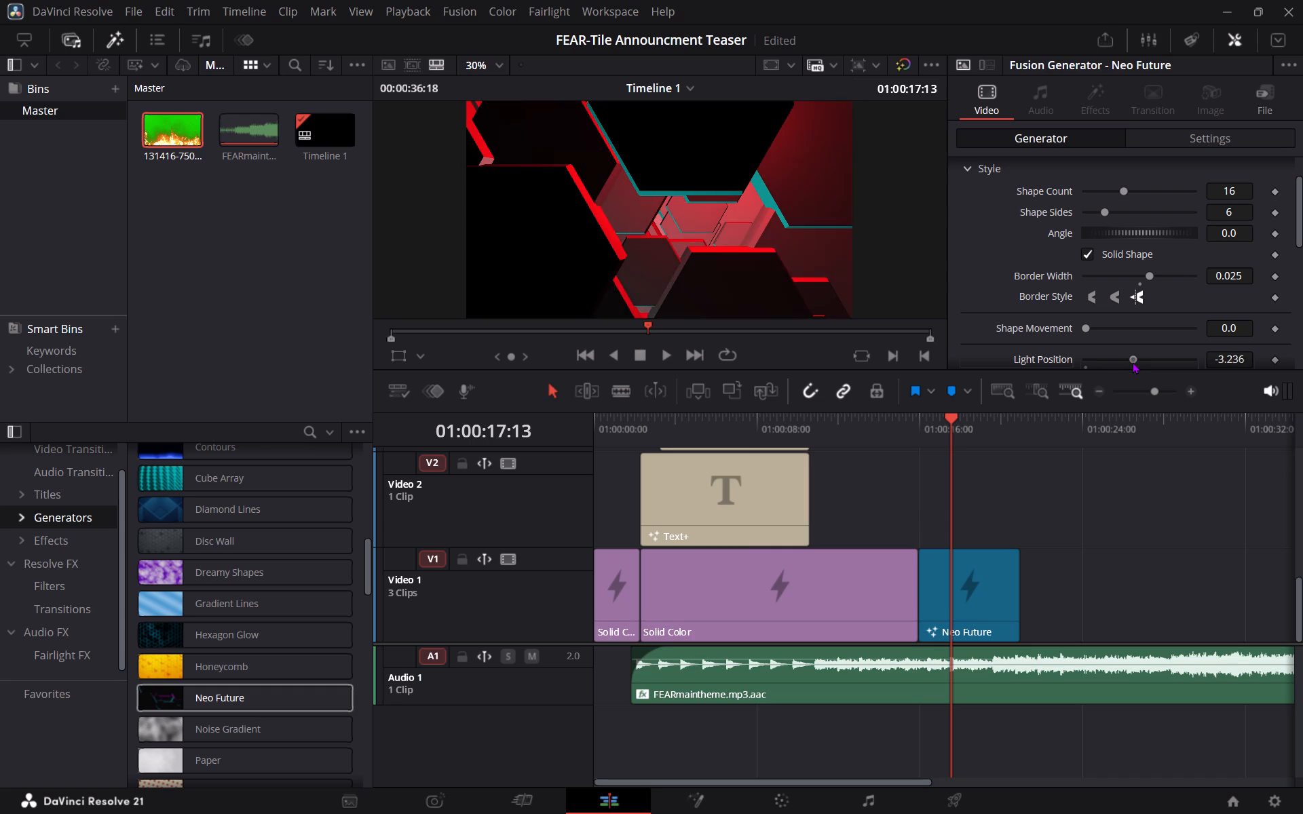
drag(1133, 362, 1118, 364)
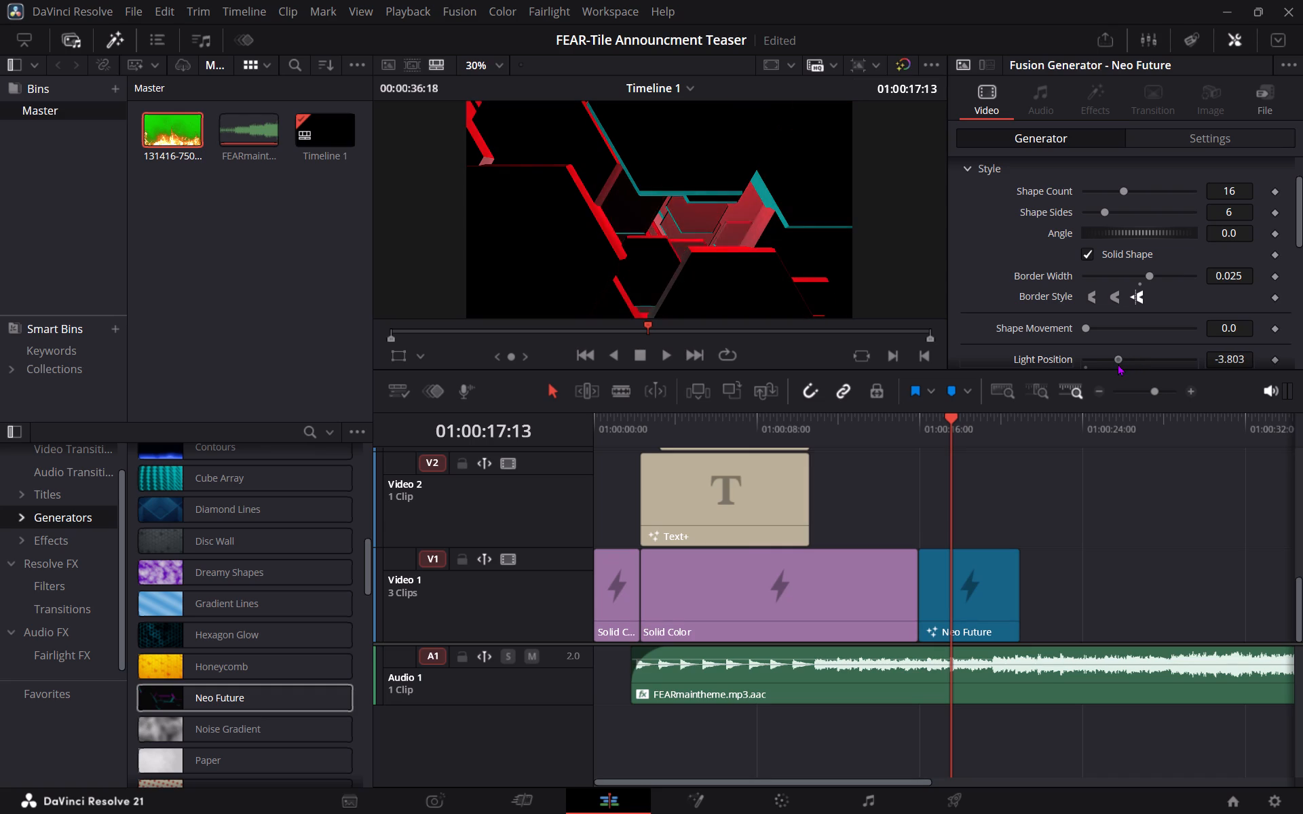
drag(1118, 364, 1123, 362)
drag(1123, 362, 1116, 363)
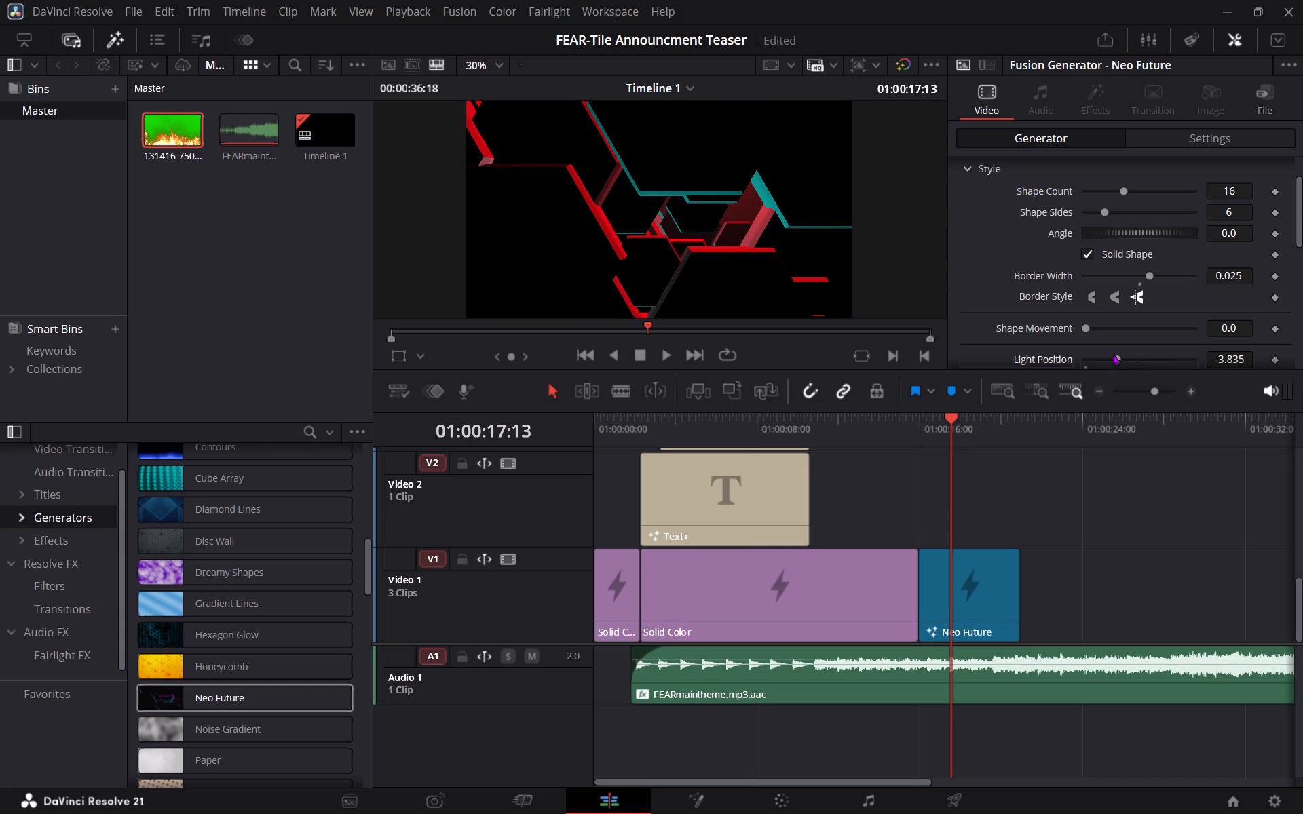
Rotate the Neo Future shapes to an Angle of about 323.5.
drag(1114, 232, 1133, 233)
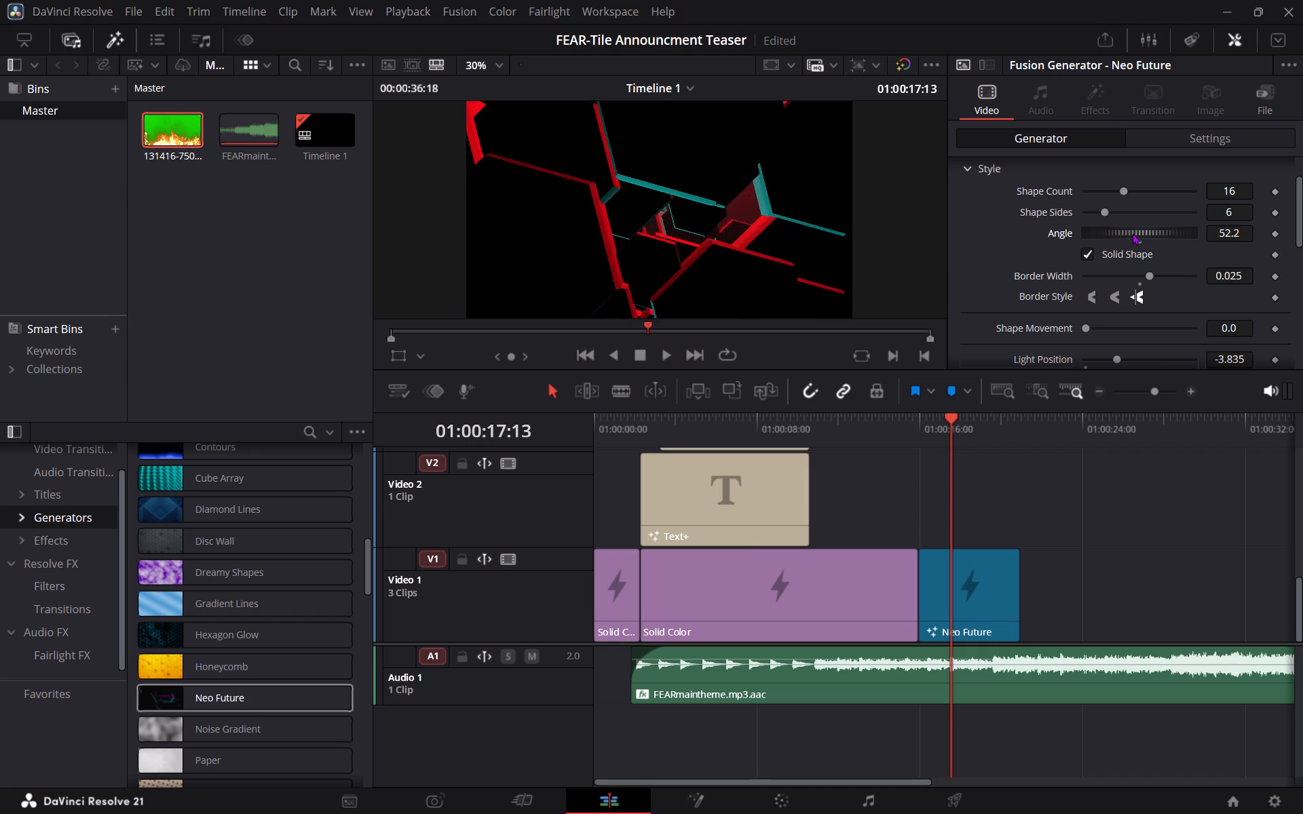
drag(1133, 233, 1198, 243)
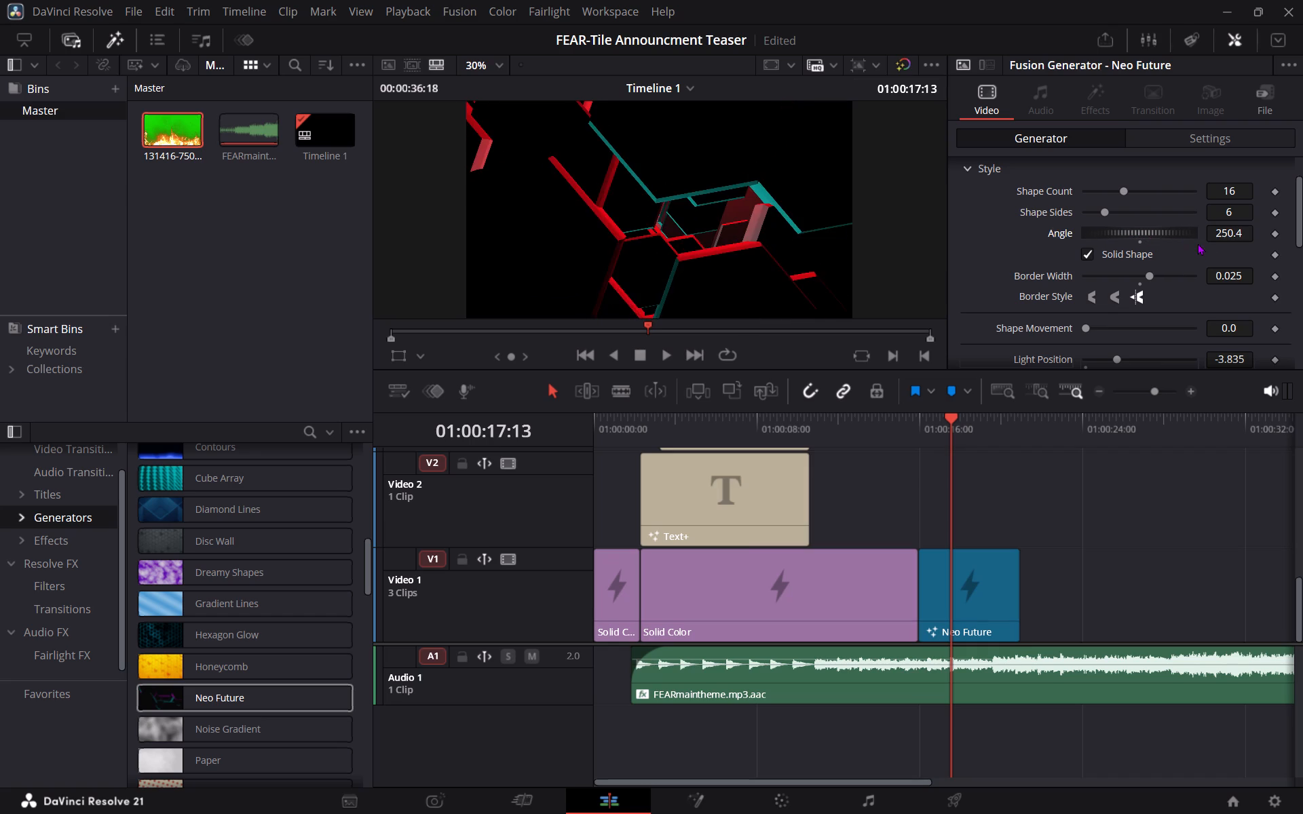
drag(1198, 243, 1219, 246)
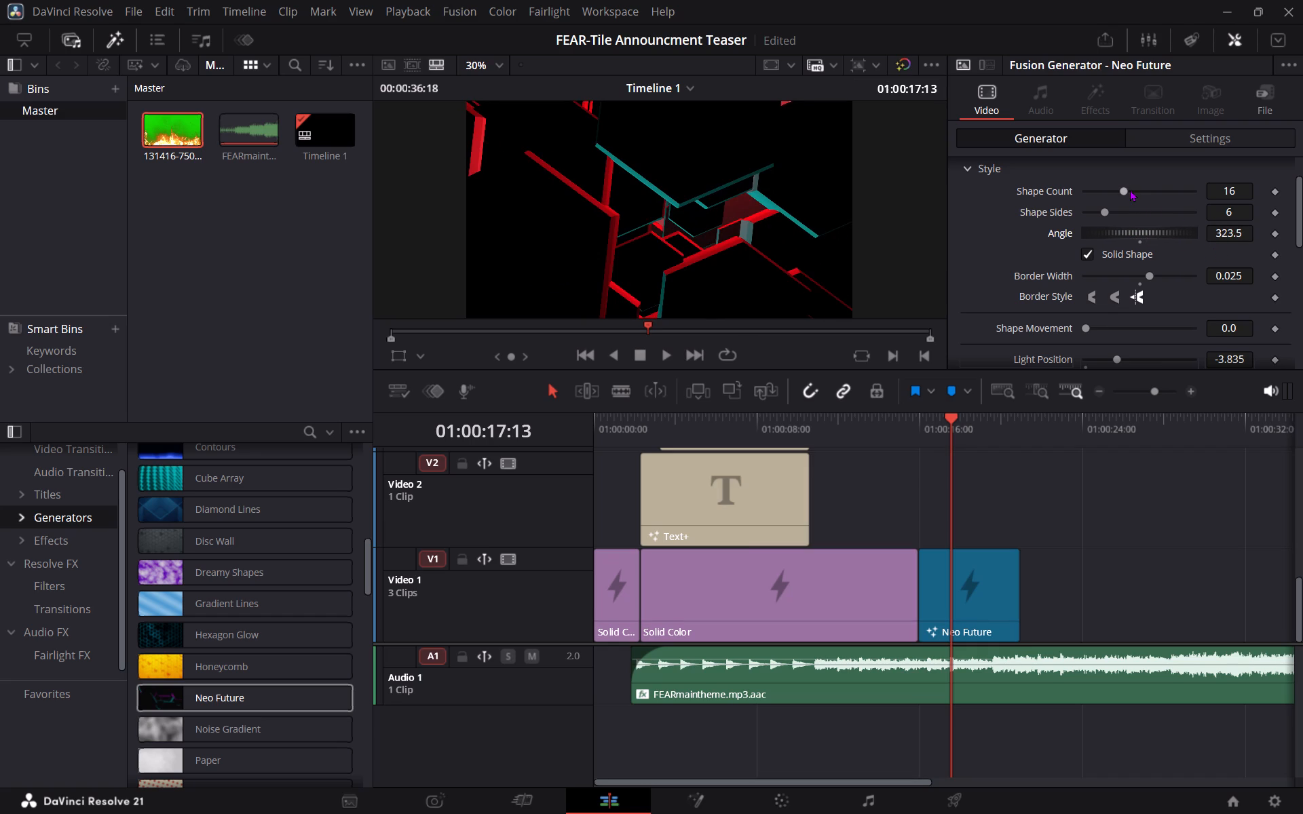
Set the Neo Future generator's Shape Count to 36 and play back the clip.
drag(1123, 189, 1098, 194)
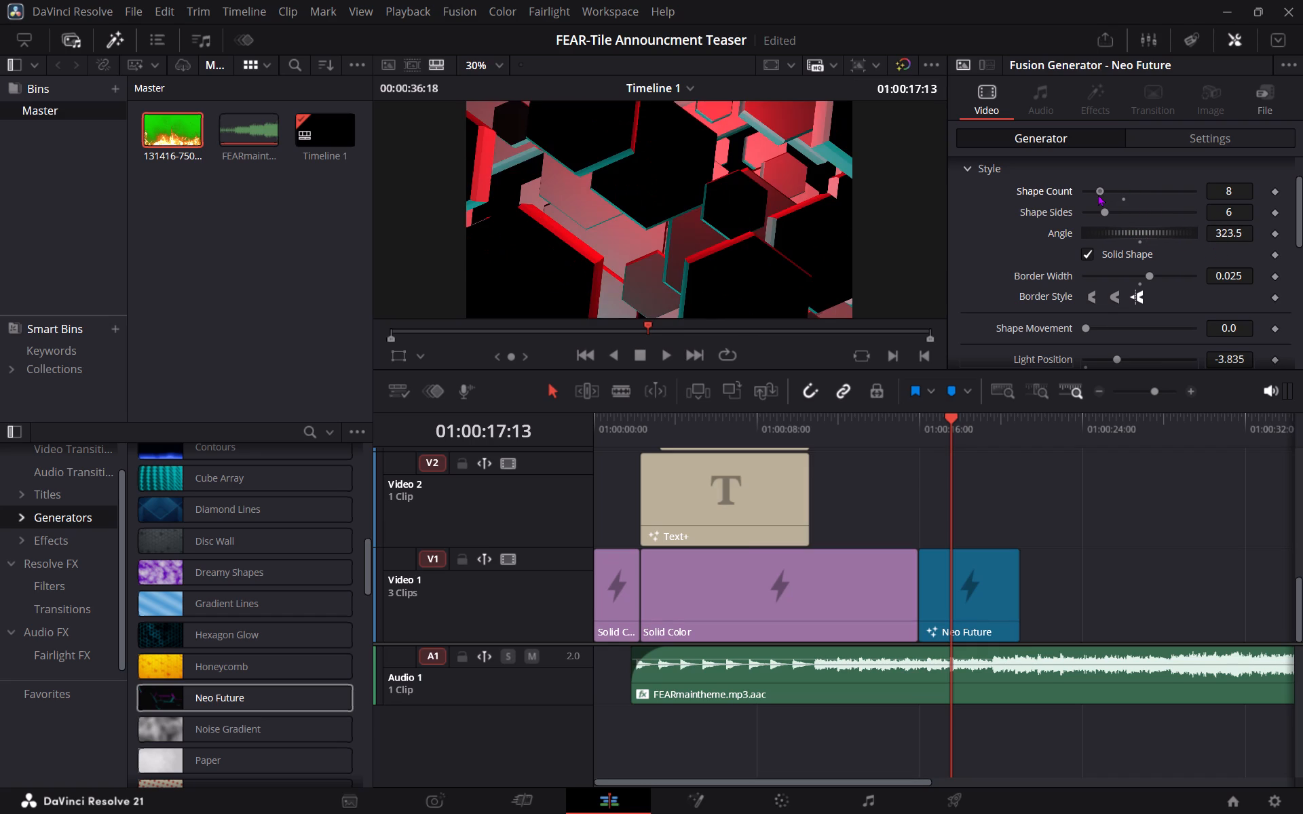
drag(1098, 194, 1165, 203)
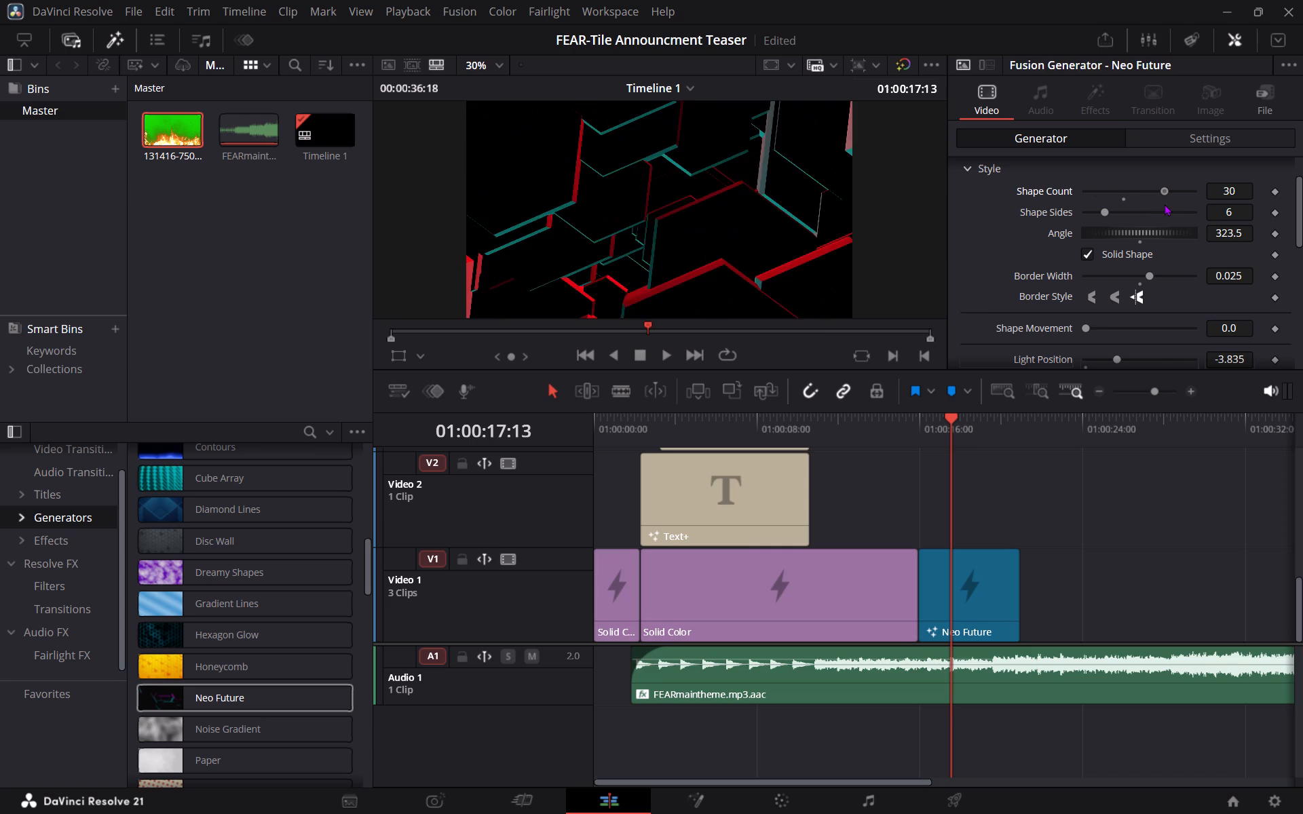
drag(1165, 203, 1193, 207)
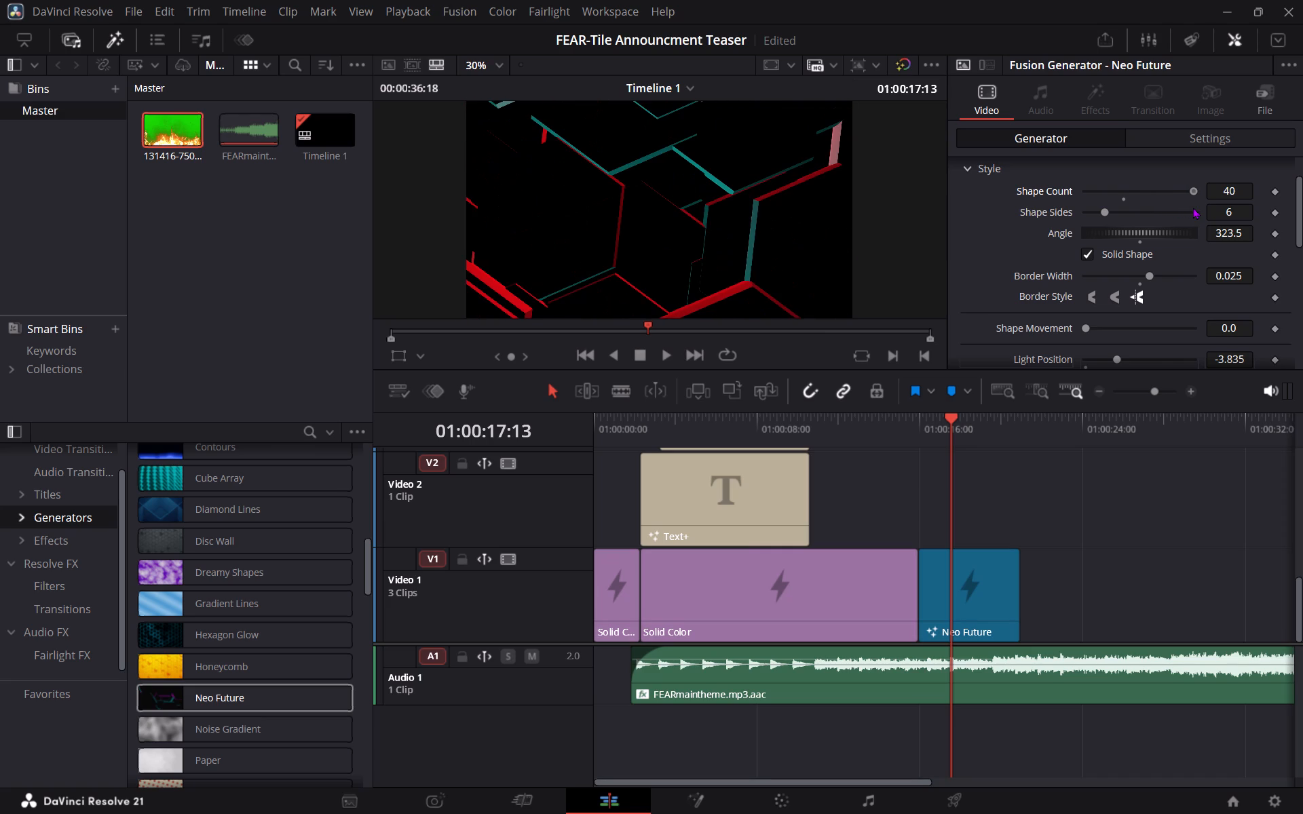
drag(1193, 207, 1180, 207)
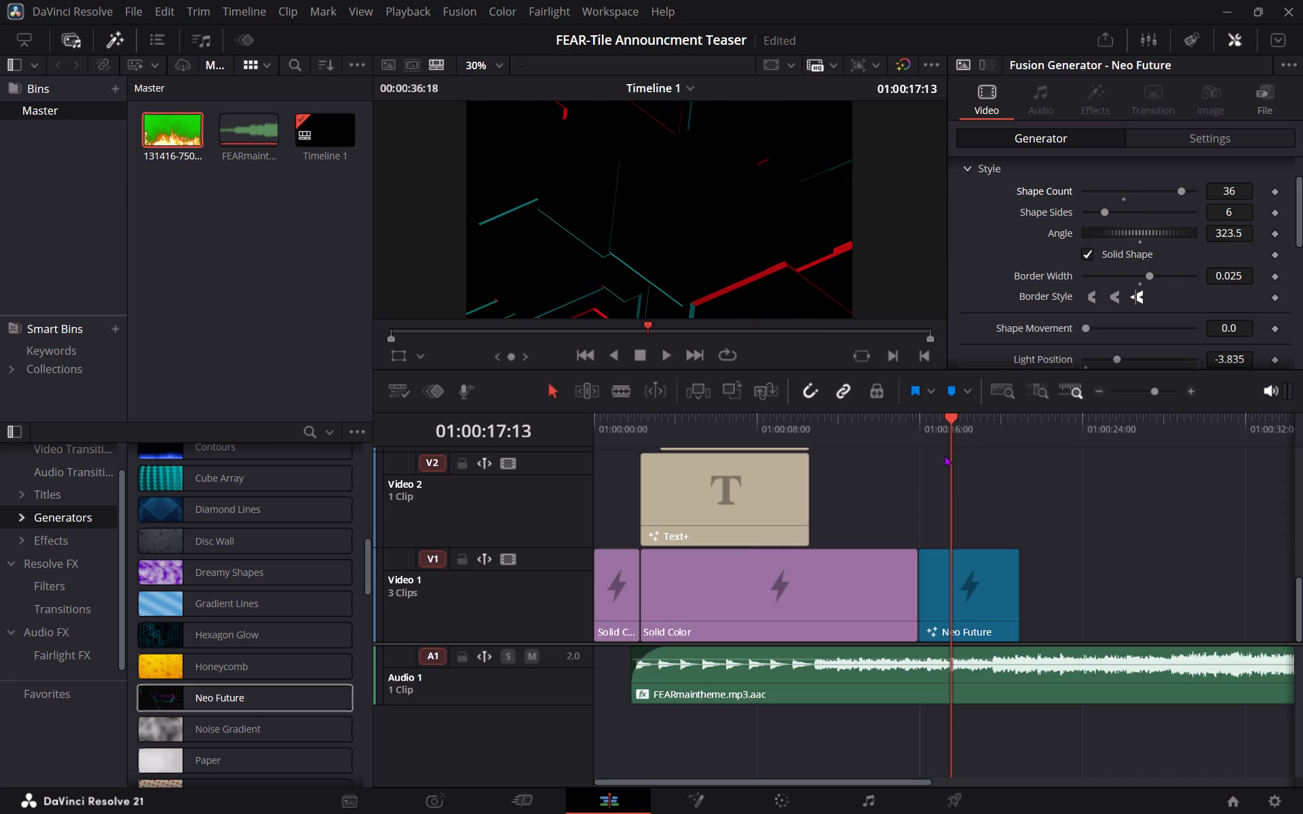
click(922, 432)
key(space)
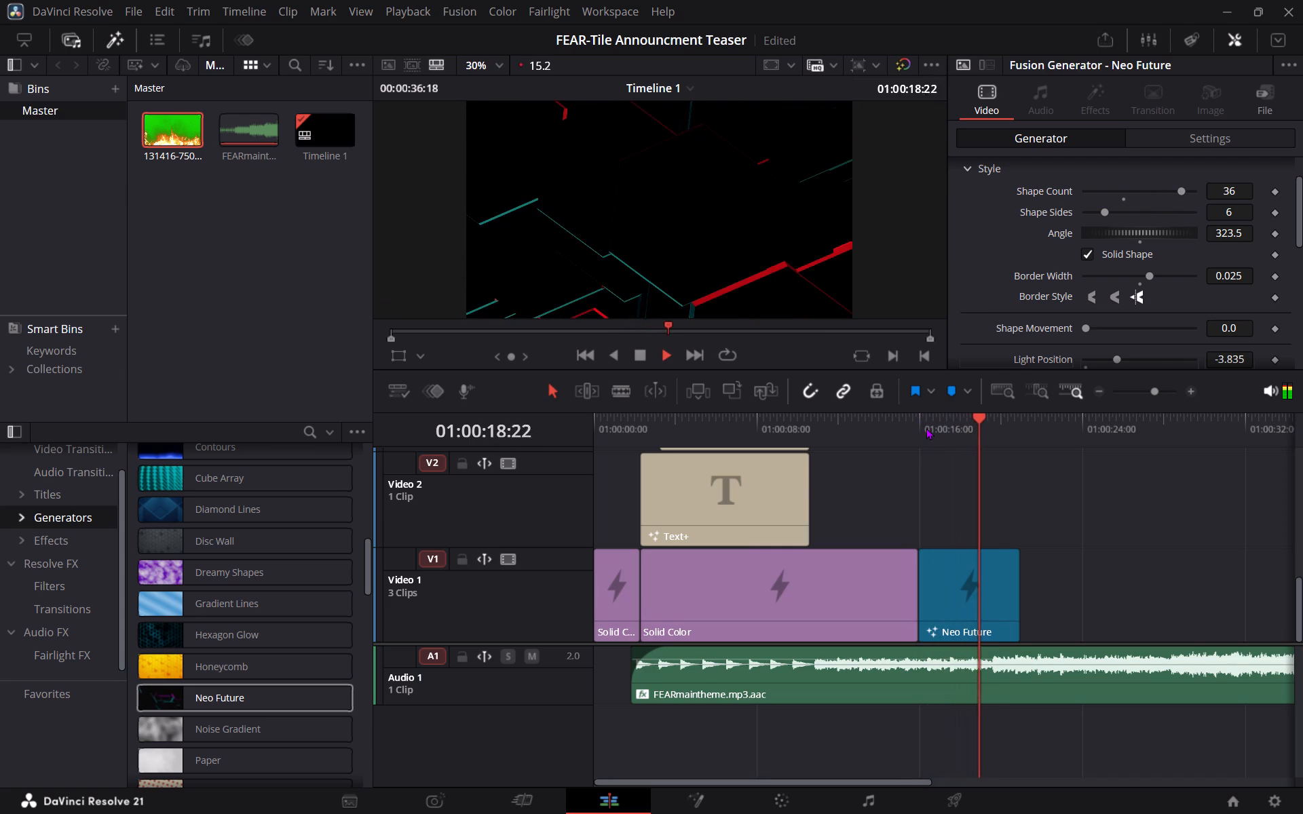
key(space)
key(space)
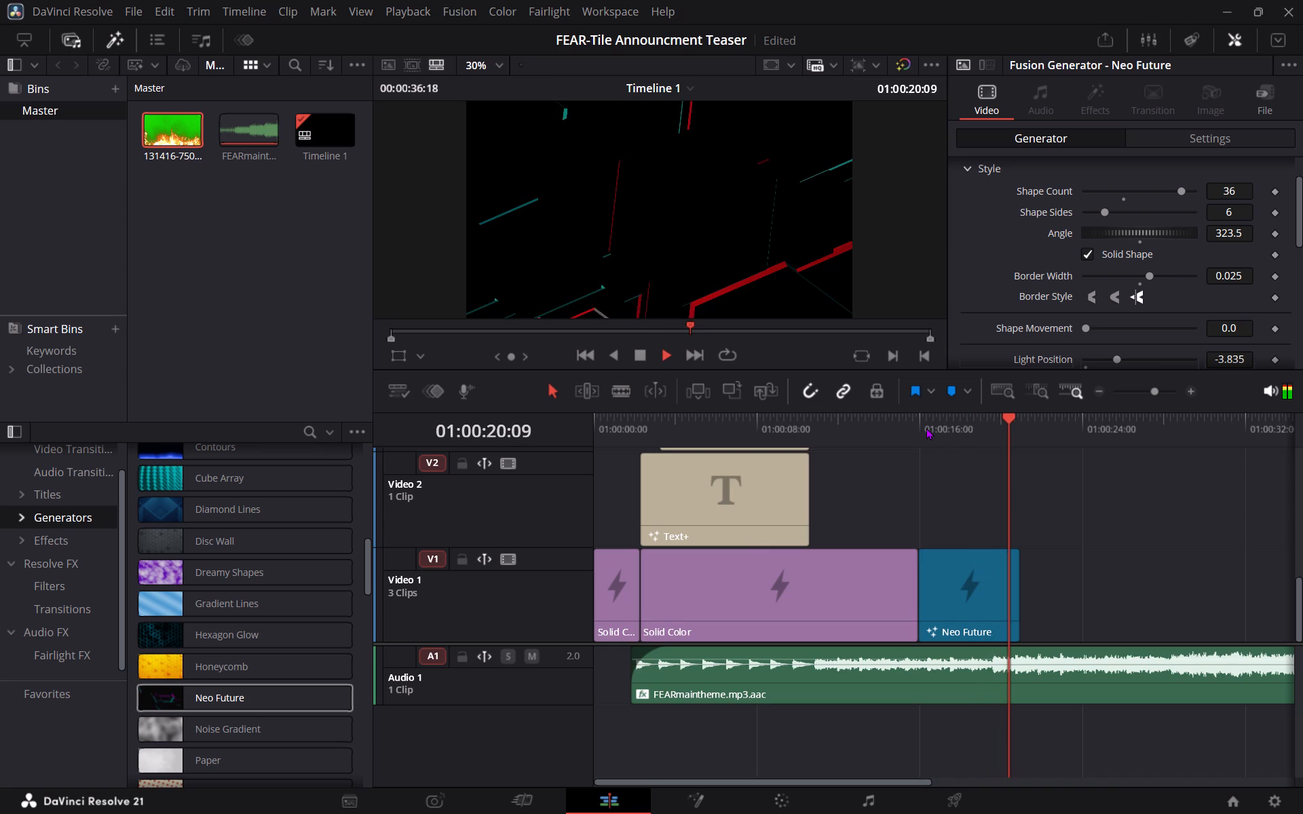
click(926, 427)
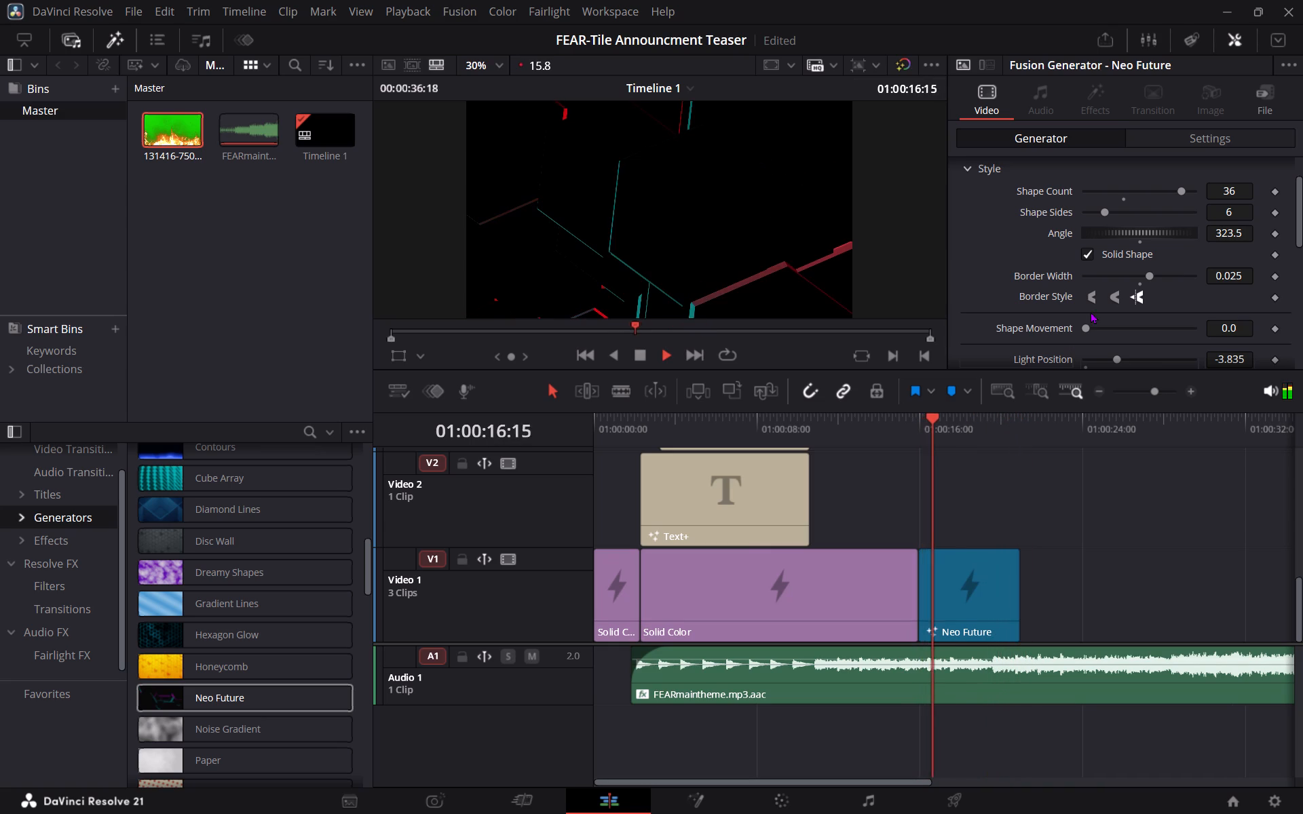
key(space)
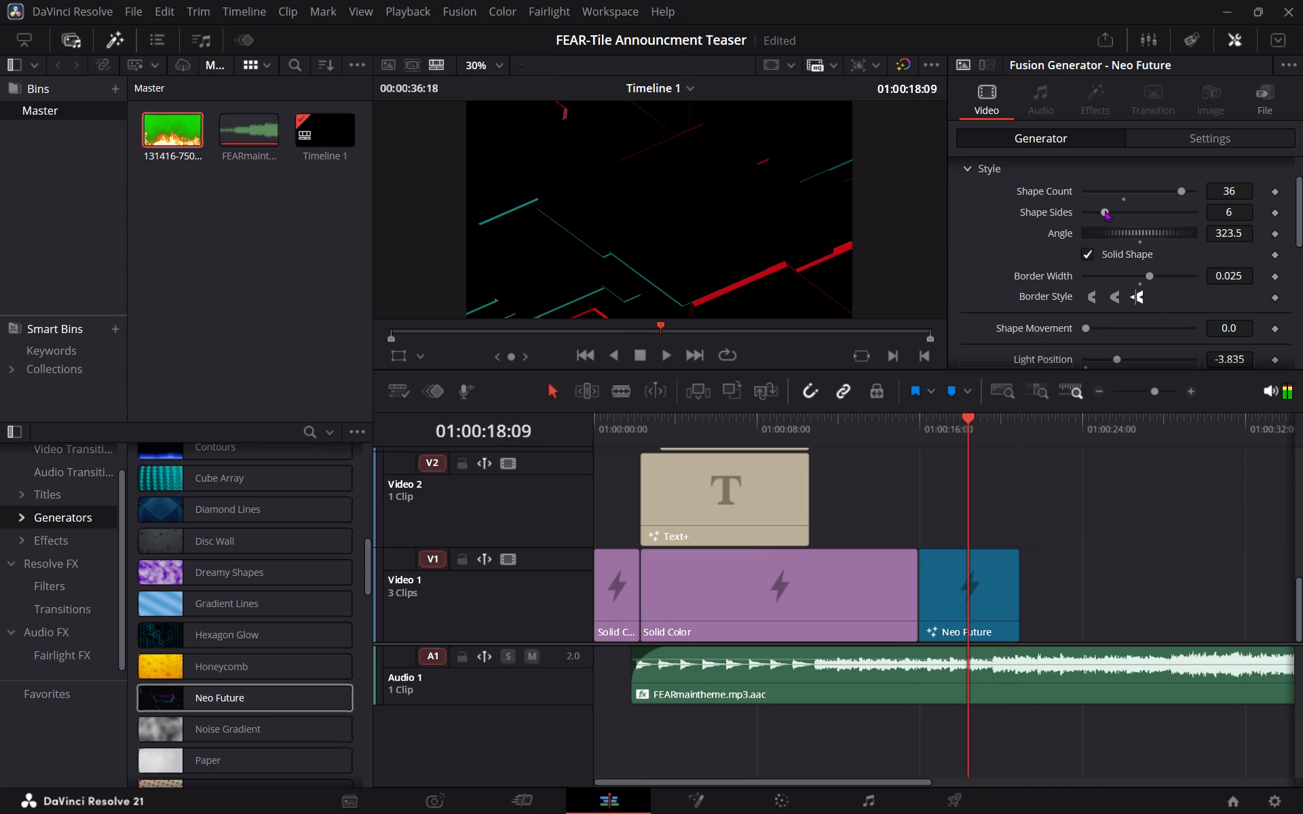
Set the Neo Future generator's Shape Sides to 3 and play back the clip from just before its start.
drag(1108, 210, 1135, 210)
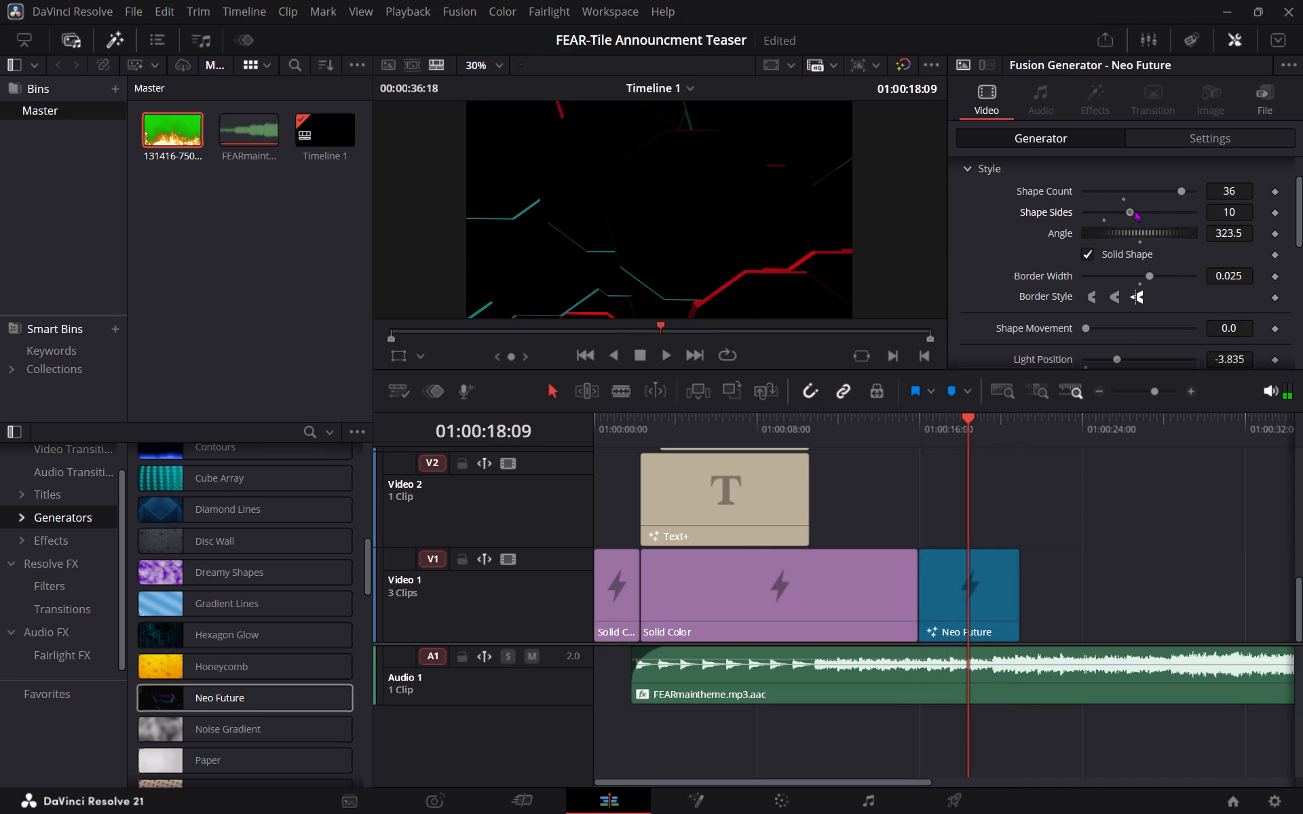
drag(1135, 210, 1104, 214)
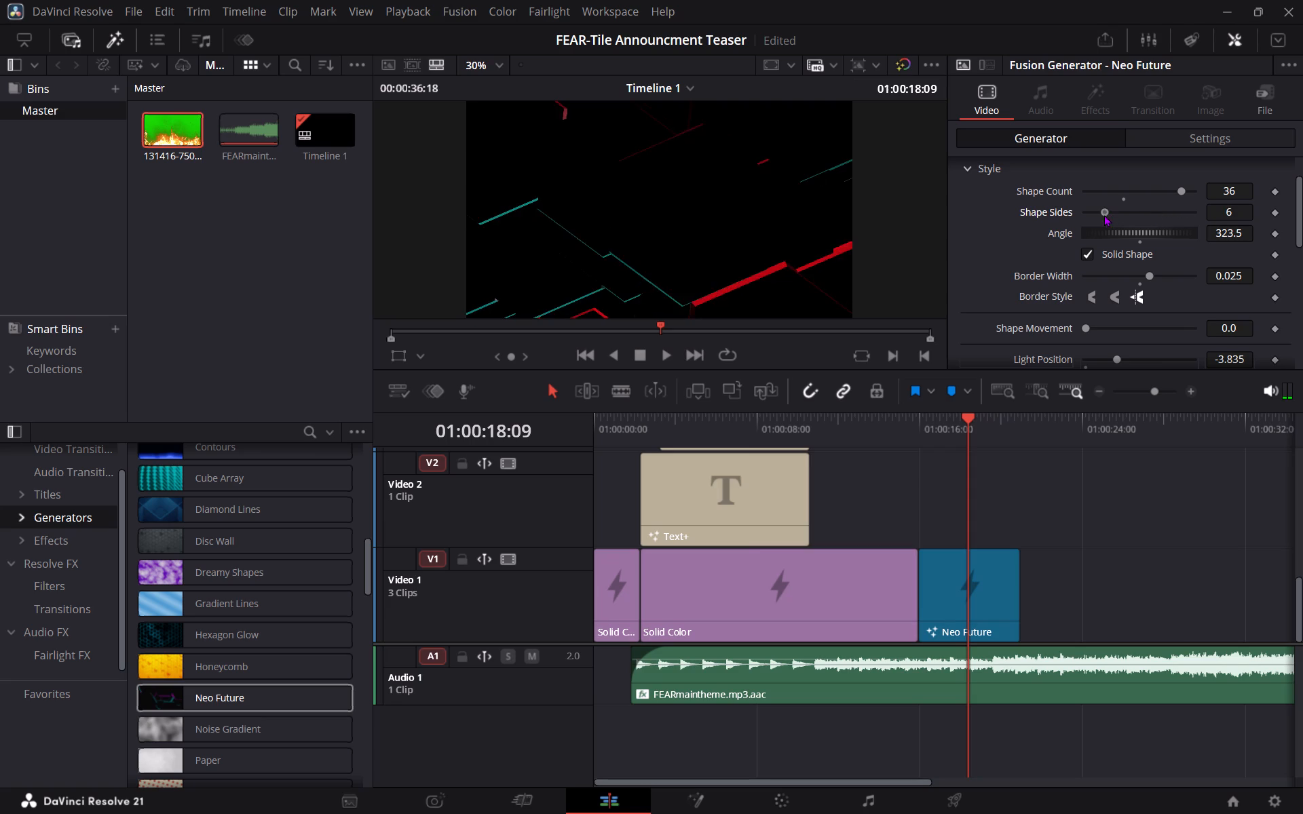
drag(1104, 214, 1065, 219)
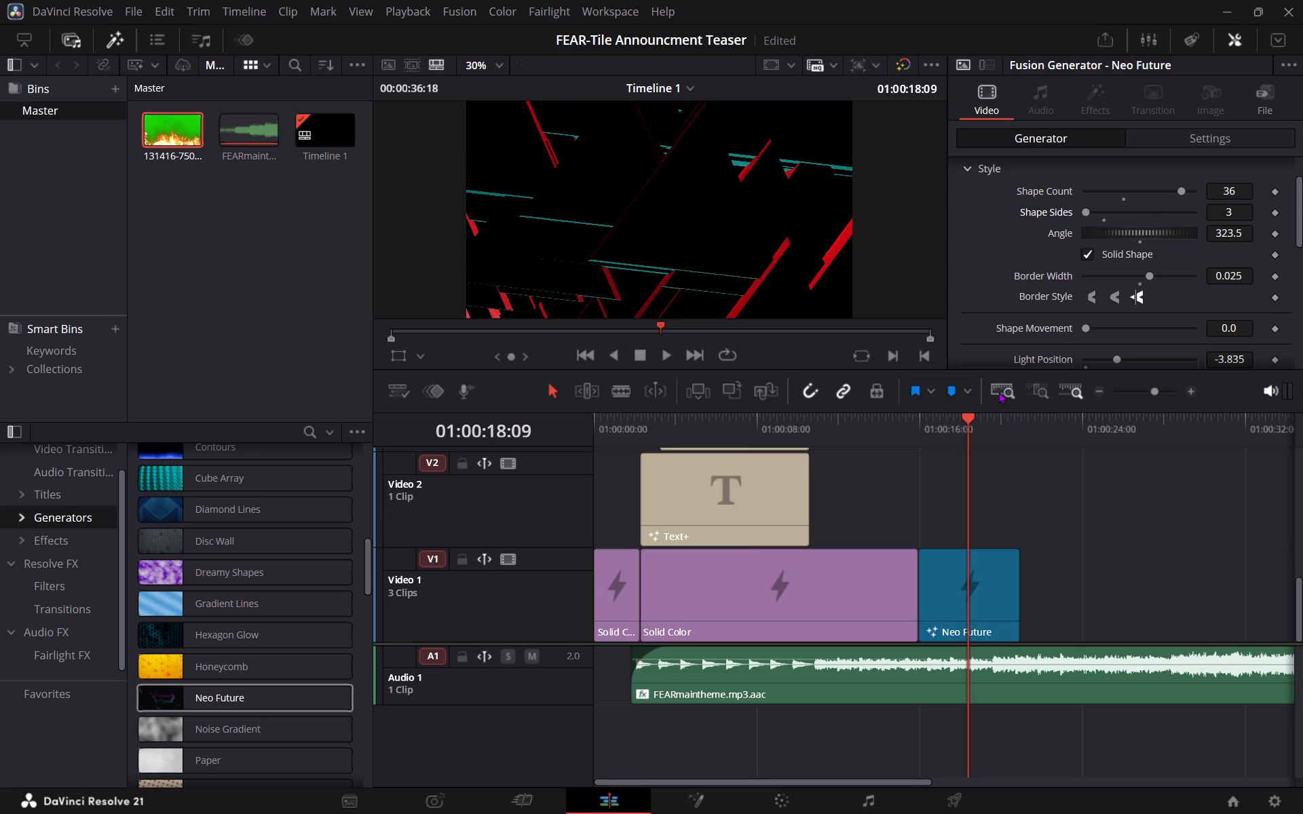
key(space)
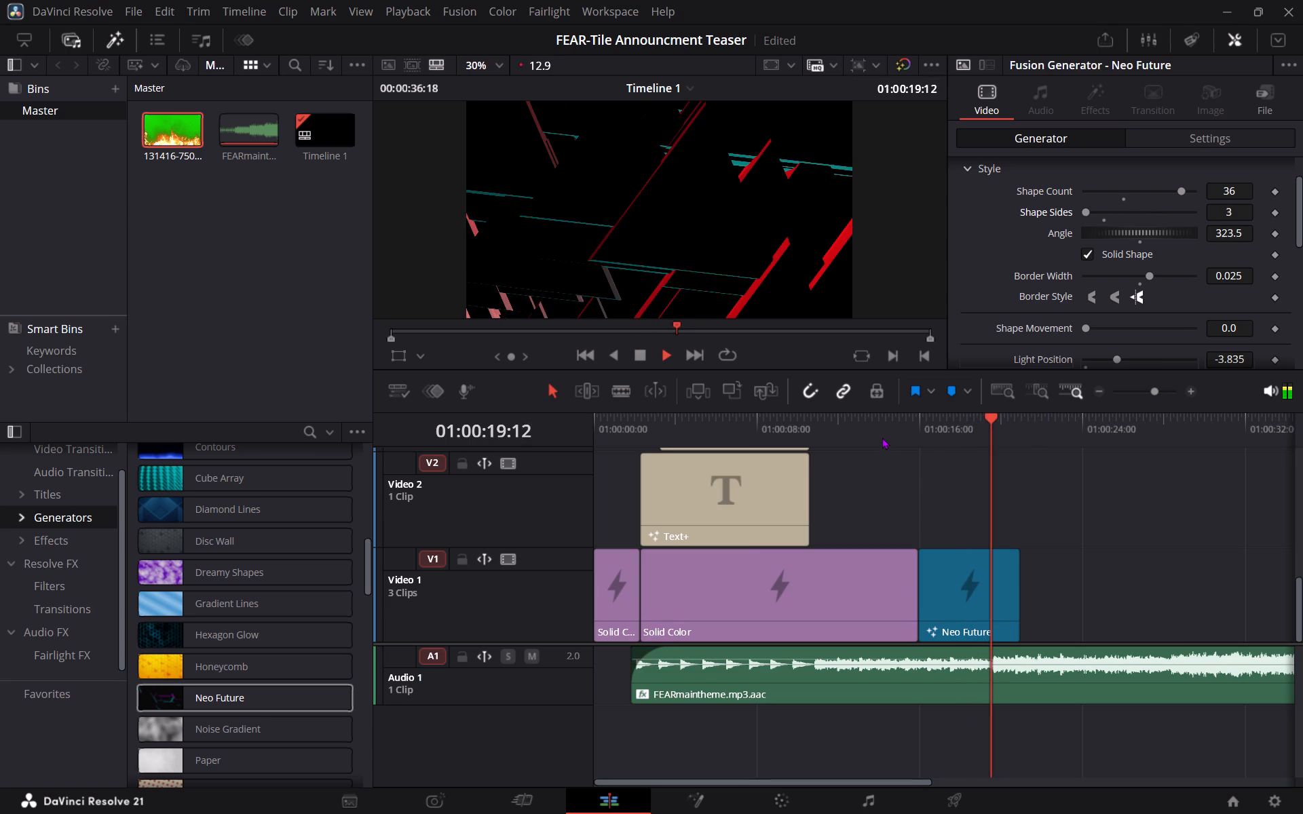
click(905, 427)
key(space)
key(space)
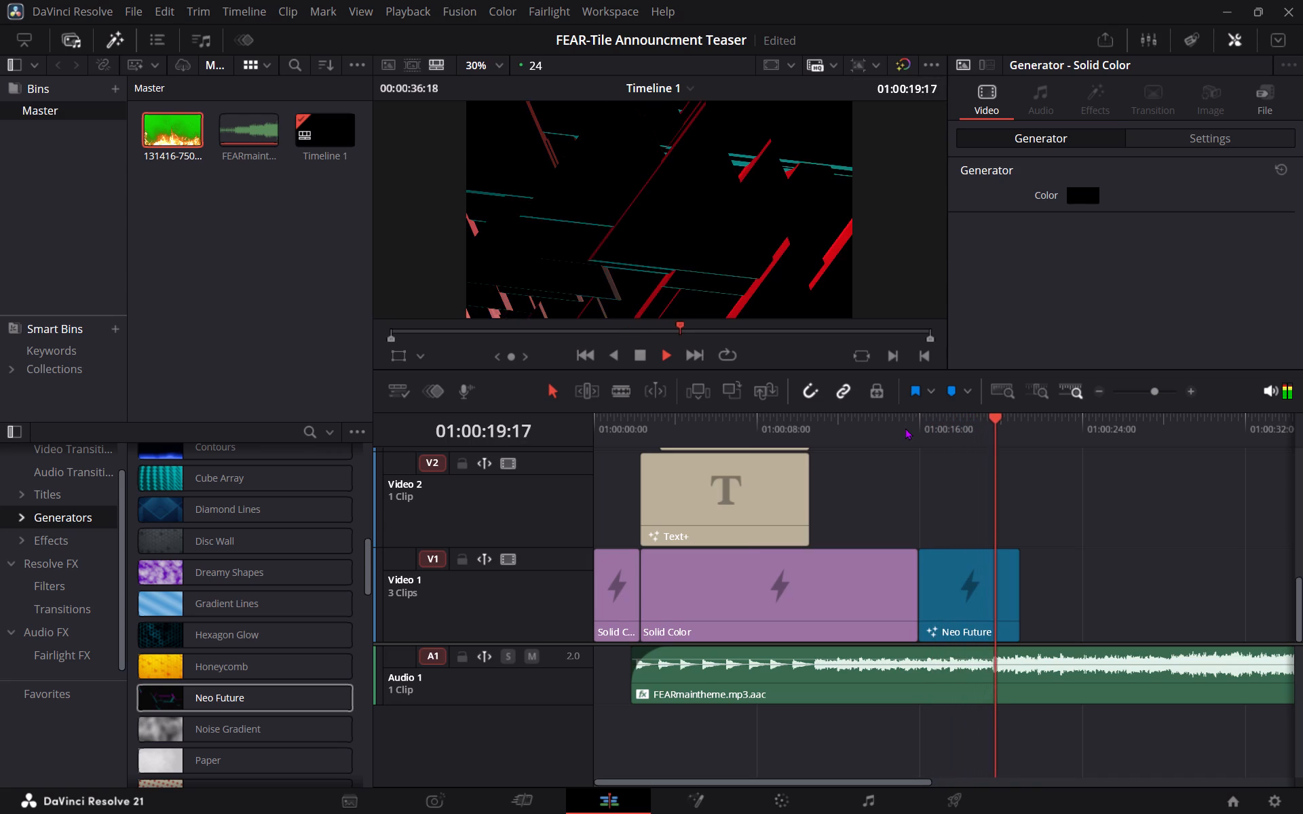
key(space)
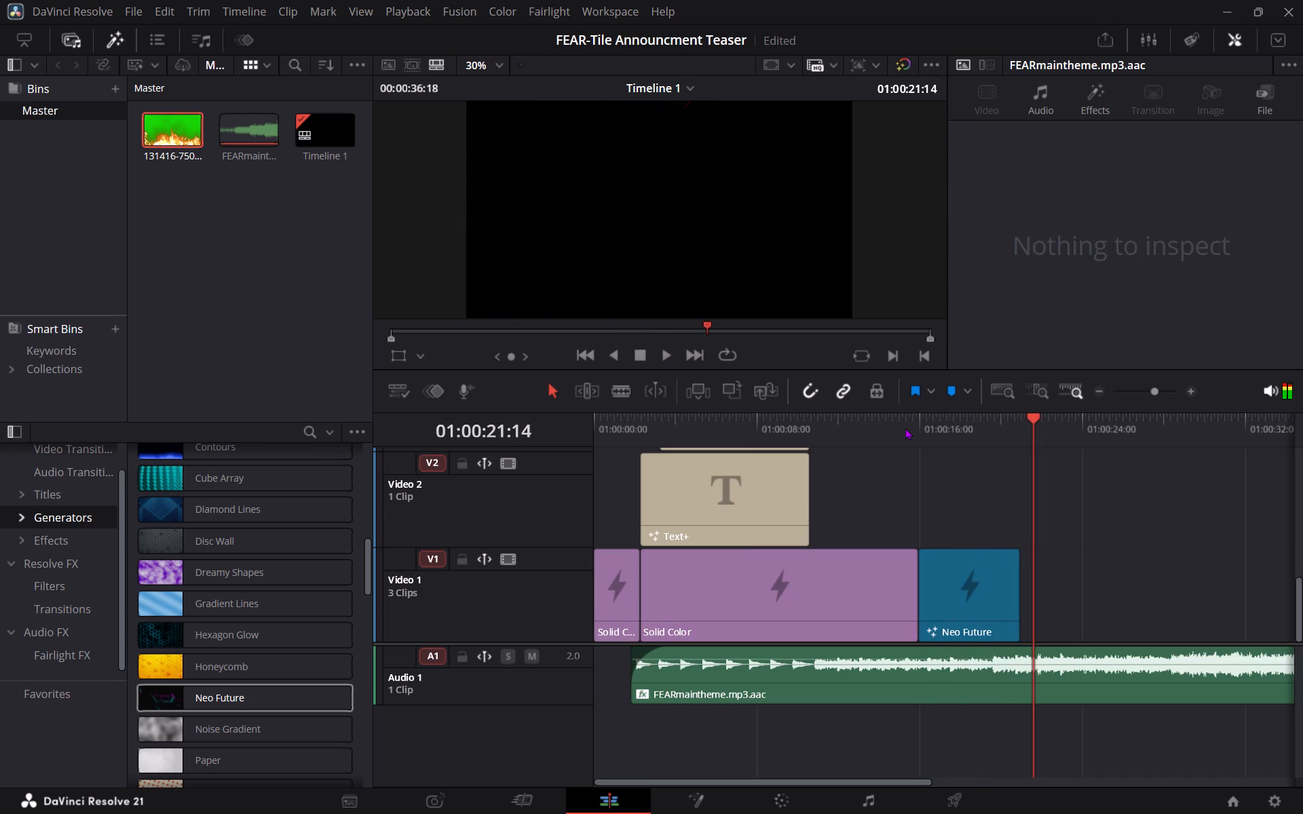
Delete the Neo Future clip from Video 1.
click(953, 573)
key(BackSpace)
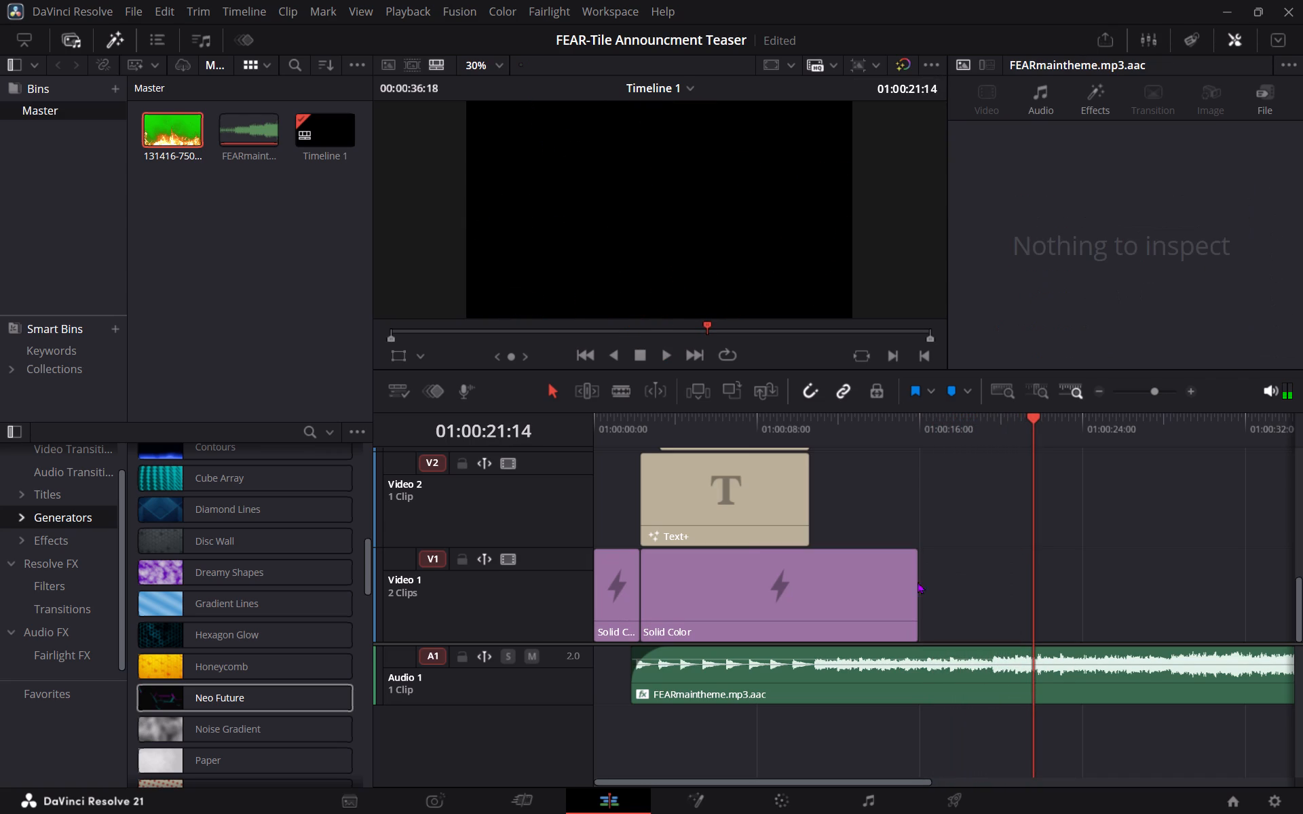
Add the Vintage Texture generator to Video 1 directly after the second Solid Color clip and play it back.
scroll(210, 674, down, 3)
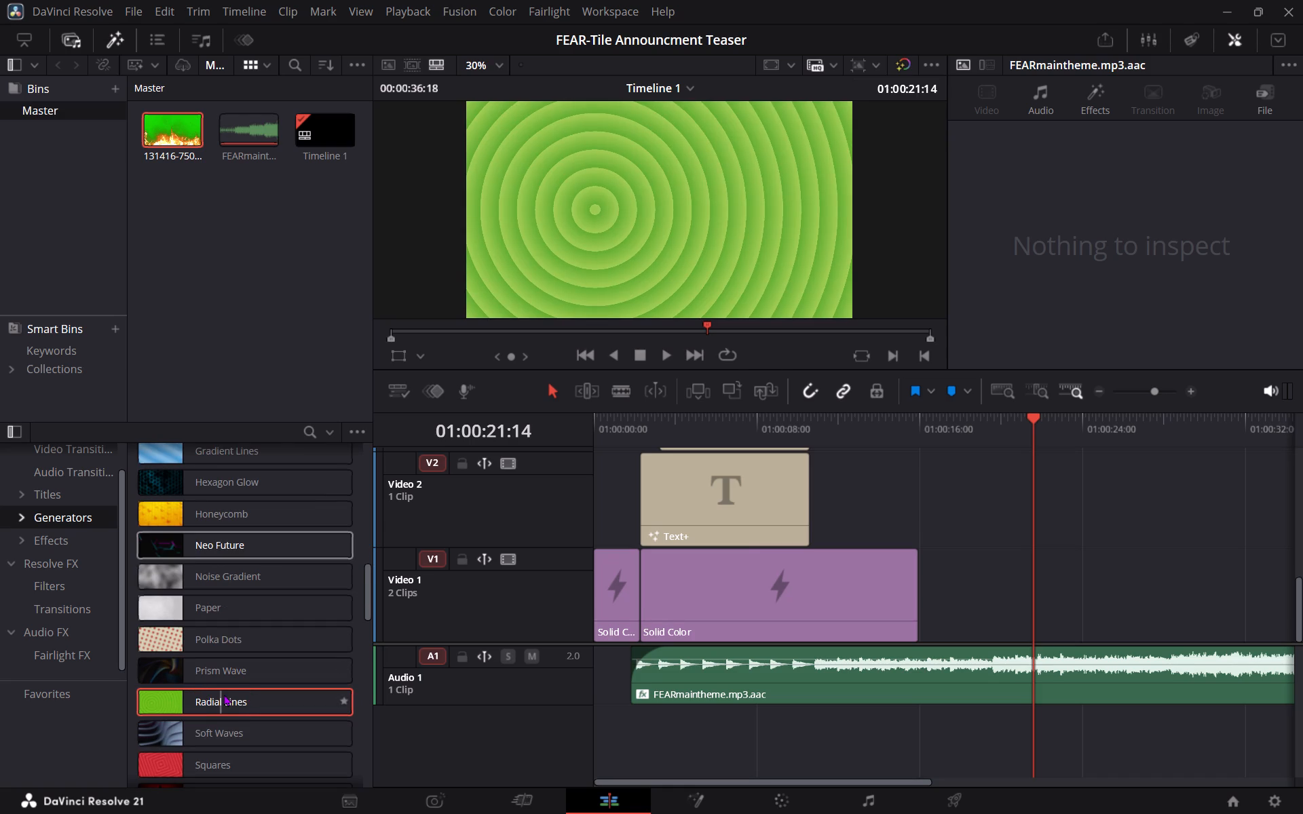
scroll(240, 694, down, 1)
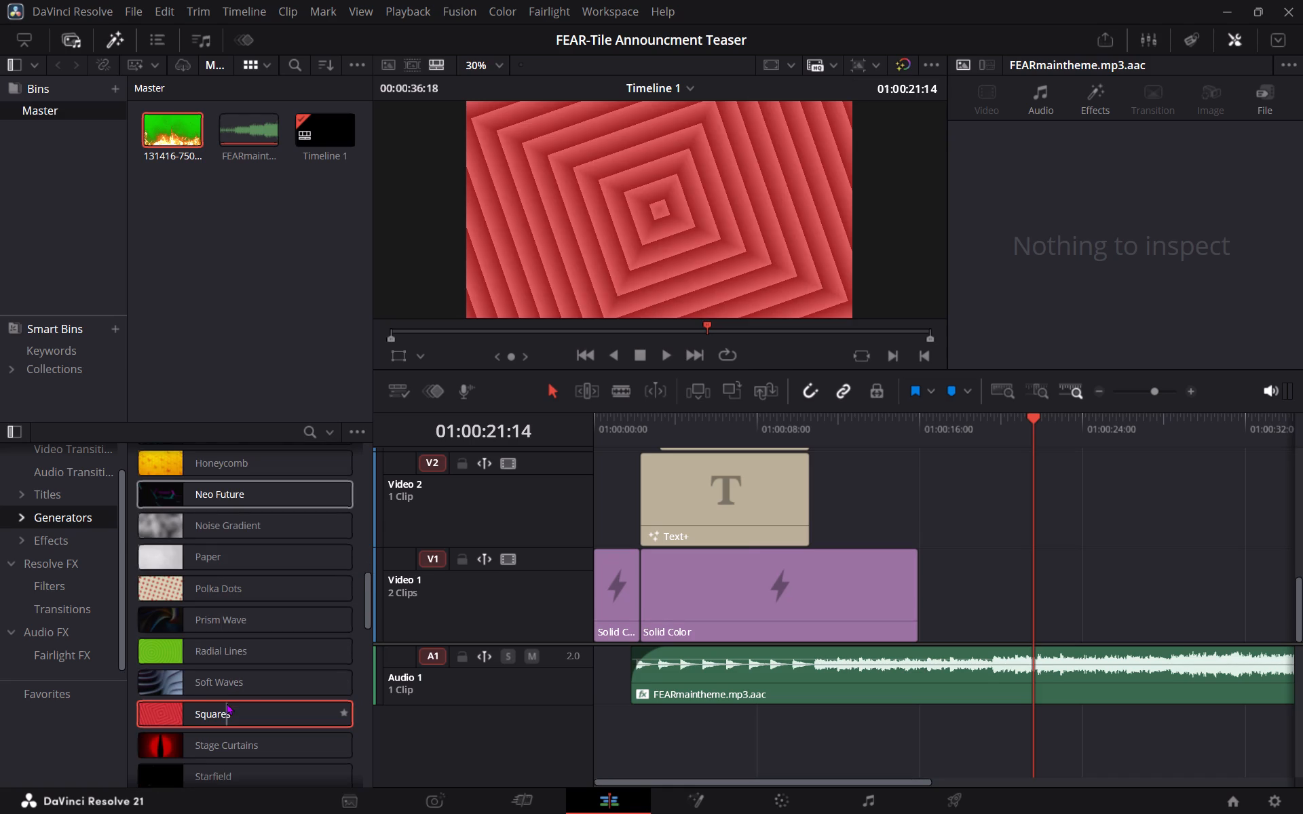
scroll(258, 708, down, 2)
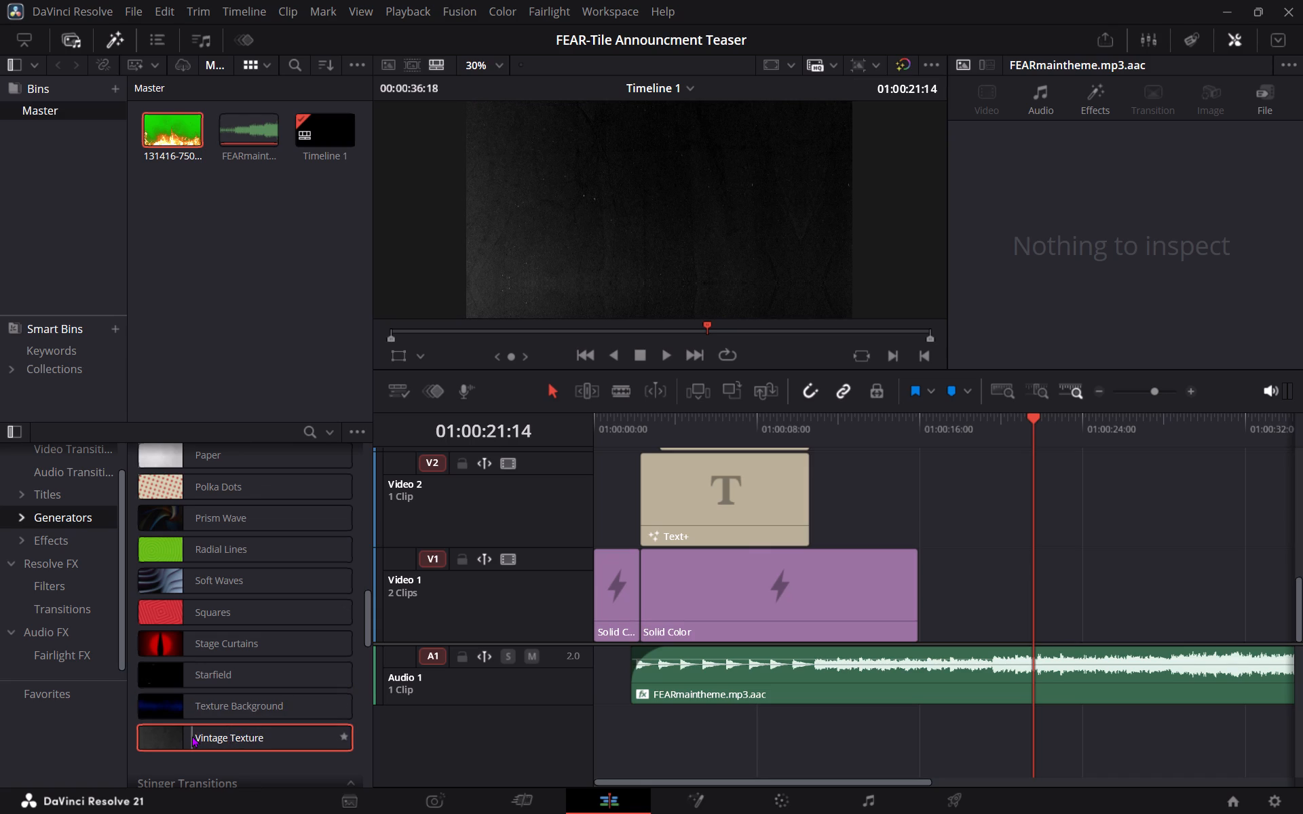
drag(192, 735, 911, 625)
click(923, 463)
key(space)
click(927, 415)
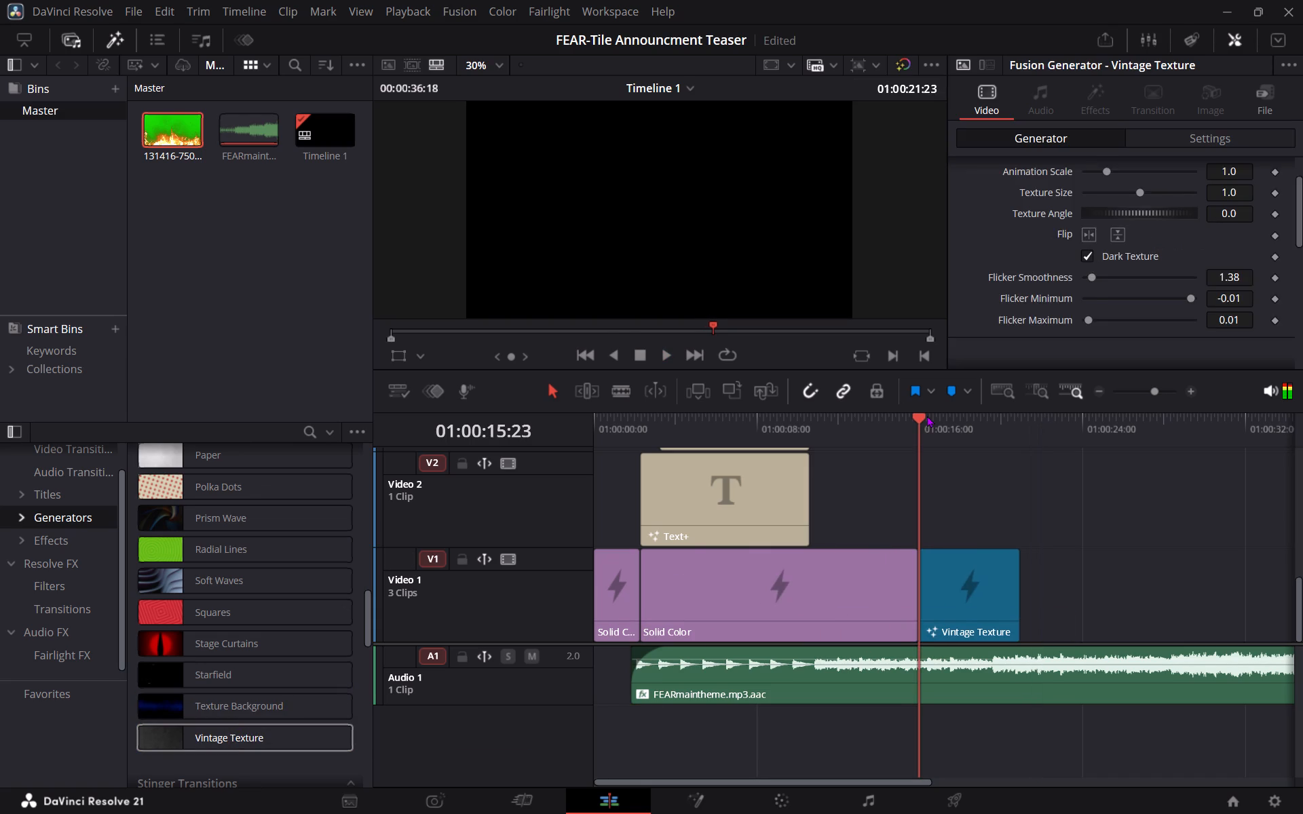
key(space)
key(space)
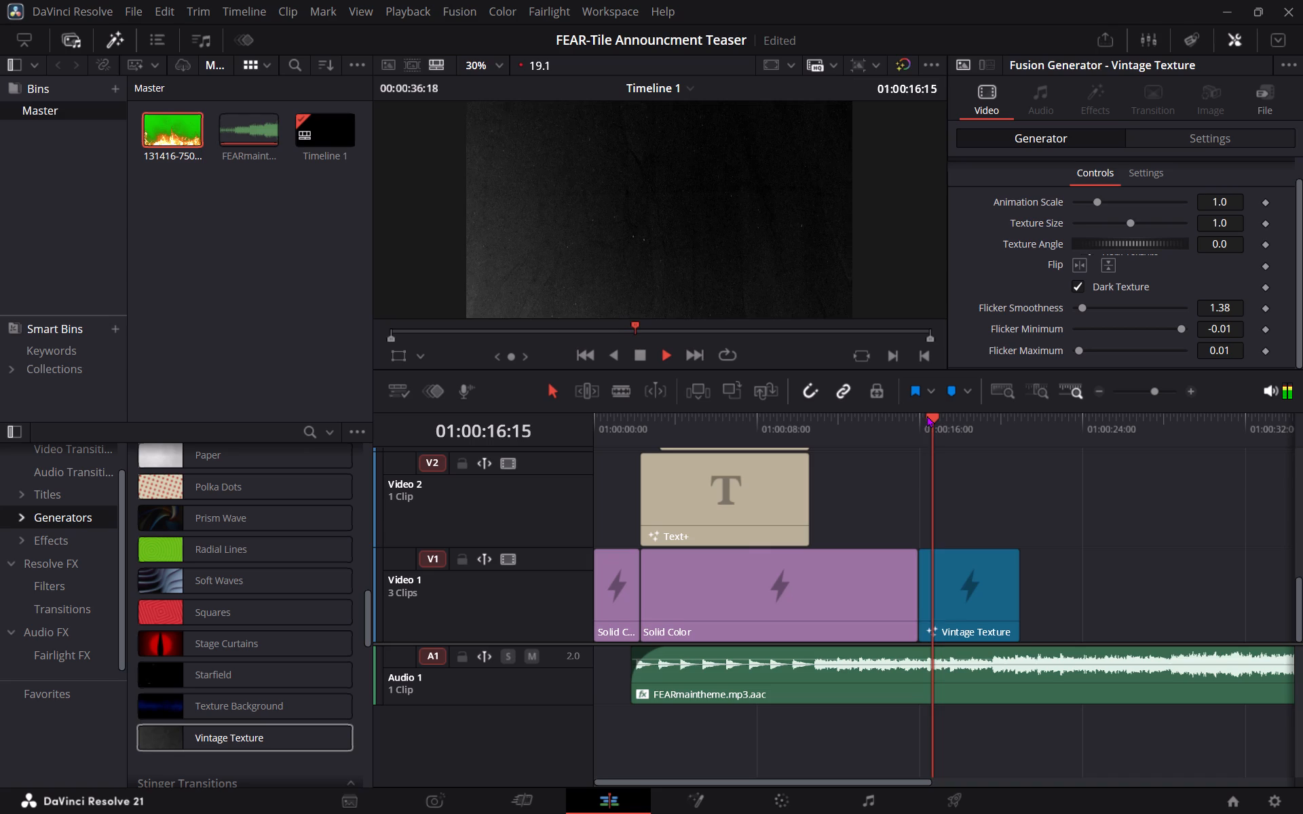
key(space)
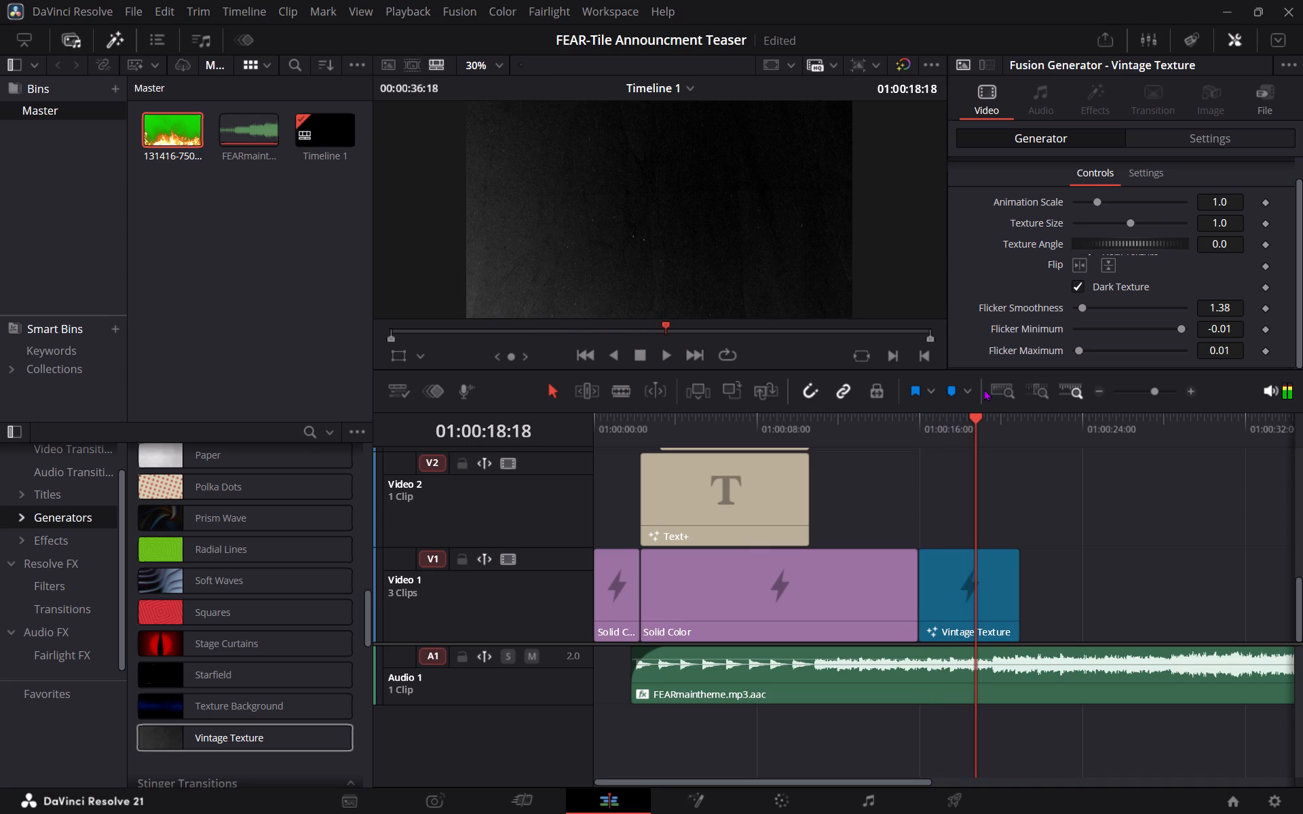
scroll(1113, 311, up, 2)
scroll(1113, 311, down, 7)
Delete the Vintage Texture clip from Video 1.
click(990, 579)
key(BackSpace)
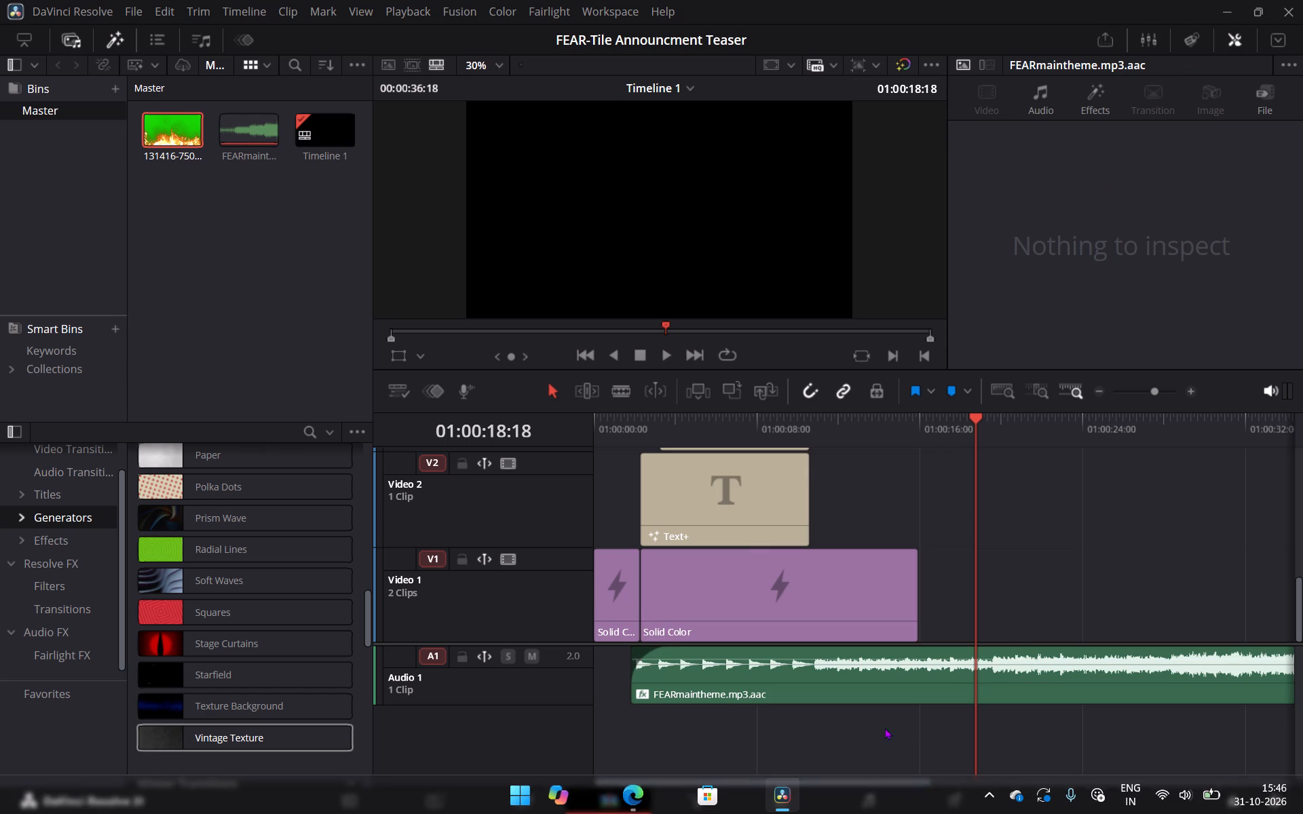
Switch to the Pixabay page in Microsoft Edge, dismiss the download thank-you dialog, and search the videos for "cinematic ambient".
click(710, 326)
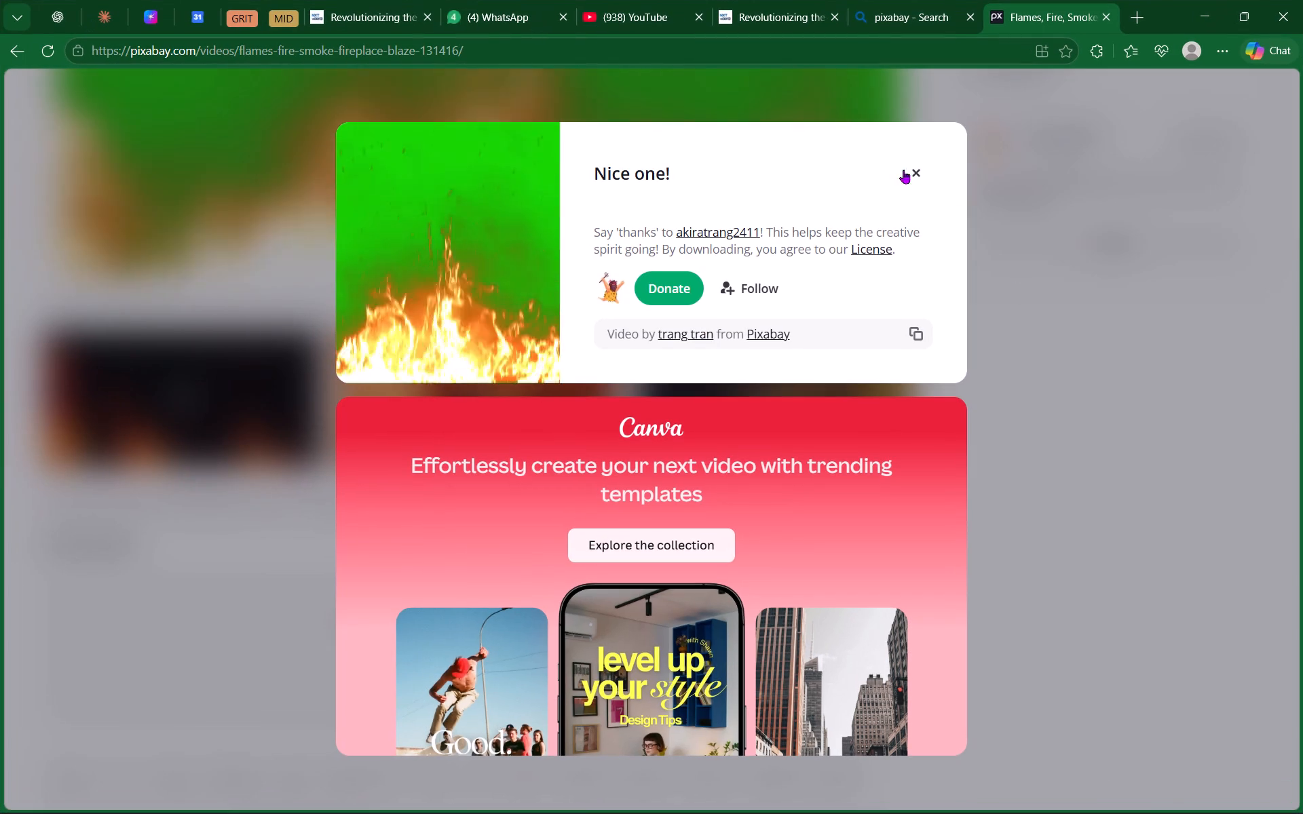
click(918, 173)
scroll(918, 203, up, 4)
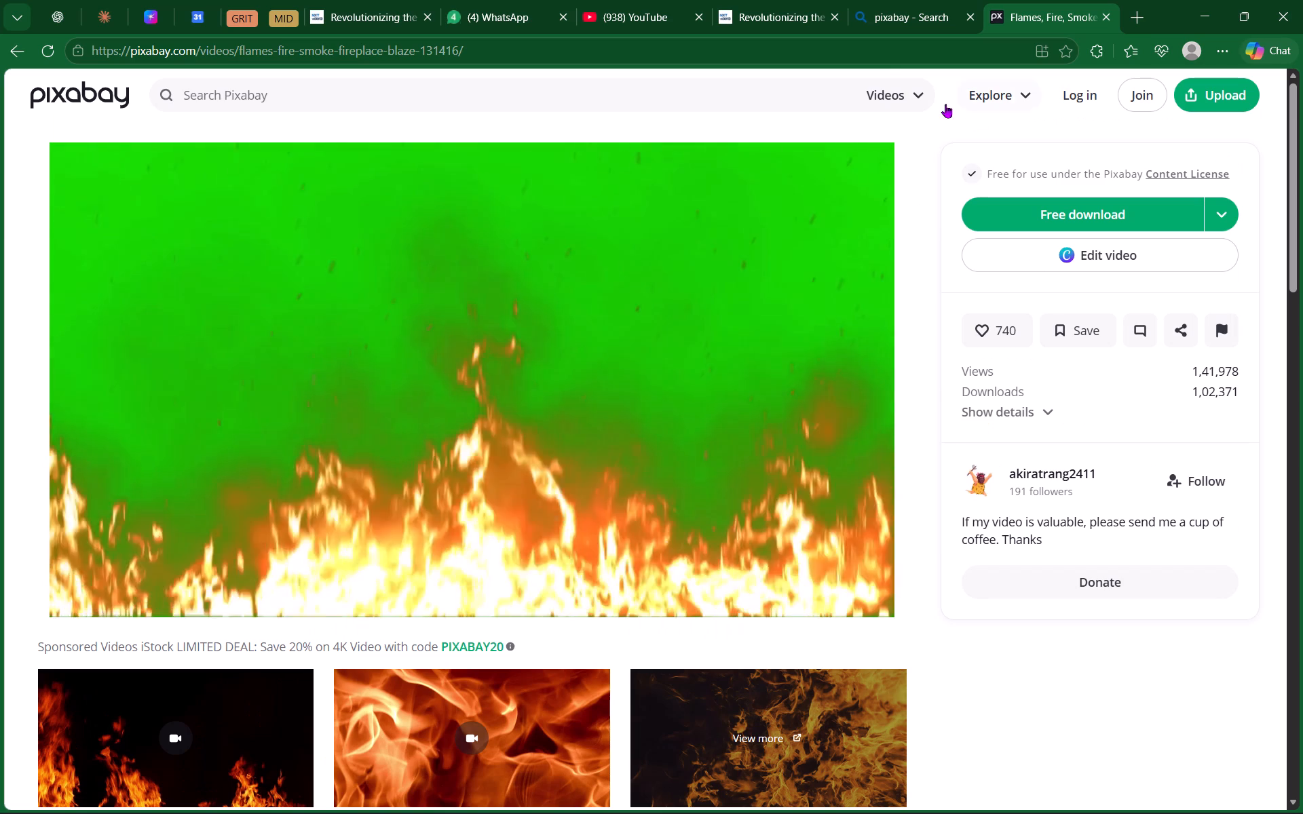
click(741, 96)
text(cinema)
text(tic)
key(space)
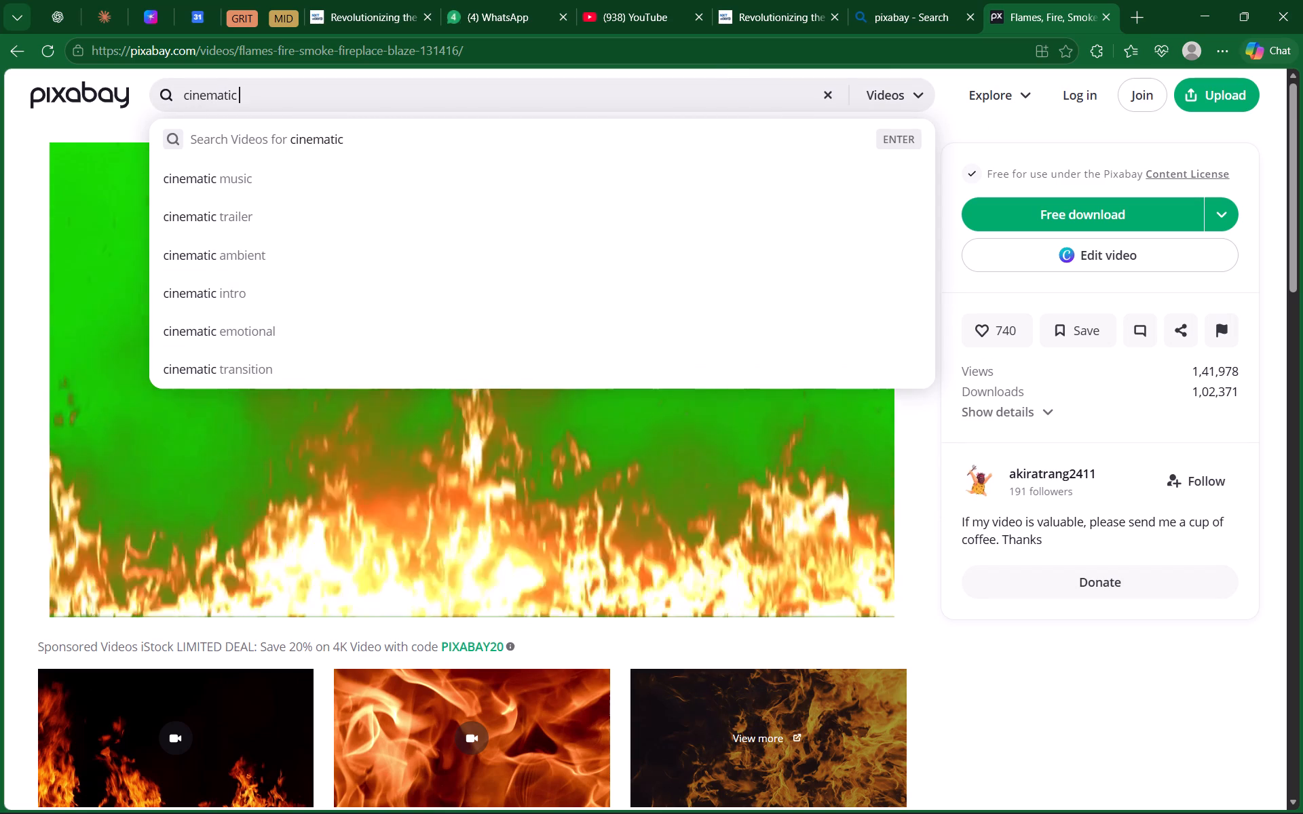
click(423, 251)
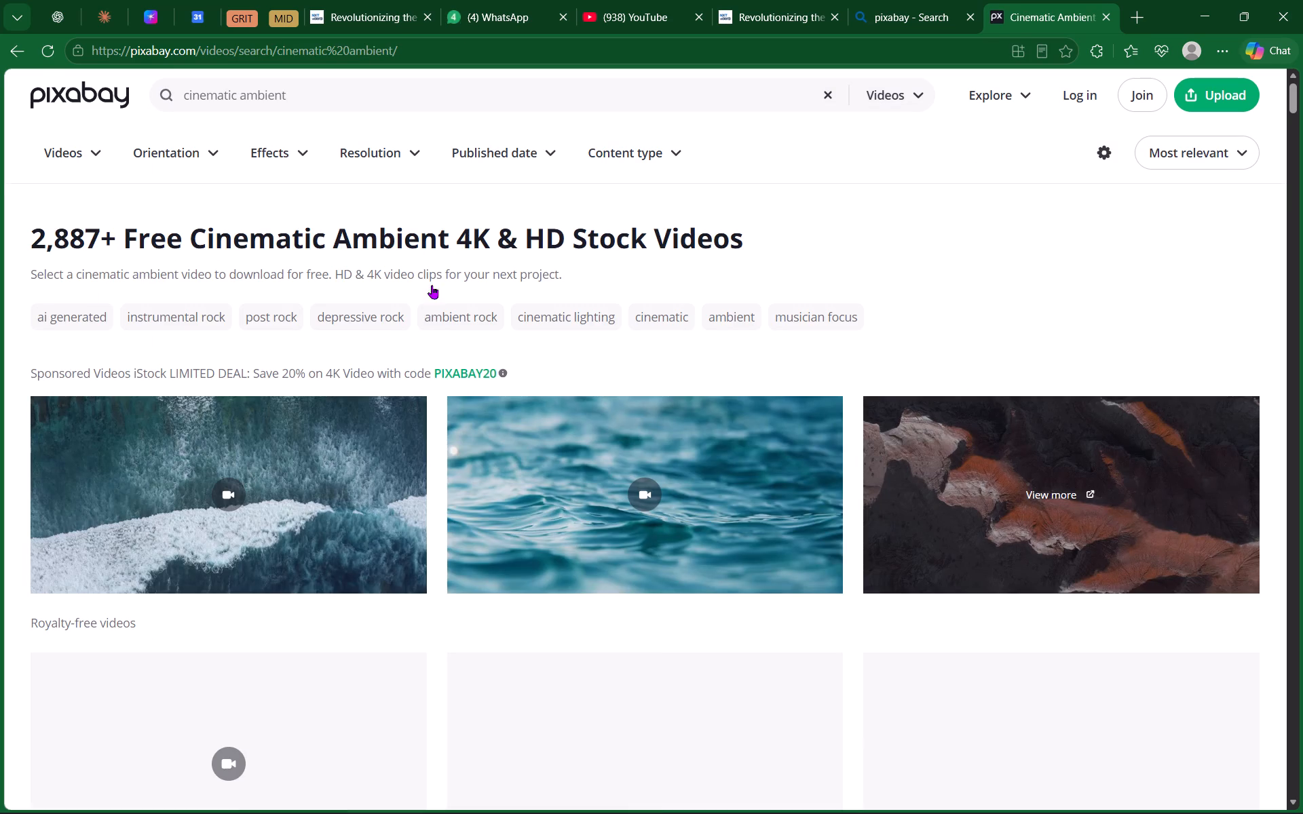
Look through the cinematic ambient video results for footage that suits the teaser background.
scroll(472, 408, down, 3)
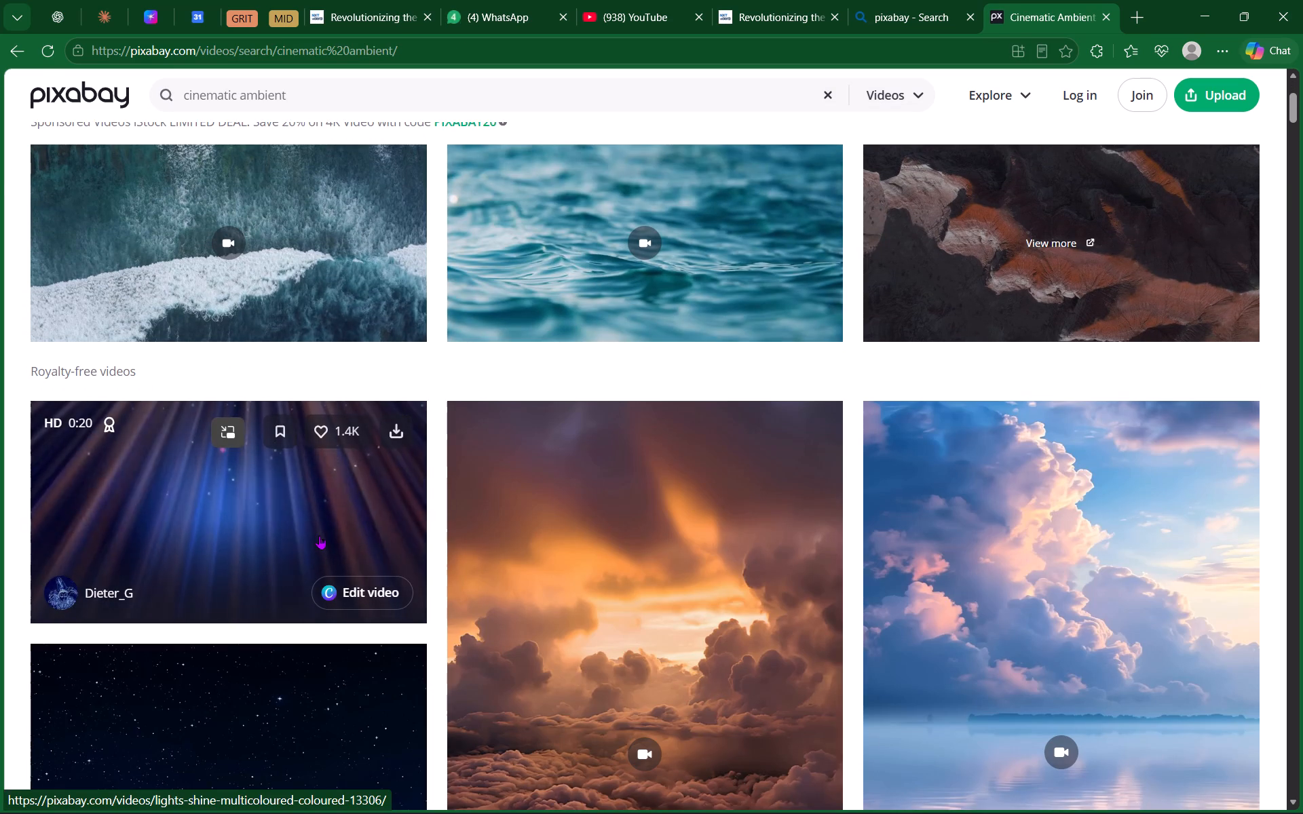
scroll(319, 535, down, 3)
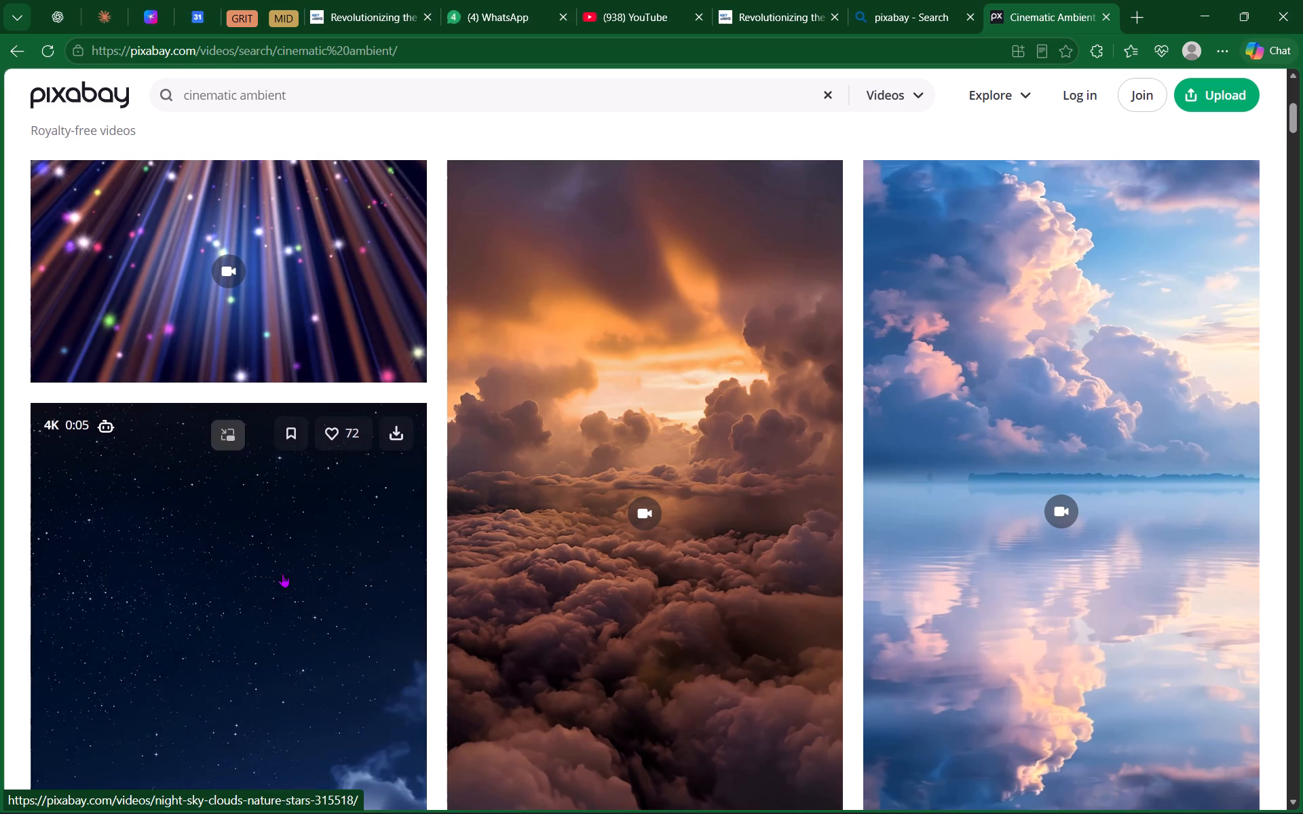
scroll(282, 573, down, 7)
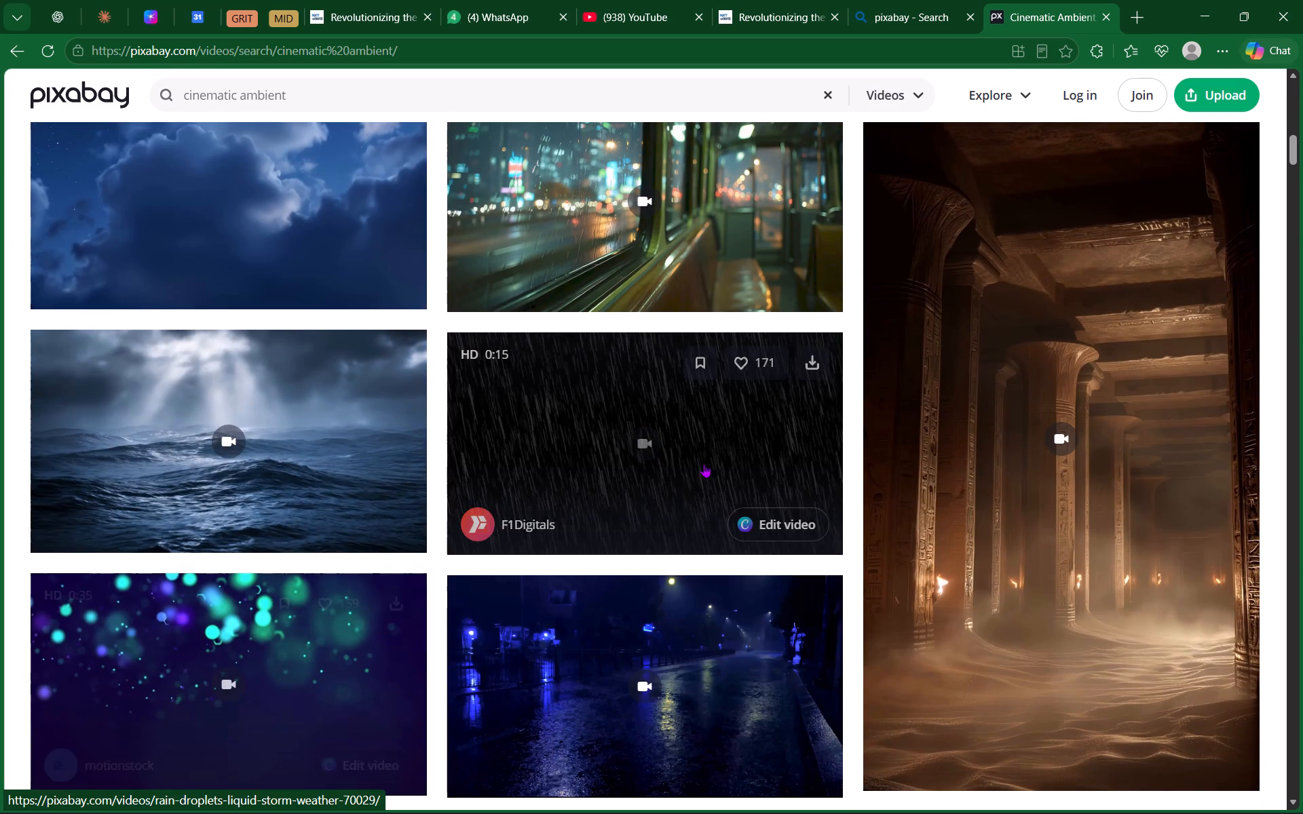
scroll(648, 450, down, 2)
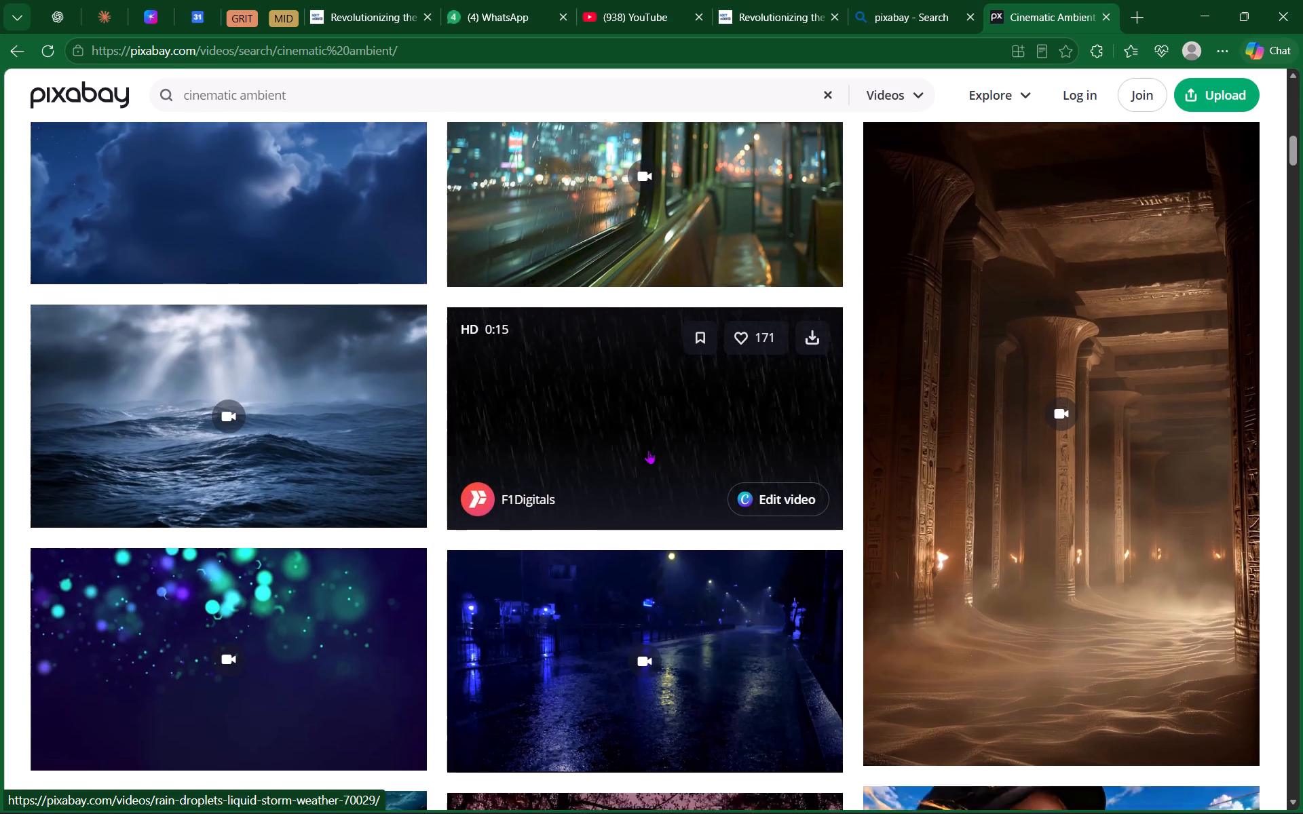
scroll(648, 450, down, 5)
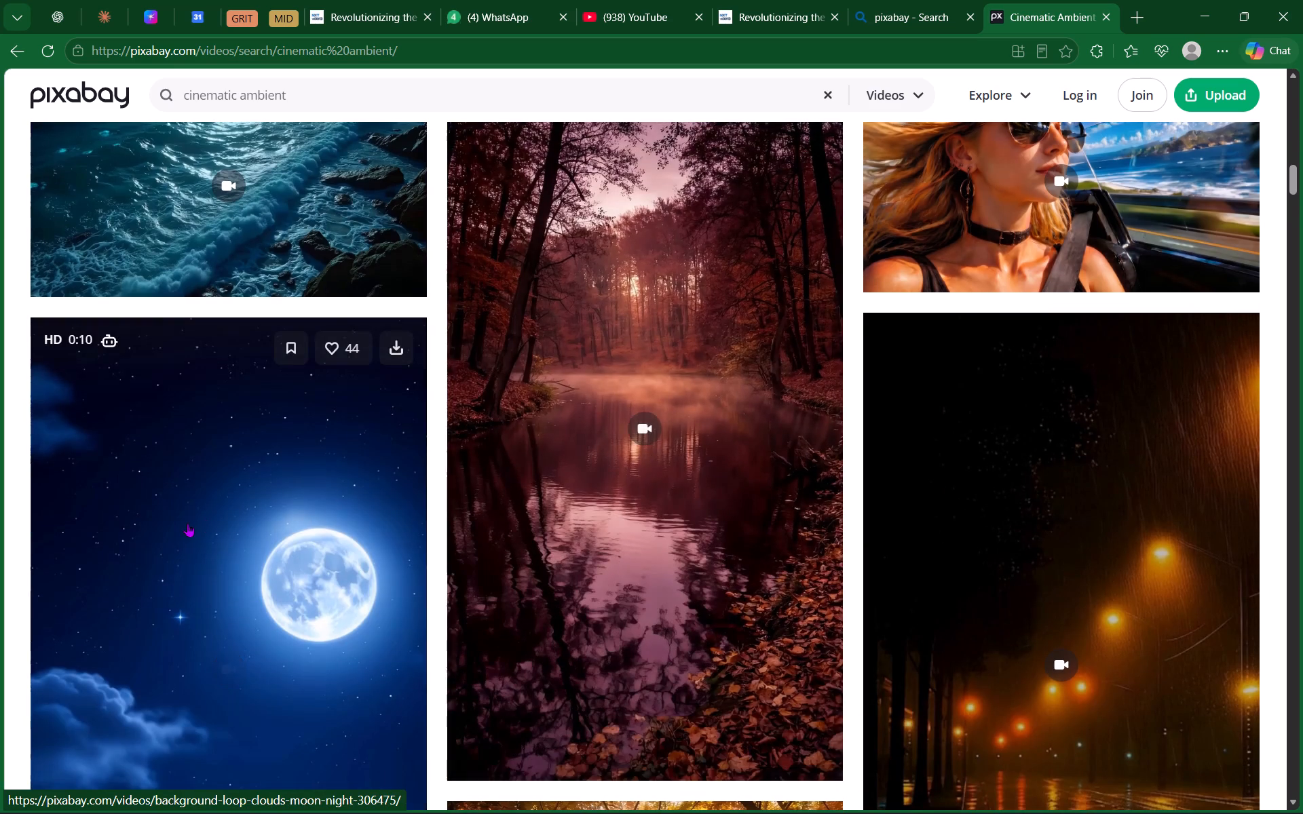
scroll(187, 523, down, 8)
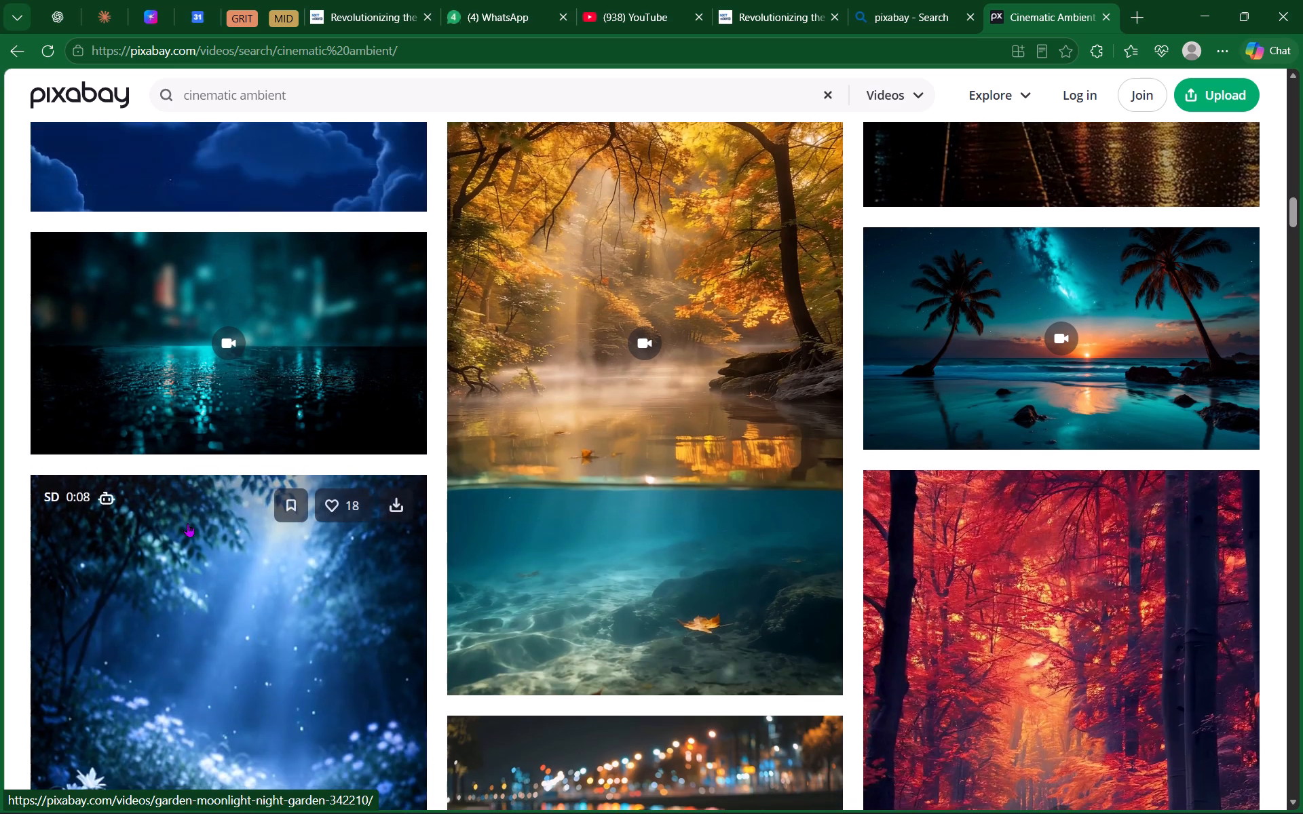
scroll(187, 523, down, 1)
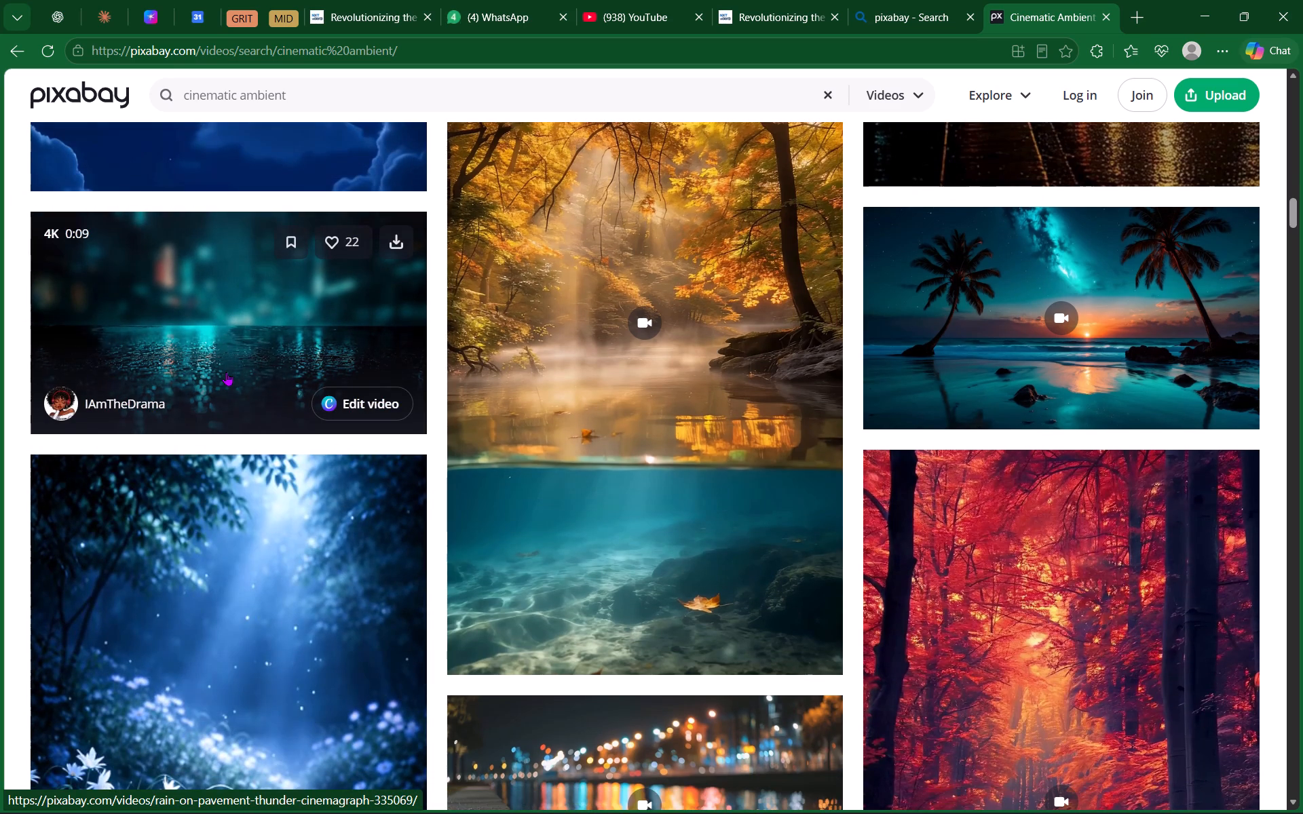
scroll(259, 313, down, 2)
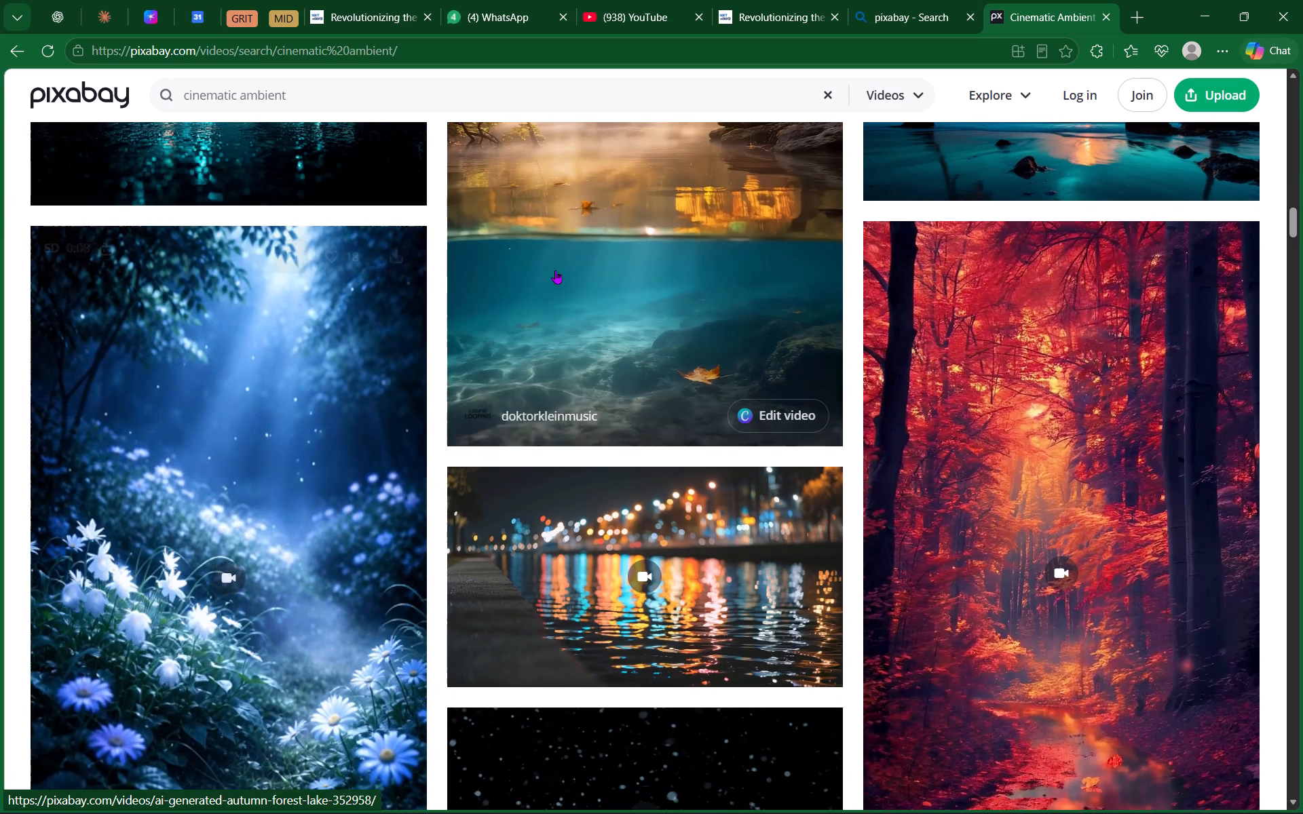
scroll(577, 286, down, 5)
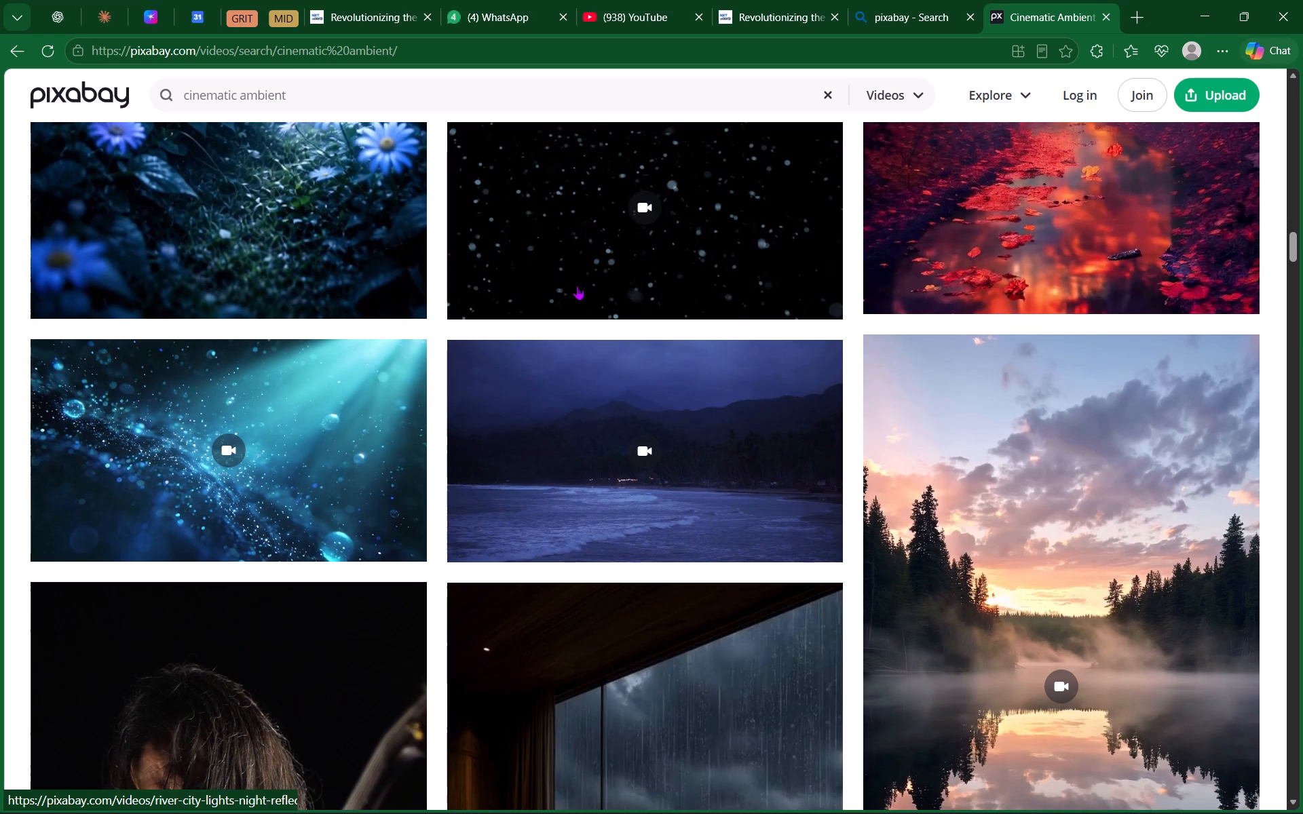
scroll(350, 451, down, 3)
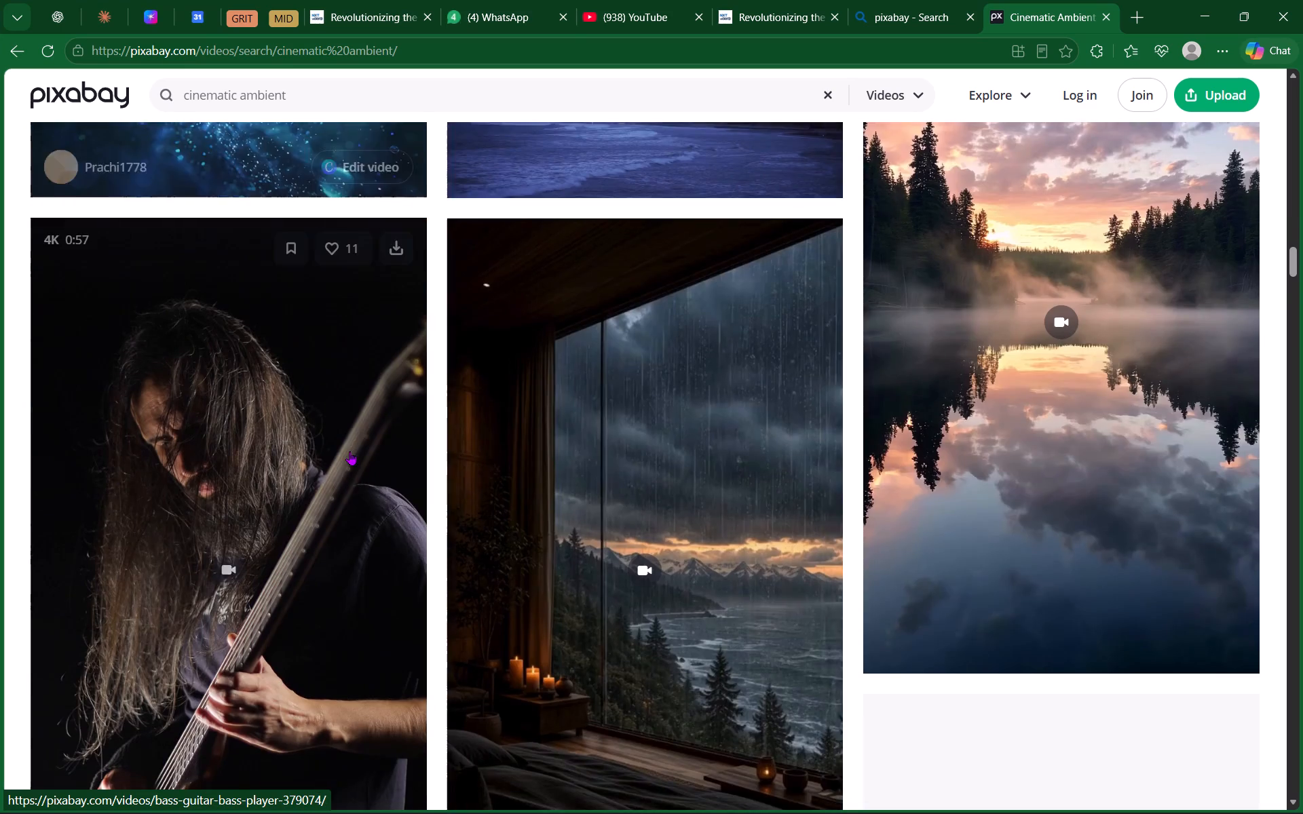
scroll(350, 451, down, 10)
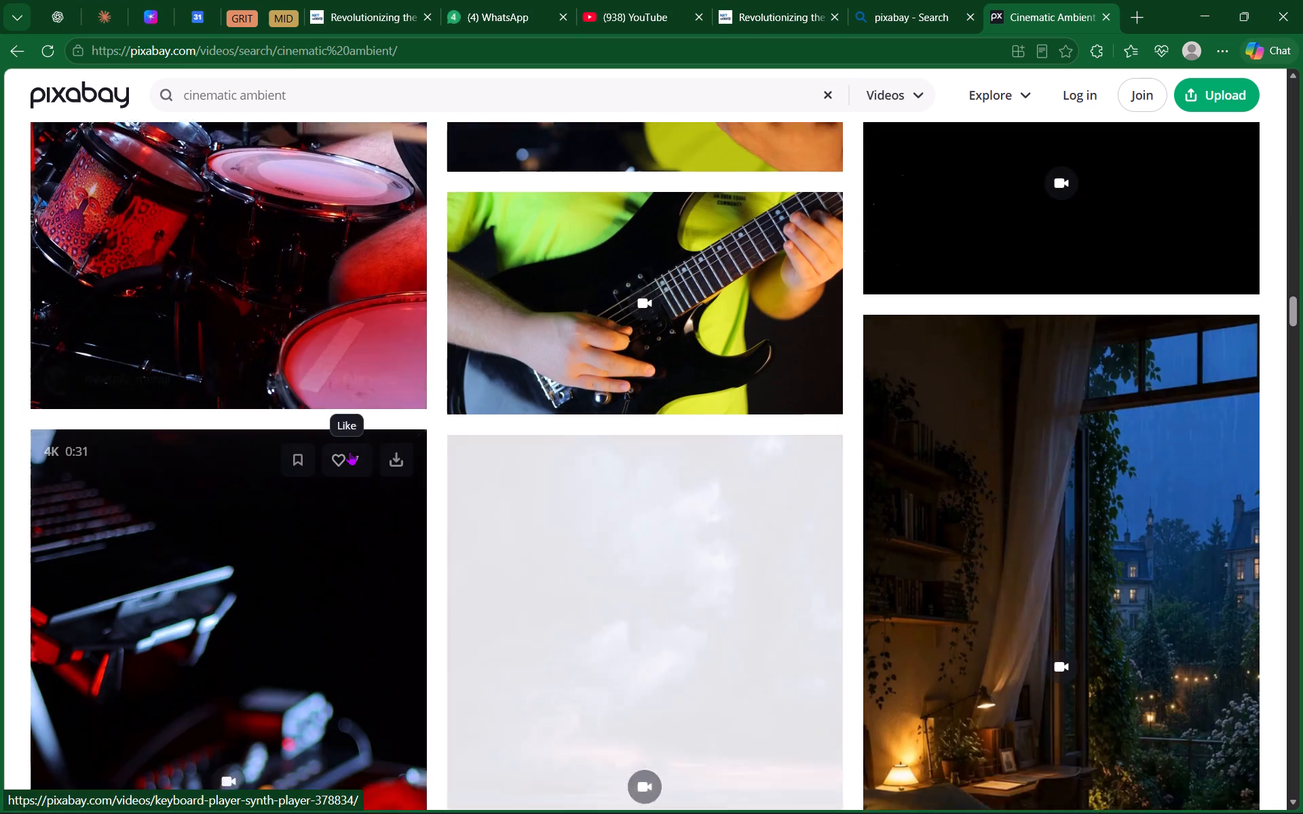
scroll(350, 451, down, 1)
scroll(350, 451, up, 16)
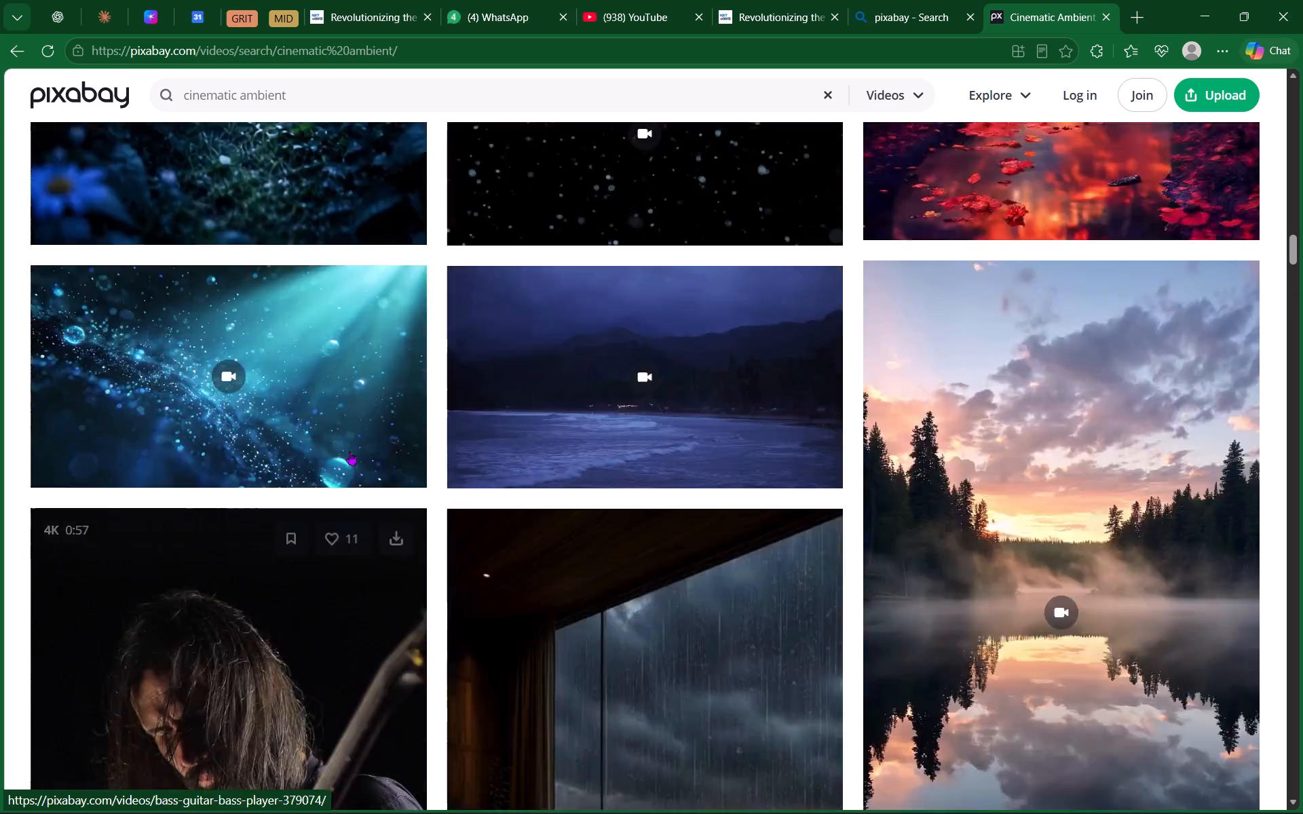
scroll(350, 451, up, 4)
Replace the Pixabay search with "fire ambeint" and run it.
click(461, 97)
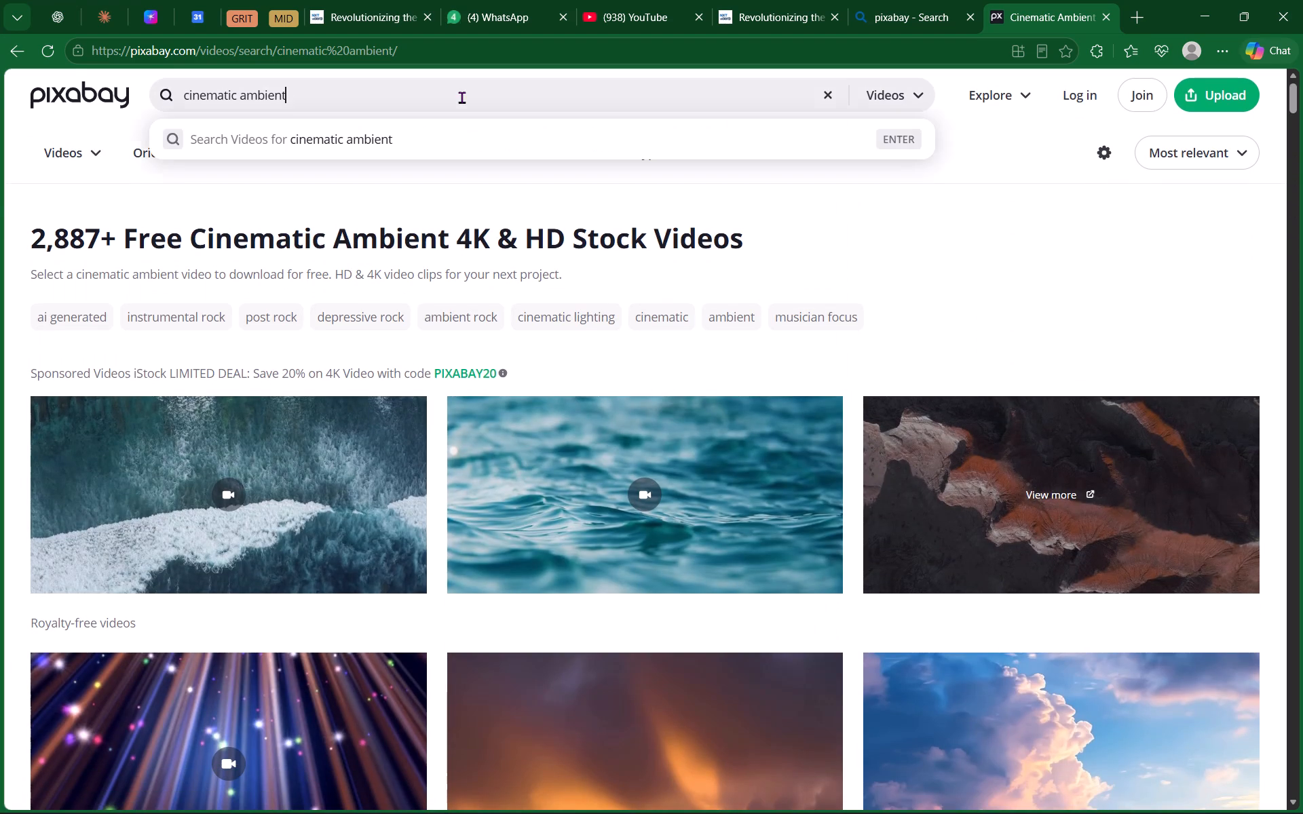
key(ctrl+a)
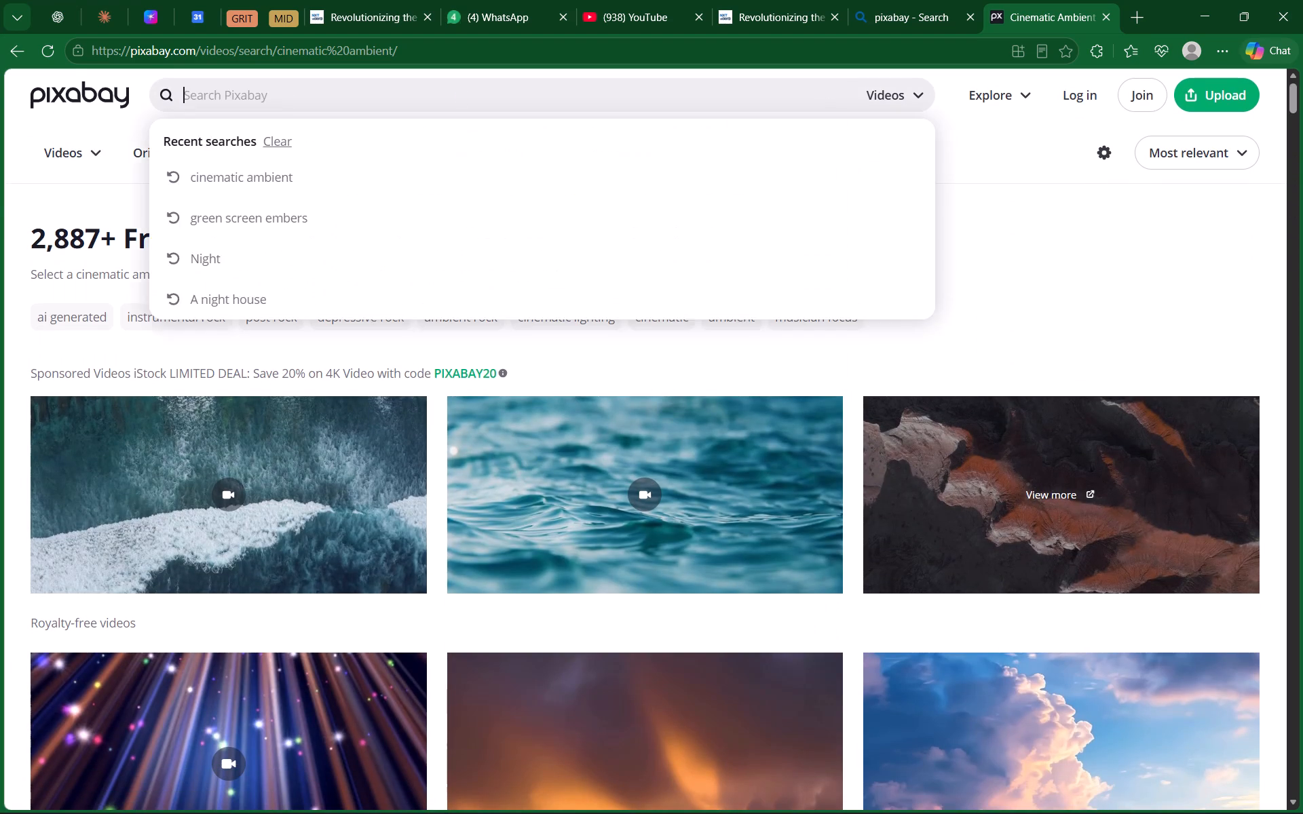
key(BackSpace)
text(fire)
key(space)
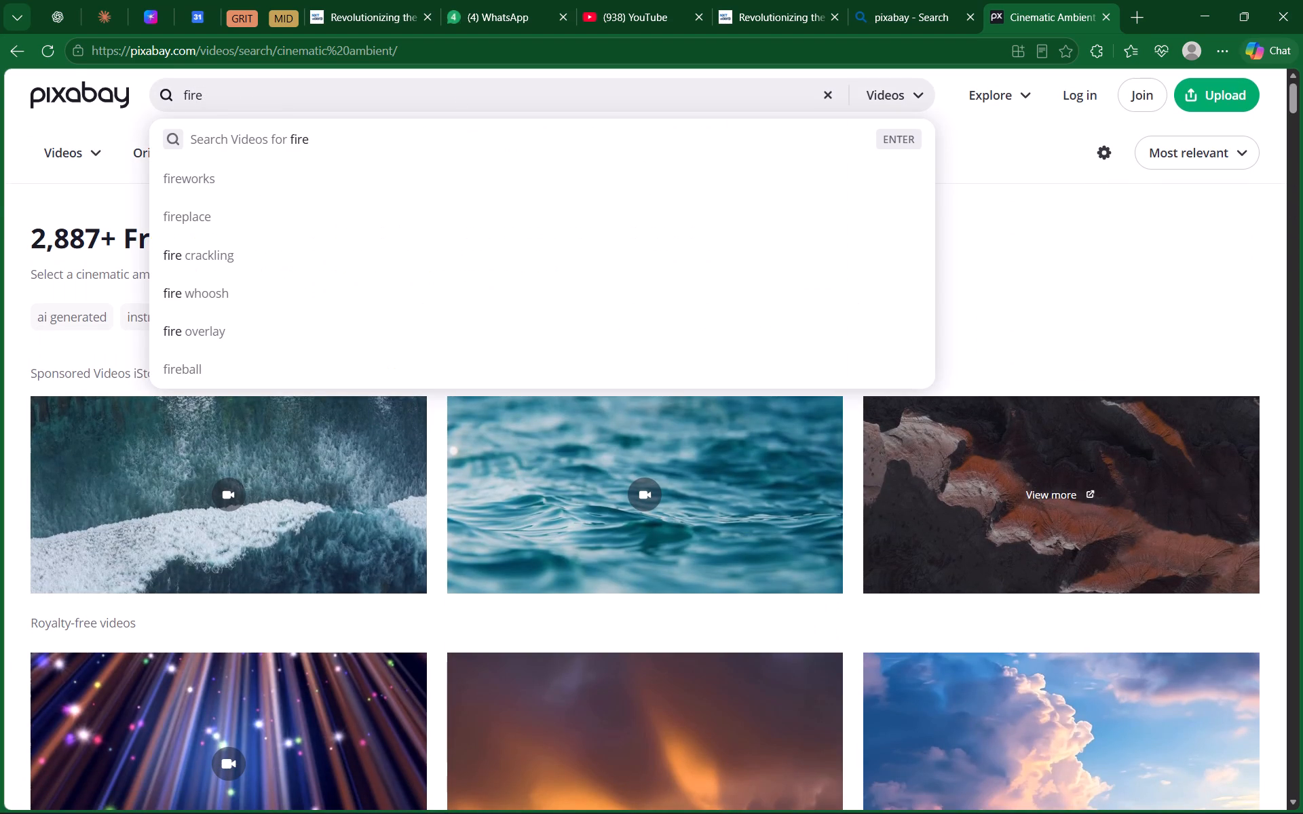
text(ambeint)
key(Return)
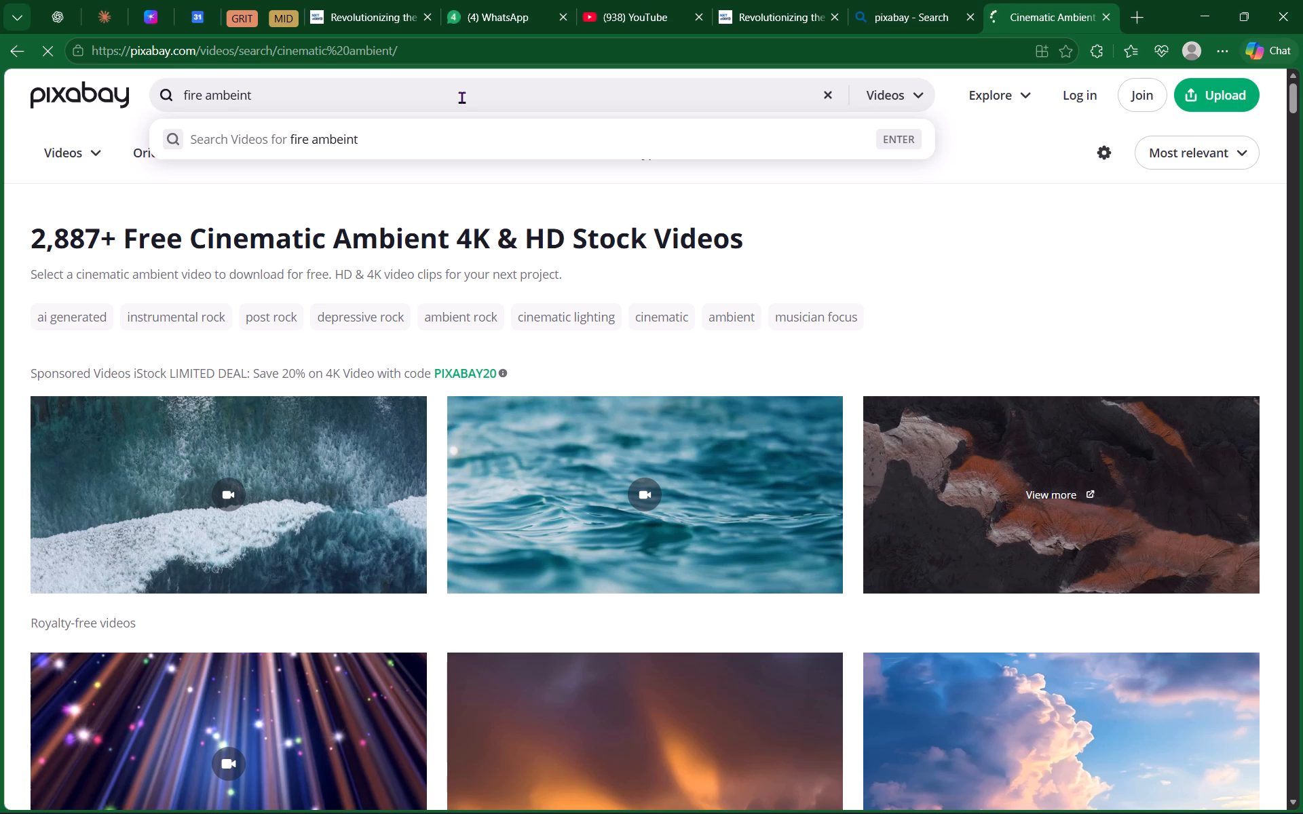
Look through the fire video results for ember or flame footage suitable as a teaser background.
scroll(398, 489, down, 3)
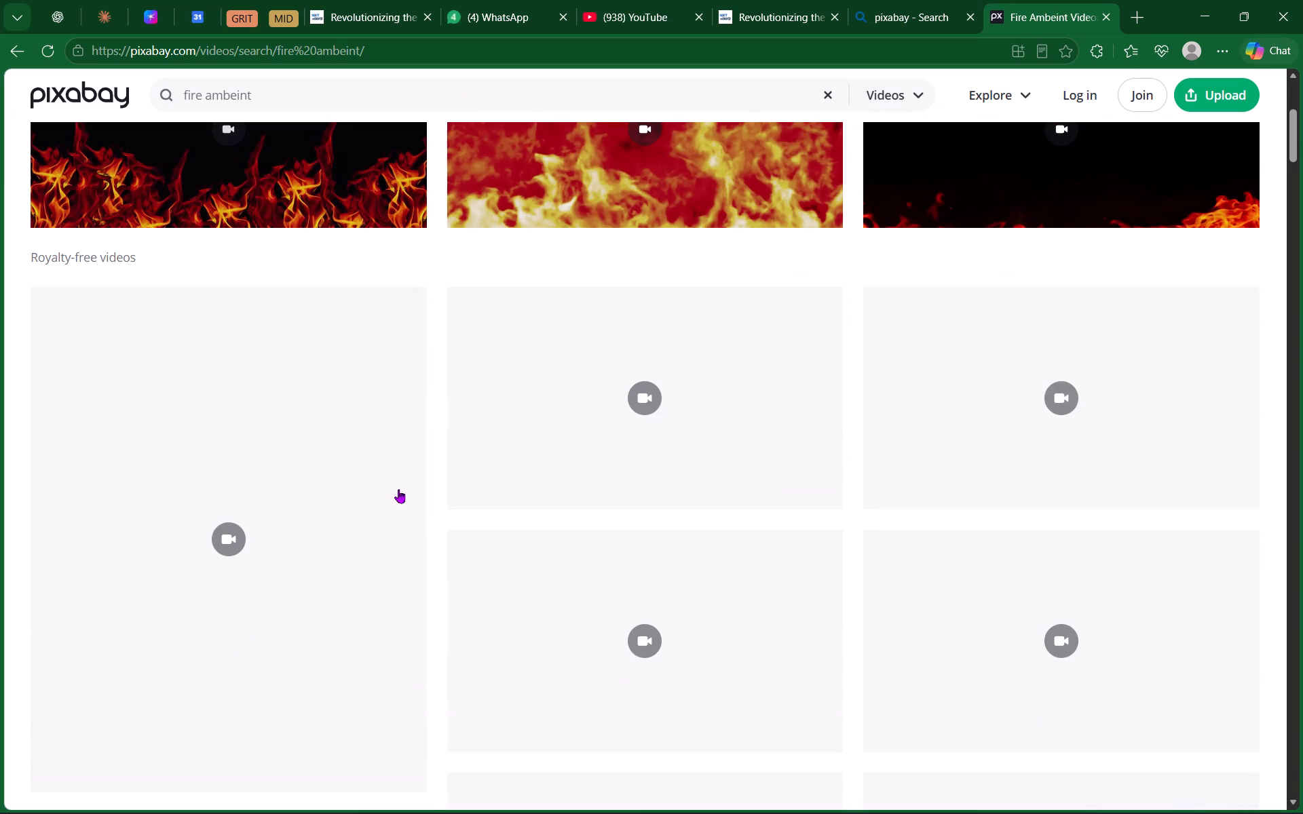
scroll(516, 466, down, 3)
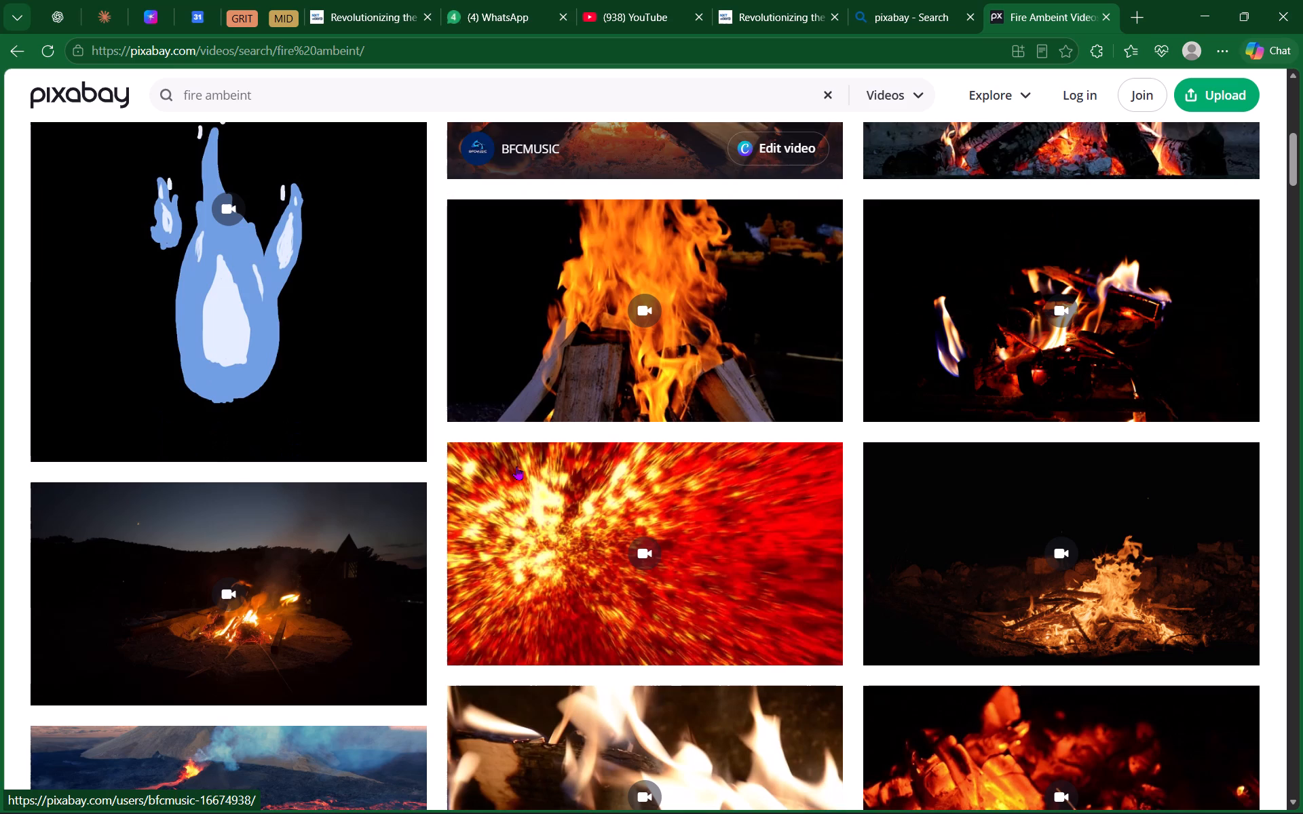
scroll(516, 466, down, 5)
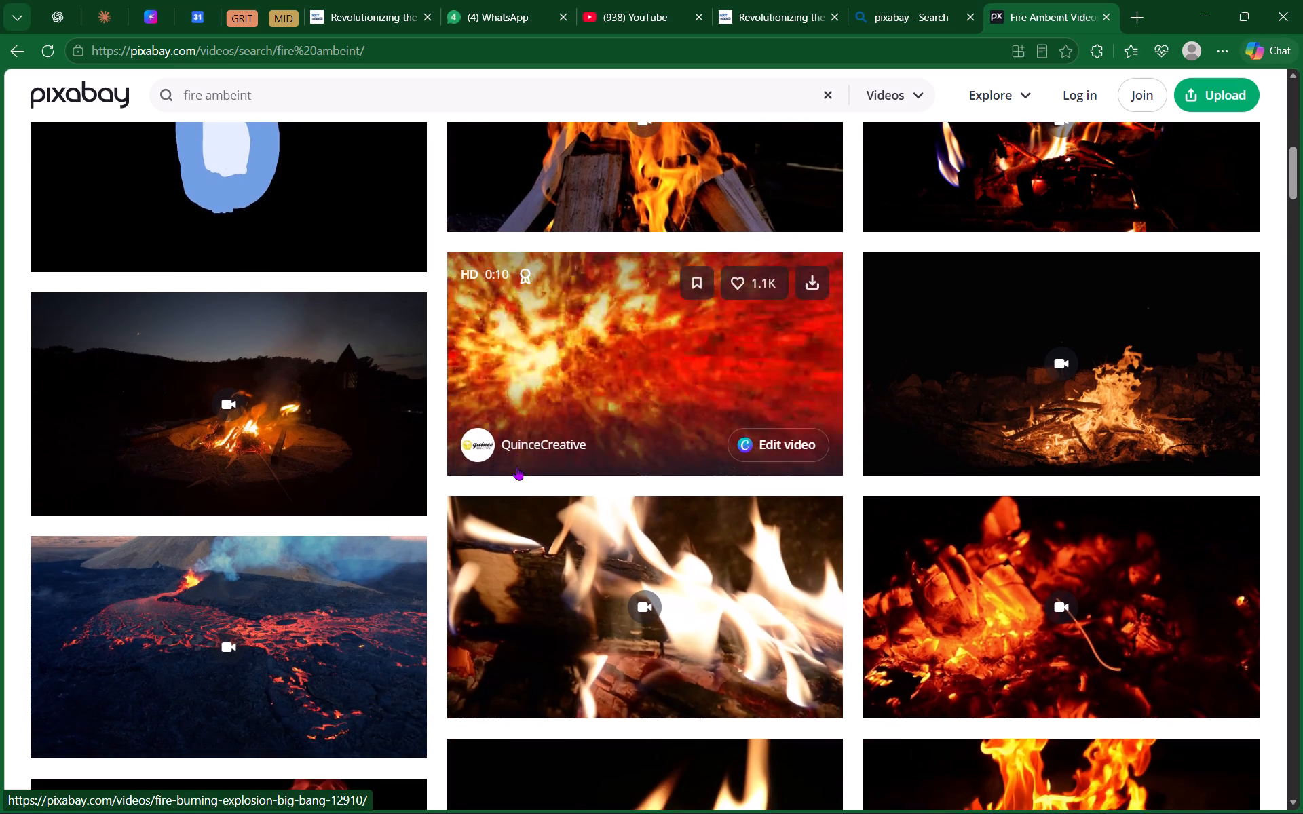
scroll(516, 466, down, 6)
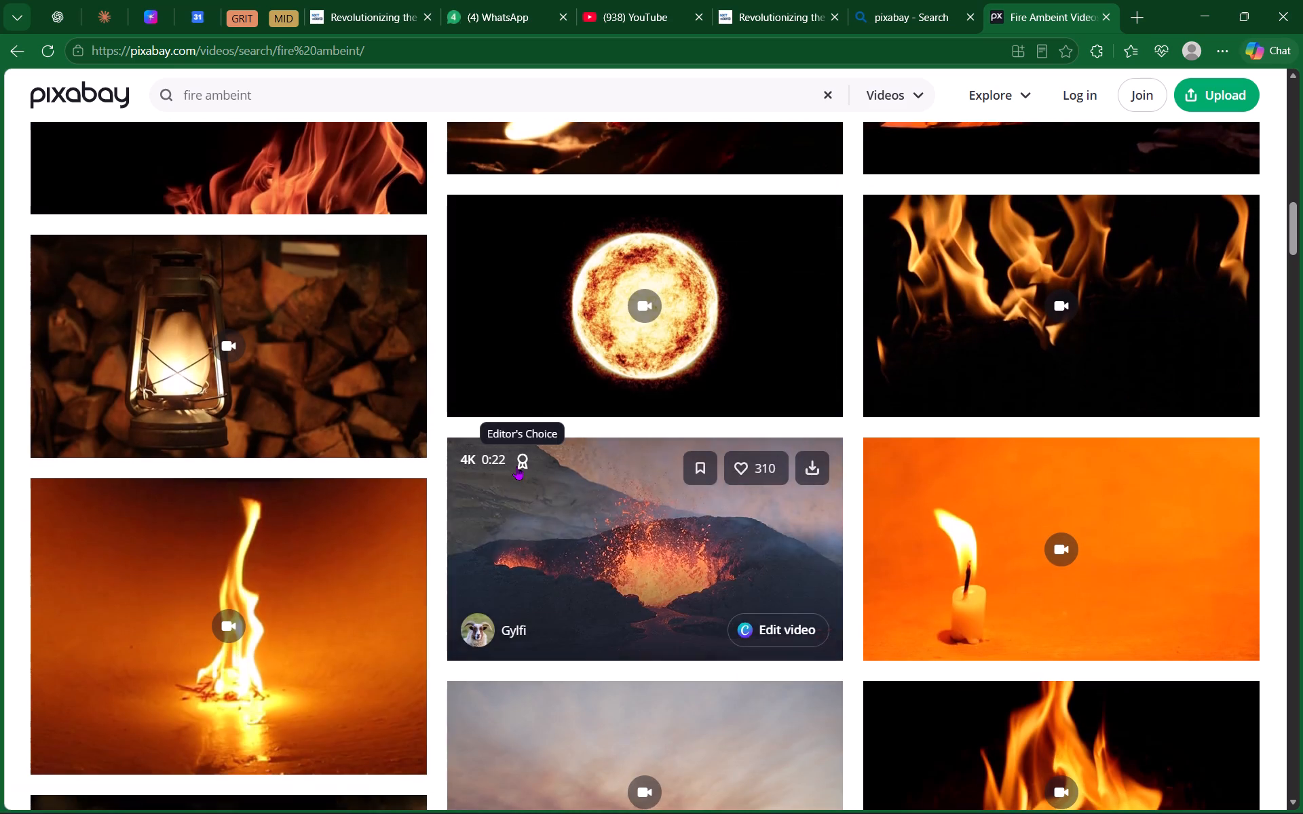
scroll(516, 466, down, 8)
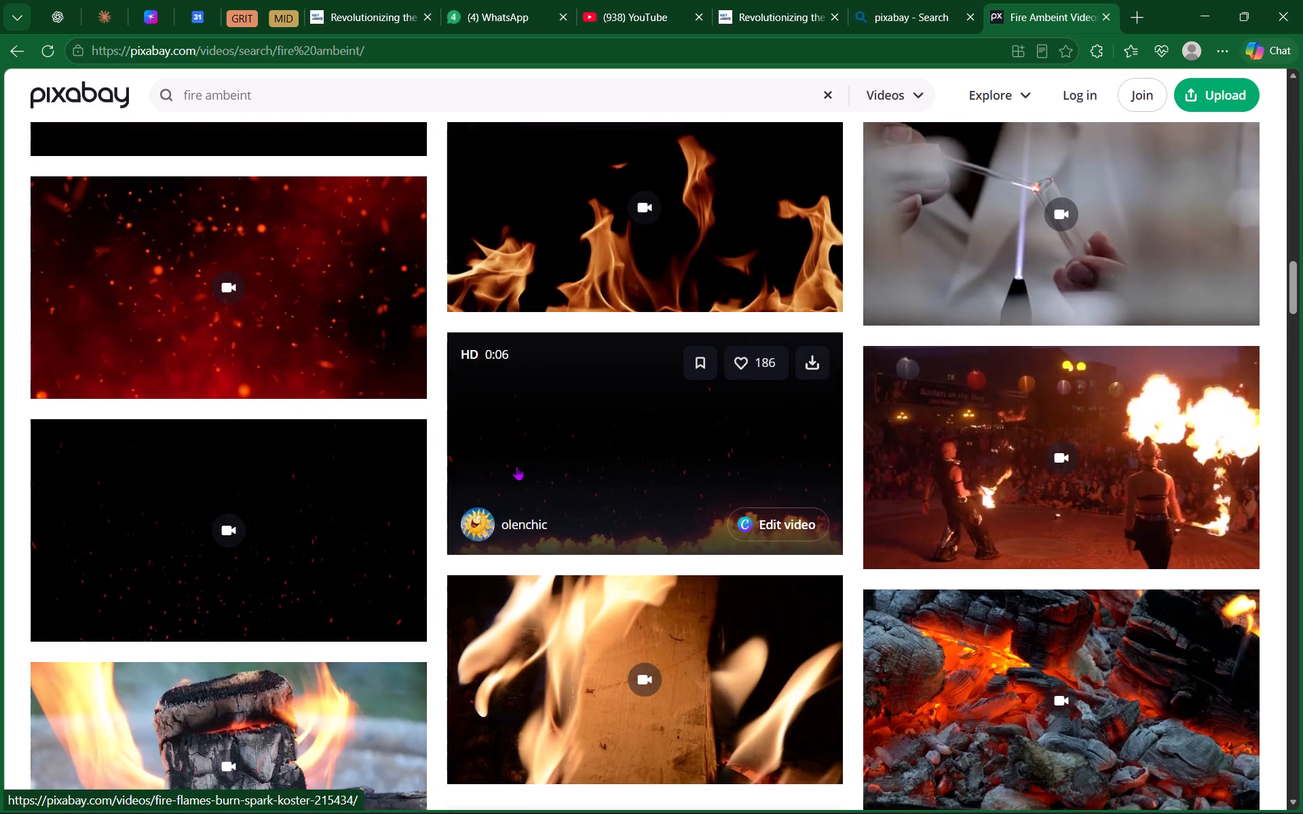
scroll(516, 466, down, 2)
scroll(516, 466, up, 19)
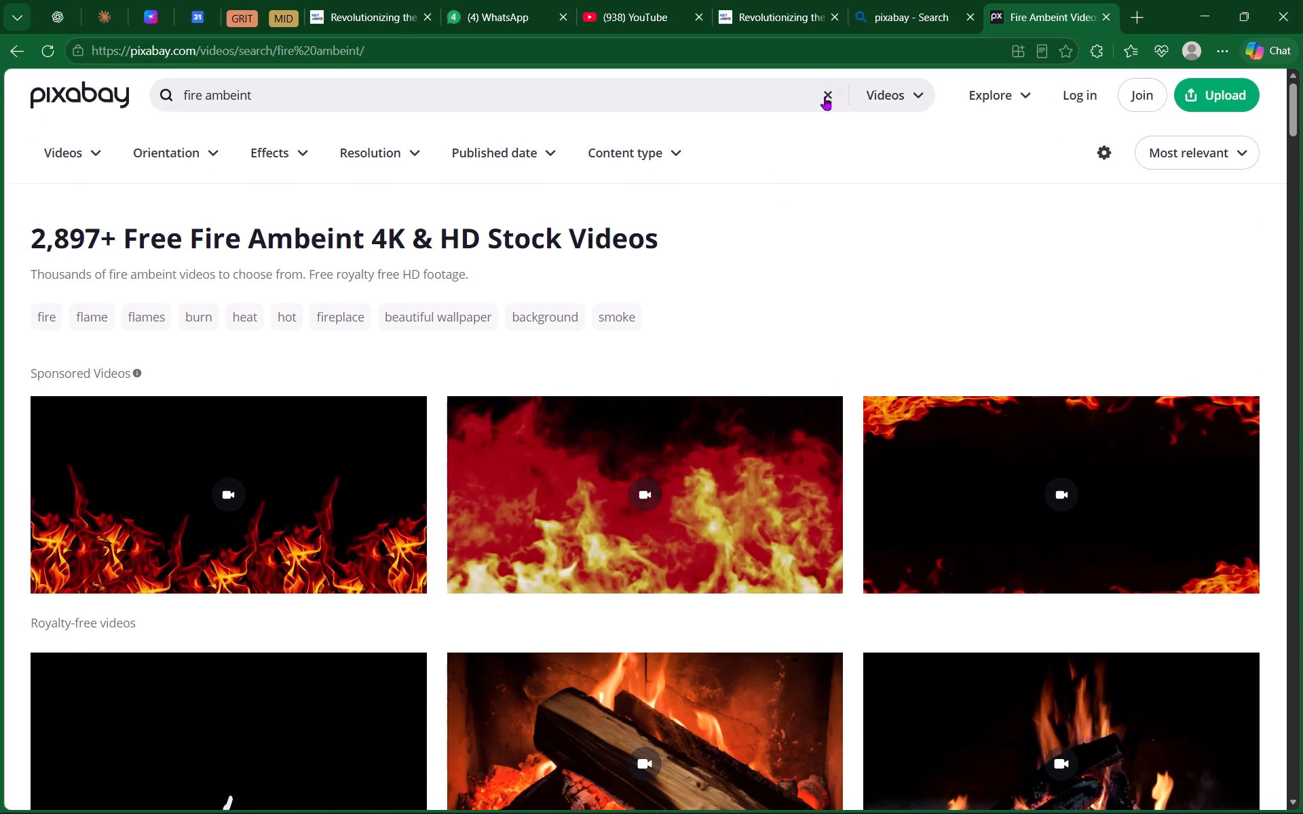
Replace the Pixabay video search with the suggested term "dark ambient" and run it.
click(827, 96)
text(dark am)
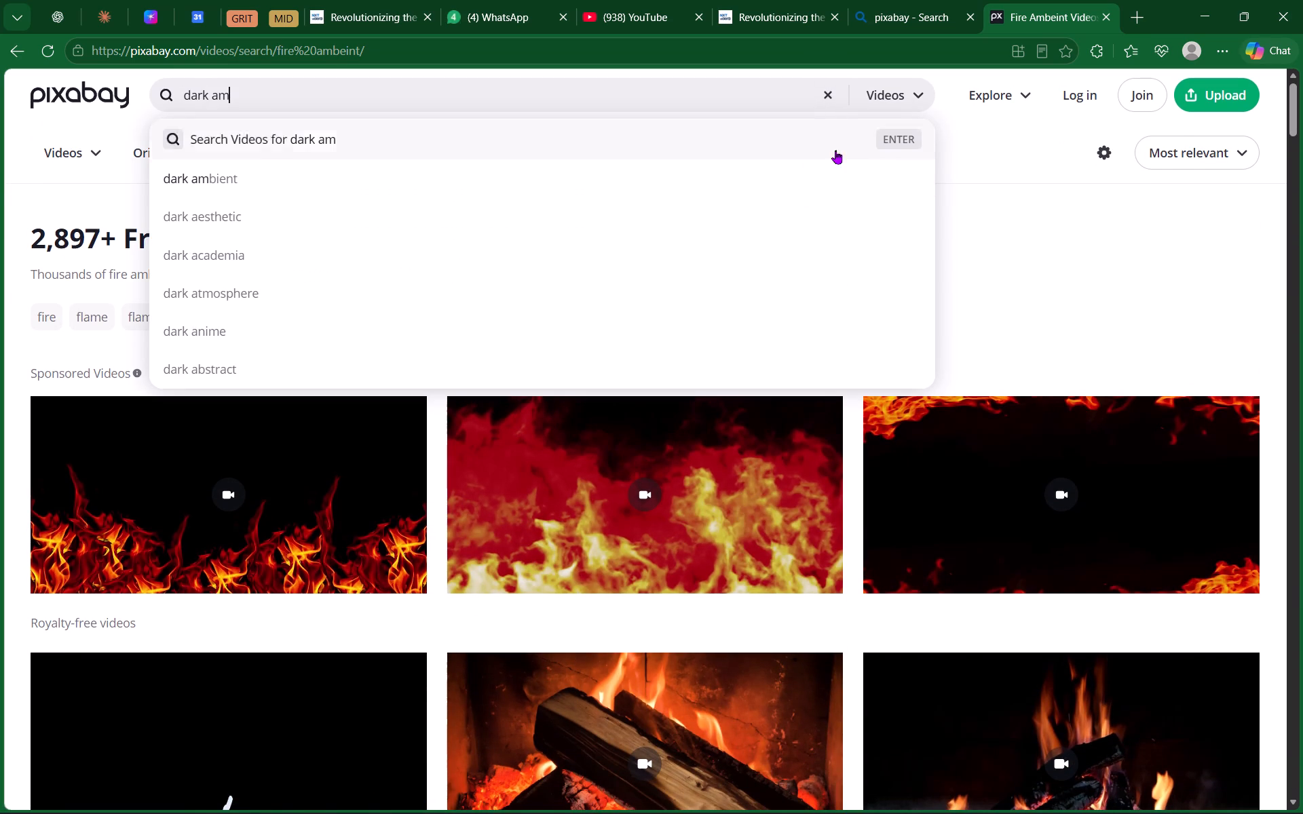
click(803, 192)
click(803, 192)
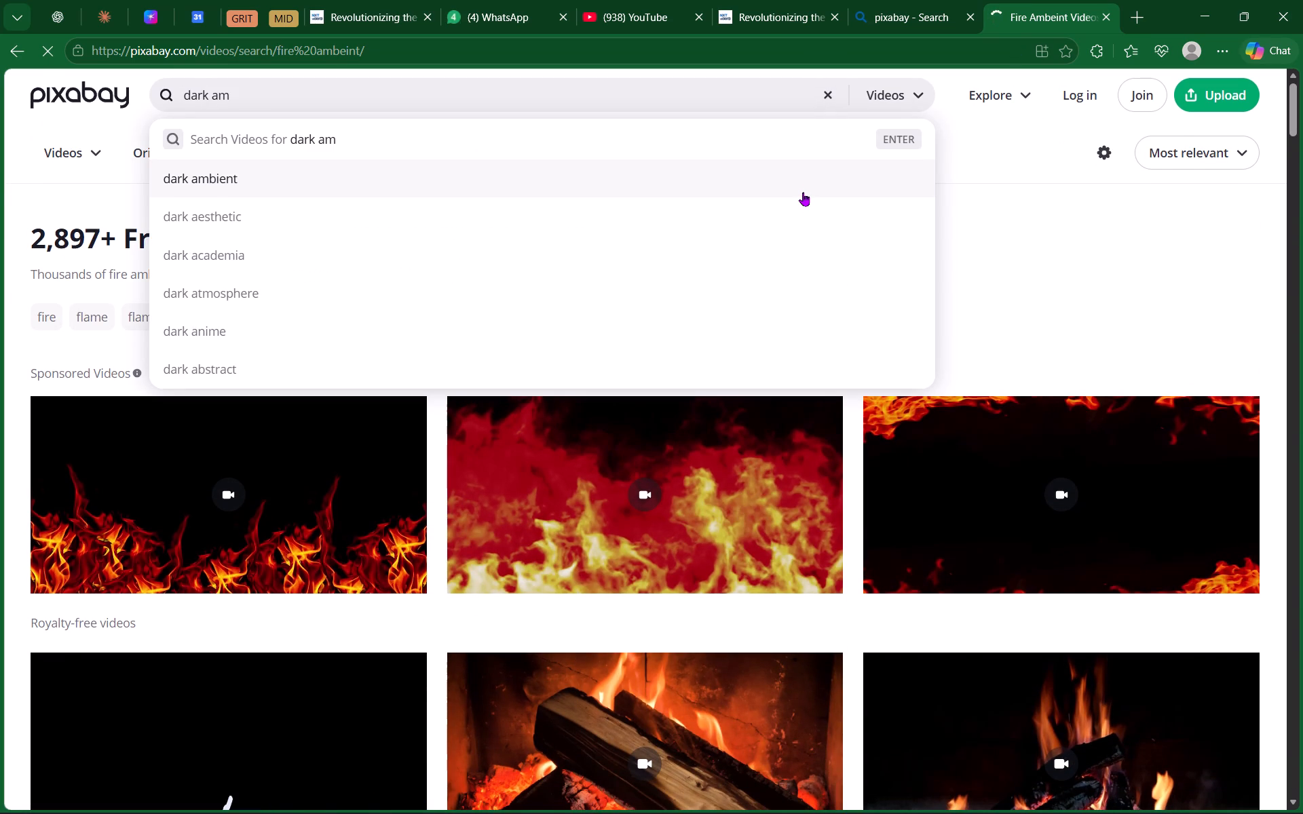
click(761, 180)
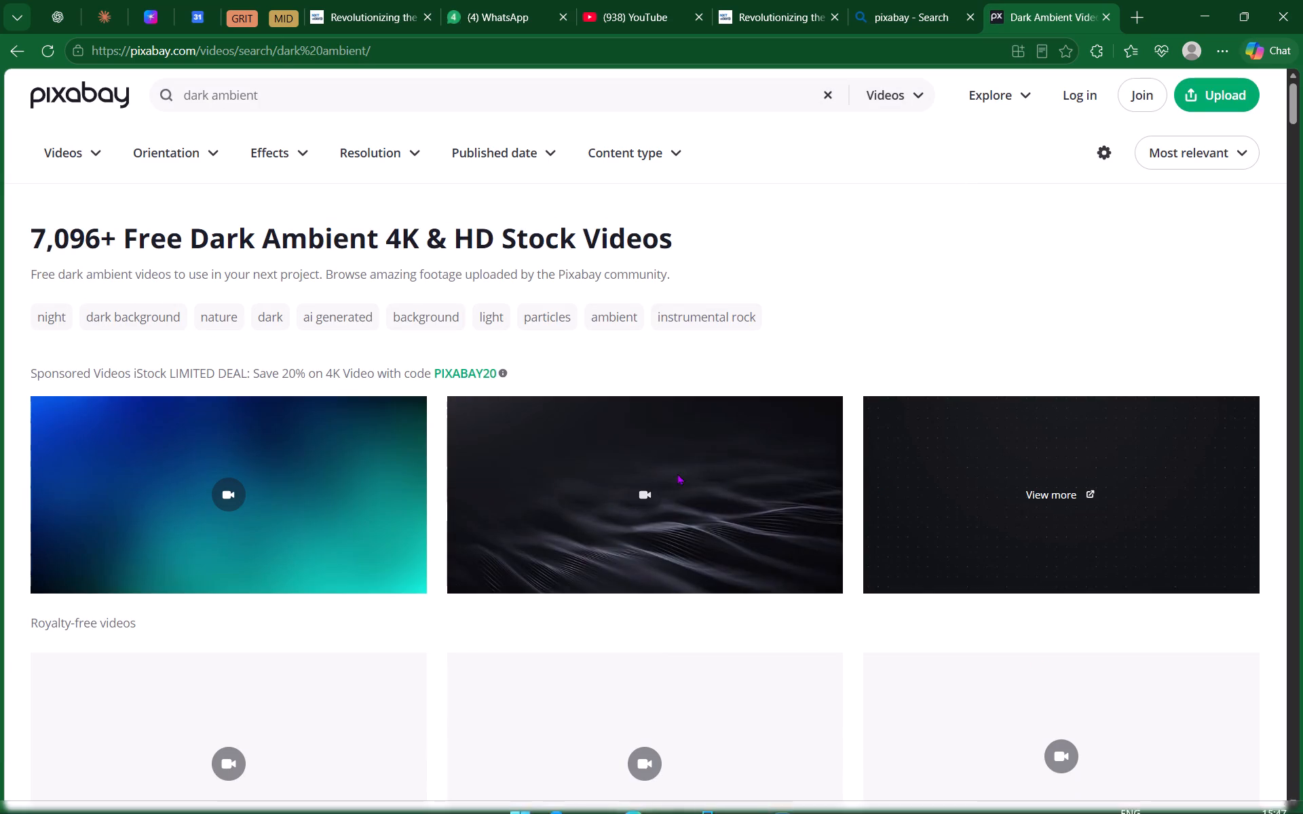
Look through the dark ambient video results for particle, ember or smoke footage suitable as the teaser background.
scroll(621, 735, down, 3)
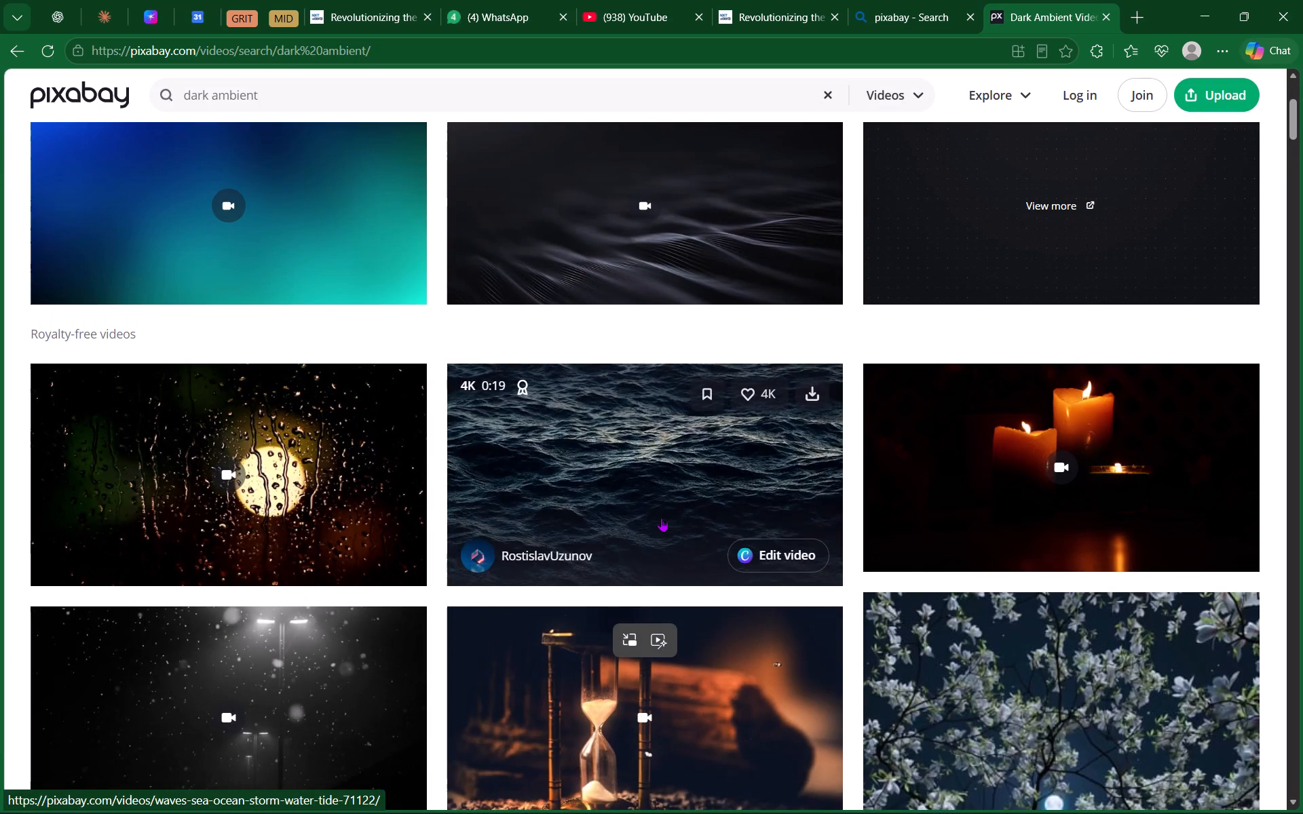
scroll(661, 518, down, 2)
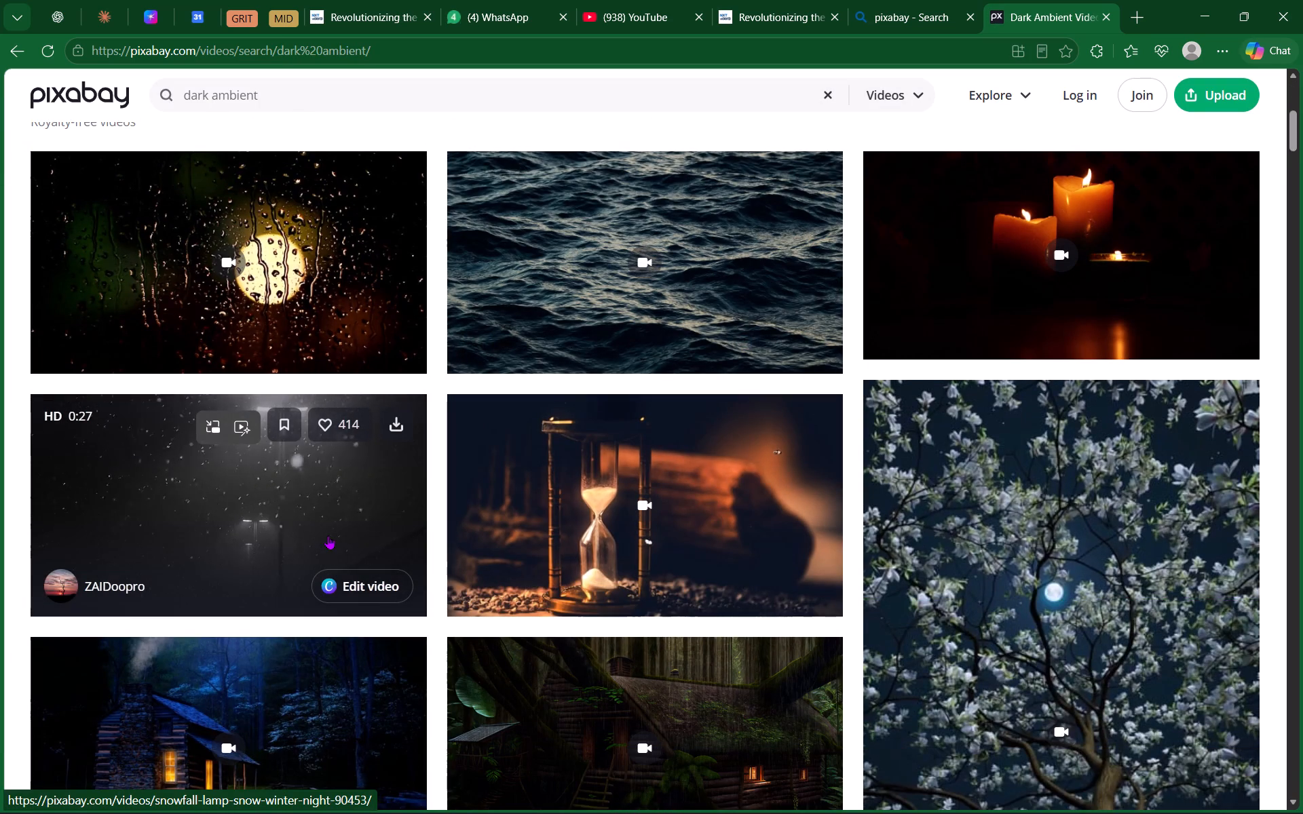
scroll(328, 535, down, 4)
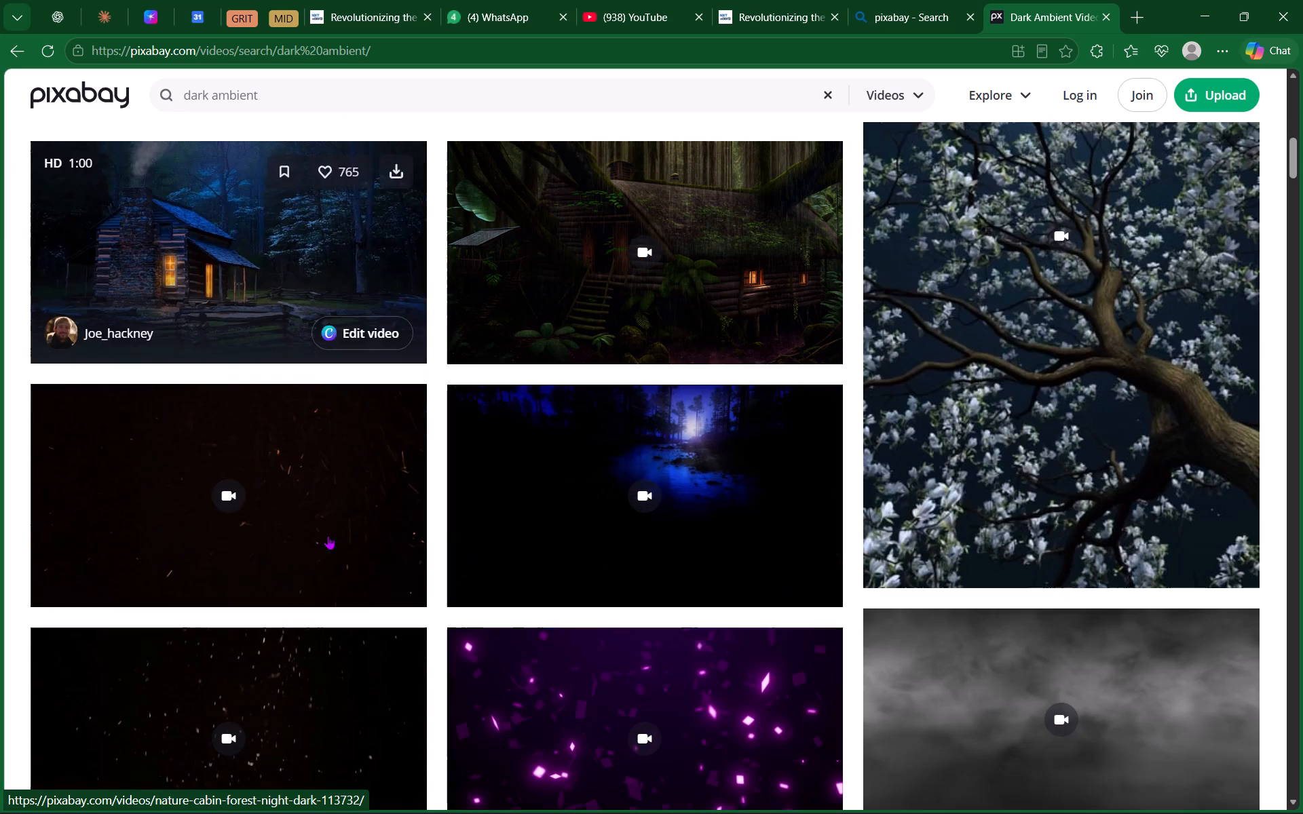
scroll(328, 535, down, 1)
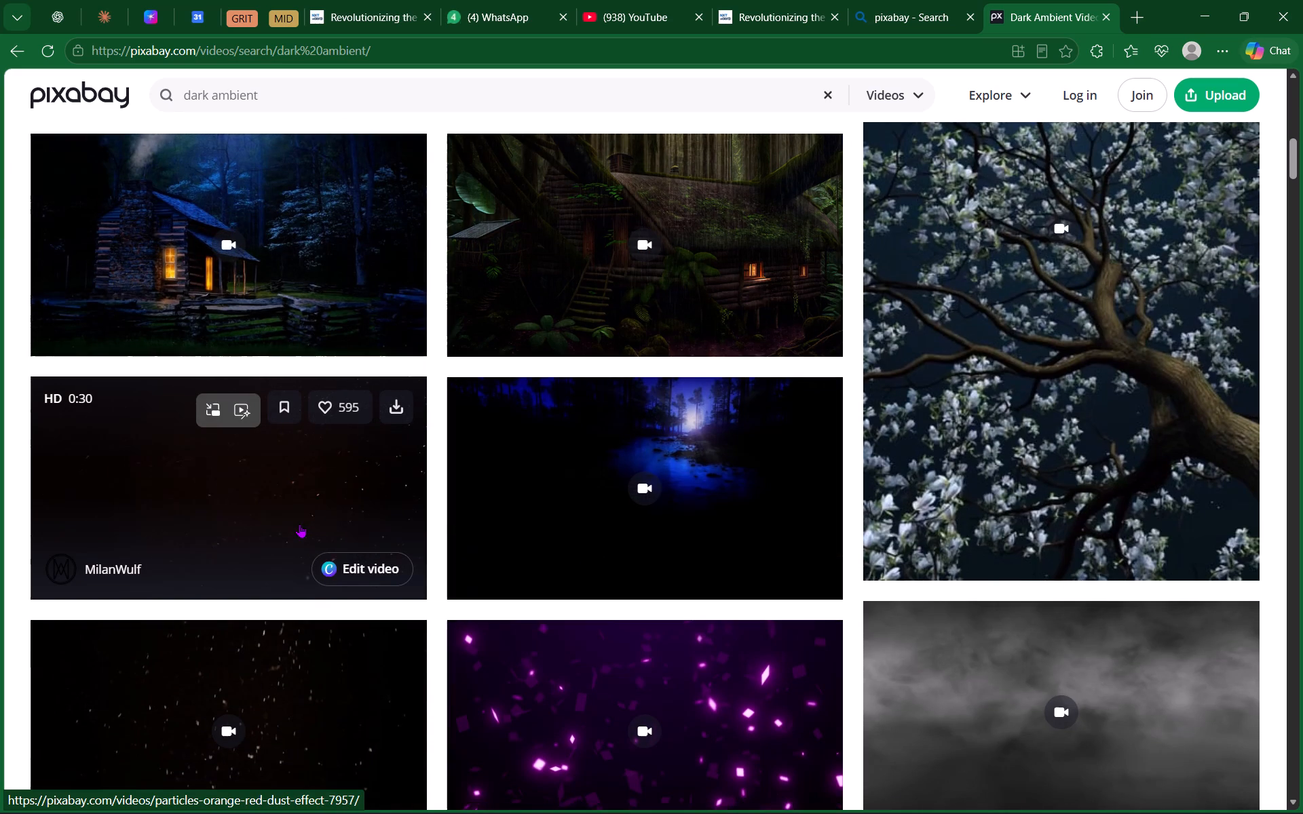
scroll(299, 524, down, 1)
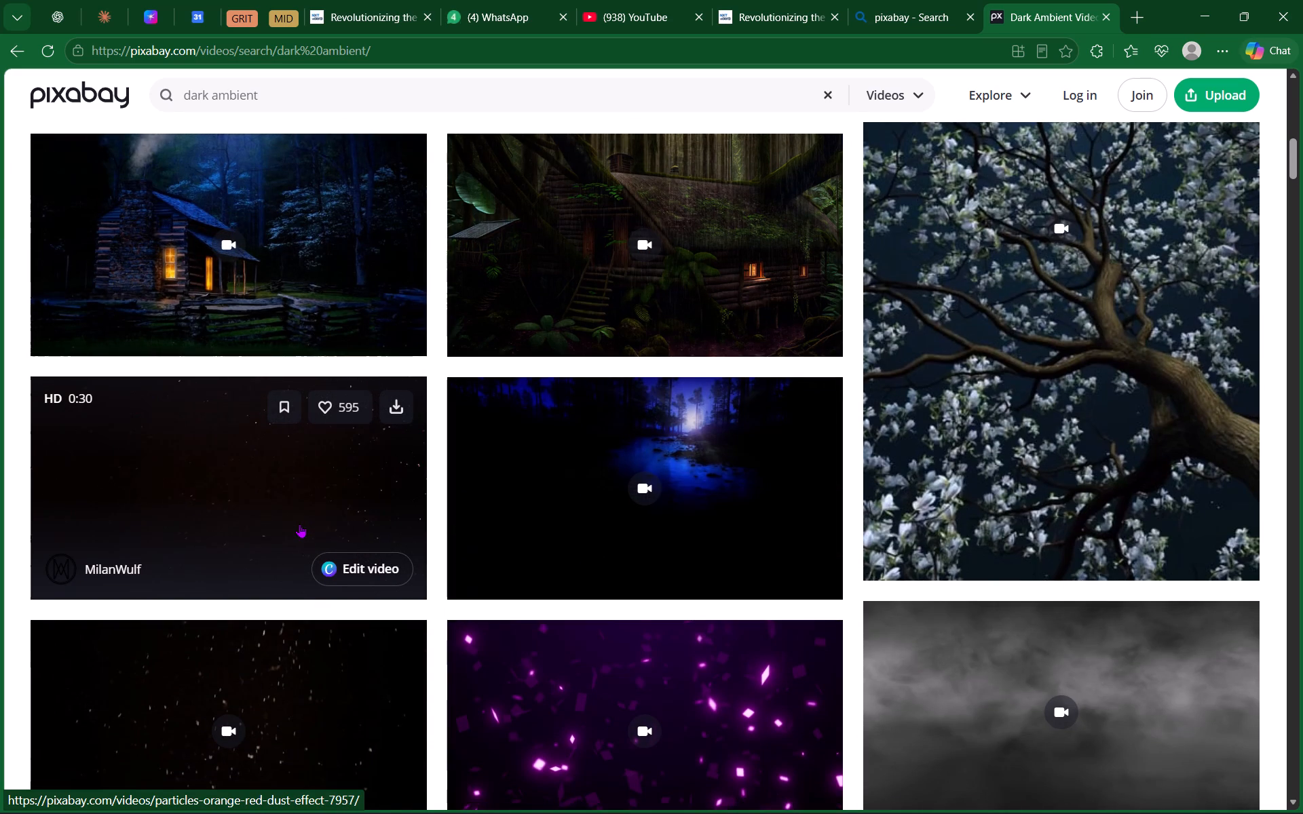
scroll(299, 524, down, 1)
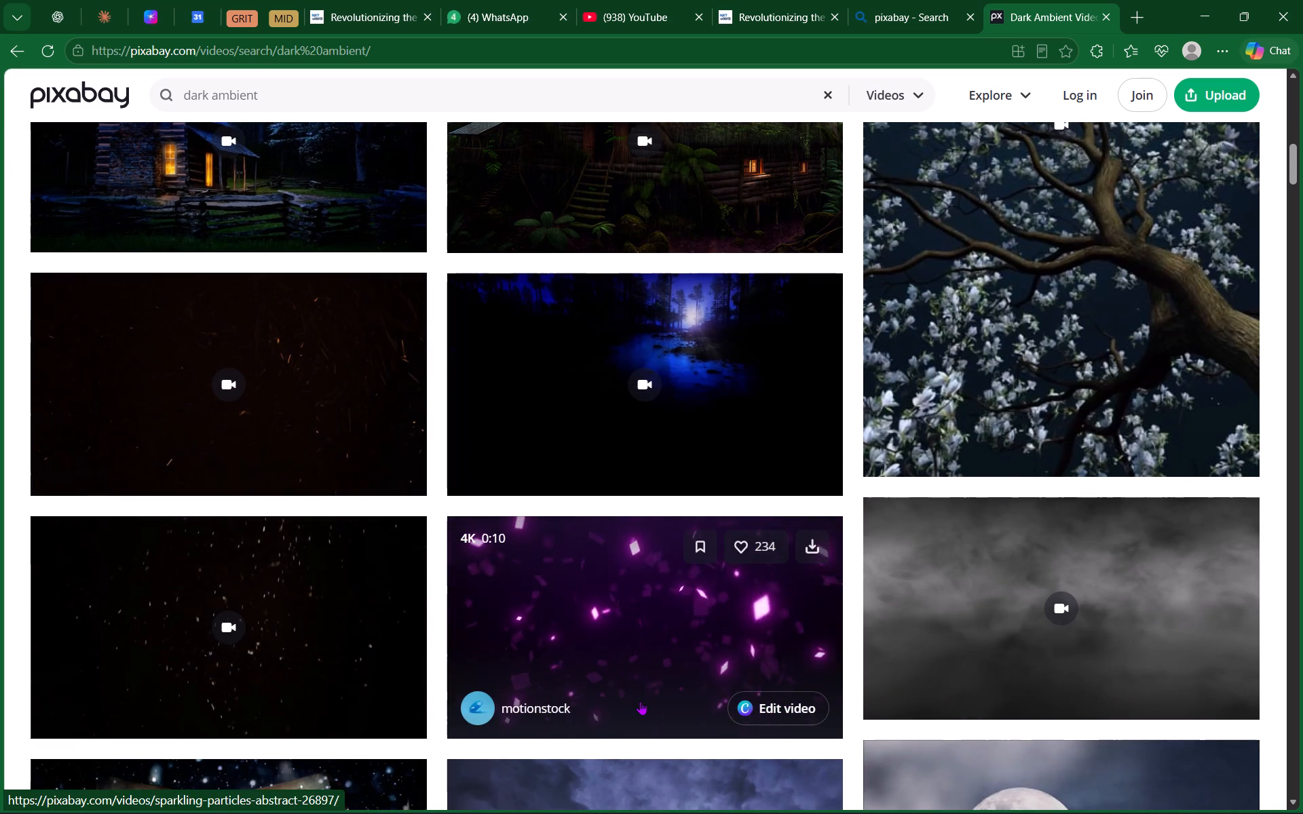
scroll(622, 683, down, 6)
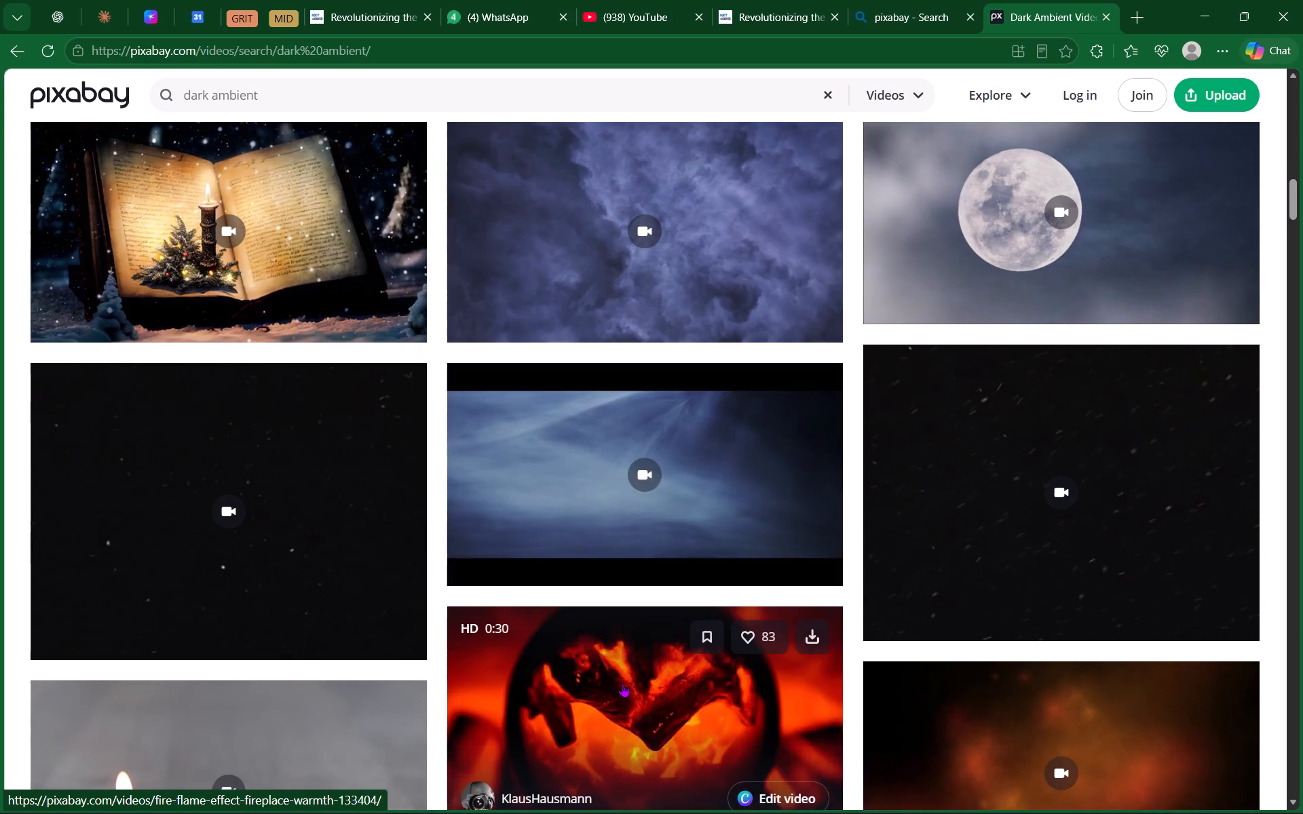
scroll(572, 522, down, 2)
scroll(299, 585, down, 3)
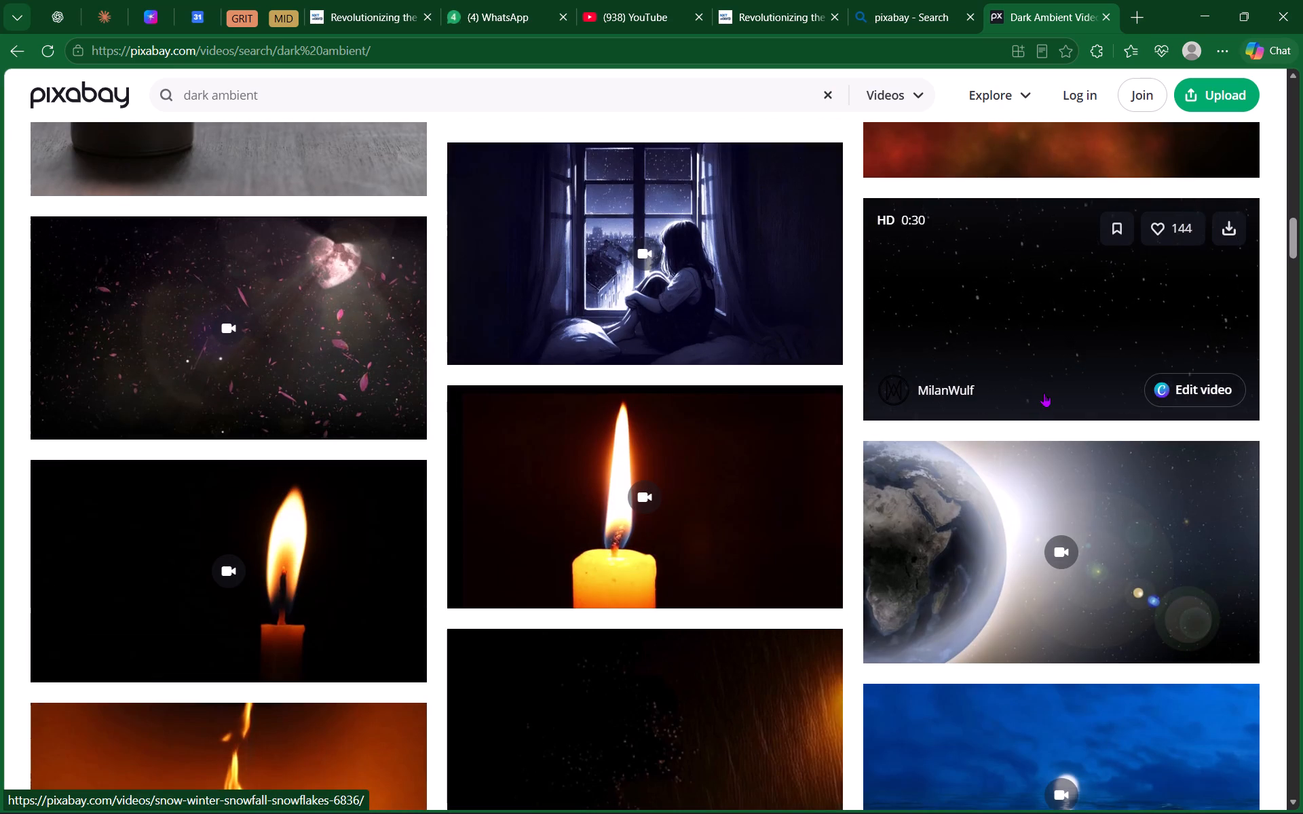
scroll(1044, 393, down, 7)
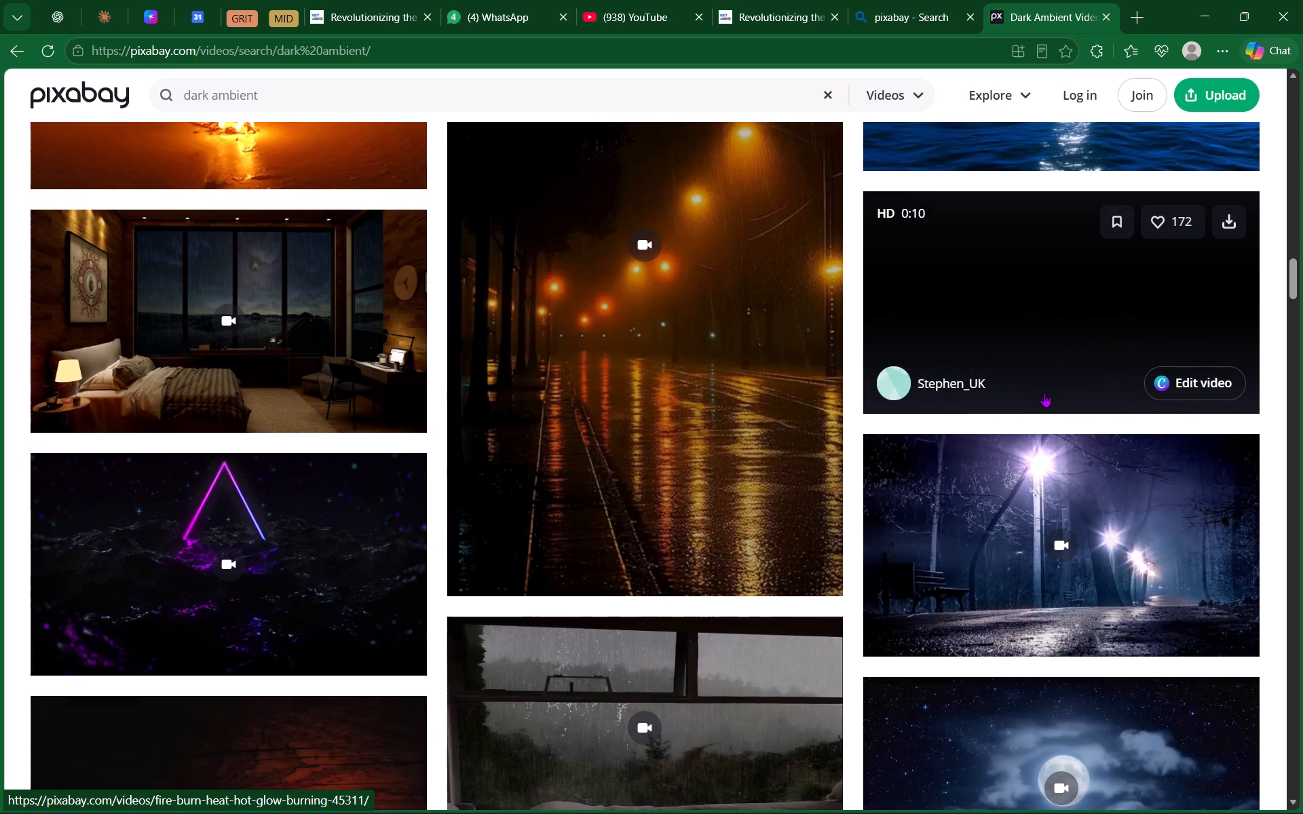
scroll(1044, 393, down, 6)
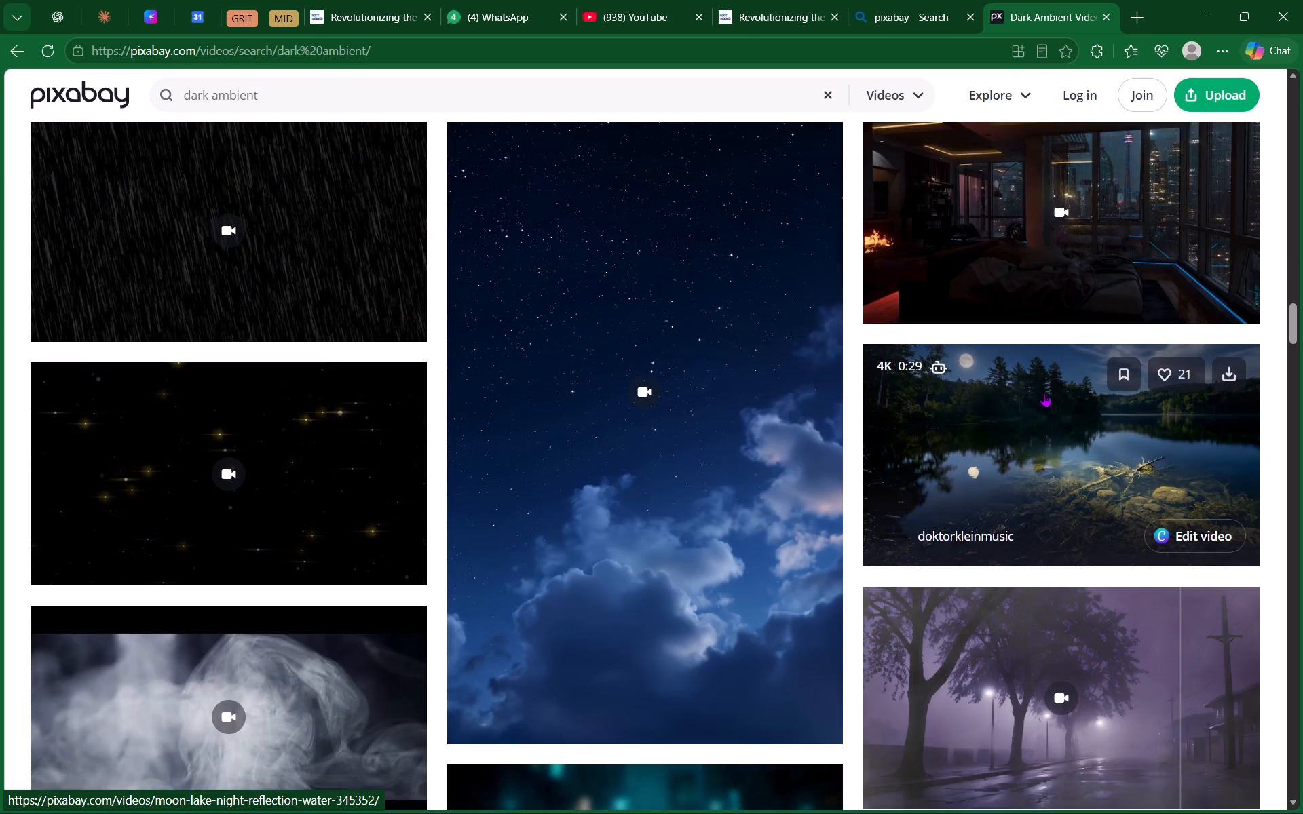
scroll(1044, 393, down, 10)
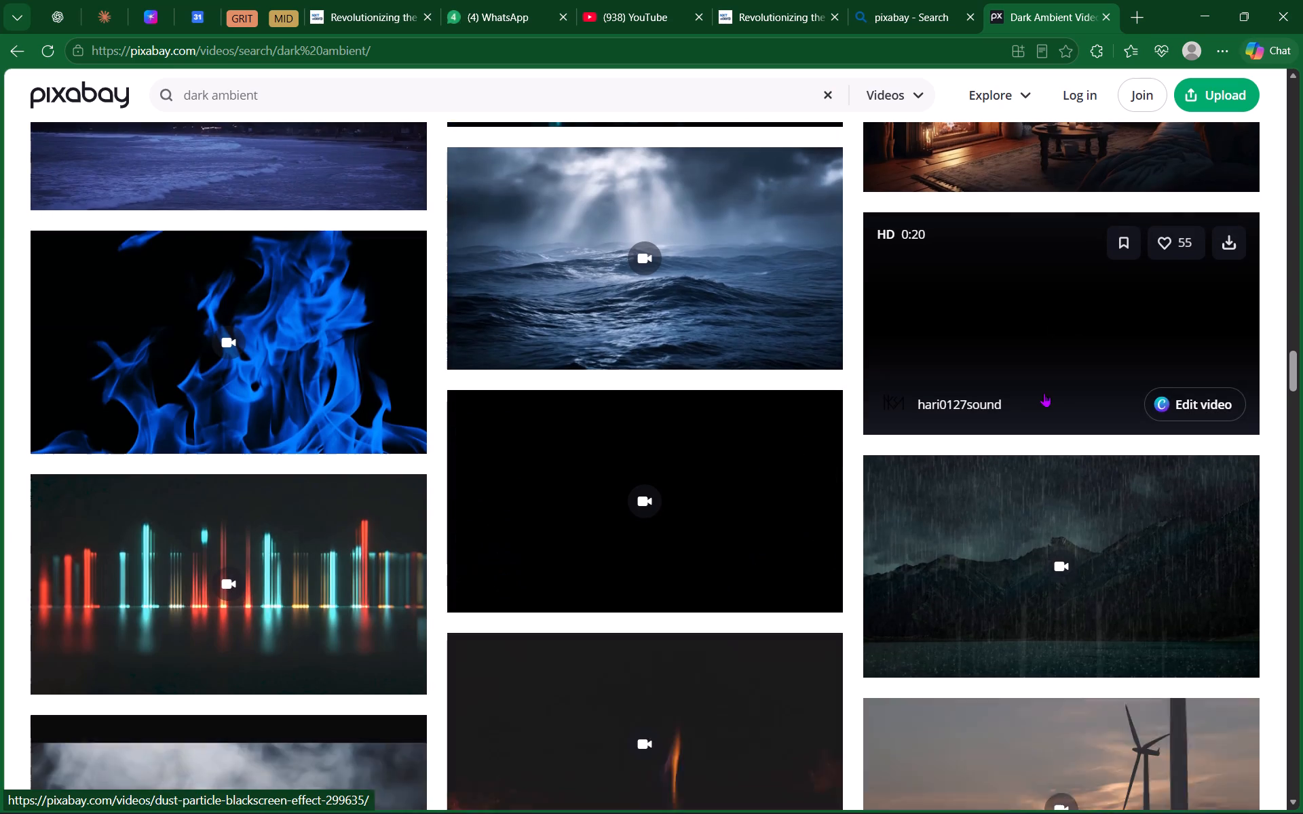
scroll(1044, 393, down, 3)
scroll(1044, 393, up, 2)
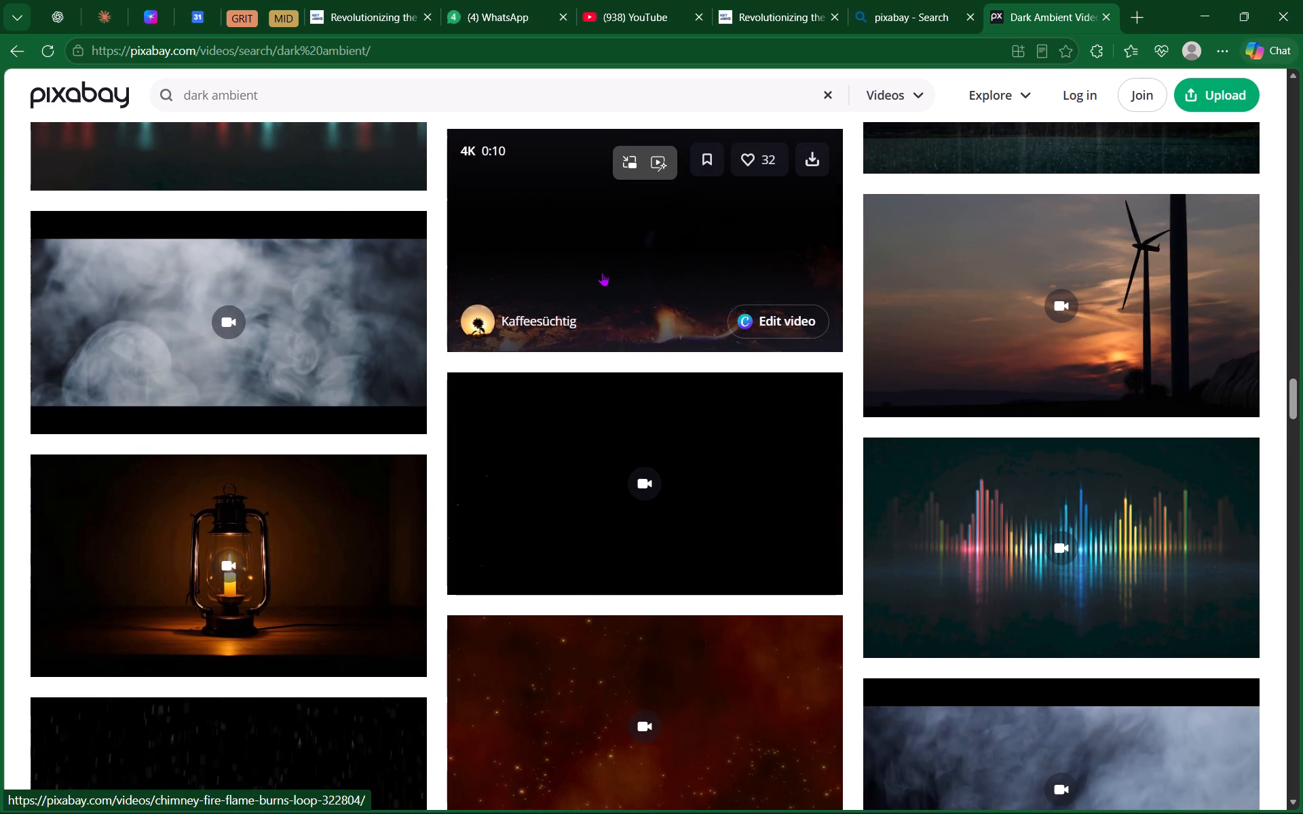
scroll(602, 272, down, 4)
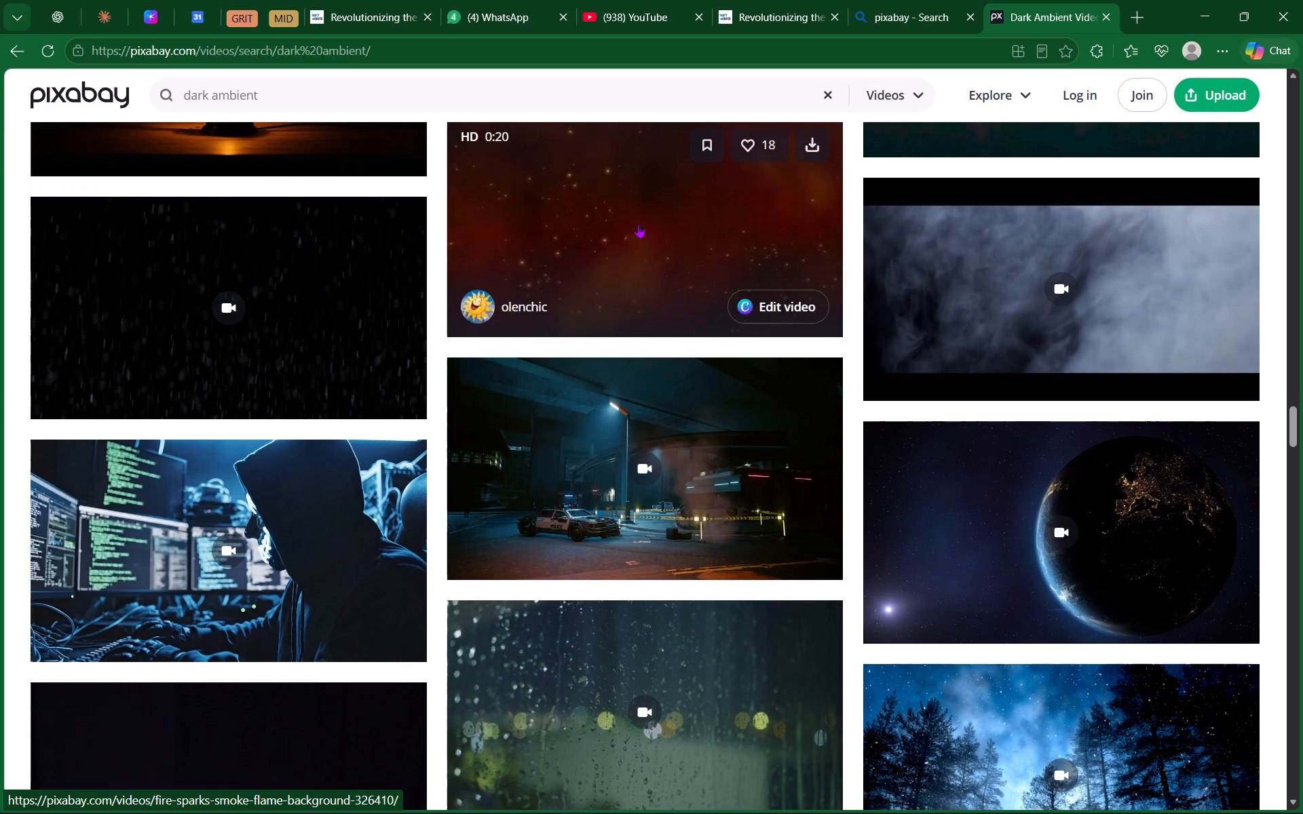
scroll(638, 224, up, 13)
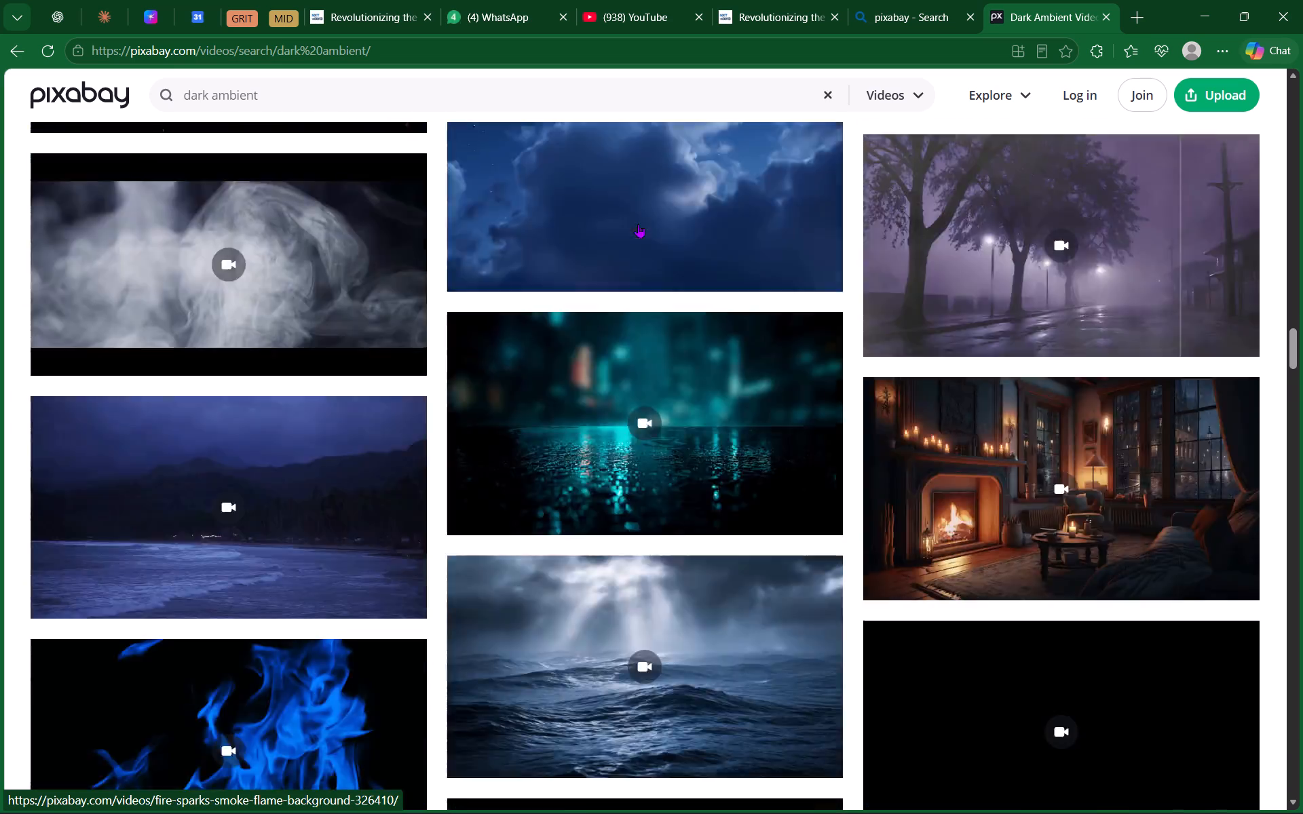
scroll(638, 224, up, 13)
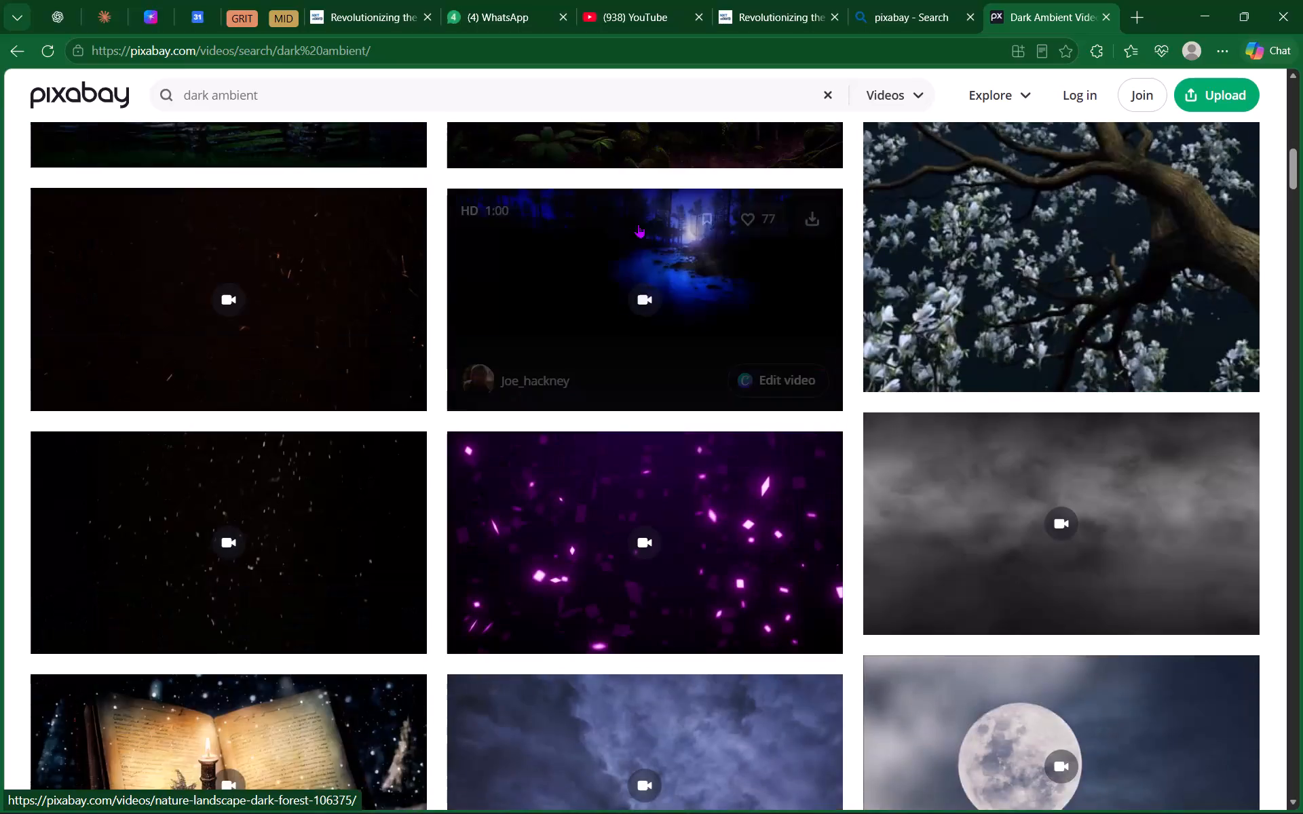
scroll(638, 224, up, 3)
Open the 30-second orange-red dust particles video, dismiss the Google sign-in prompt, and request its free download.
scroll(638, 224, down, 3)
scroll(259, 648, down, 3)
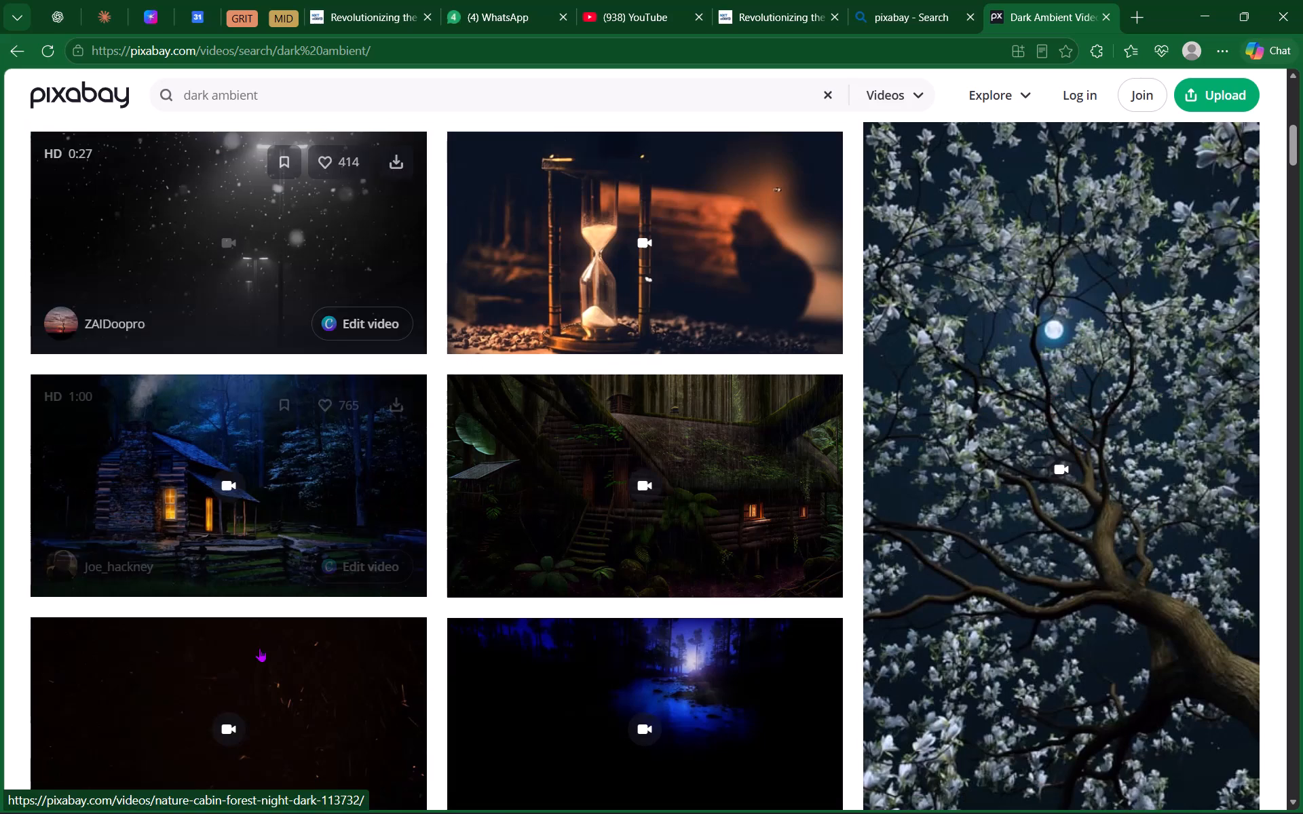
scroll(277, 541, down, 2)
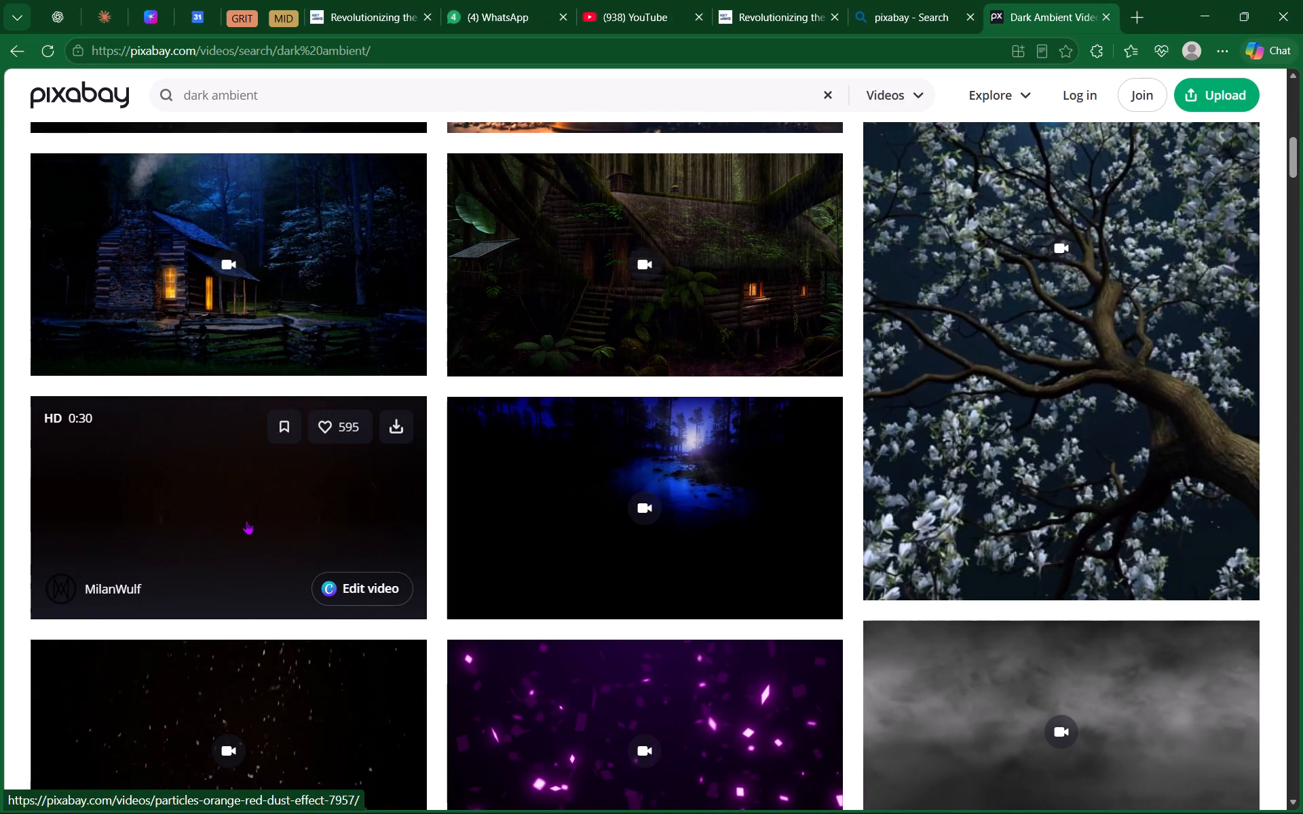
click(246, 520)
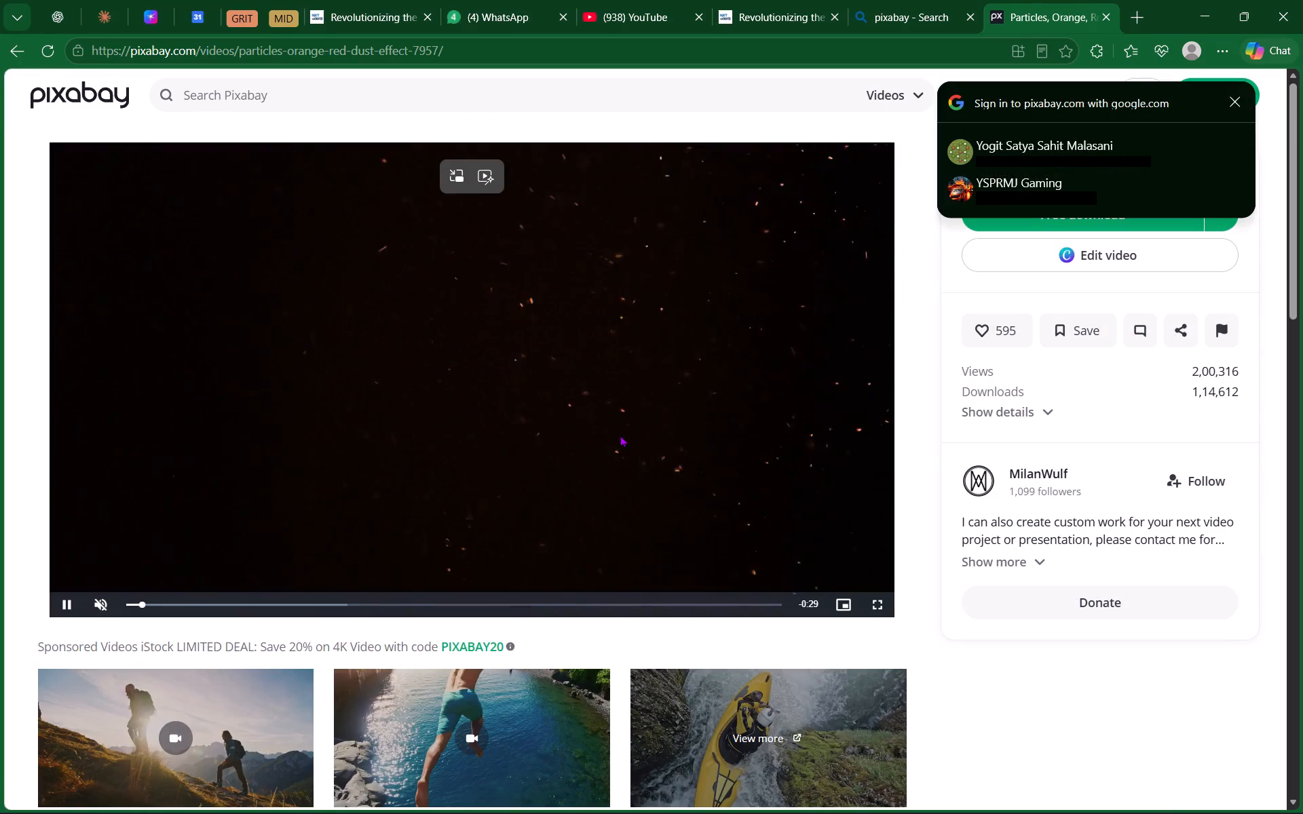
click(1238, 102)
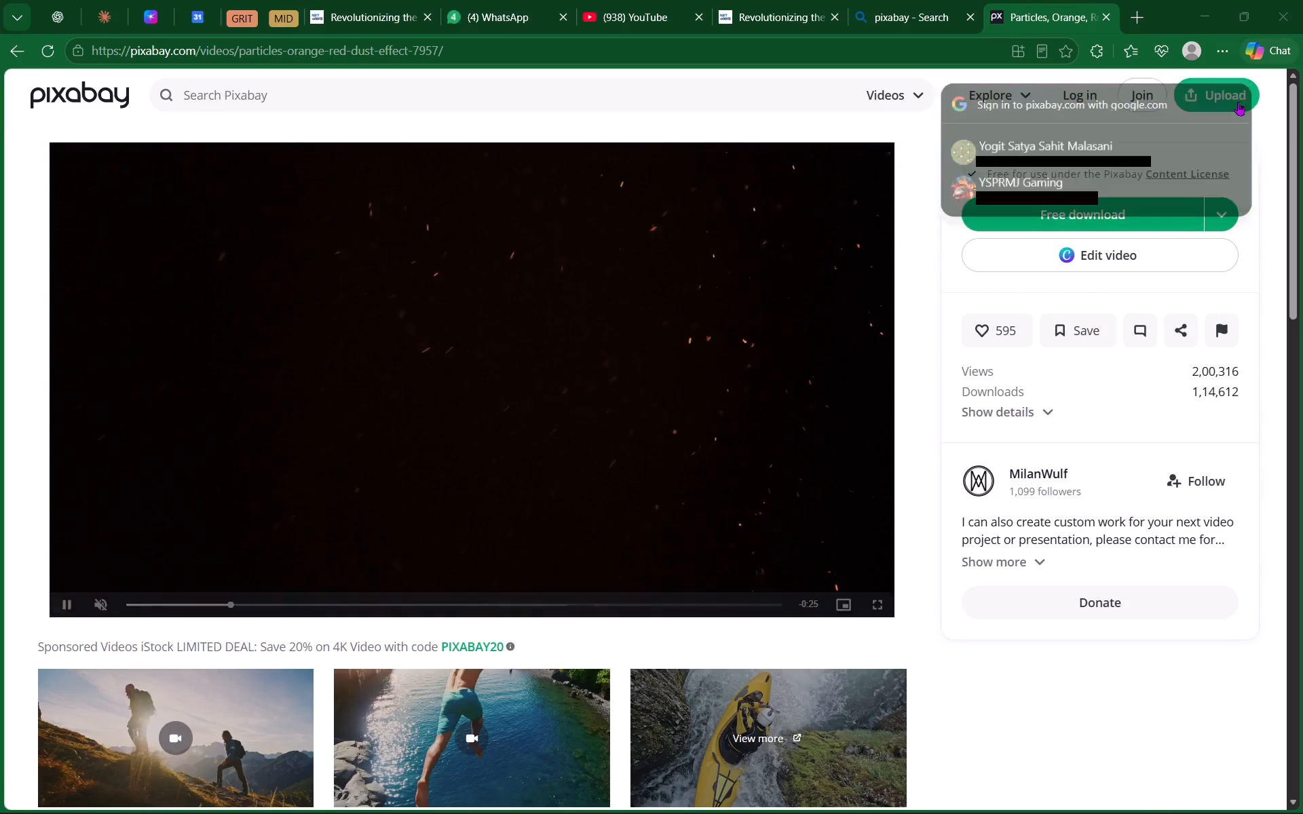
click(1143, 216)
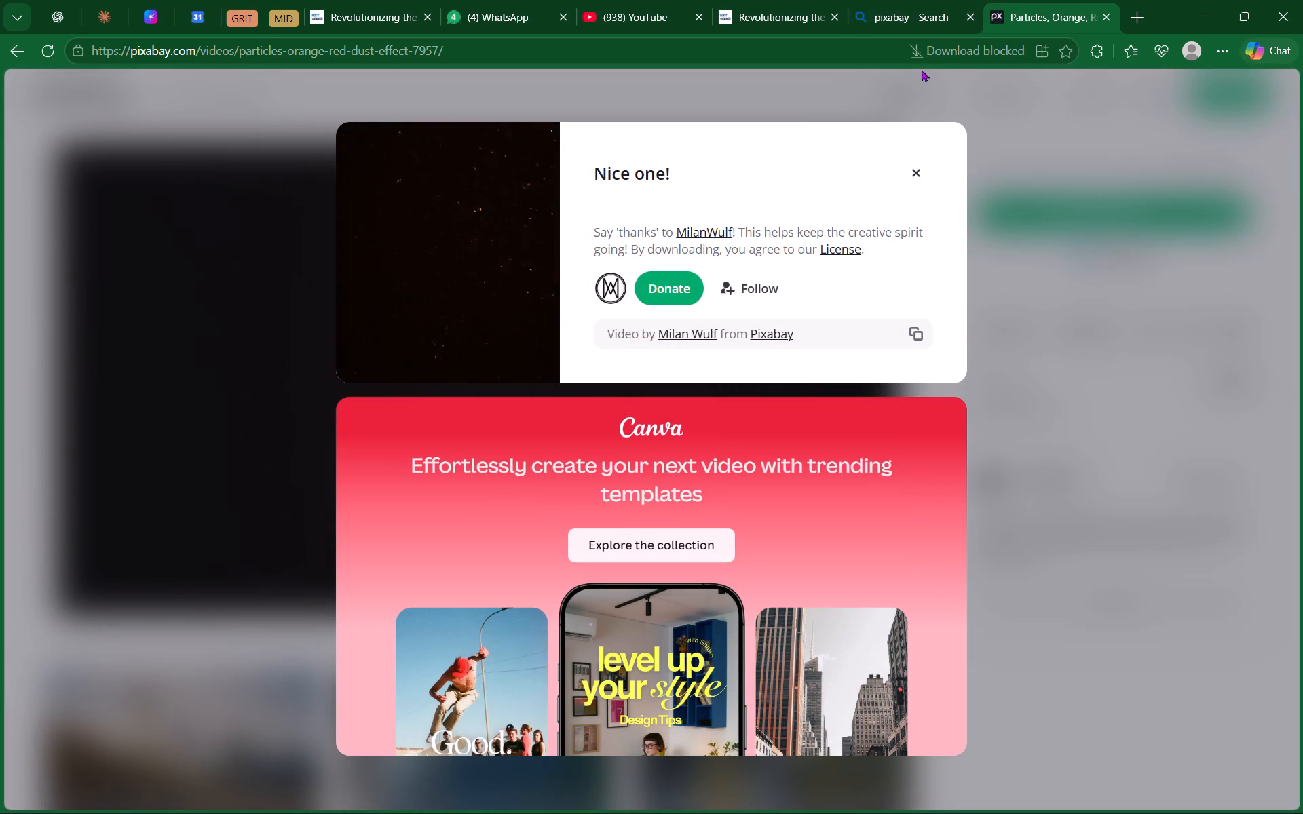
Always allow pixabay.com to download multiple files, and dismiss the download thank-you dialog.
click(1037, 56)
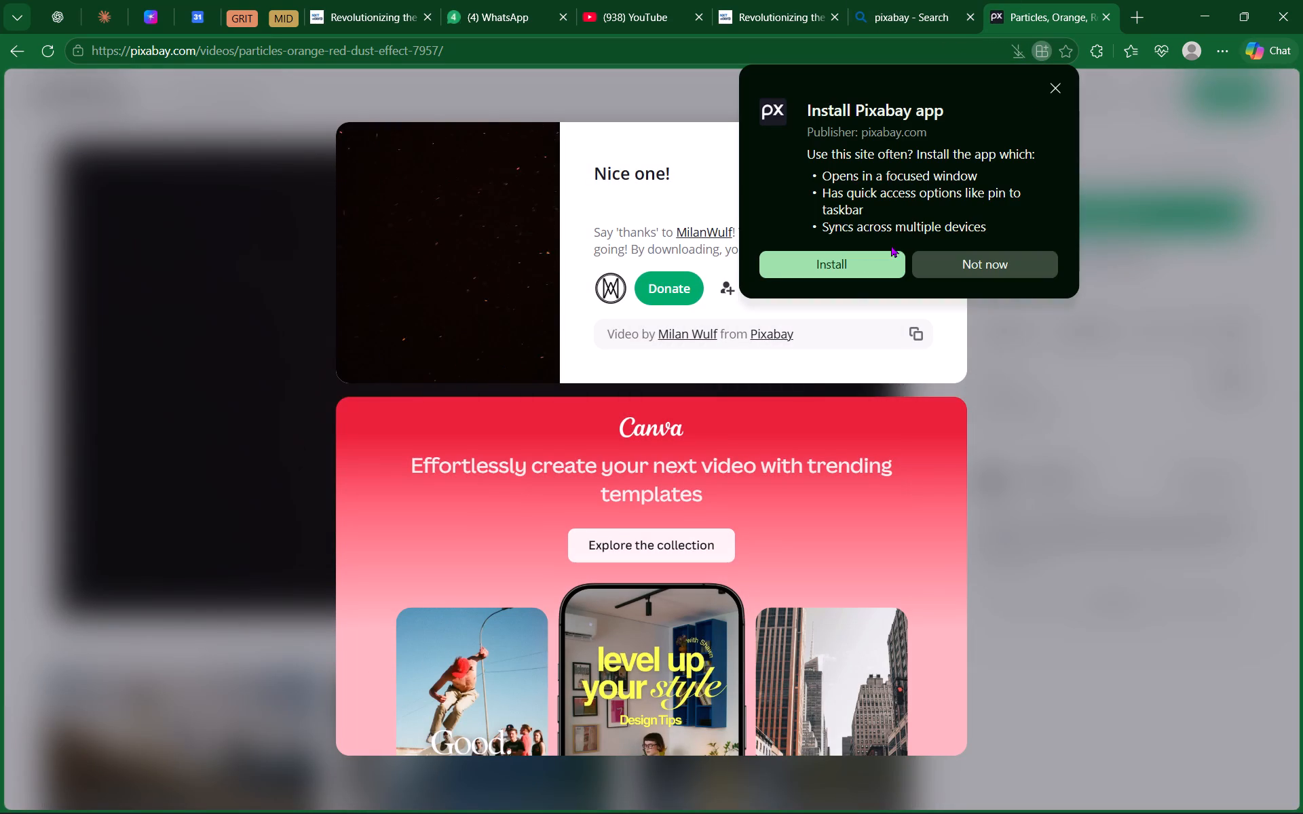
click(1013, 271)
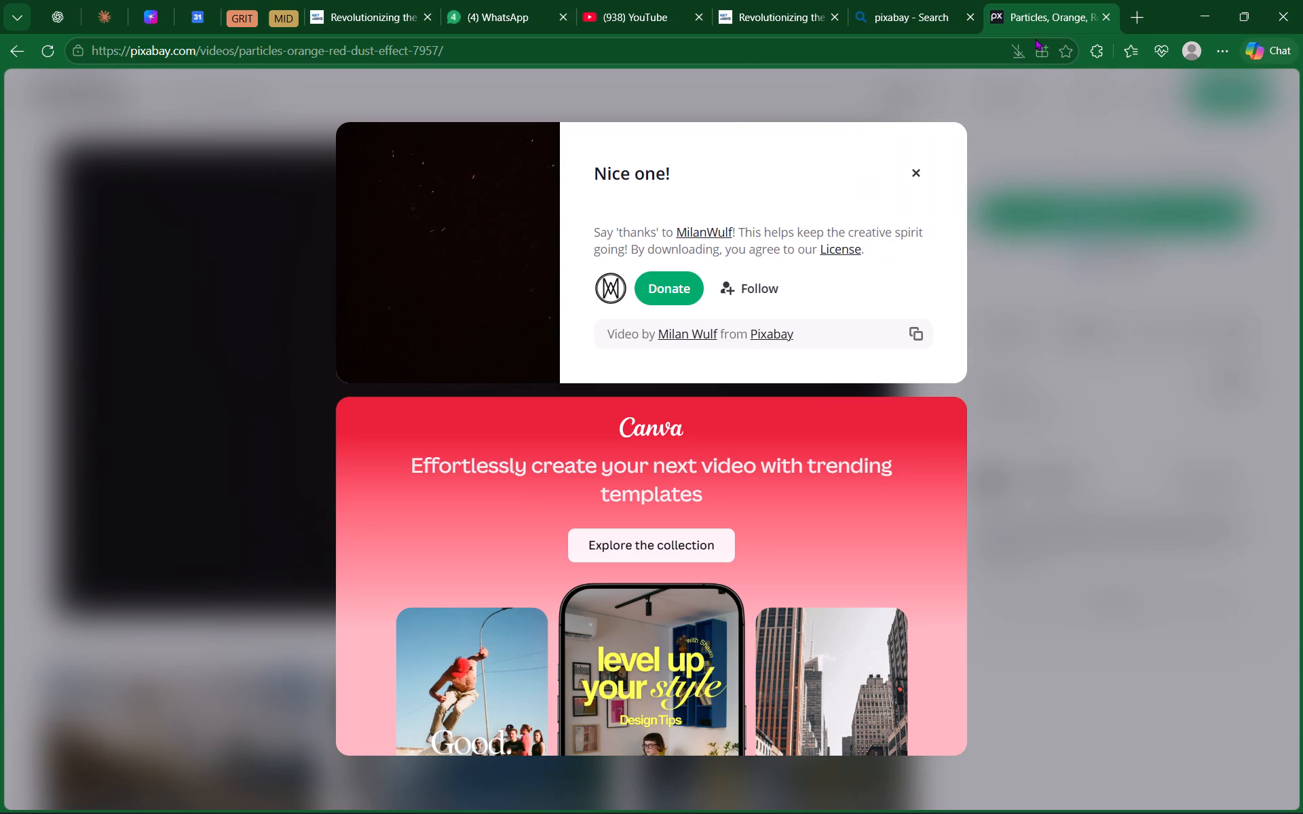
click(1017, 42)
click(970, 139)
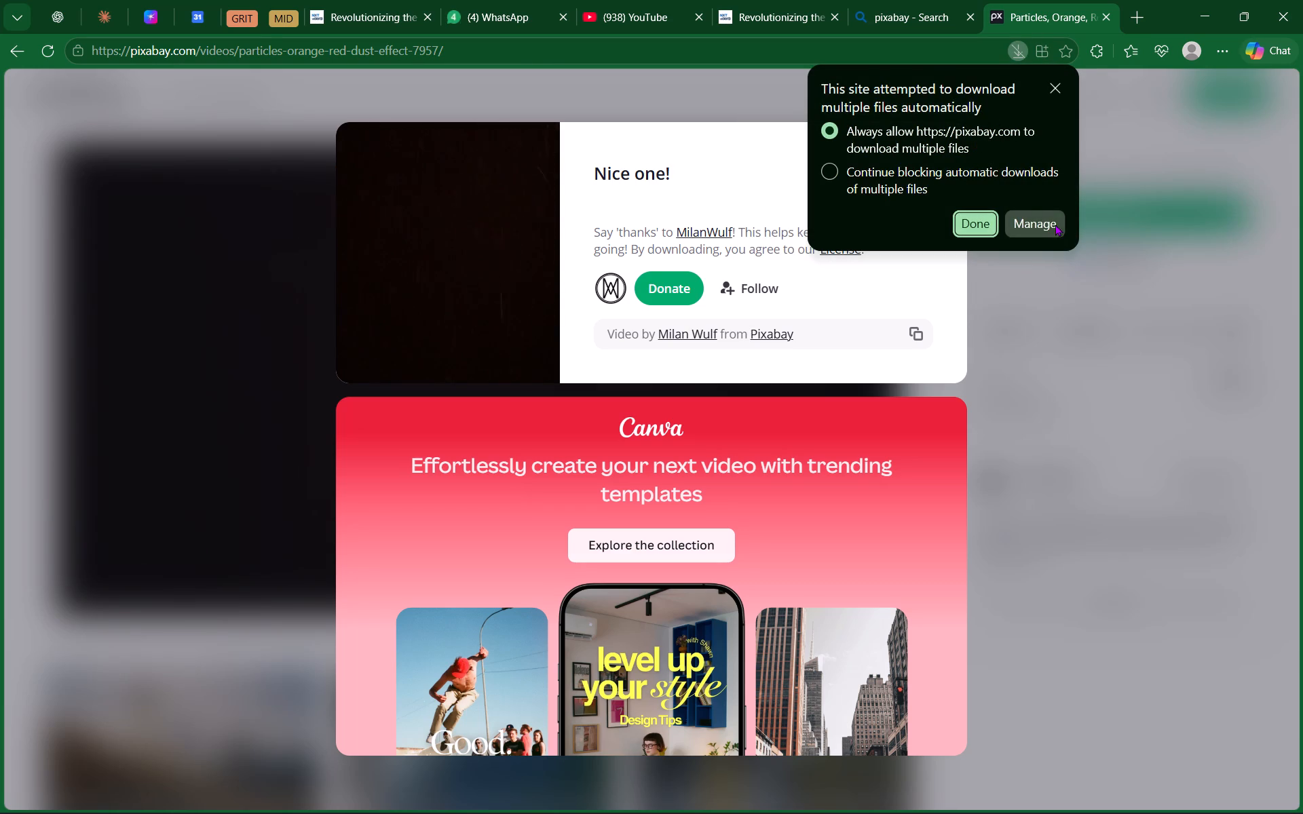
click(981, 218)
click(914, 178)
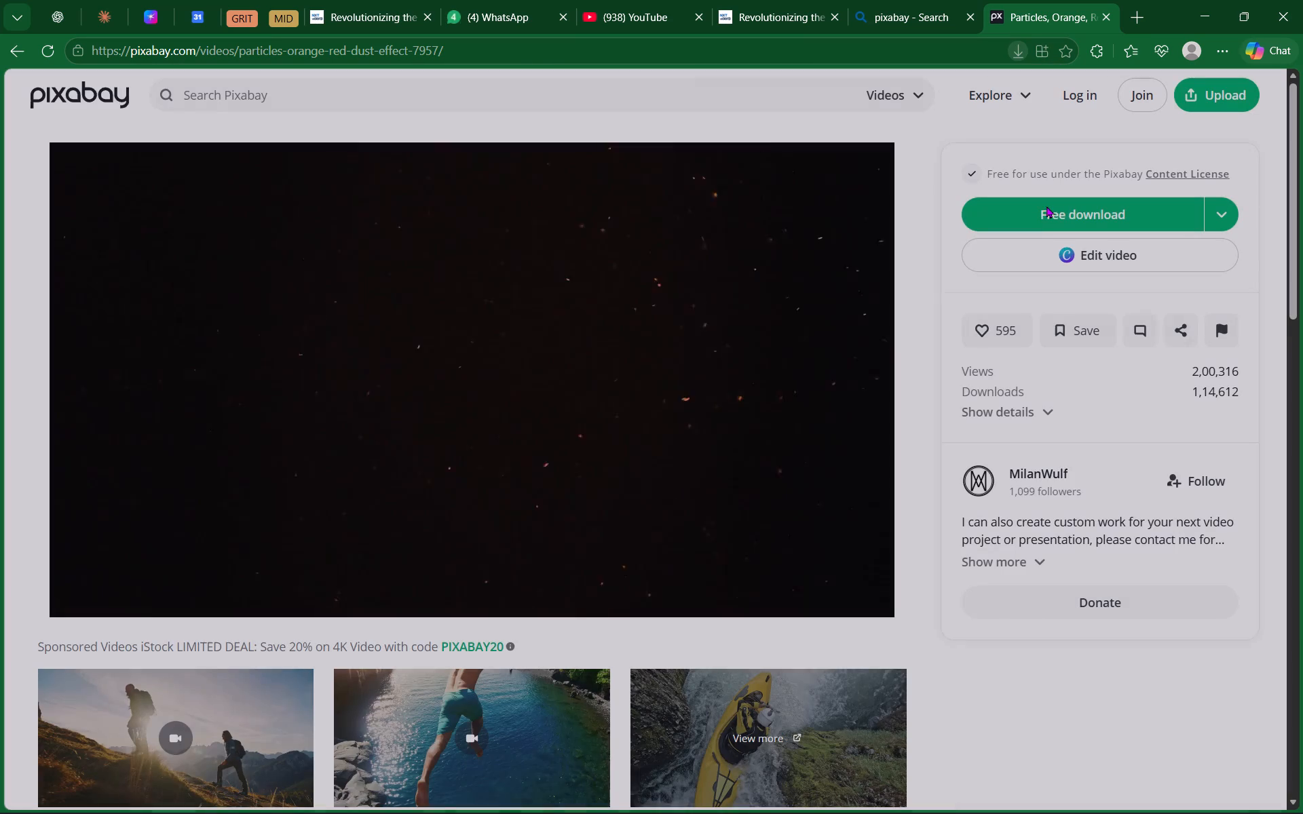
Download the orange-red dust particles video again and dismiss the thank-you dialog.
click(1064, 216)
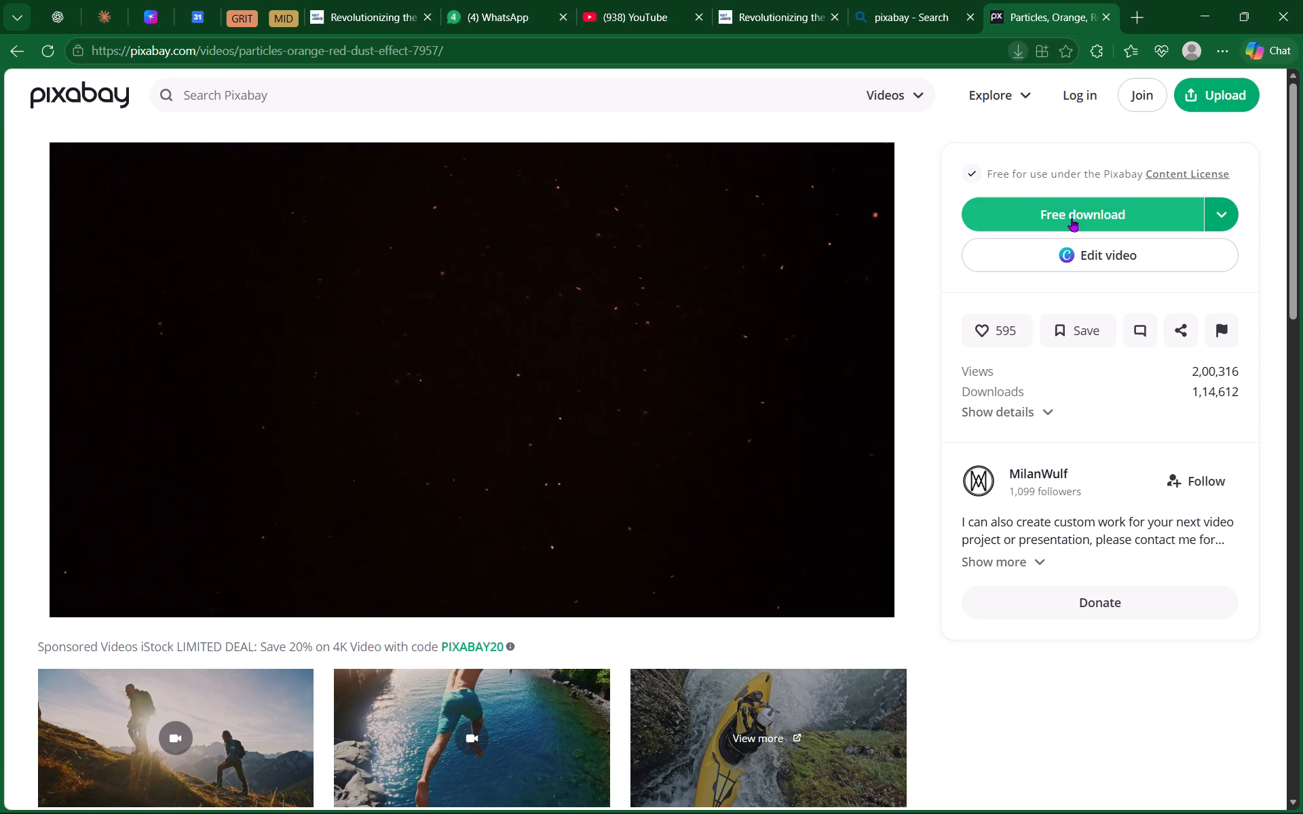
click(1072, 218)
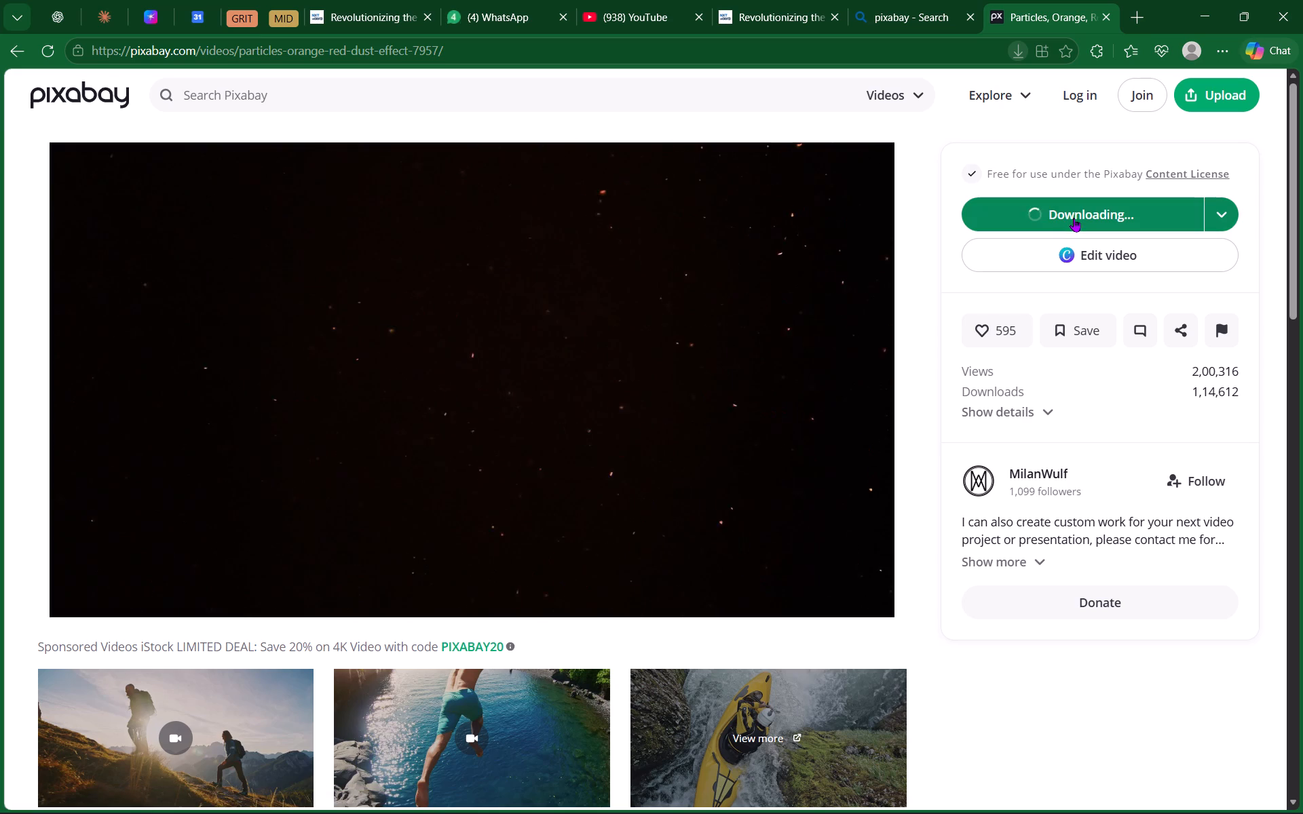
scroll(508, 542, down, 9)
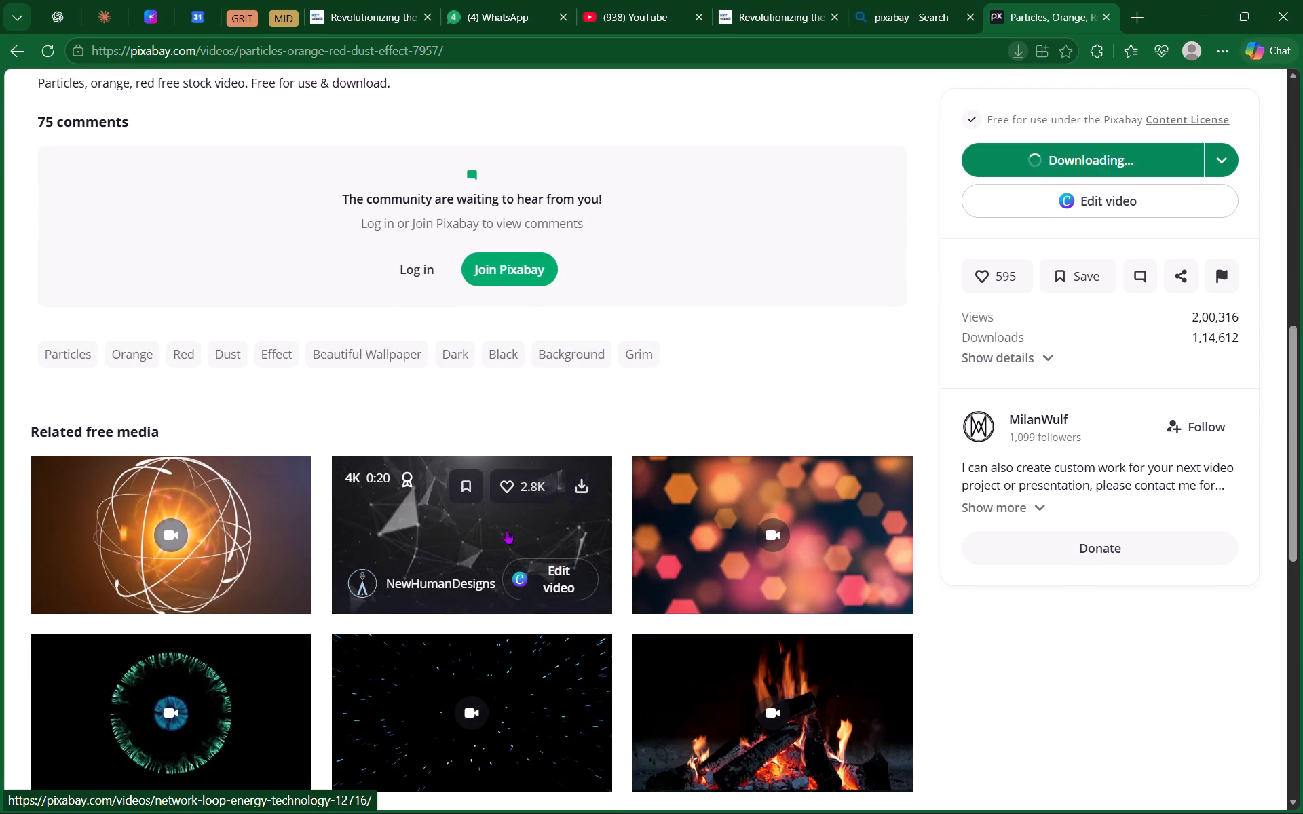
scroll(506, 530, down, 2)
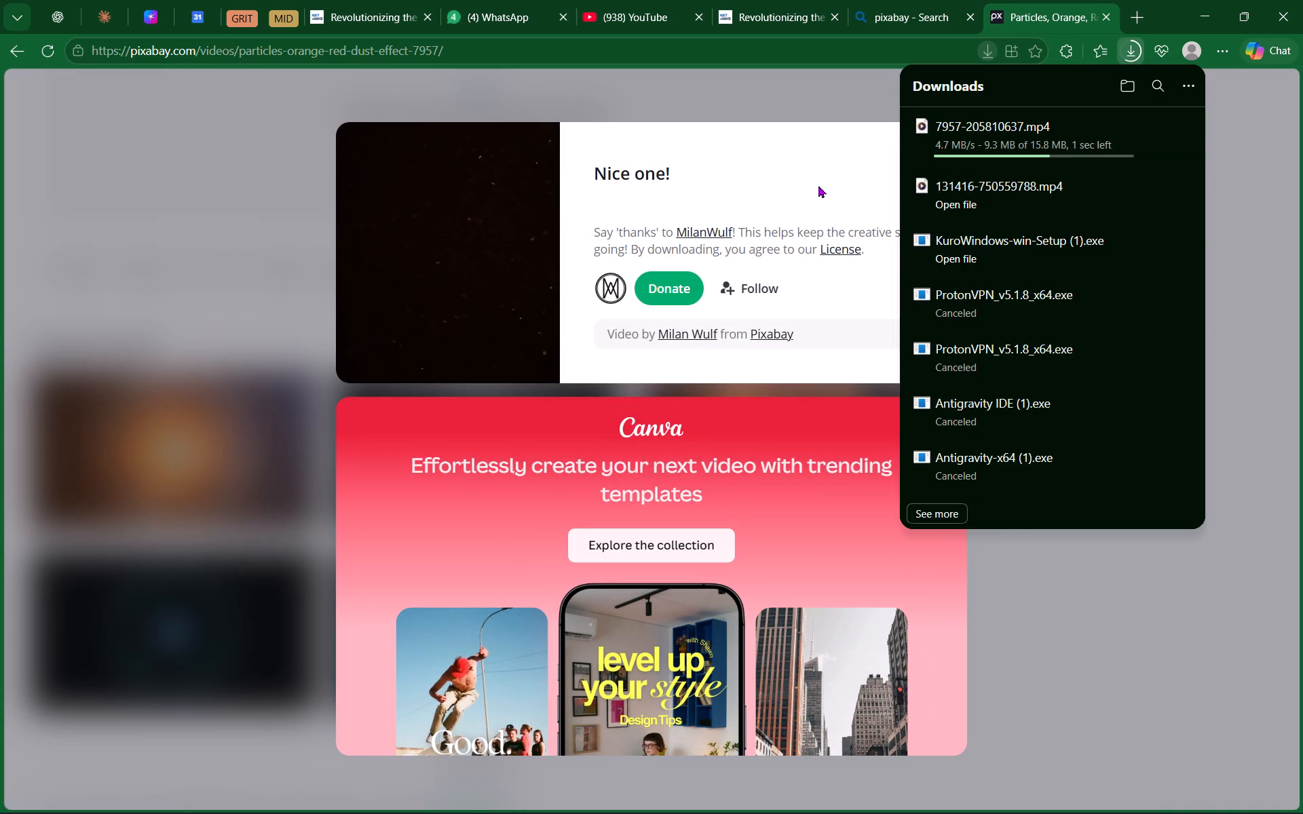
click(833, 103)
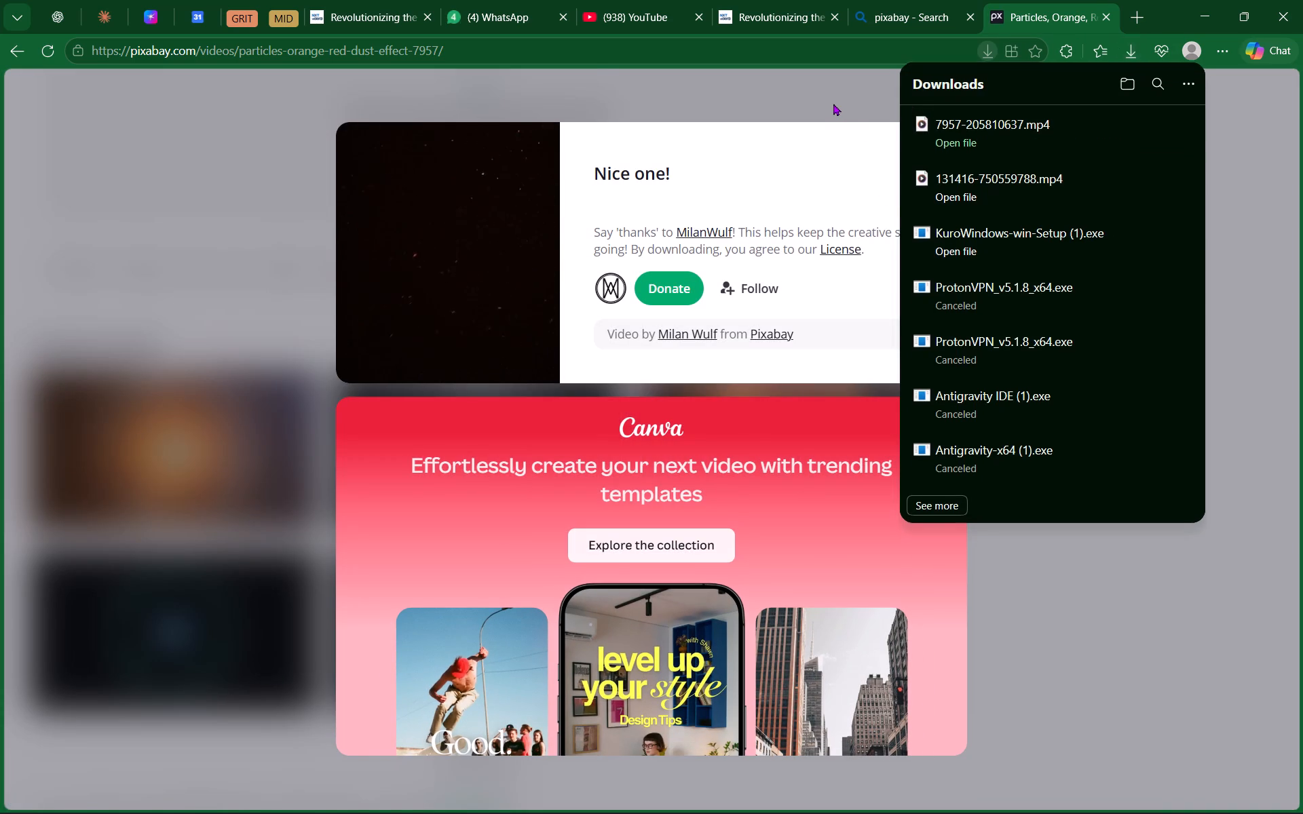
Look through the related free media under the orange-red dust video for more ember or particle background footage.
scroll(666, 521, down, 2)
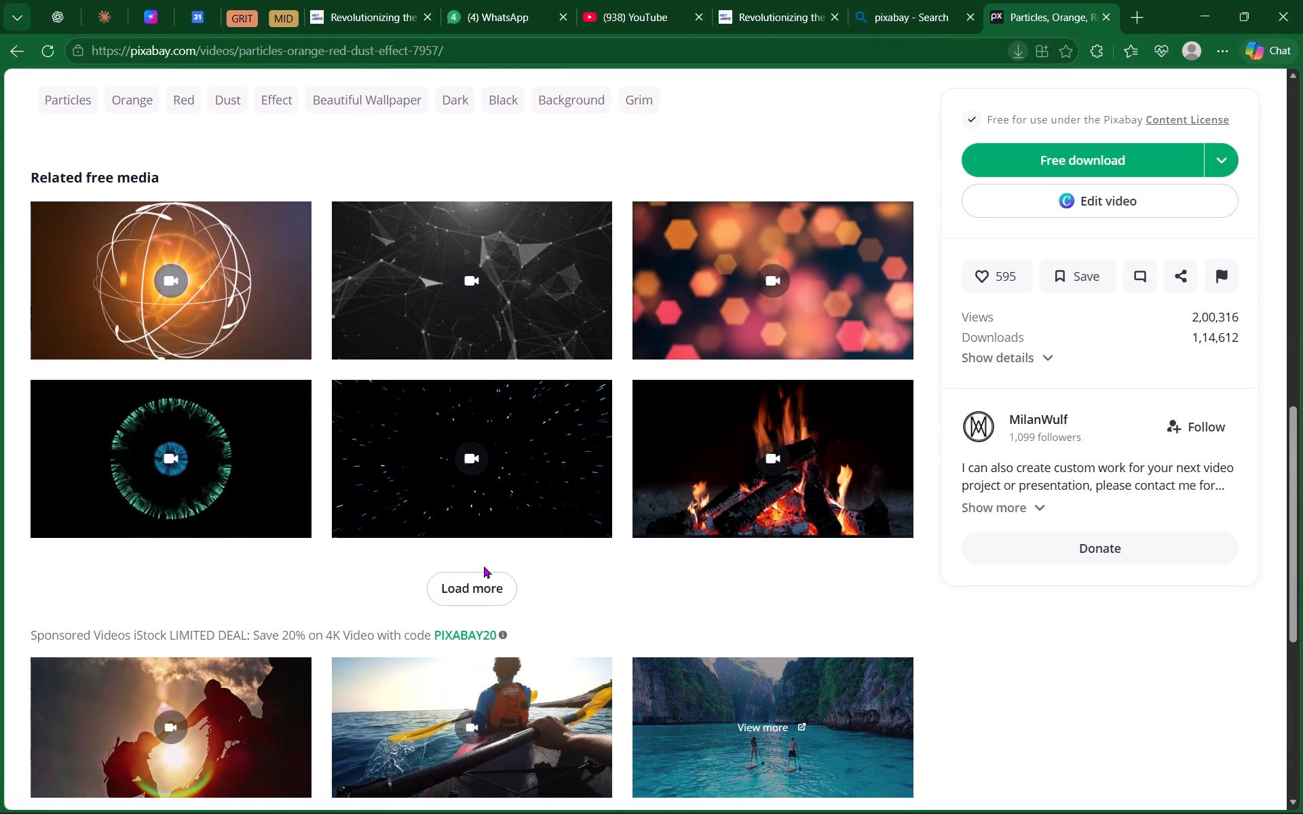
click(478, 583)
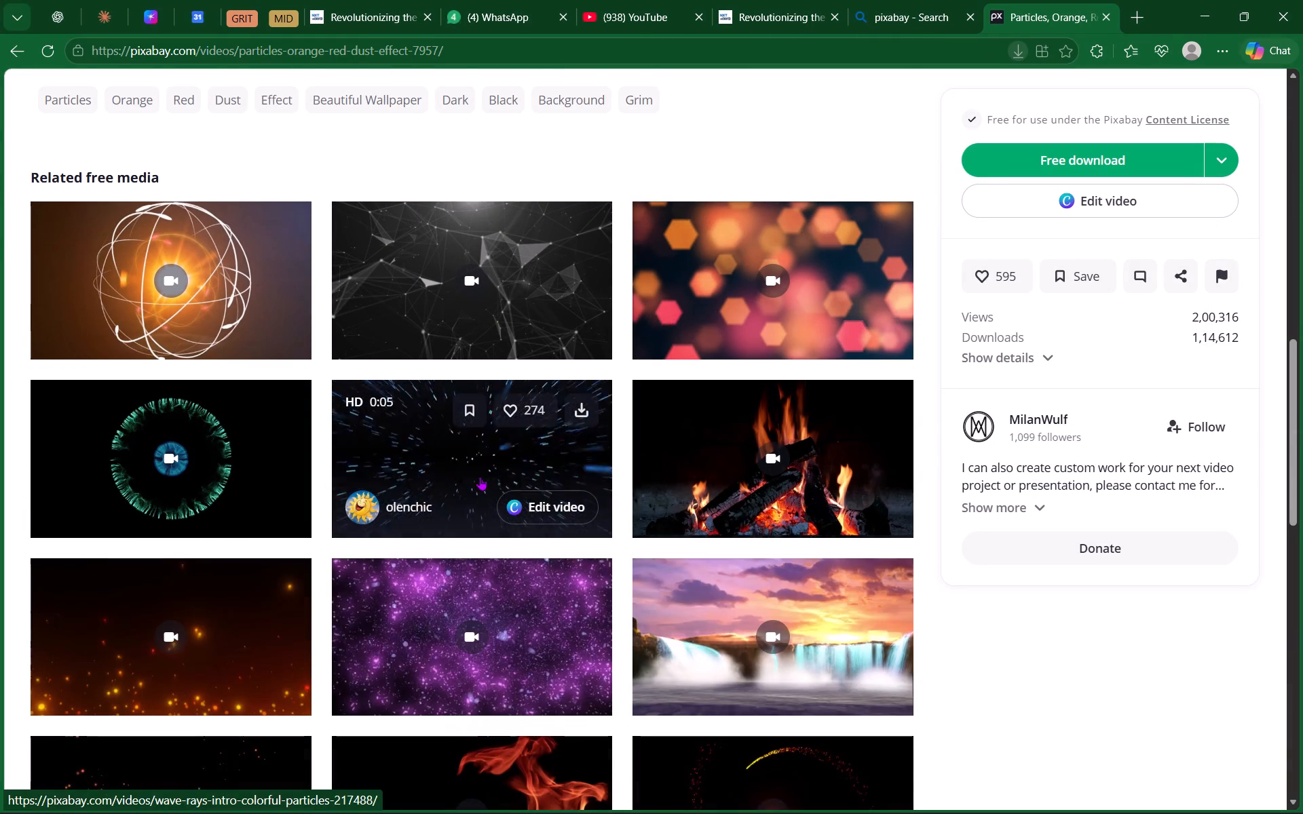
scroll(489, 501, down, 1)
scroll(217, 554, down, 1)
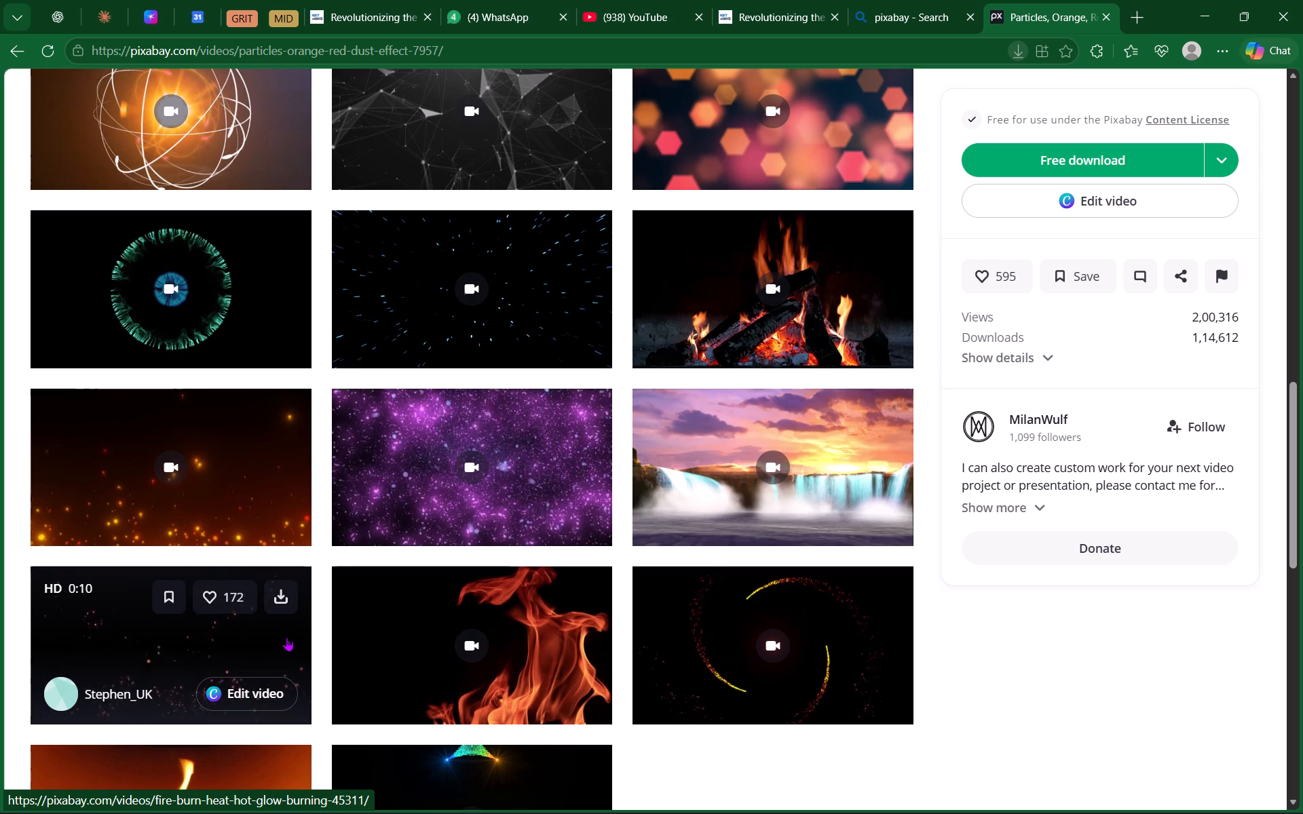
scroll(286, 637, down, 3)
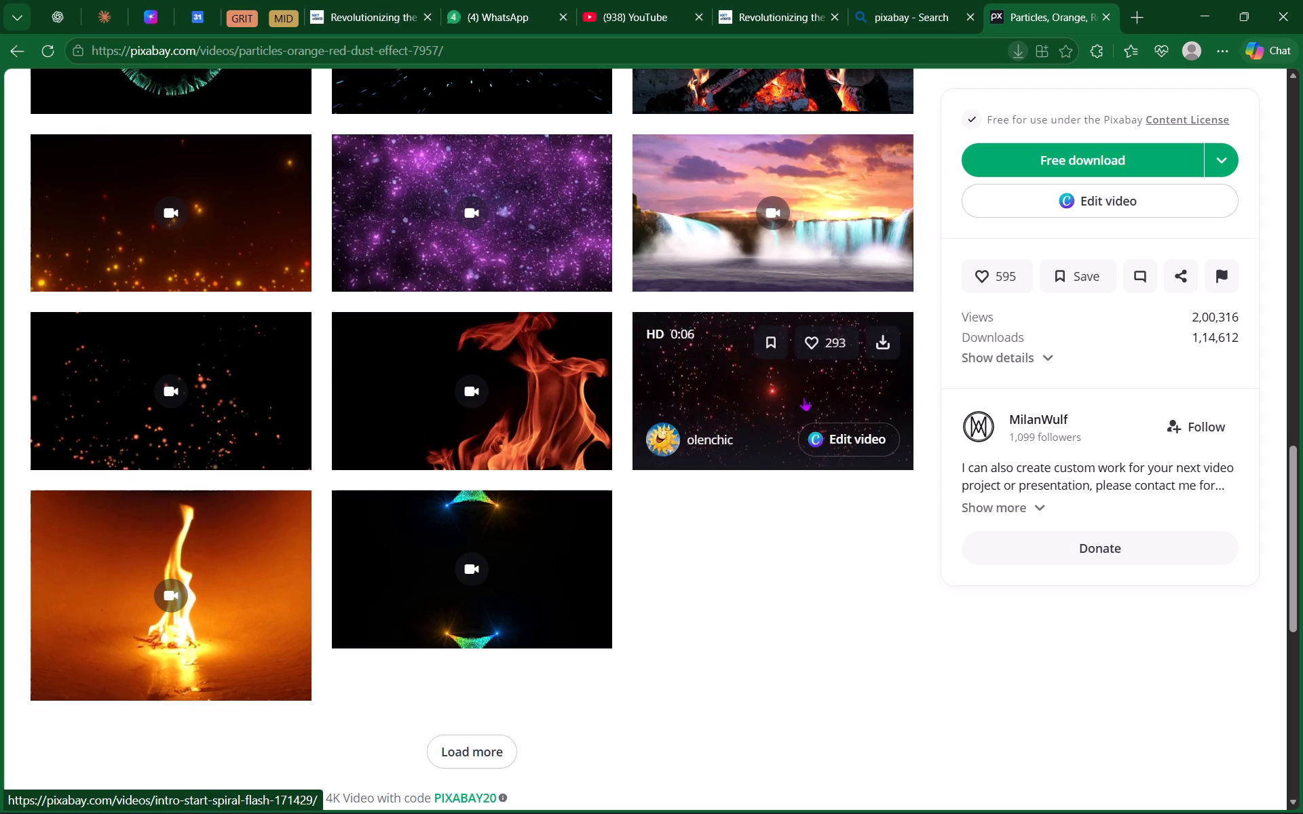
scroll(472, 592, down, 2)
click(472, 592)
scroll(472, 592, down, 2)
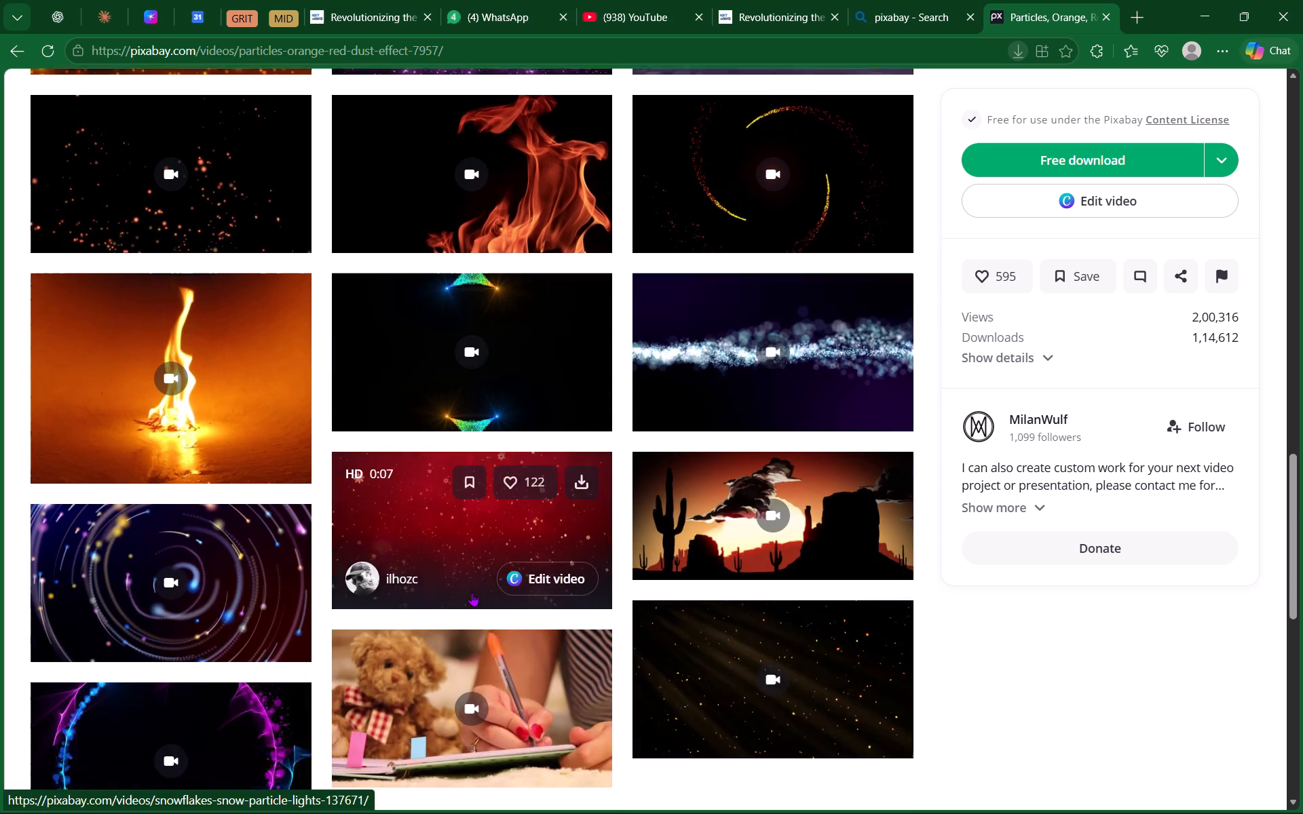
scroll(472, 592, down, 2)
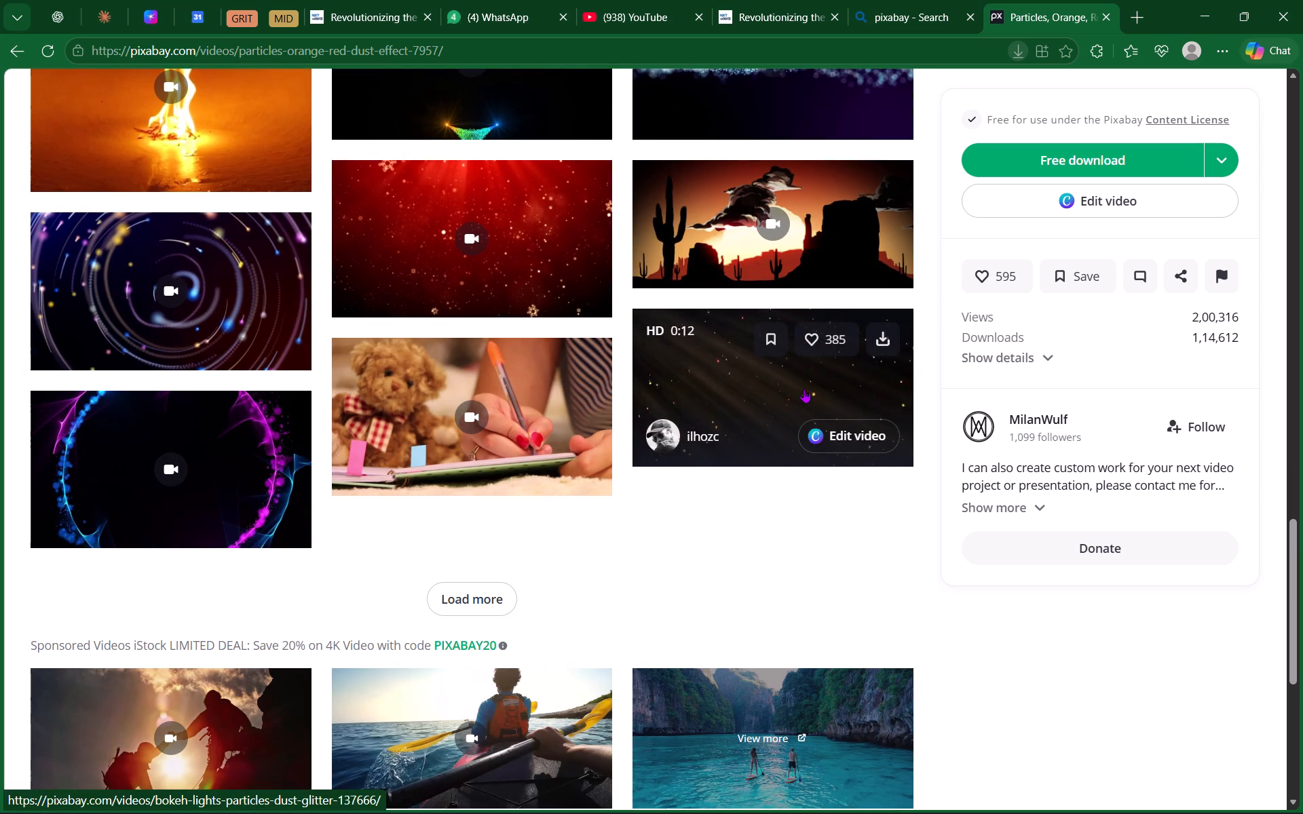
scroll(804, 389, up, 3)
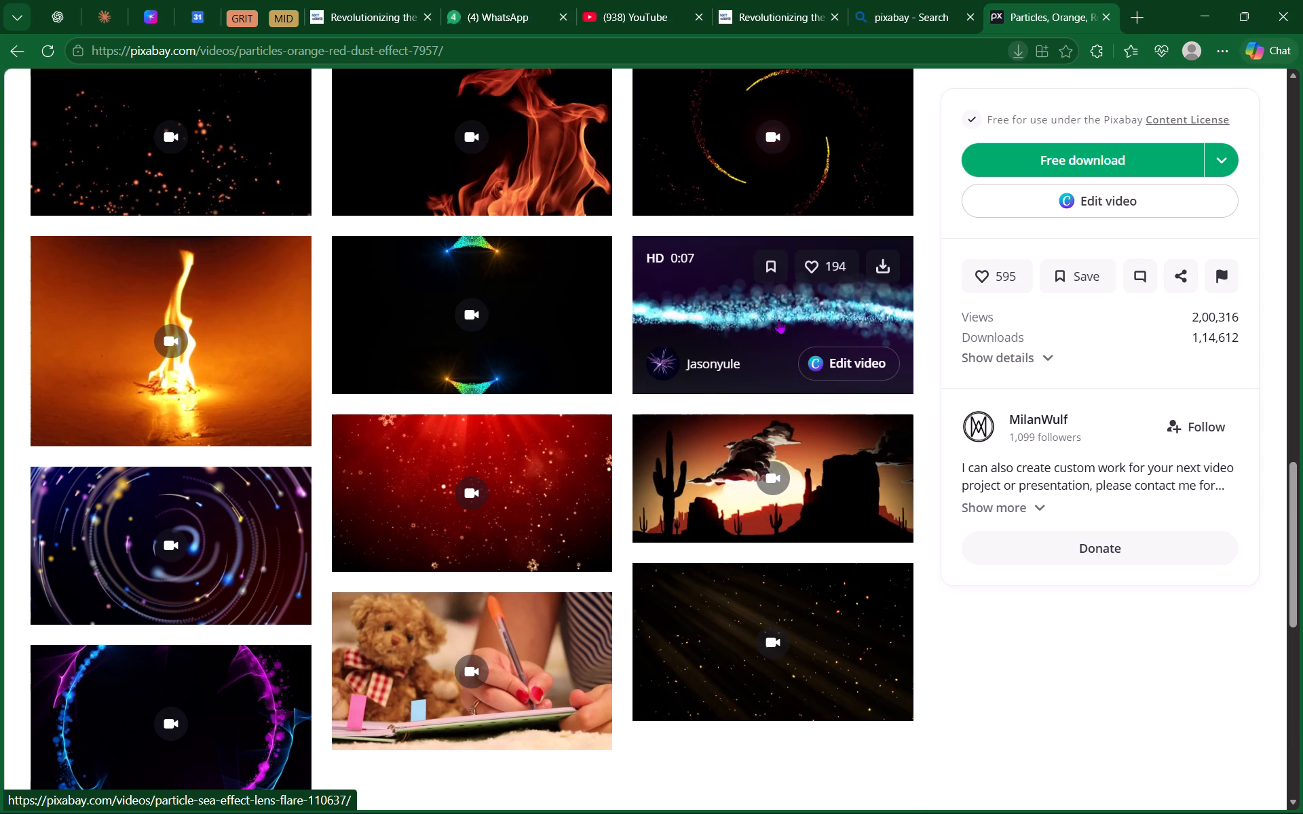
scroll(778, 319, up, 5)
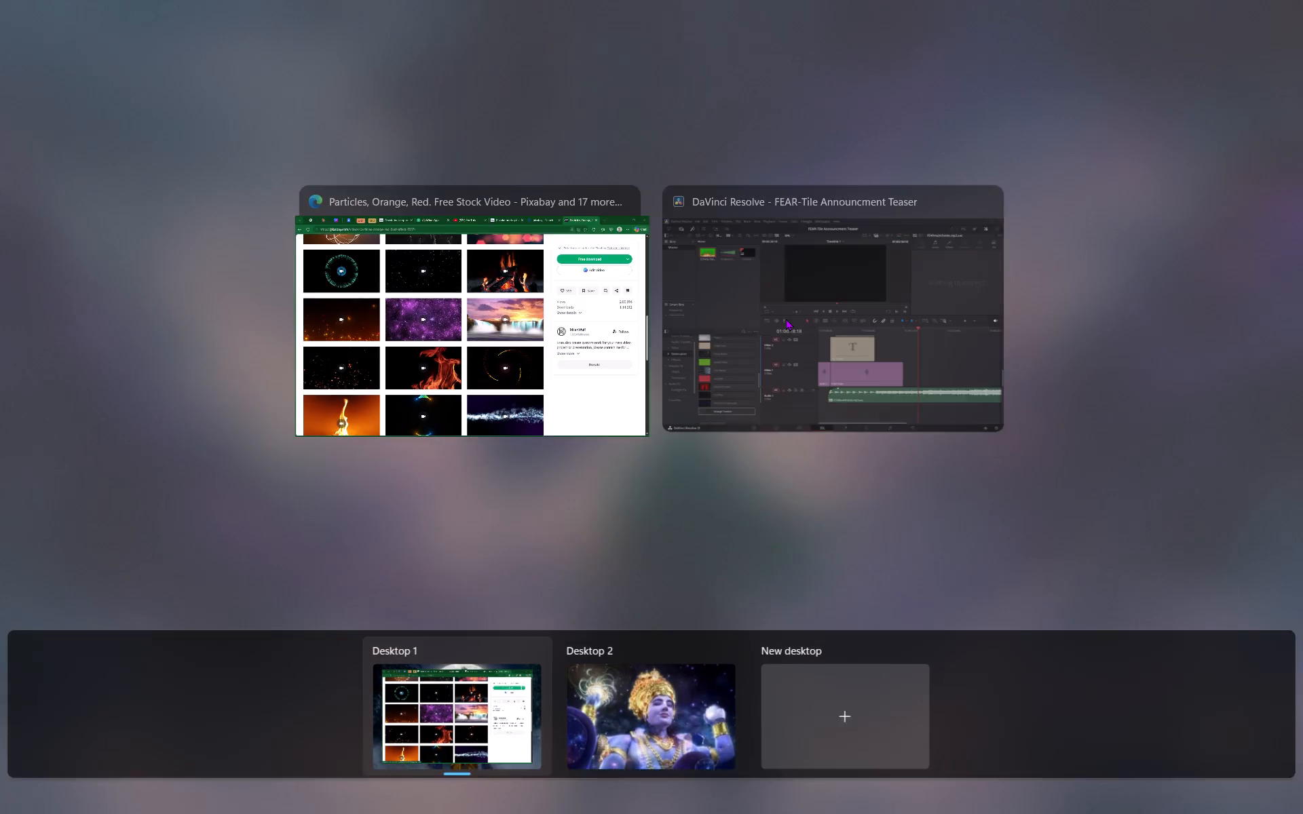
Switch to DaVinci Resolve and delete both Solid Color clips from the Video 1 track.
click(786, 322)
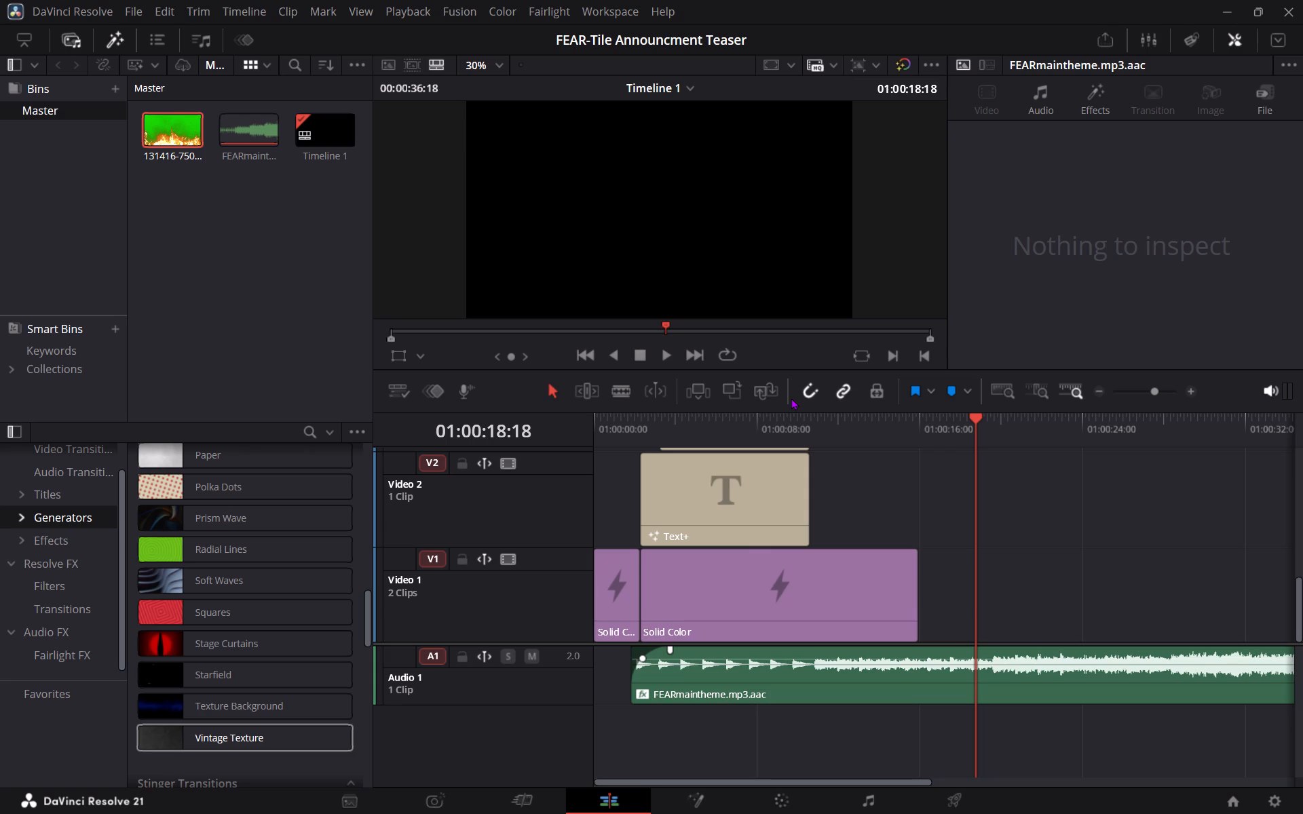
click(656, 410)
click(654, 419)
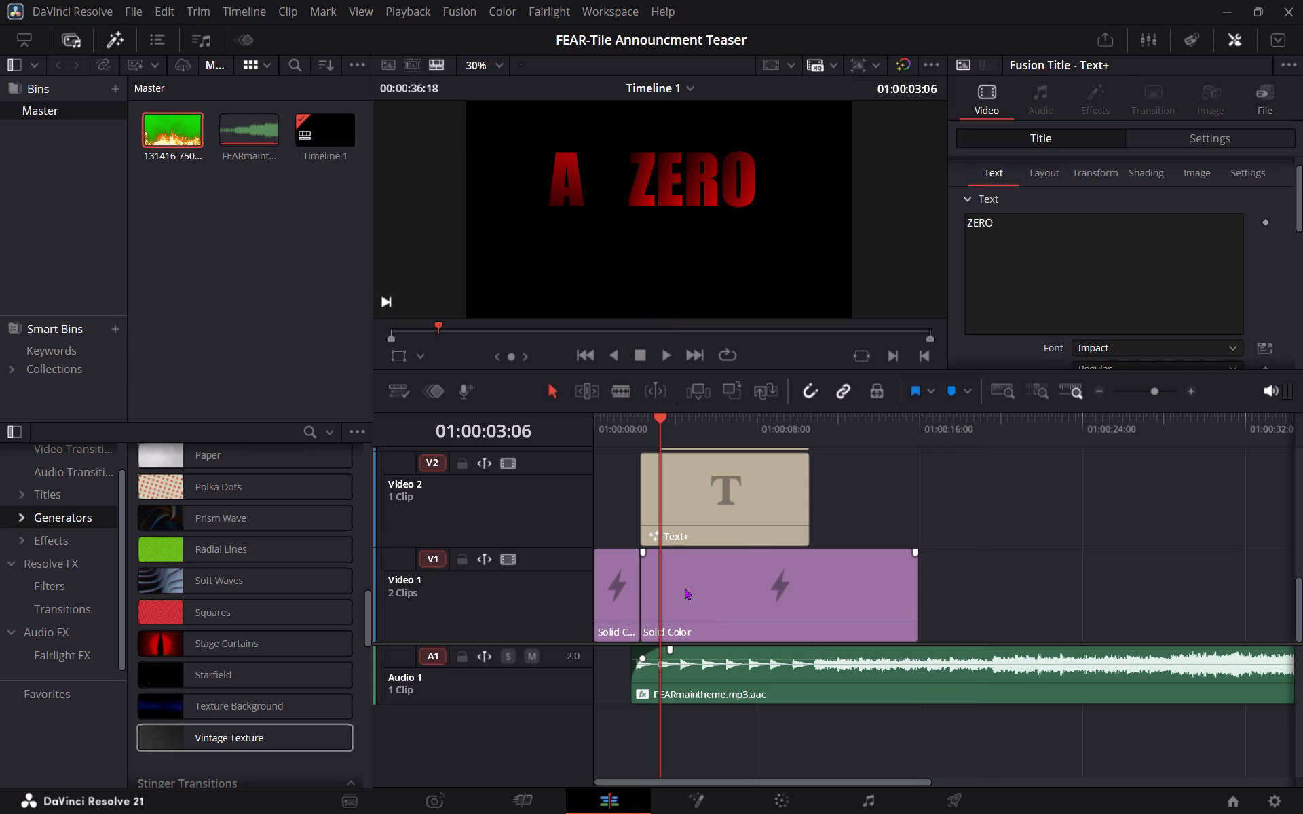
click(685, 587)
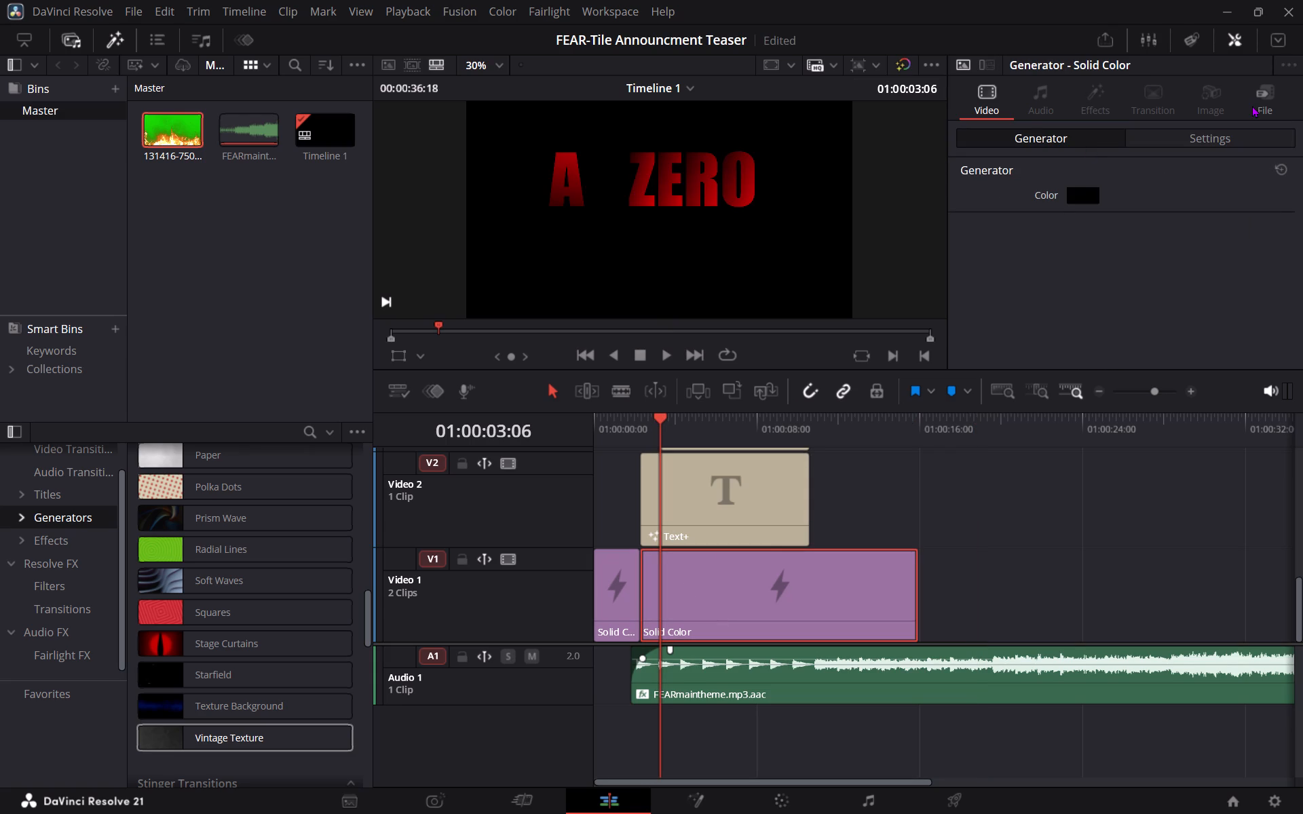
click(1279, 117)
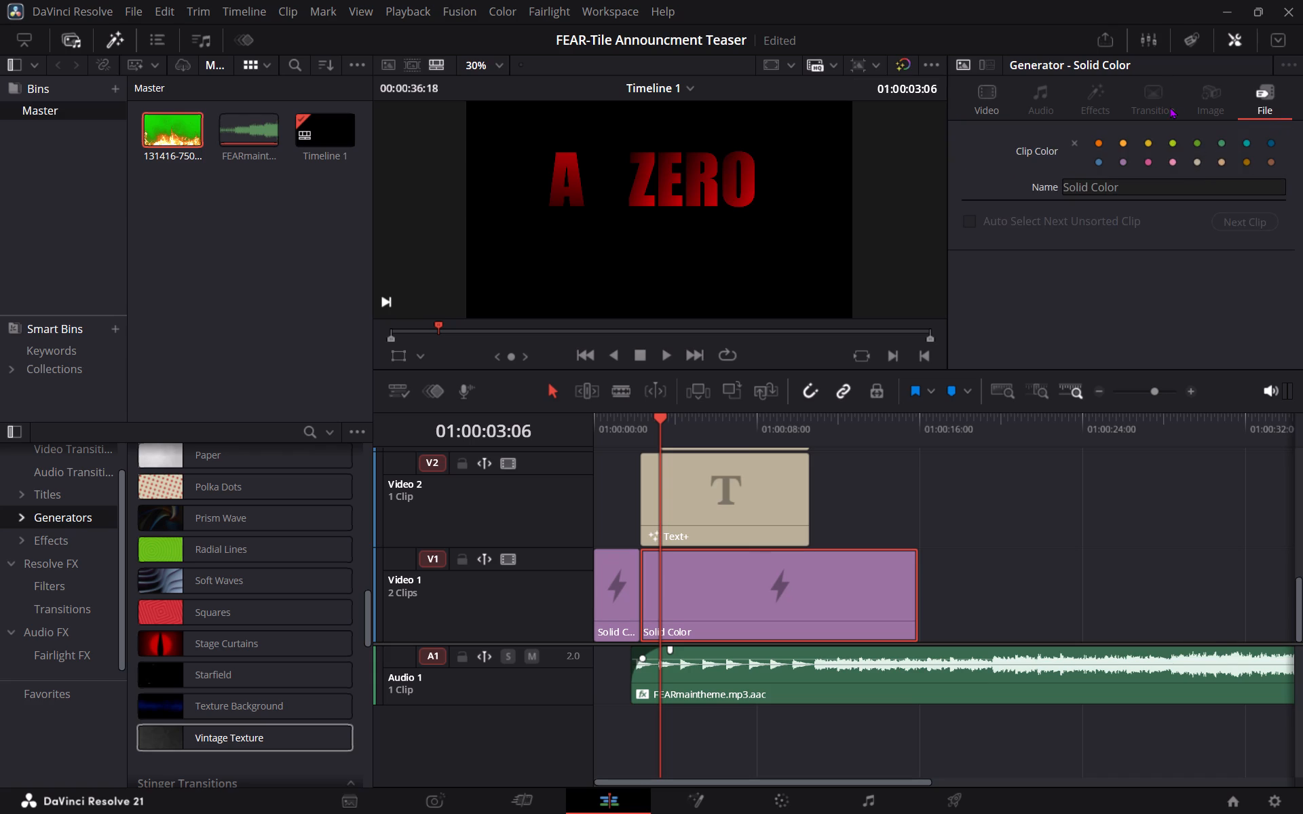
click(1296, 65)
key(BackSpace)
click(715, 593)
key(BackSpace)
click(635, 603)
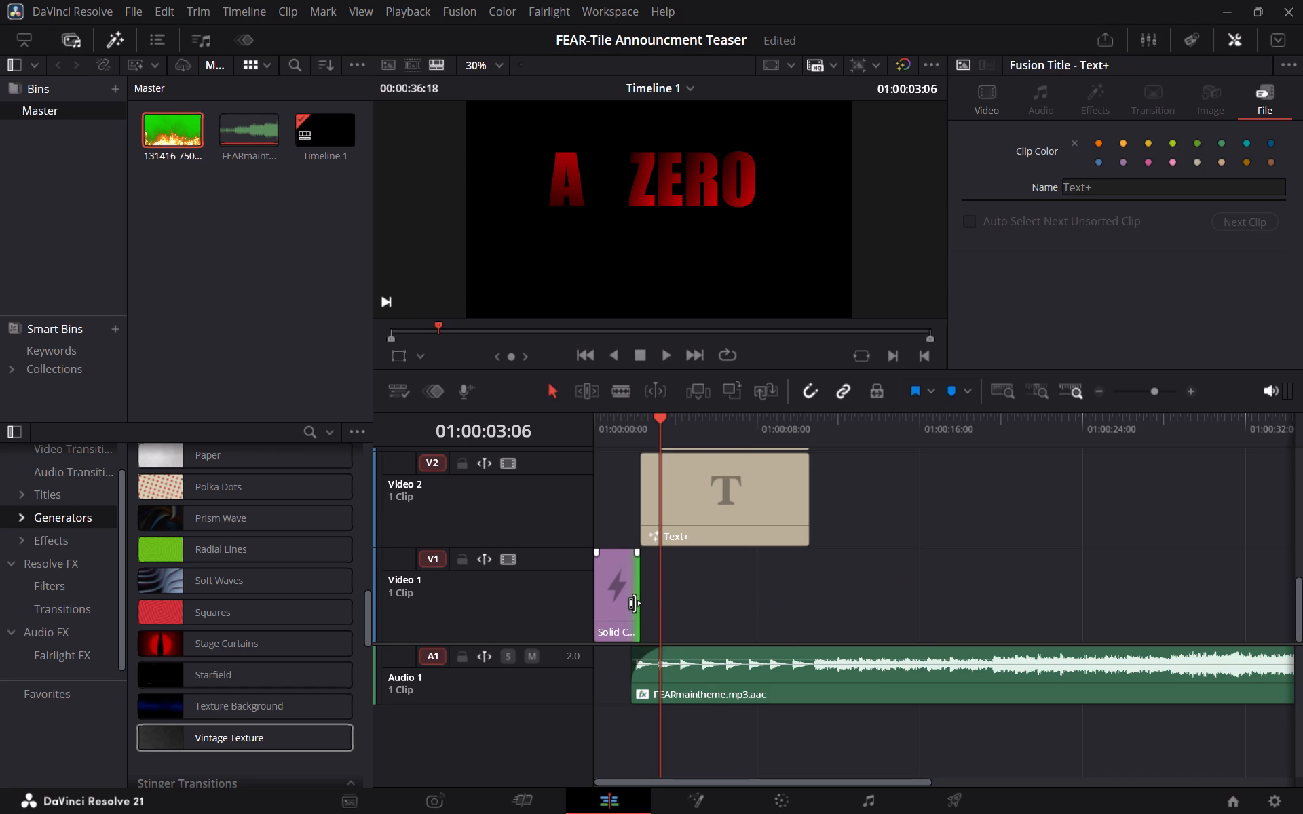
click(616, 598)
key(BackSpace)
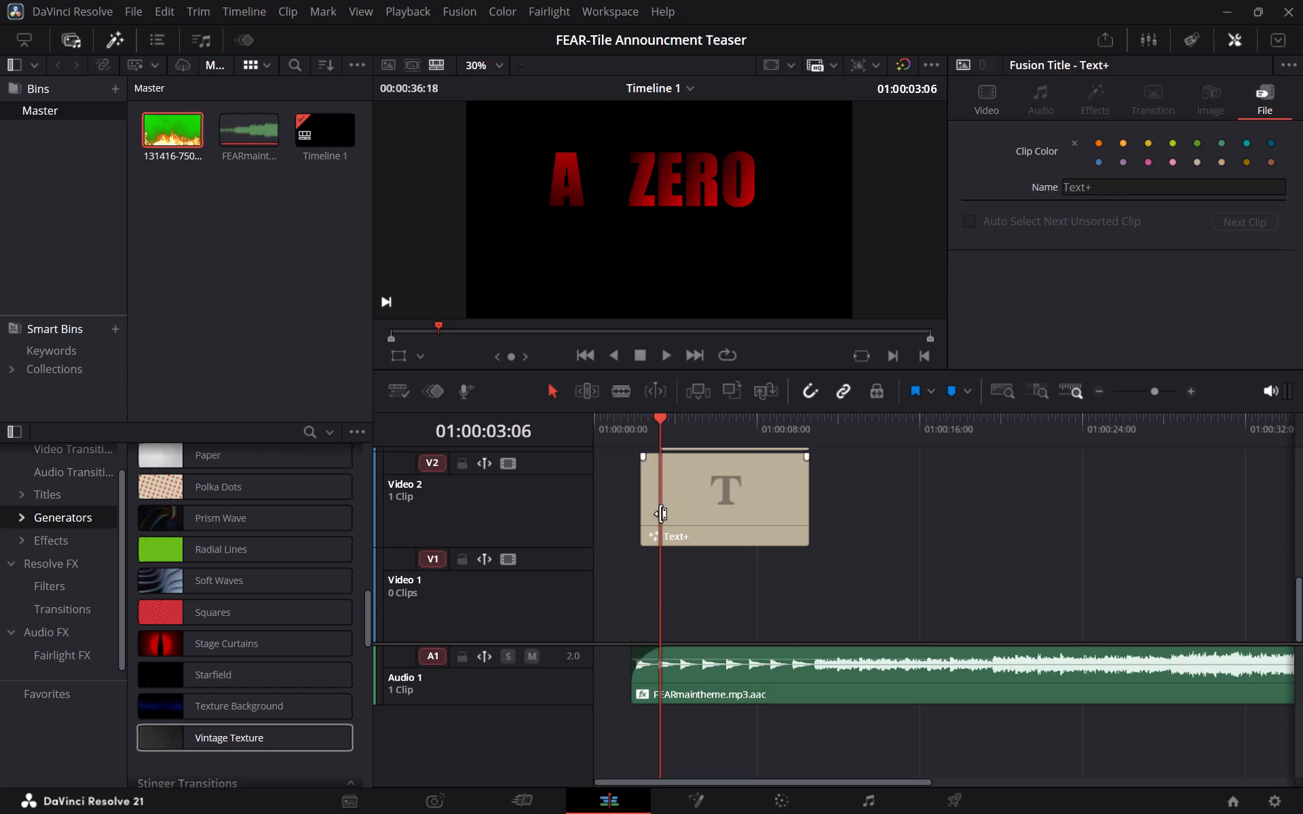
Move the playhead to 01:00:01:20 and import 7957-205810637.mp4 from Downloads into the Master bin.
click(631, 442)
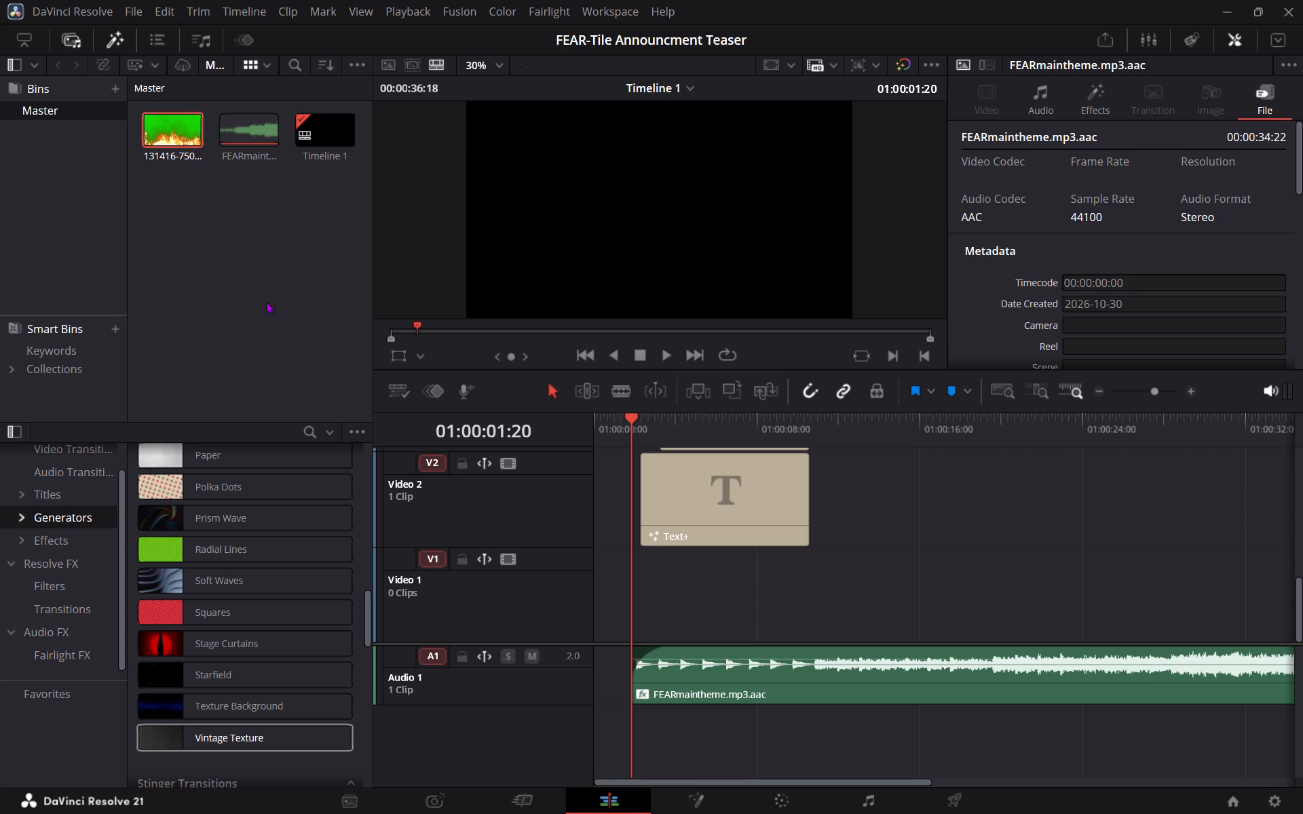
key(ctrl+i)
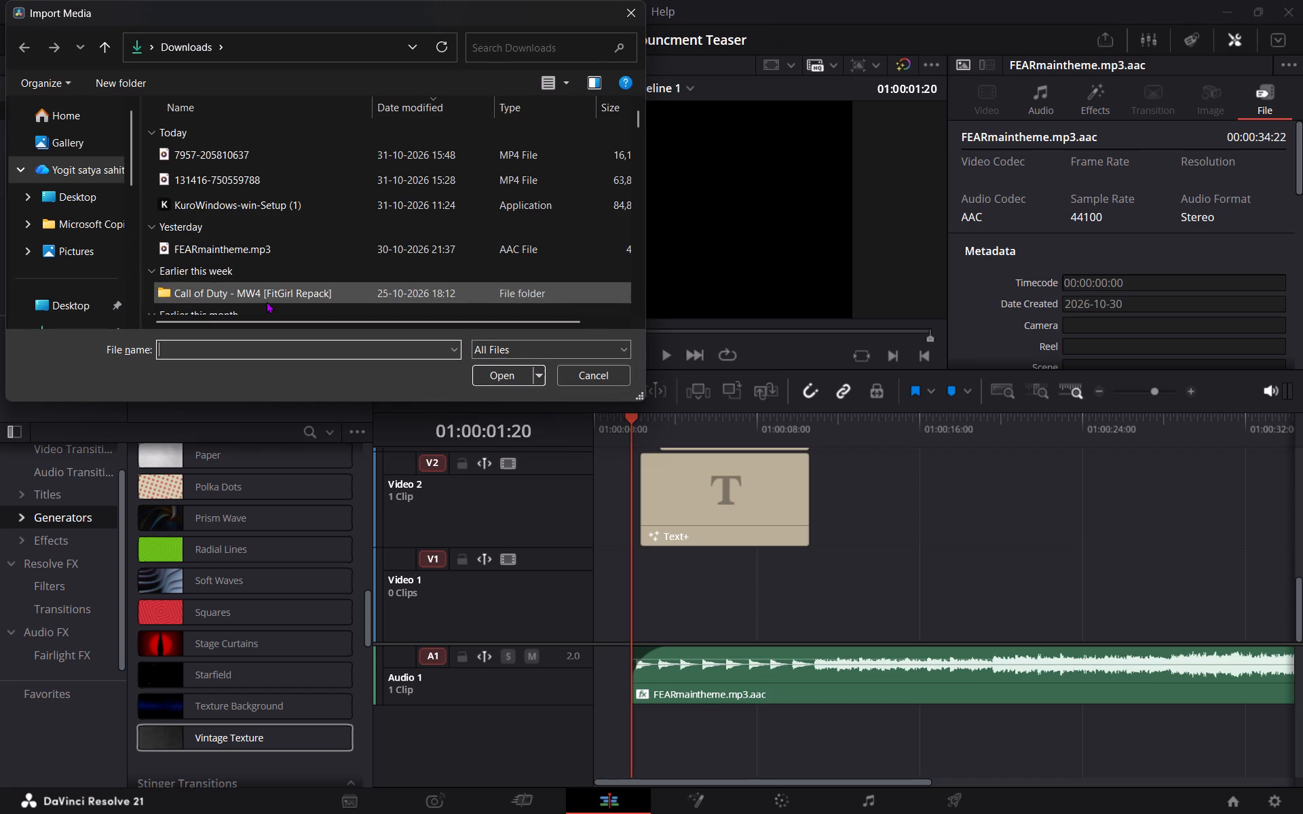
click(244, 162)
click(494, 370)
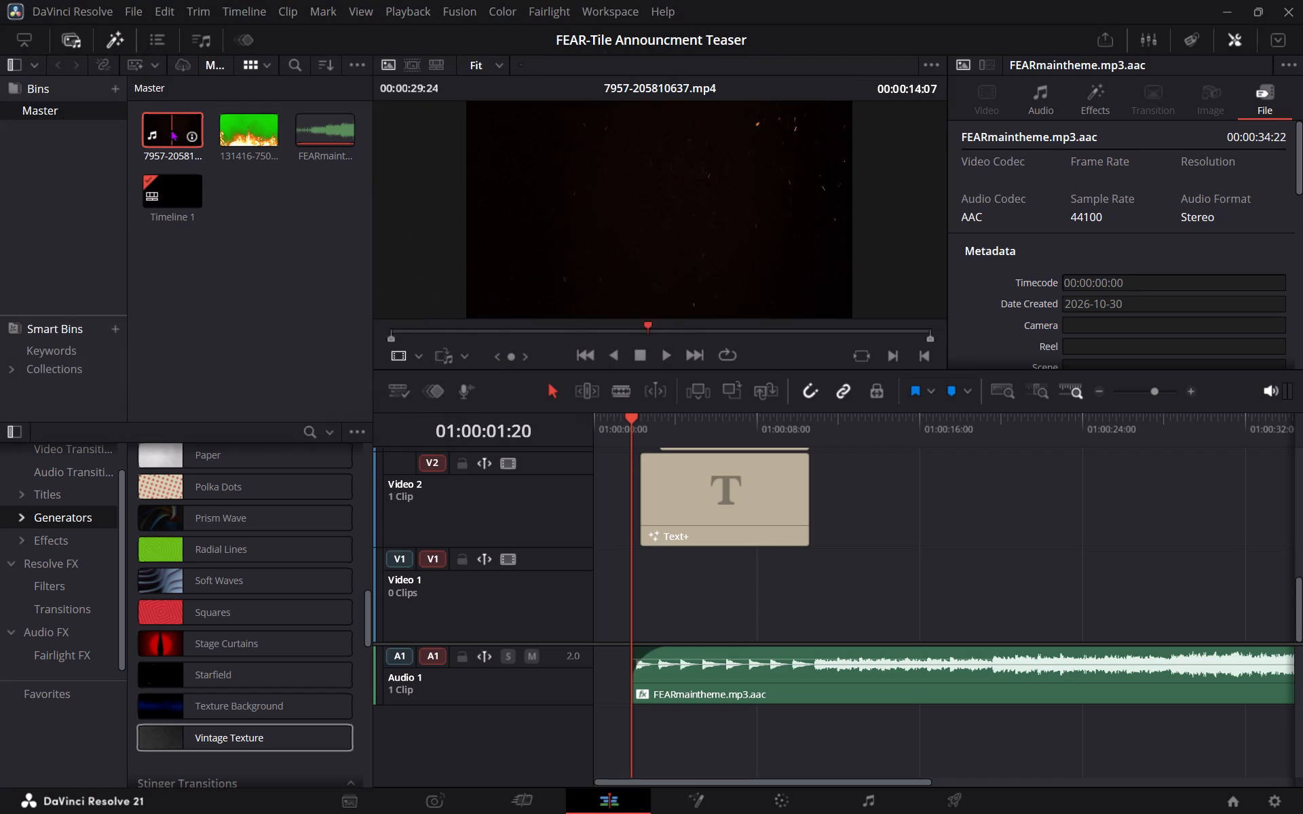
Place the 7957-205810637.mp4 particle clip on Video 1 with its start aligned to the playhead at 01:00:01:20.
drag(168, 128, 649, 592)
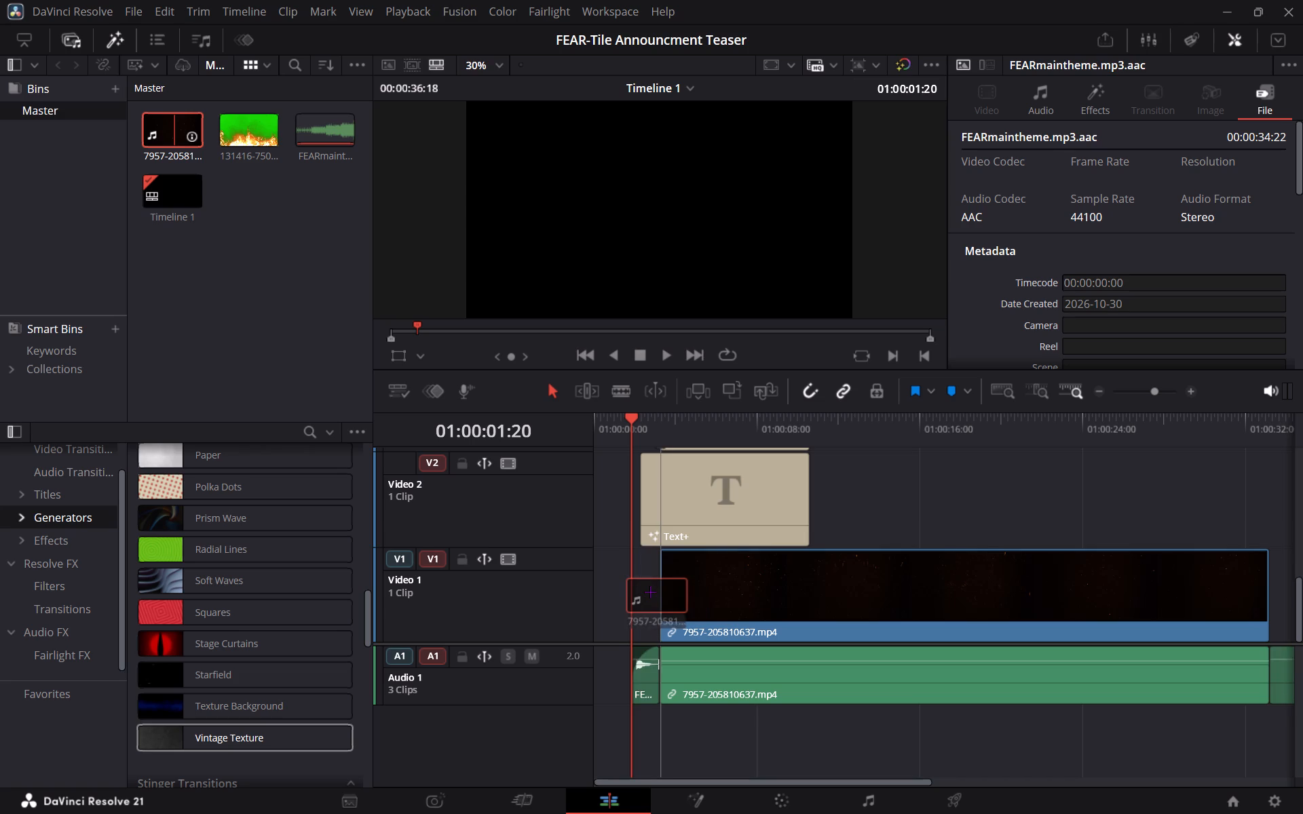
drag(649, 592, 645, 592)
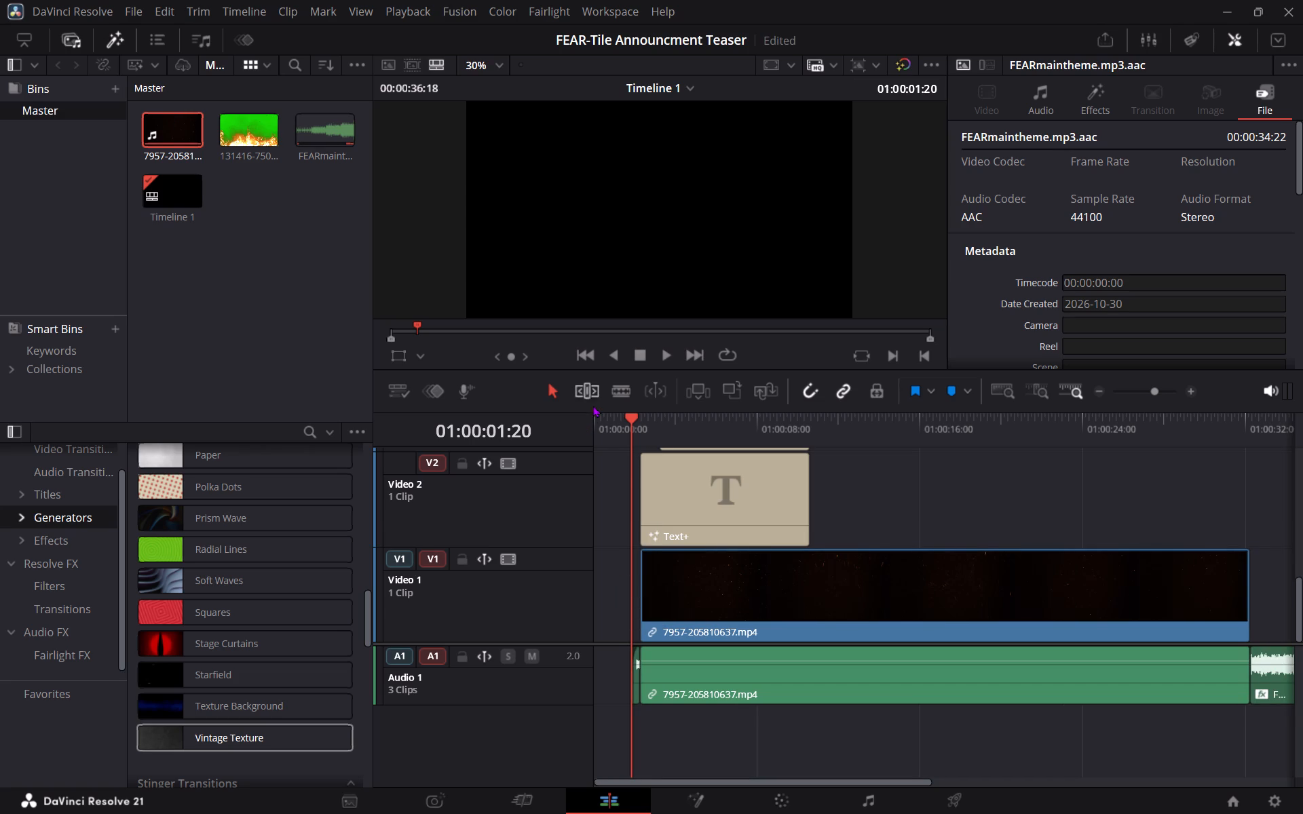
drag(690, 593, 681, 594)
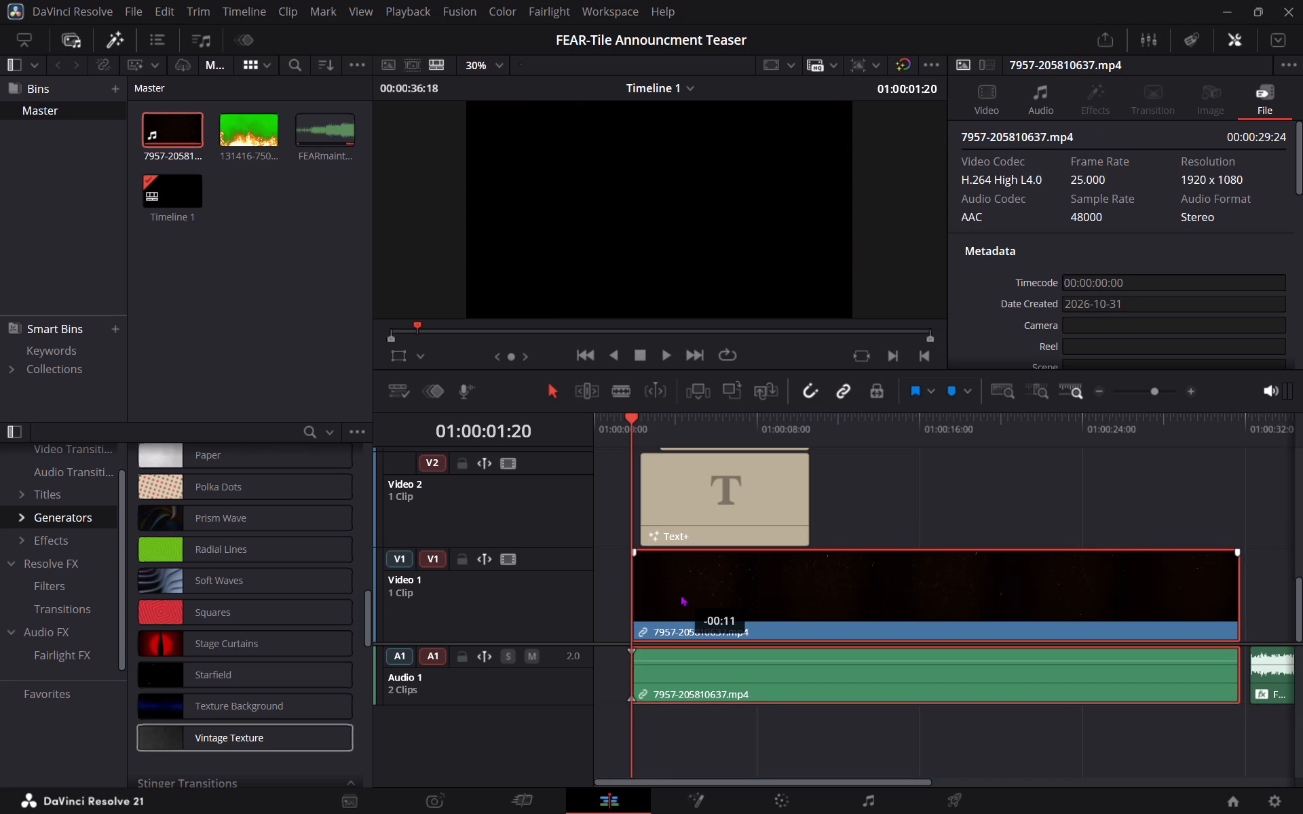
drag(681, 594, 676, 593)
Play the timeline from near its beginning to preview the red titles over the particle background.
click(603, 434)
key(space)
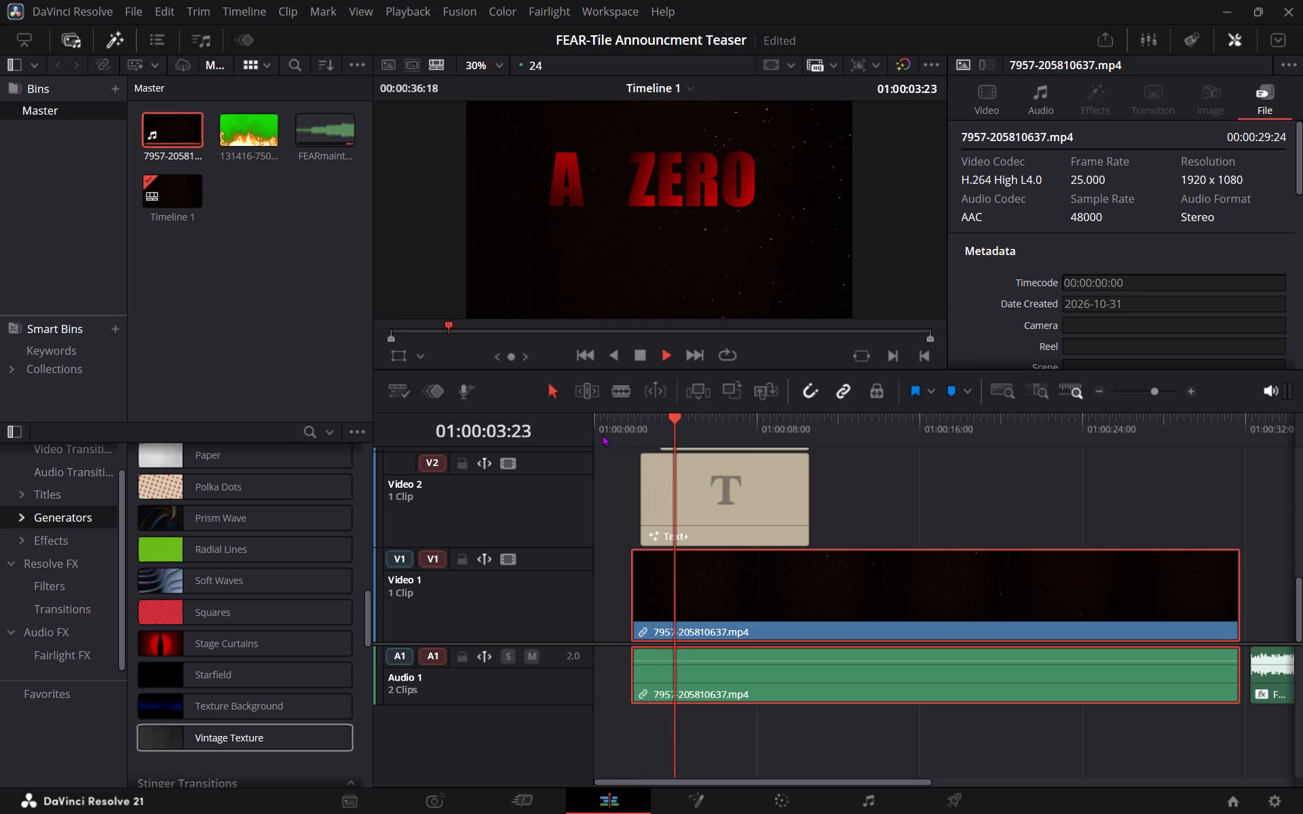
key(space)
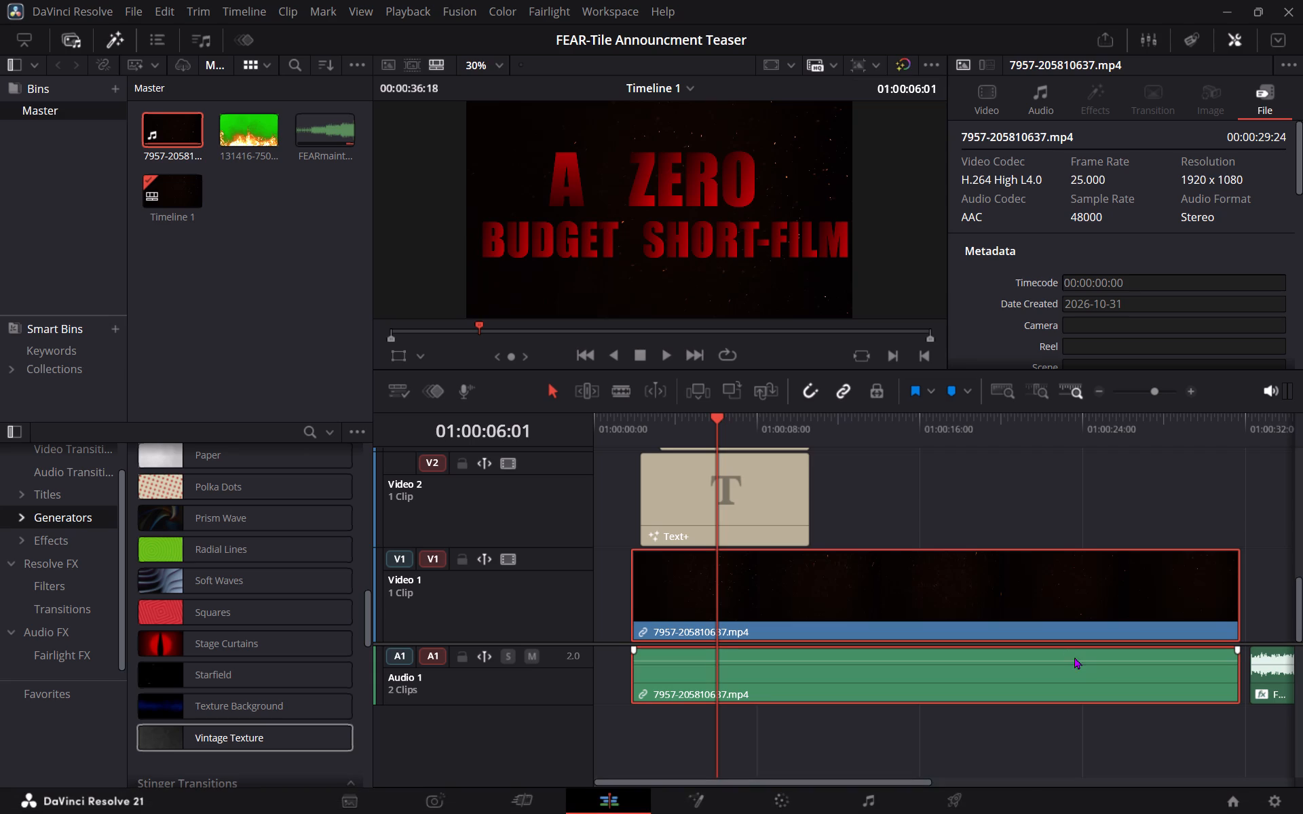
Mark the in and out range around the particle clip on the timeline and clear the selection.
click(1066, 684)
key(x)
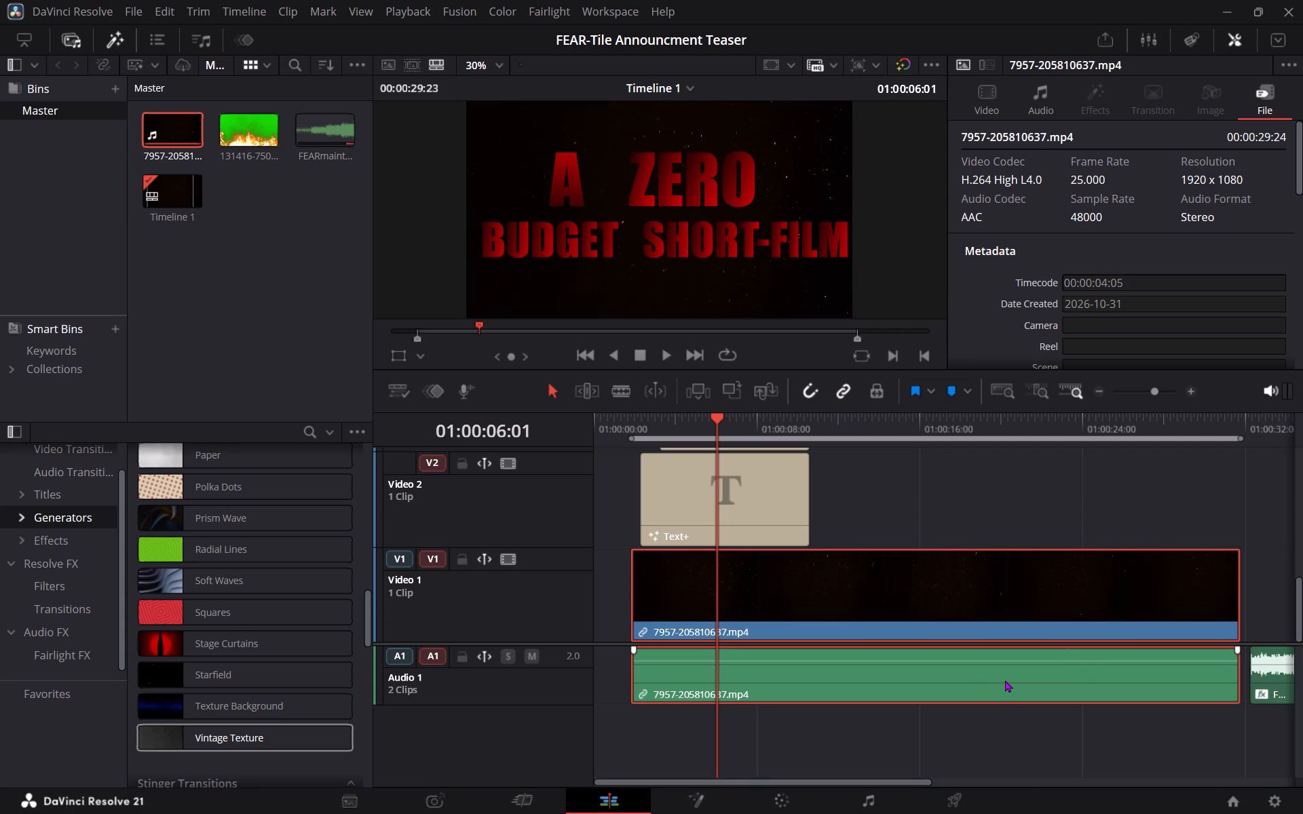
click(1005, 679)
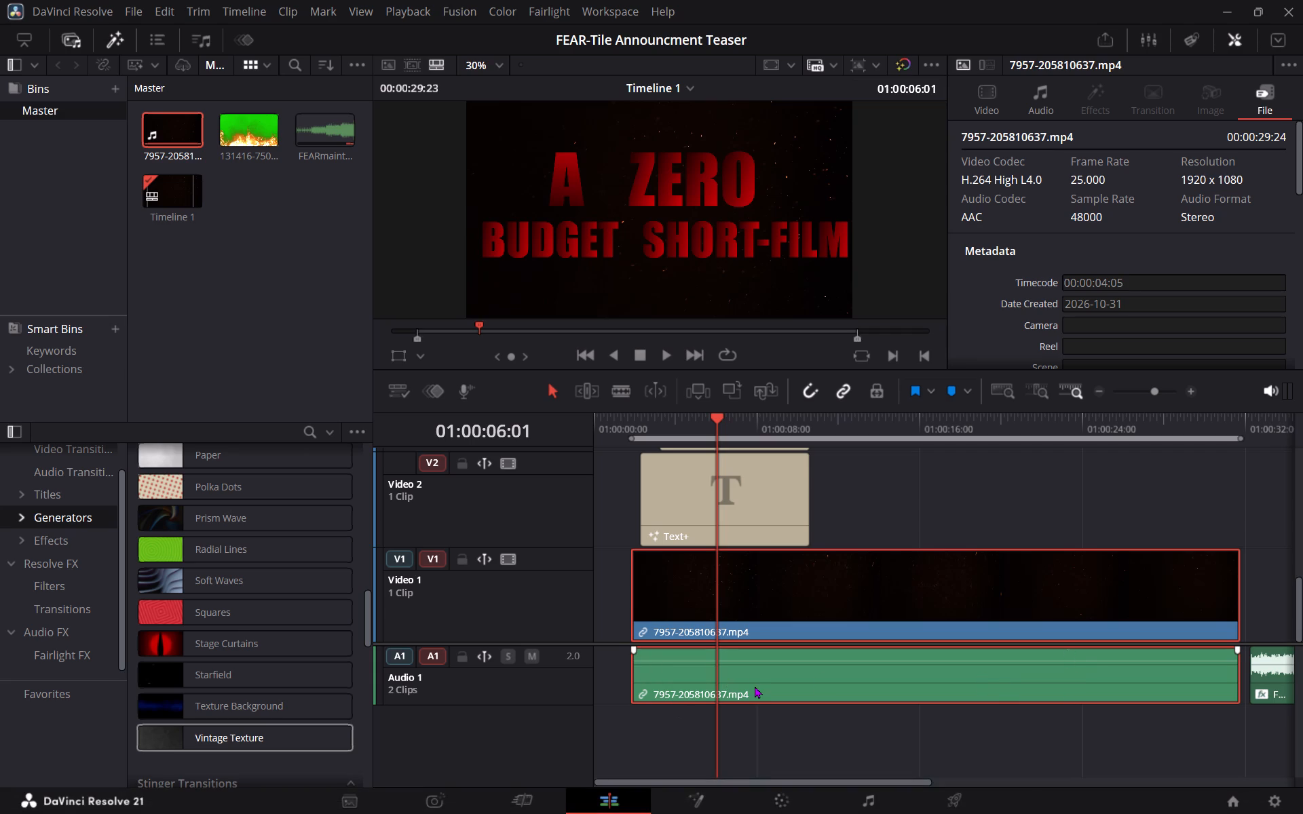
click(752, 670)
click(960, 742)
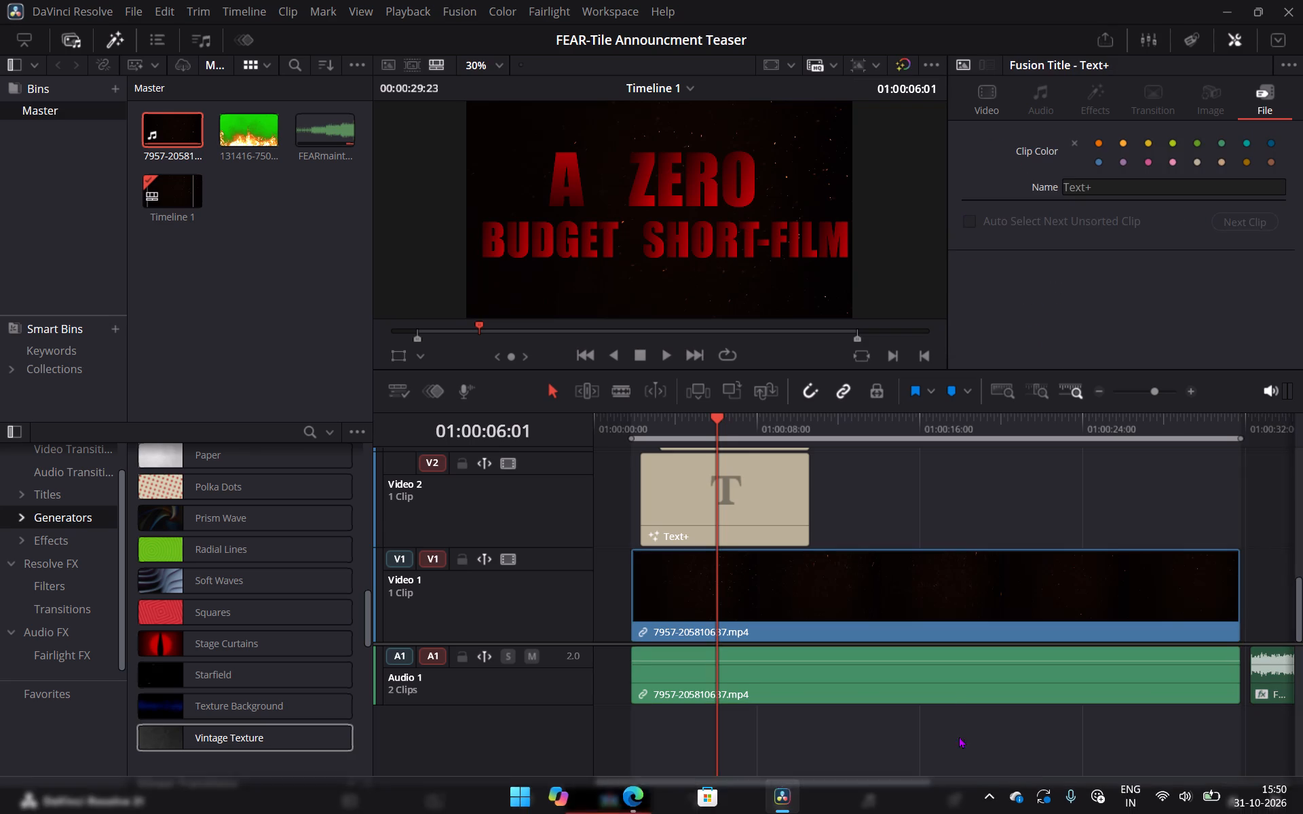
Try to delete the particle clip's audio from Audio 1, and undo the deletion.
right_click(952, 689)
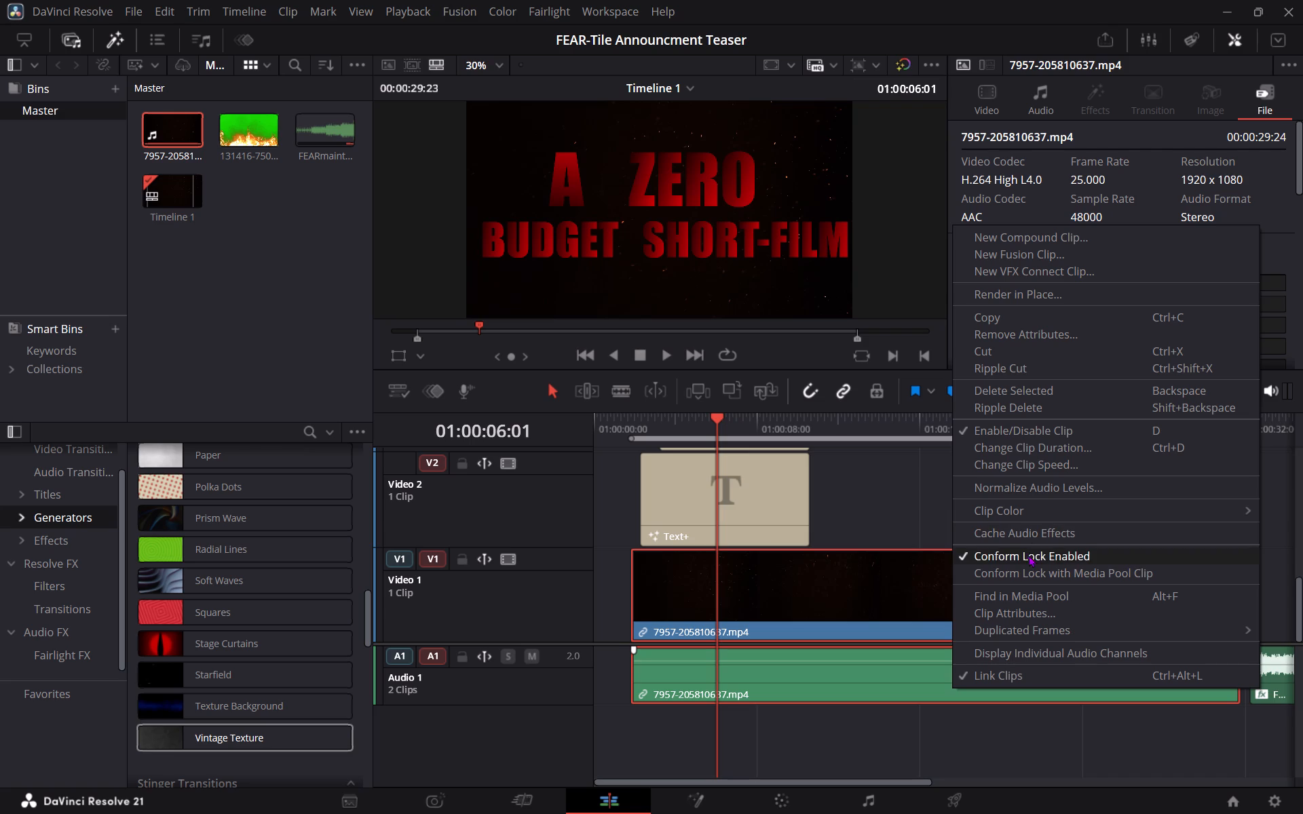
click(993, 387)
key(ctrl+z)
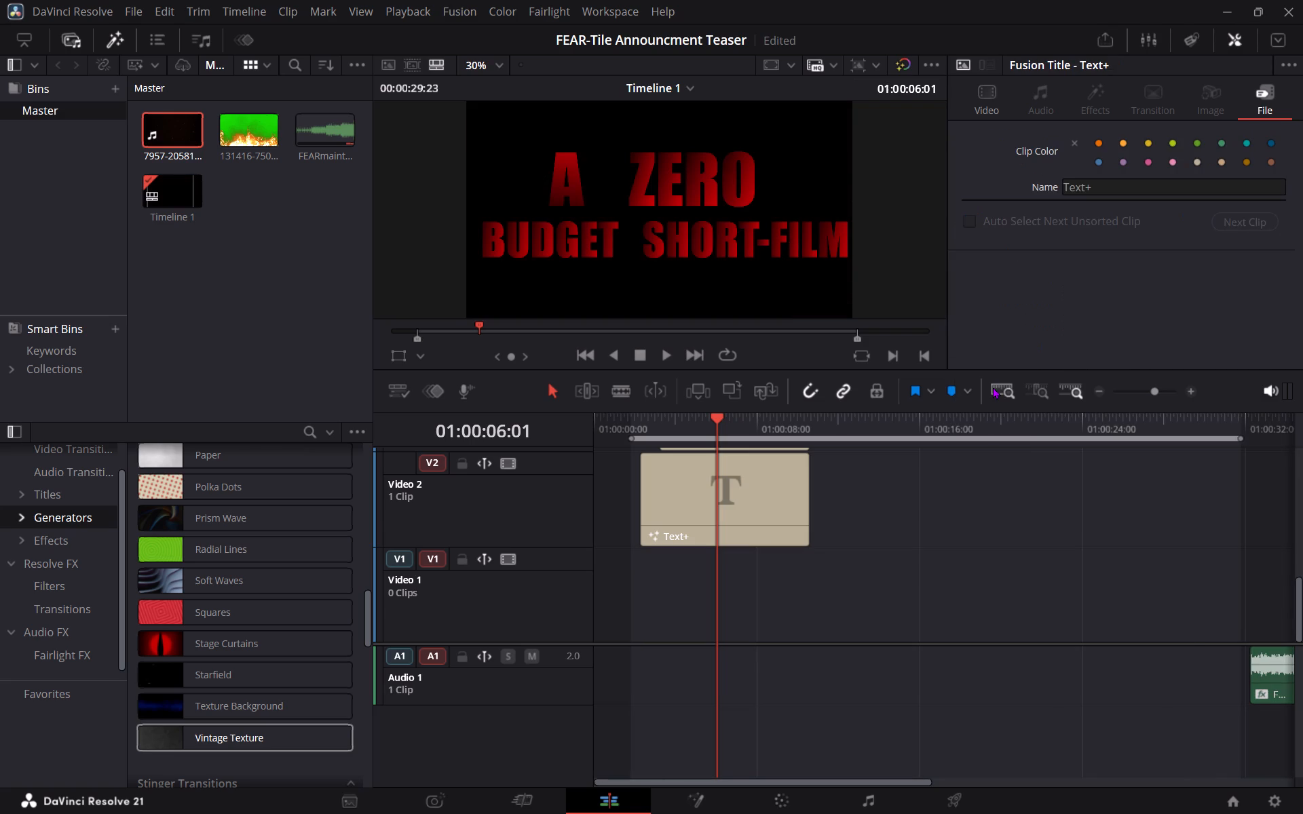
Disable the Volume setting in the audio properties of the 7957-205810637.mp4 clip.
click(956, 658)
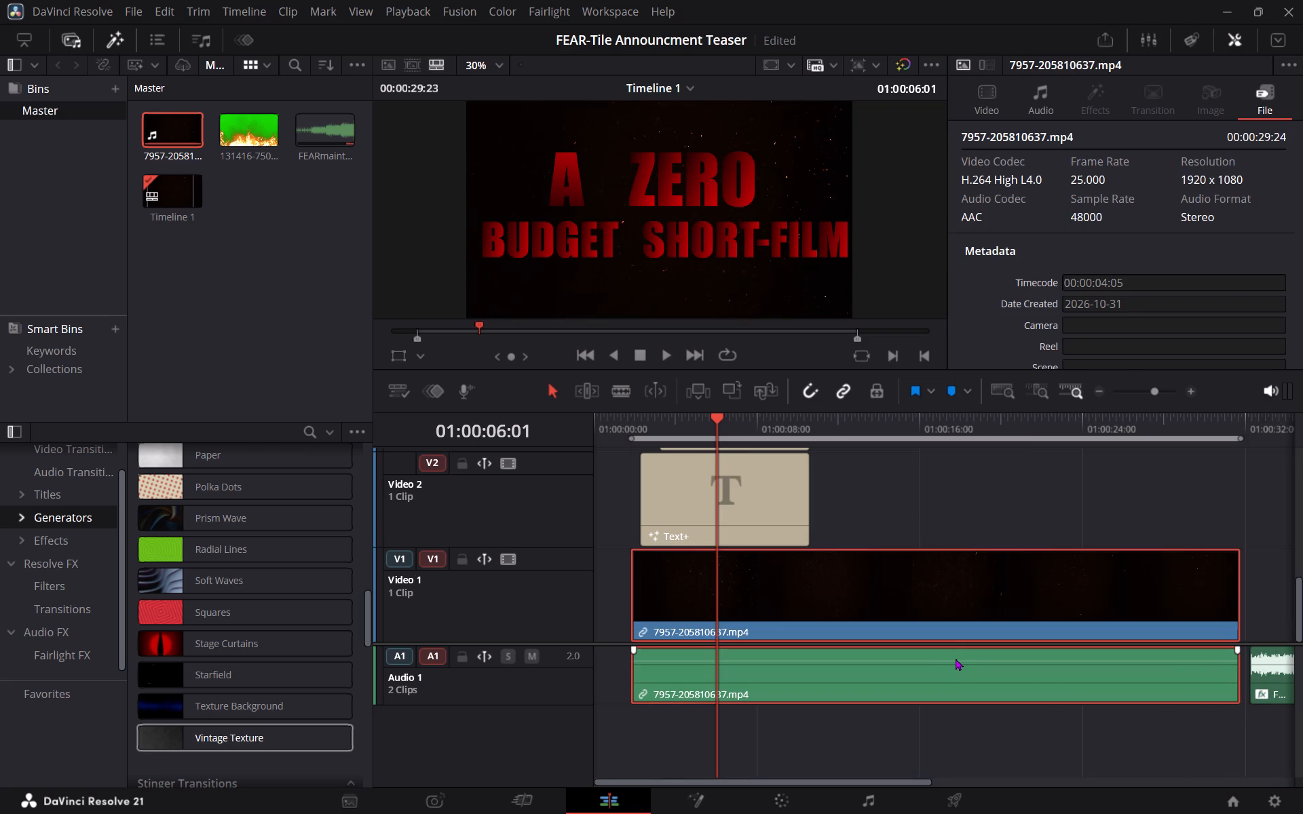
click(1038, 101)
click(979, 132)
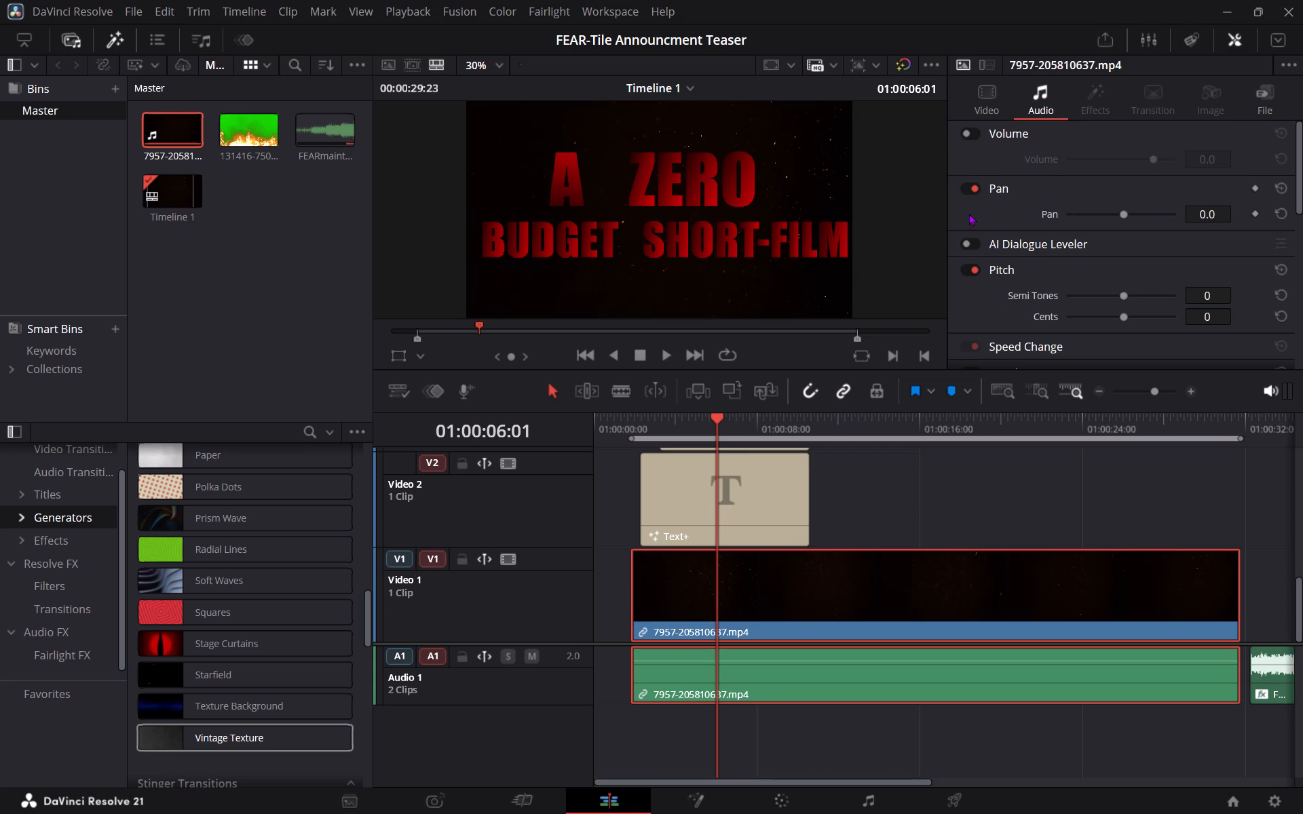
scroll(989, 231, down, 5)
scroll(989, 229, up, 5)
scroll(989, 229, down, 5)
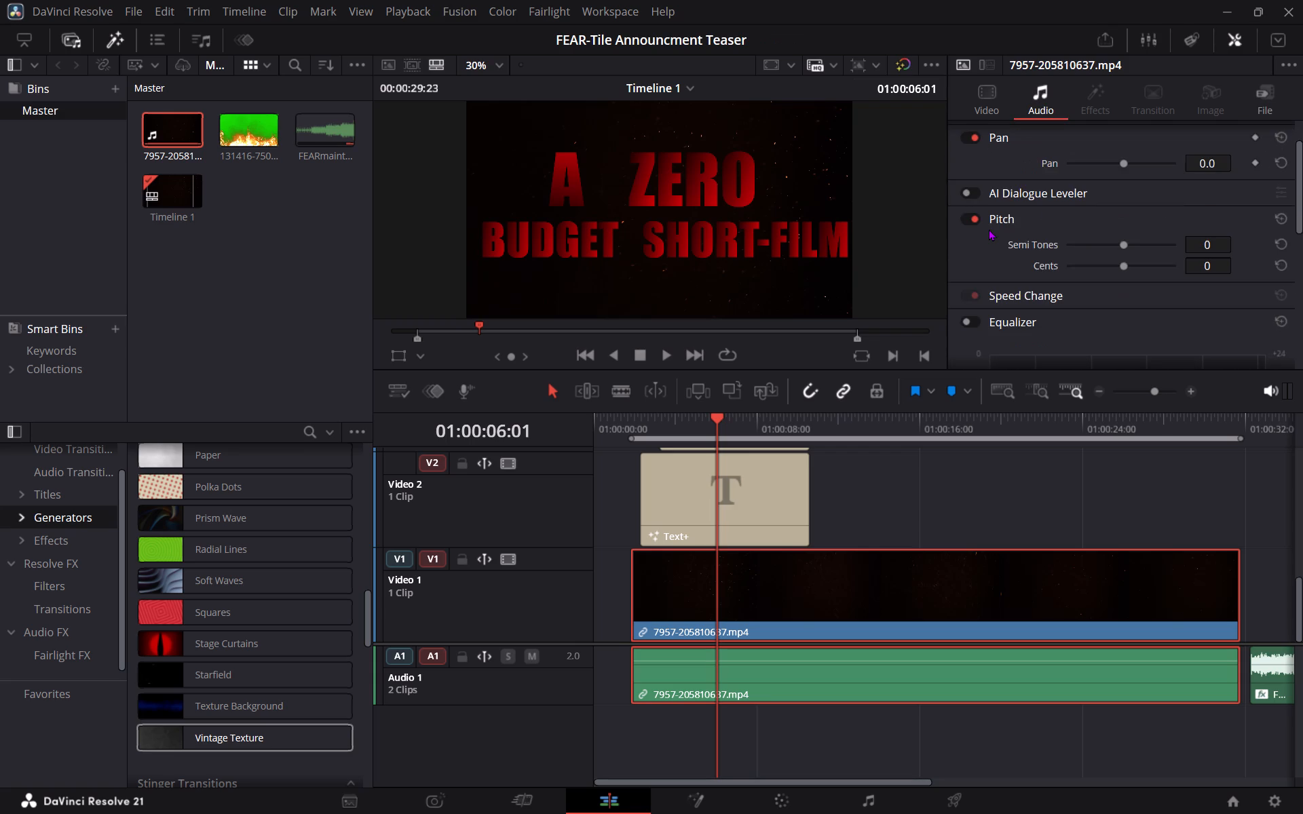
scroll(989, 229, up, 11)
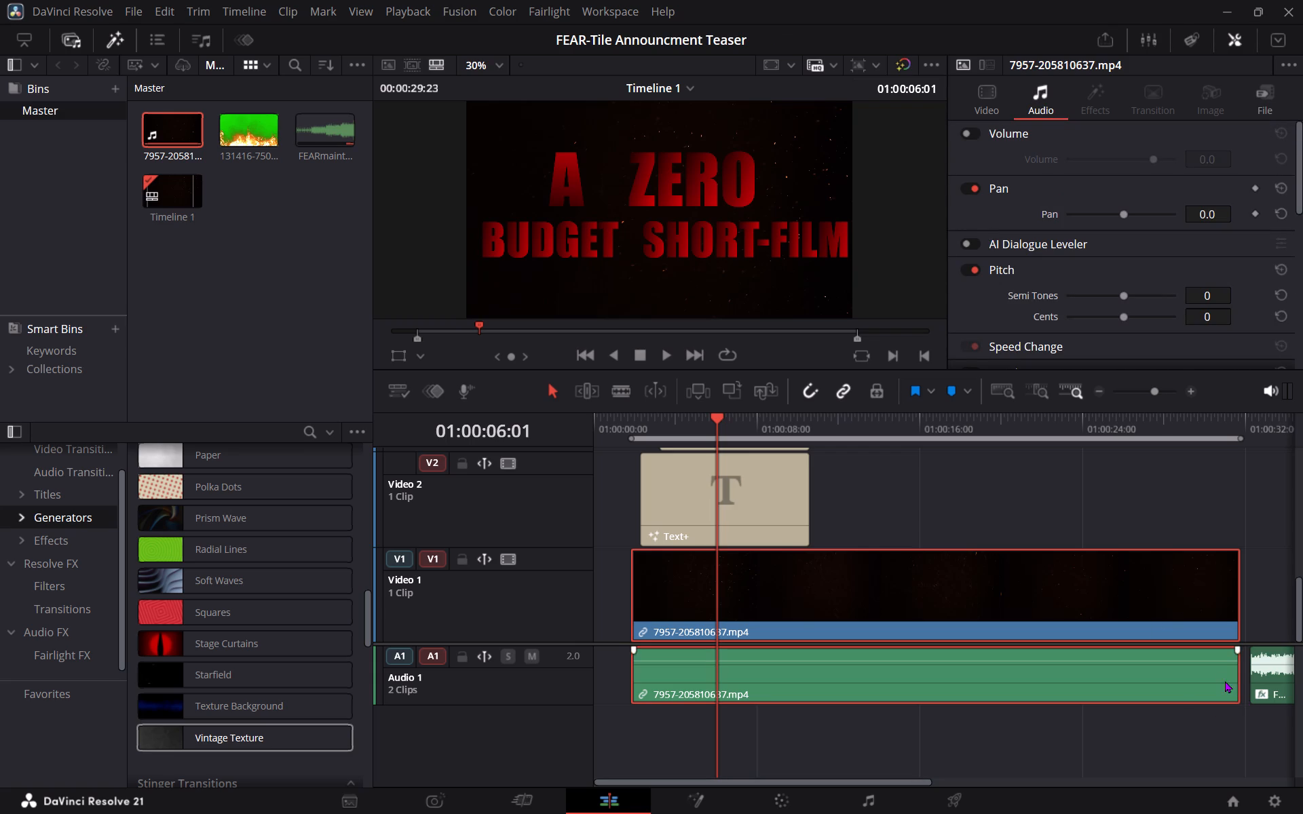
Move the short FEARmaintheme.mp3.aac clip to a new Audio 2 track near the timeline's start, and delete the clip.
drag(1264, 680, 817, 754)
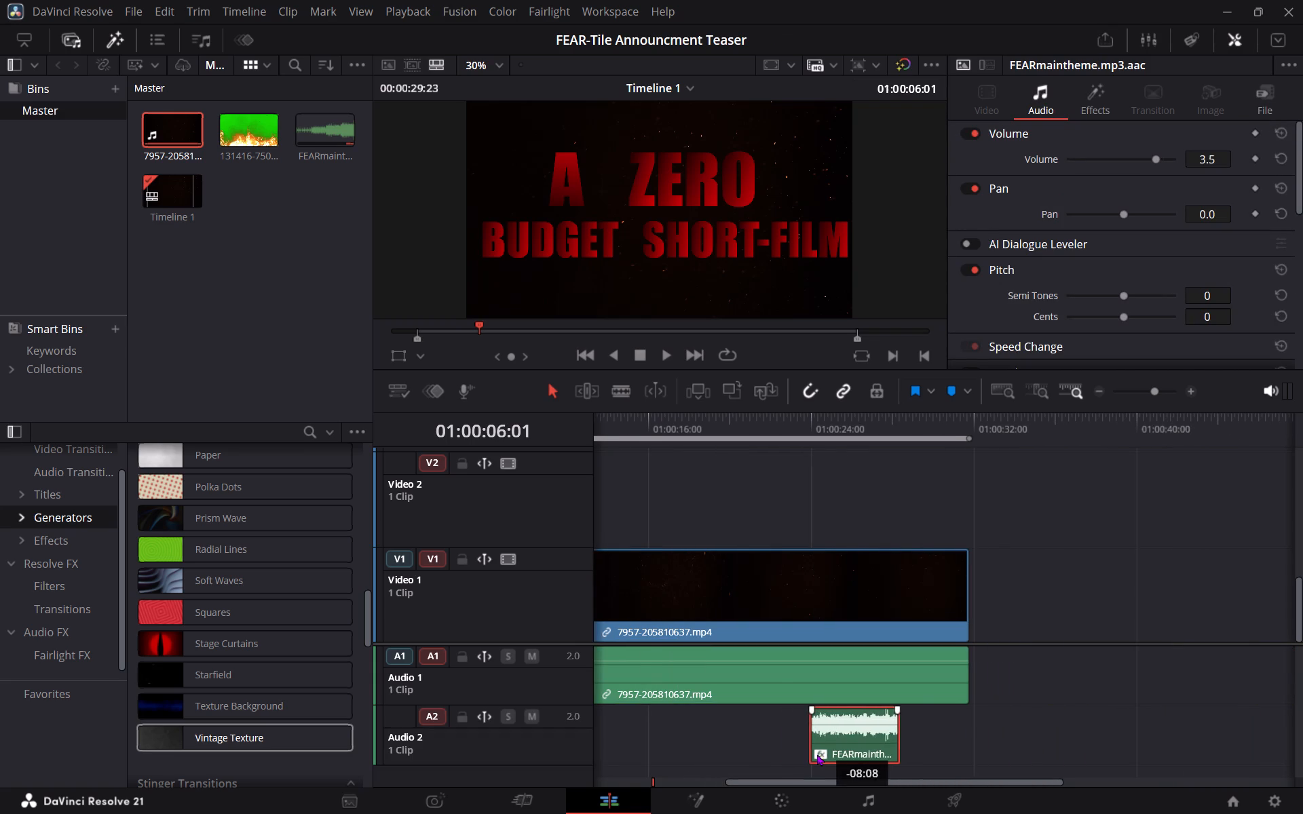
drag(817, 754, 661, 742)
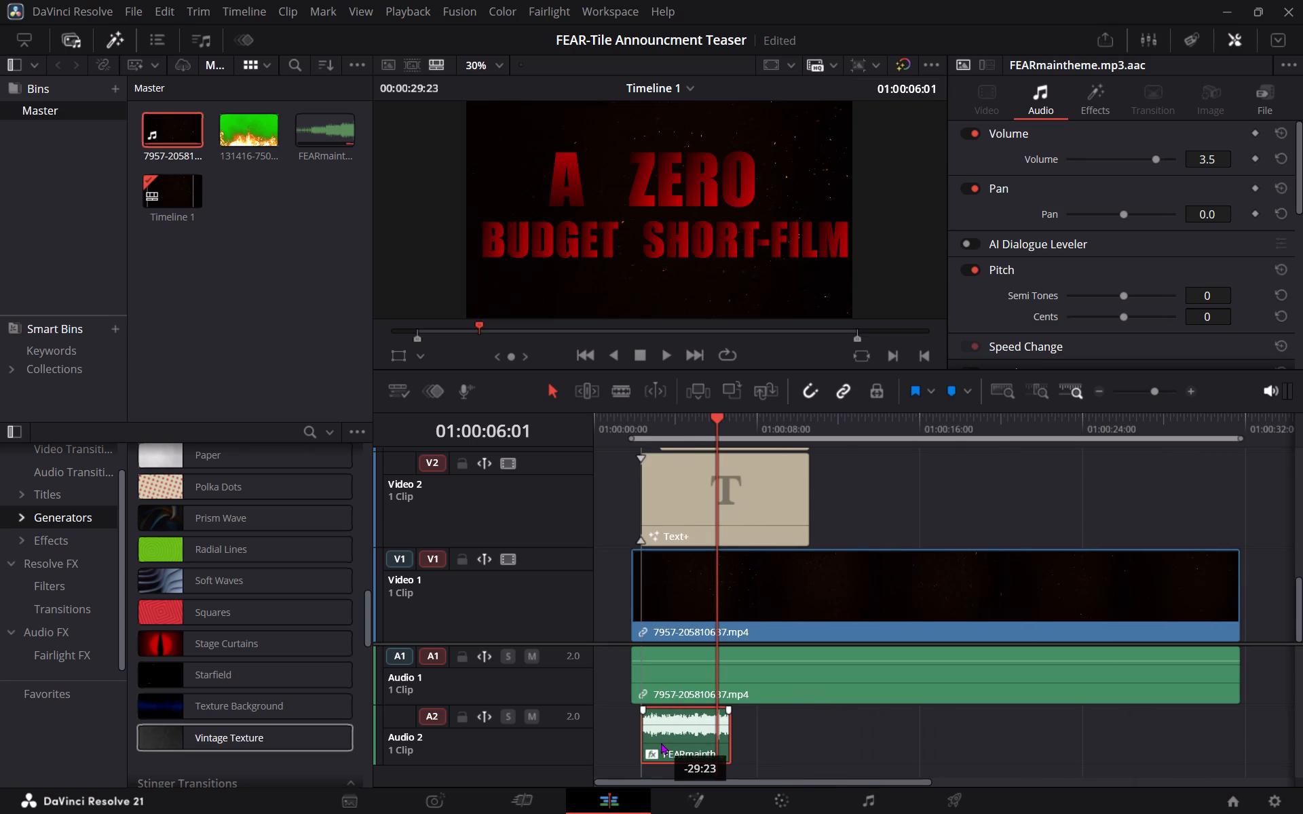
drag(661, 742, 652, 736)
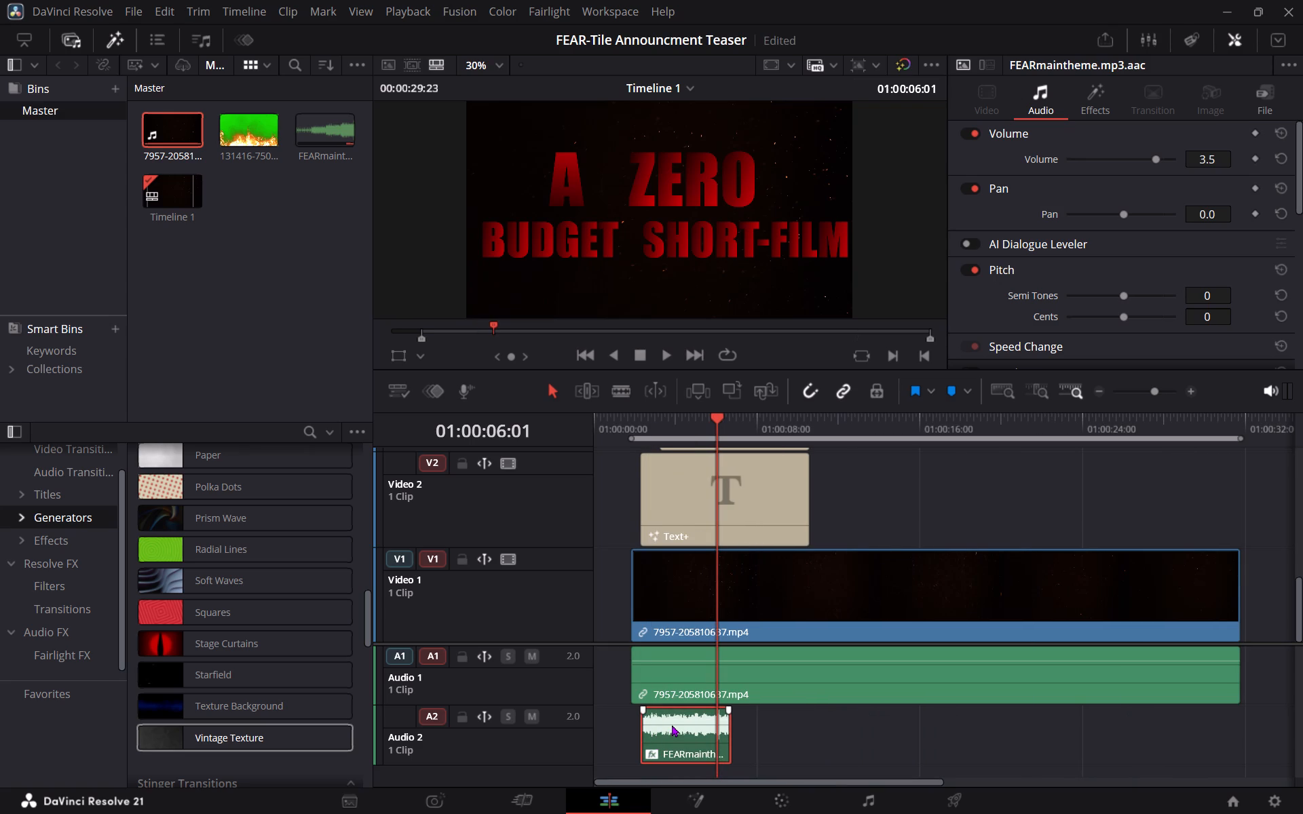
key(BackSpace)
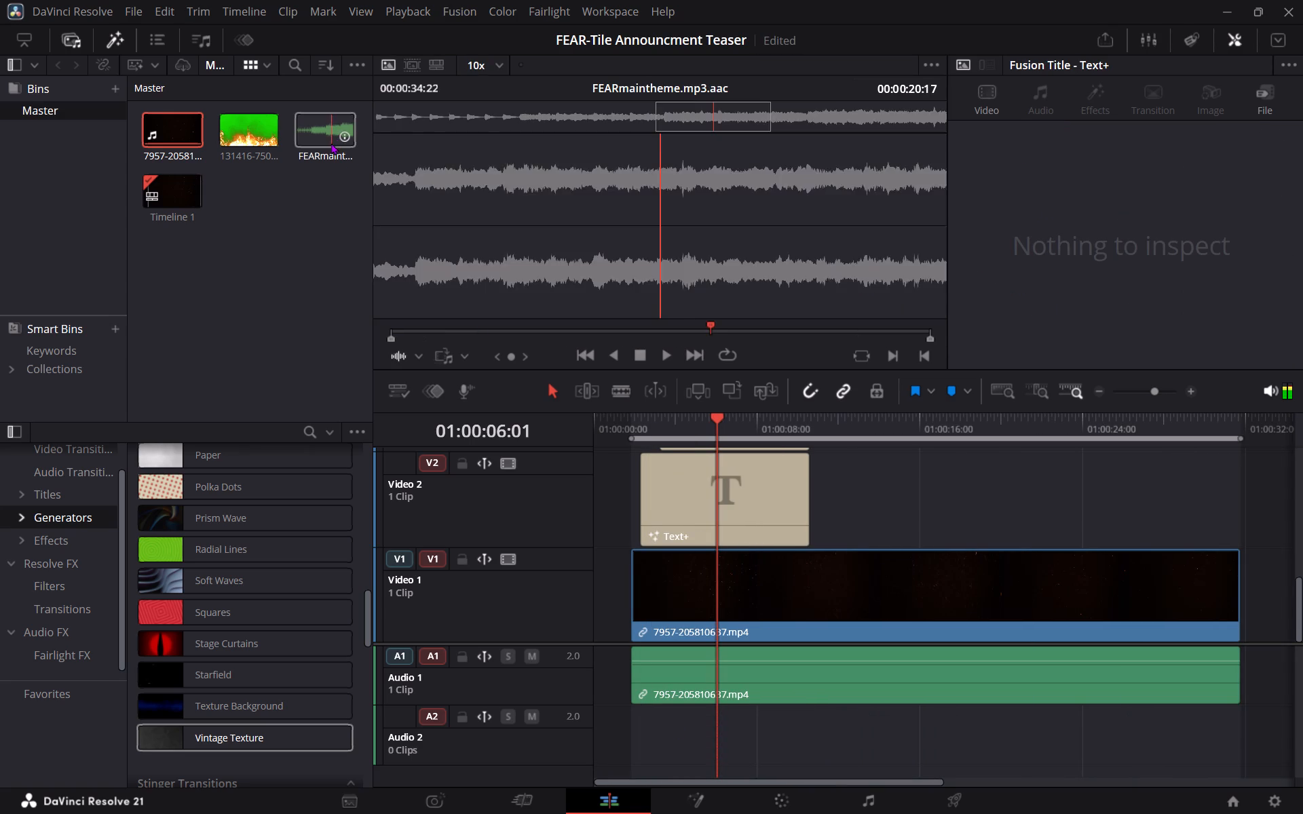
Place the full FEARmaintheme.mp3.aac from the media pool on Audio 2, aligned with the start of the particle clip.
drag(330, 141, 647, 750)
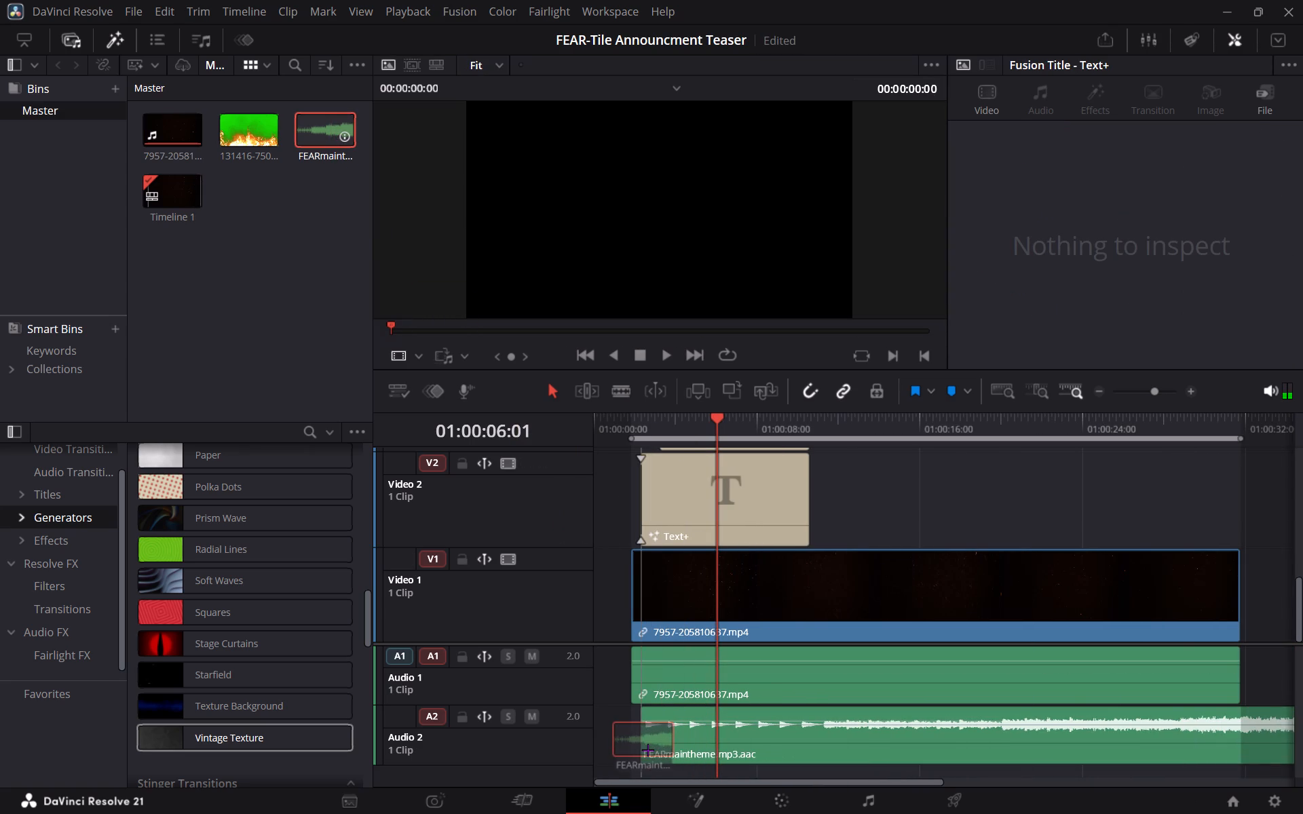
drag(647, 750, 635, 749)
Play the timeline from 01:00:00:00 to check the titles and particles against the theme music.
click(599, 425)
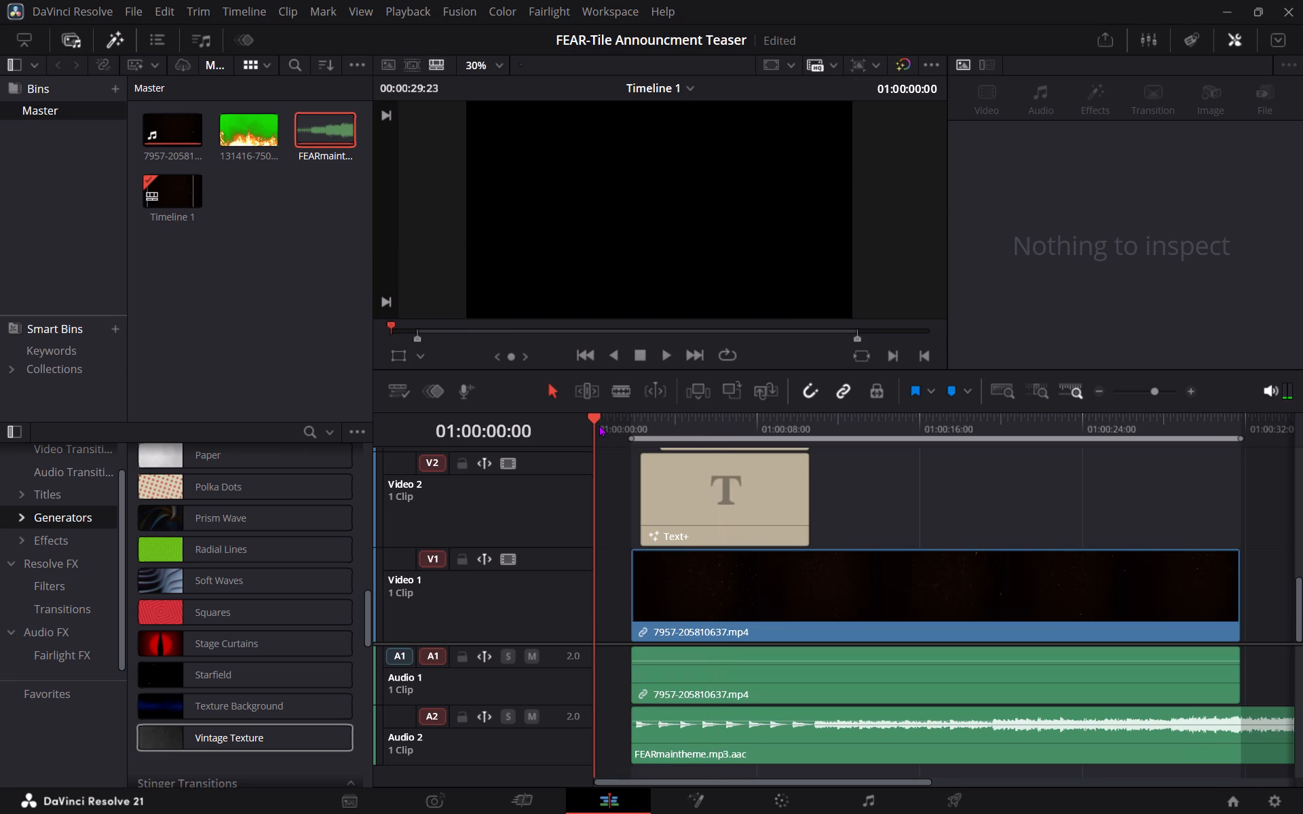
key(space)
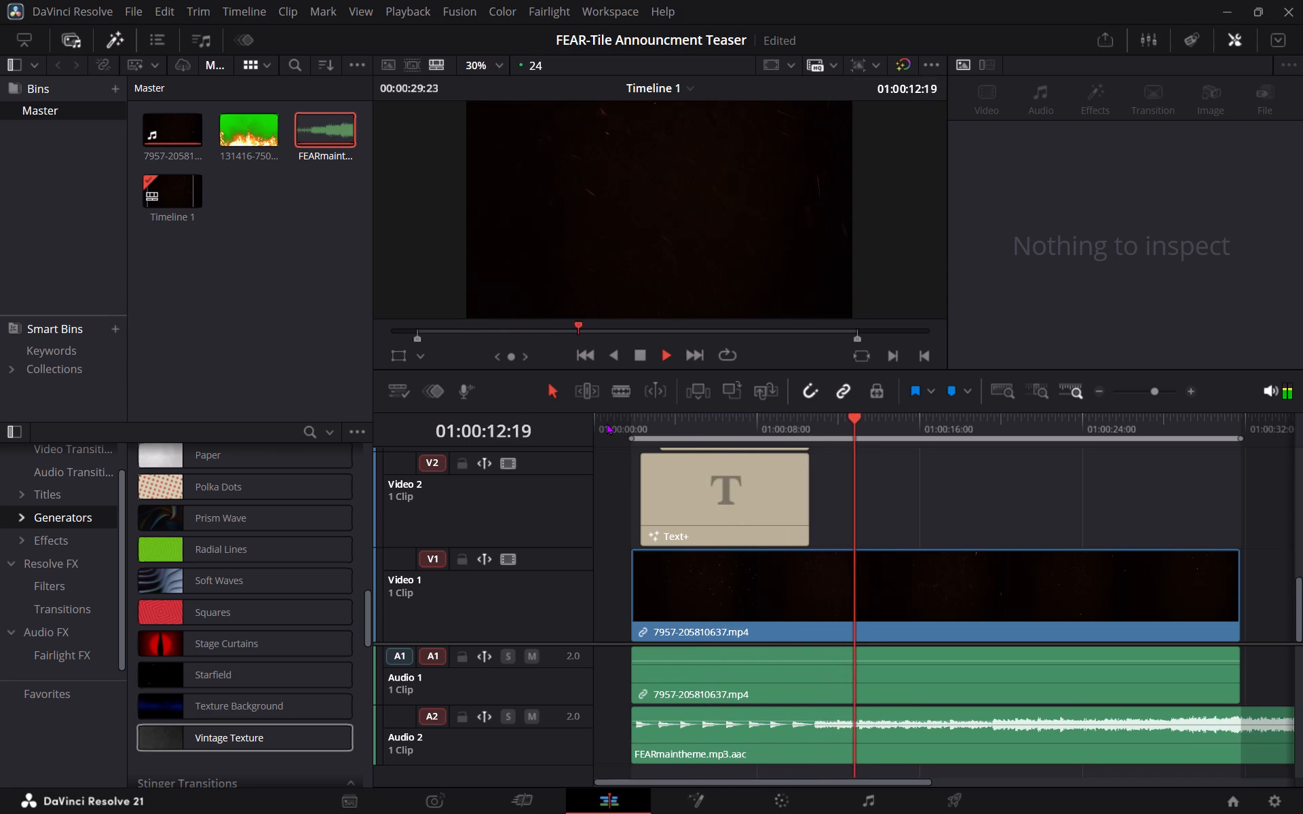
key(space)
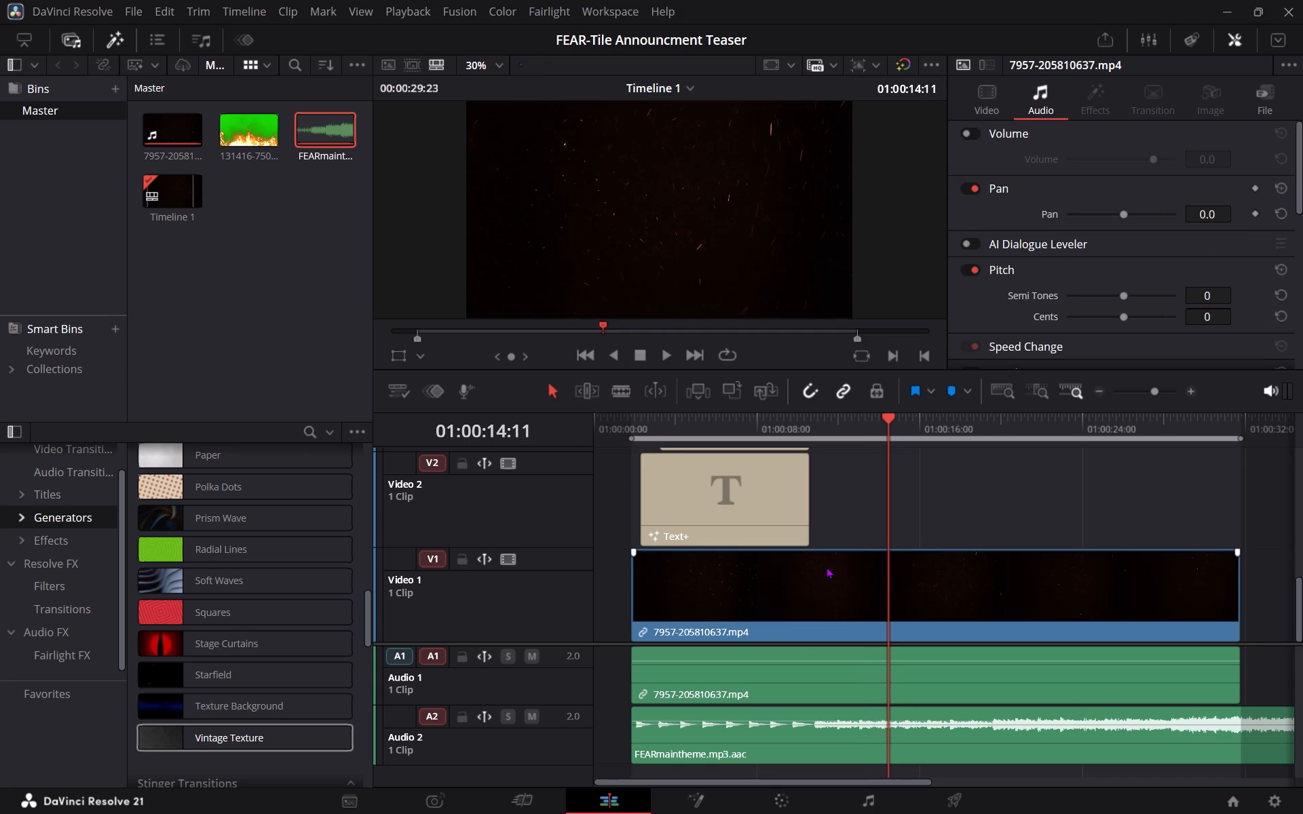
Take the 7957-205810637.mp4 clip on Video 1 to the Color page and set its primaries Temp to 1170.
click(778, 587)
click(784, 805)
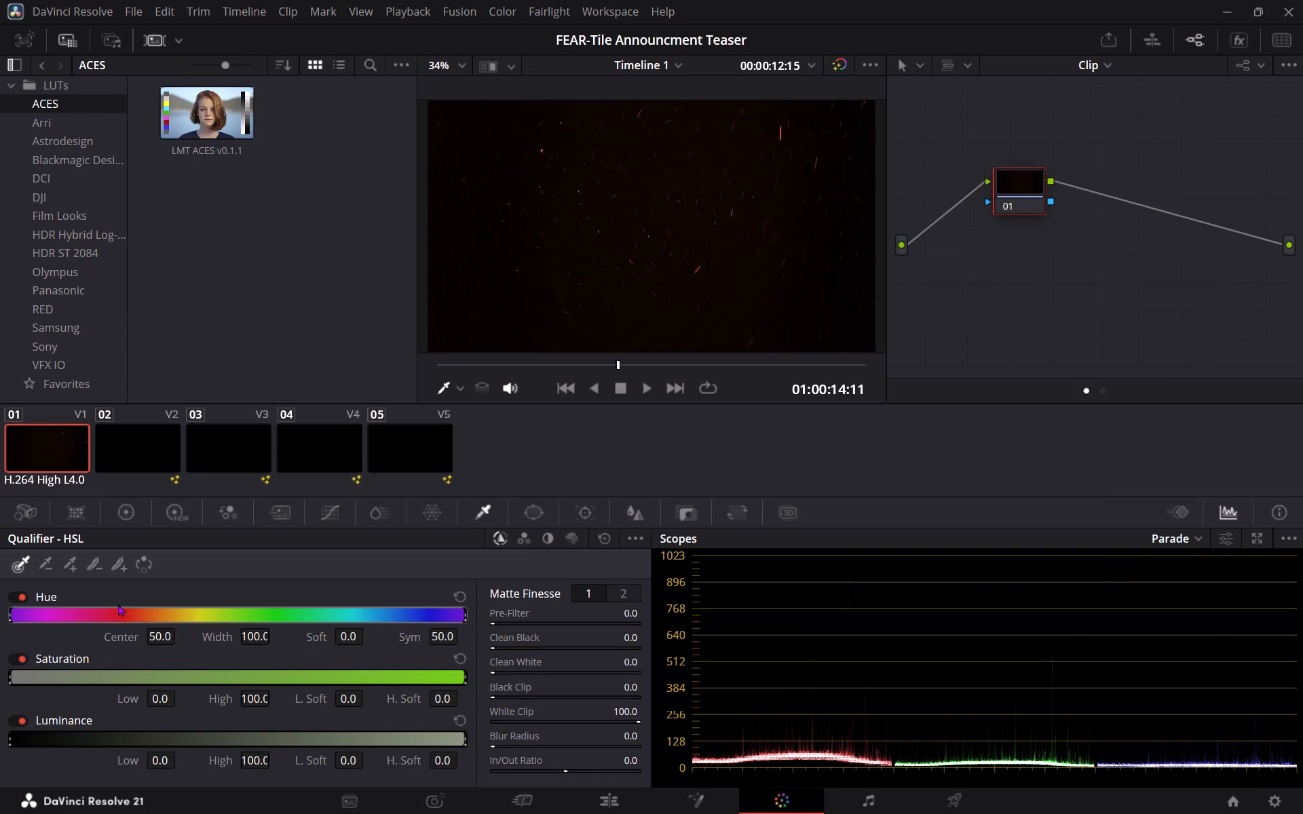
click(115, 517)
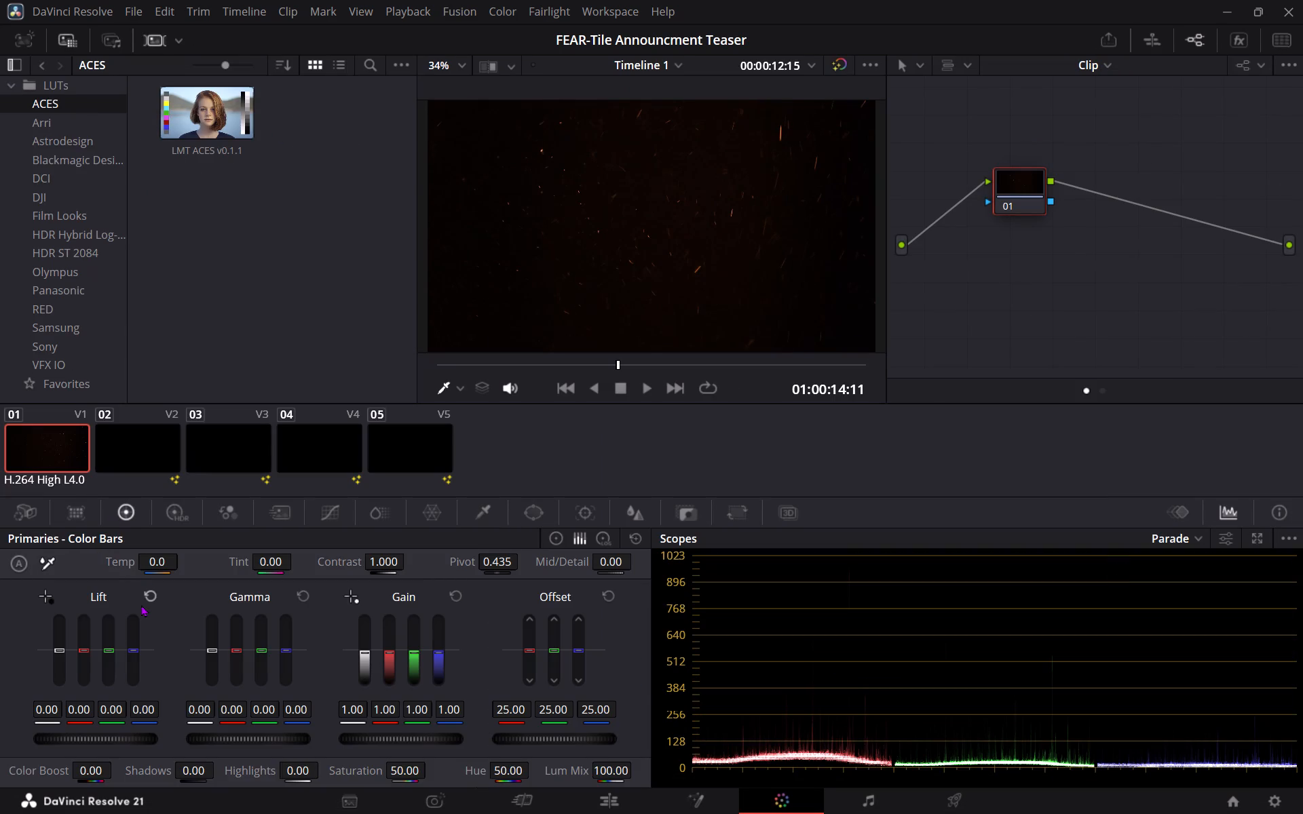
drag(153, 558, 208, 566)
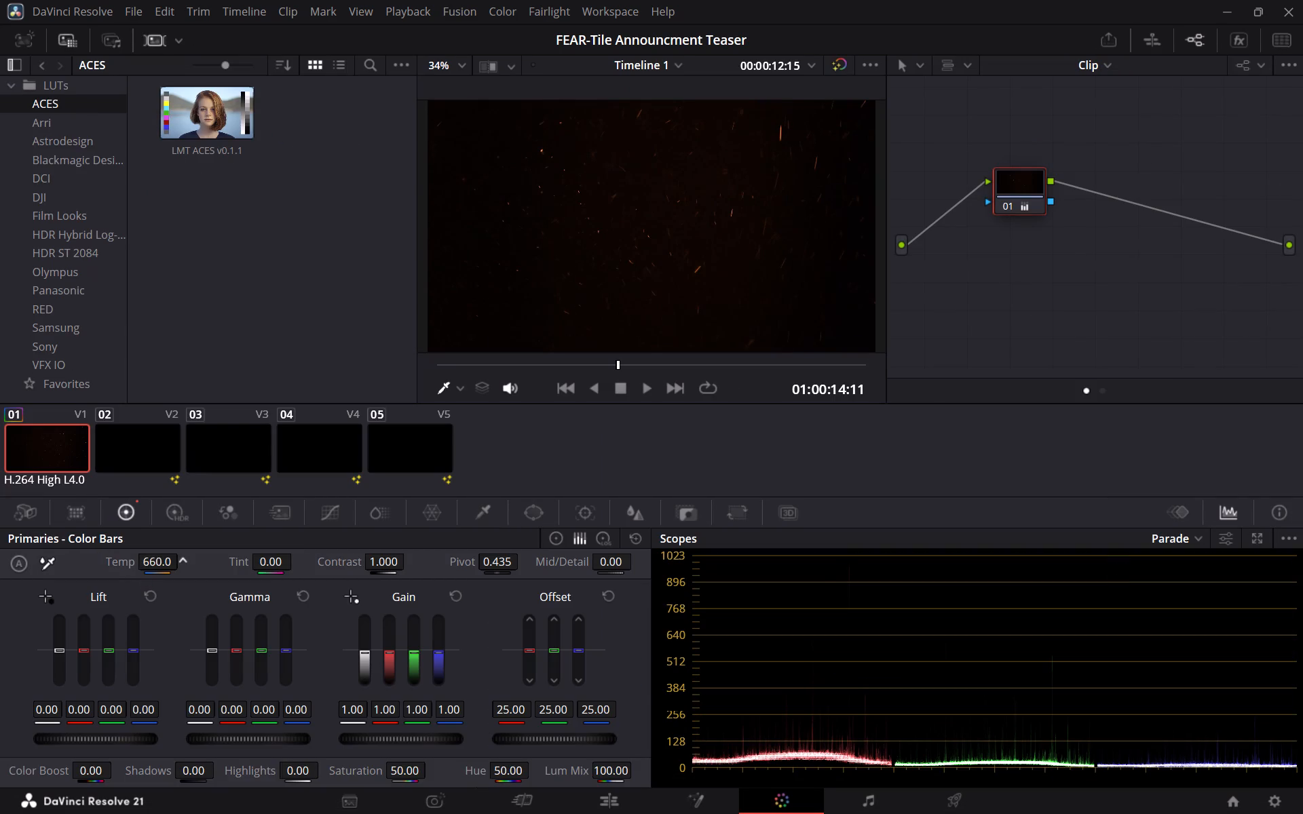
drag(208, 566, 252, 564)
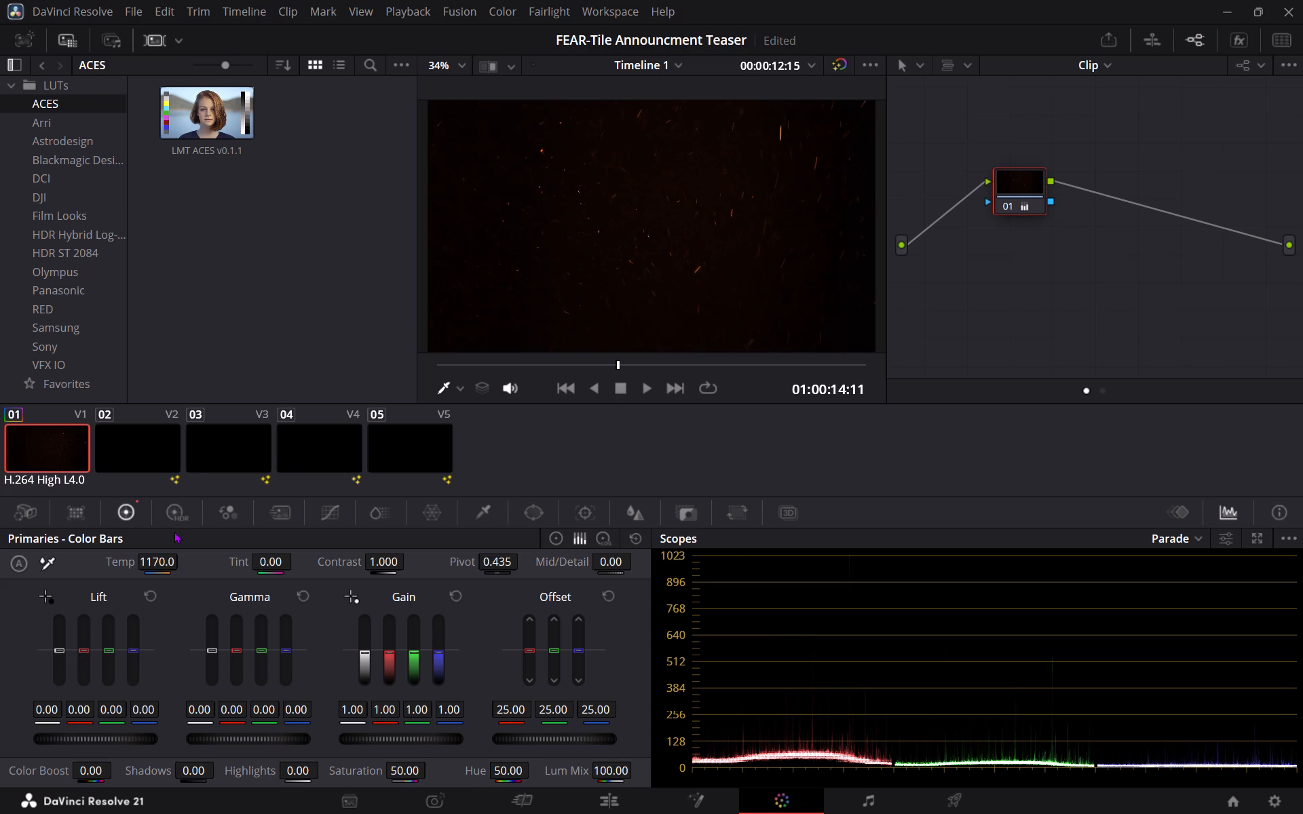
In the HDR color wheels, shift Dark to X 0.04, Y -0.05 and Shadow to X 0.03, Y -0.04.
click(172, 522)
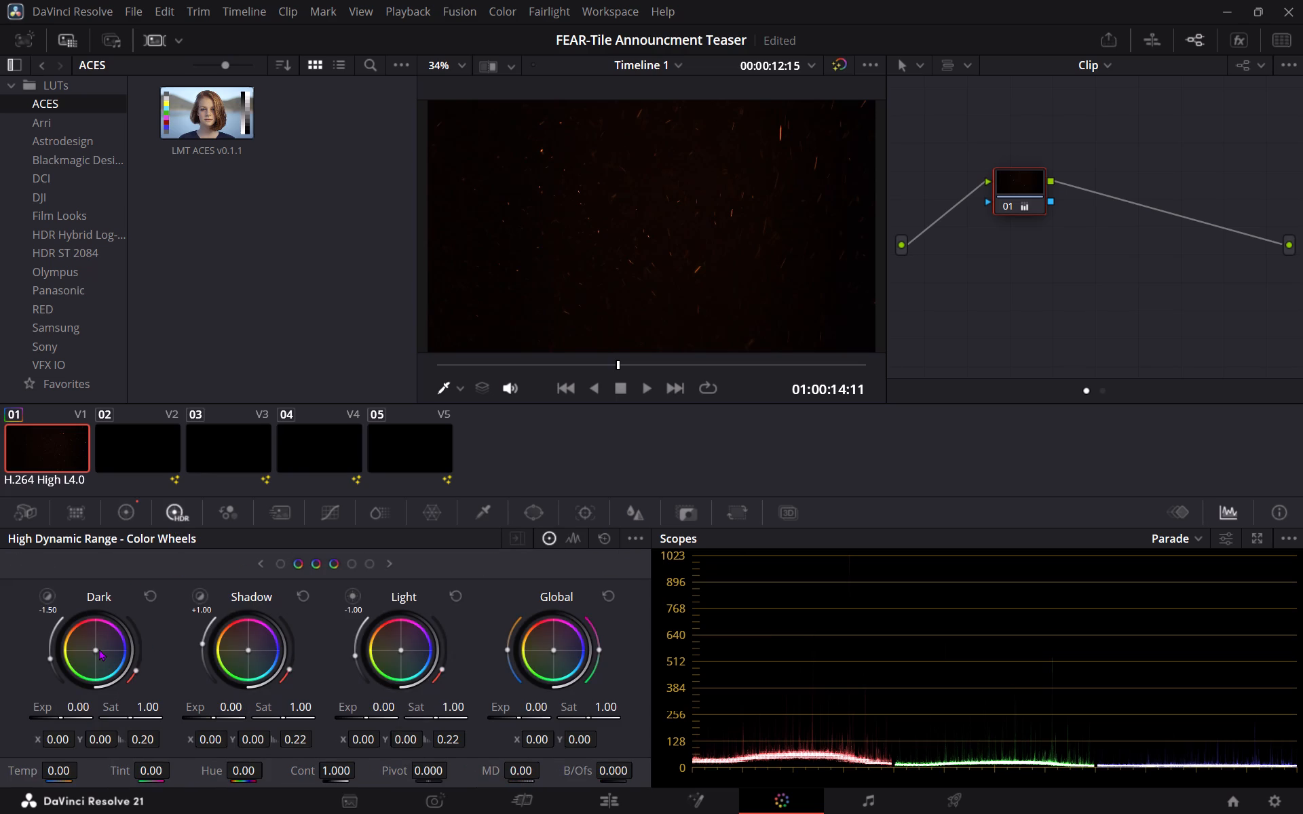
drag(96, 647, 82, 646)
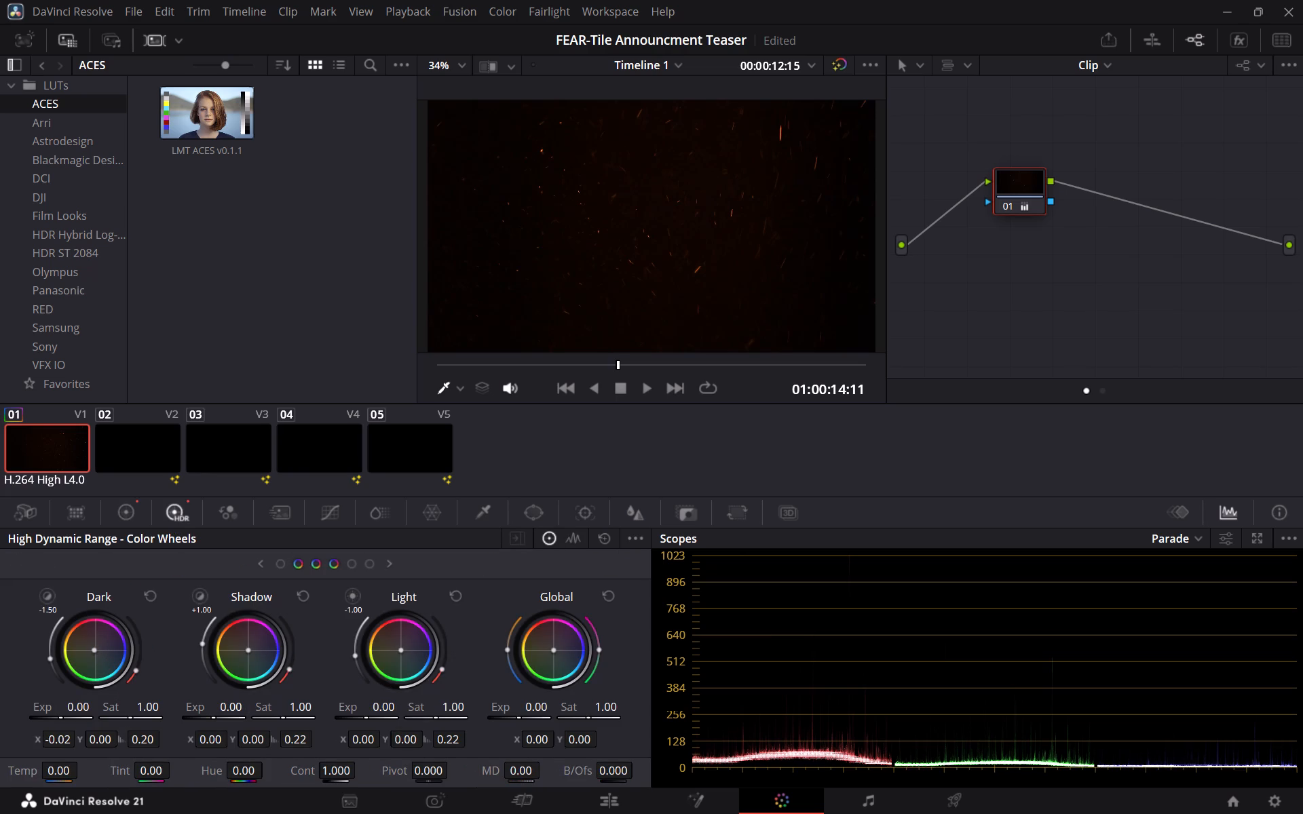
drag(82, 646, 119, 677)
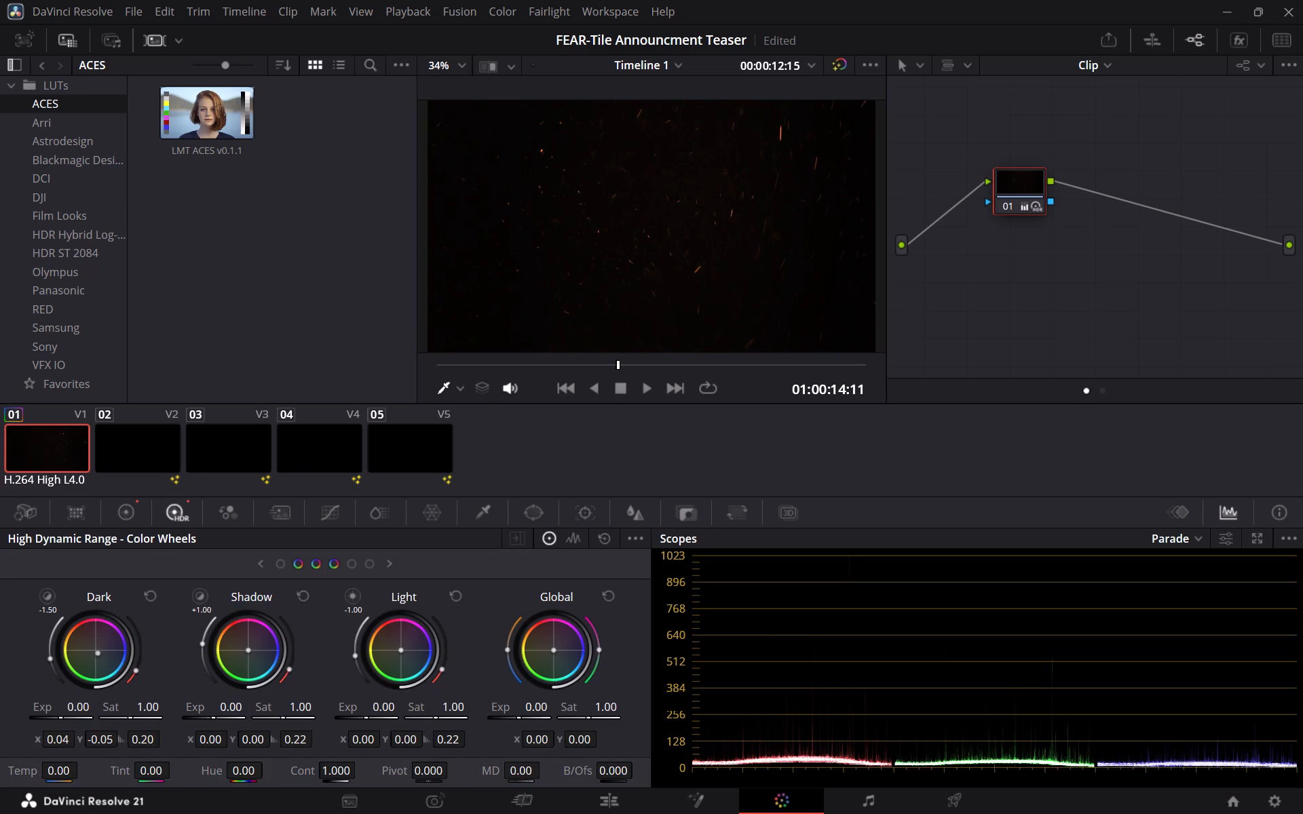
drag(119, 677, 124, 679)
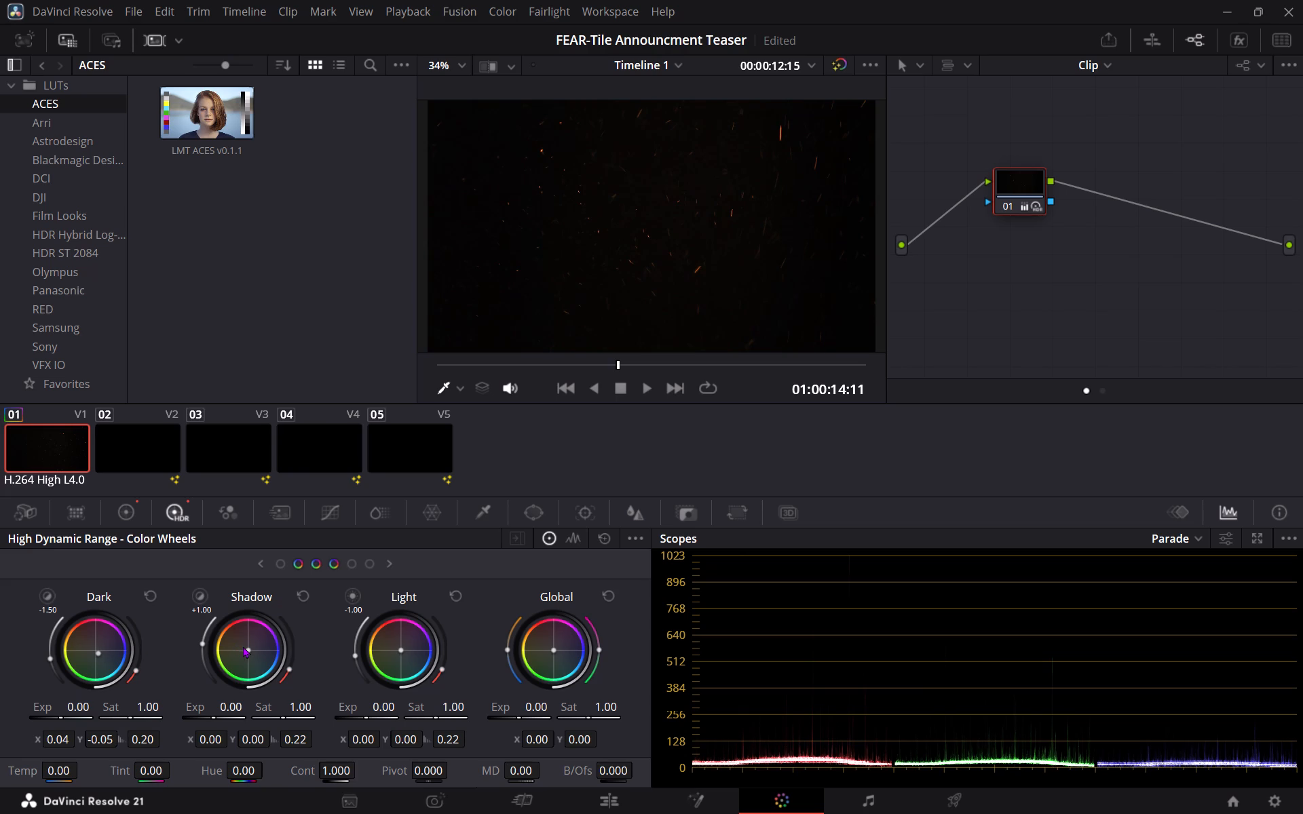
drag(247, 647, 266, 672)
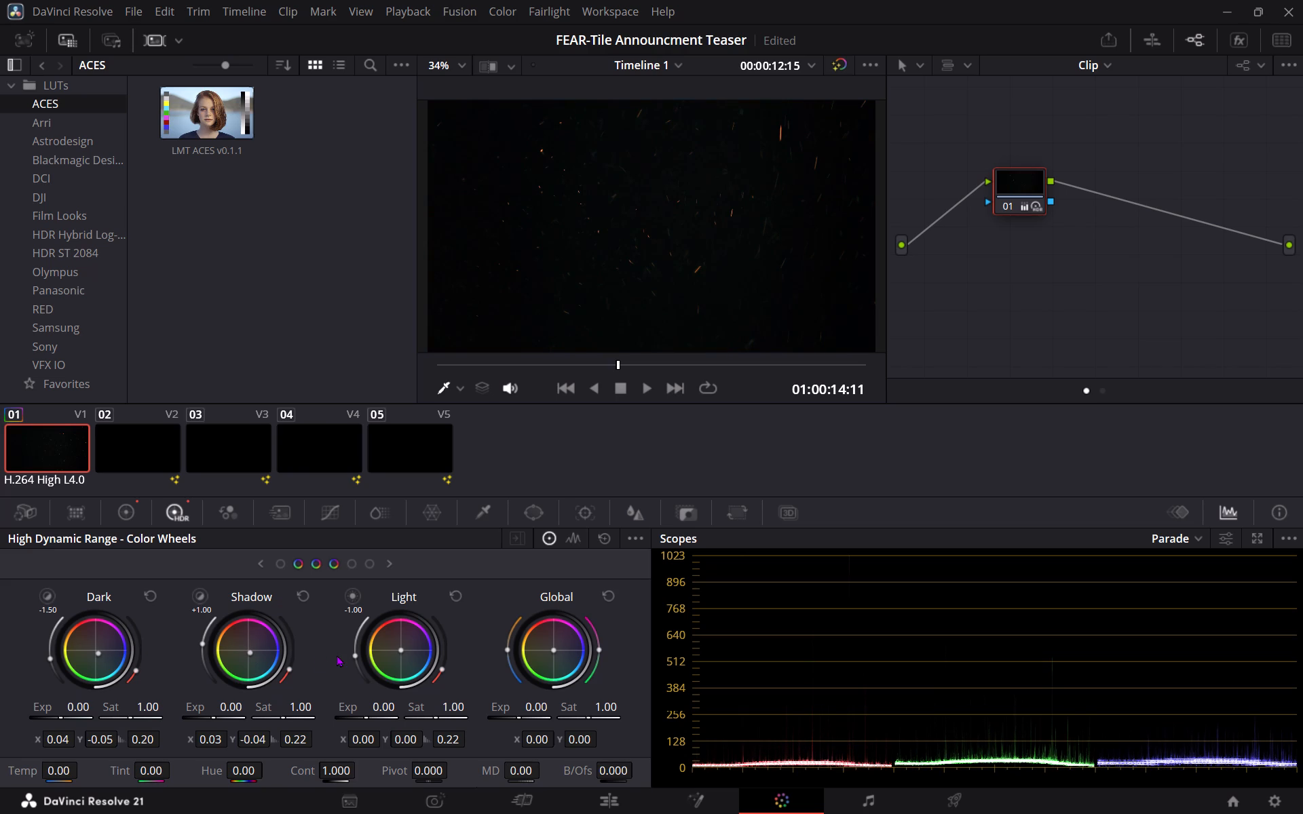
Shift the HDR Light wheel to X -0.09, Y 0.06 and the Global wheel to X -0.06, Y 0.03.
drag(401, 649, 398, 637)
drag(398, 637, 343, 614)
drag(343, 614, 345, 614)
drag(554, 650, 513, 631)
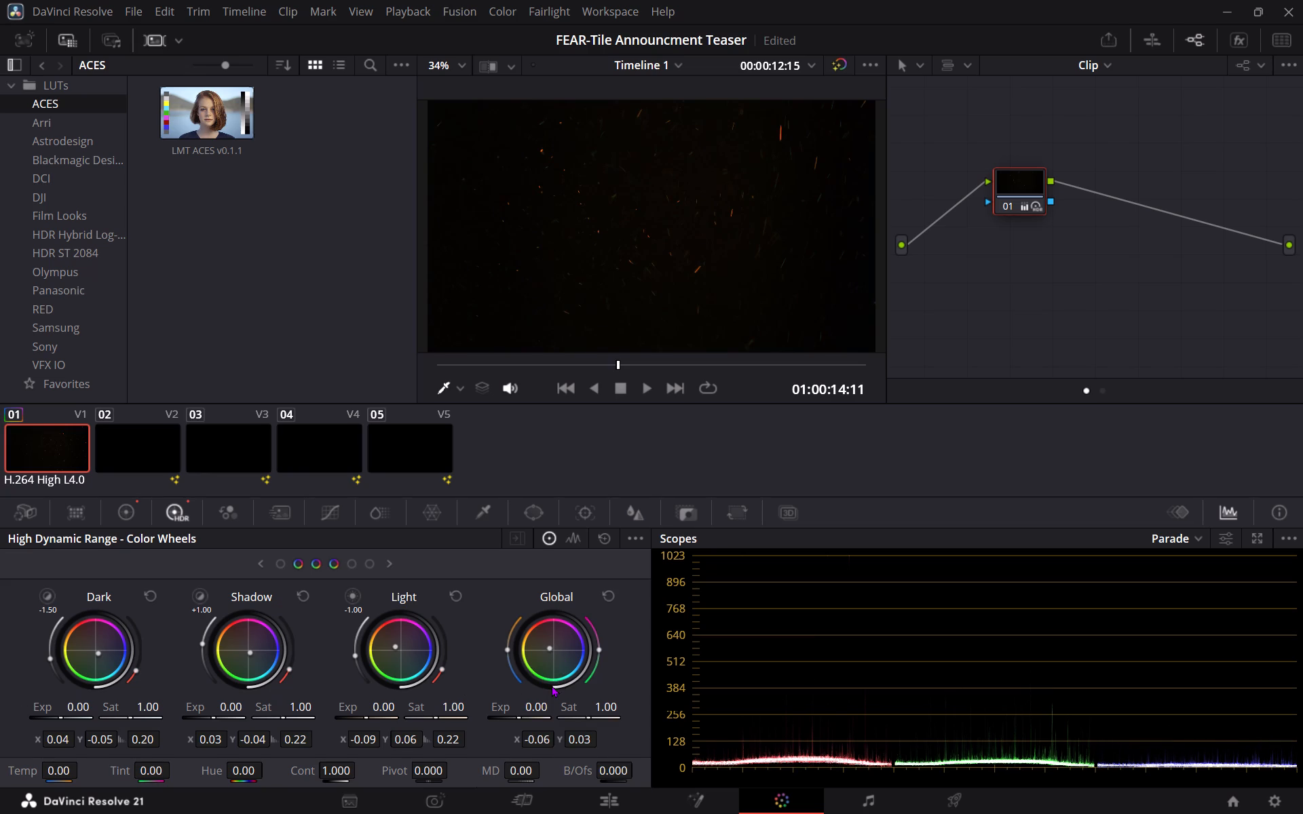
Rebalance the HDR Shadow wheel towards red at X 0.01, Y 0.04.
click(384, 567)
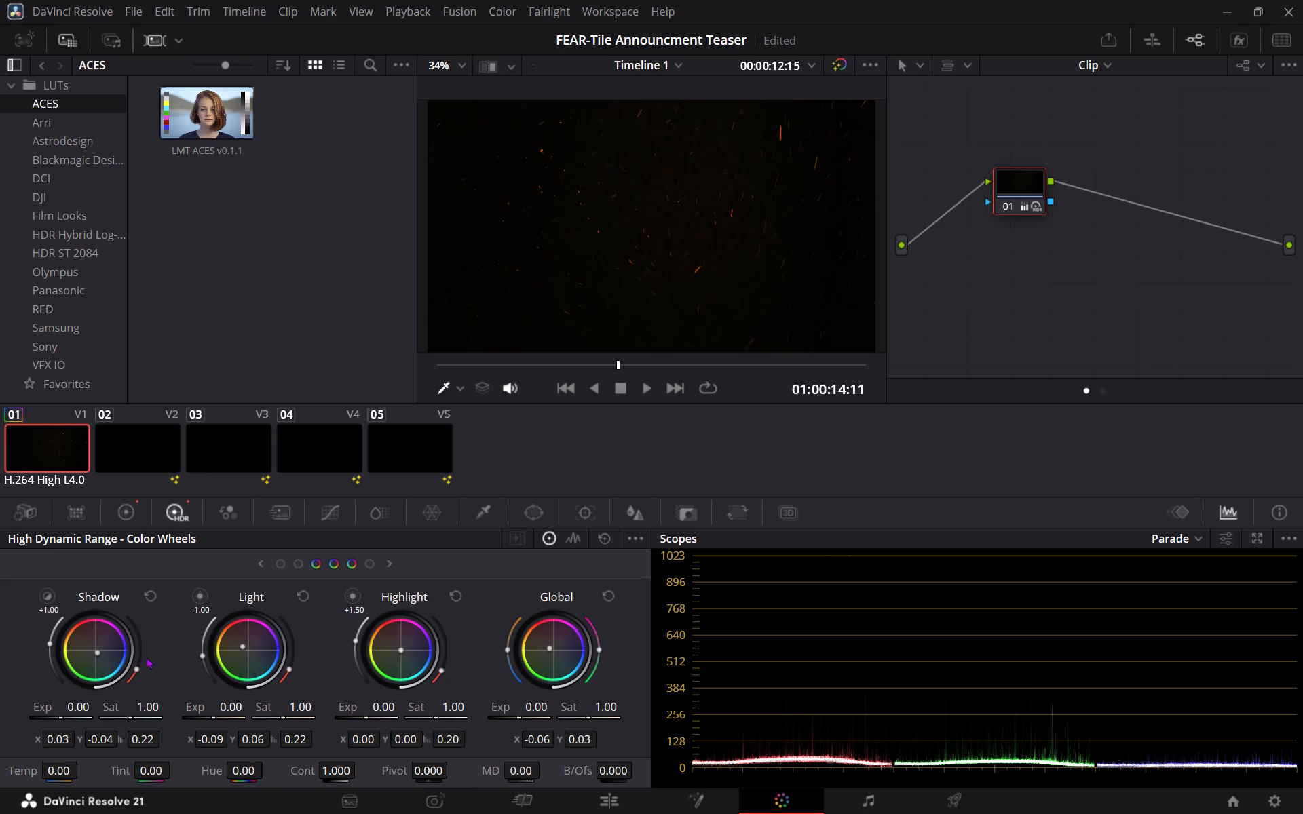
drag(99, 649, 98, 648)
drag(98, 648, 82, 618)
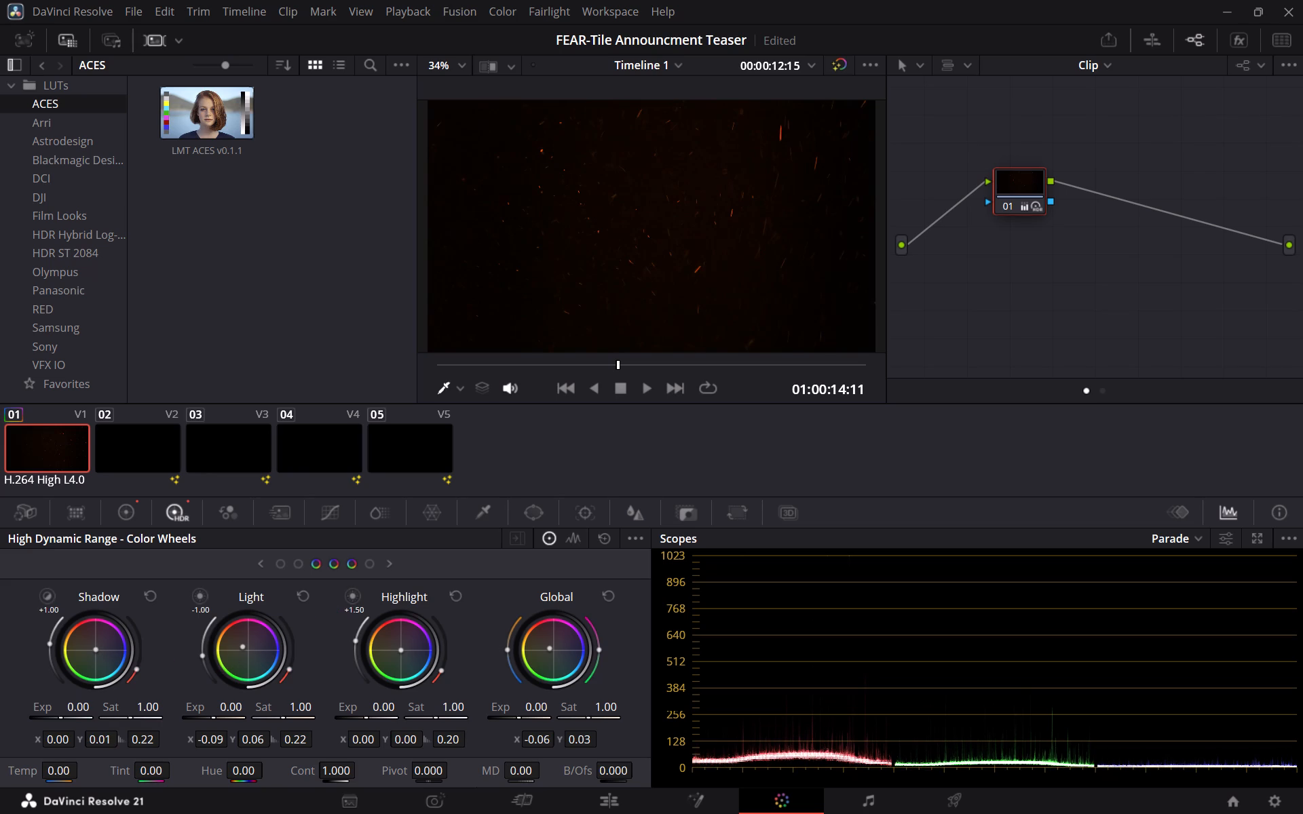
drag(82, 618, 85, 601)
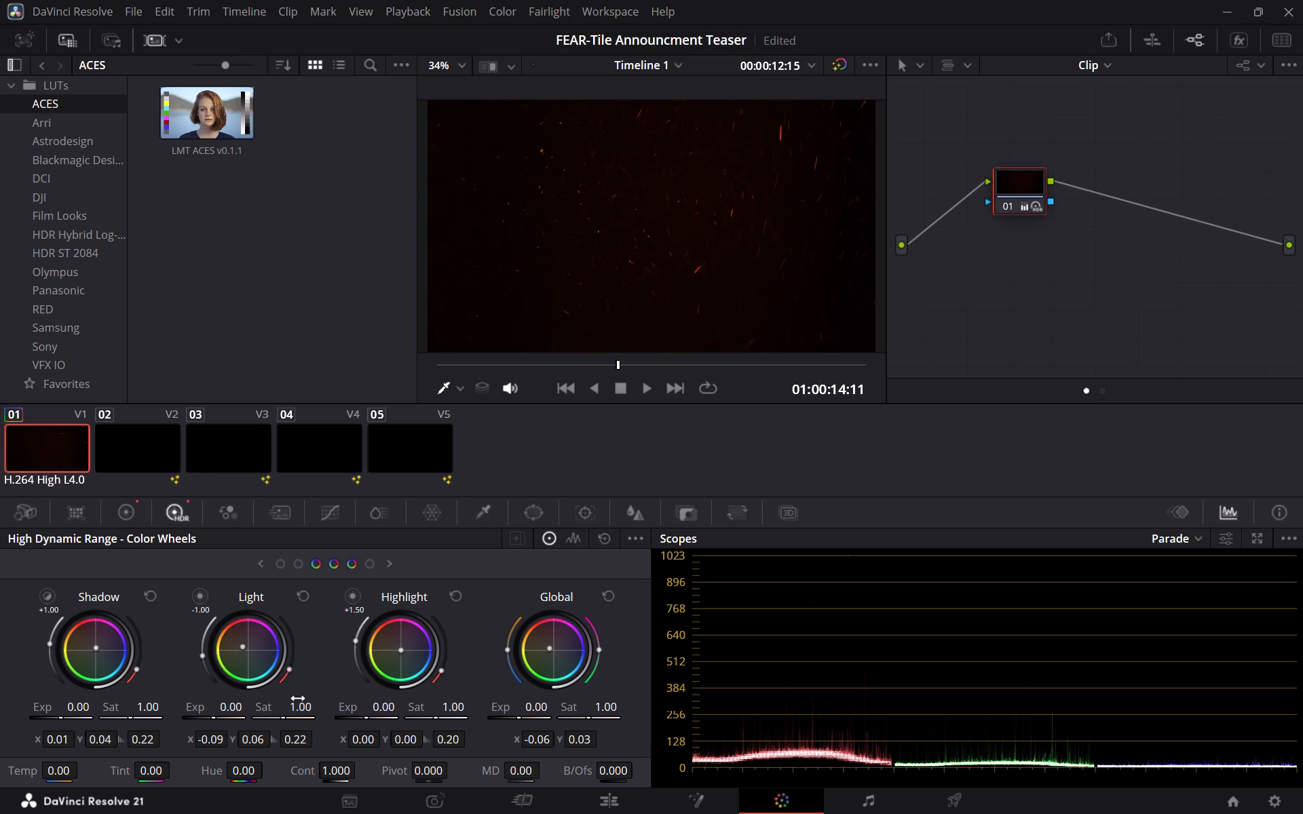
Shift the HDR Specular wheel to X 0.03, Y -0.06.
click(387, 564)
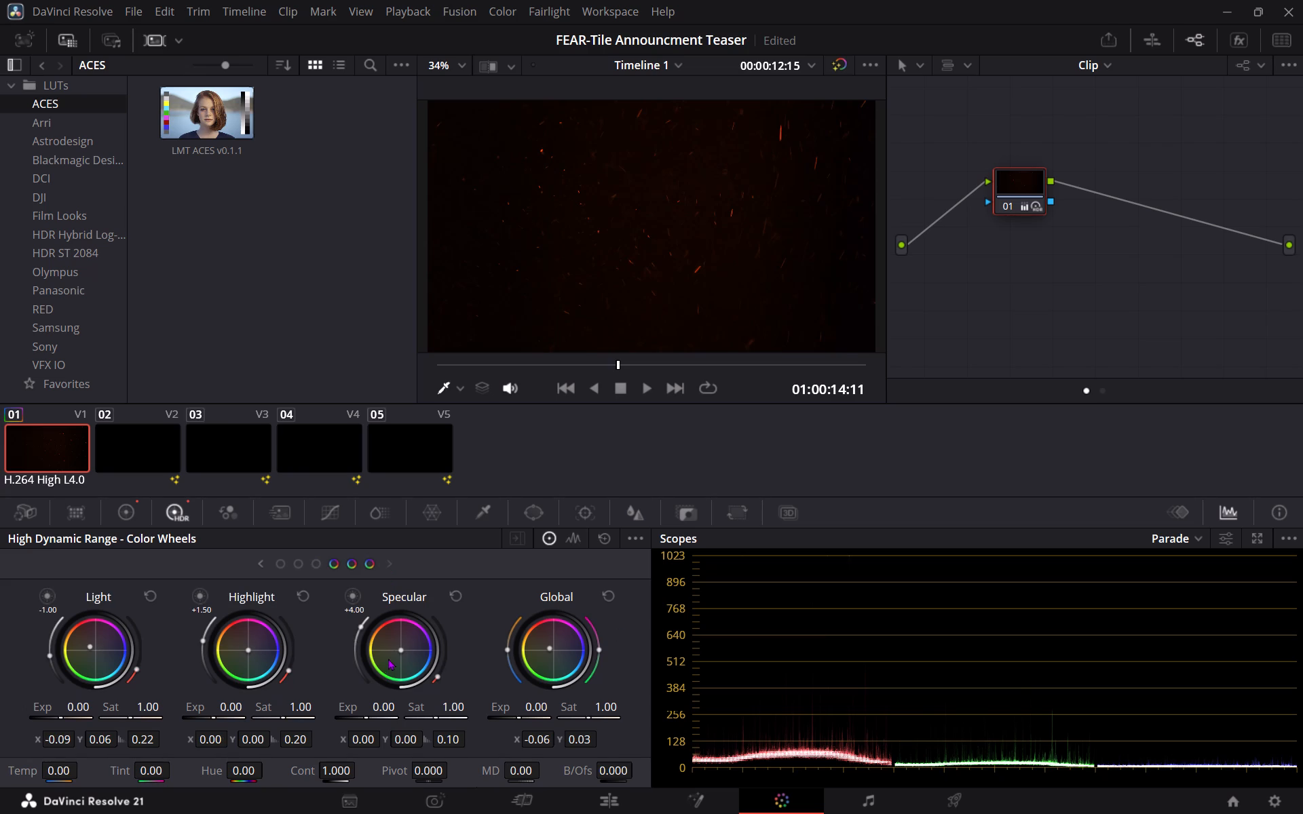
drag(402, 648, 396, 649)
drag(396, 649, 436, 697)
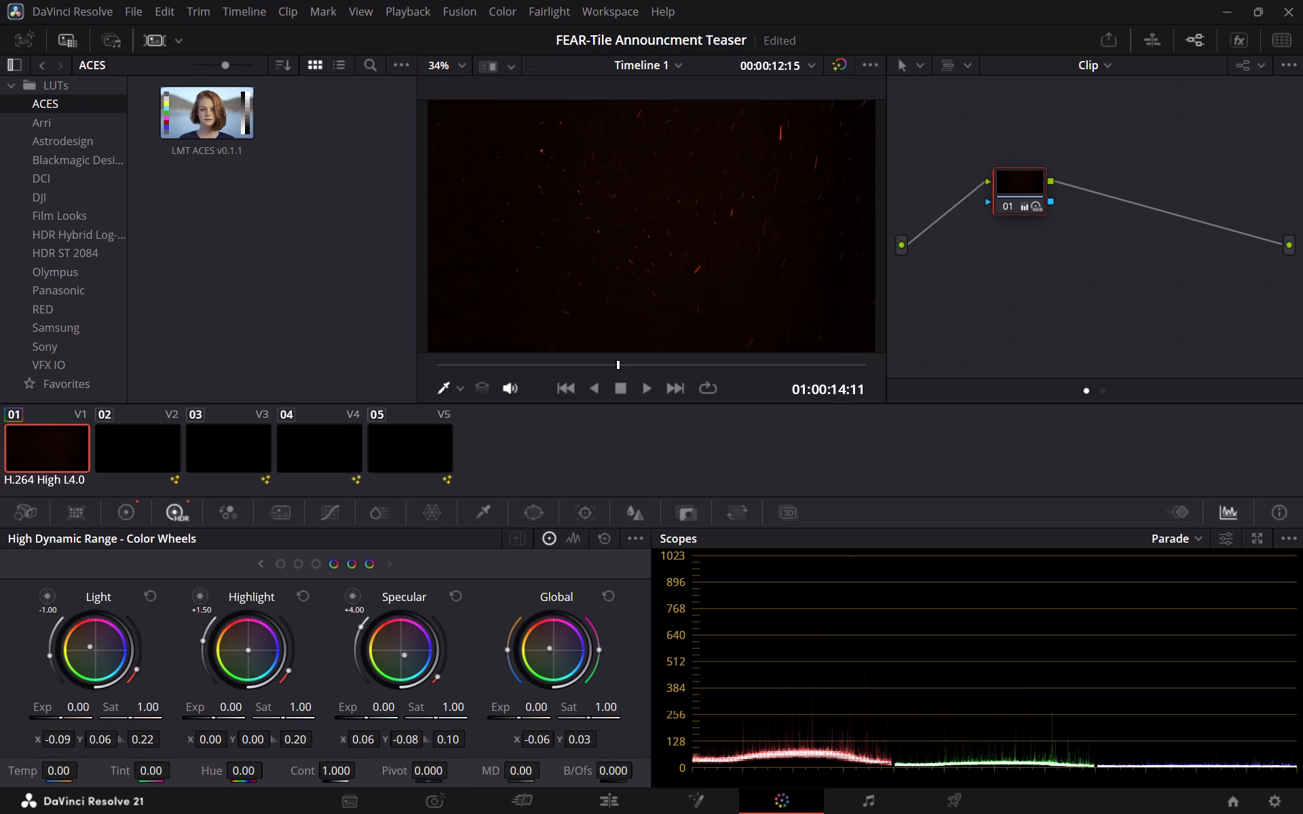
drag(436, 697, 422, 685)
Set the HDR contrast to 1.006 and the tint to -0.20 for the particle clip.
click(328, 770)
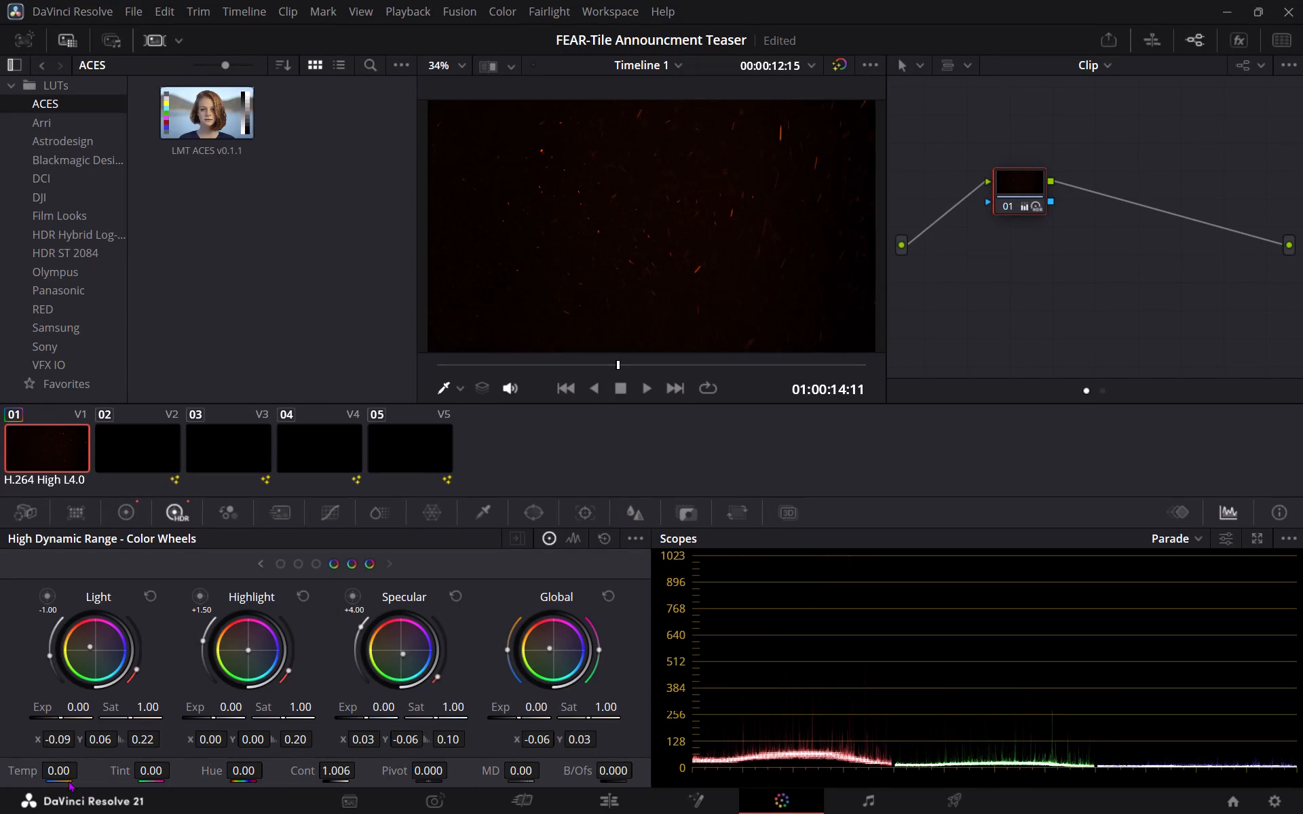
click(155, 771)
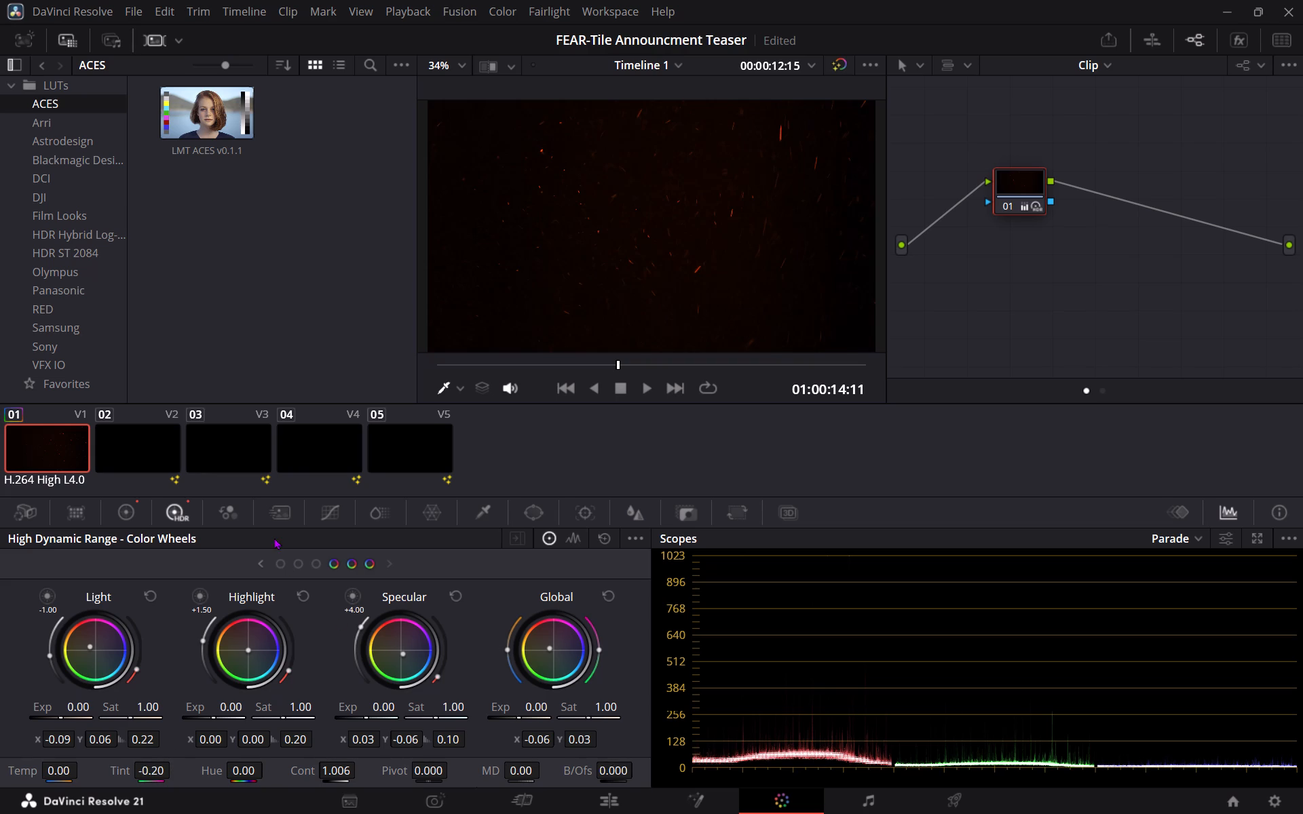
In the primaries, lower the particle clip's saturation to 47.20 and raise Color Boost to 11.00.
click(143, 508)
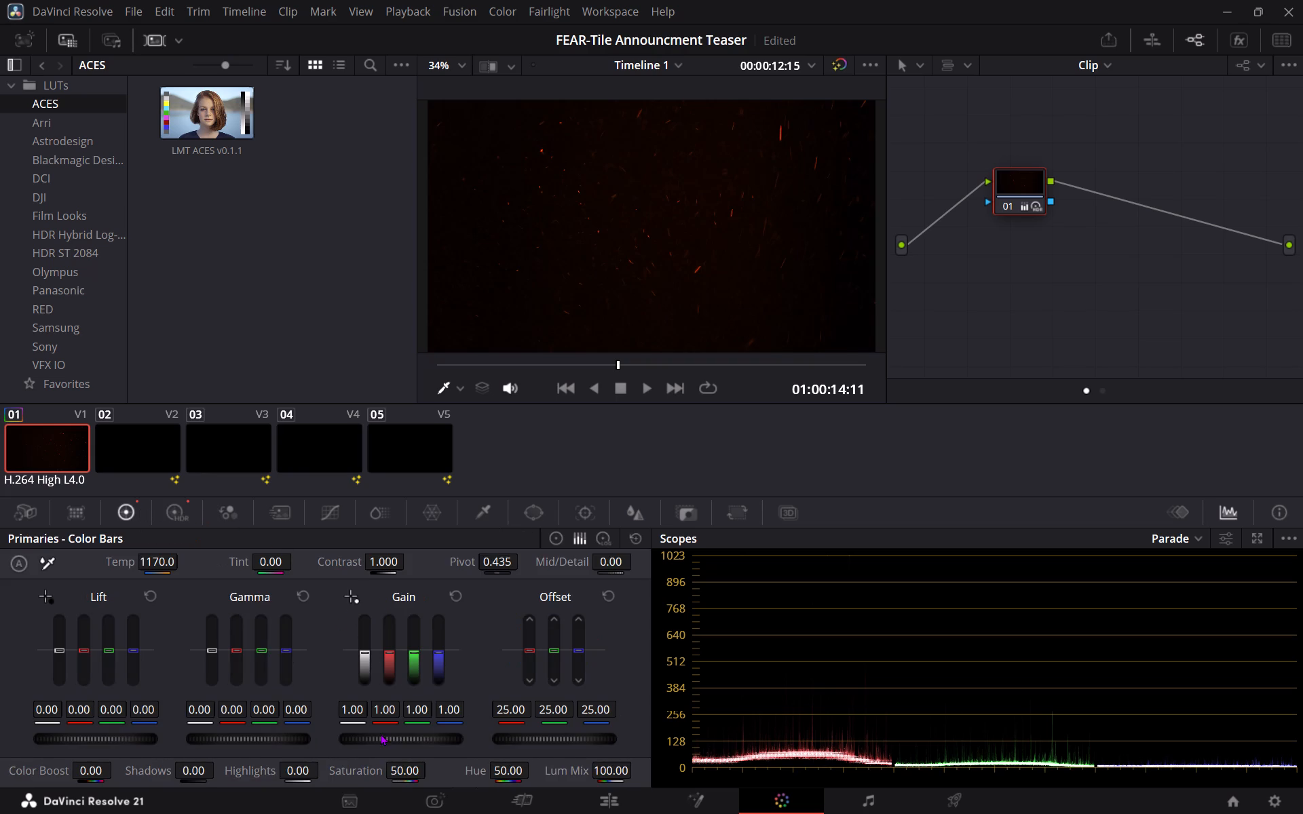
drag(402, 772, 396, 773)
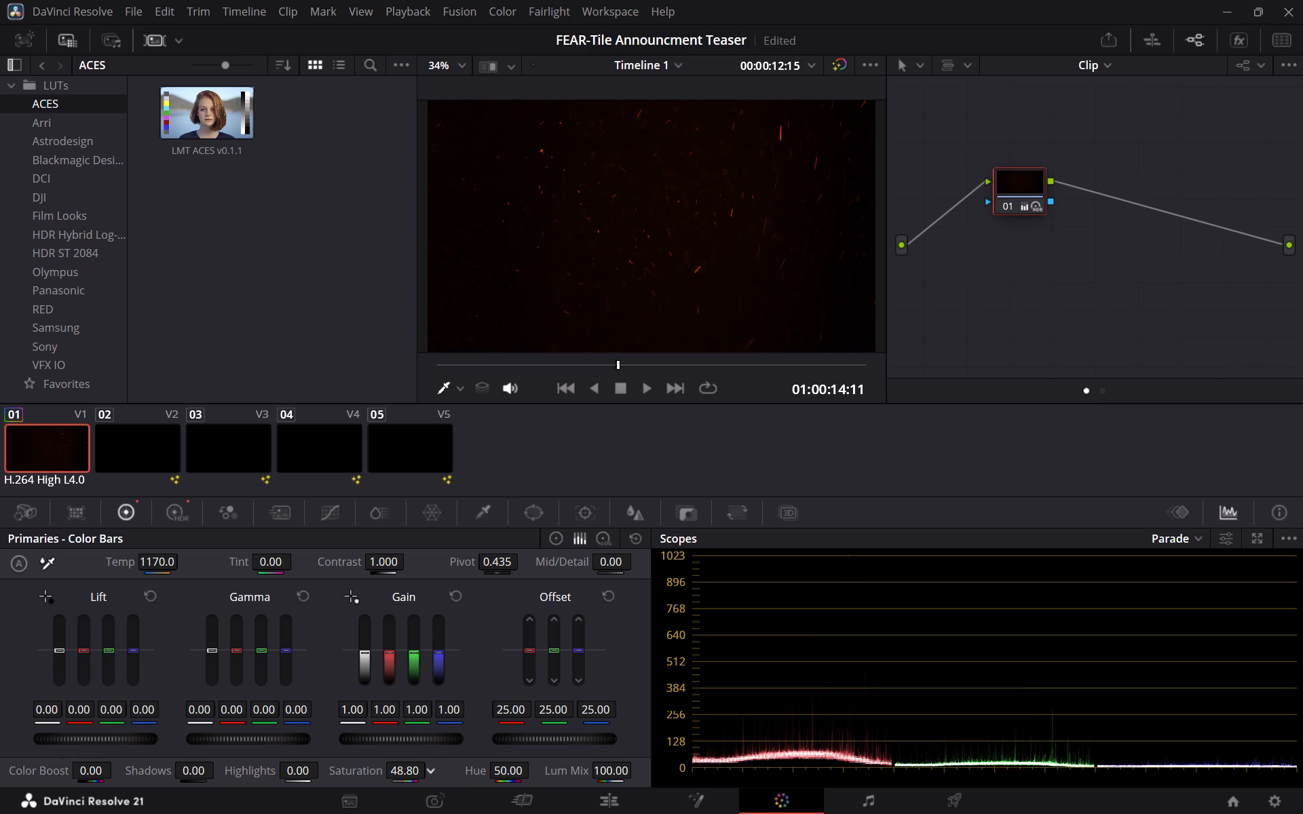
drag(396, 773, 390, 773)
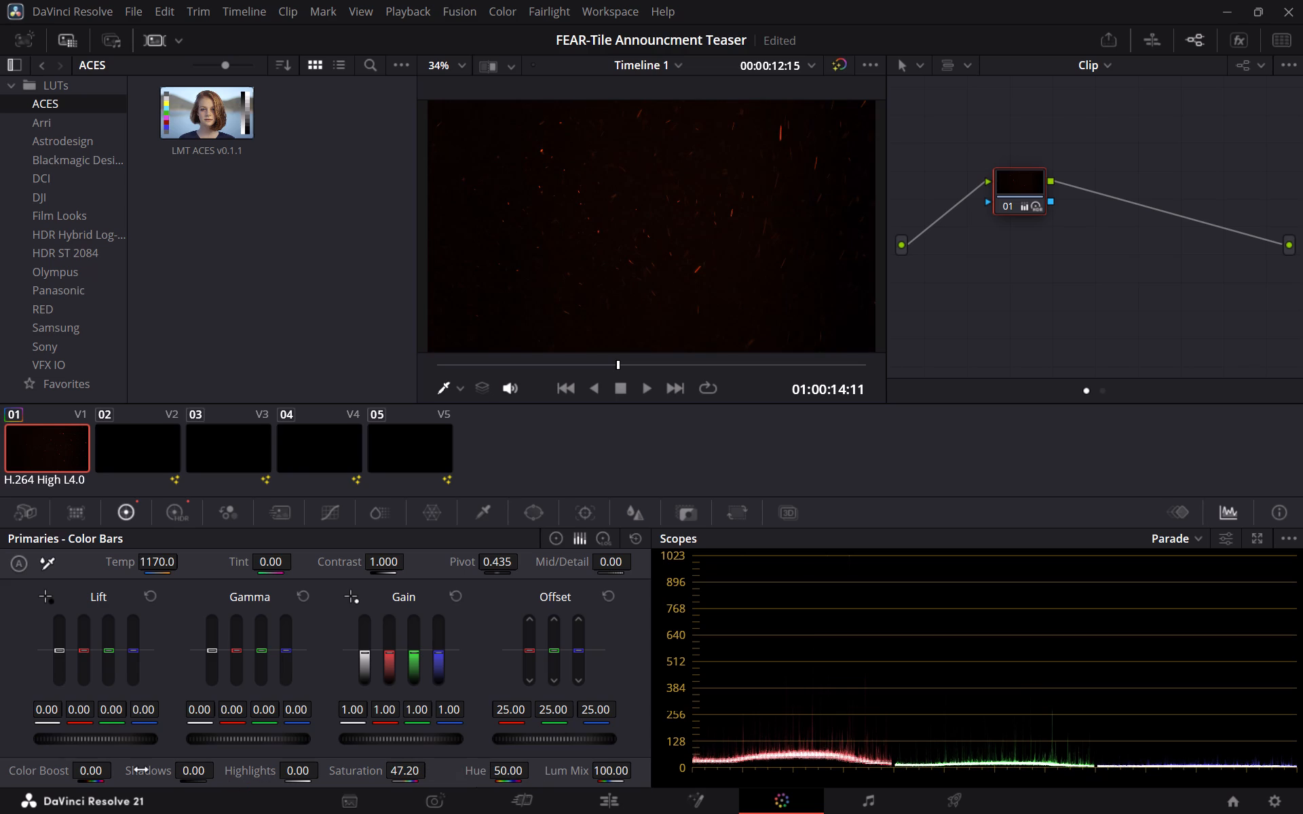
drag(90, 775, 109, 776)
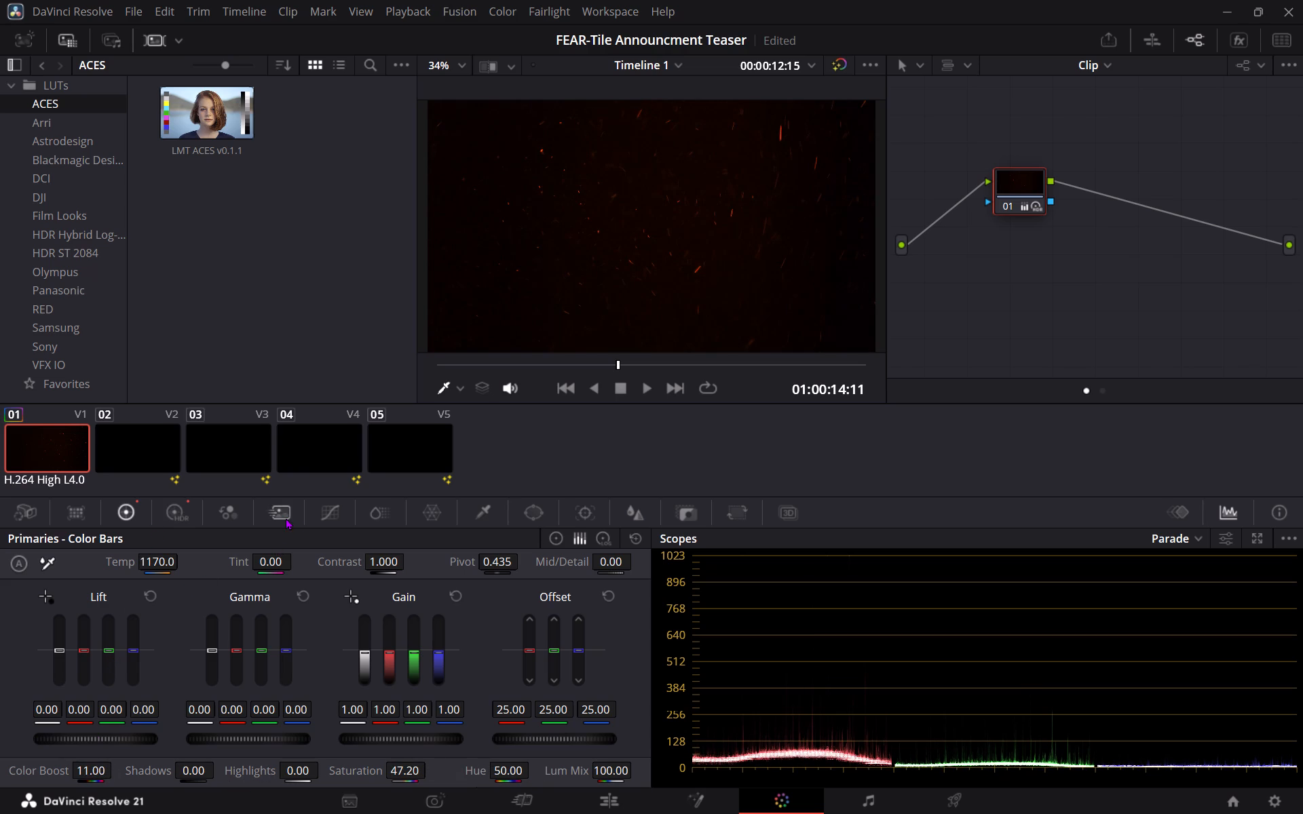
Shape the particle clip's custom curve with a raised lower-midtone point and a second, lowered upper point, flattening the stretch between them.
click(331, 517)
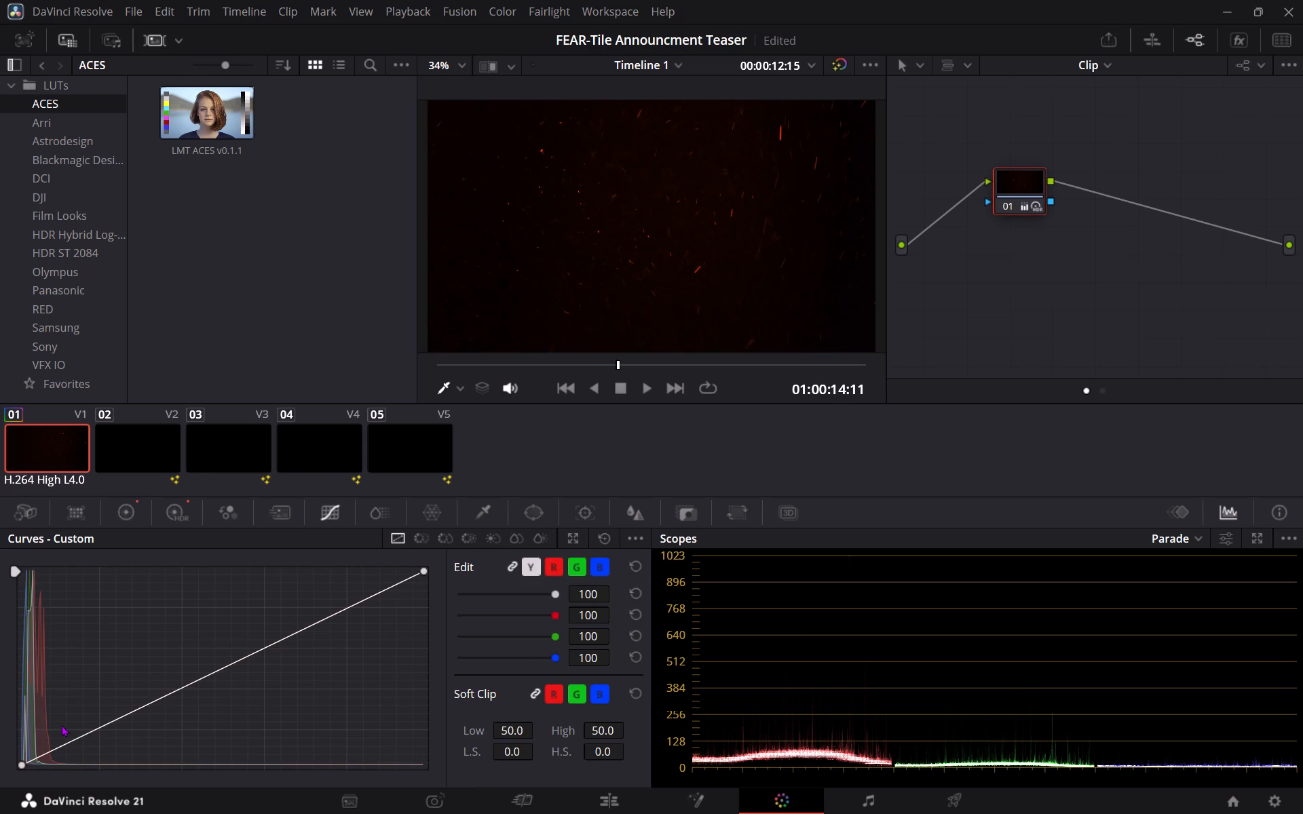
click(103, 722)
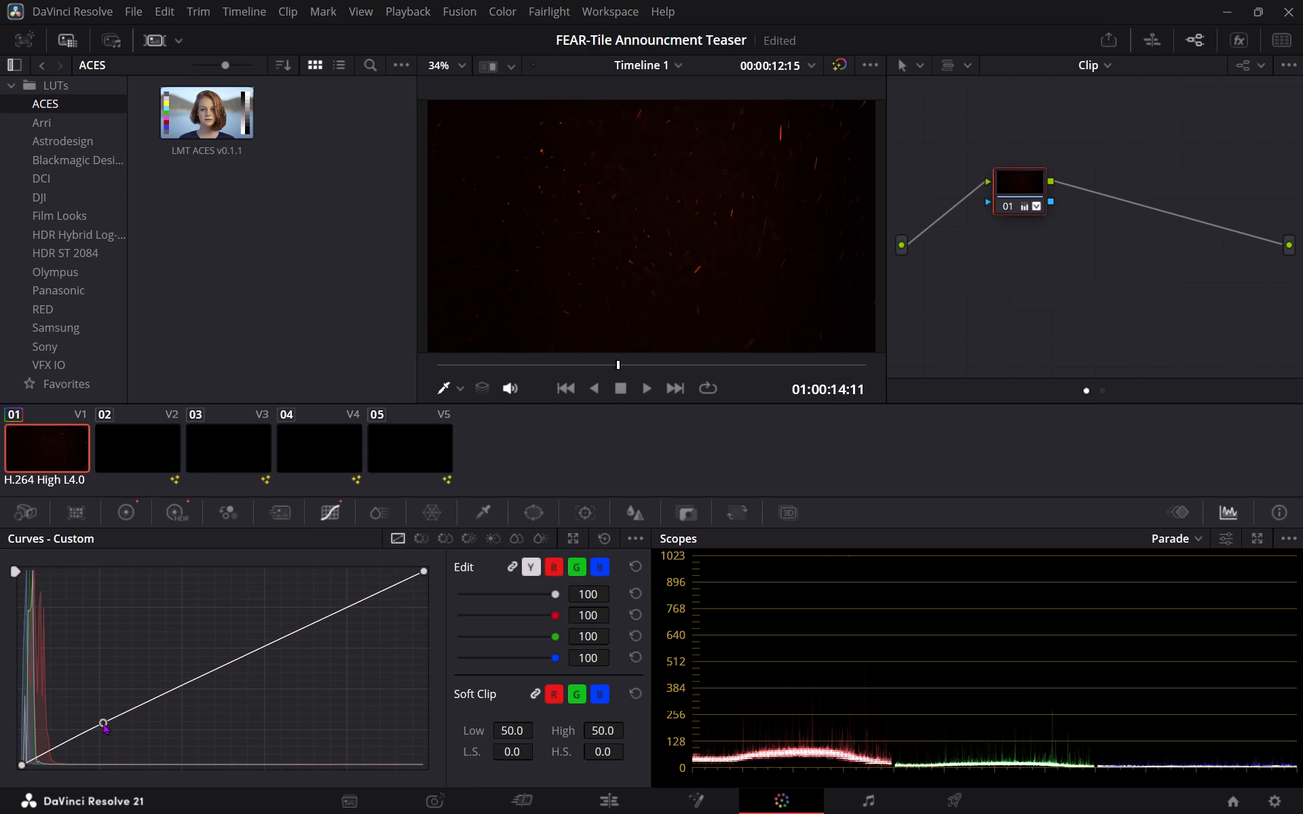
drag(103, 718, 90, 641)
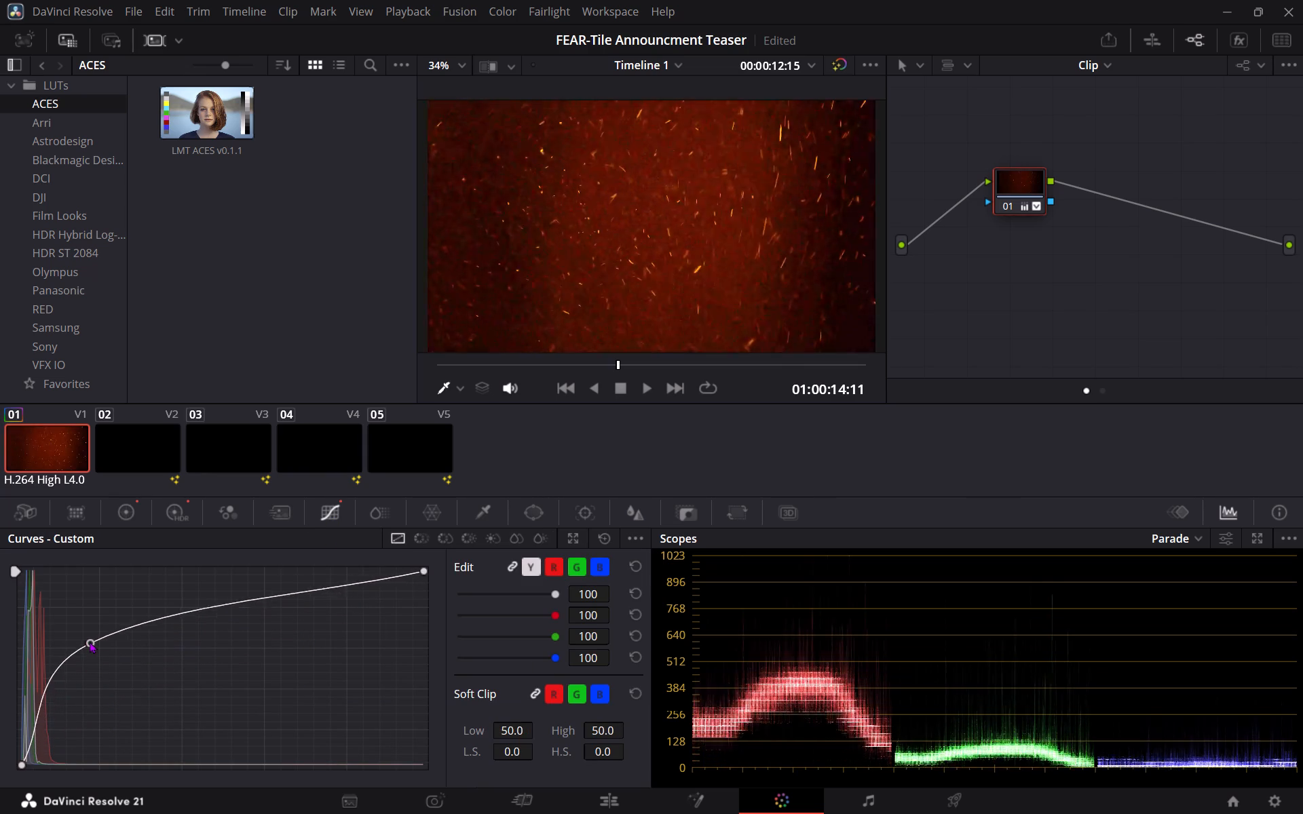
drag(90, 641, 179, 659)
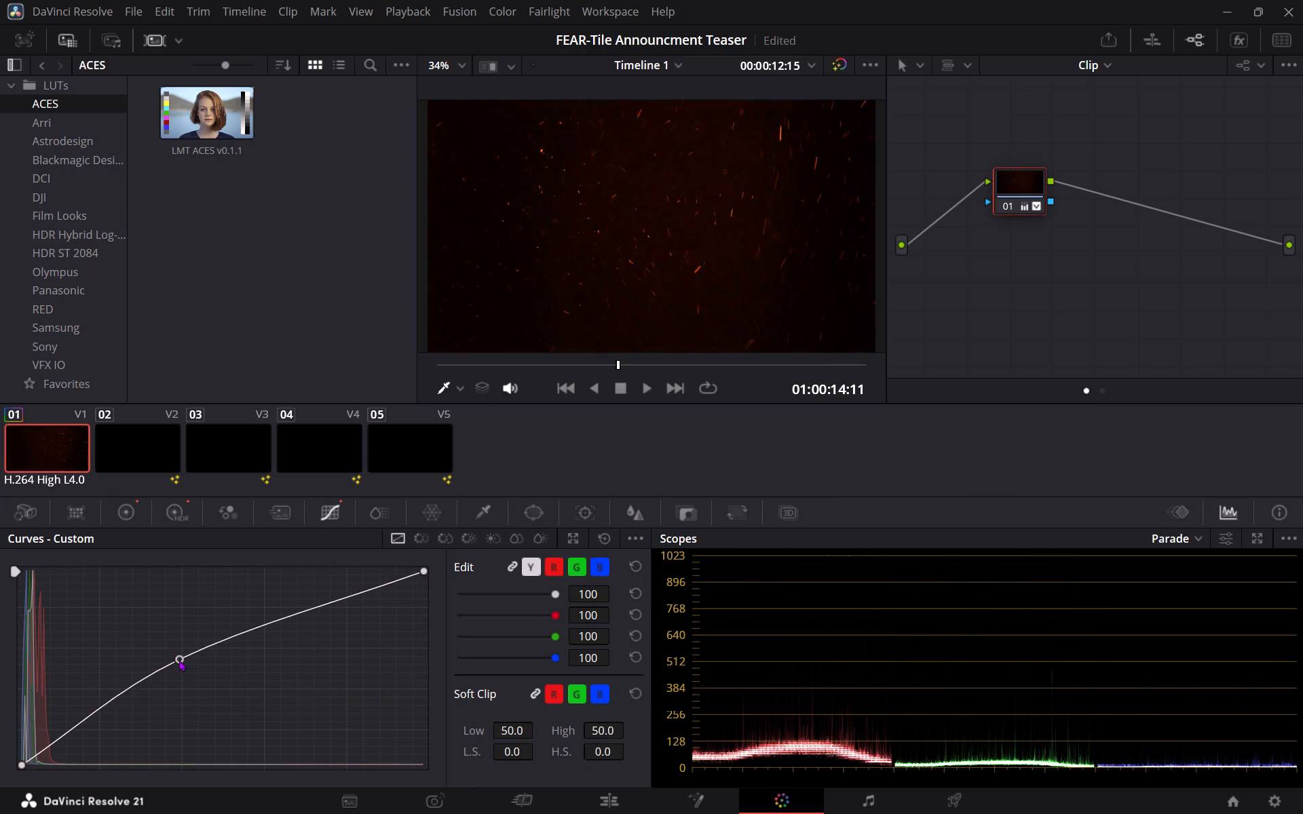
drag(179, 659, 187, 670)
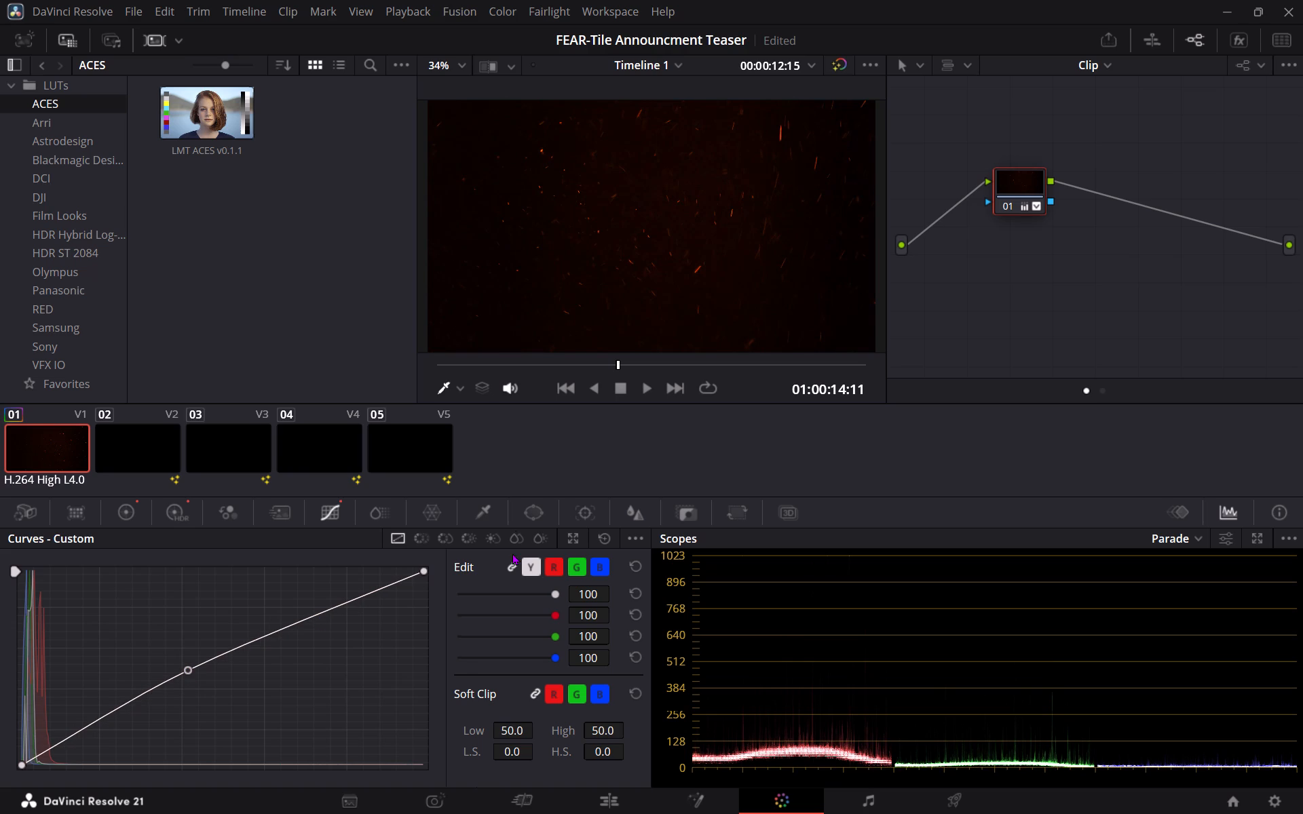
click(309, 614)
drag(309, 614, 321, 629)
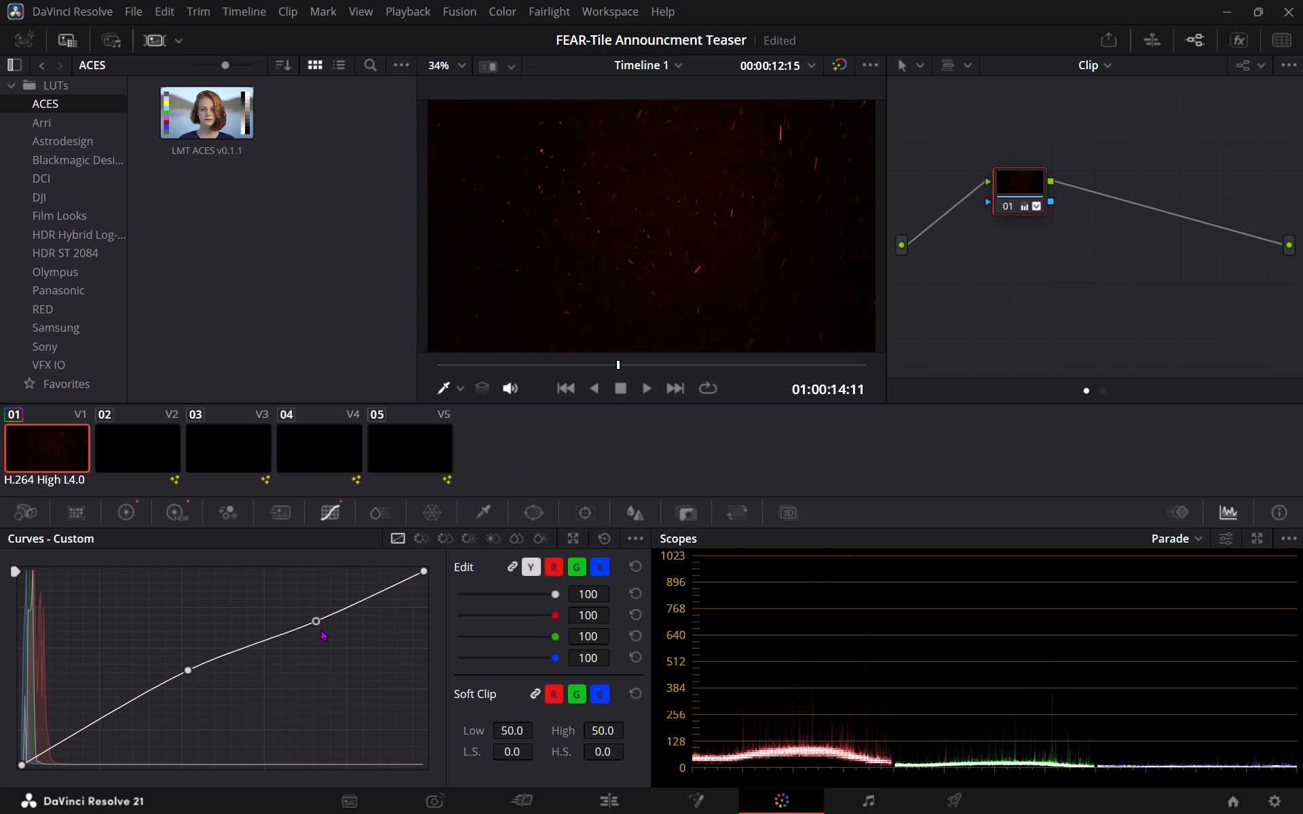
drag(321, 629, 330, 647)
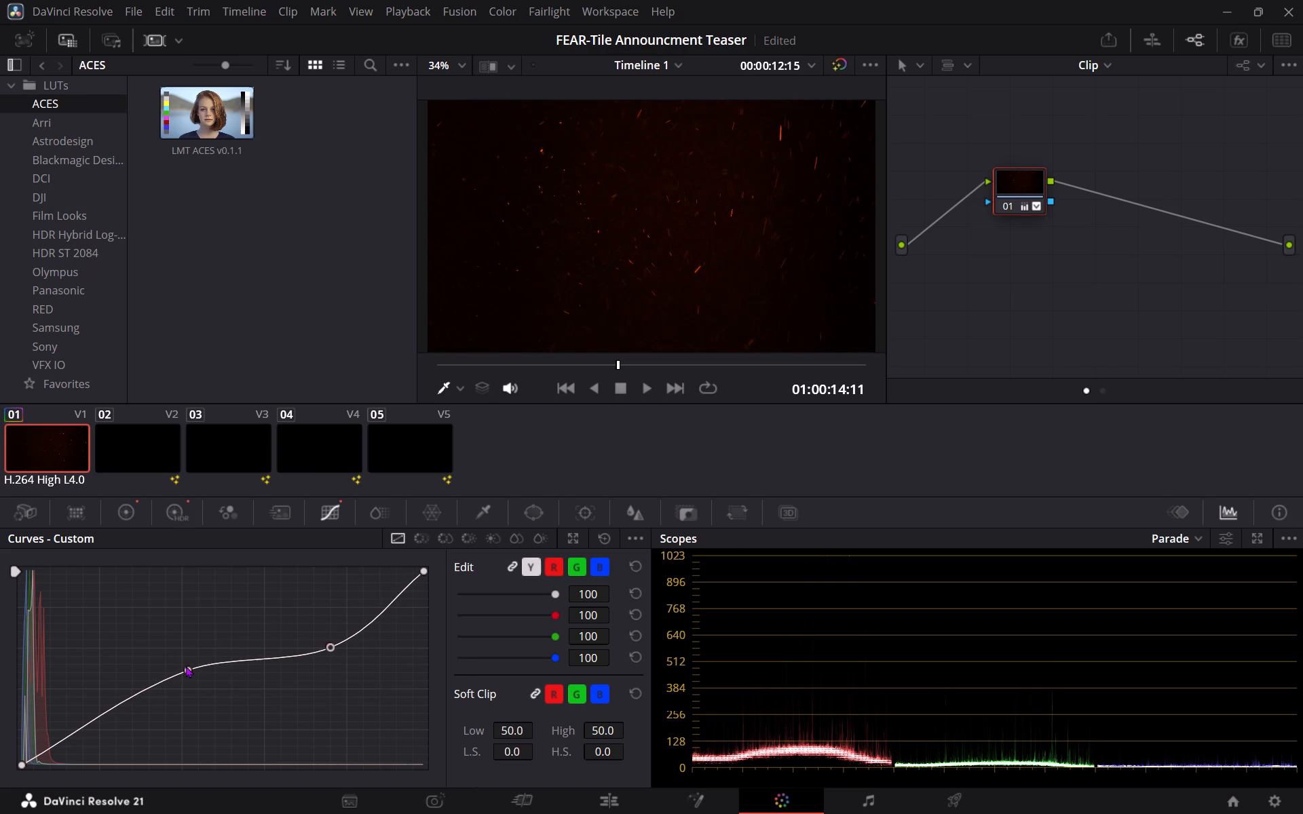
drag(327, 646, 335, 675)
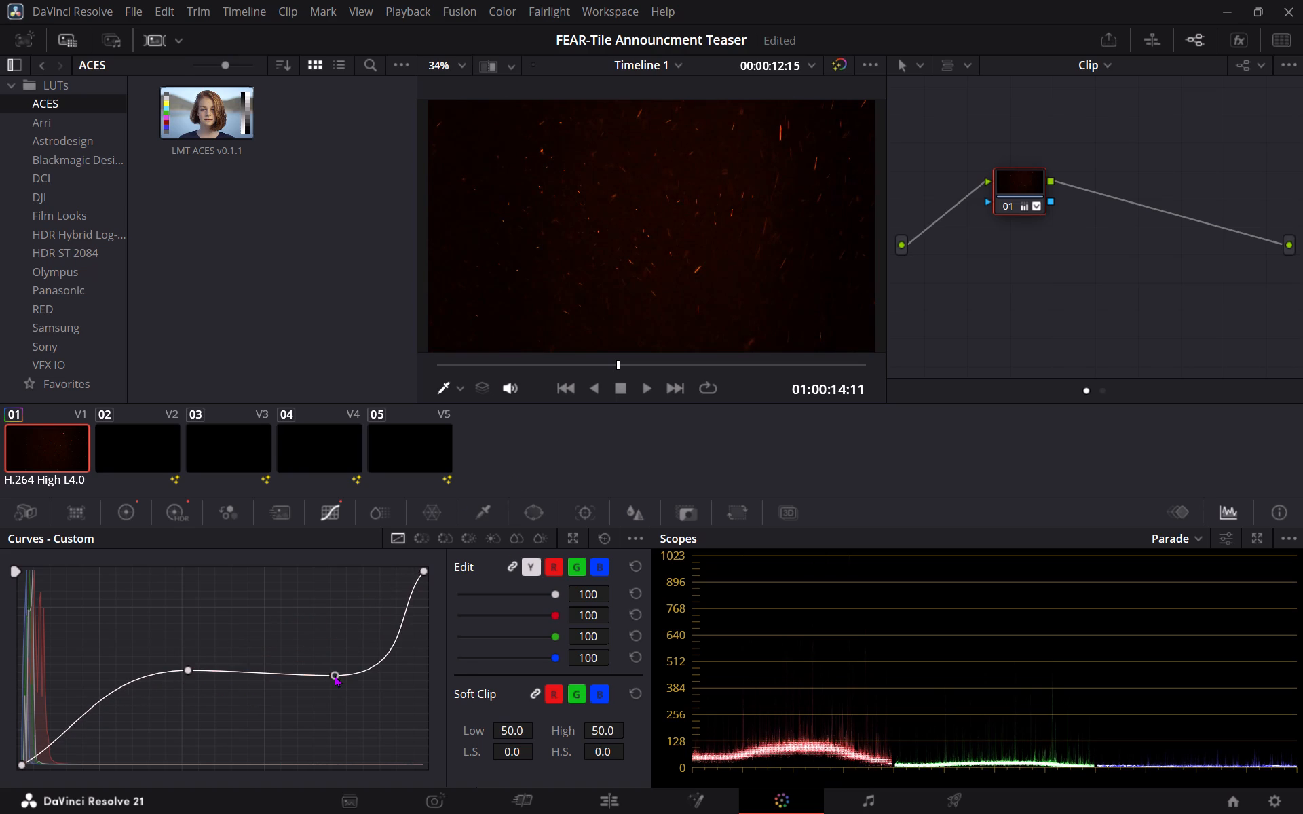
drag(335, 675, 335, 667)
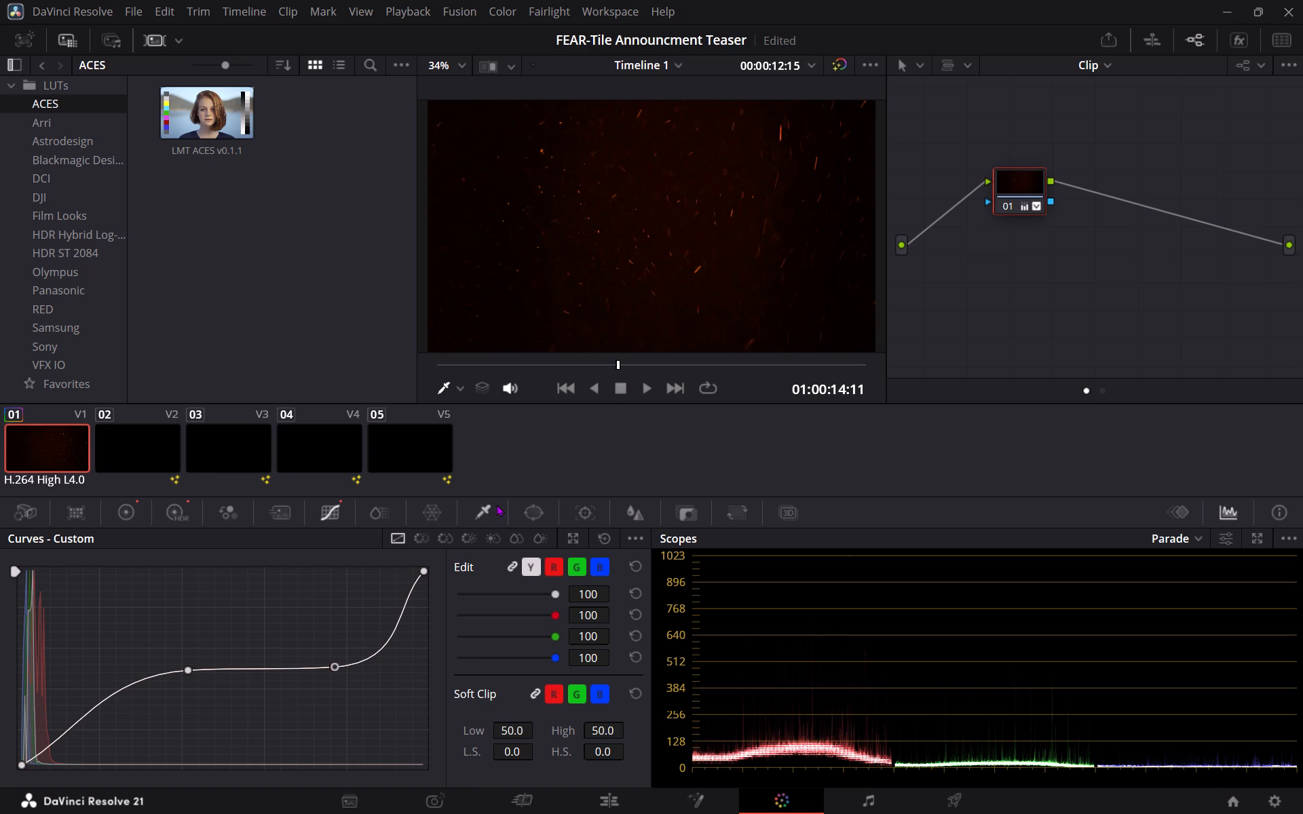
In ColorSlice, set the red density to 0.31, red saturation to 1.12 and yellow density to 0.39.
click(374, 515)
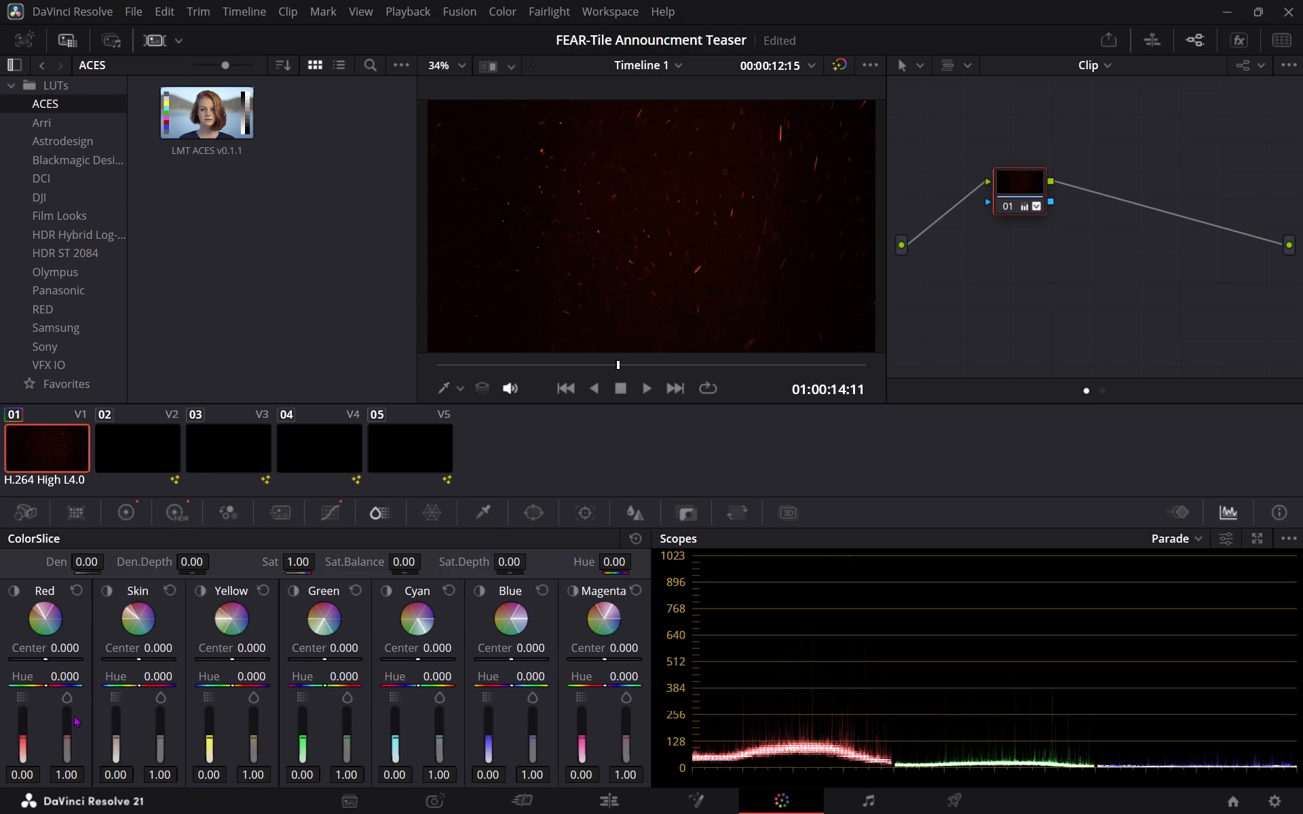
drag(21, 735, 23, 710)
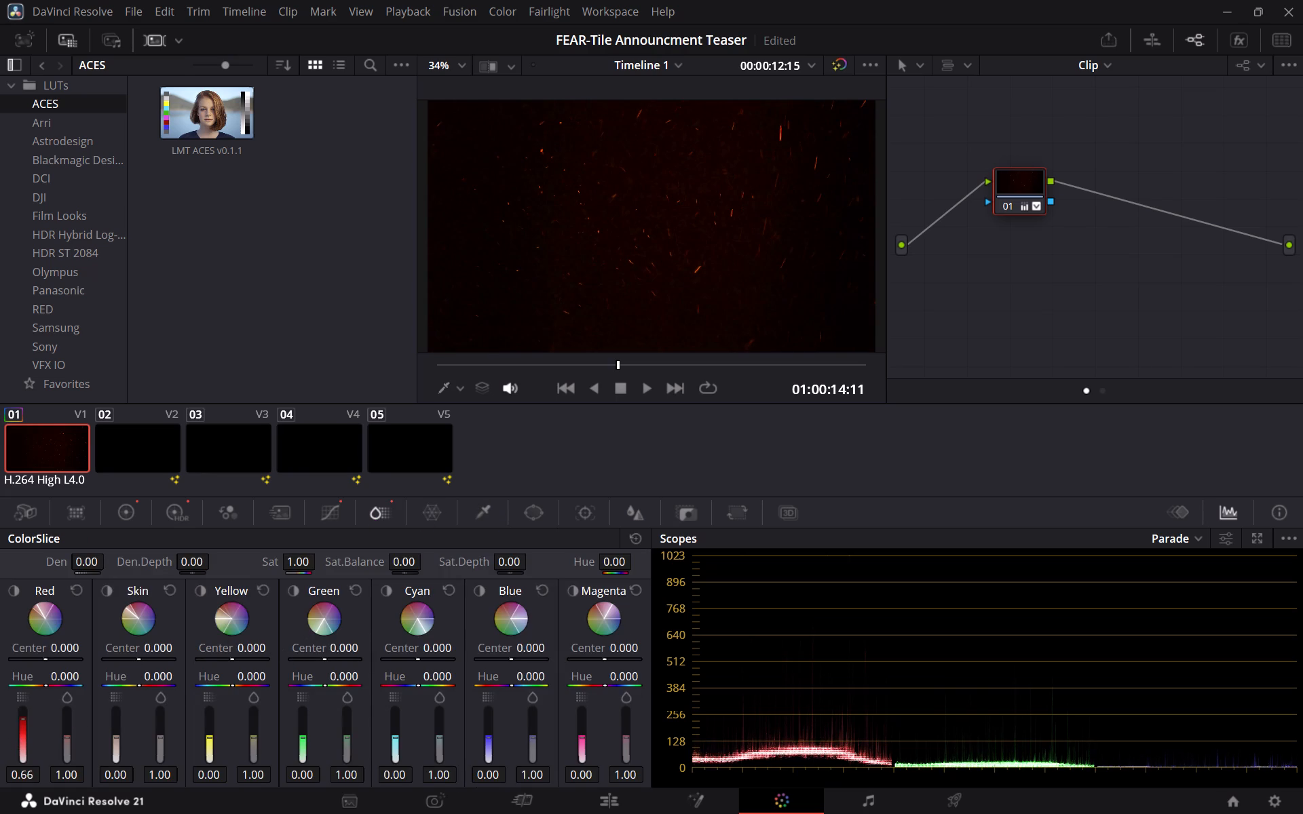
drag(23, 710, 30, 718)
drag(70, 737, 75, 720)
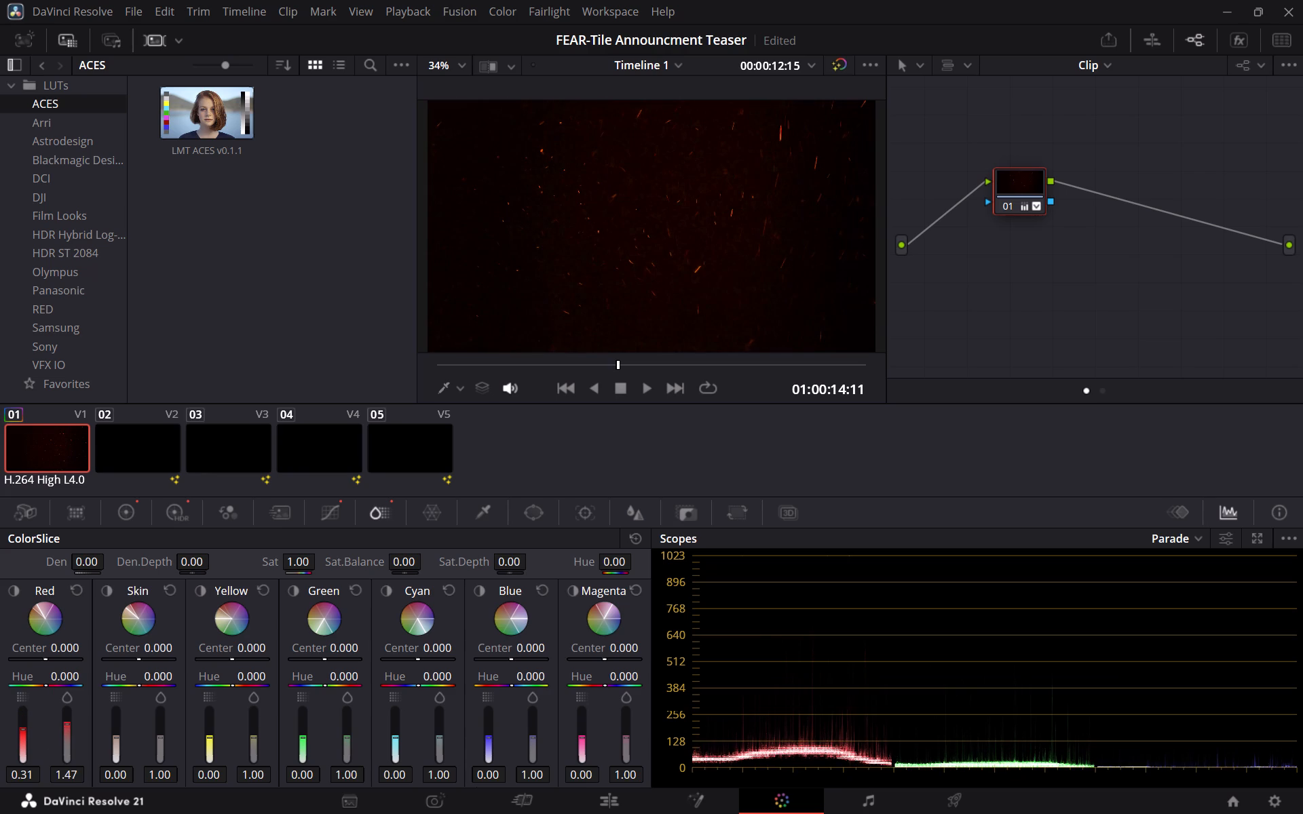
drag(75, 720, 77, 732)
drag(206, 735, 210, 719)
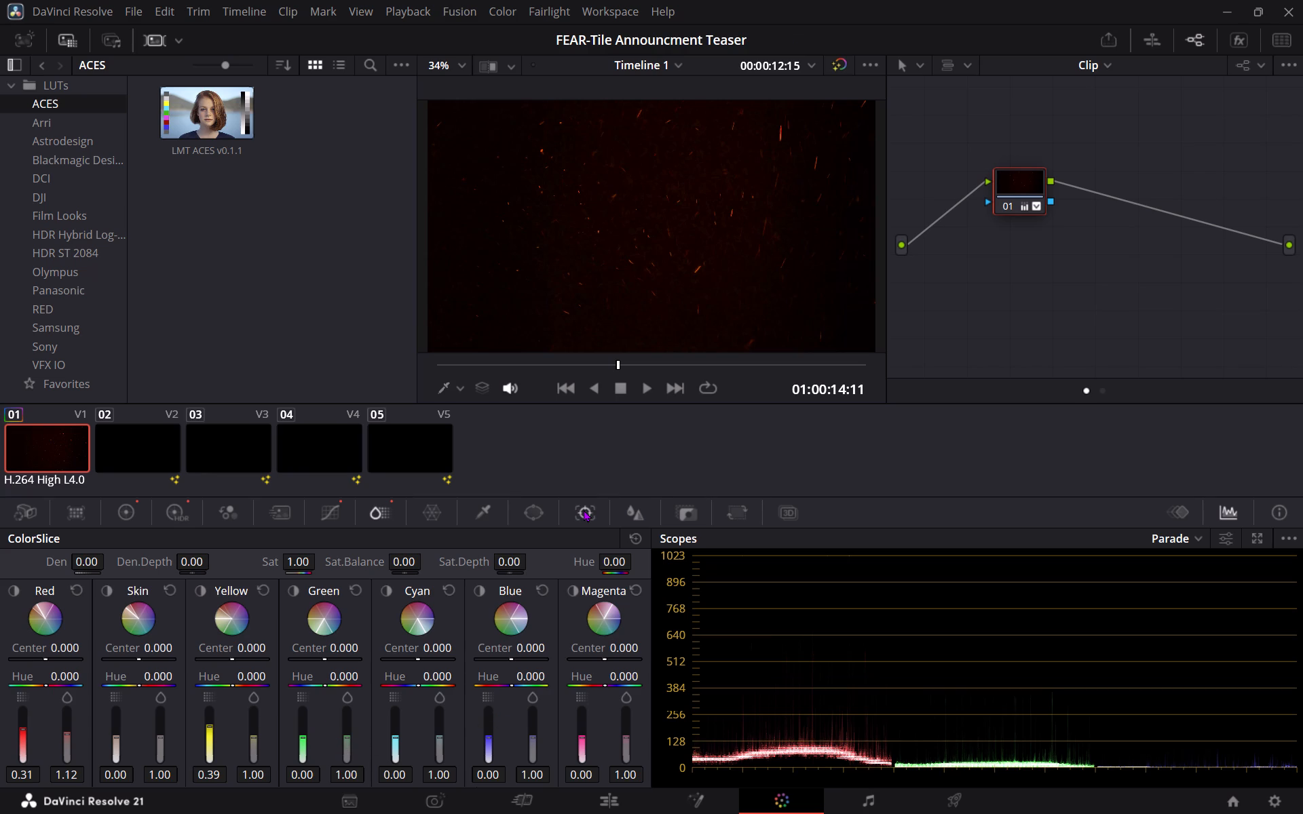
Play back the graded timeline from 01:00:08:17 to check the particle footage.
drag(597, 364, 535, 372)
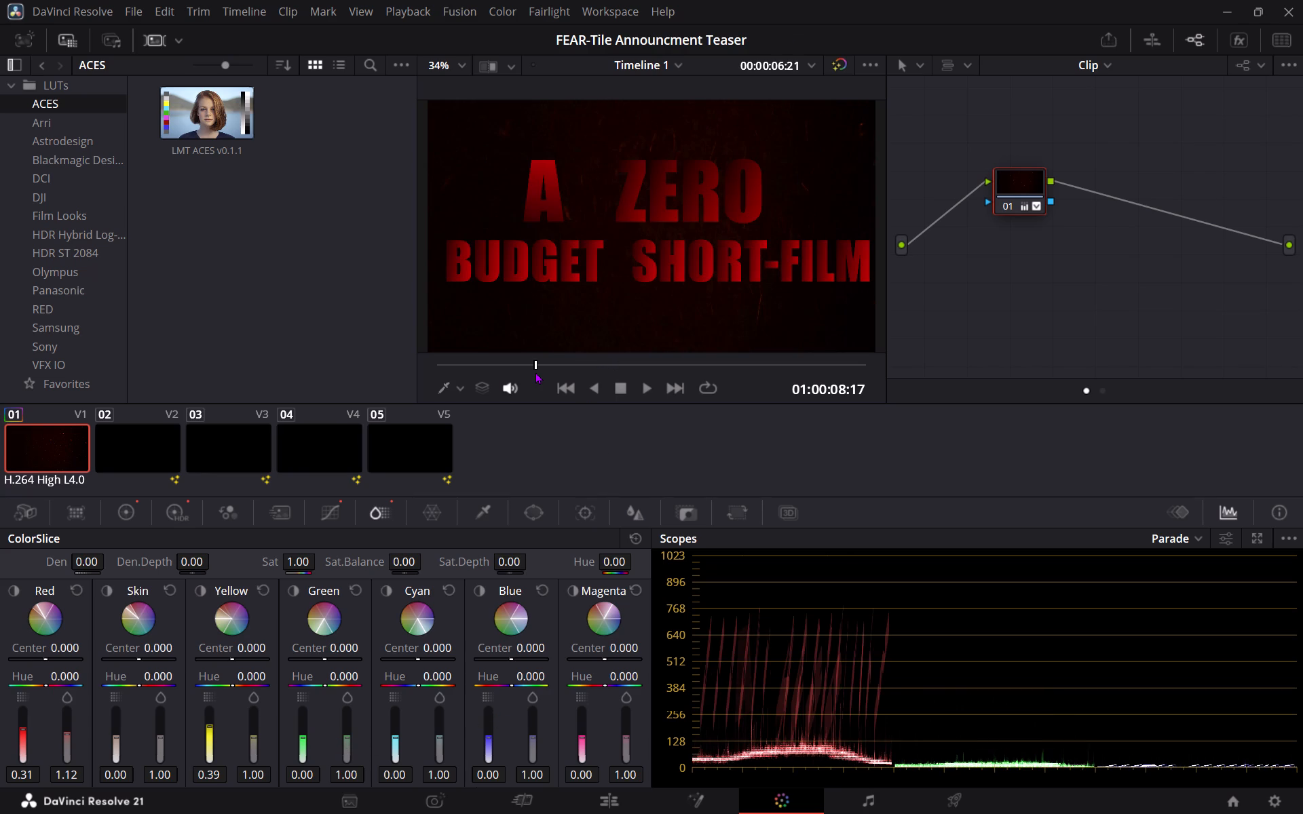
key(space)
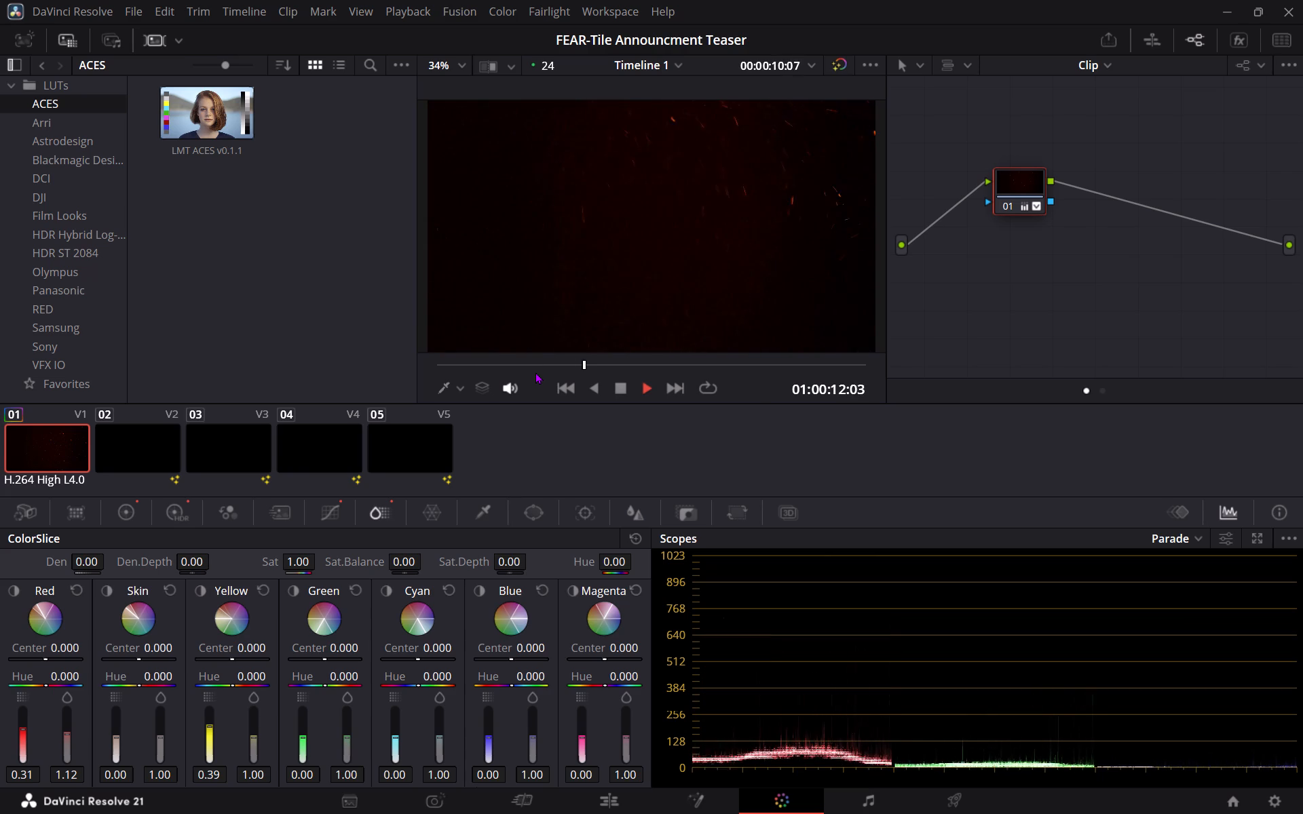
key(space)
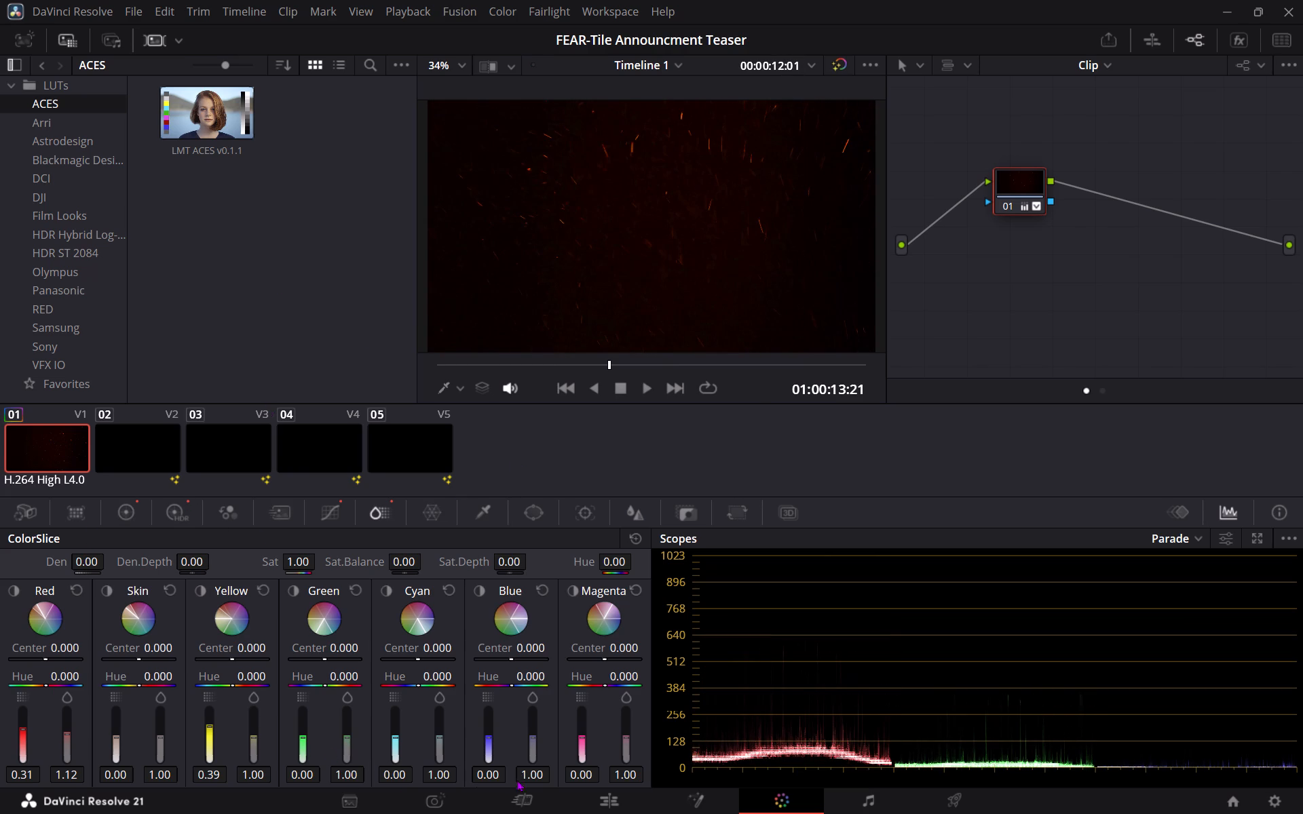
On the Edit page, examine the text and advanced settings of the "A" title on Video 2 at 01:00:04:10.
click(601, 798)
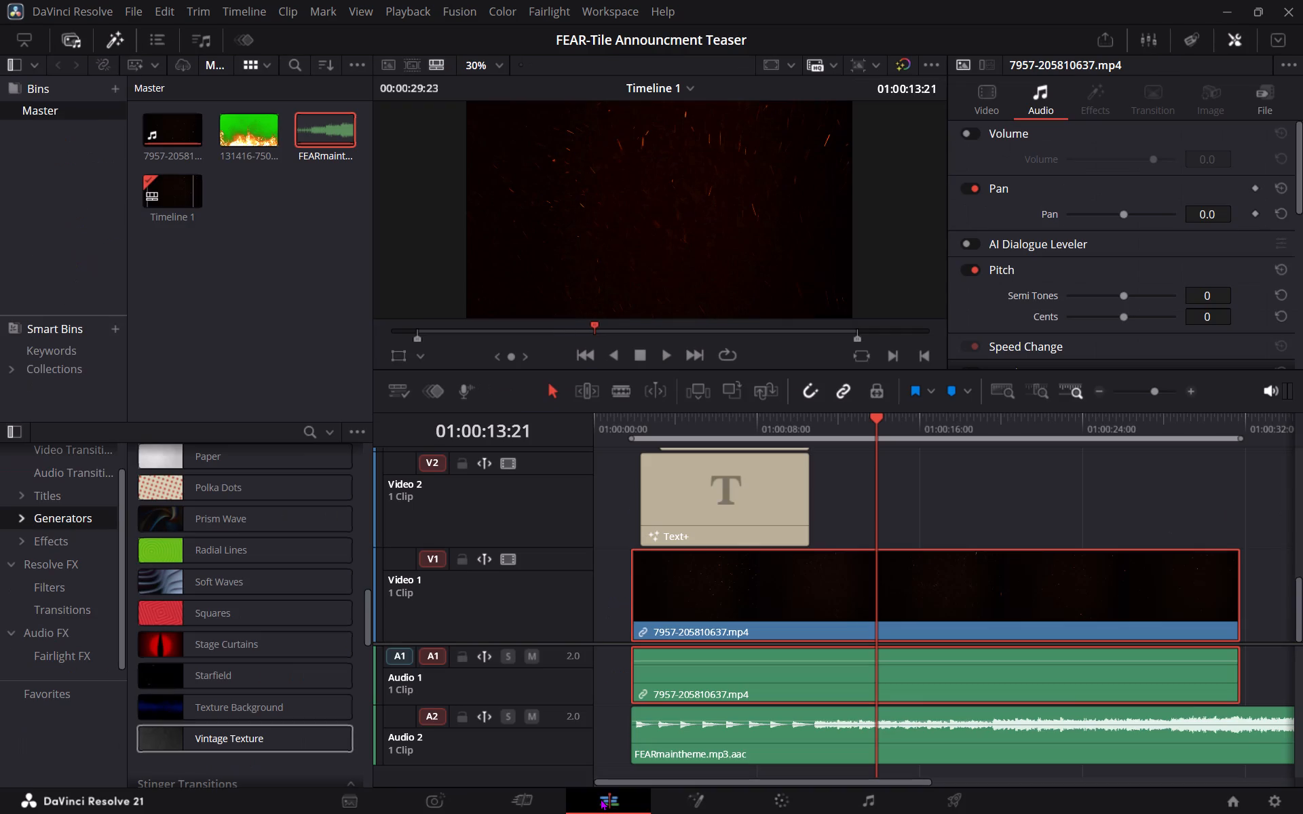
click(668, 513)
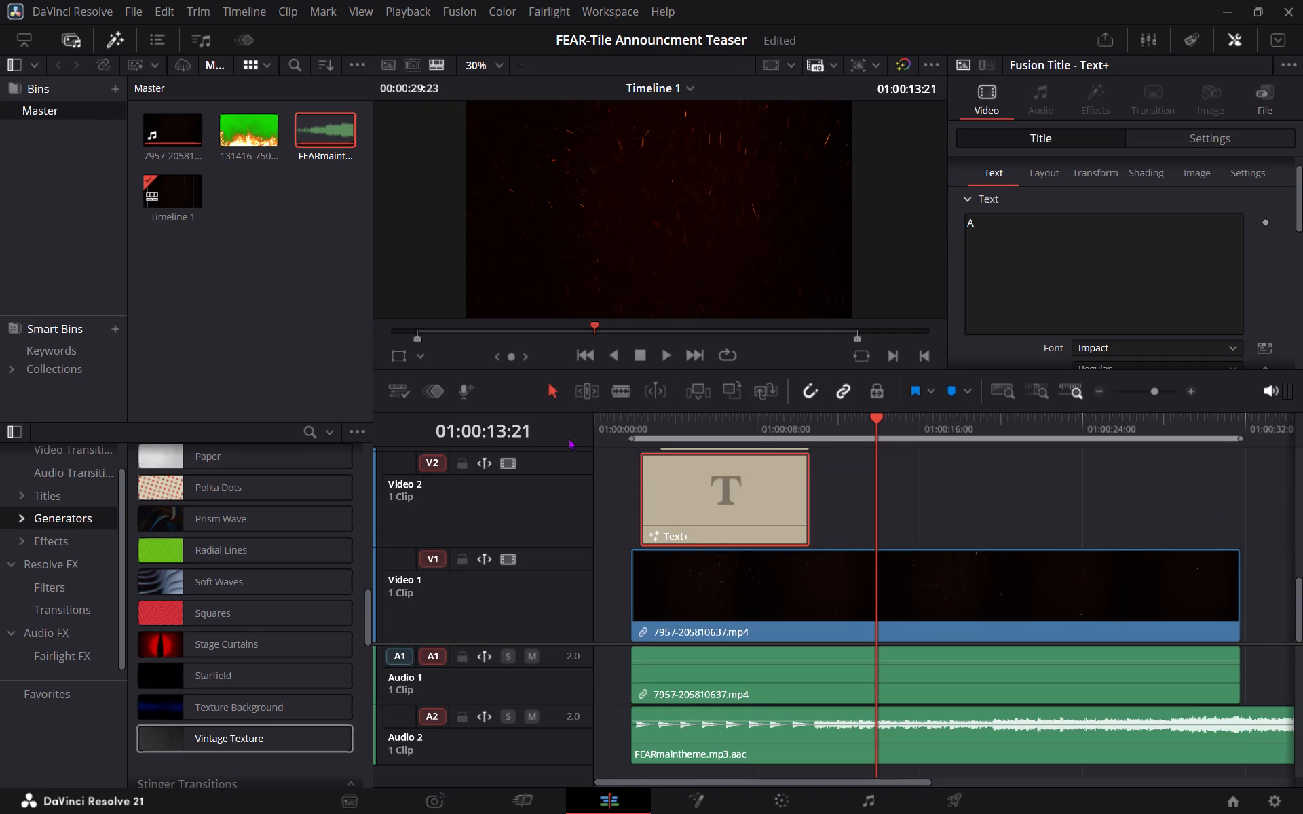
click(749, 492)
click(691, 406)
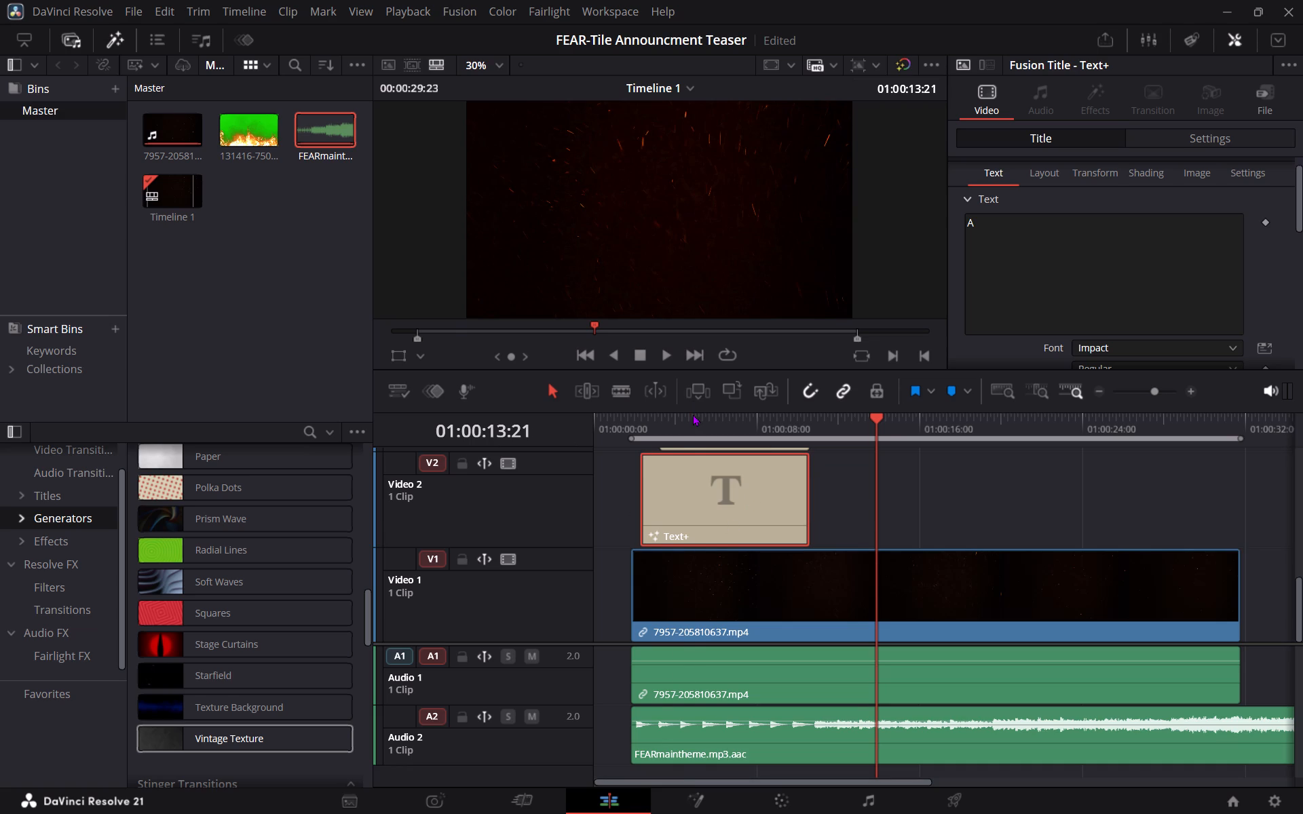
click(693, 414)
scroll(1092, 217, down, 1)
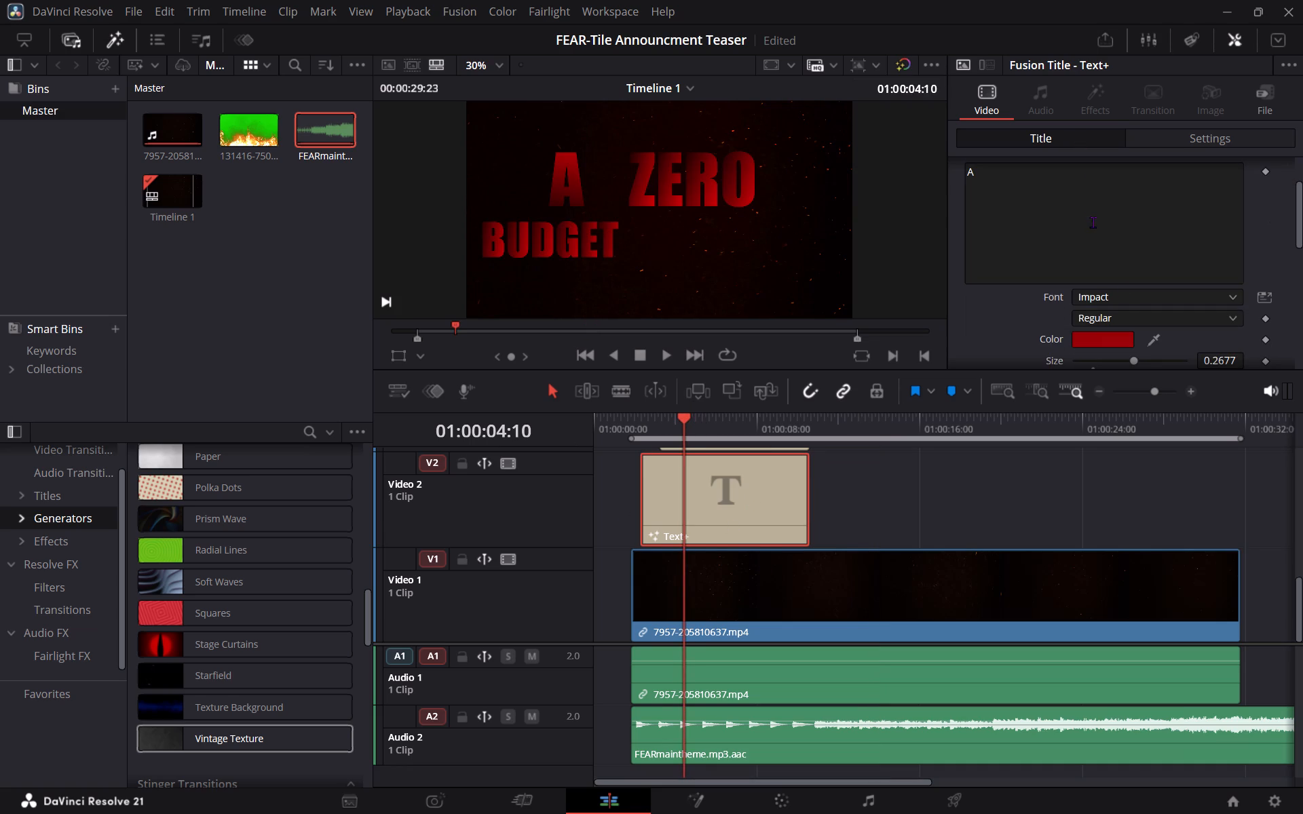
click(1131, 315)
click(1118, 304)
click(1003, 314)
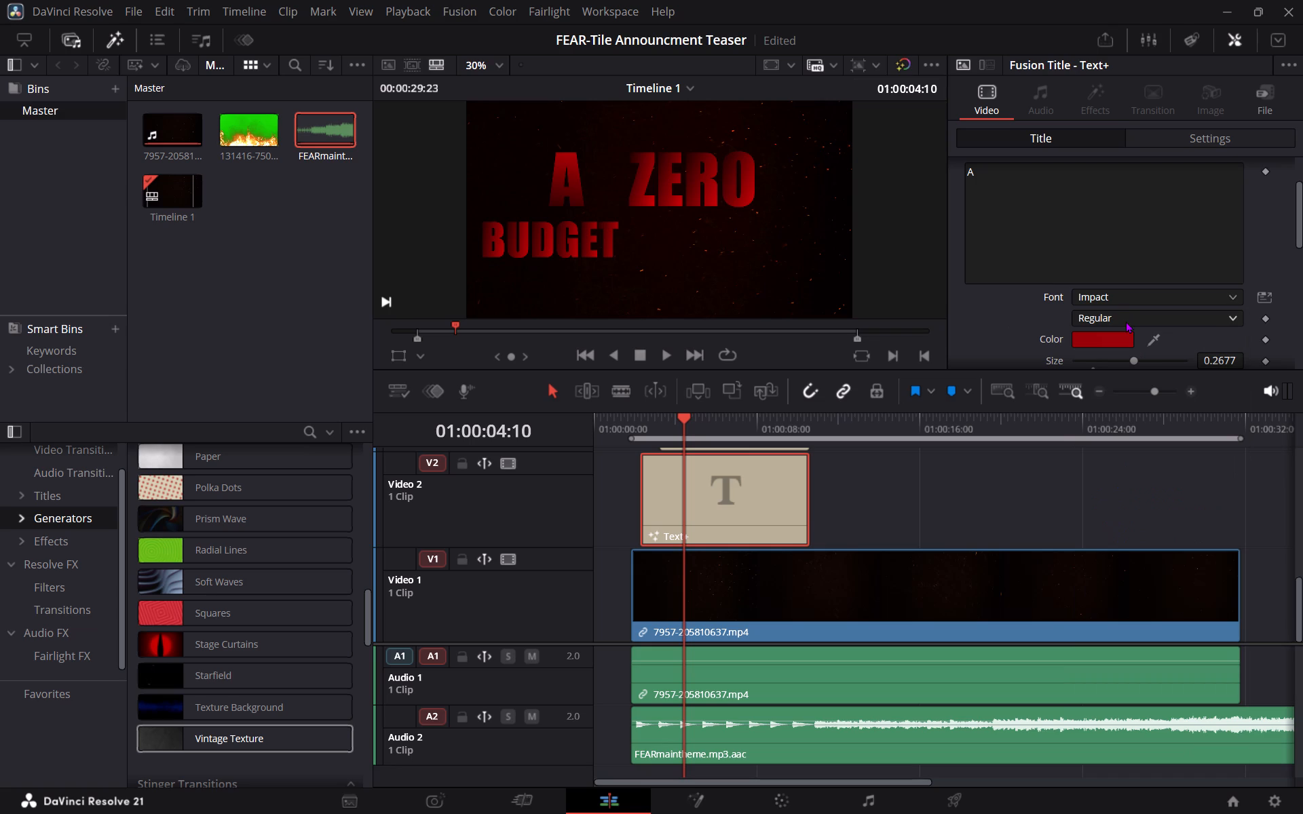
click(1125, 316)
click(1019, 319)
scroll(1025, 319, down, 2)
scroll(1117, 288, down, 5)
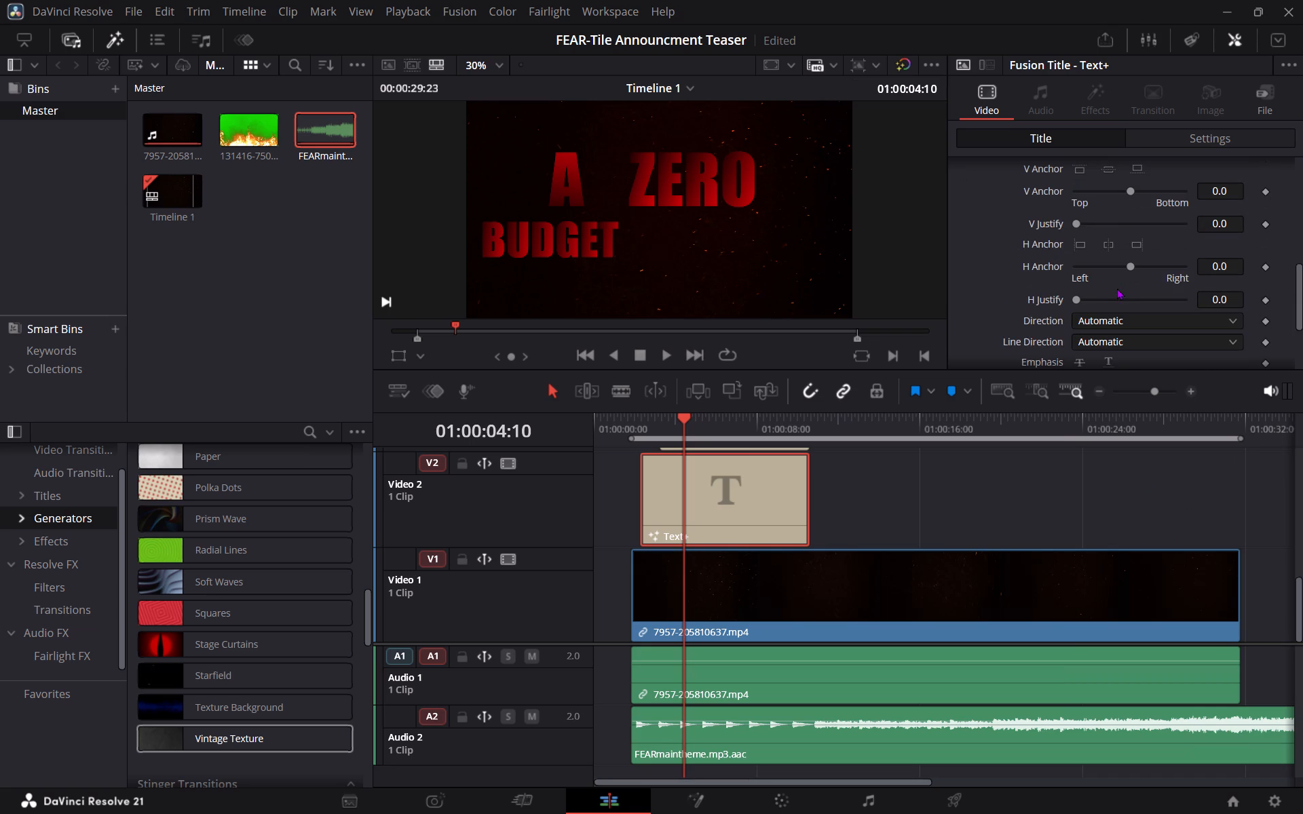
scroll(1029, 275, down, 3)
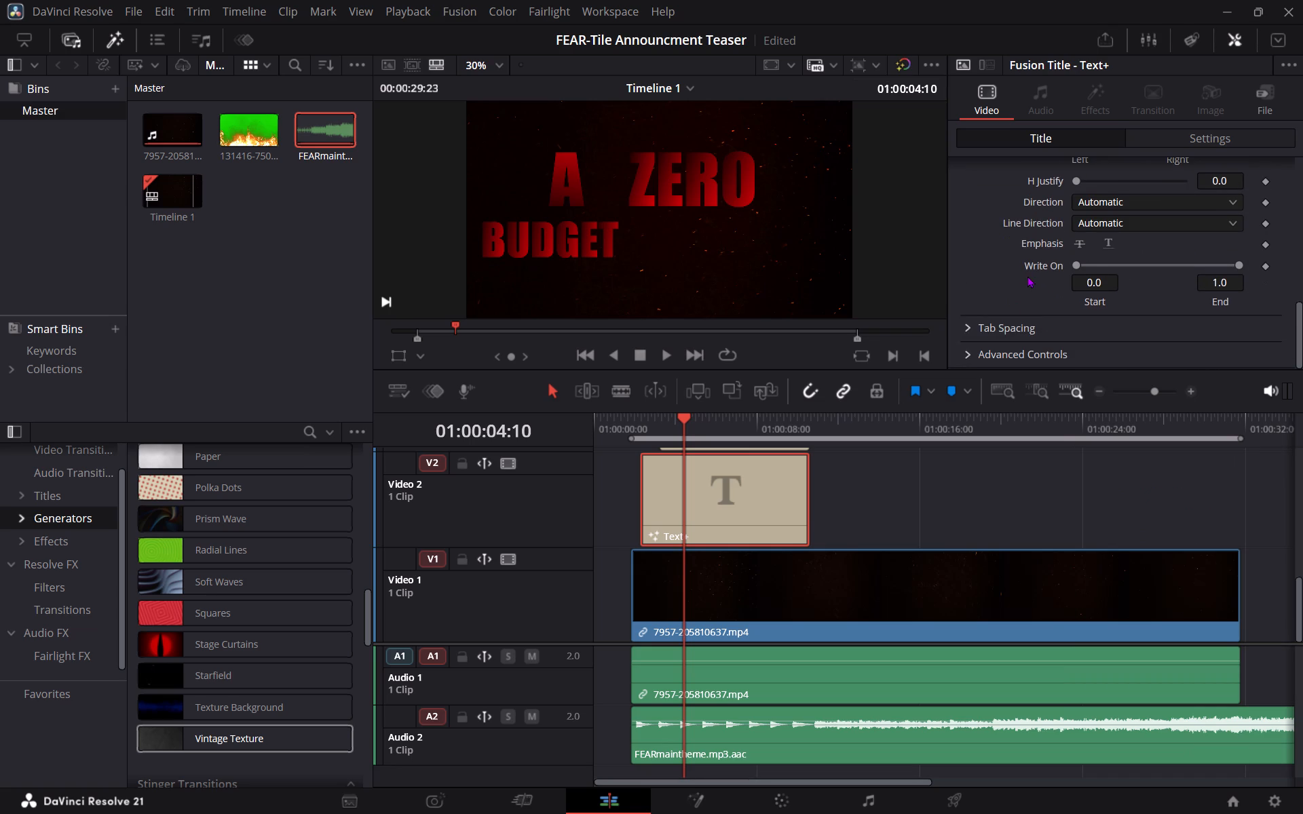
click(1000, 355)
scroll(1021, 313, down, 4)
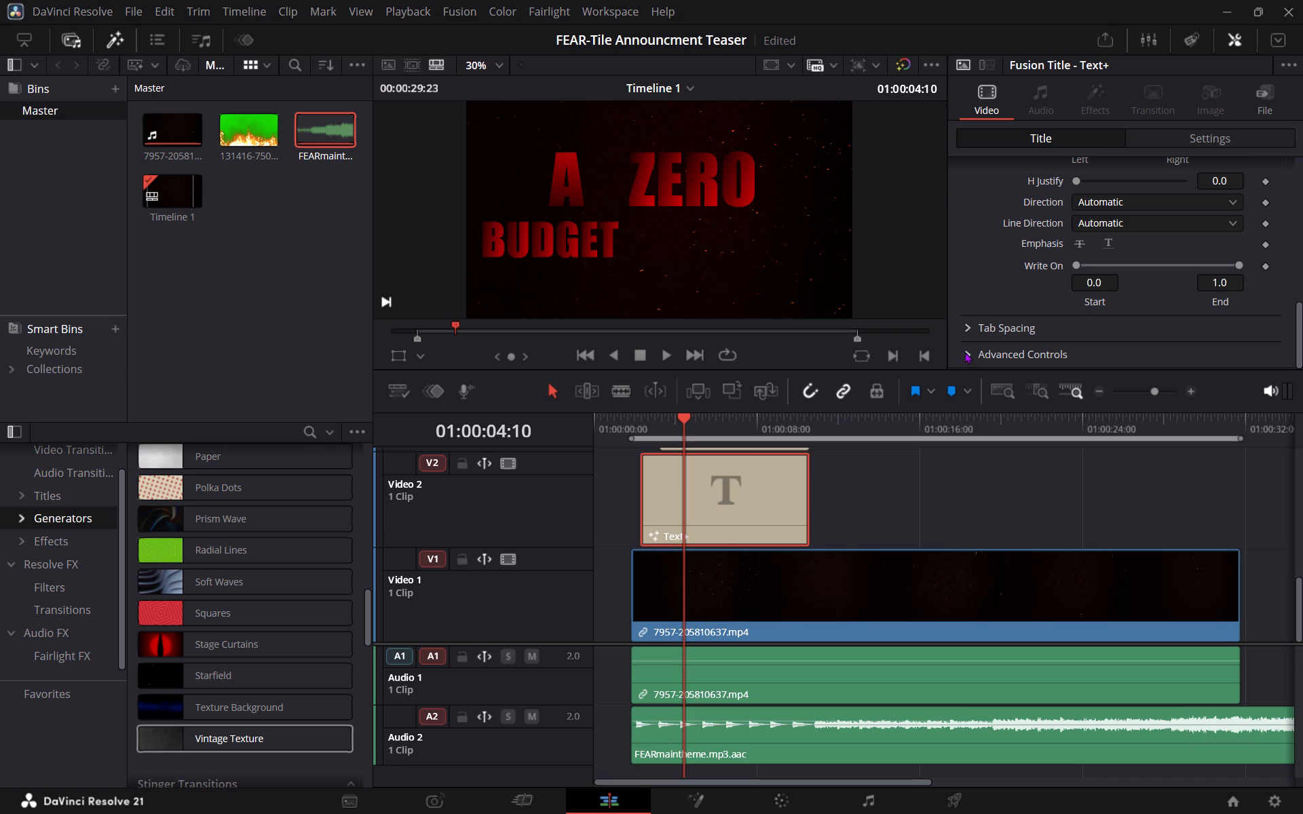
click(969, 352)
scroll(989, 290, down, 3)
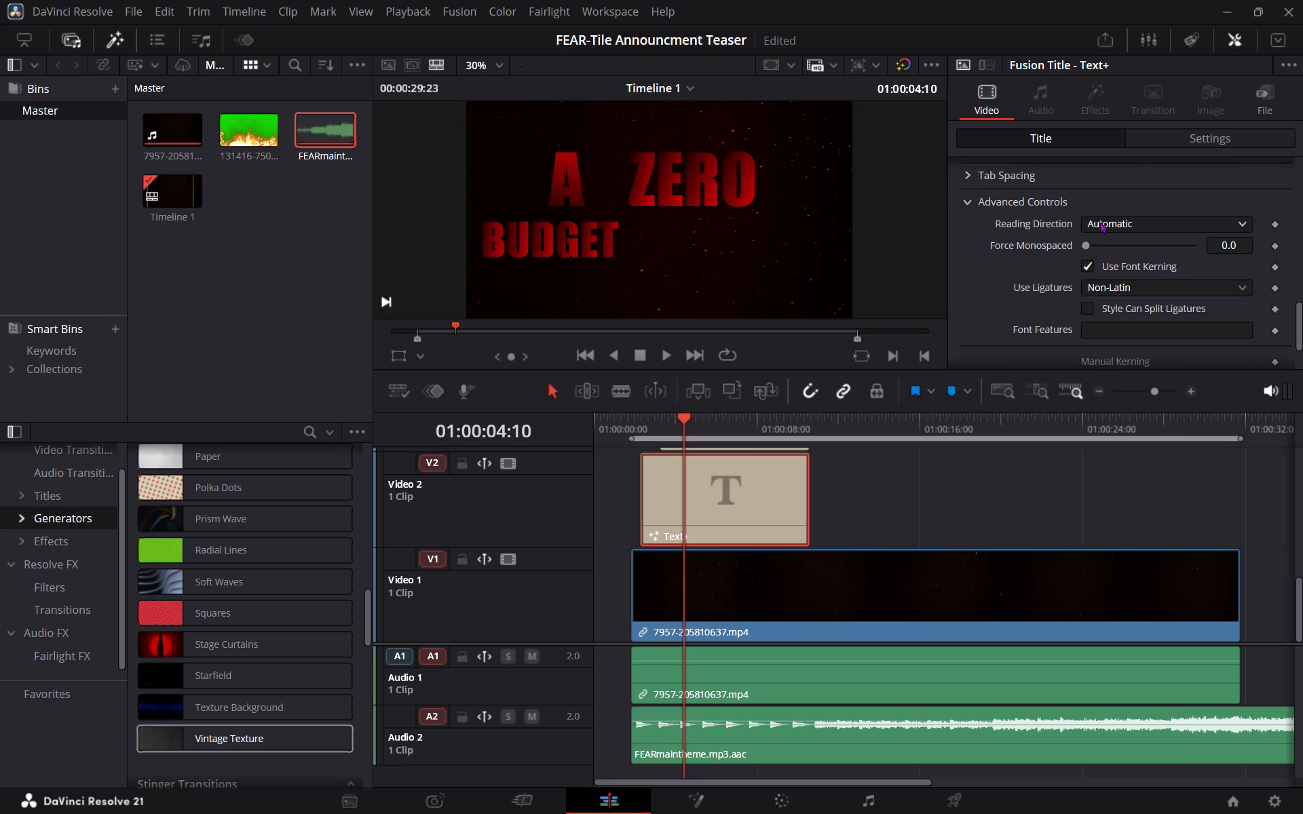
click(983, 201)
click(983, 195)
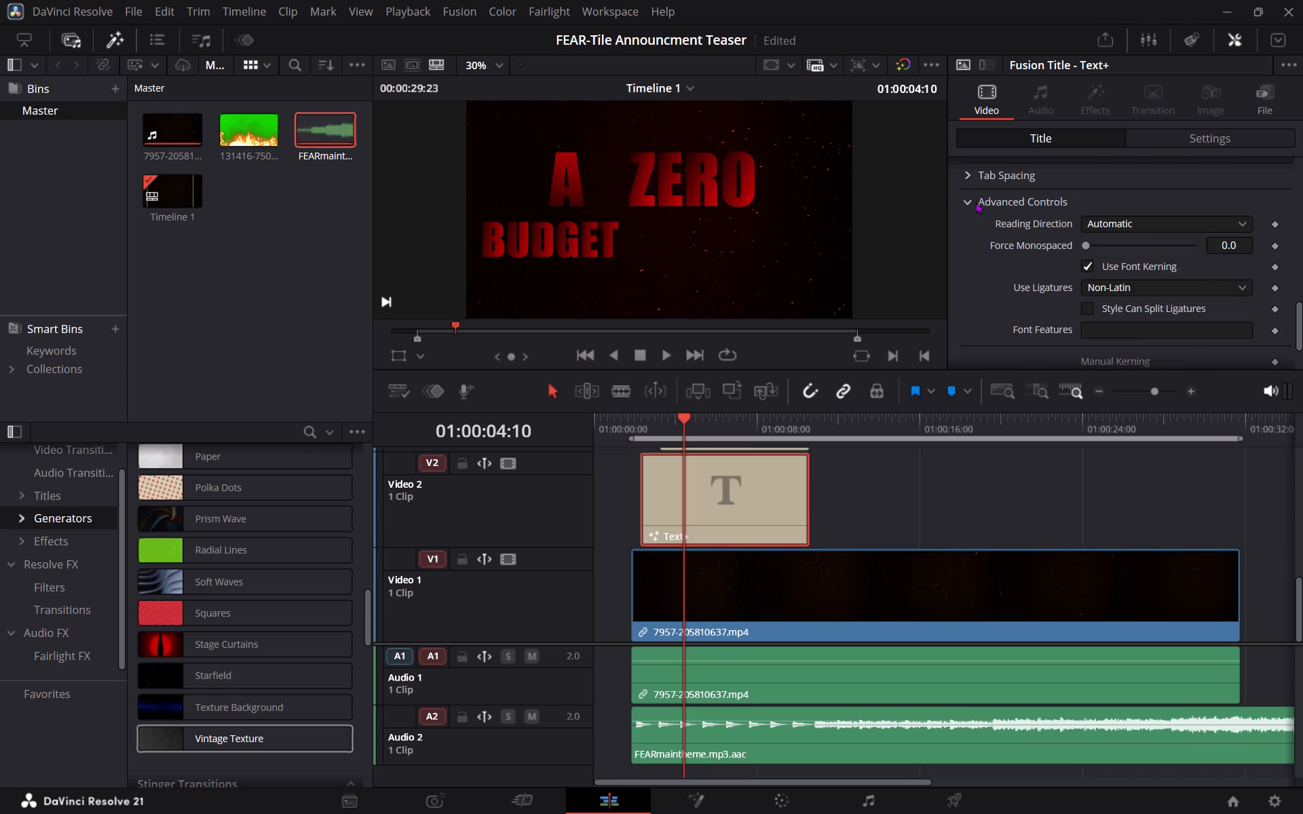
click(973, 201)
scroll(1002, 202, up, 4)
scroll(1109, 212, up, 4)
scroll(1125, 250, down, 2)
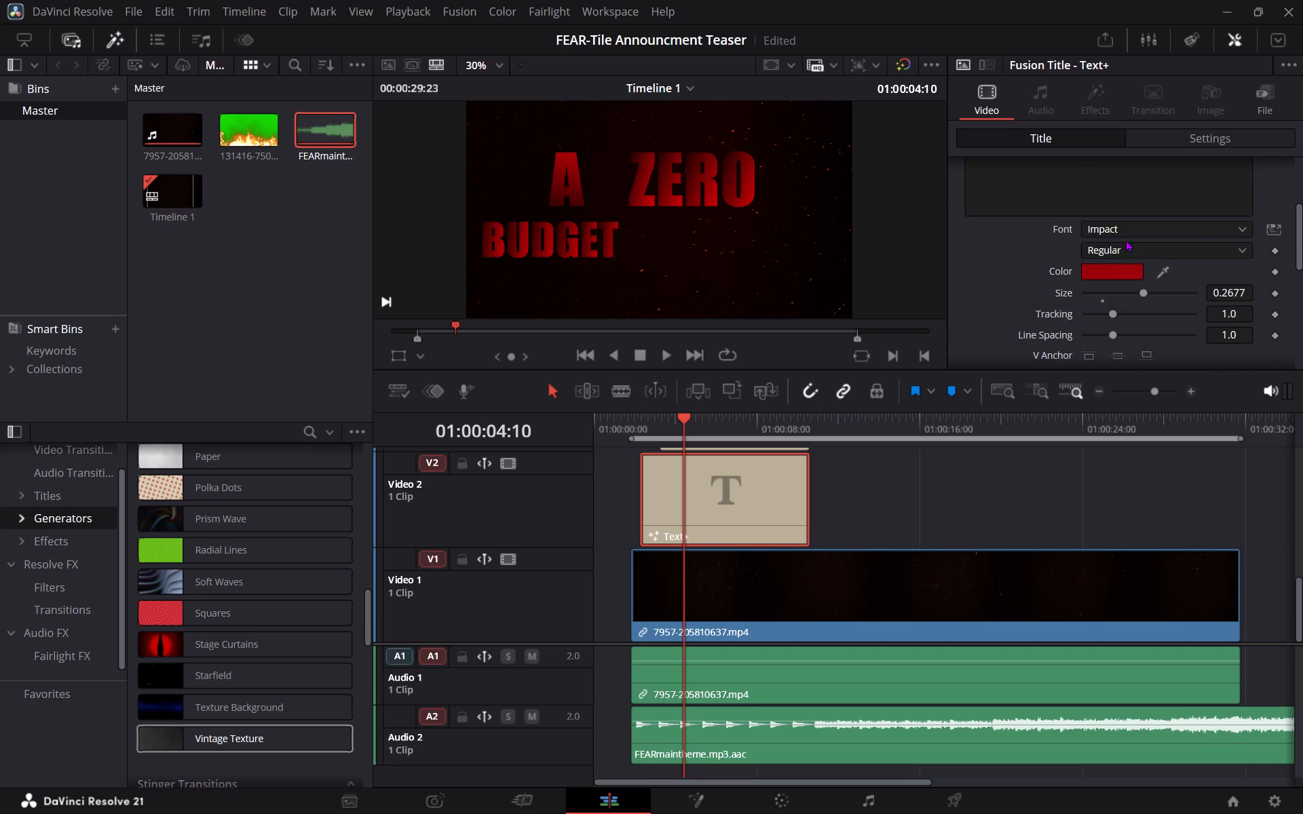
Preview alternative fonts for the "A" title, going through the font list from Impact towards the Microsoft fonts.
click(1124, 227)
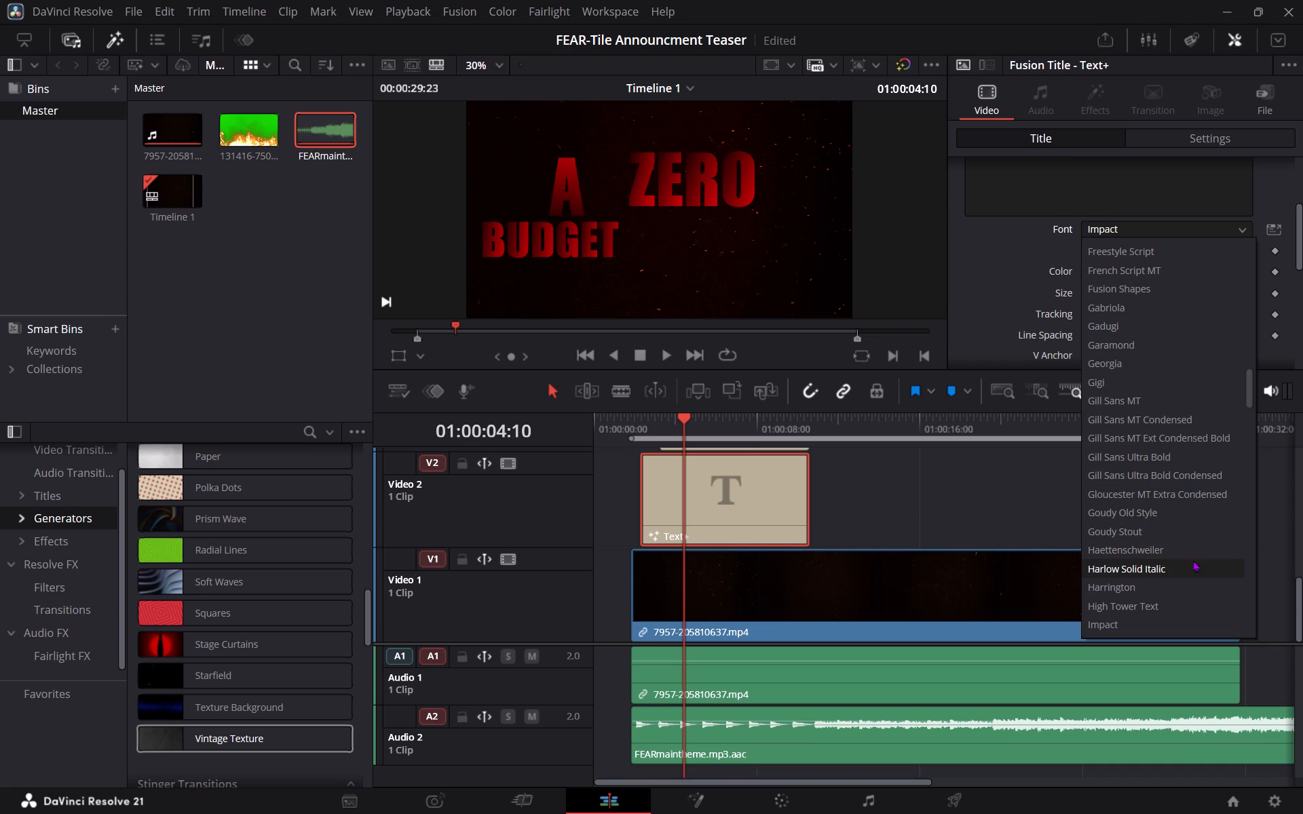
scroll(1195, 575, down, 3)
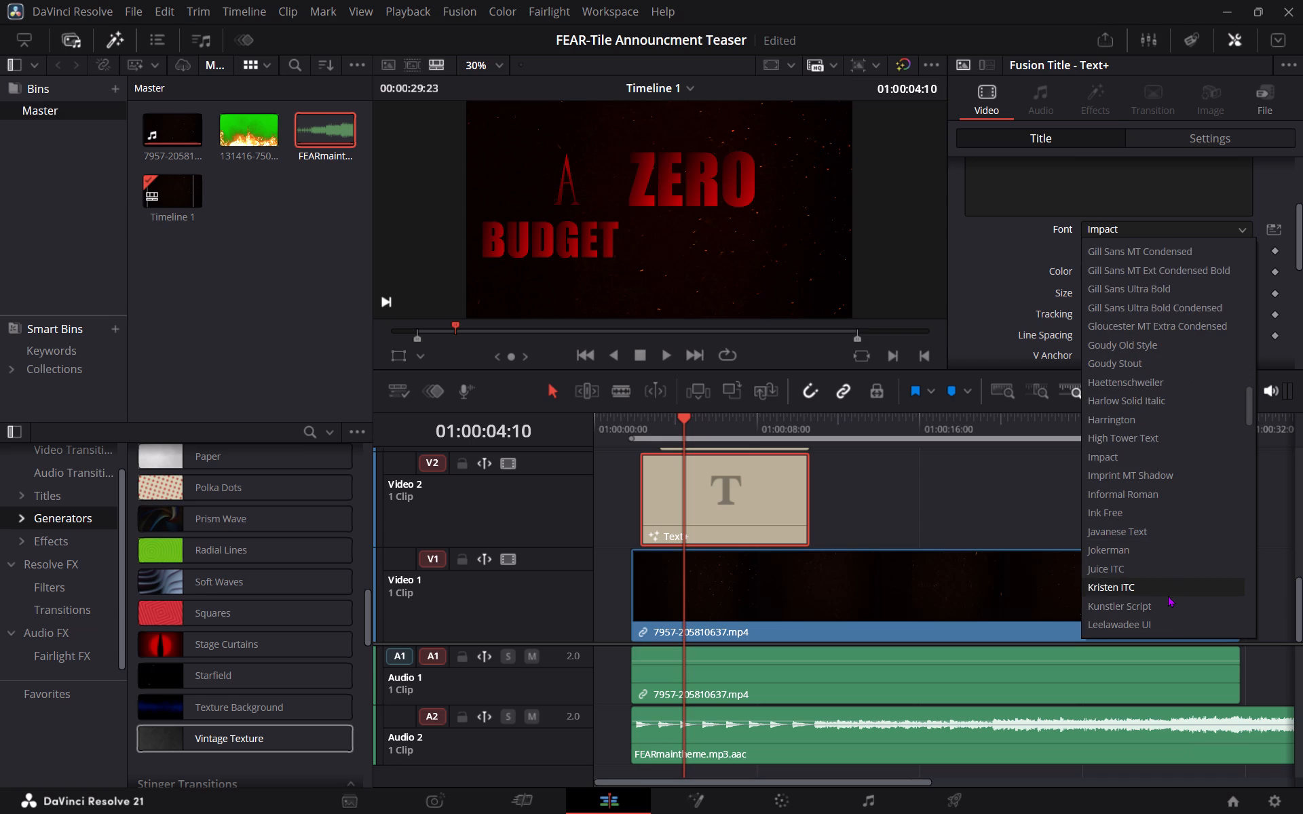
scroll(1165, 586, down, 3)
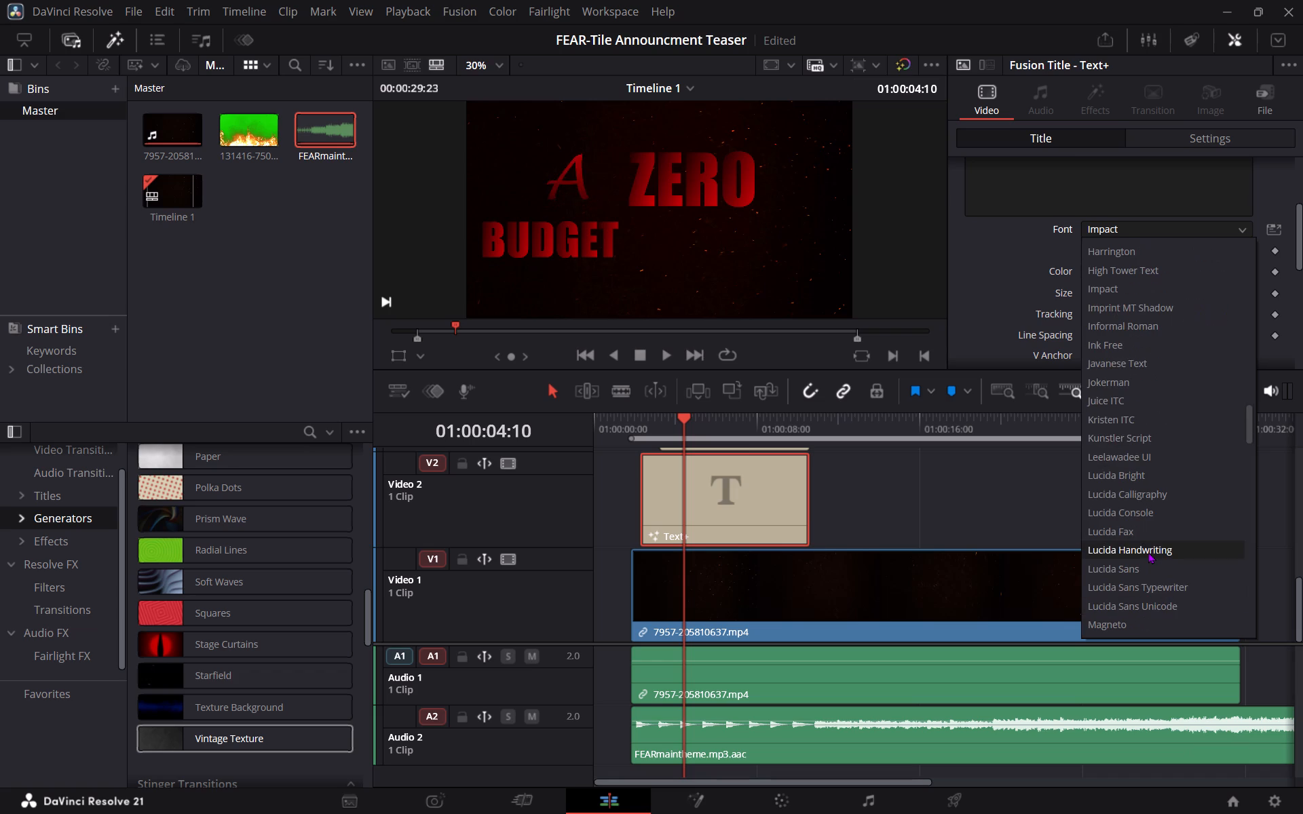
scroll(1152, 596, down, 2)
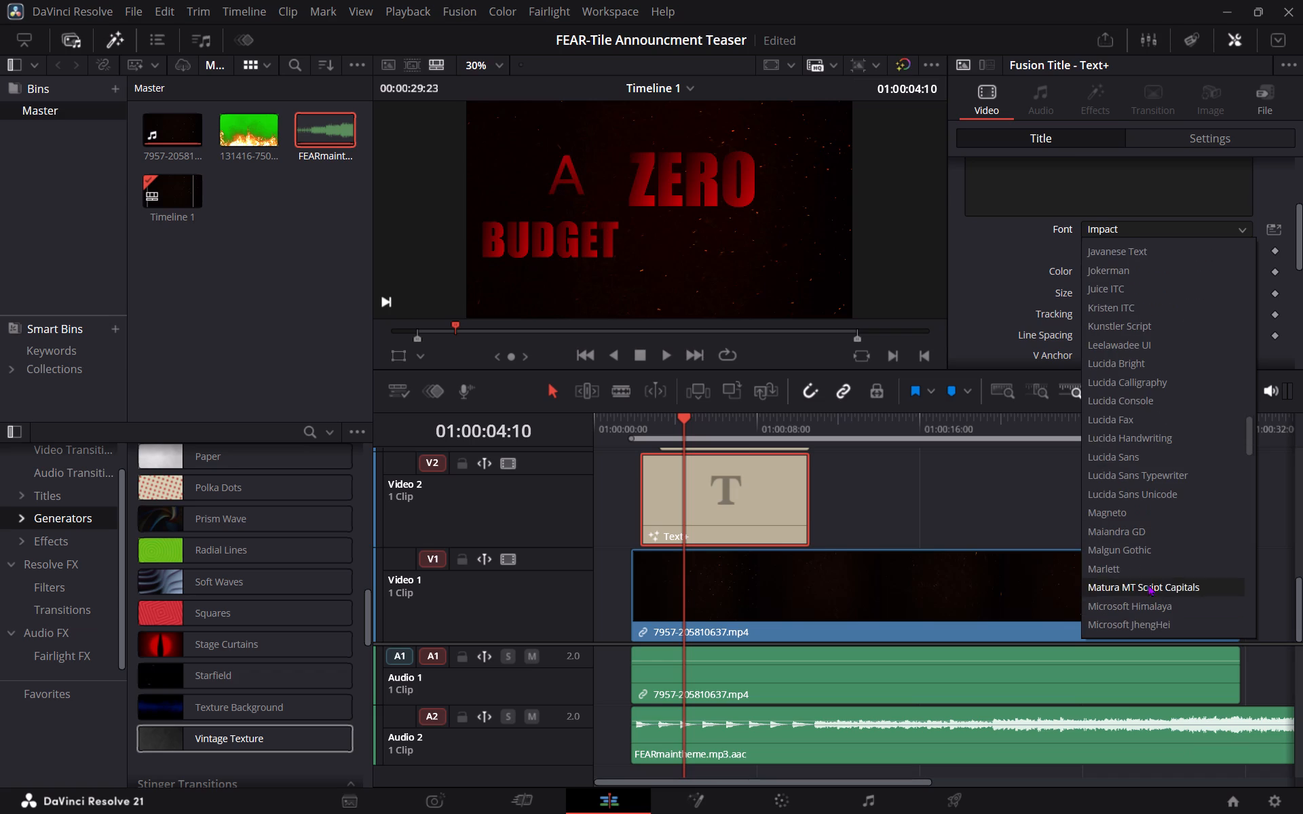
scroll(1147, 576, down, 1)
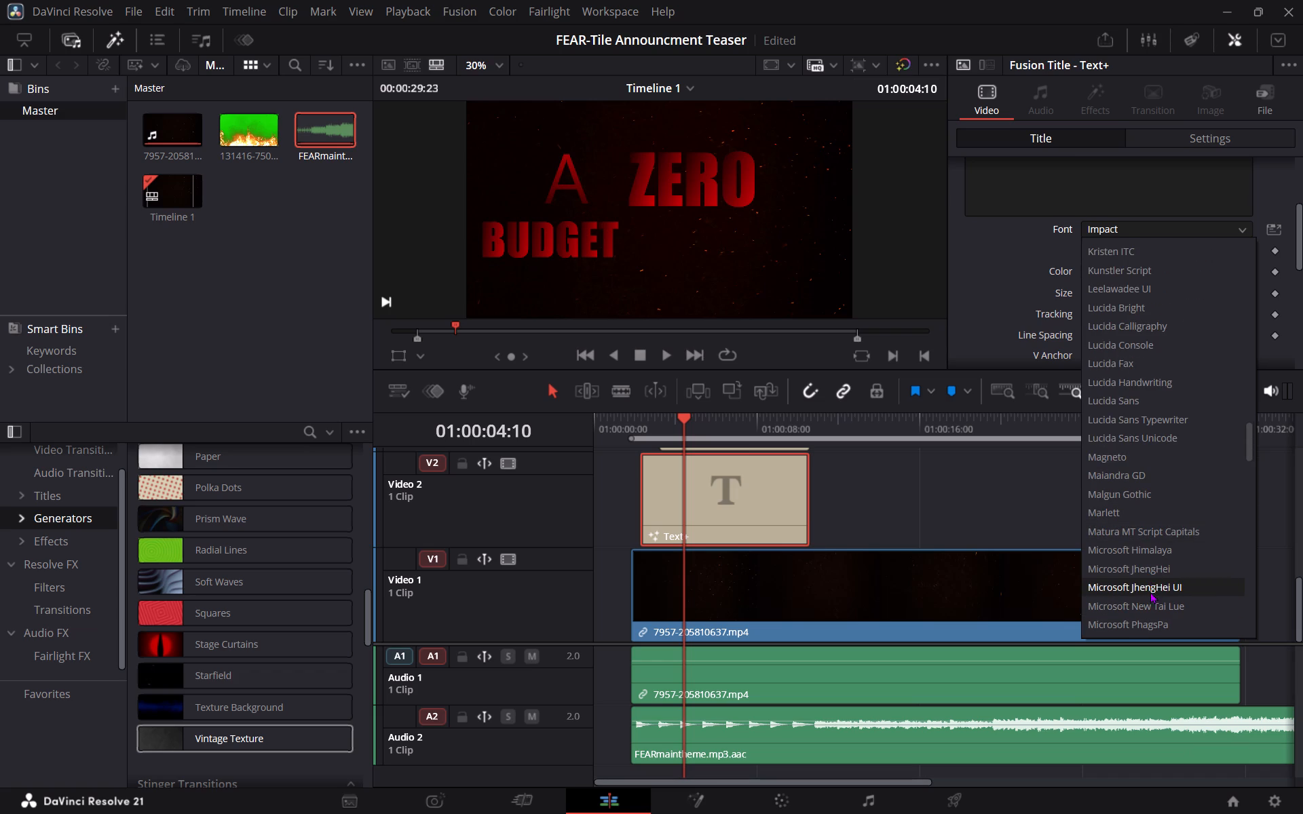
Preview further fonts for the "A" title, from the Microsoft fonts through MS PGothic and Onyx to Playbill, and keep Impact.
scroll(1147, 537, down, 3)
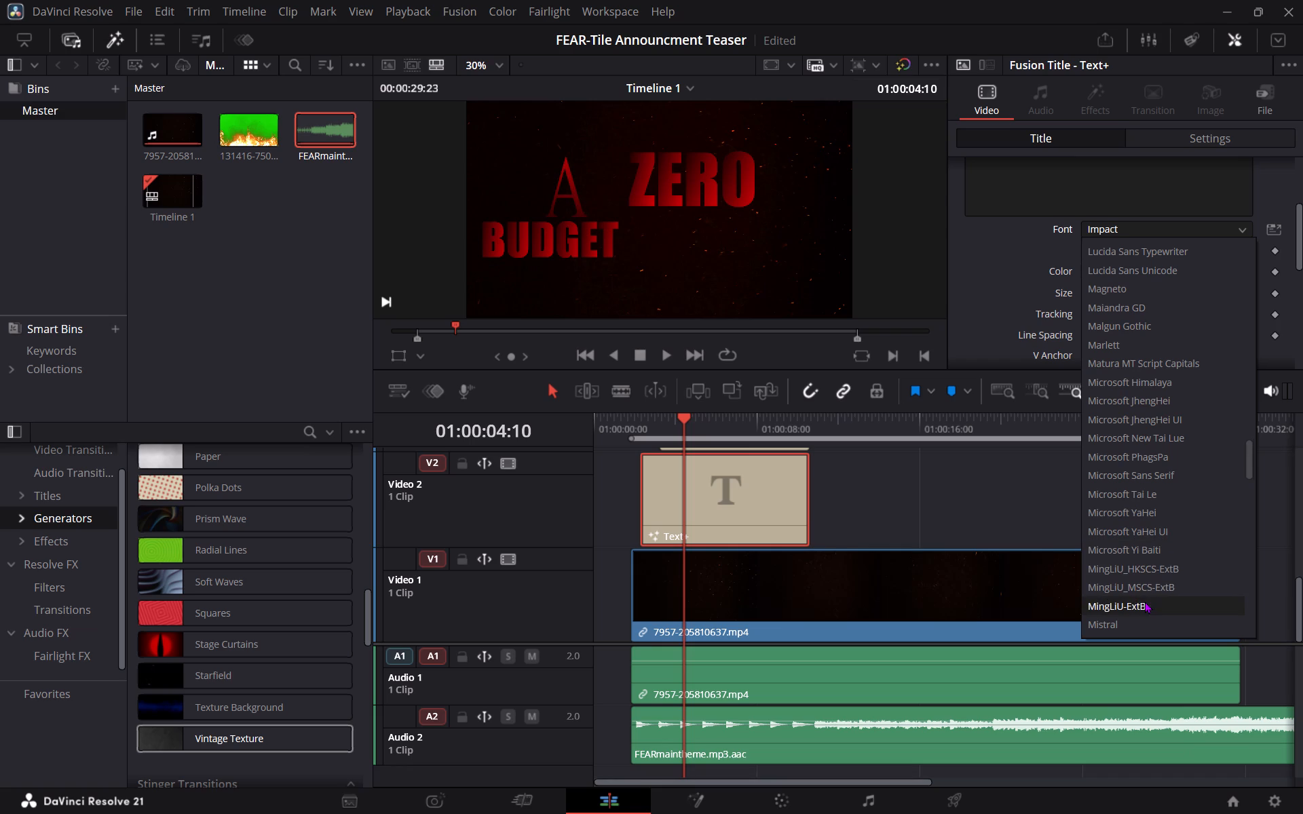
scroll(1144, 600, down, 2)
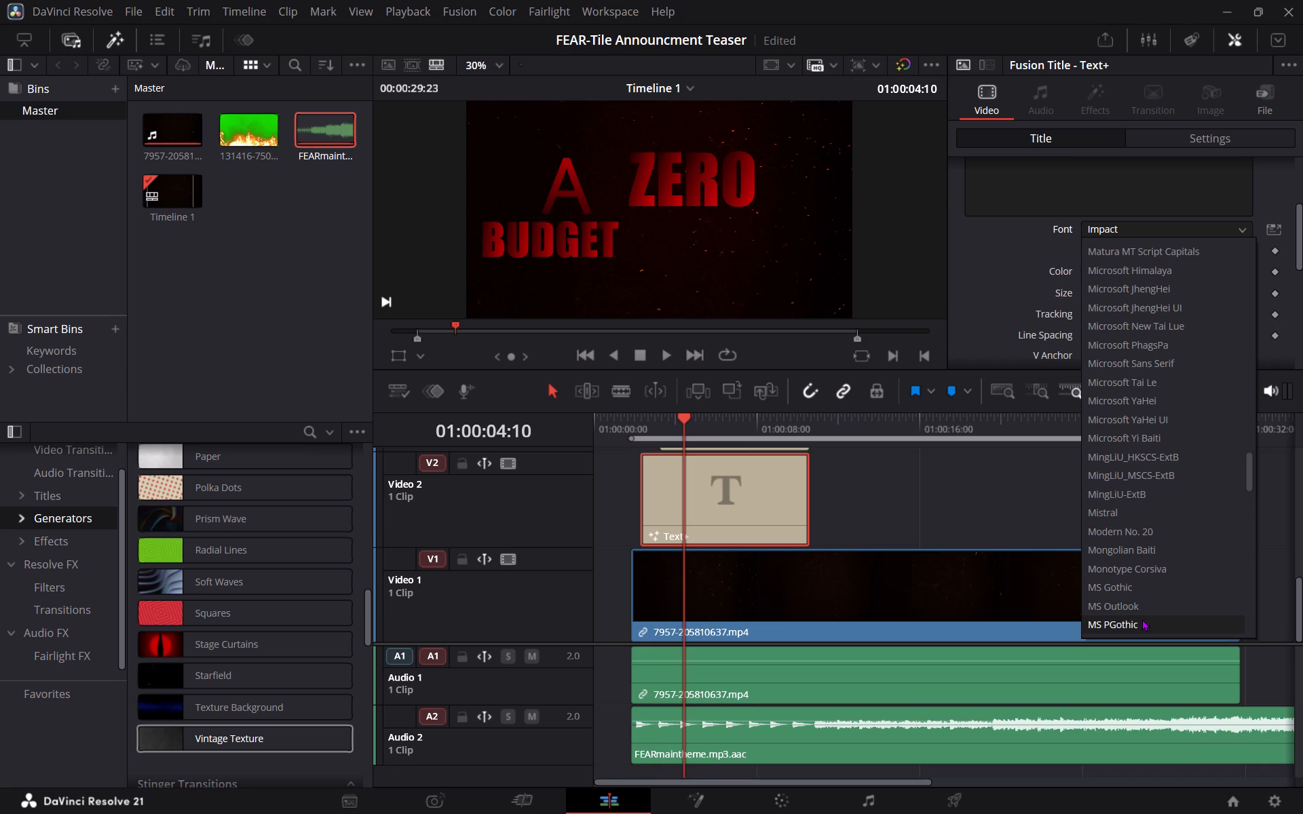
scroll(1142, 617, down, 4)
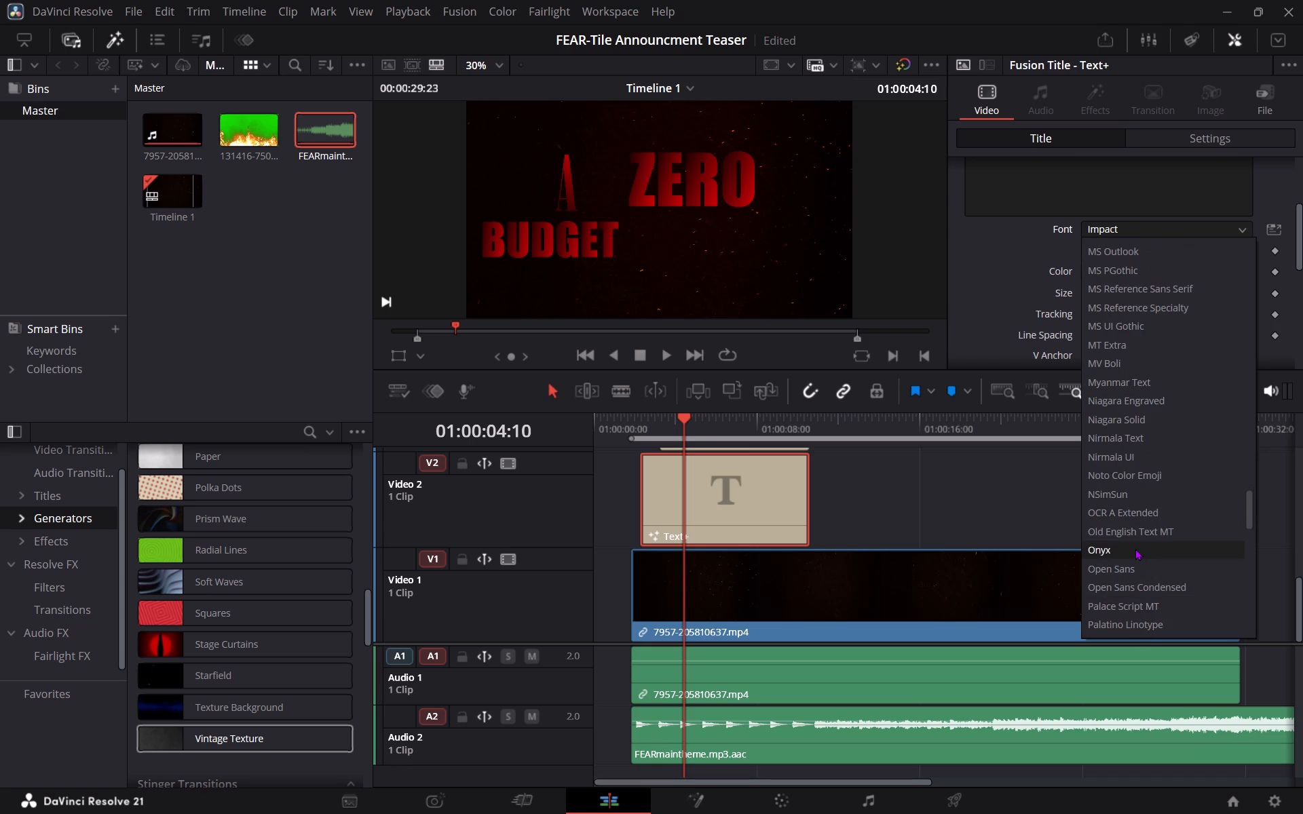
scroll(1135, 547, down, 4)
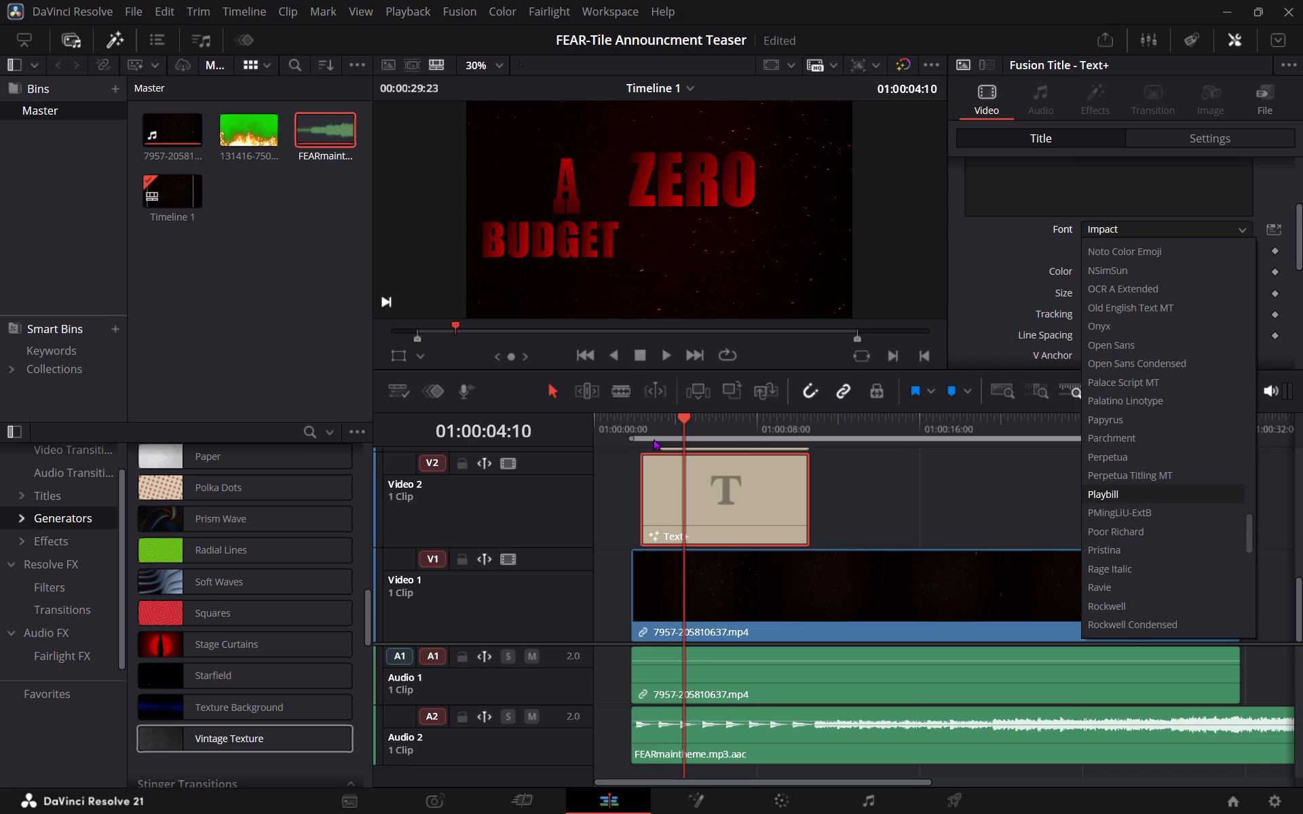
click(899, 509)
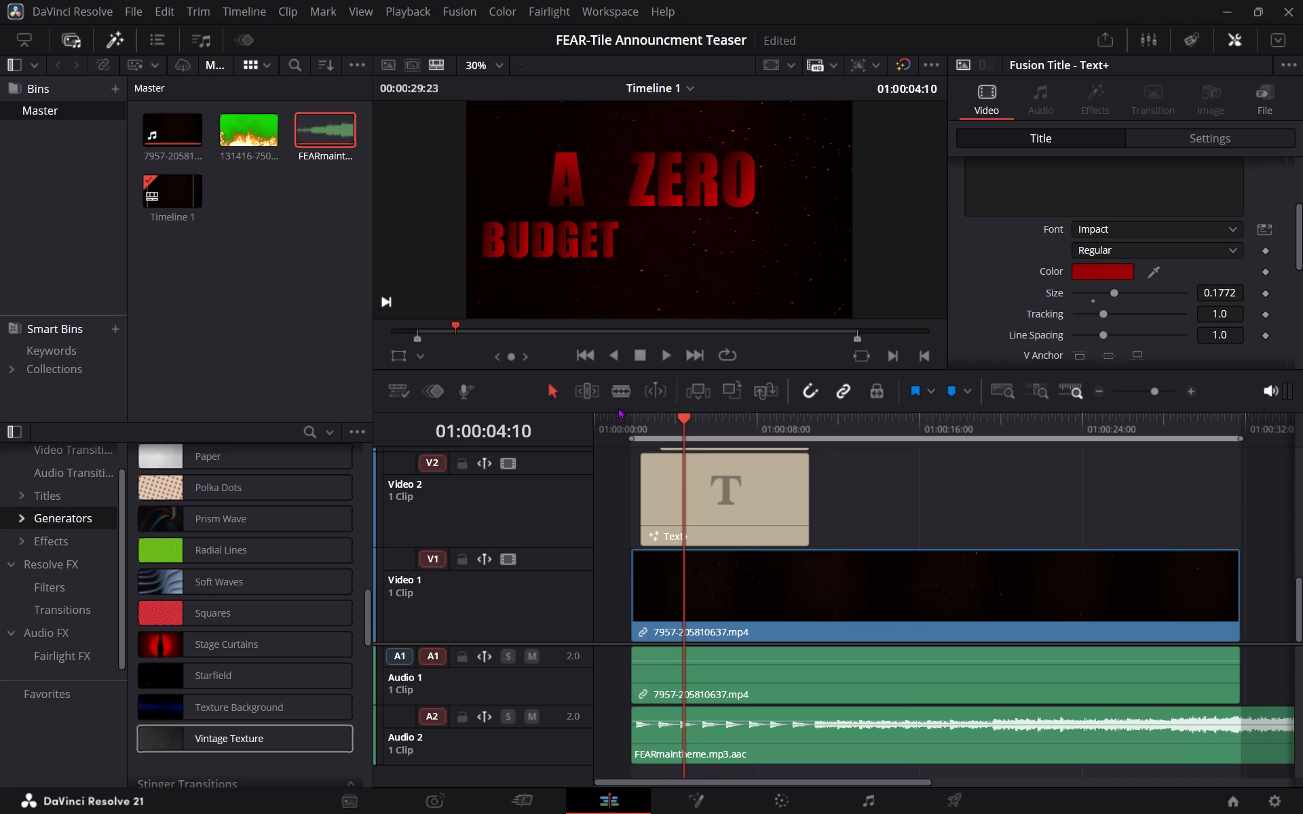
In the shading settings of the "BUDGET" title, set the gradient's mapping angle to about -52.1.
scroll(1070, 112, up, 3)
scroll(1082, 222, up, 4)
click(1092, 206)
click(1051, 199)
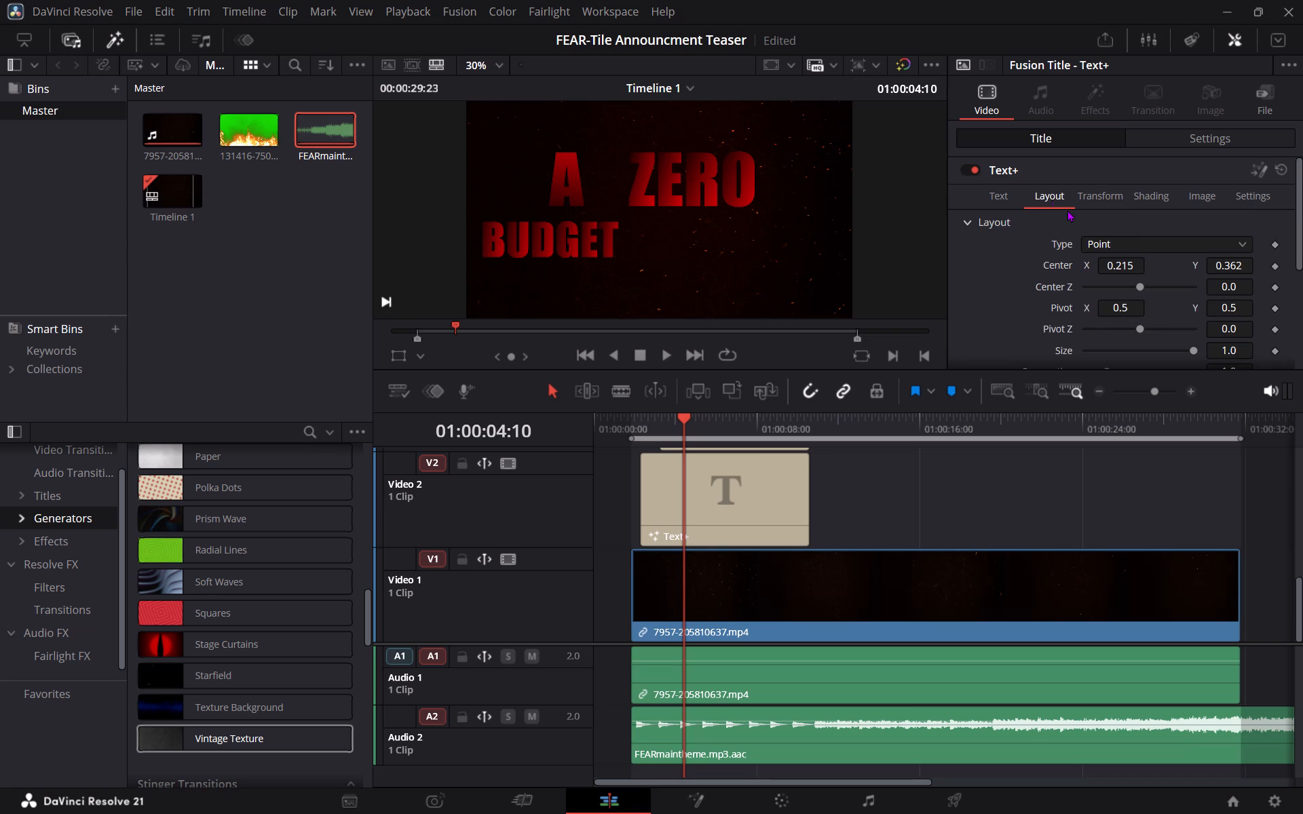
click(1140, 186)
scroll(1141, 206, down, 4)
scroll(1144, 271, down, 5)
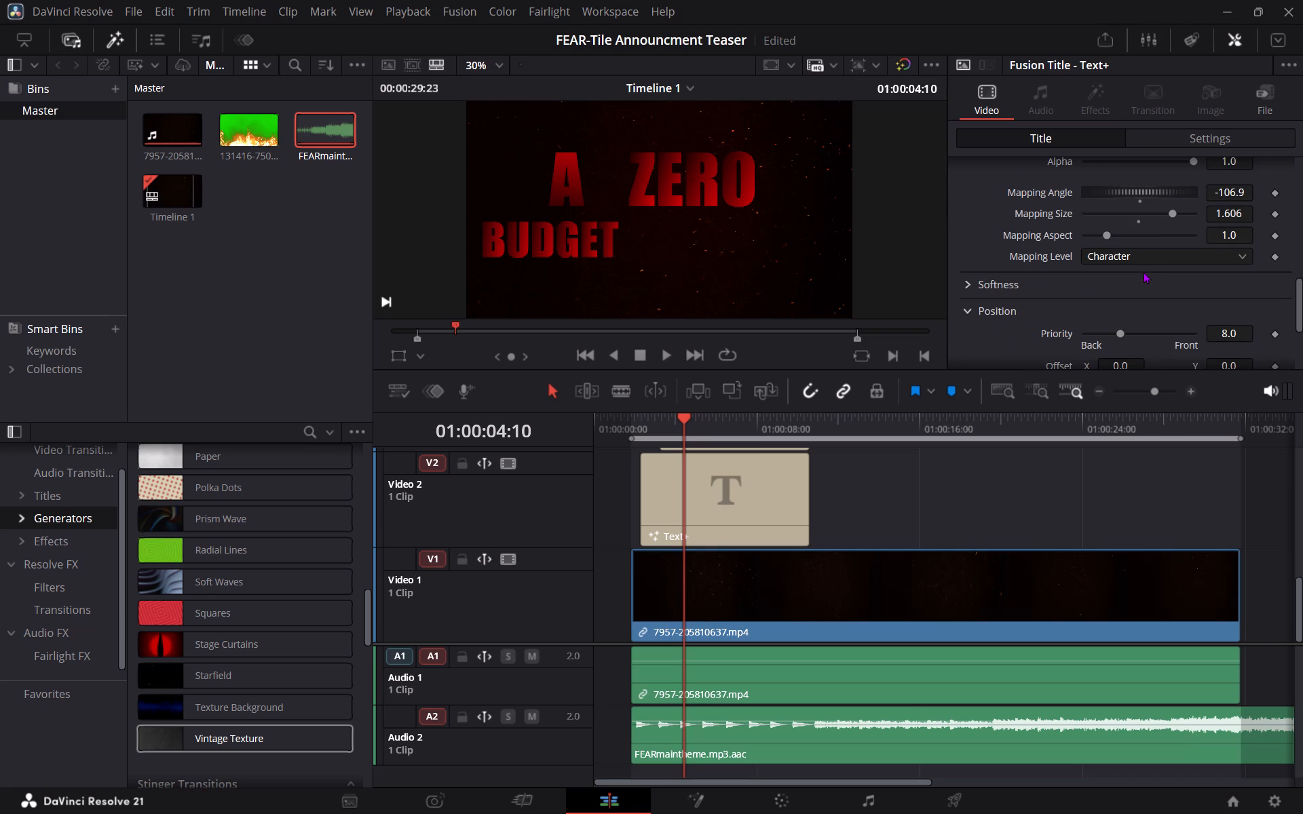
drag(1137, 192, 1164, 195)
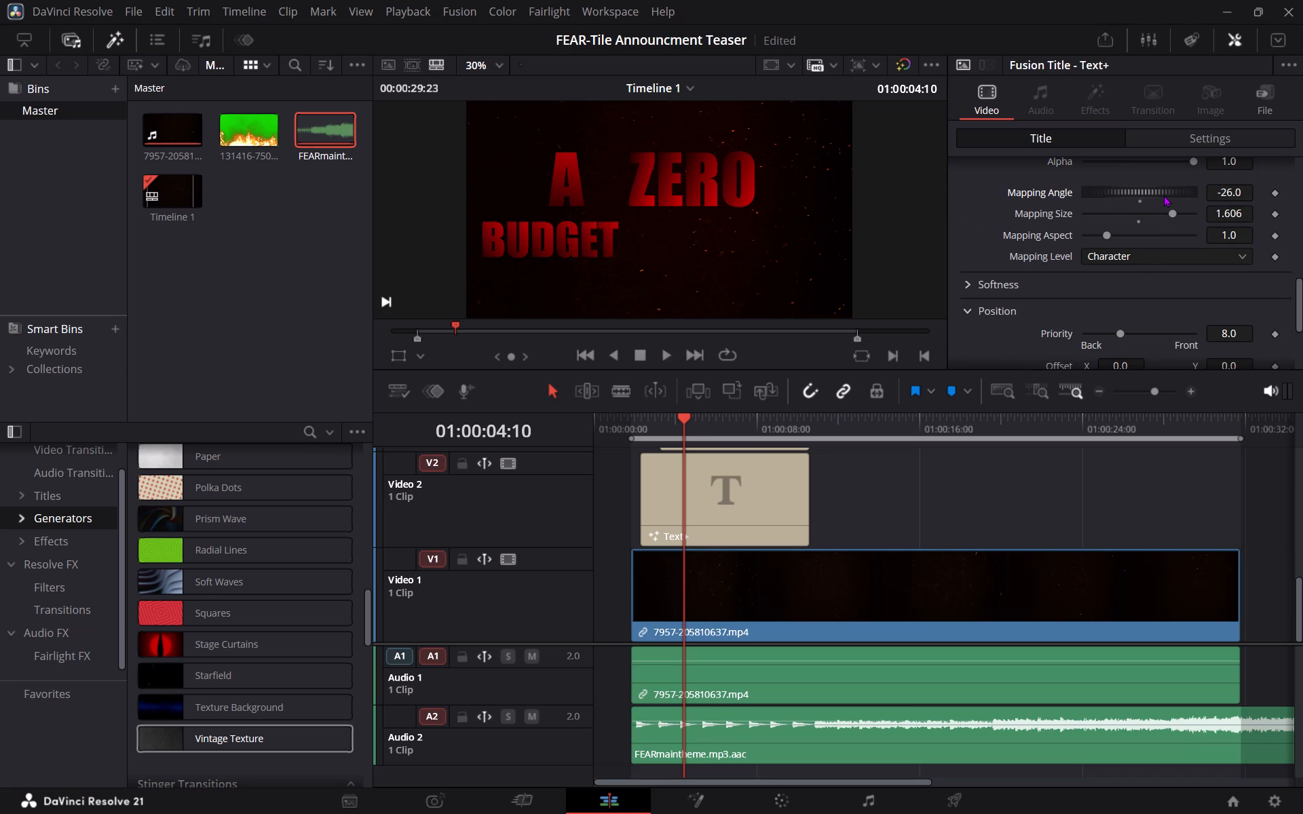
drag(1164, 195, 1156, 193)
drag(1156, 193, 1155, 193)
In the shading settings of the "A" title on Video 2, set the gradient's mapping angle to about -117.4.
click(783, 511)
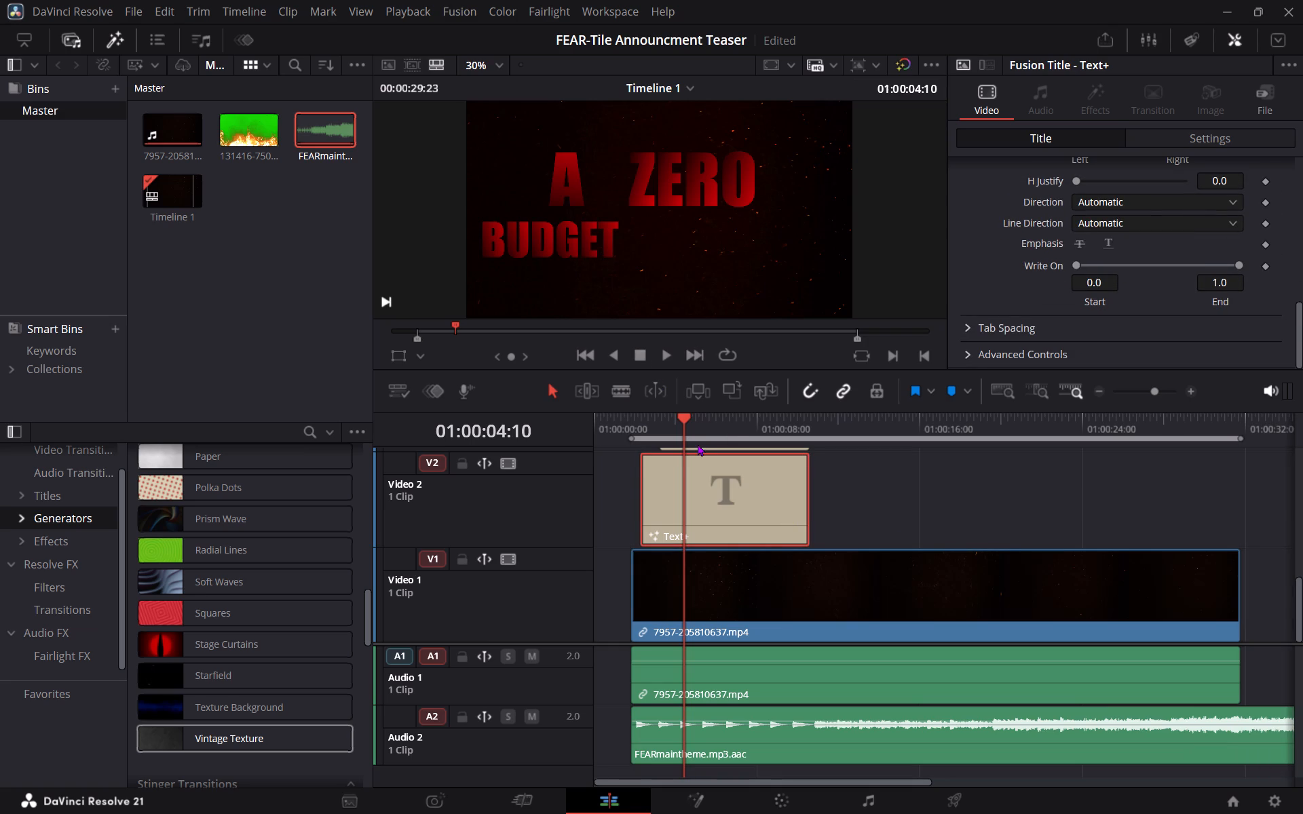
scroll(1079, 179, up, 4)
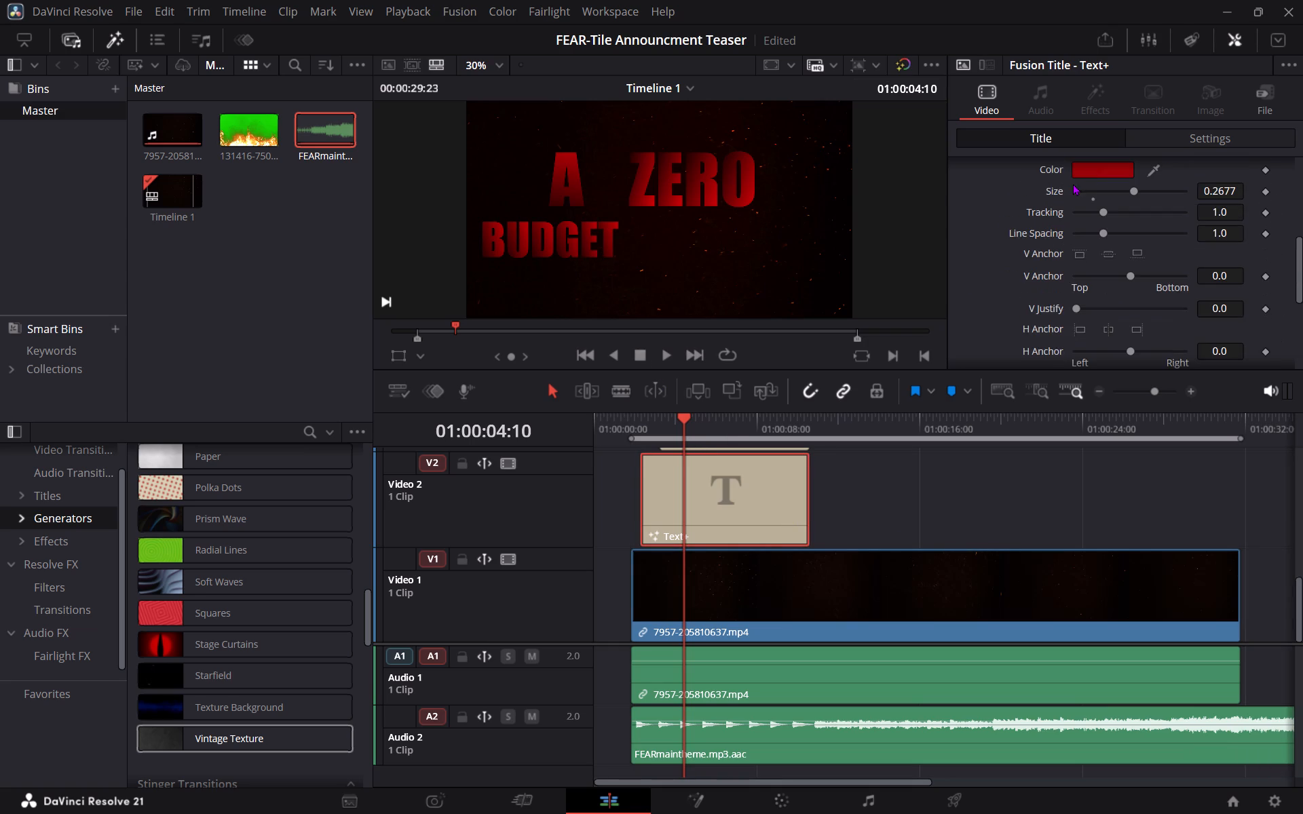
scroll(1067, 194, up, 5)
click(1124, 193)
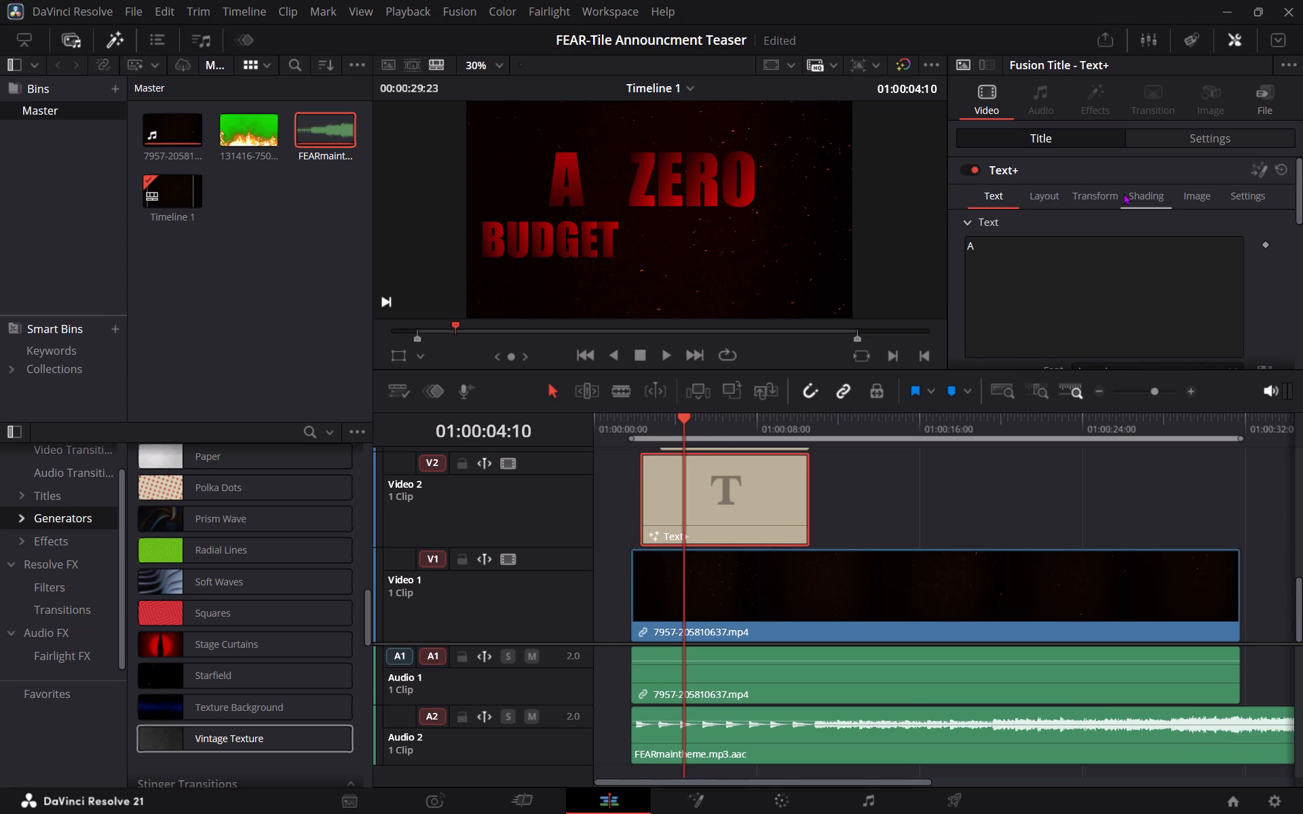
scroll(1109, 332, down, 5)
scroll(1102, 251, down, 4)
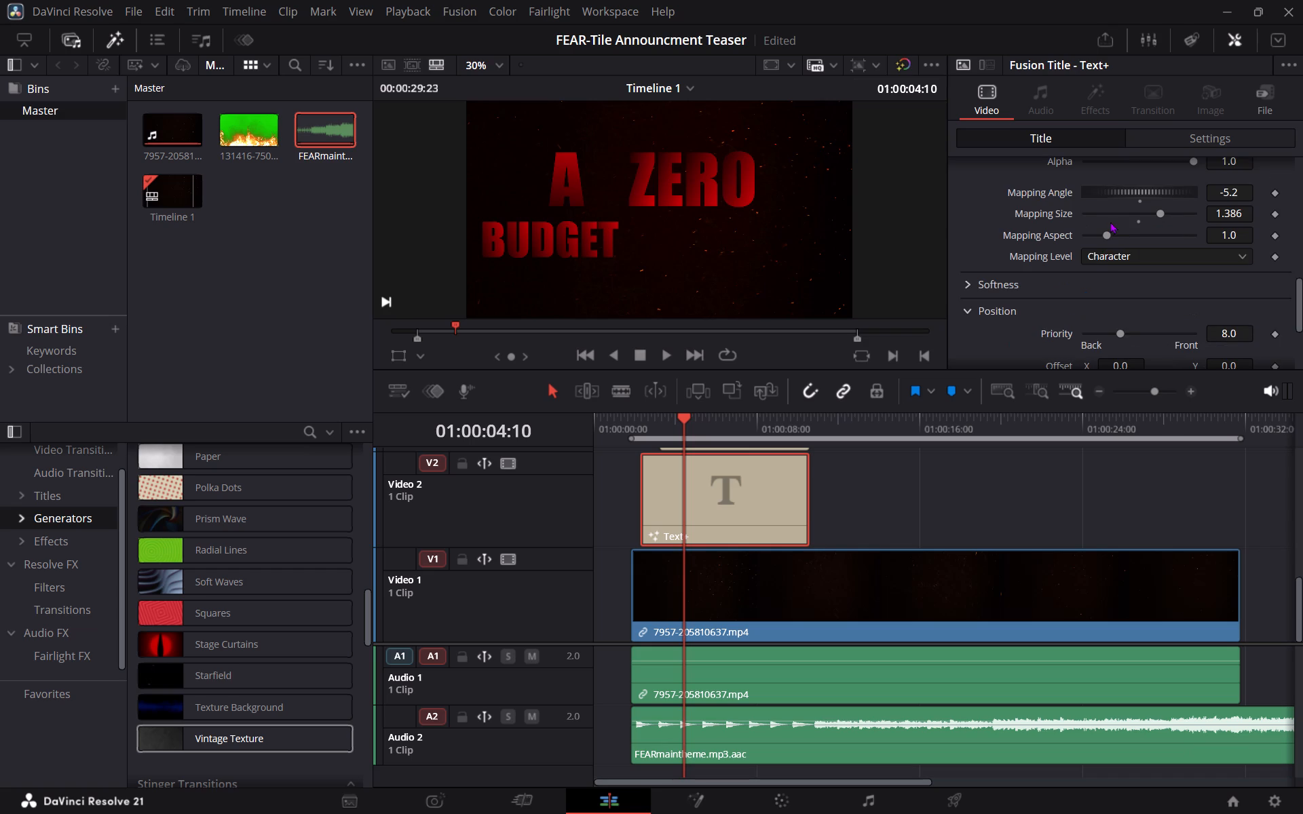
drag(1118, 190, 1153, 191)
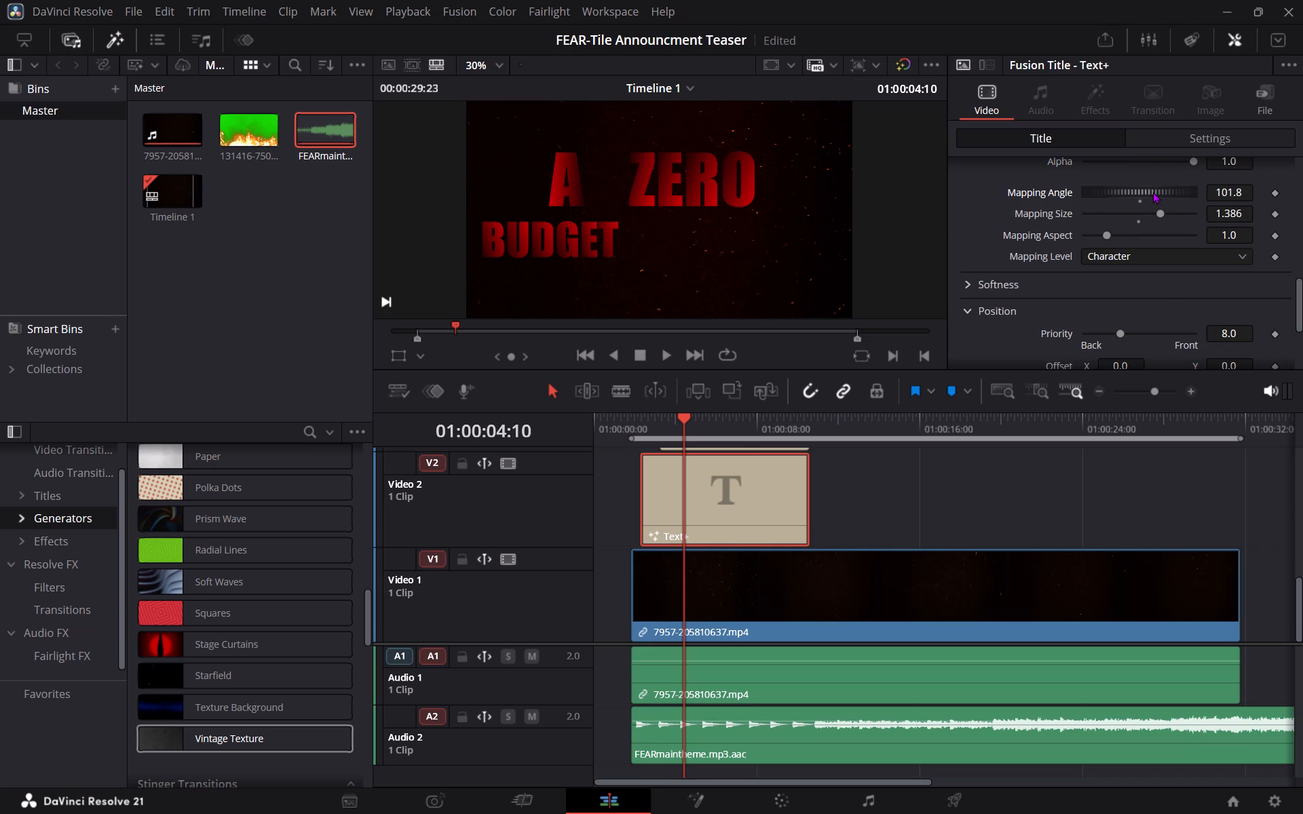
drag(1153, 191, 1112, 185)
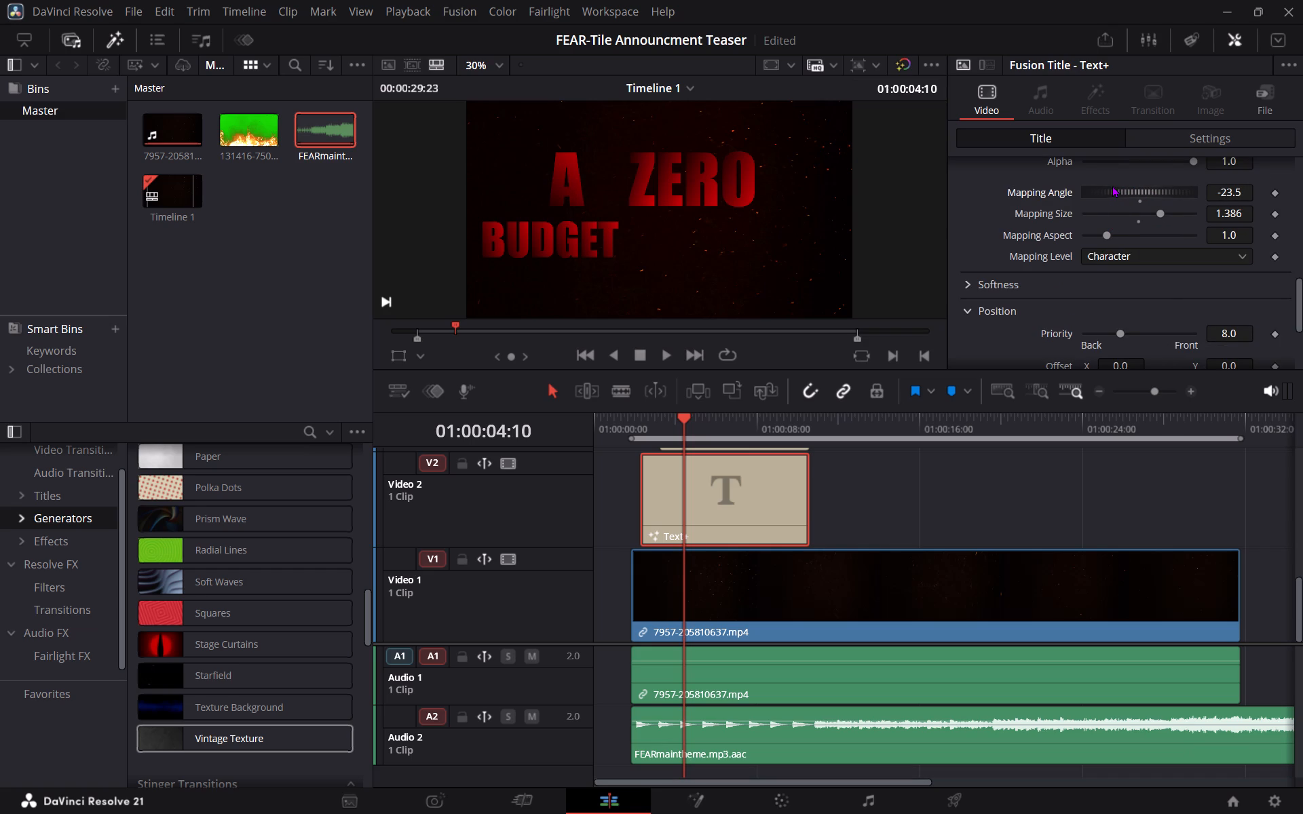
drag(1112, 185, 1082, 188)
Play back the title sequence from the start of the timeline, then park the playhead at 01:00:08:19.
click(605, 414)
key(space)
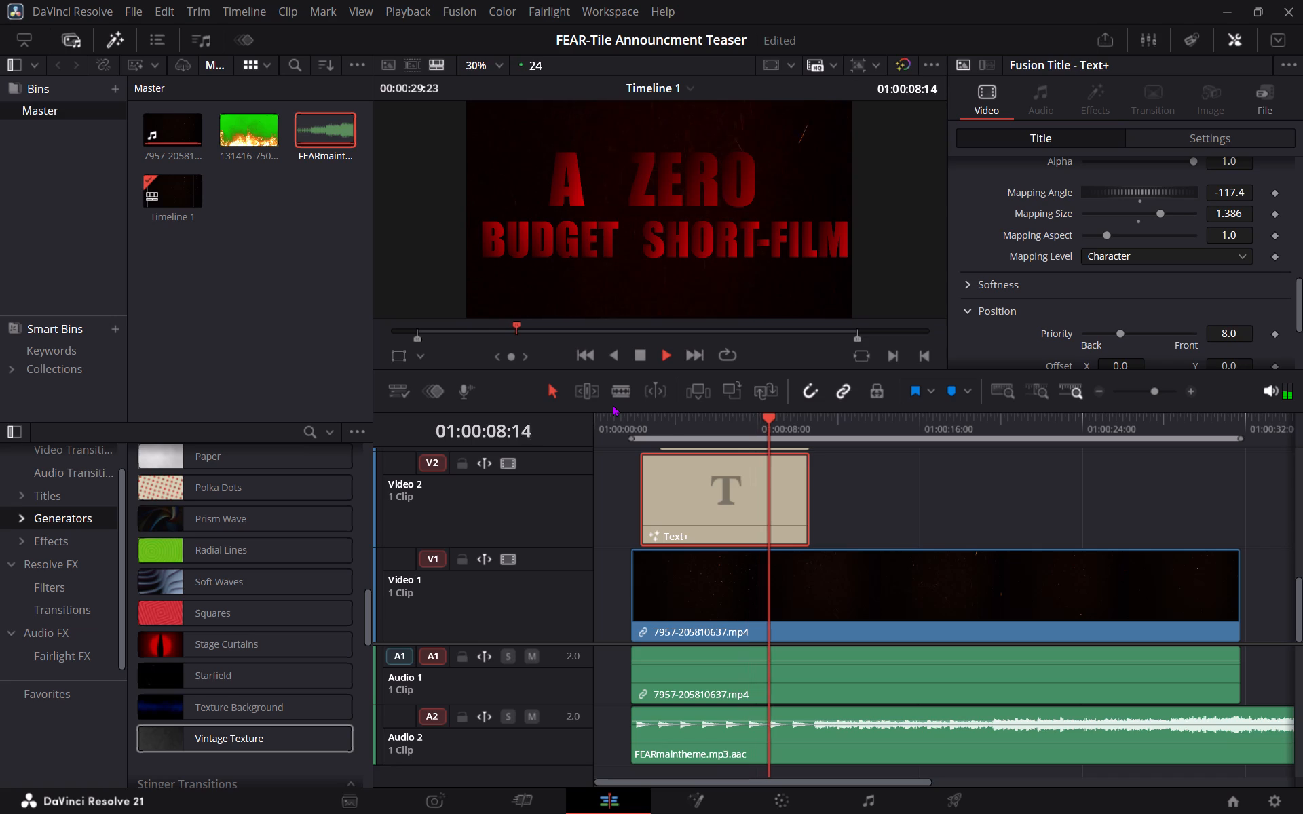
key(space)
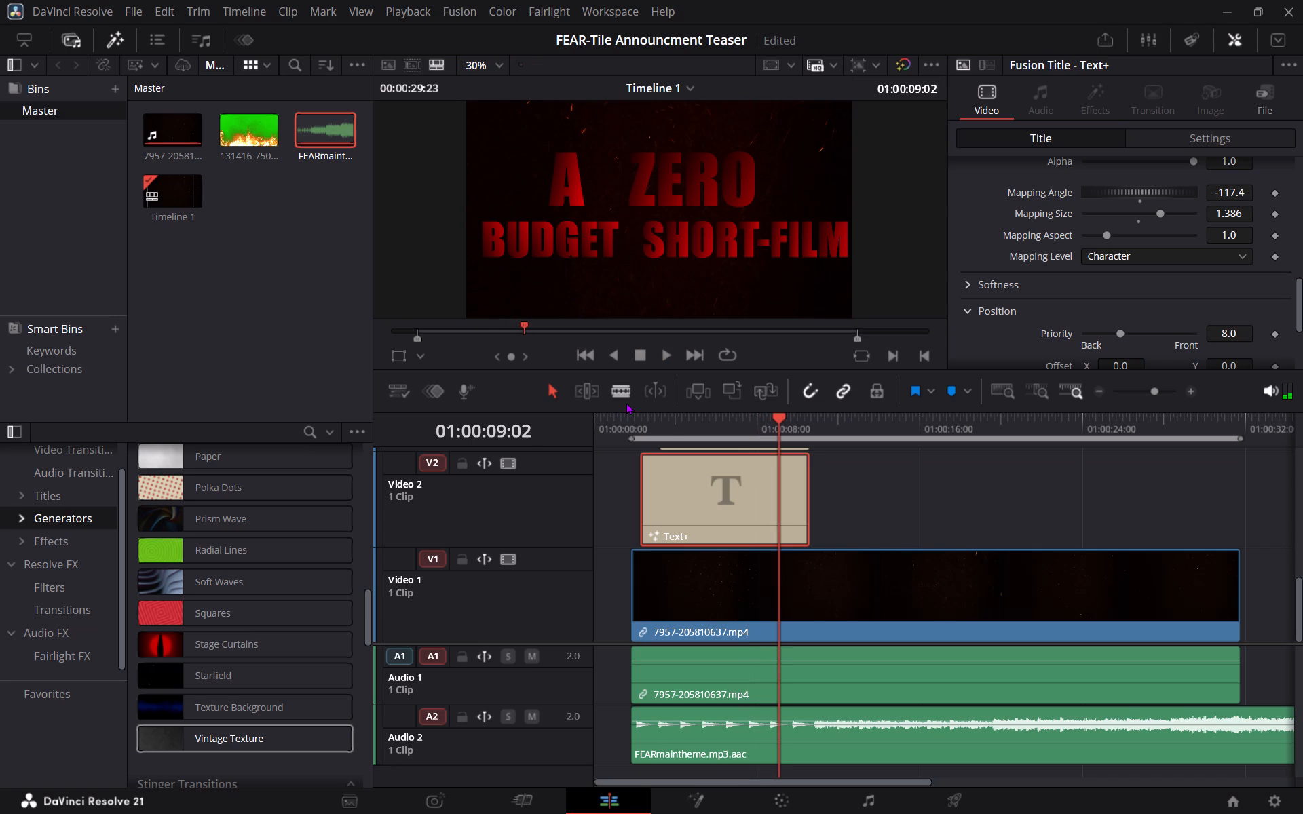
key(Left)
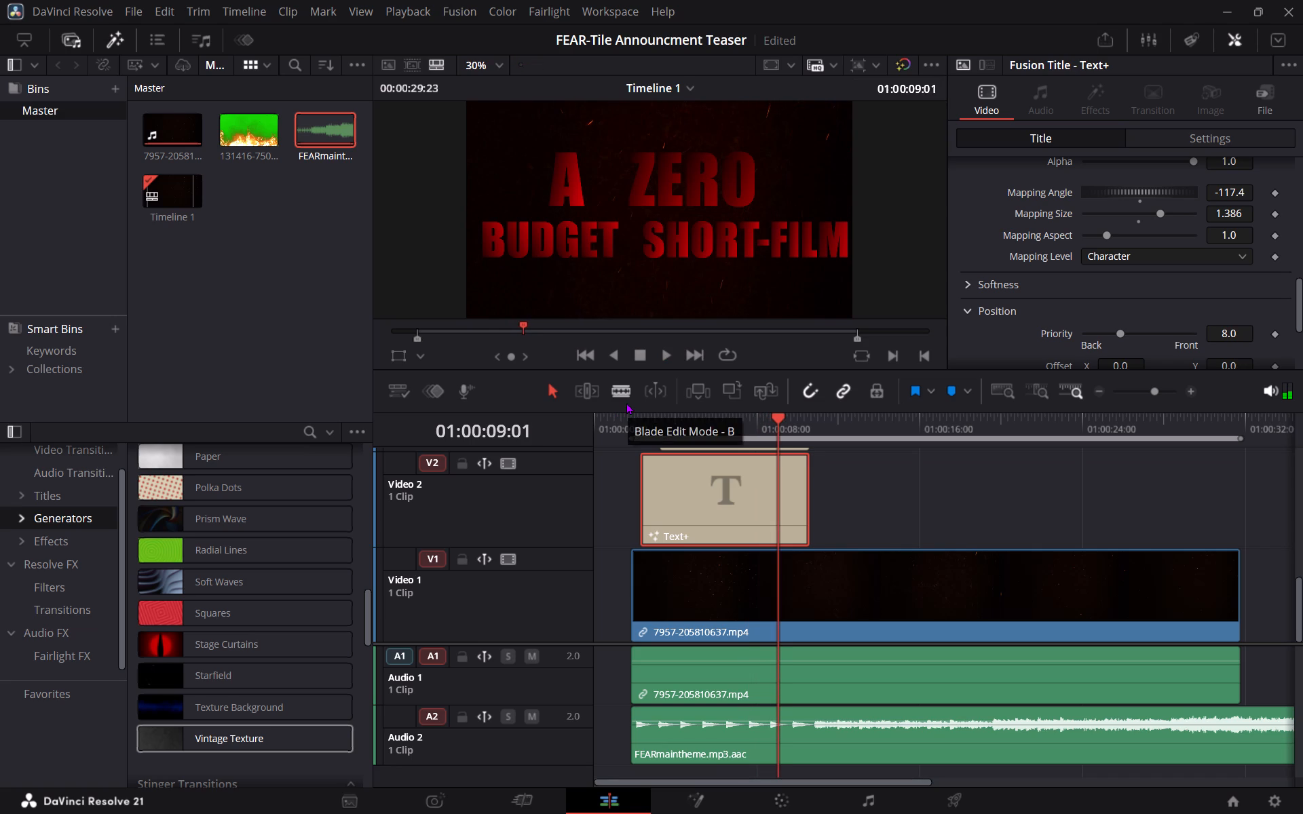
key(Left)
key(Left)
key(Left)
key(Left)
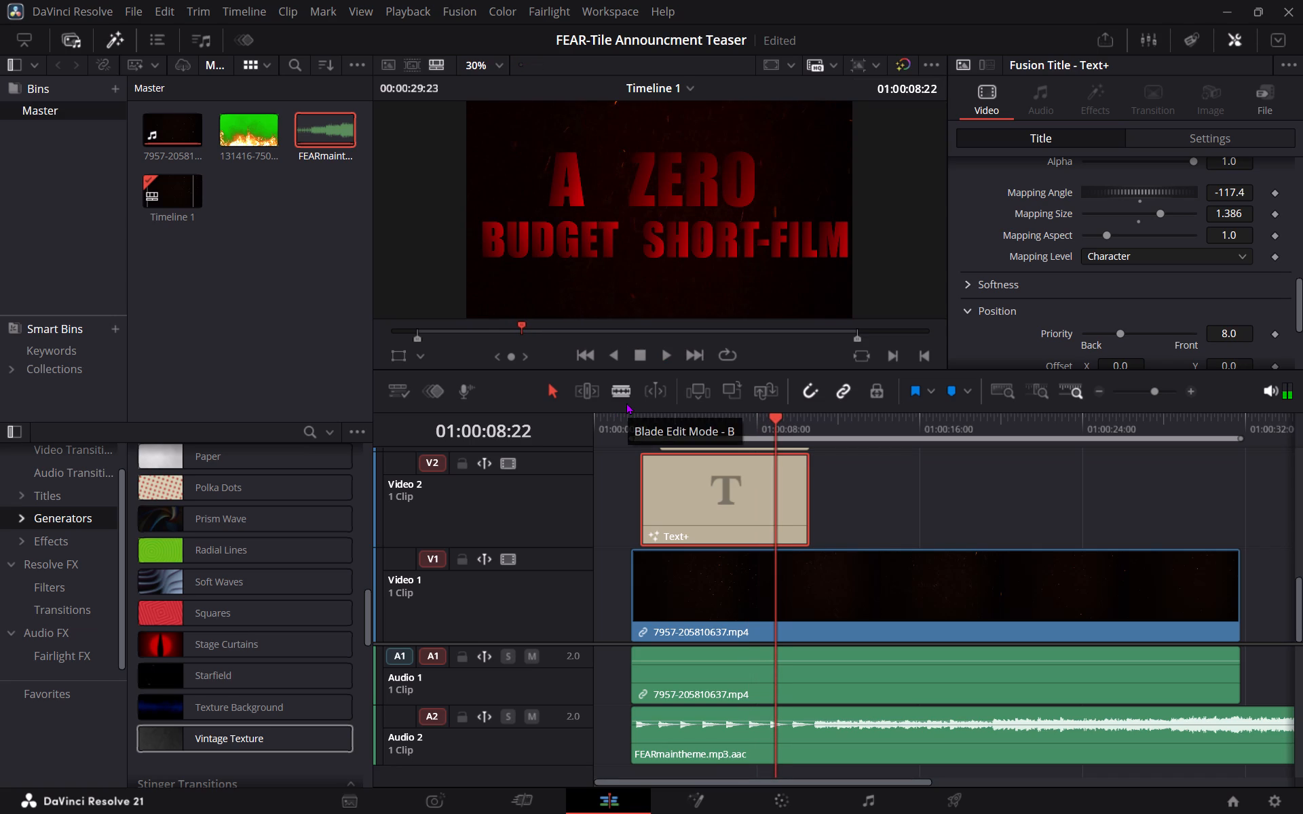
key(Left)
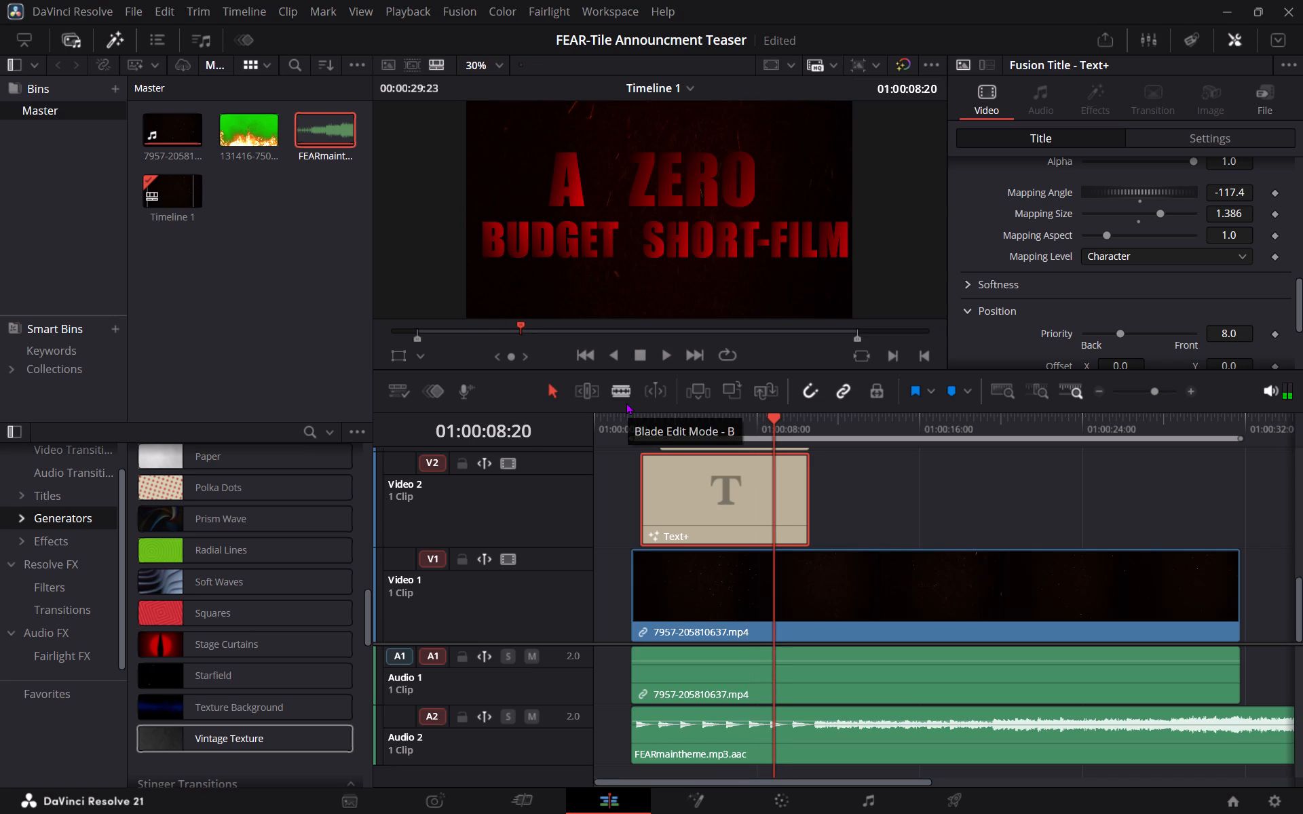
key(Left)
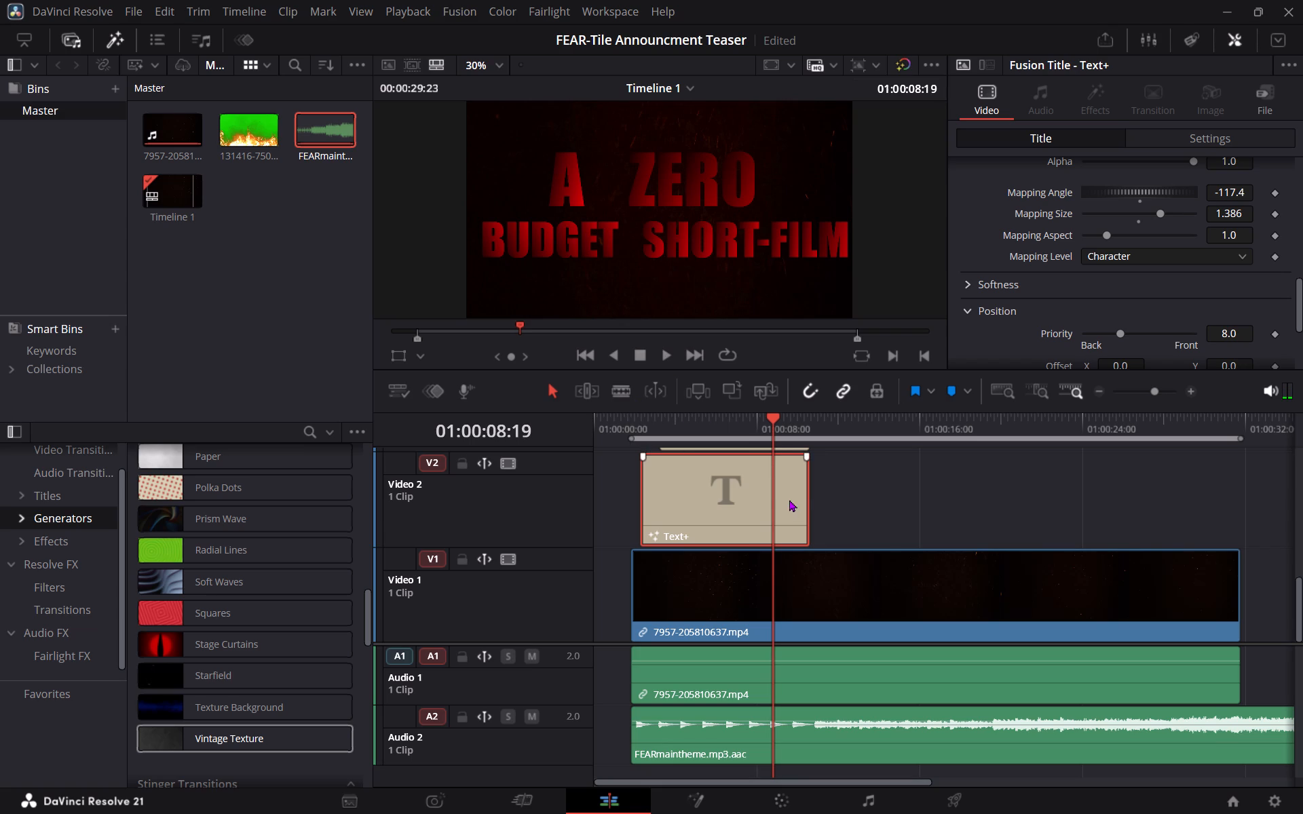
Look over the stacked title clips on Video 2 through Video 5.
scroll(840, 509, up, 2)
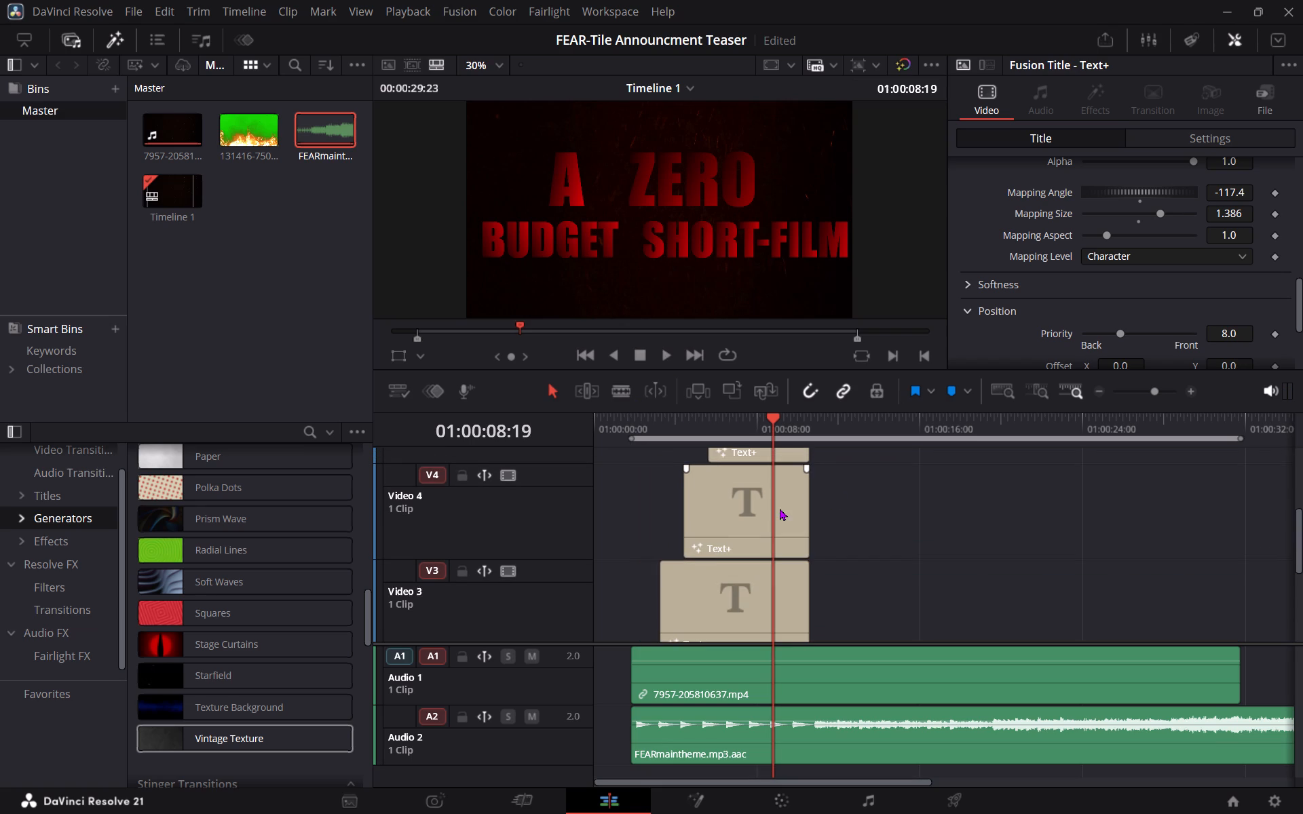
scroll(840, 503, up, 2)
scroll(840, 503, down, 2)
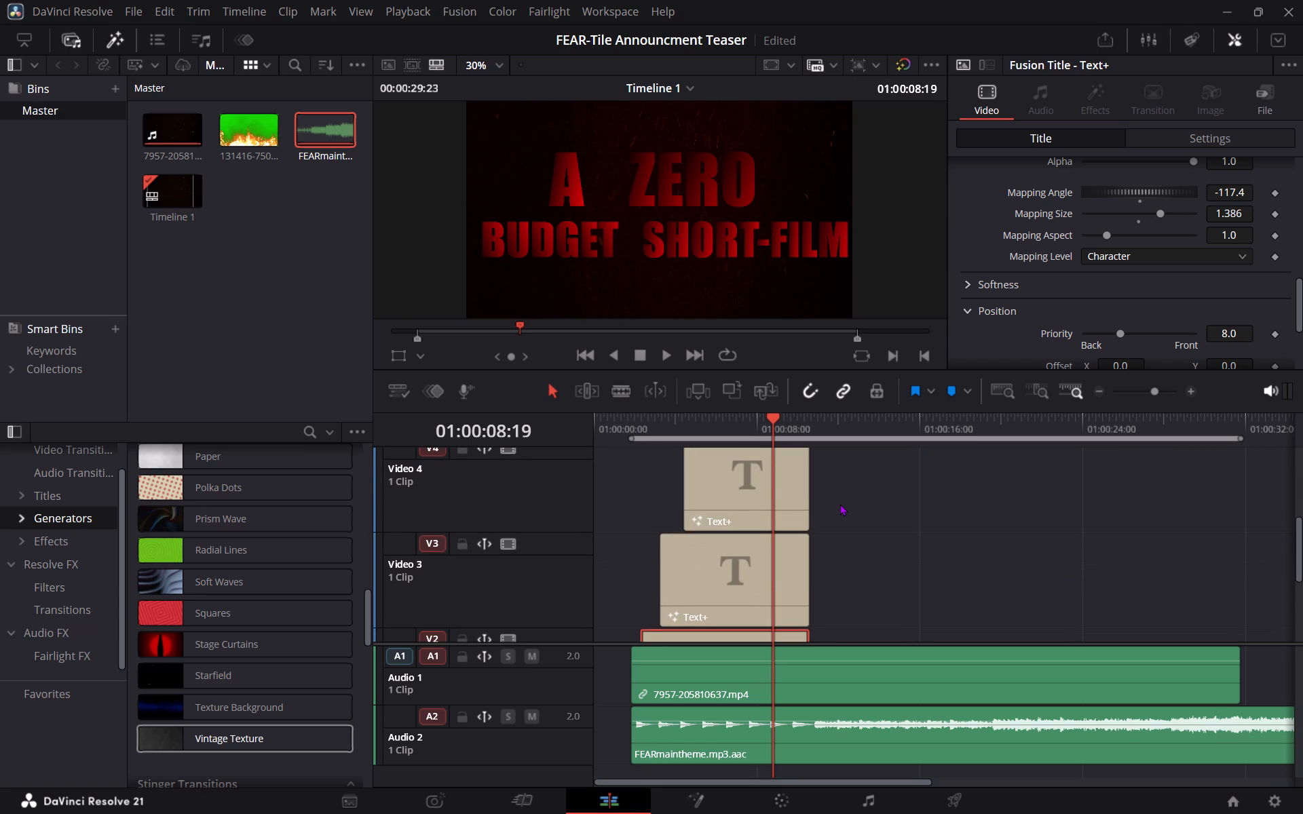
drag(840, 503, 850, 538)
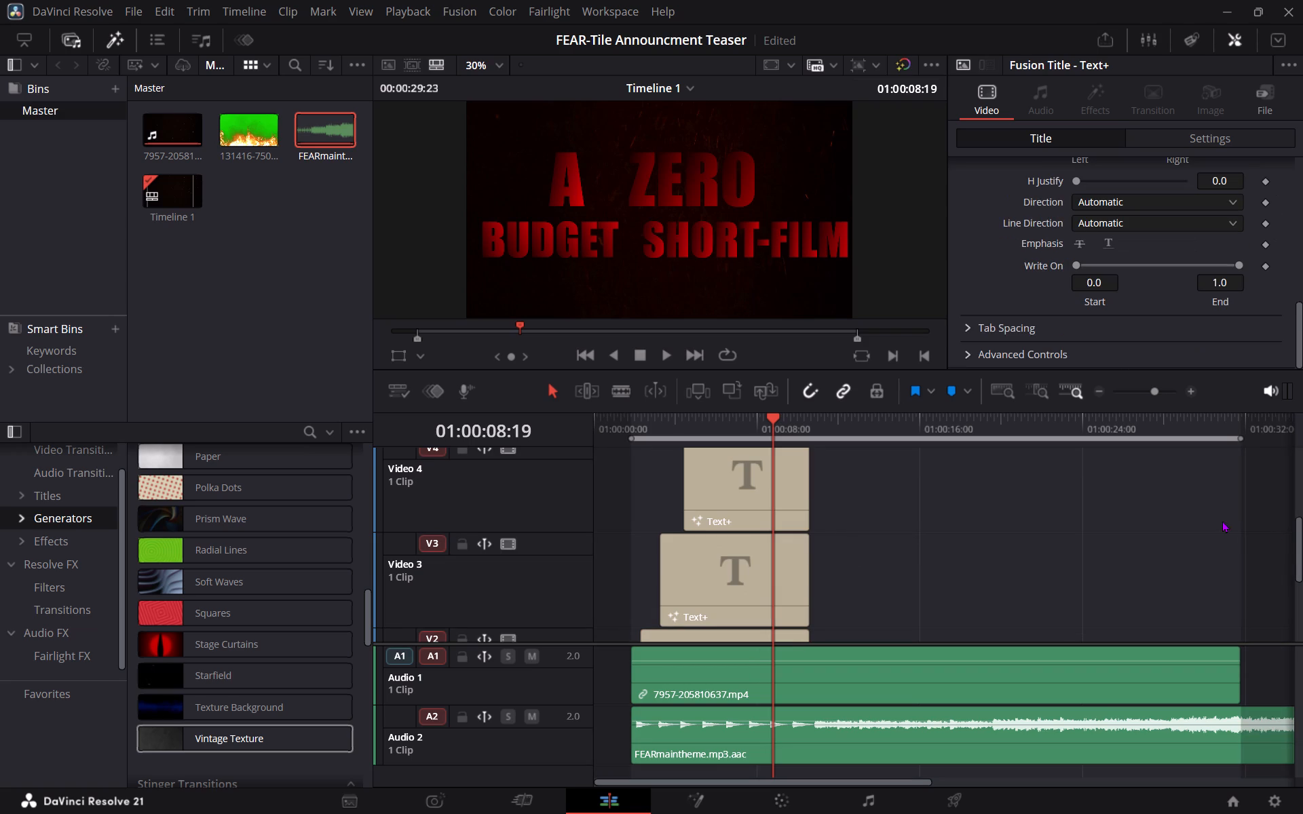
drag(1301, 541, 1299, 505)
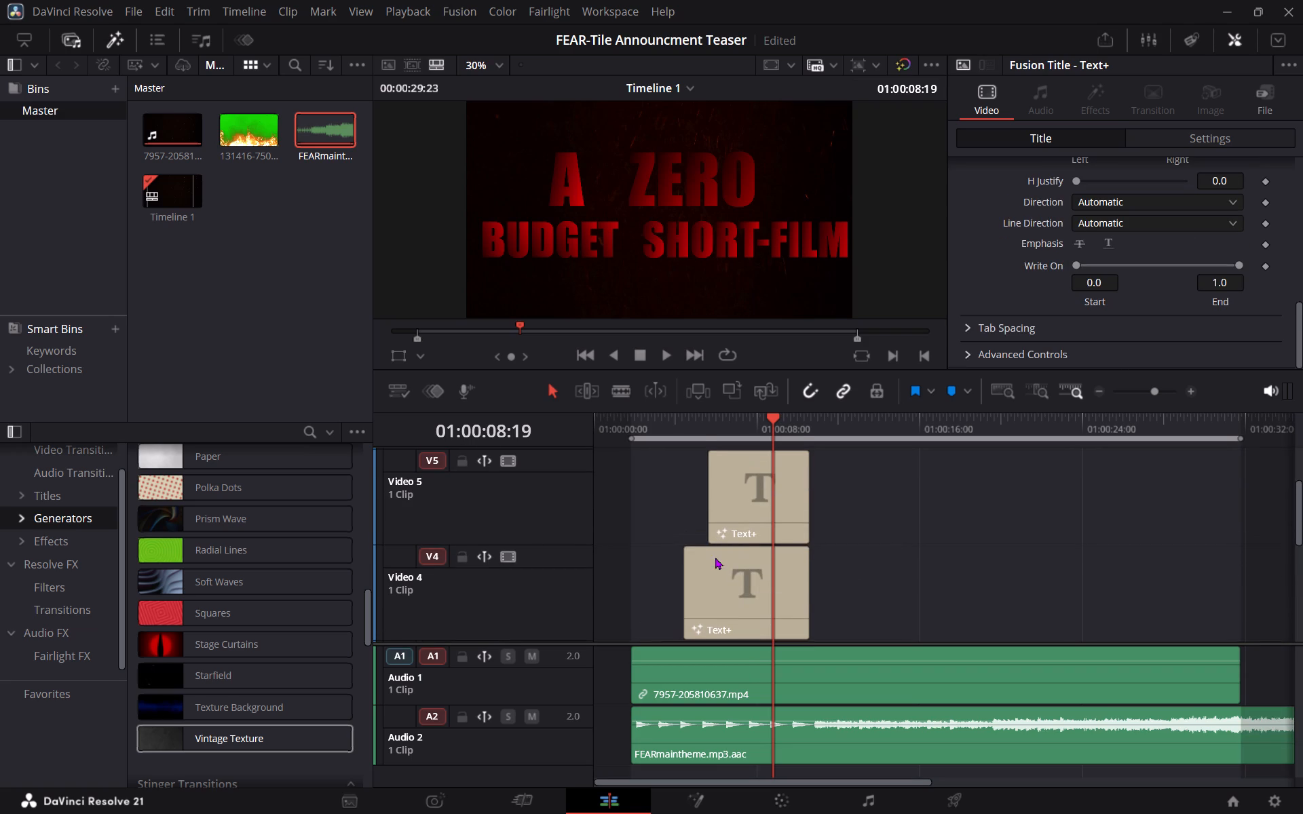
click(736, 511)
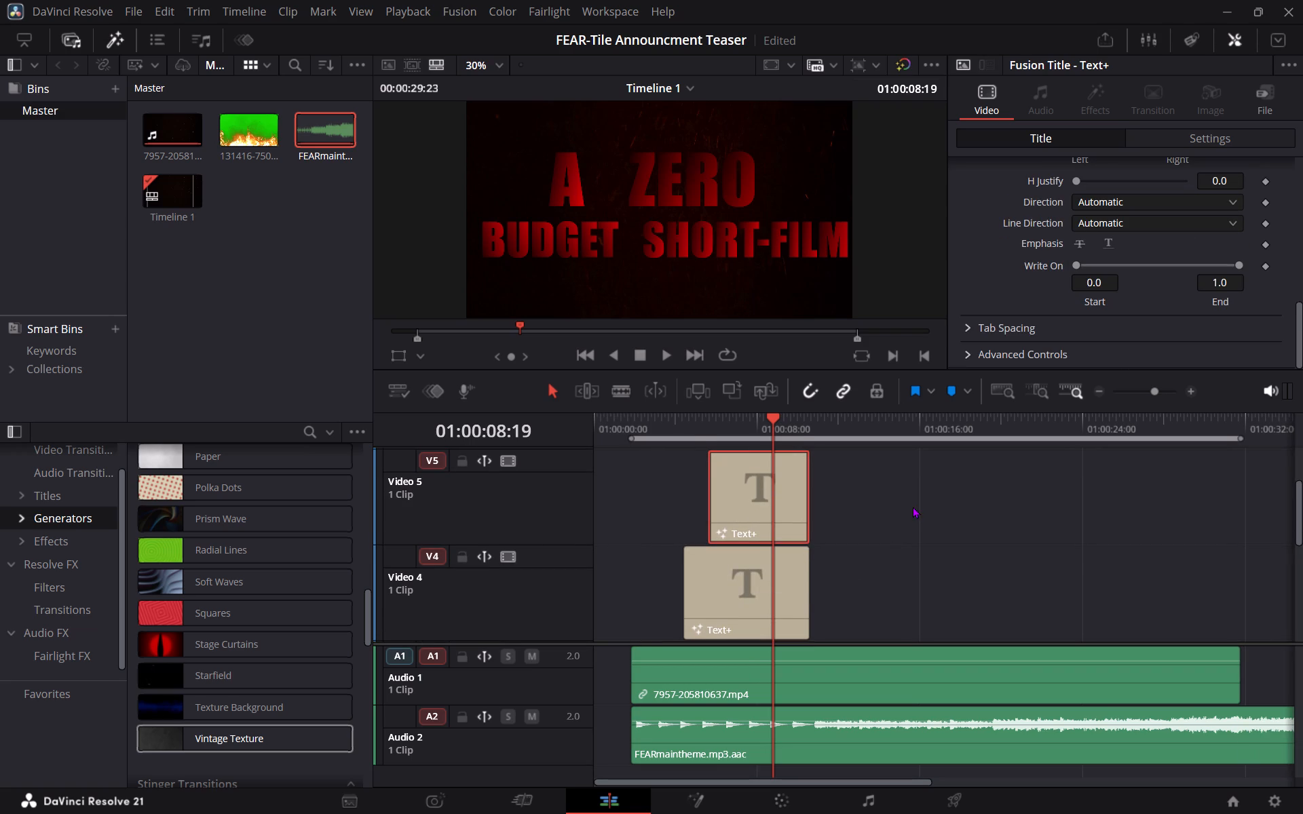
click(1300, 516)
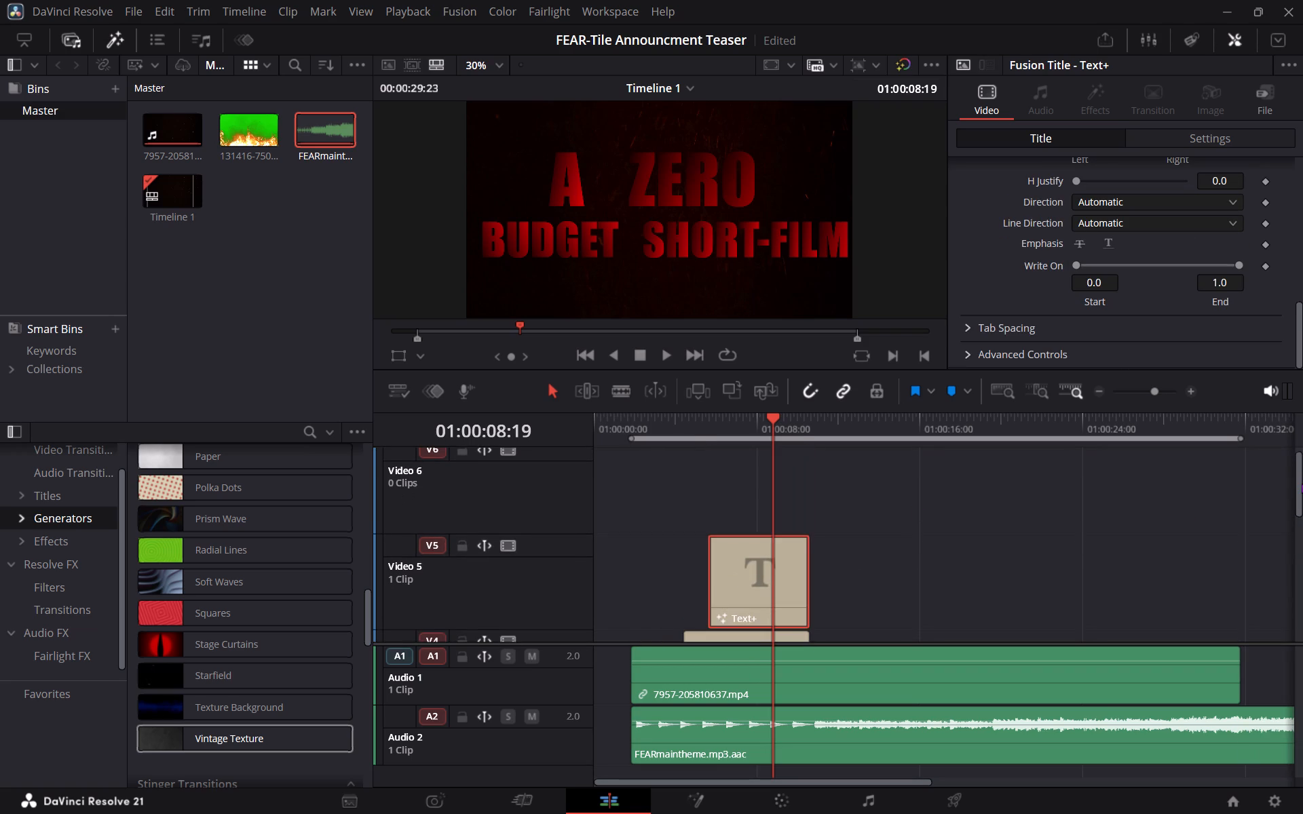
click(1302, 522)
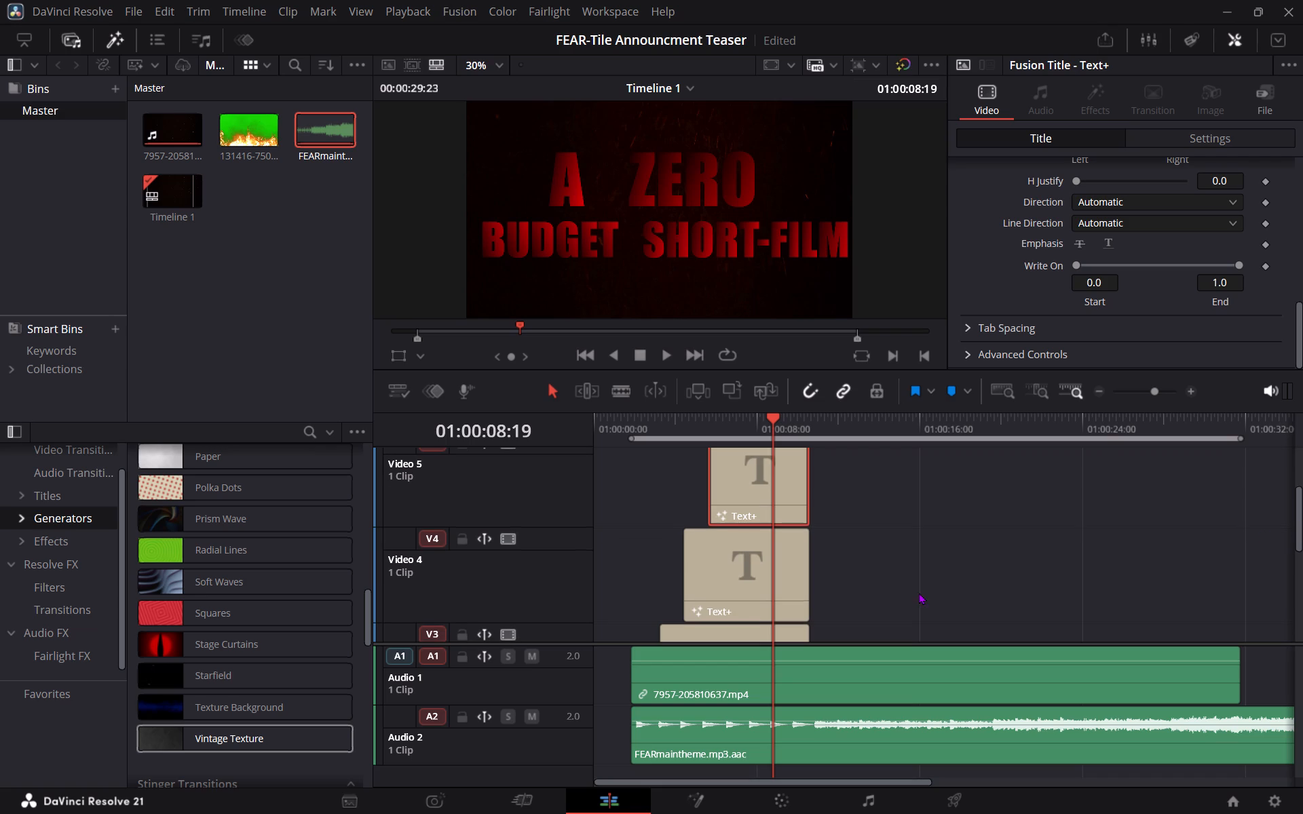
drag(1298, 534, 1302, 578)
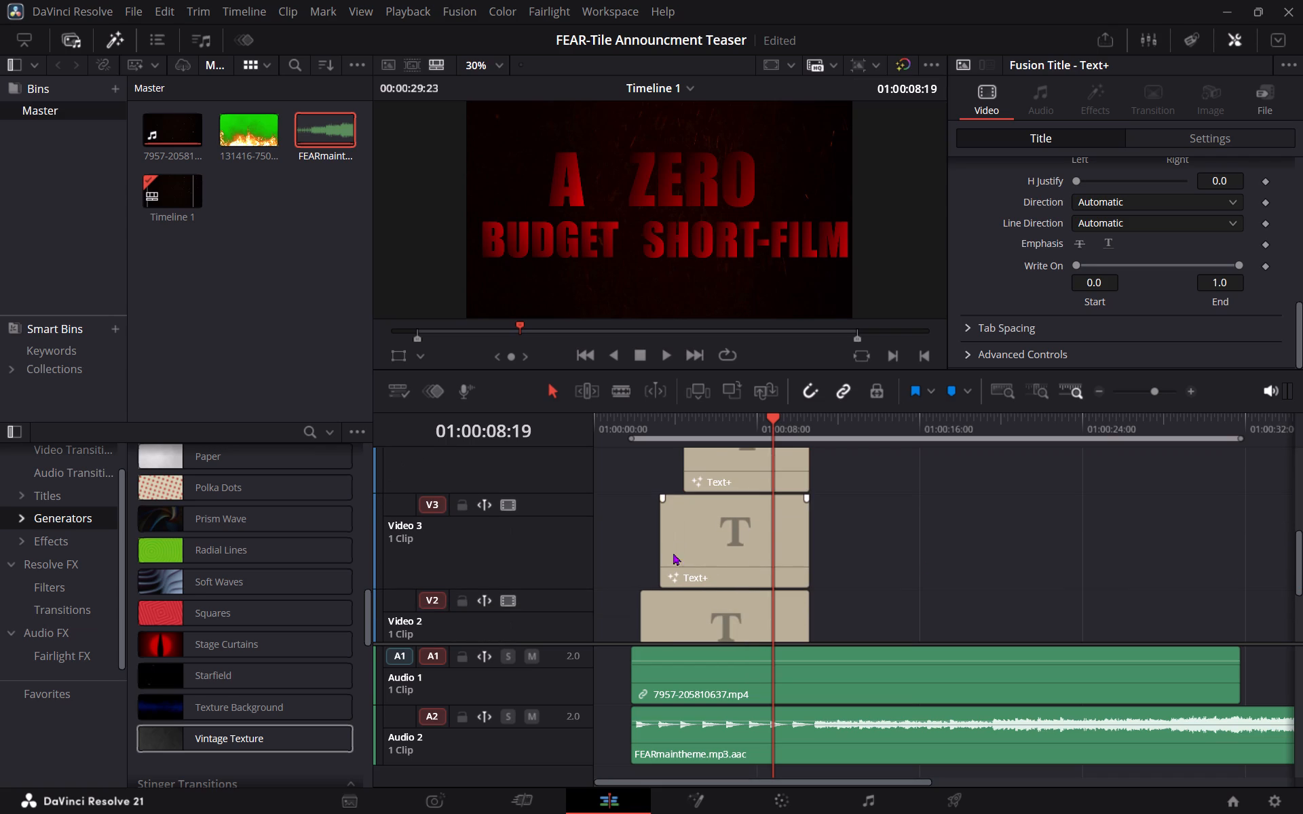
Add a text colour keyframe to the title on Video 3 at 01:00:08:18.
click(689, 552)
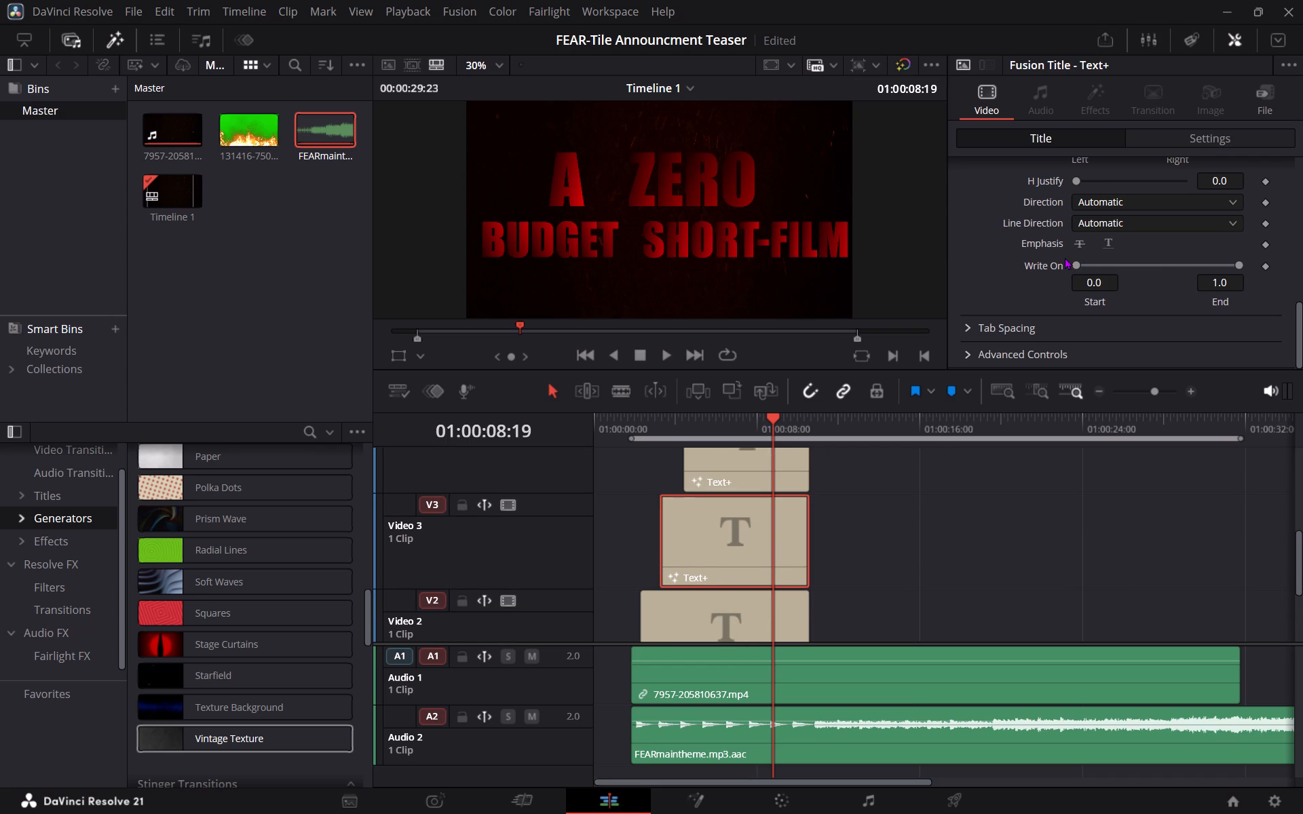
scroll(1035, 259, up, 2)
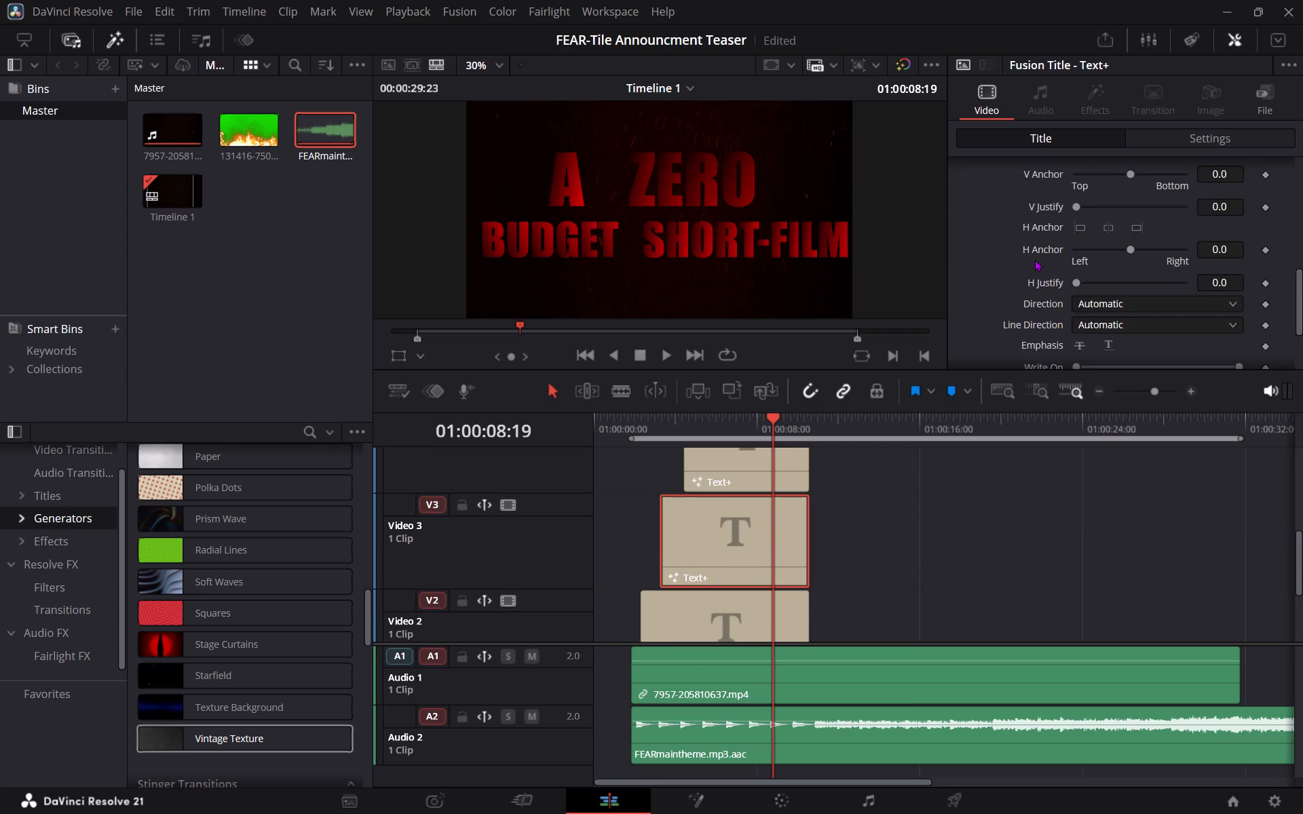
scroll(1087, 290, up, 3)
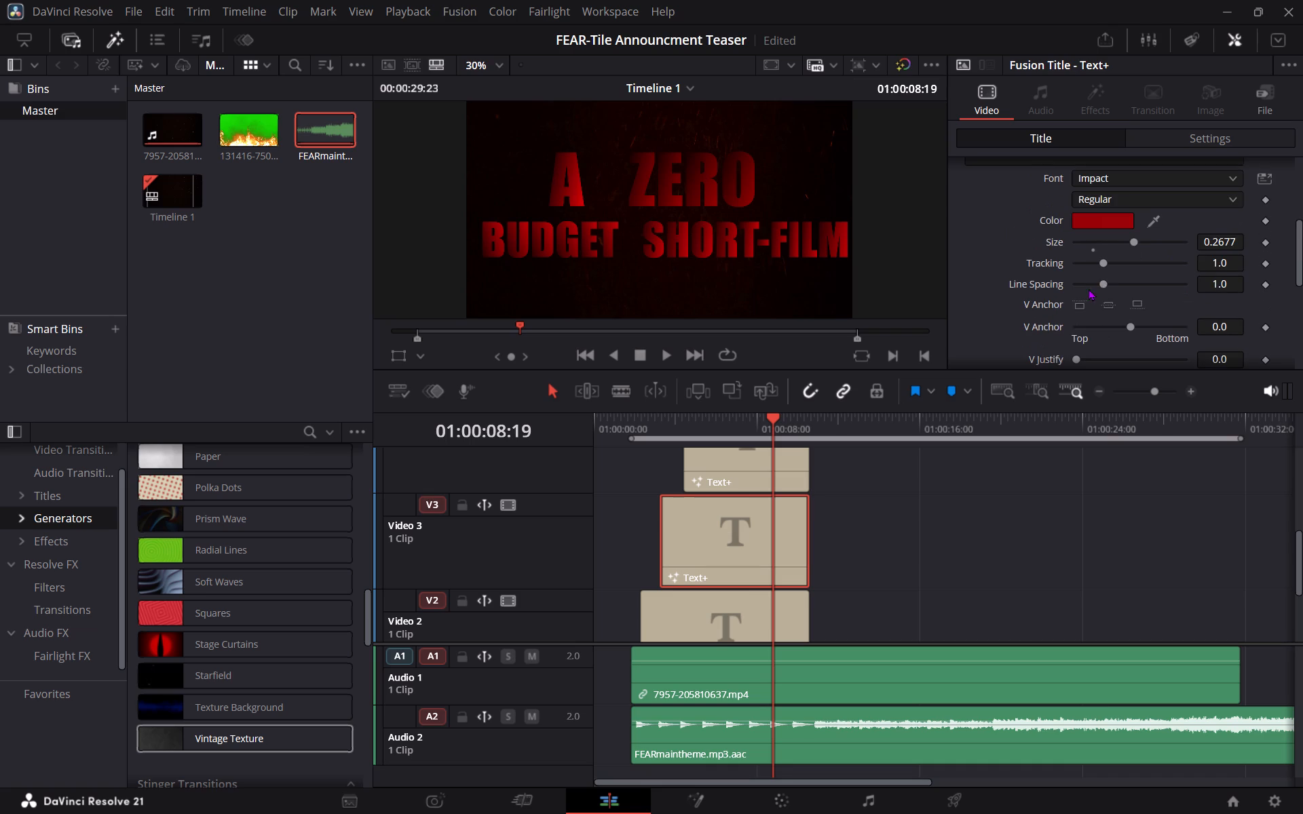
scroll(1120, 275, up, 2)
scroll(1120, 275, down, 1)
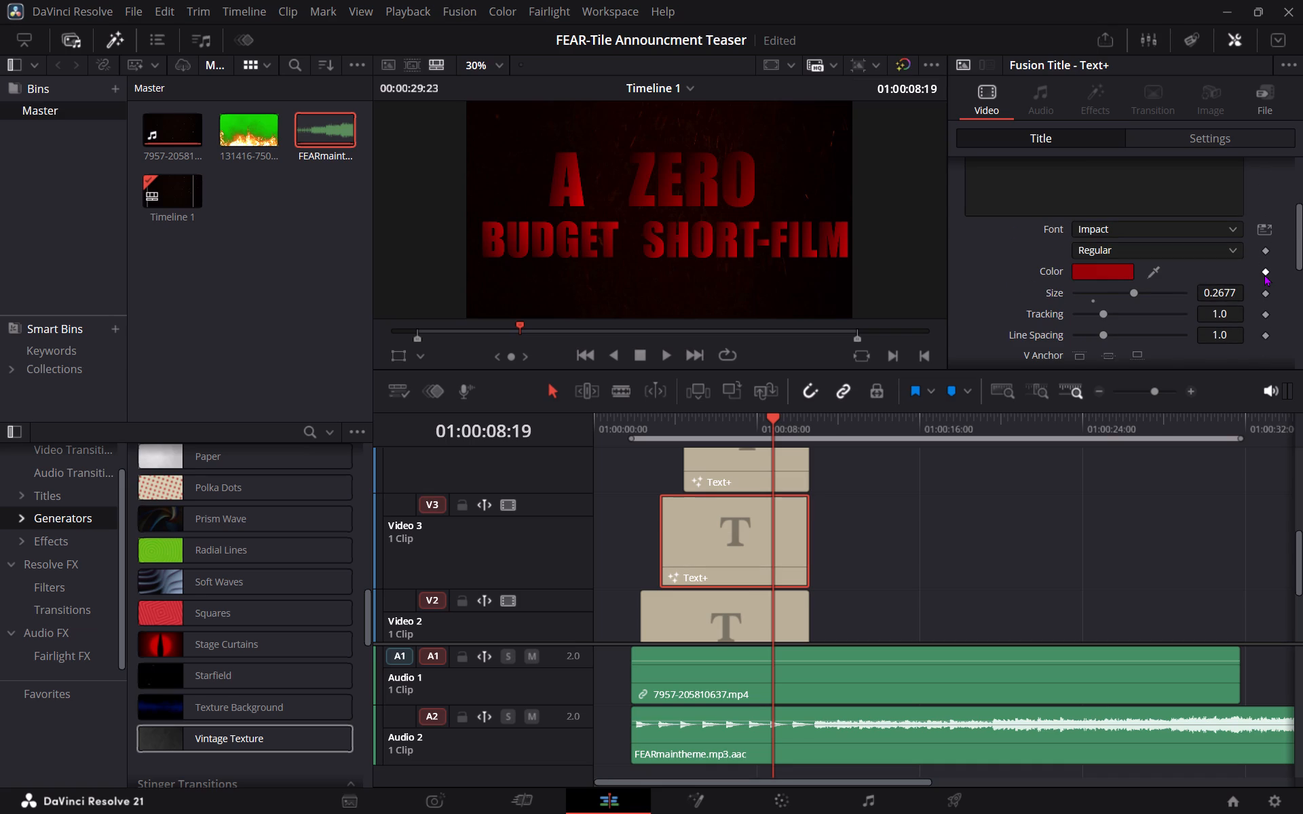
key(Left)
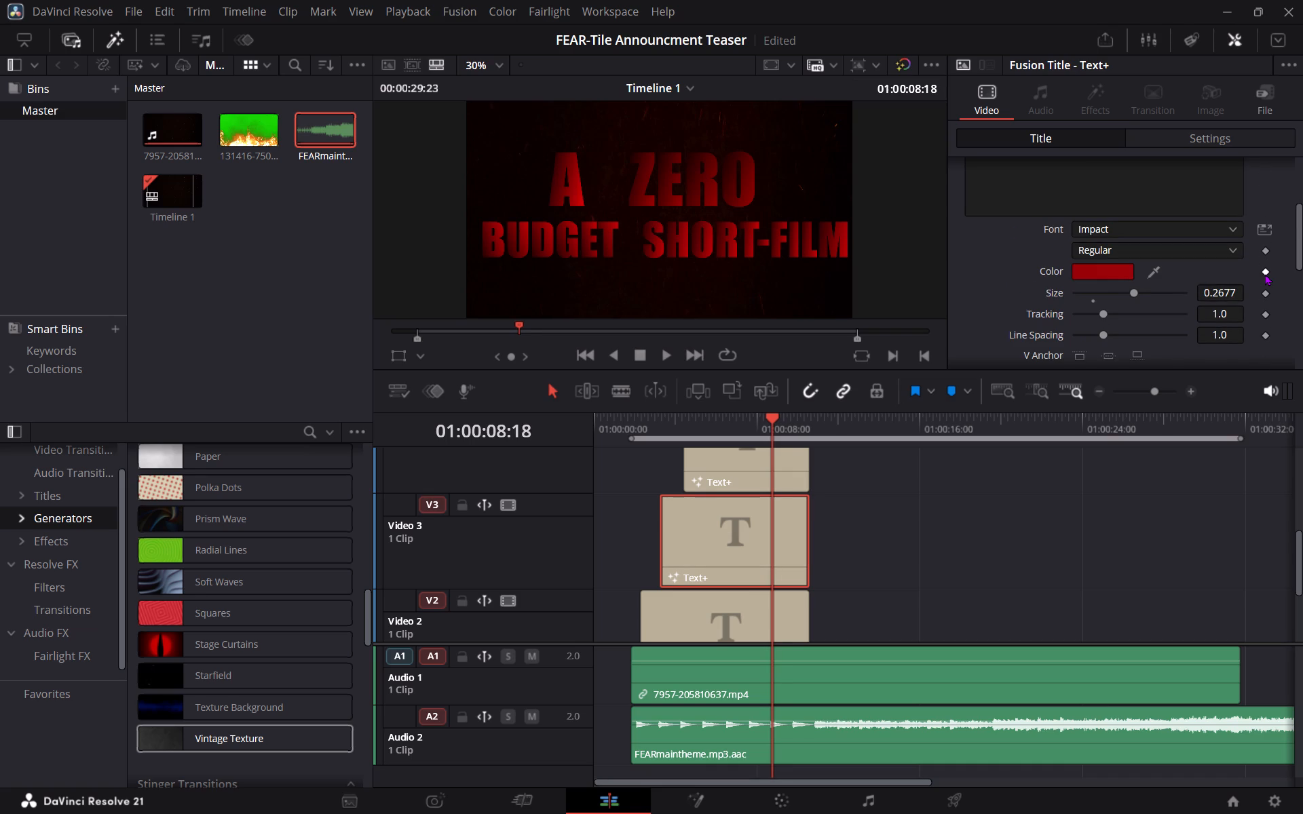
key(Left)
key(Left)
key(Left)
key(Left)
key(Left)
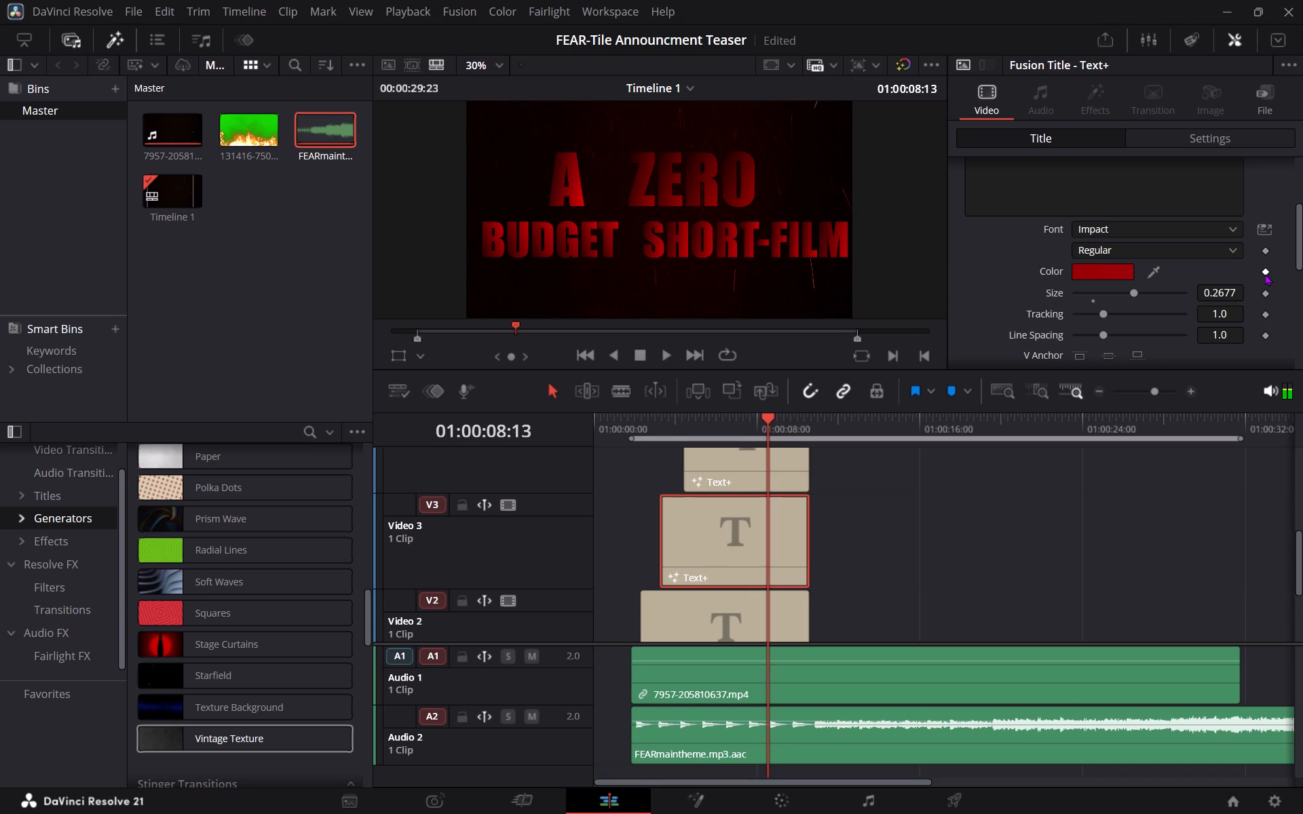
key(Left)
key(Left)
key(space)
key(space)
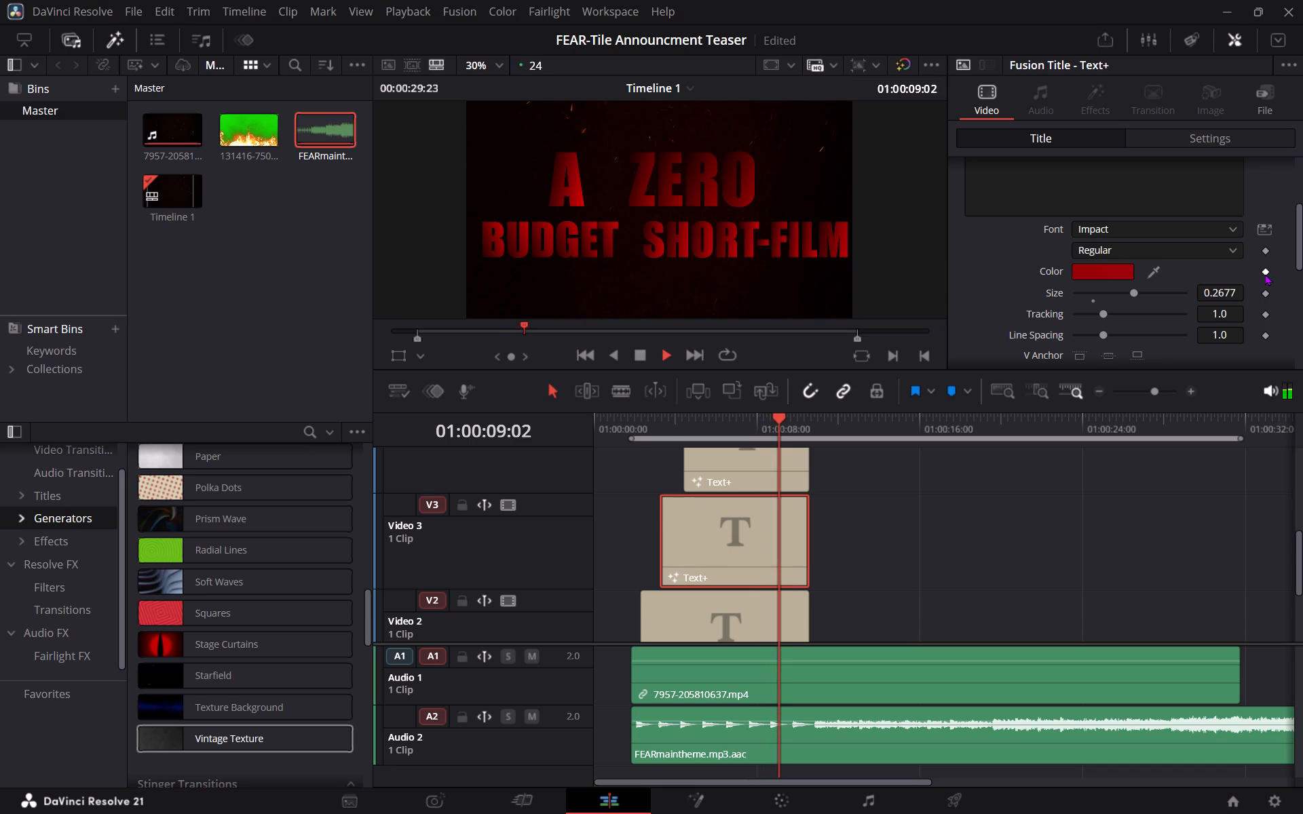
key(Left)
key(Left)
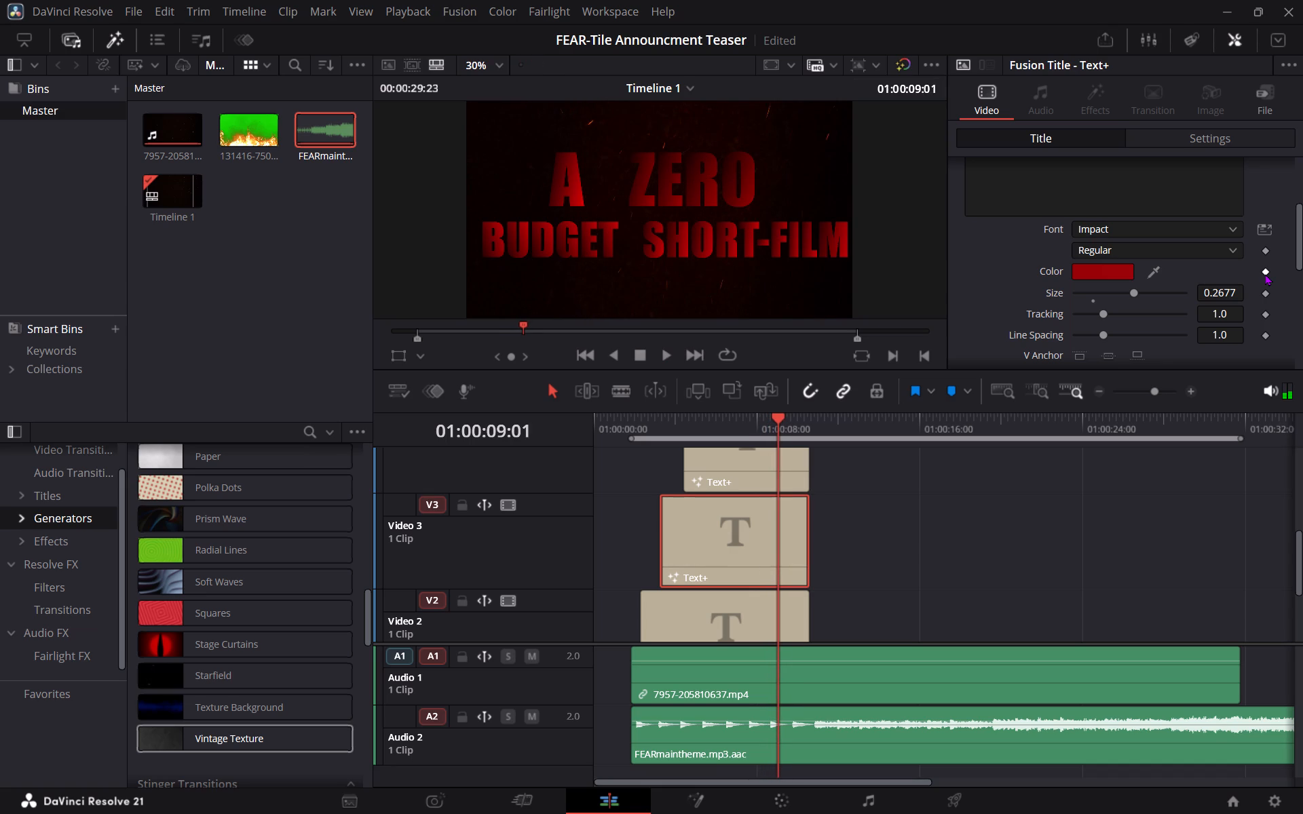
key(Left)
key(Left)
key(Left)
key(Left)
key(Left)
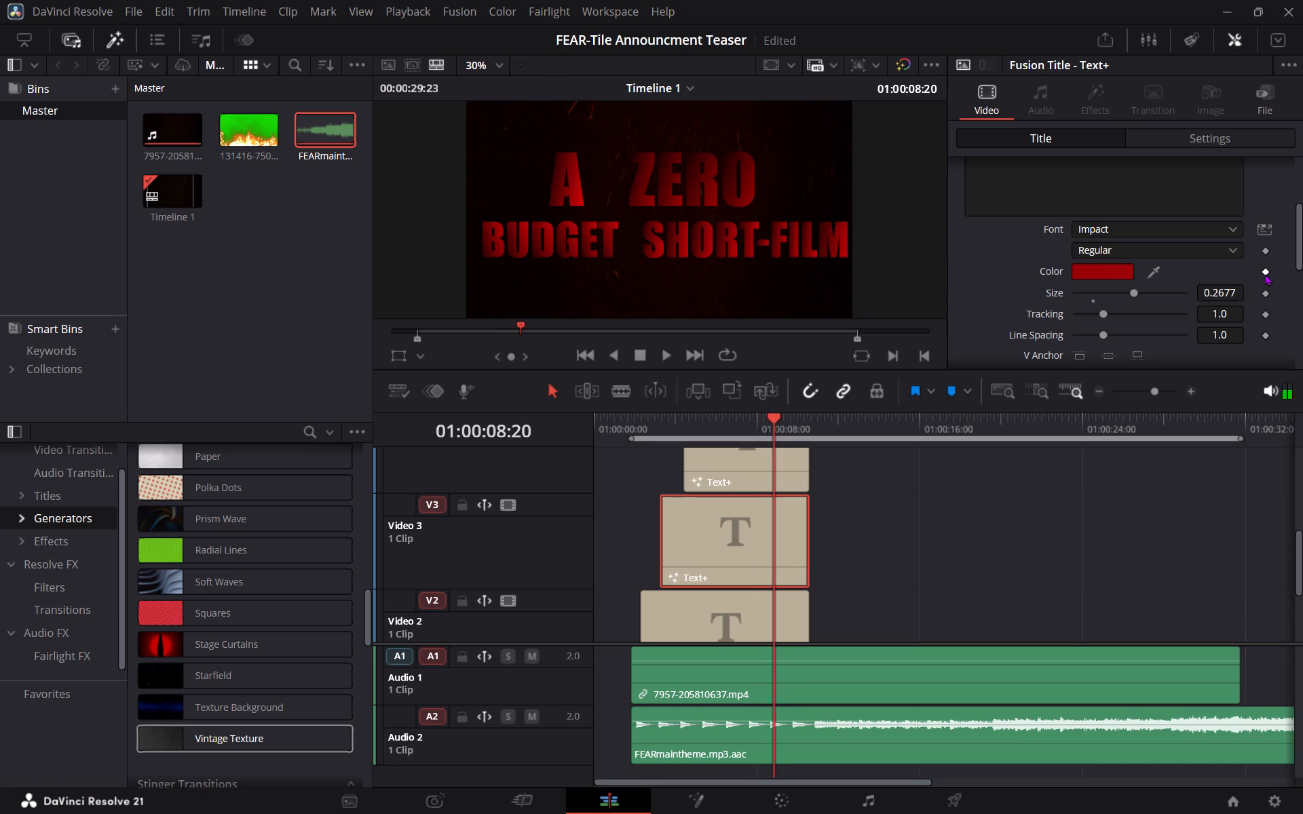
key(Left)
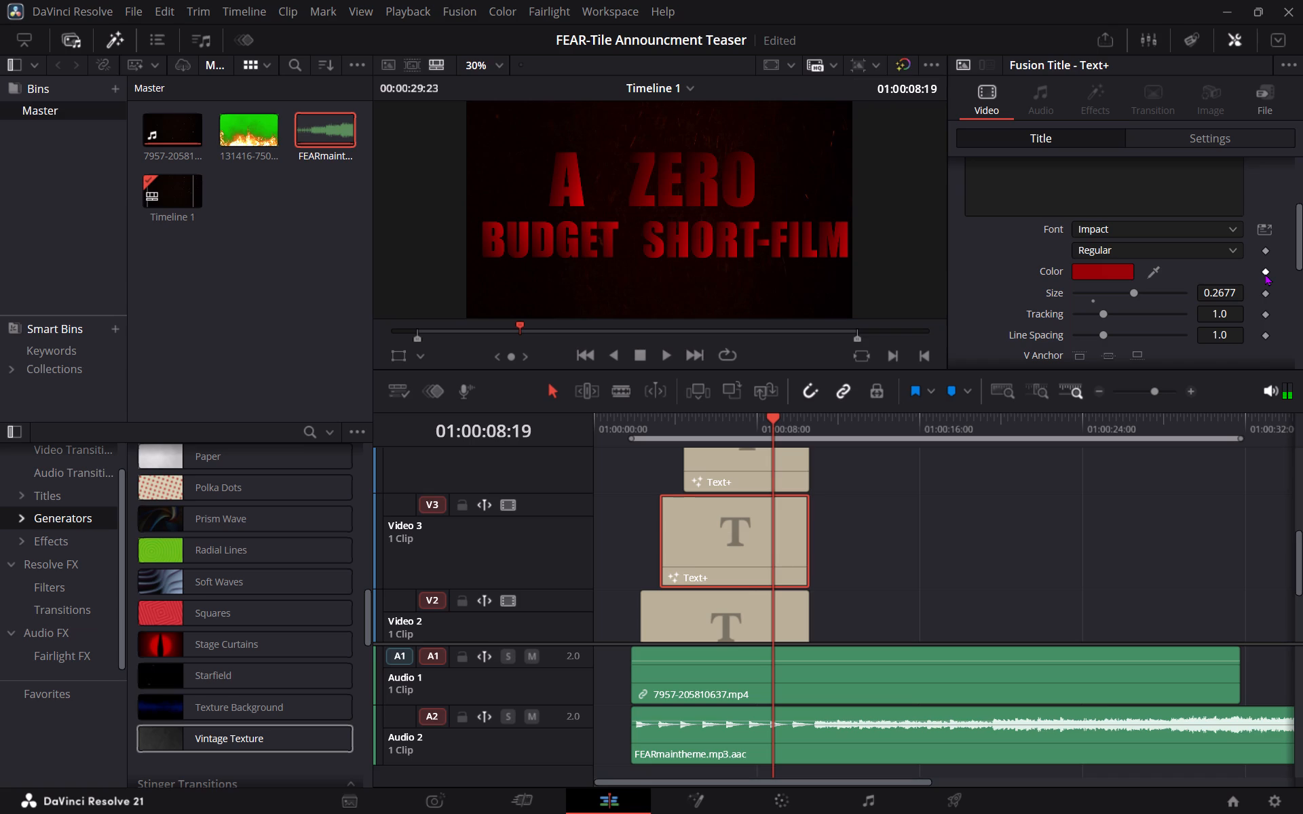
key(Left)
click(1265, 273)
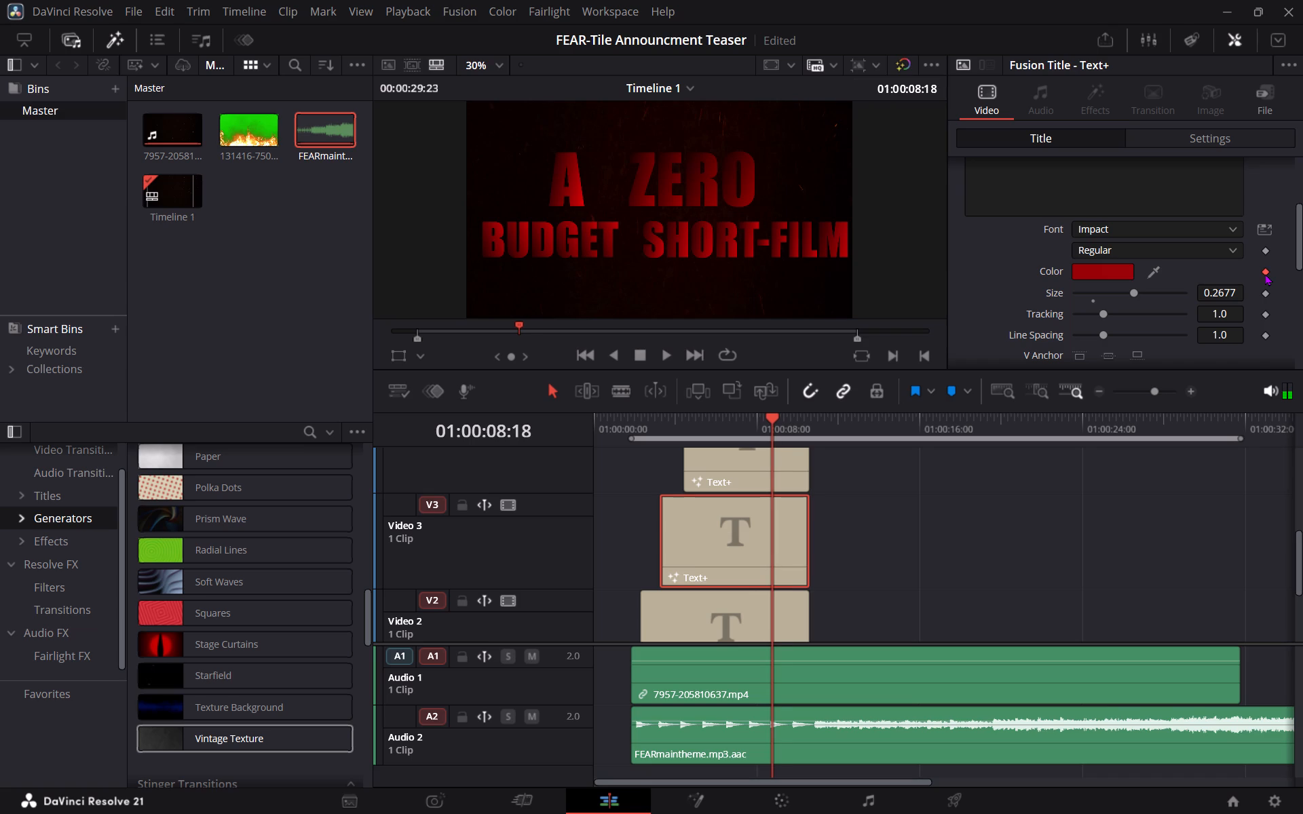
Set the Video 3 title's text colour to teal #259999 at 01:00:08:19.
key(Right)
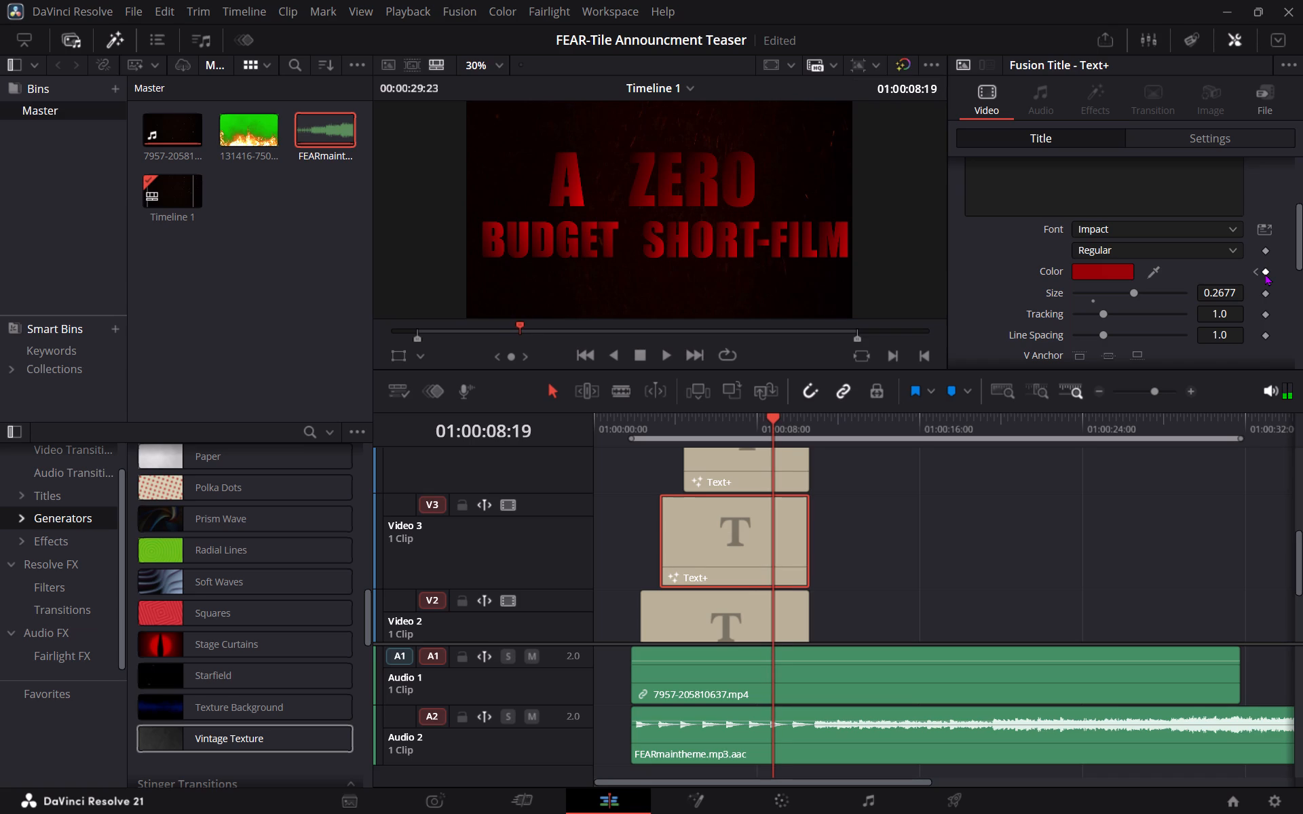
click(1108, 275)
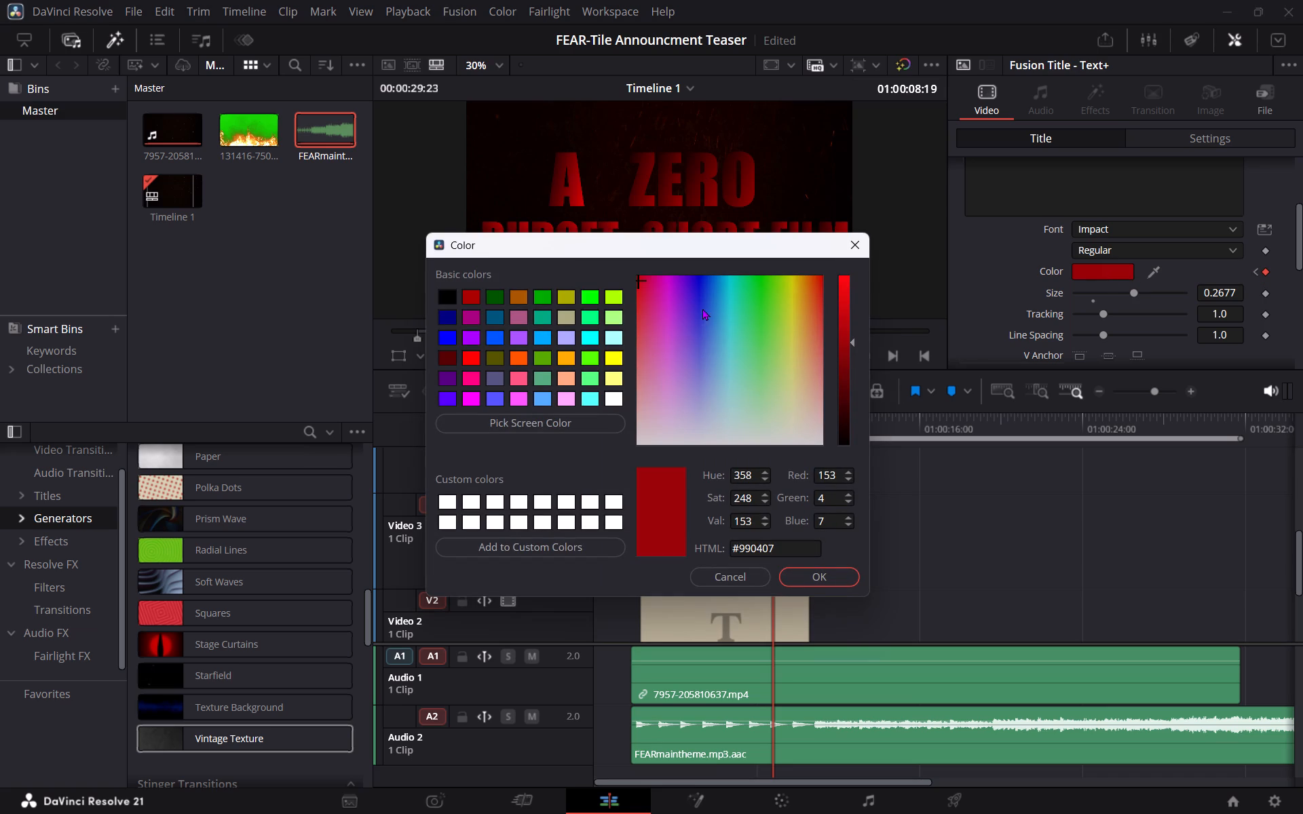
click(730, 317)
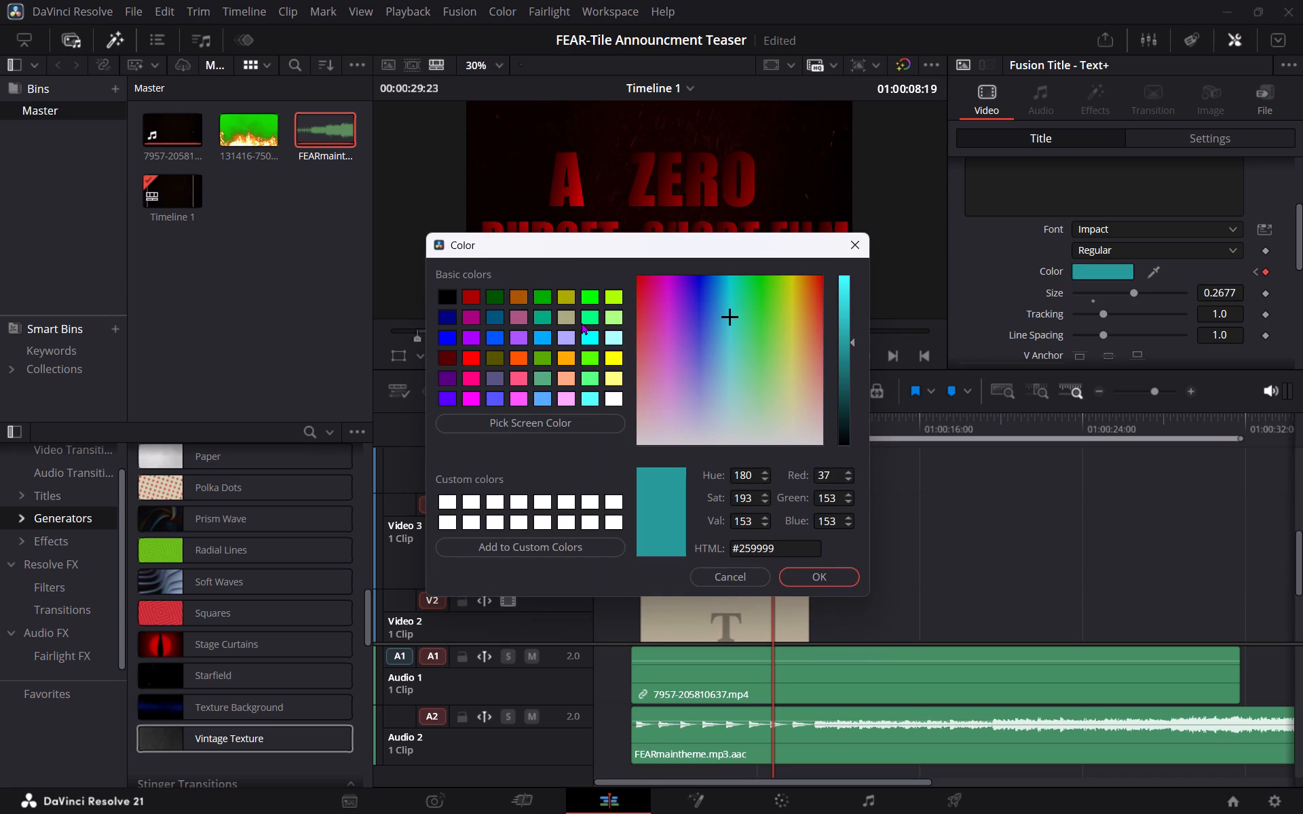
click(814, 573)
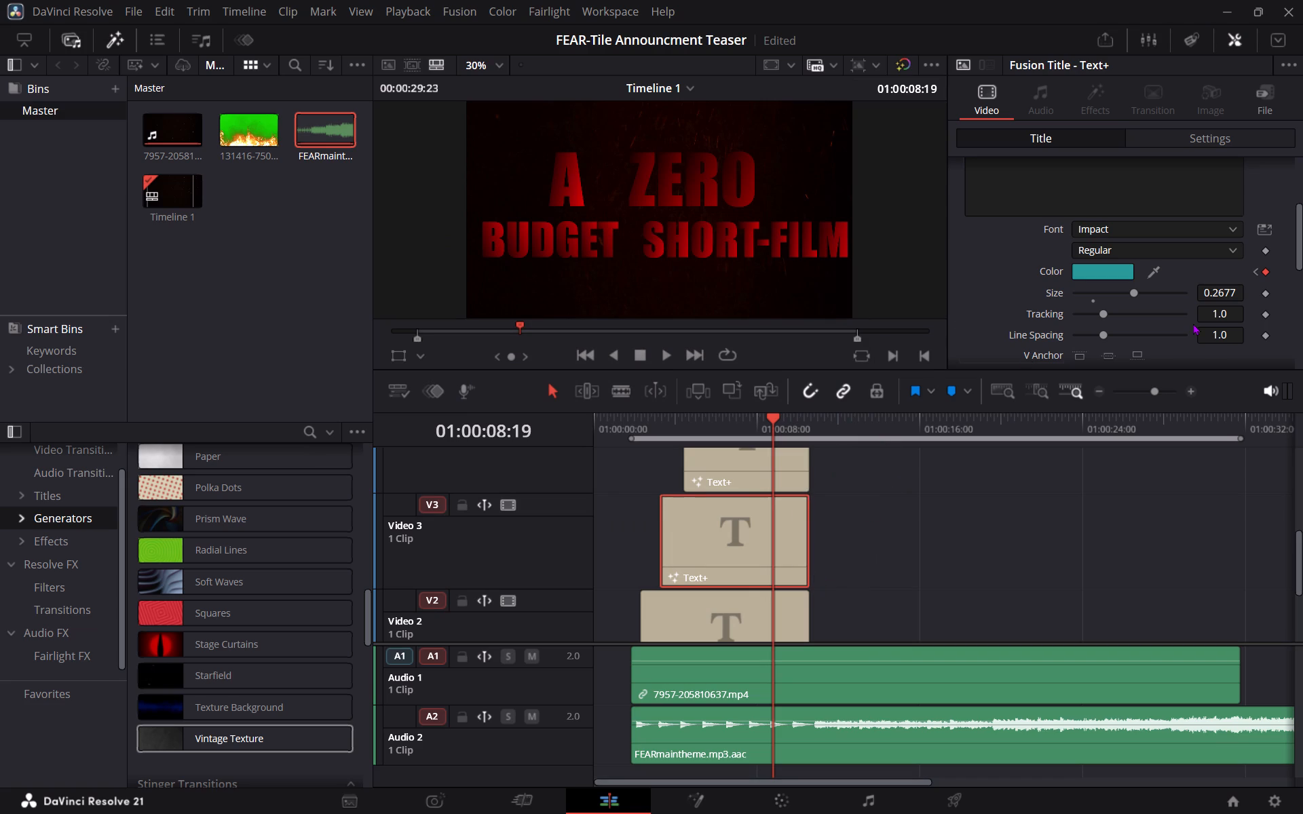
Play back the titles from 01:00:06:07 through the colour change to about 01:00:09:10.
key(Right)
key(Right)
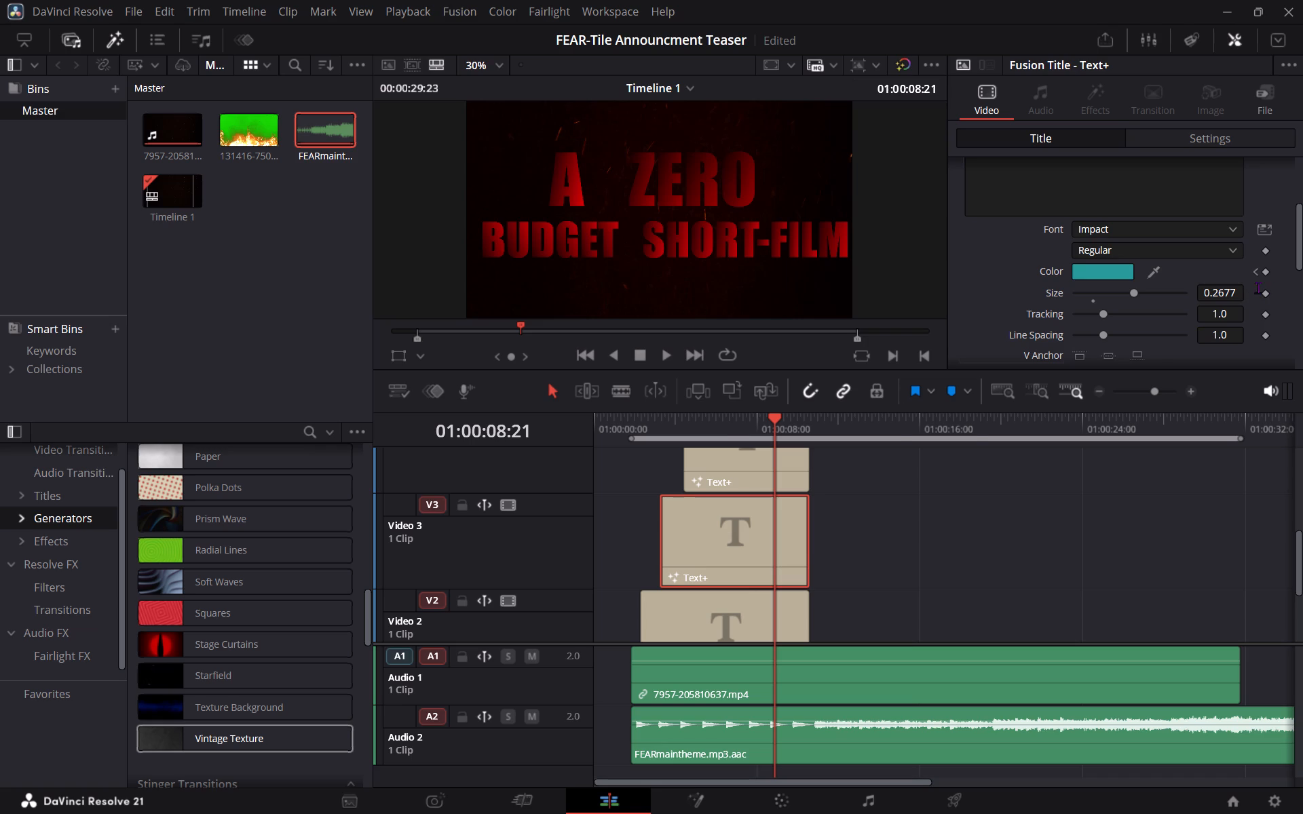
click(722, 425)
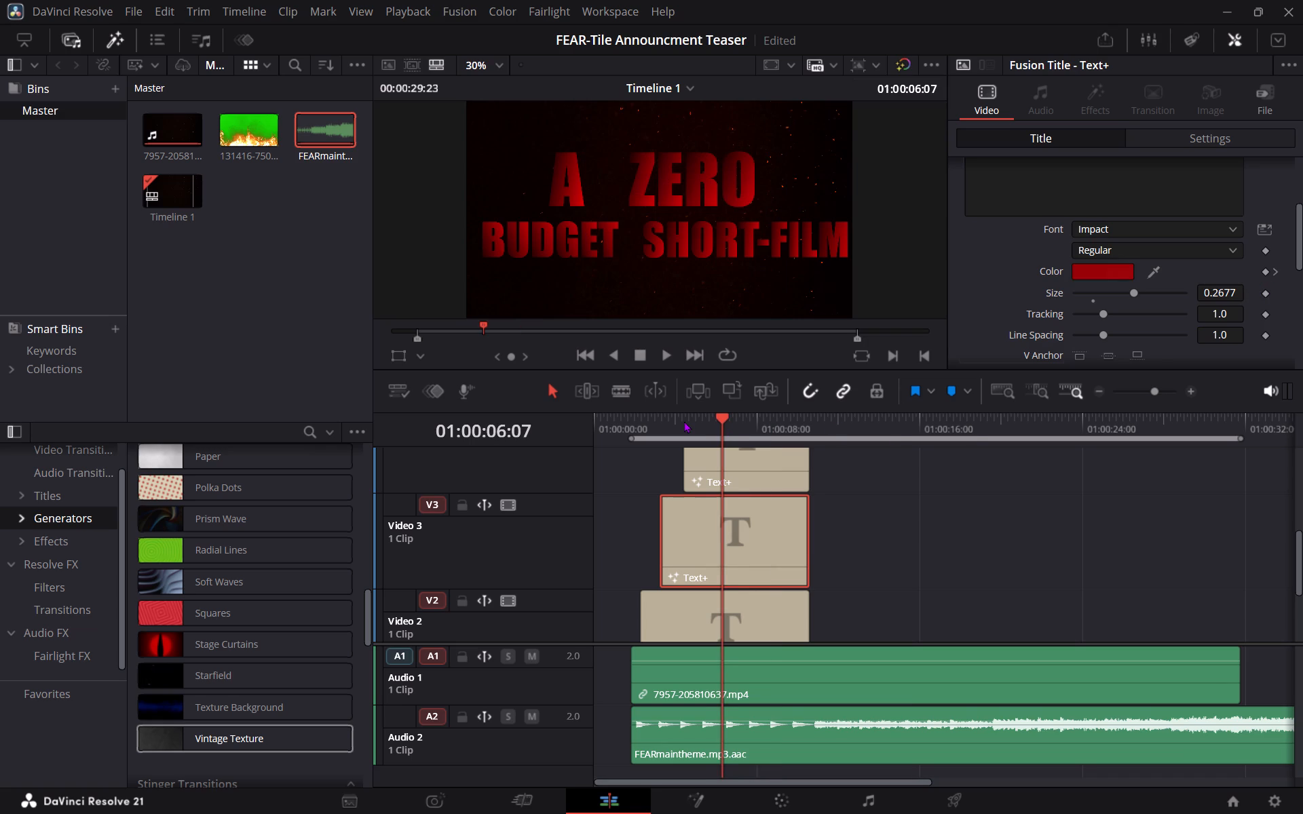
key(space)
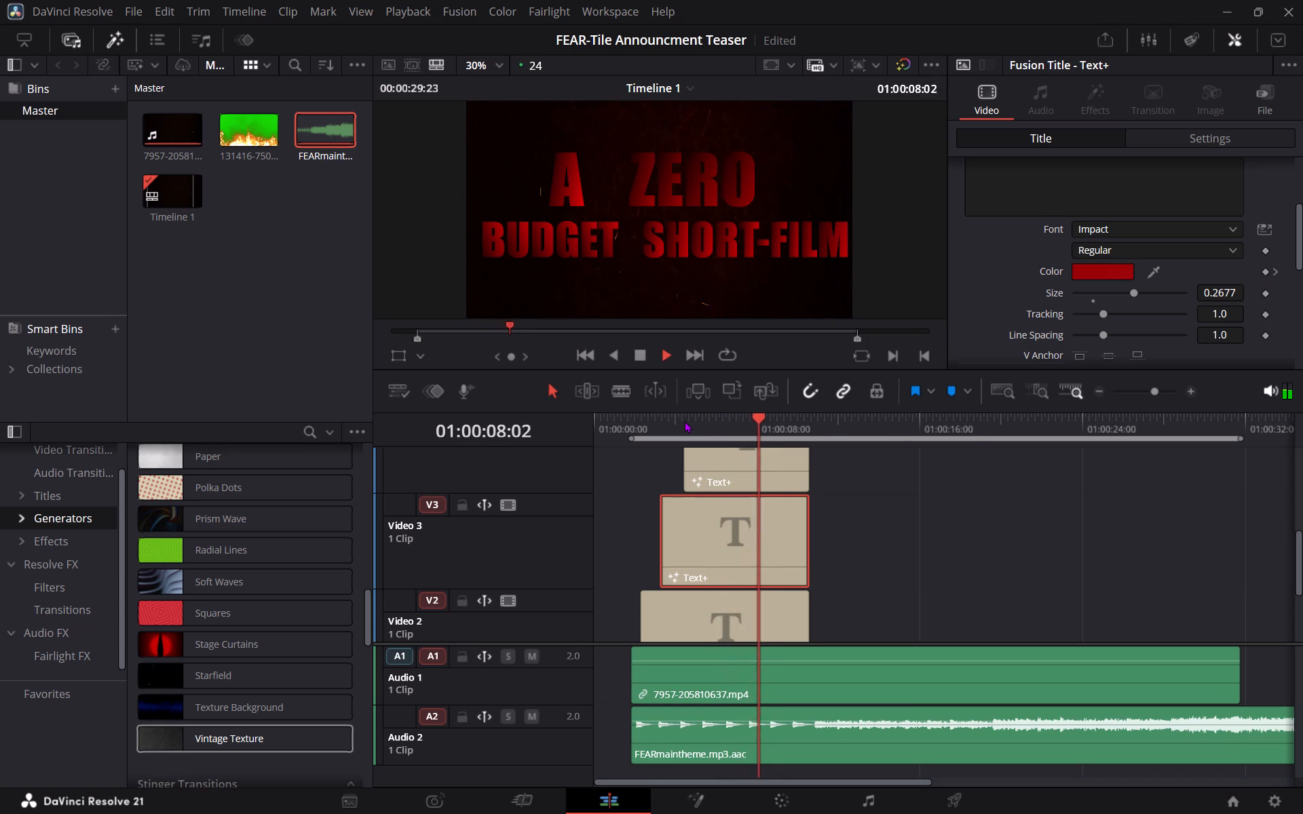
key(space)
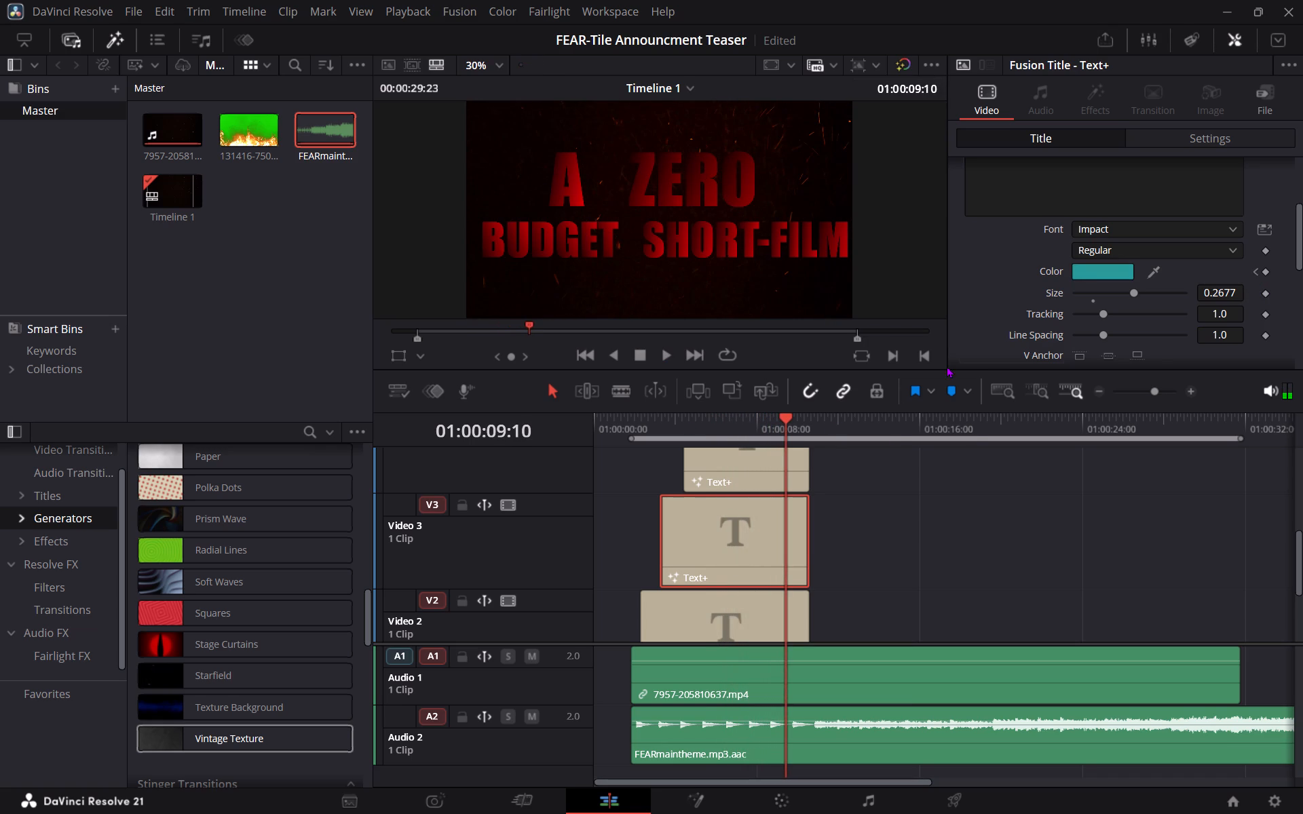
Step between the Video 3 title's text colour keyframes to check the colour at each.
scroll(996, 311, up, 3)
scroll(996, 311, down, 2)
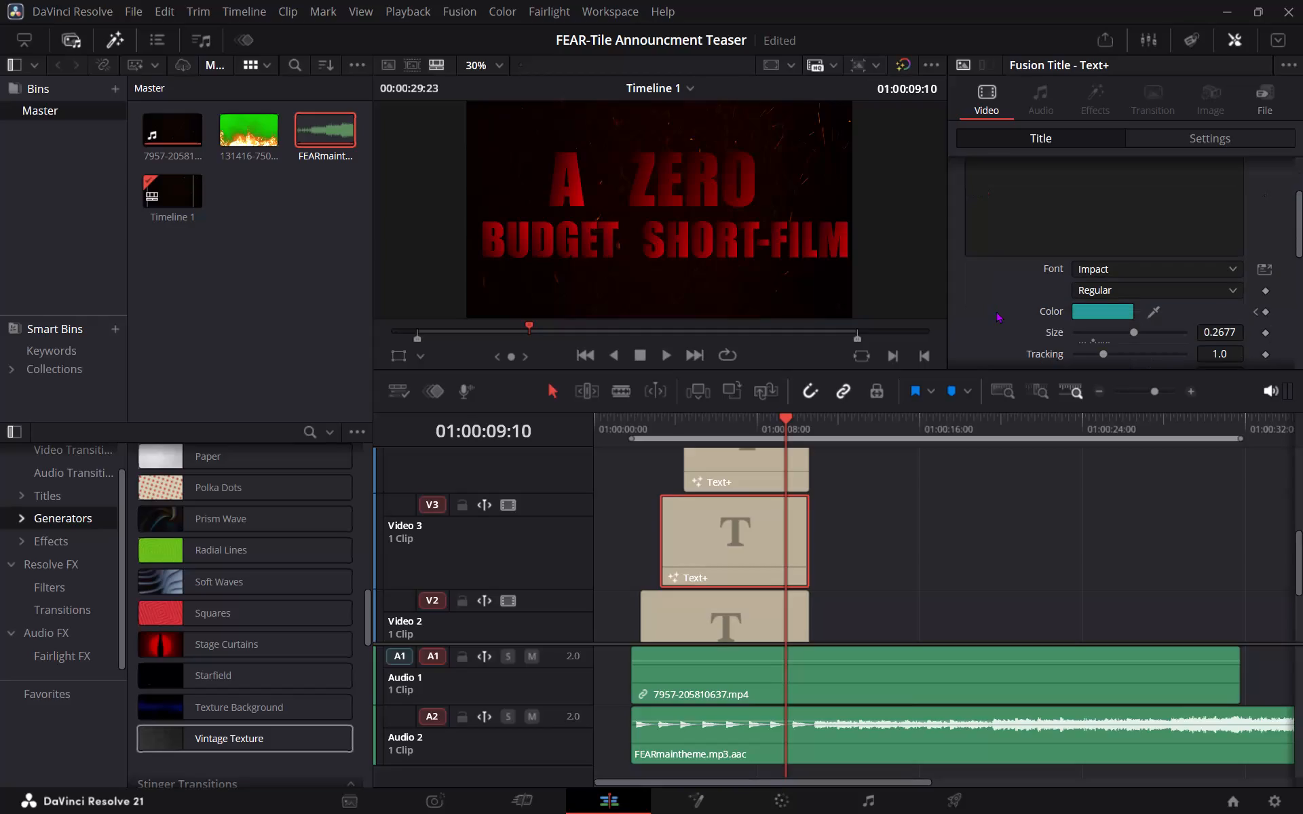
scroll(996, 311, down, 1)
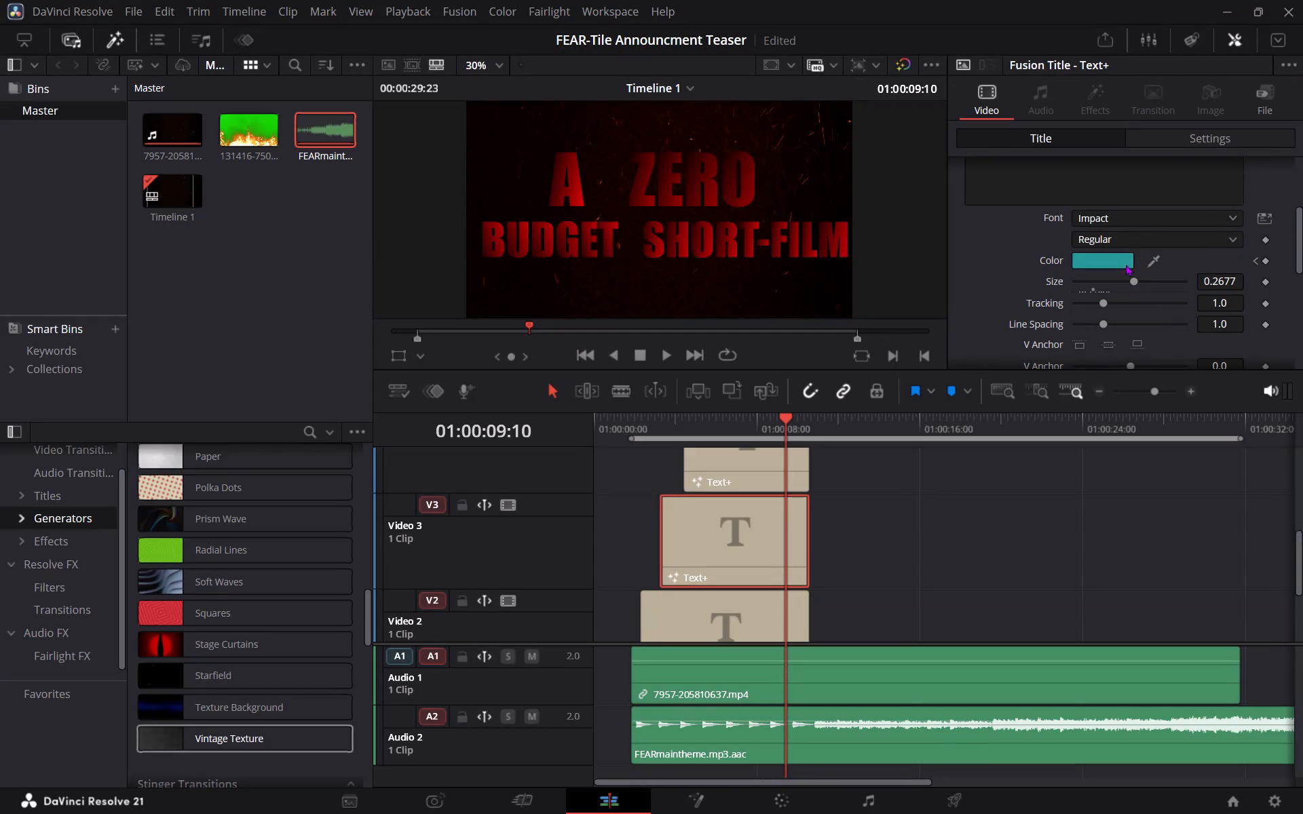
click(1258, 264)
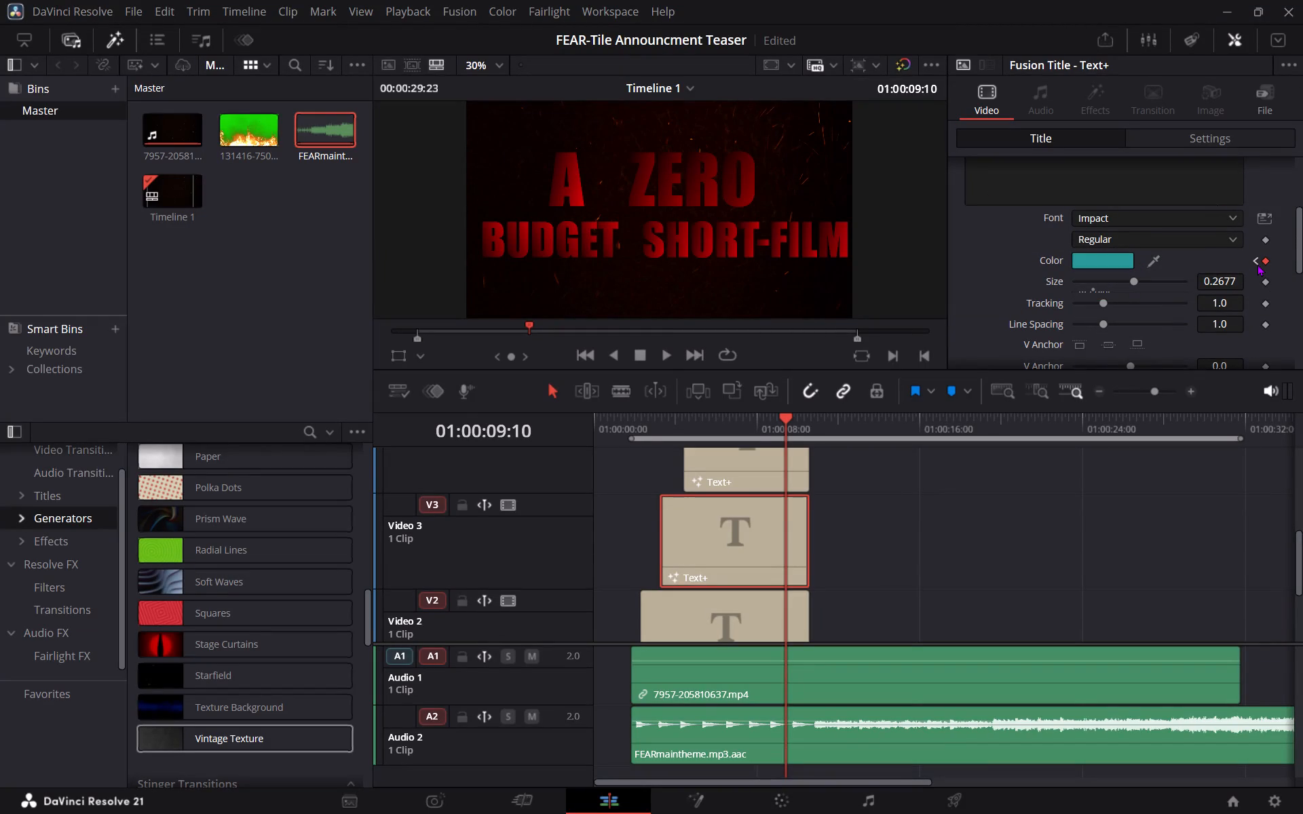
click(1258, 264)
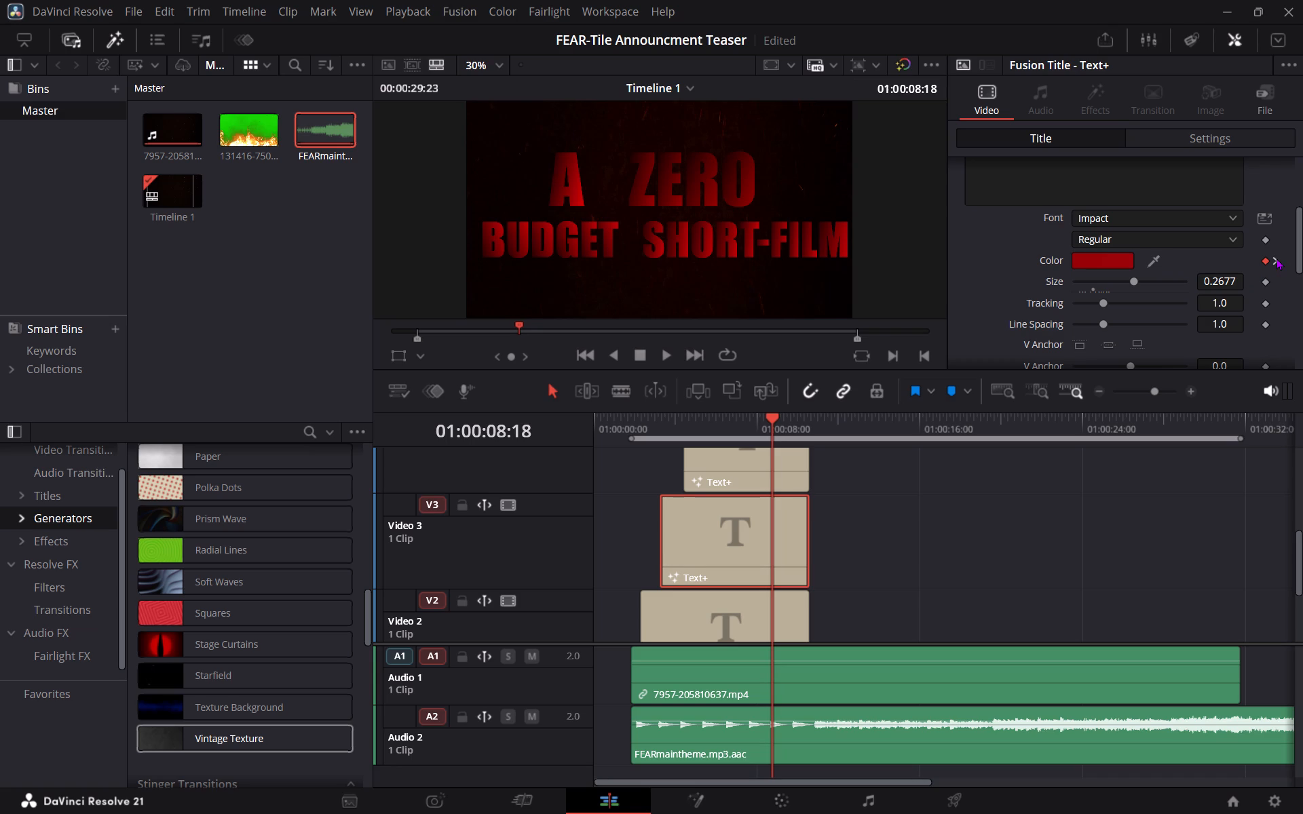
click(1276, 258)
click(1276, 258)
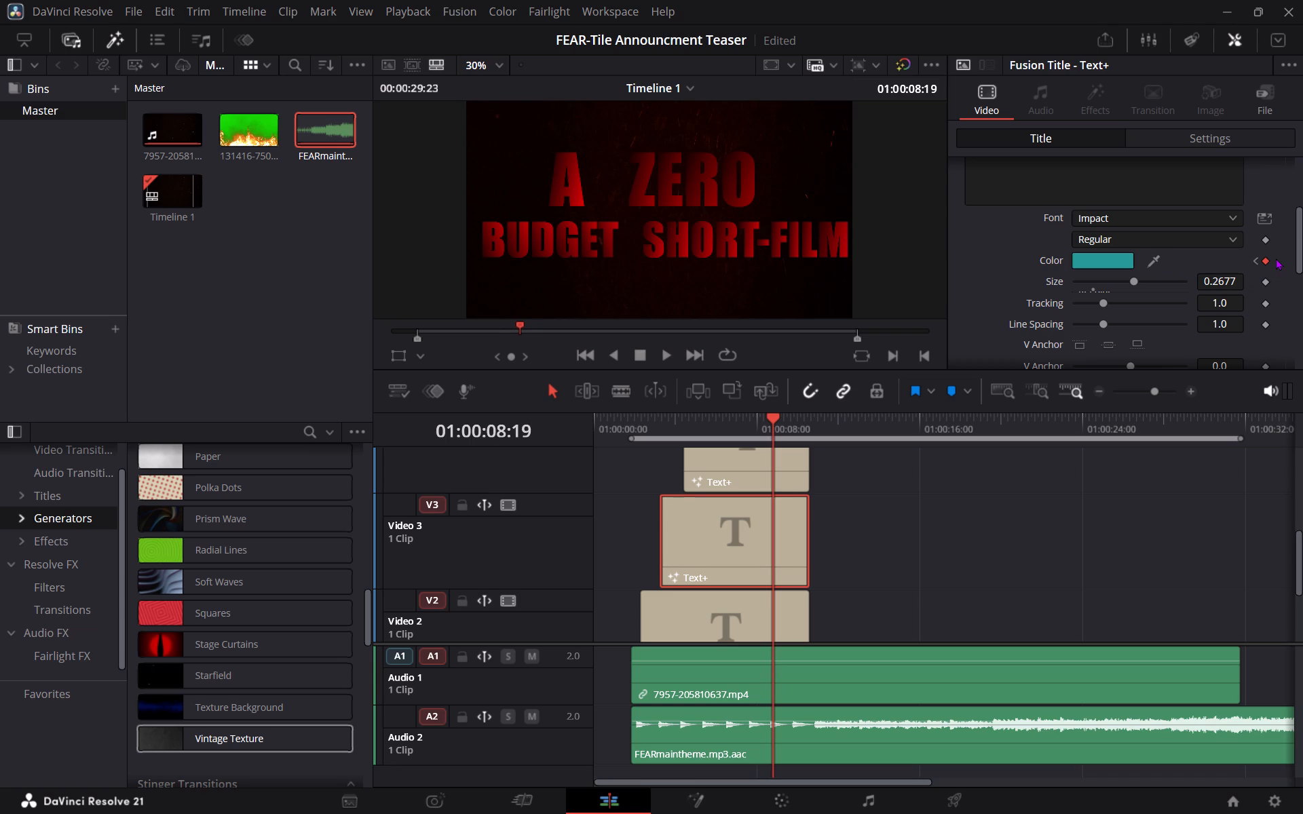
Reapply teal #259999 as the Video 3 title's text colour at 01:00:09:02.
key(Right)
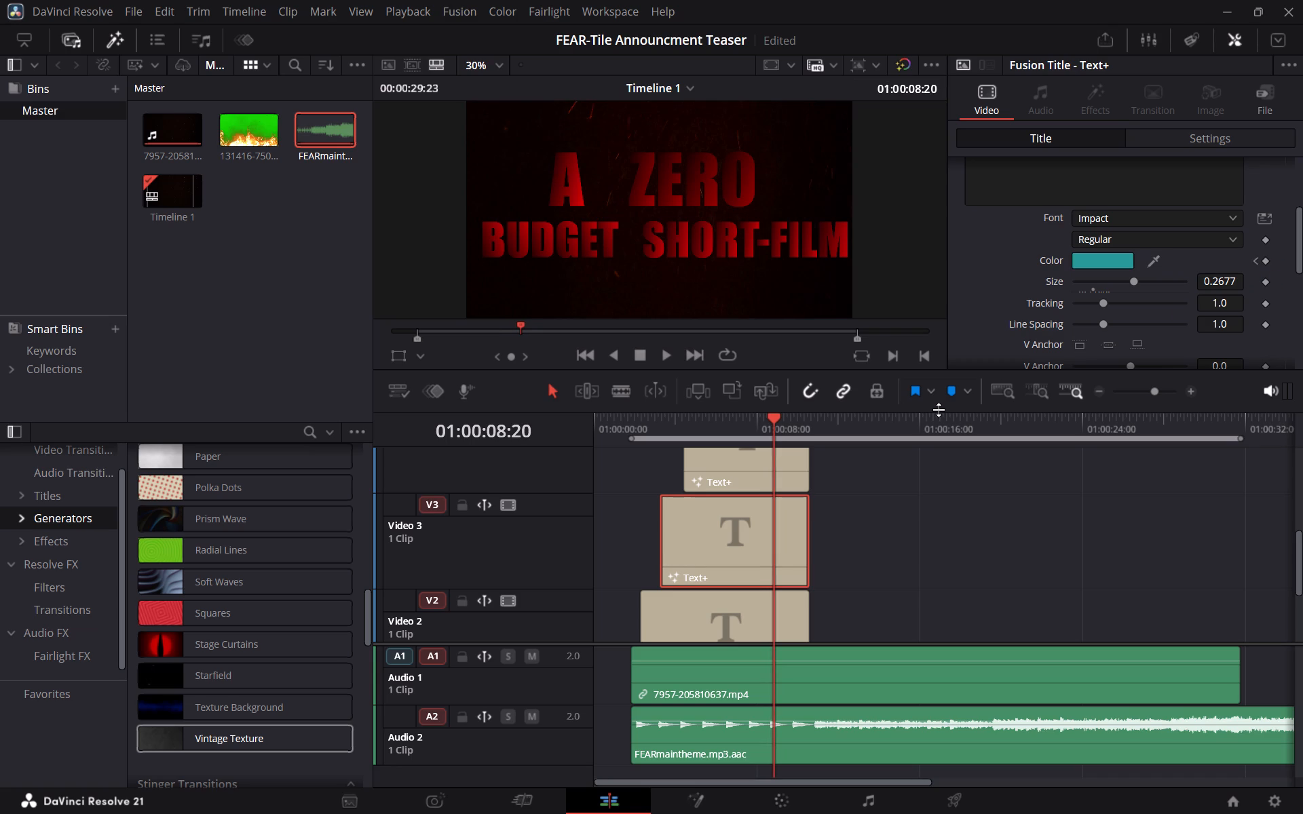
key(Right)
key(Right)
key(Right)
key(Right)
key(Right)
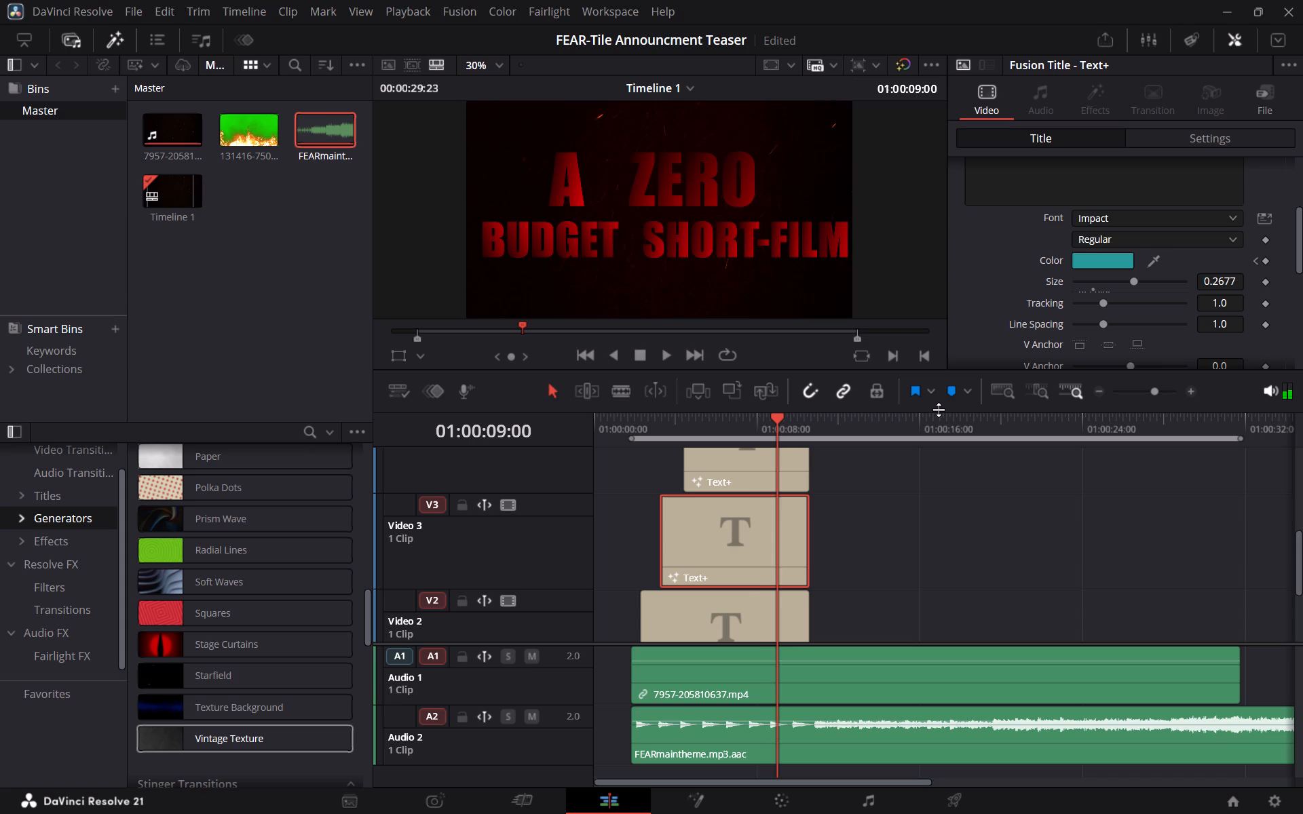
key(Right)
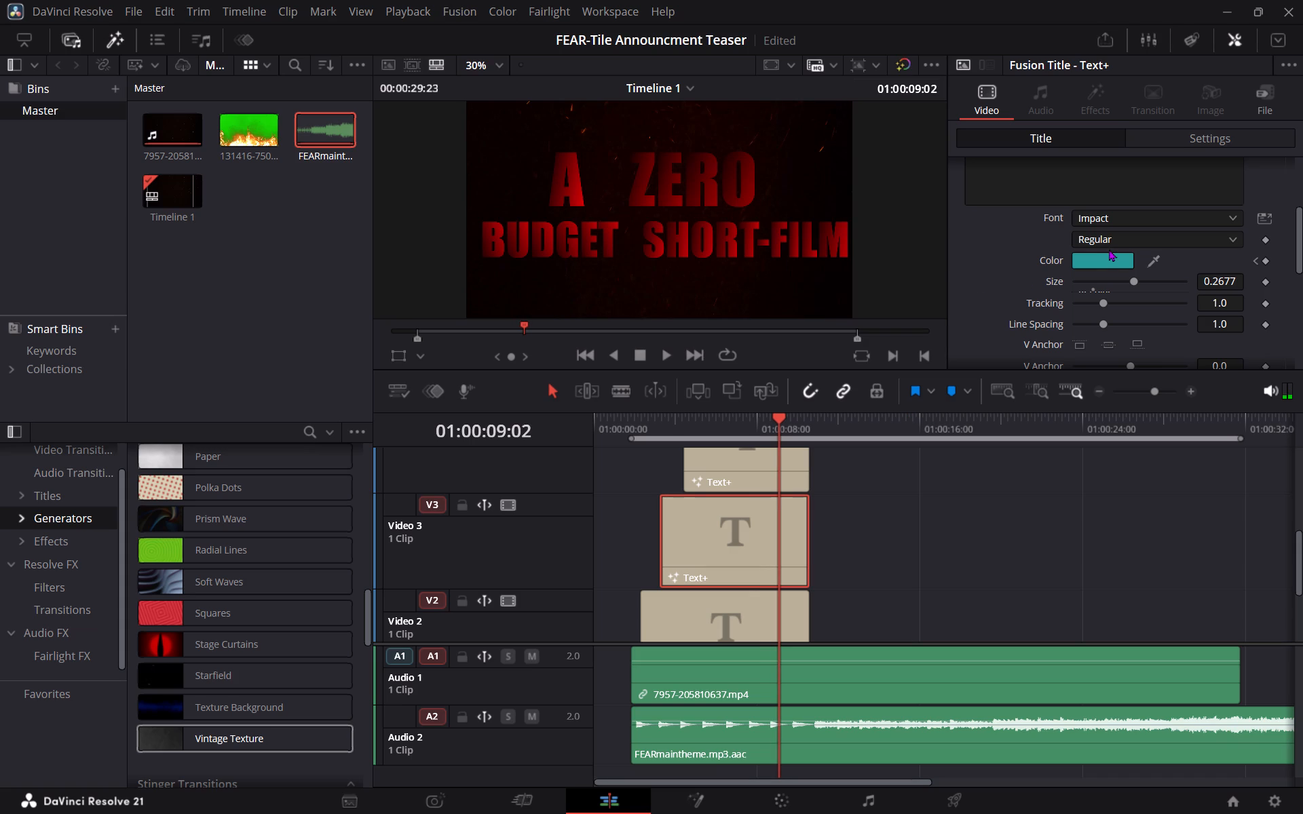
click(1109, 254)
click(829, 579)
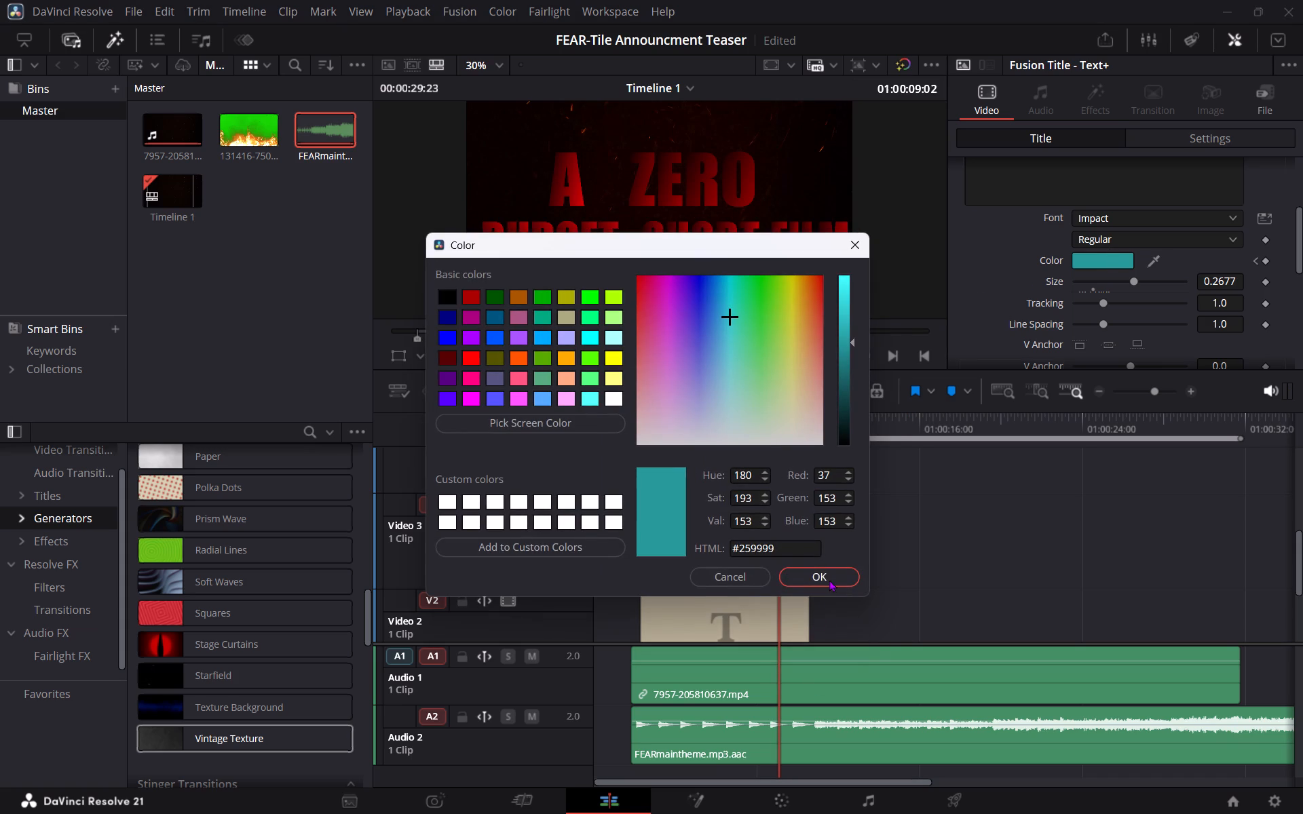
Select the Video 4 title and play back the title sequence to about 01:00:10:04.
click(673, 458)
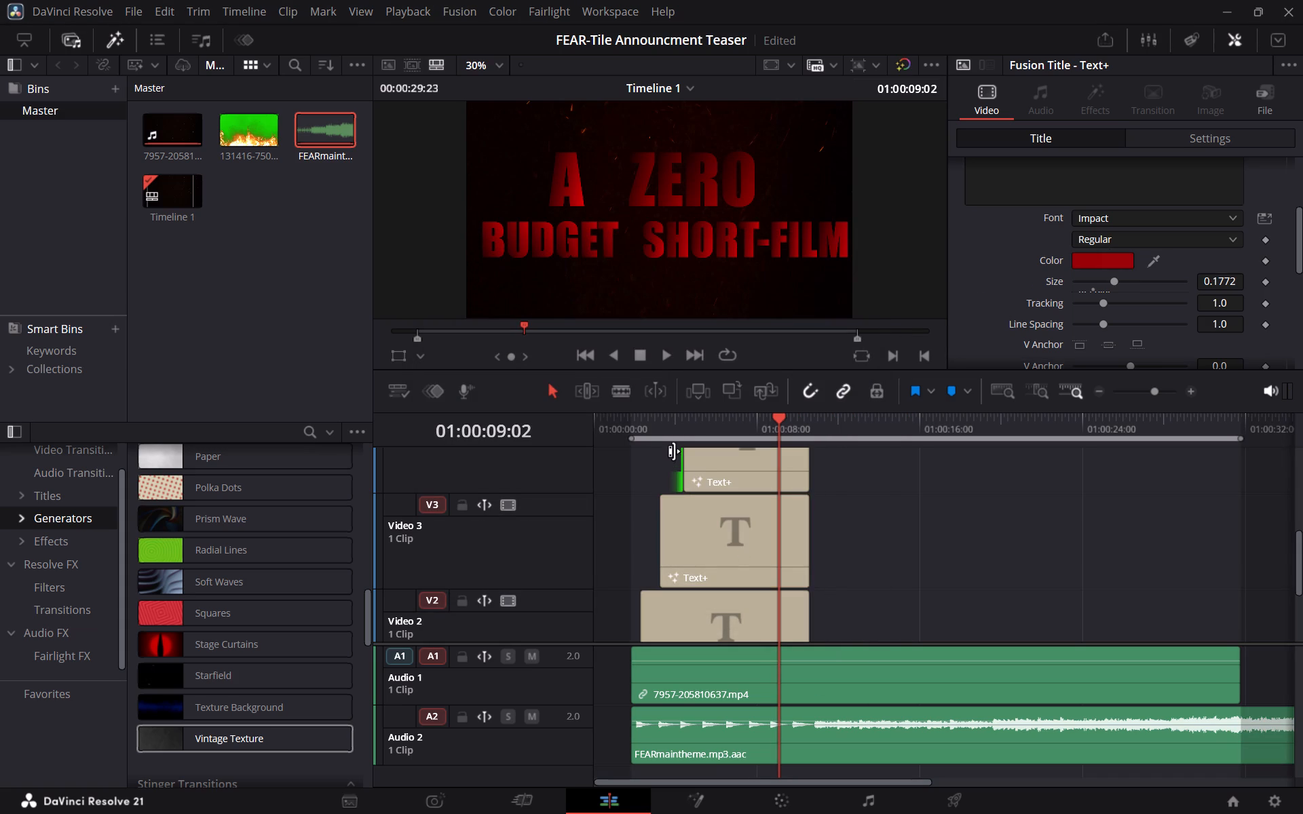
click(648, 427)
key(space)
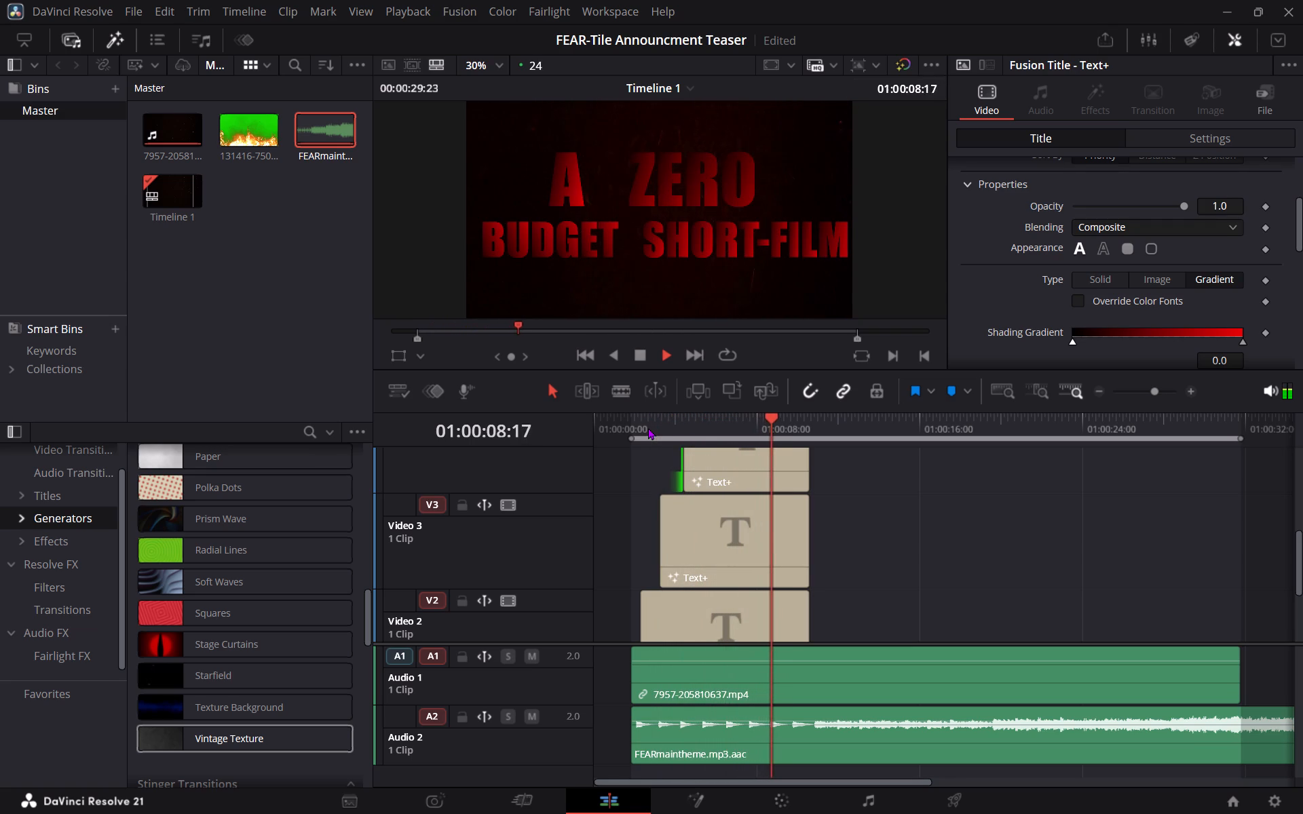
key(space)
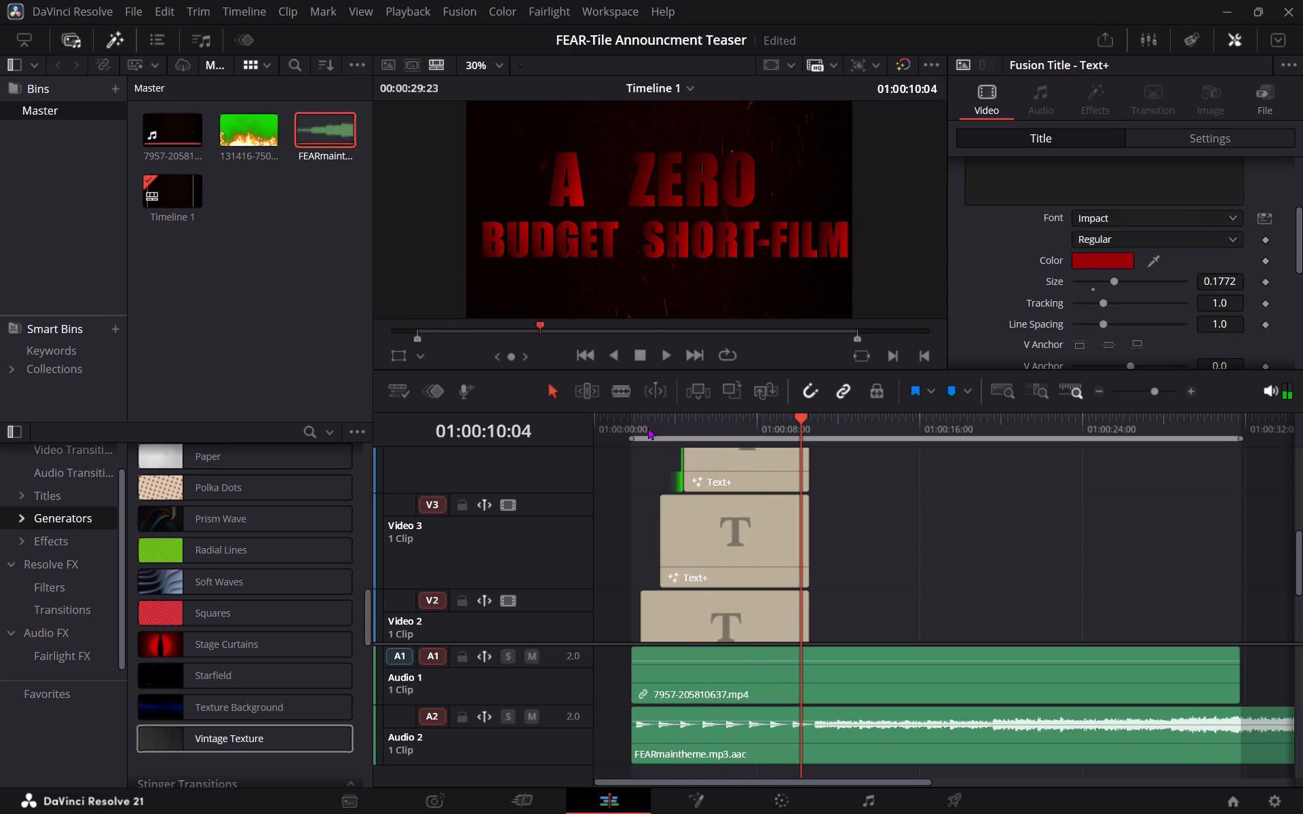
Add a text colour keyframe to the title on Video 4 at 01:00:08:17.
click(766, 427)
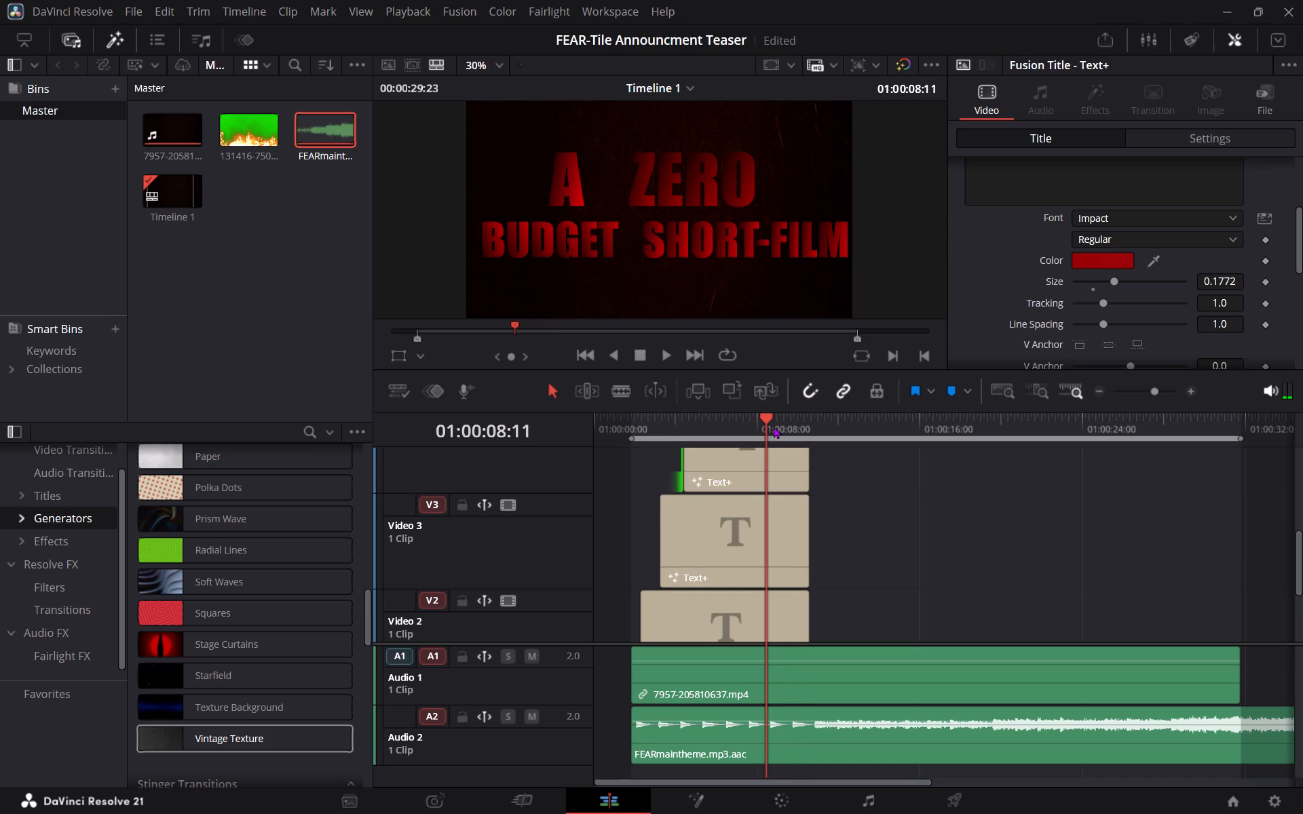
click(778, 425)
key(Left)
key(Left)
key(Left)
key(Left)
key(Left)
key(Left)
key(Left)
key(Left)
key(Left)
key(Left)
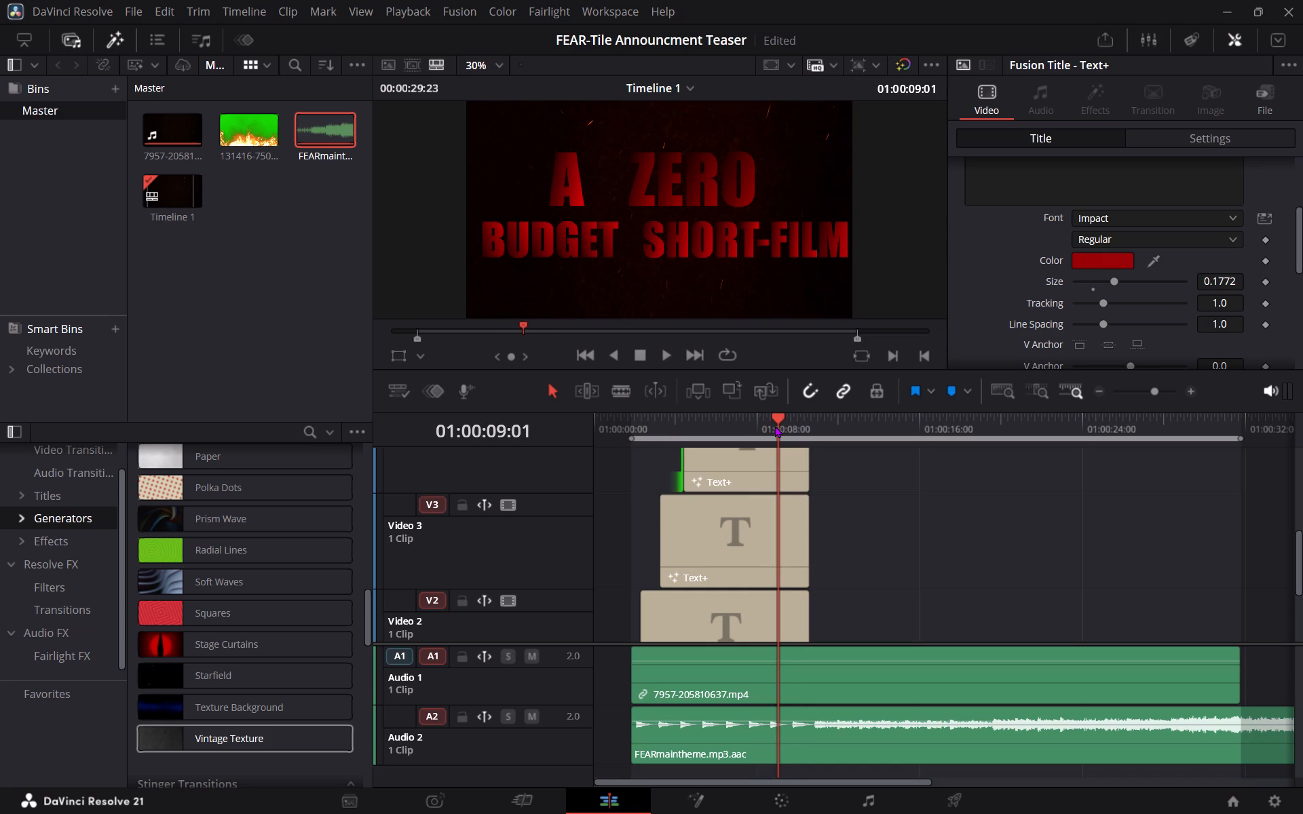
key(Right)
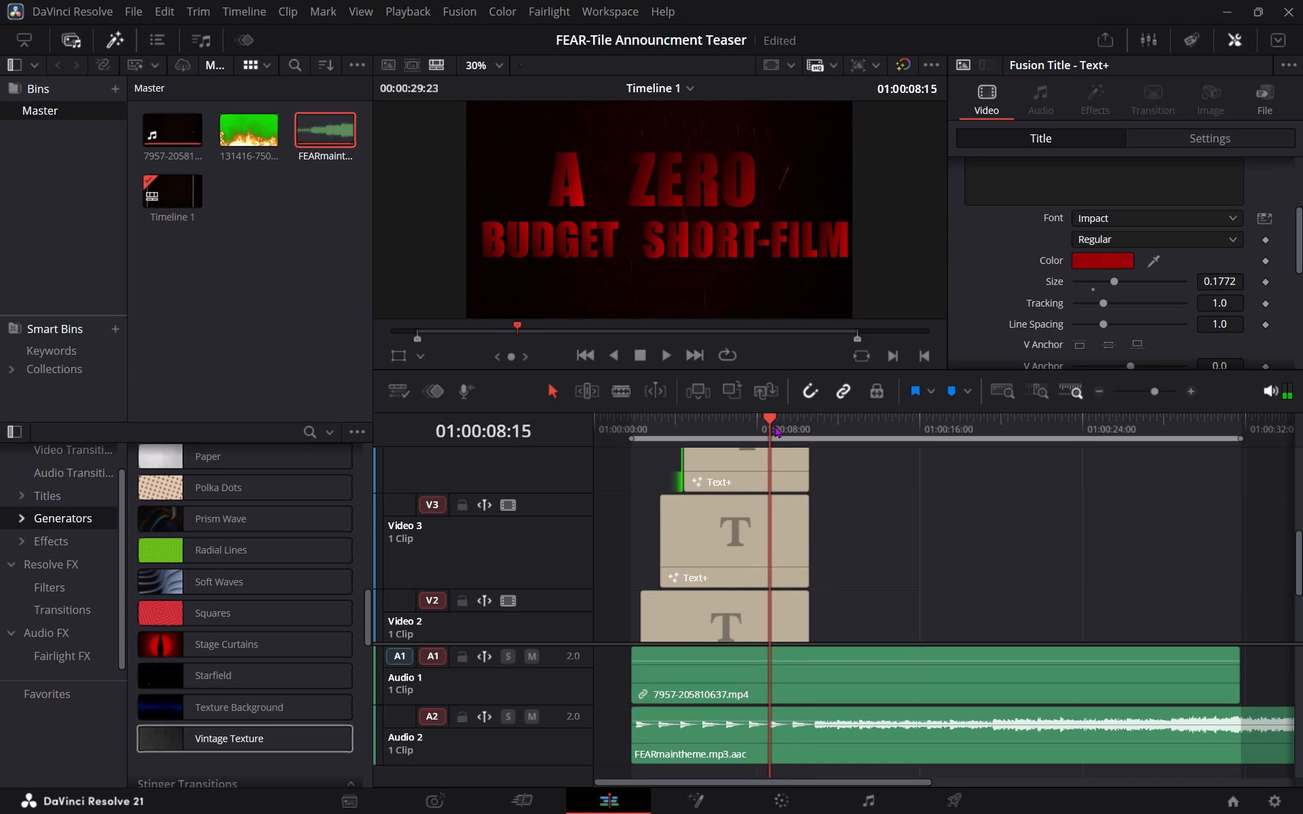
key(Right)
key(Right)
key(Left)
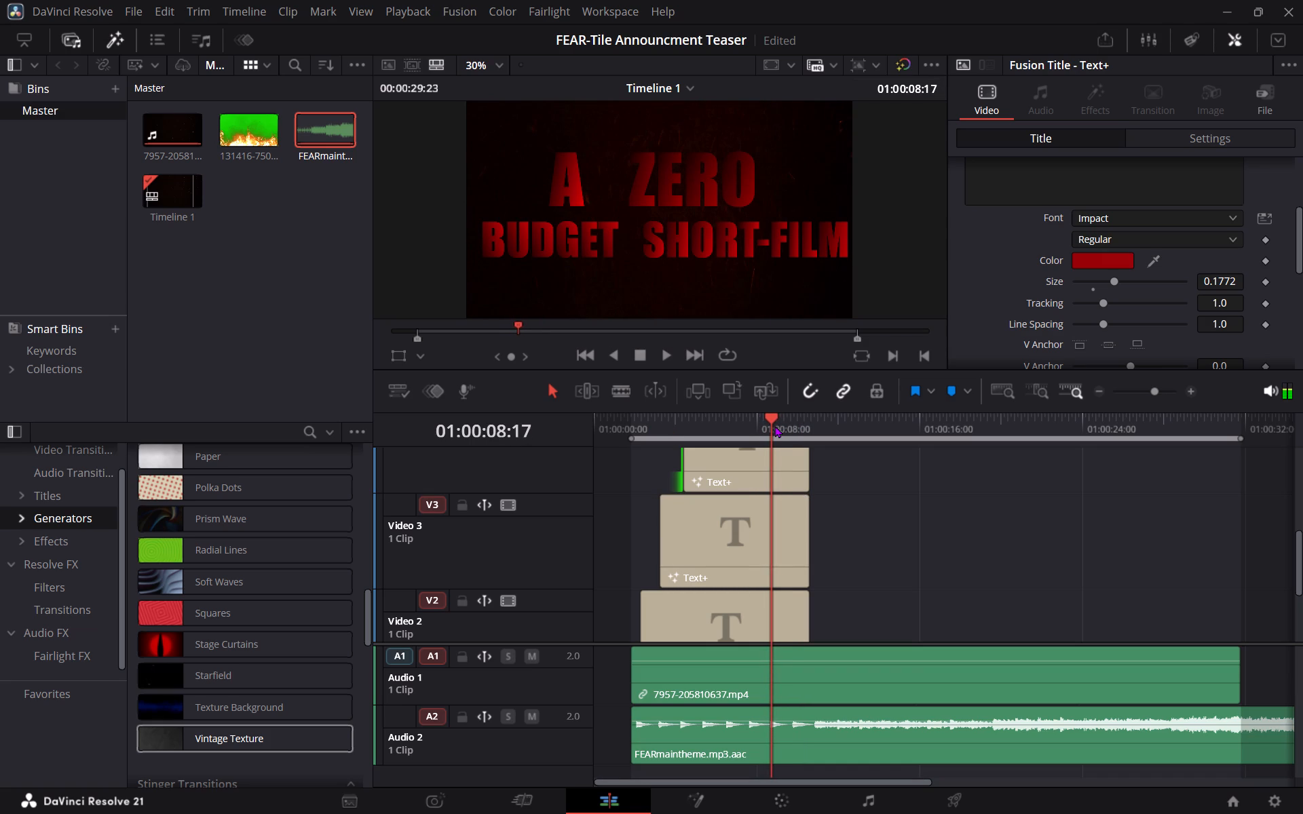
click(1267, 260)
Set the Video 4 title's text colour to teal #229399 at 01:00:08:18 and reapply it at 01:00:08:19.
key(Right)
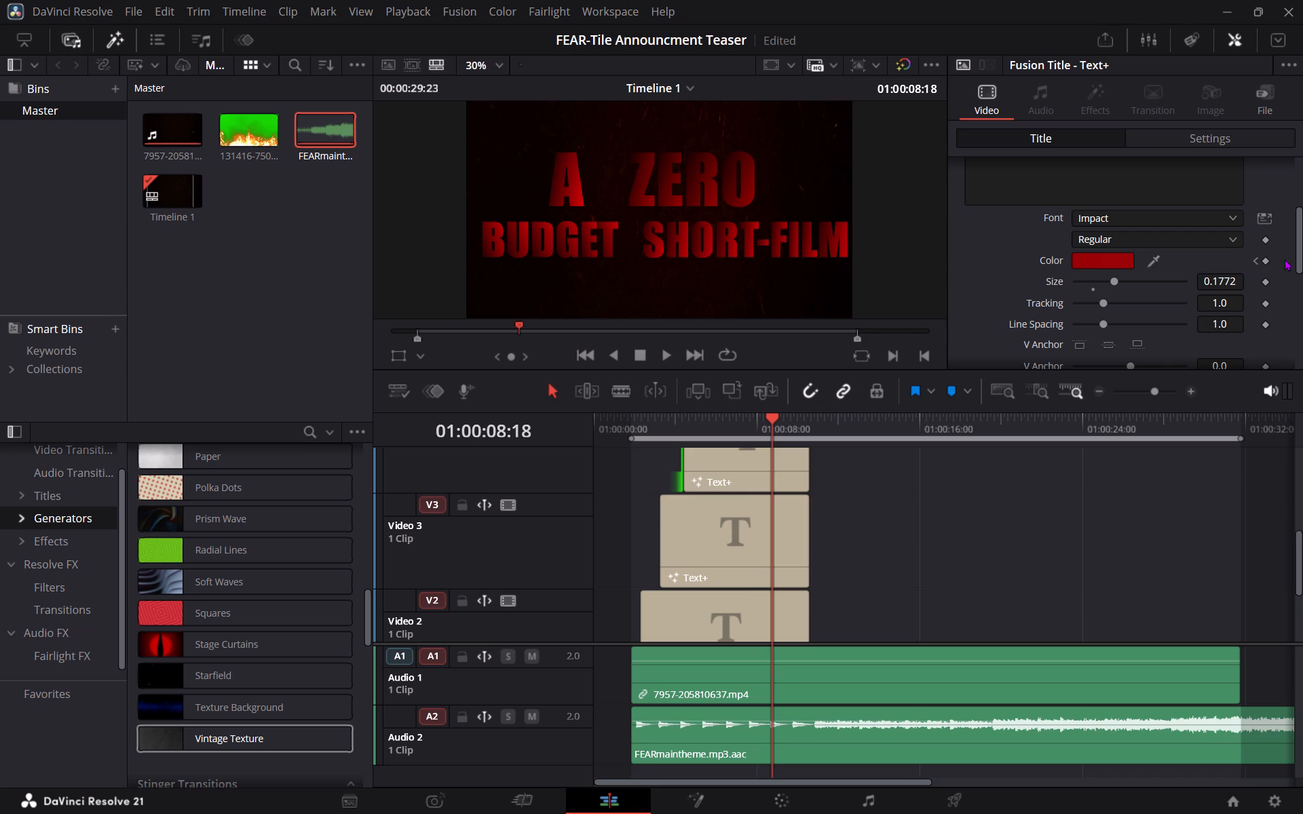
click(1122, 263)
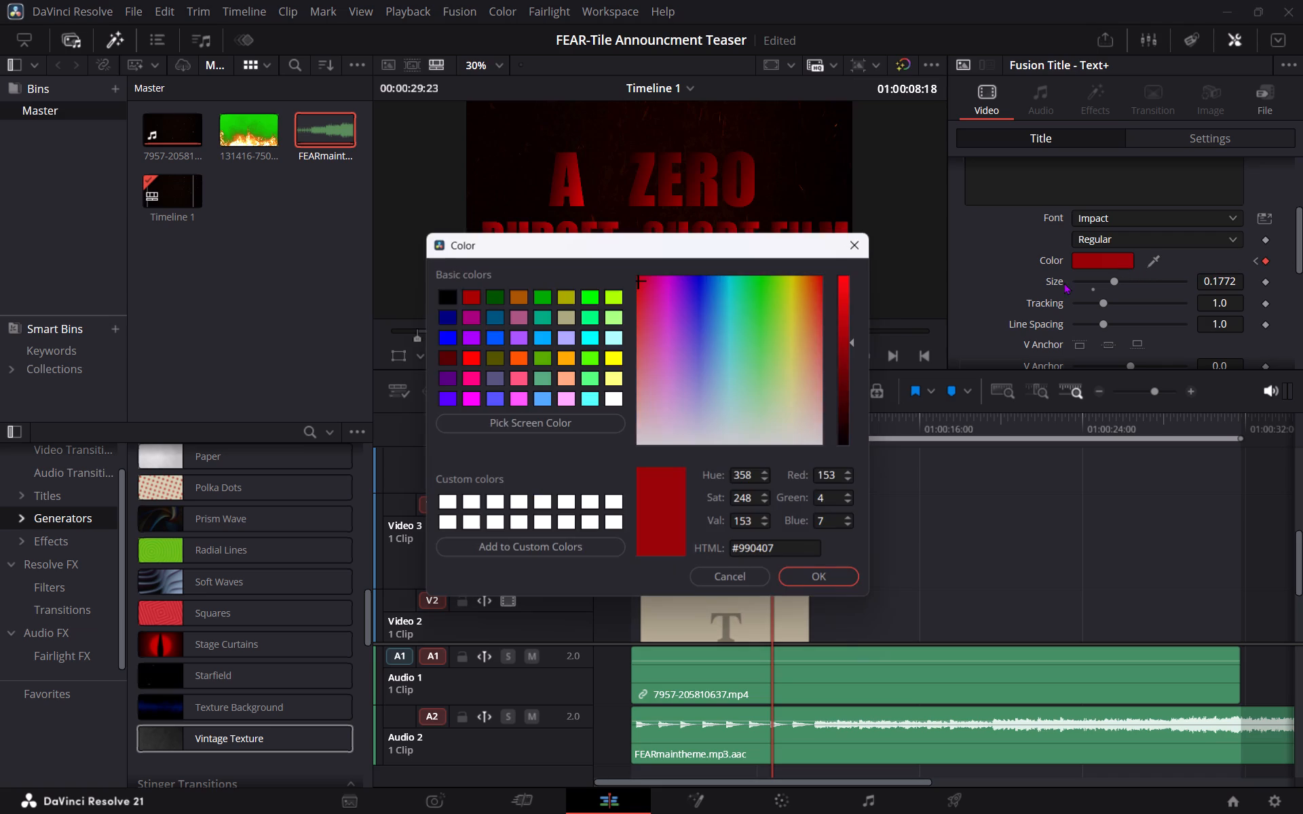
click(728, 314)
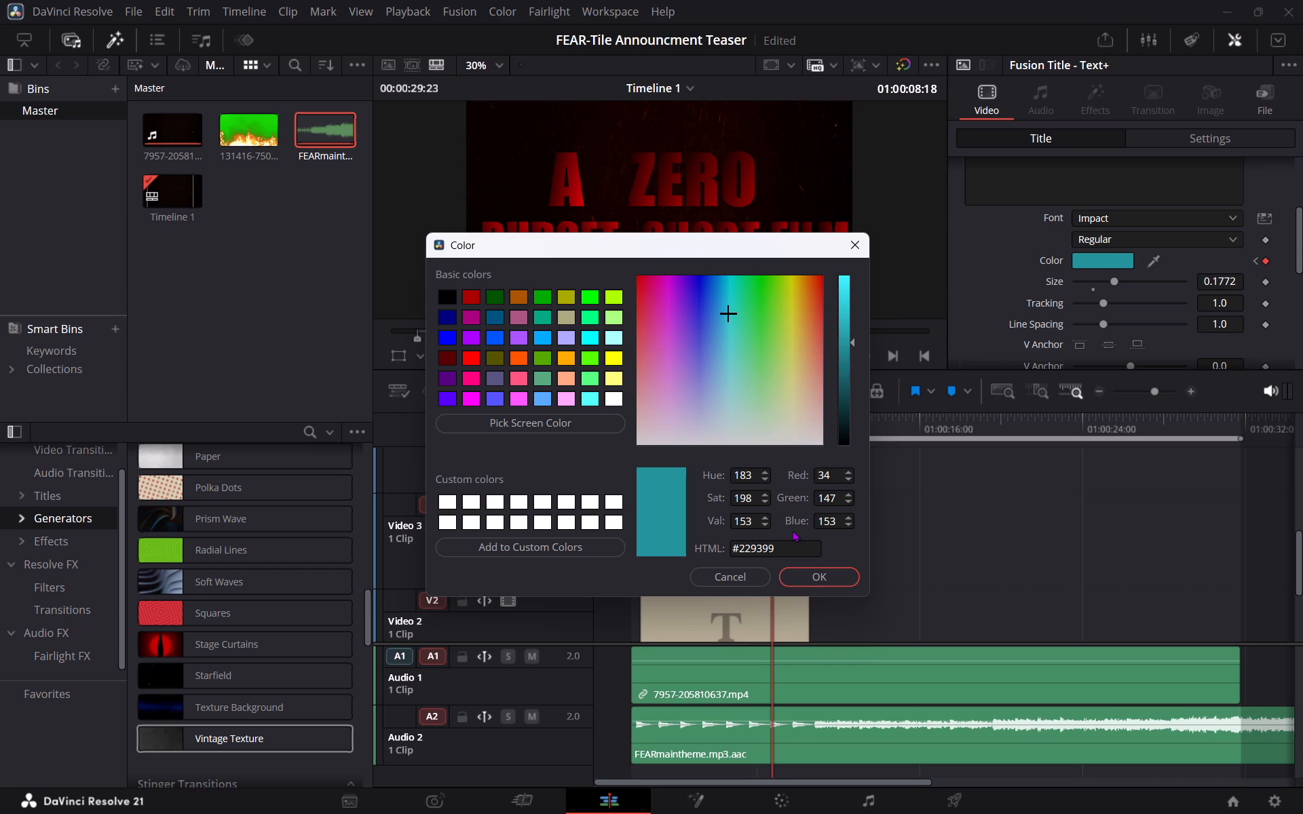
click(835, 577)
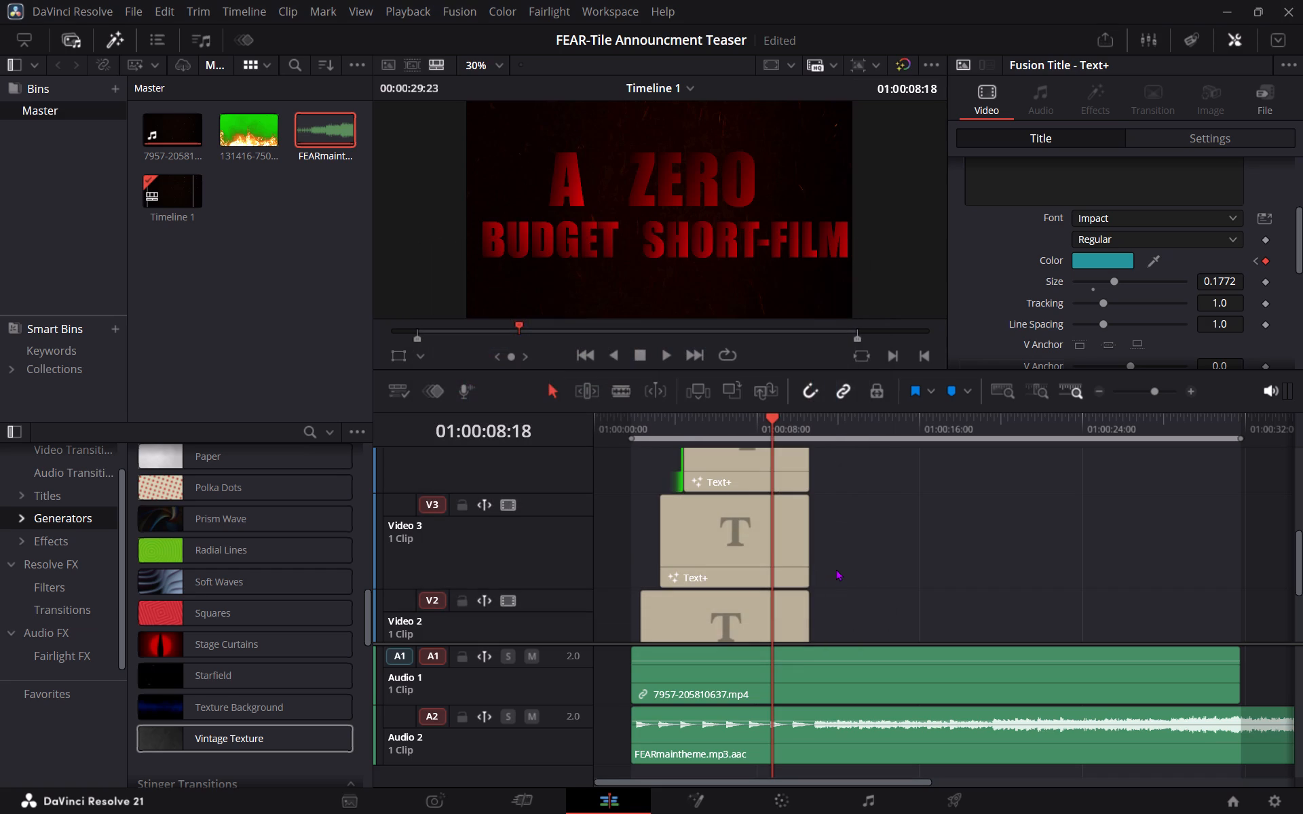
key(Right)
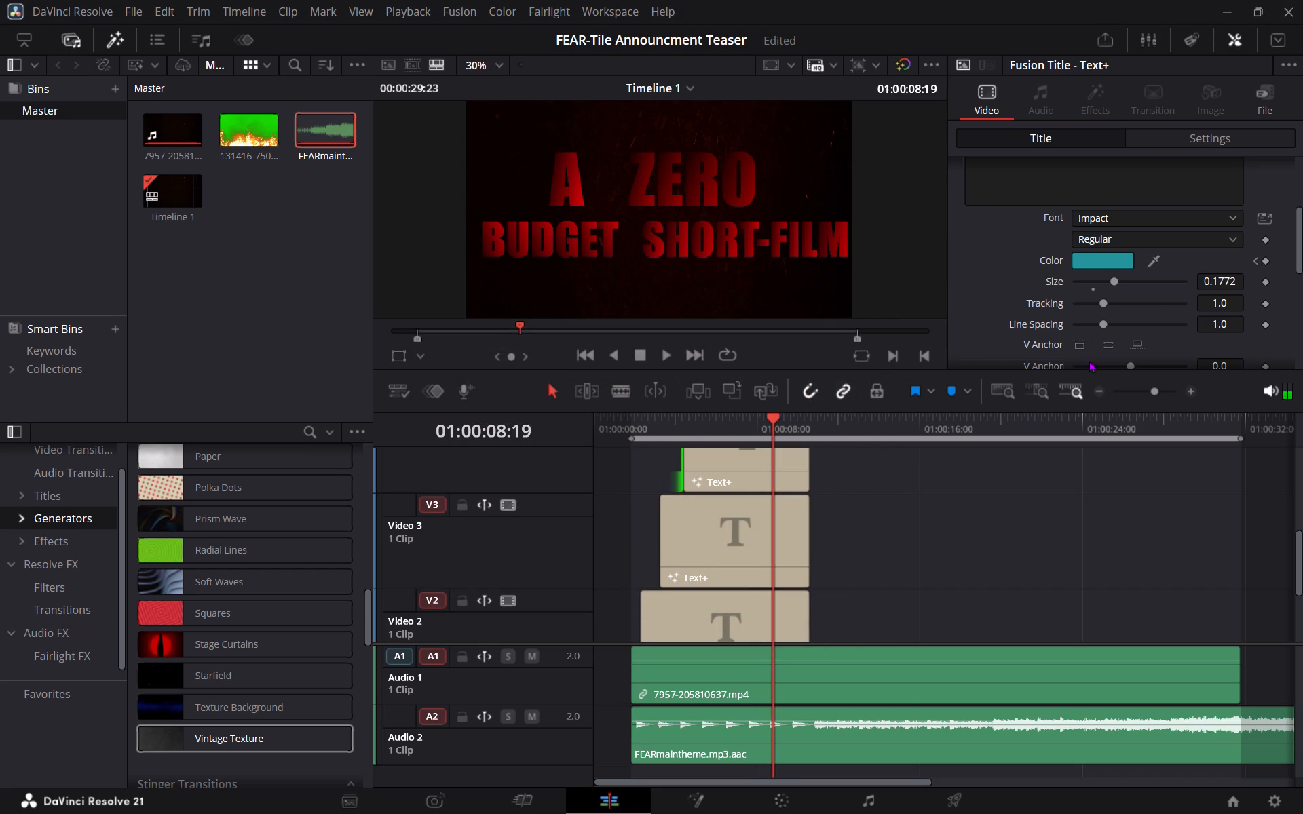
click(1122, 261)
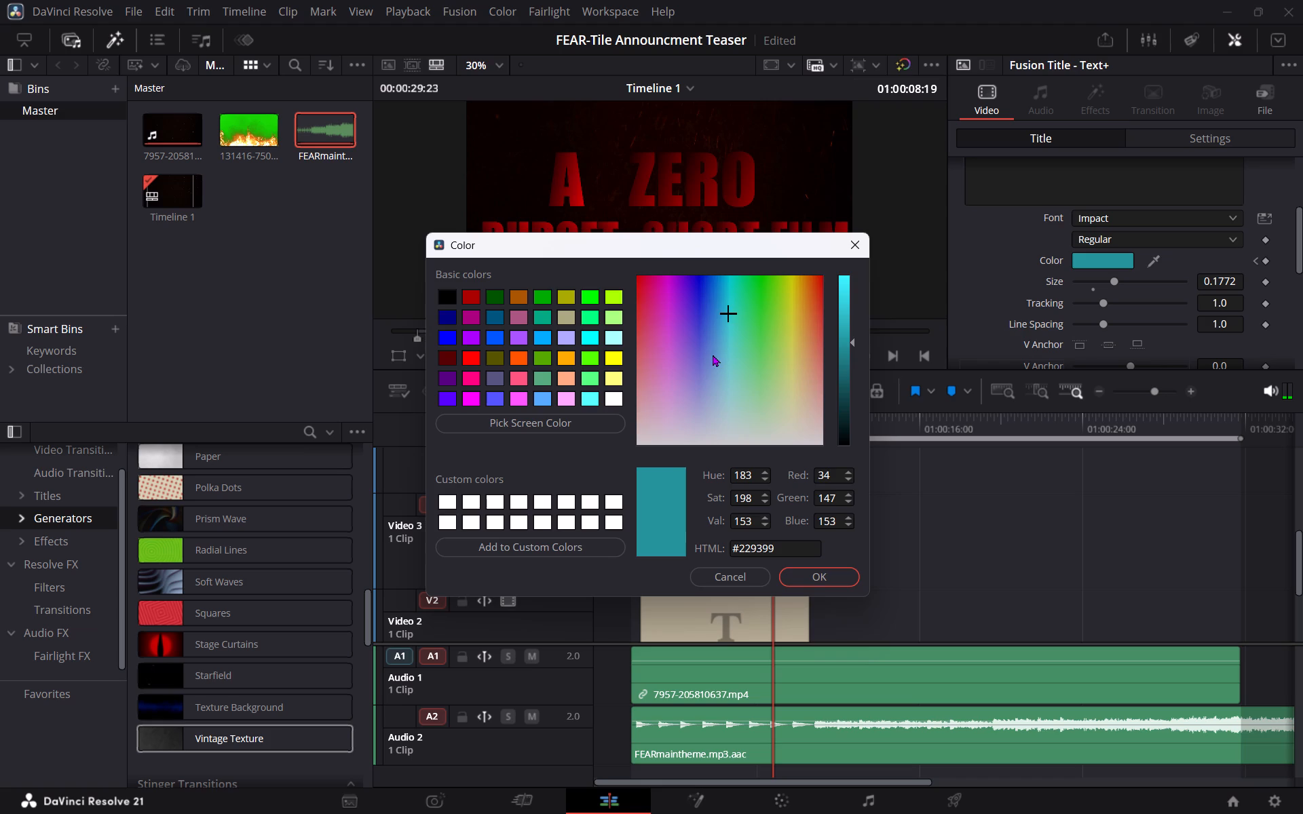
click(820, 573)
Step frame by frame around 01:00:08:17 to 01:00:08:19 to check the Video 4 title's text colour keyframes.
key(Left)
key(Left)
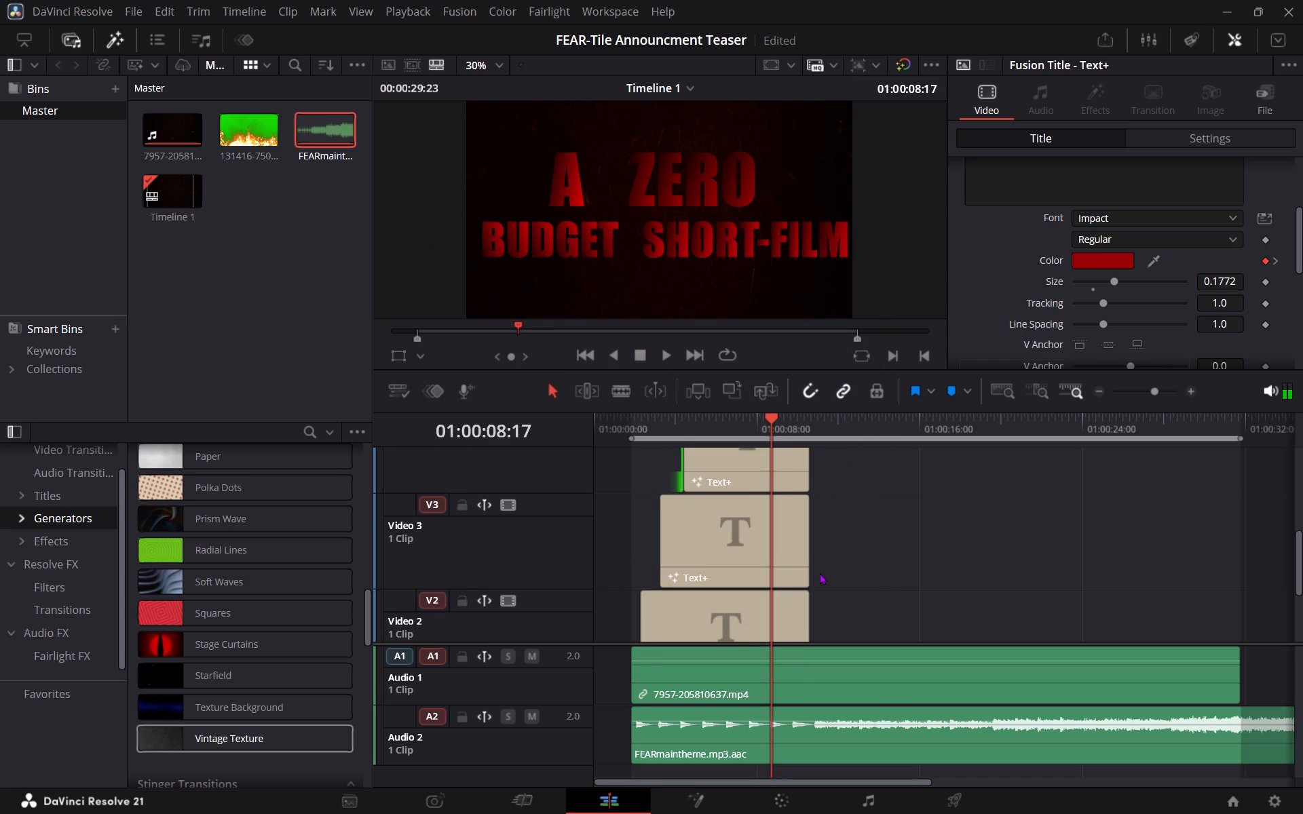
key(Right)
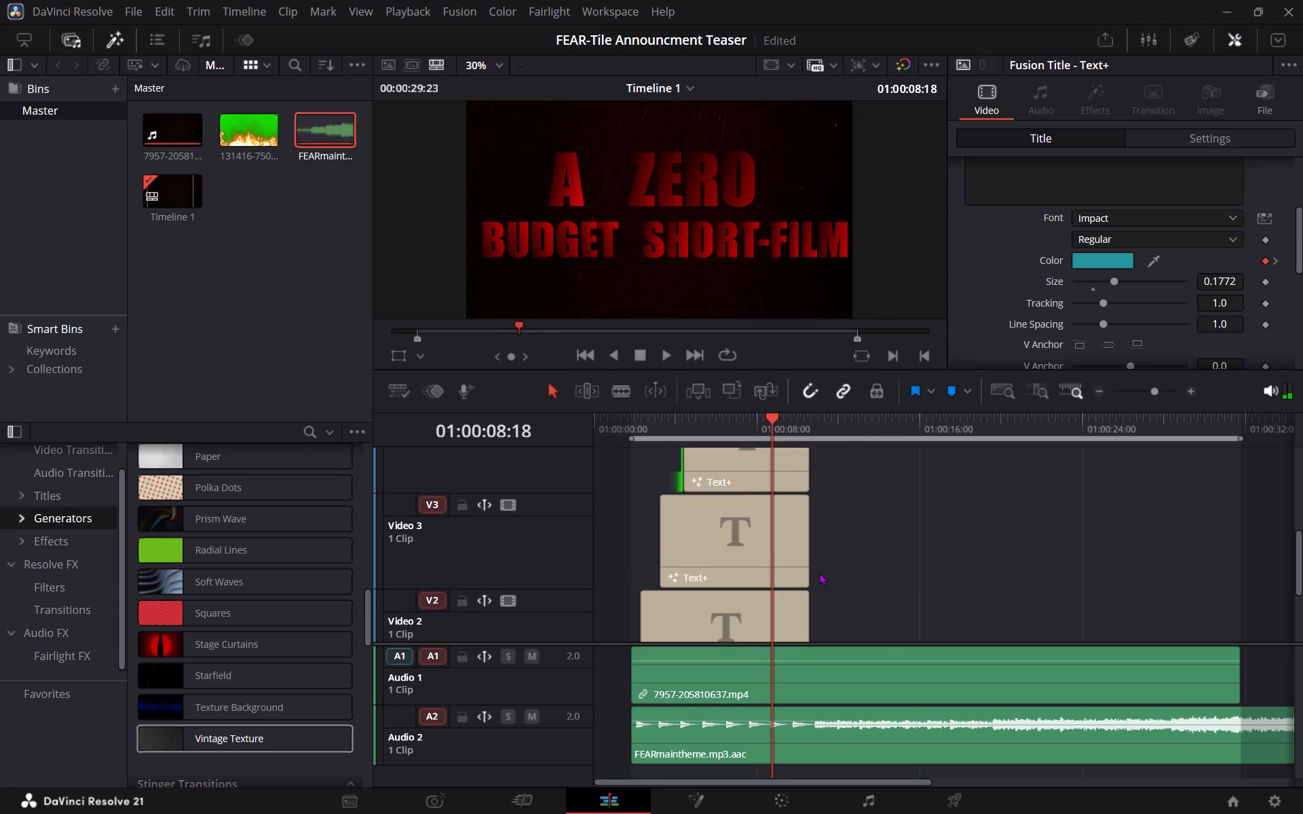
key(Right)
key(Right)
key(Right)
key(Right)
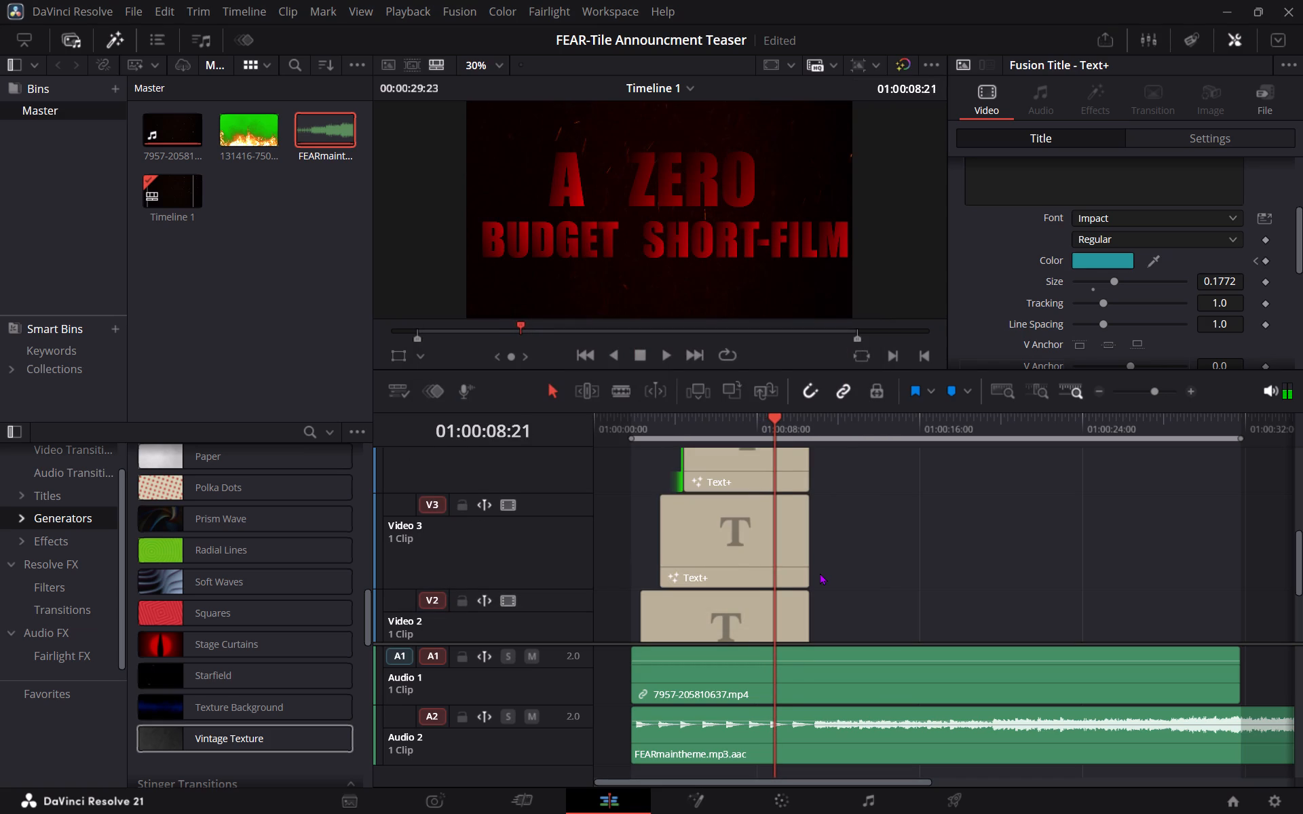
key(Right)
key(Right)
key(Left)
key(Left)
key(Left)
key(Left)
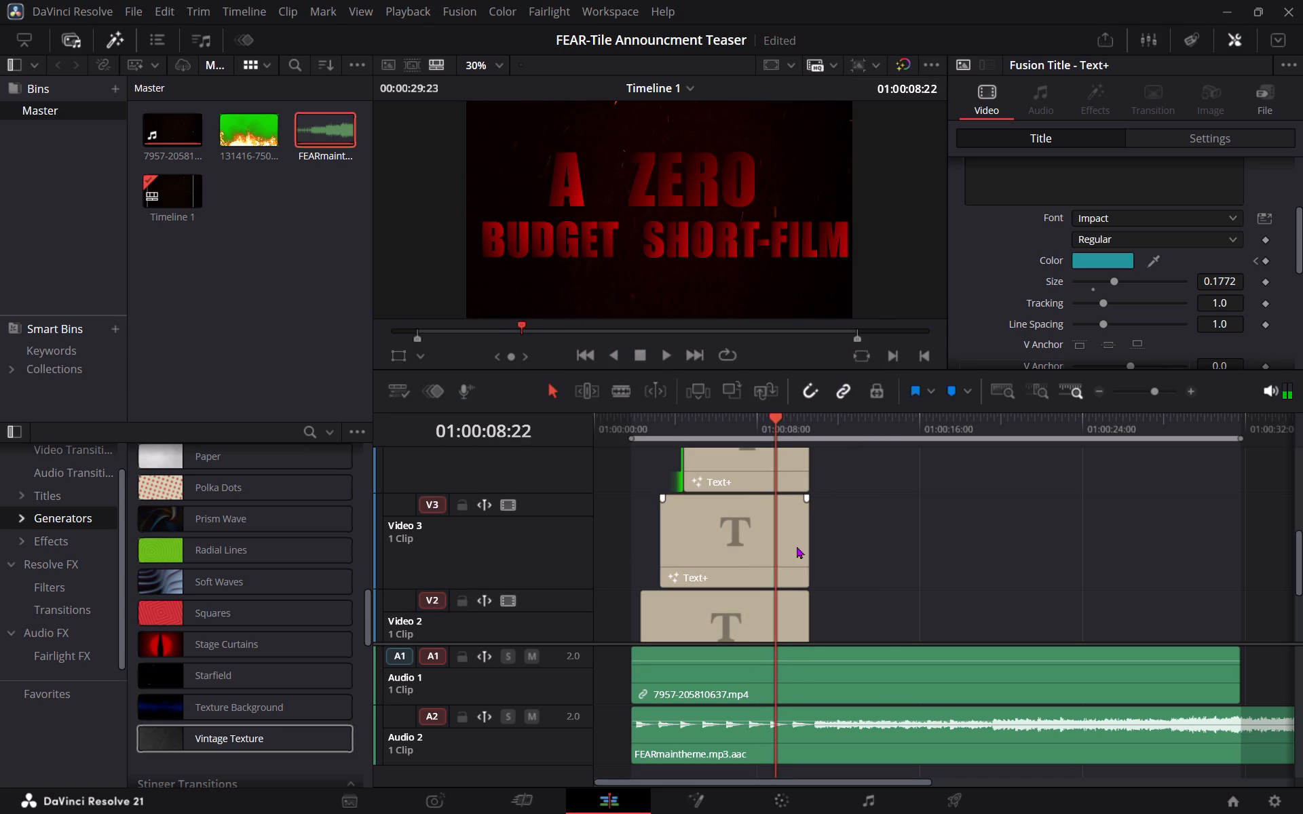
key(Left)
key(Left)
key(Left)
key(Left)
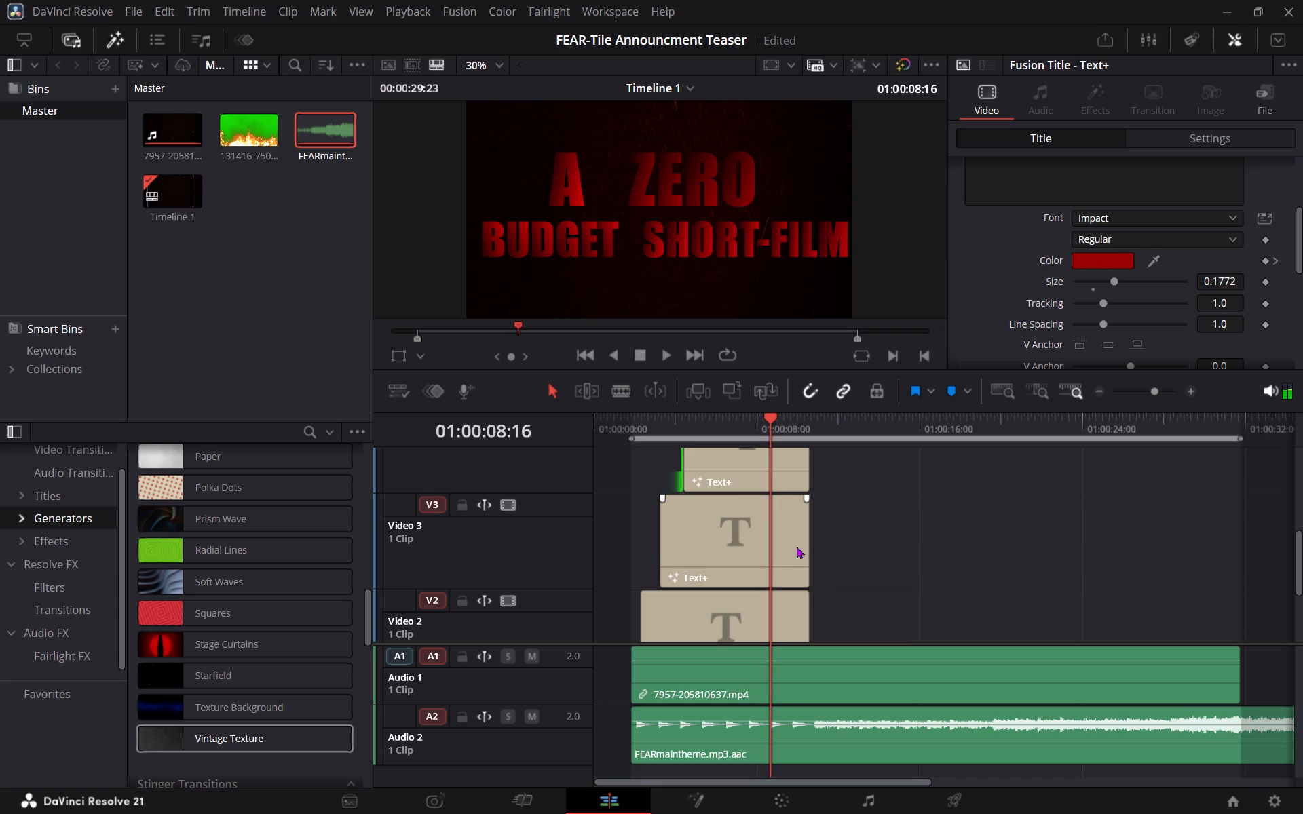
key(Right)
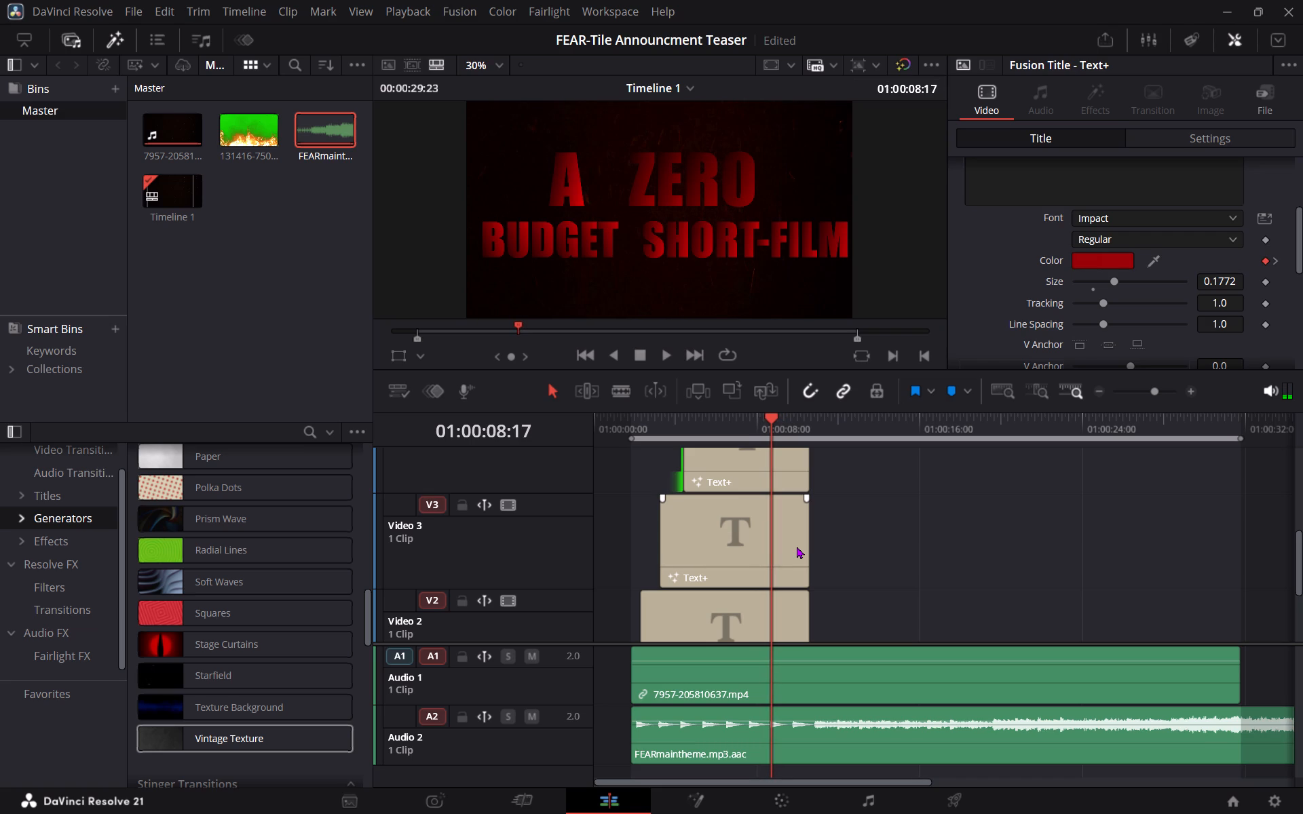
key(Right)
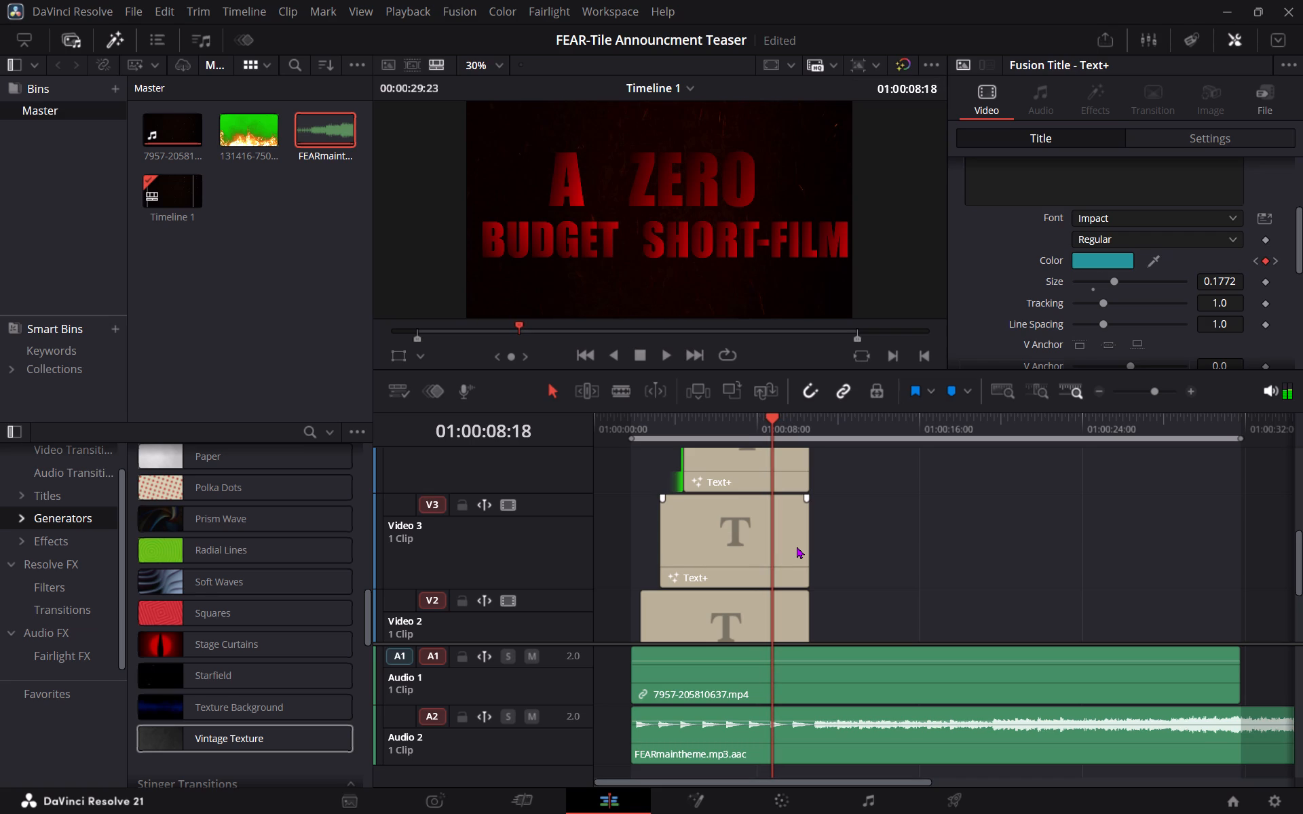
click(1277, 260)
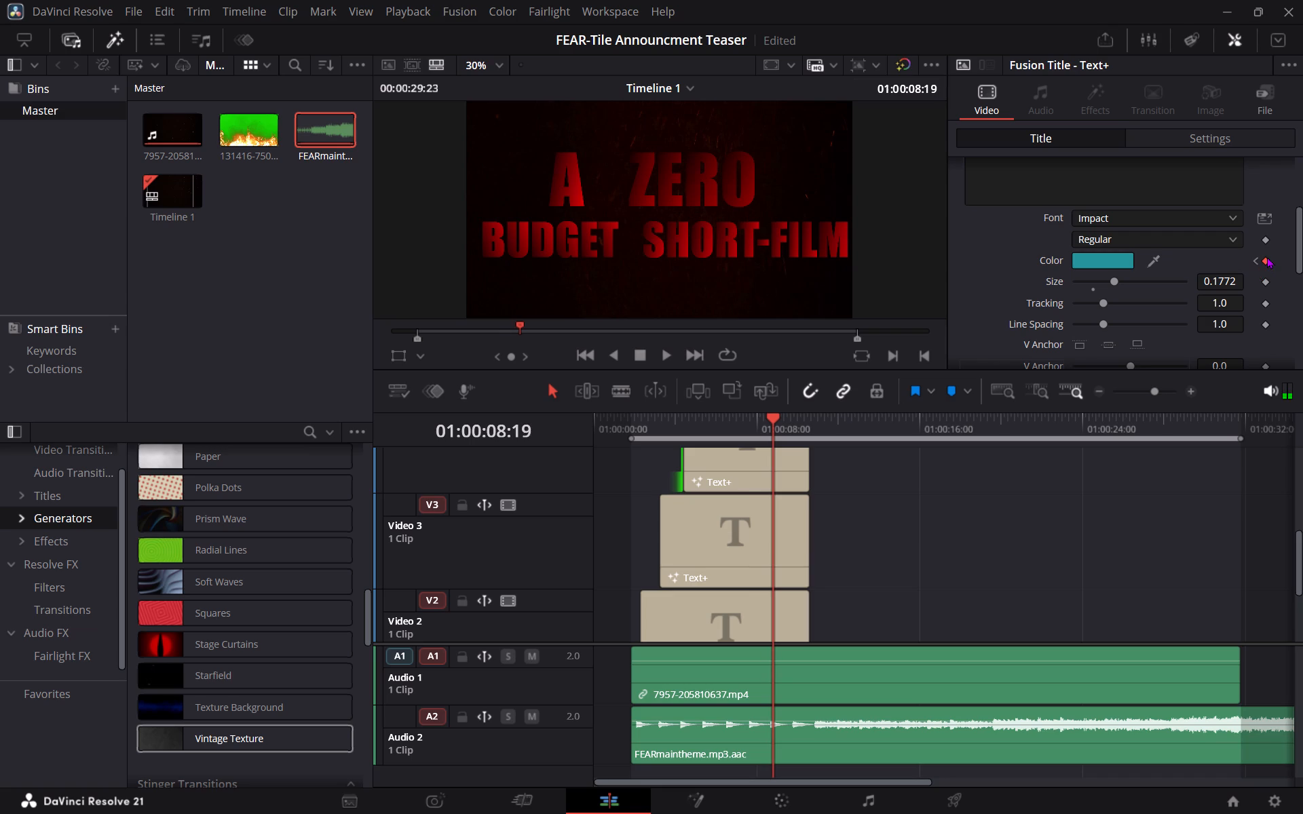
click(1267, 256)
key(Right)
key(Right)
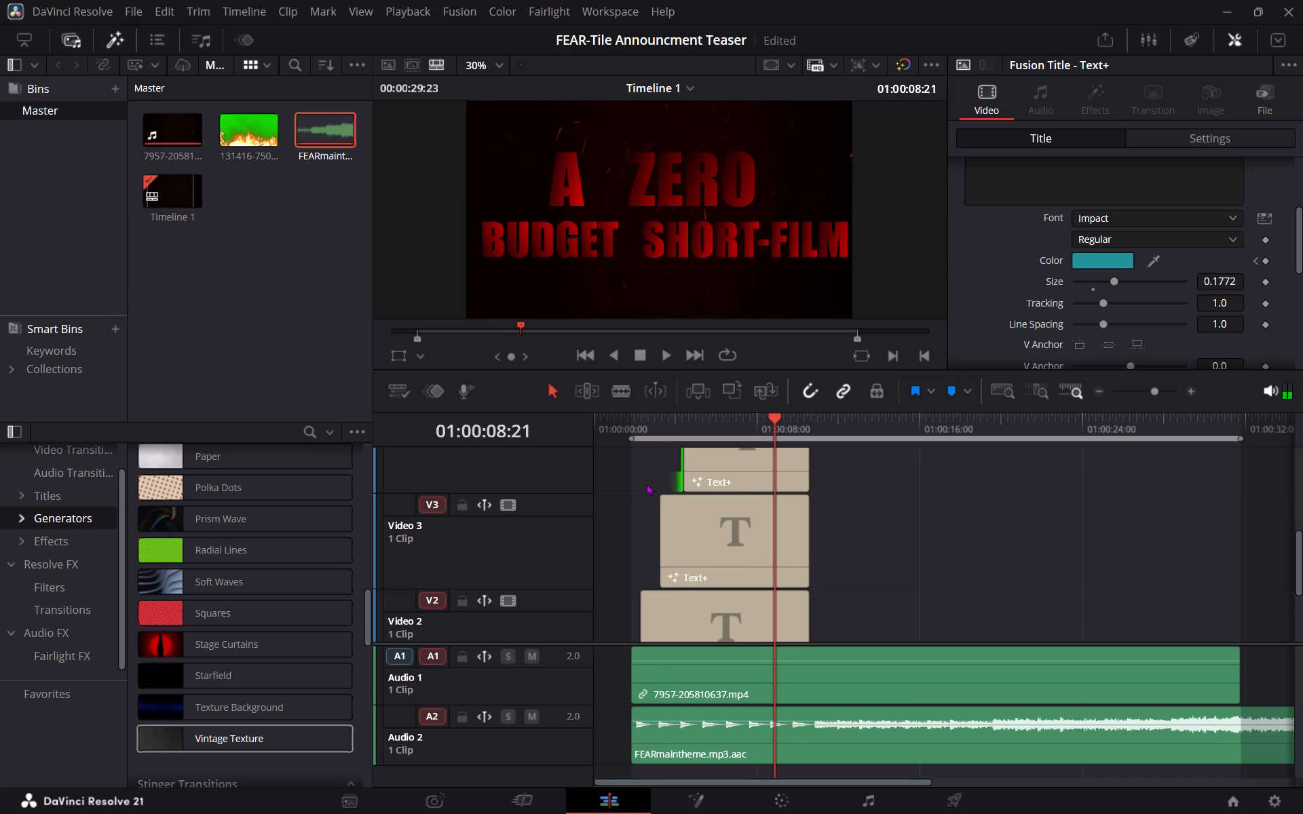
Play back the title sequence through the colour changes to about 01:00:12:05.
click(654, 429)
key(space)
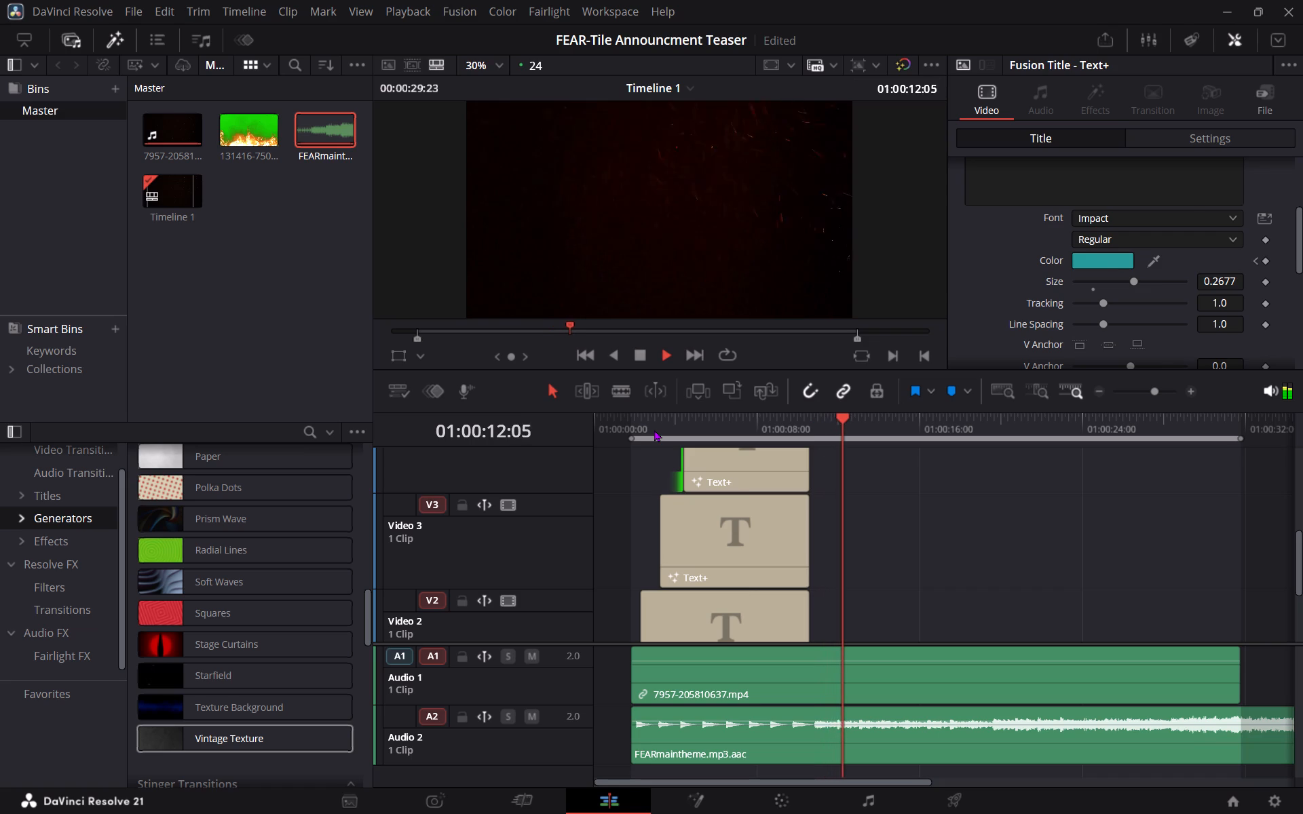
key(space)
Move the ember clip 7957-205810637.mp4 on Video 1, with its linked audio, to the timeline start at 01:00:00:00.
click(648, 429)
click(617, 433)
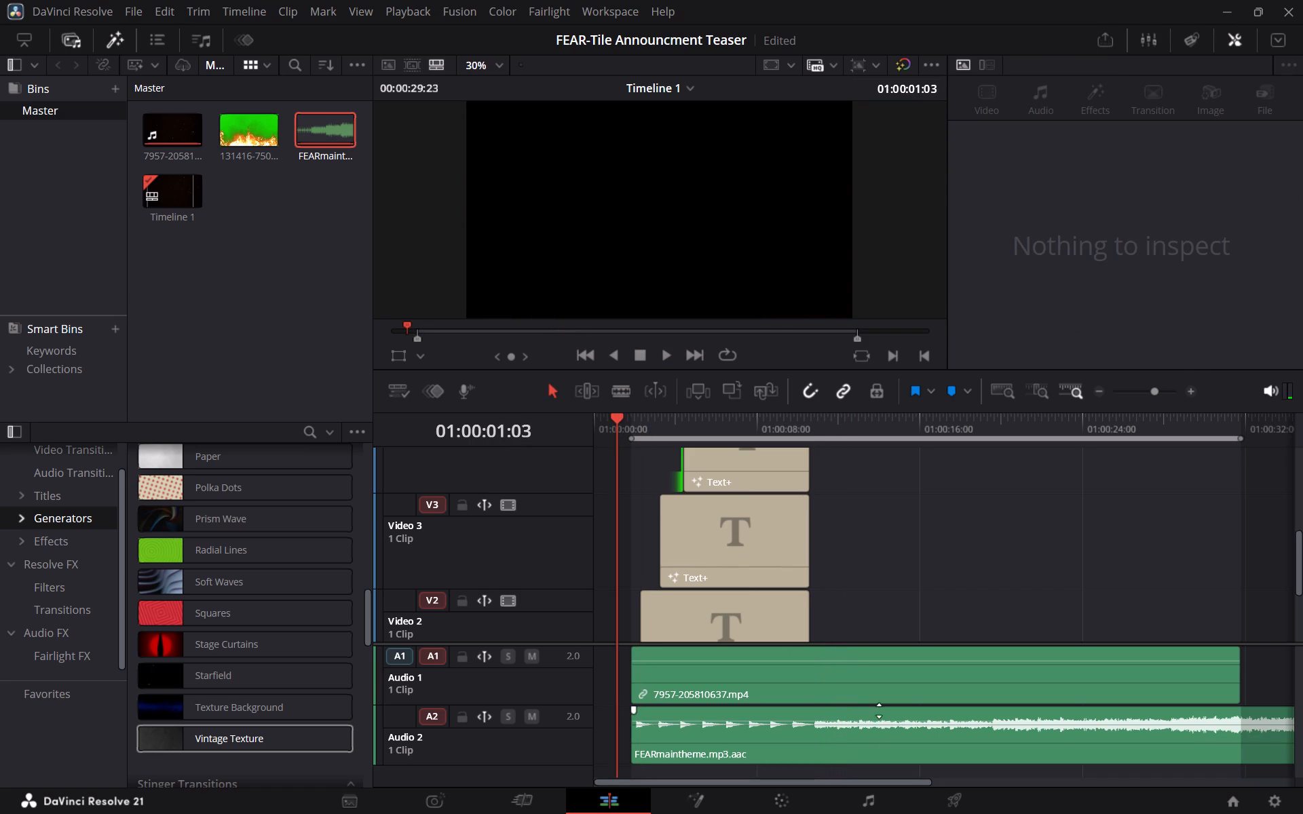
scroll(855, 592, up, 1)
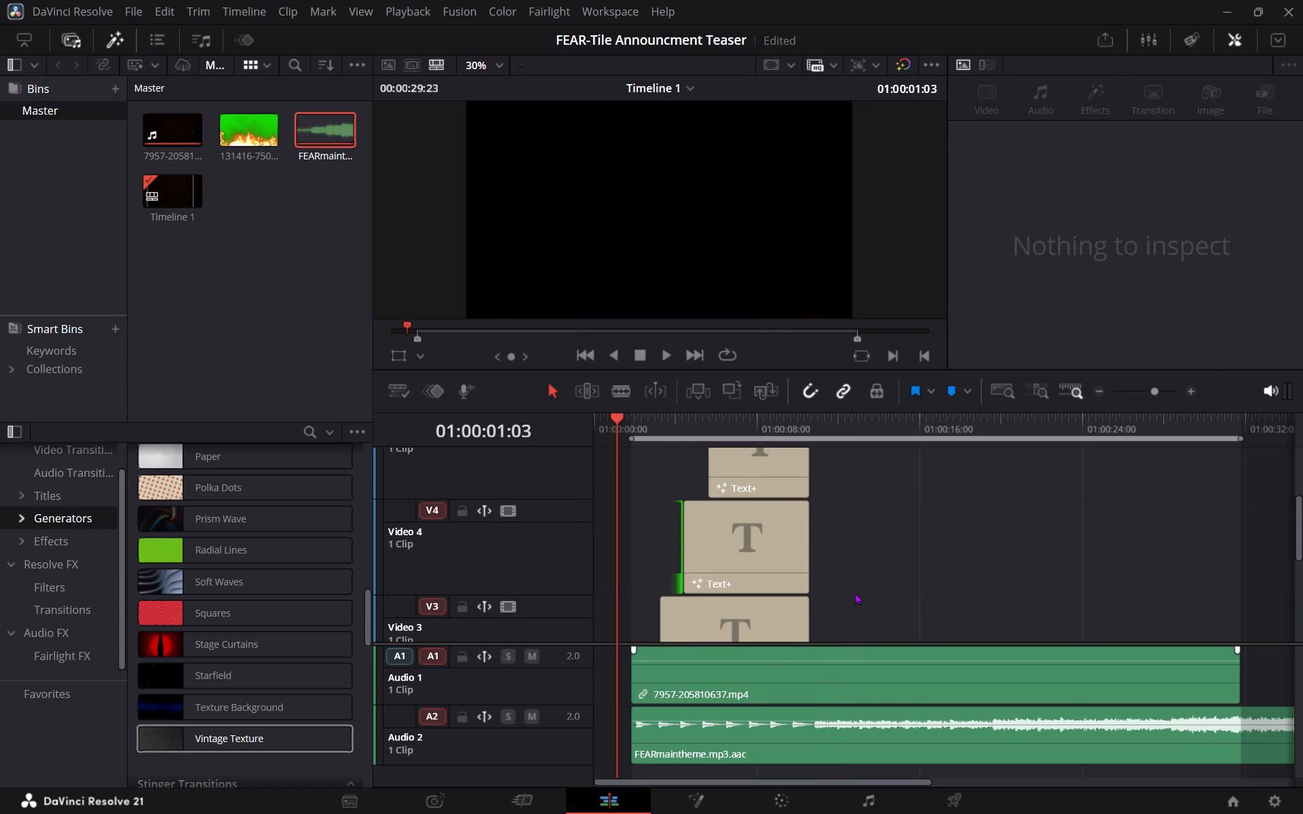
scroll(855, 592, down, 2)
scroll(855, 592, up, 1)
scroll(855, 592, down, 1)
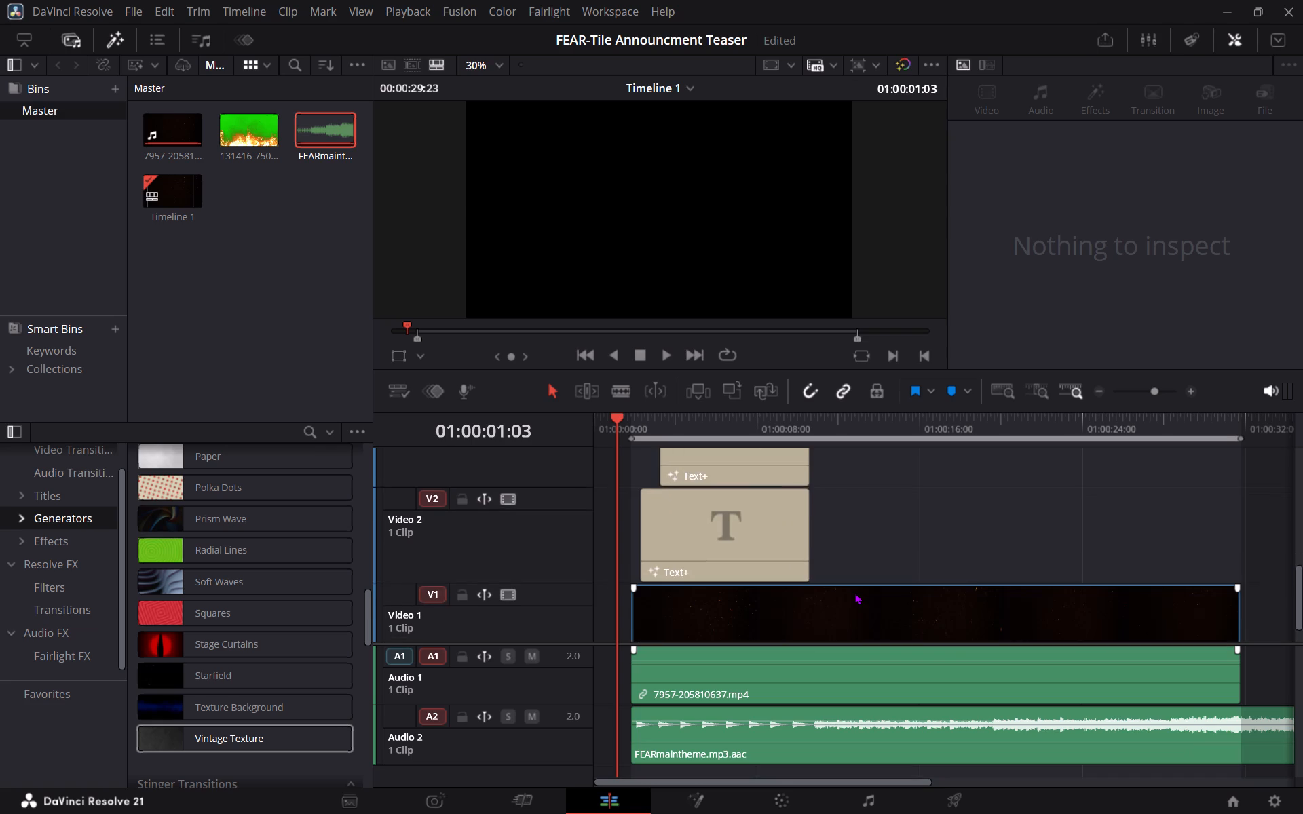
scroll(855, 592, down, 1)
drag(855, 592, 817, 590)
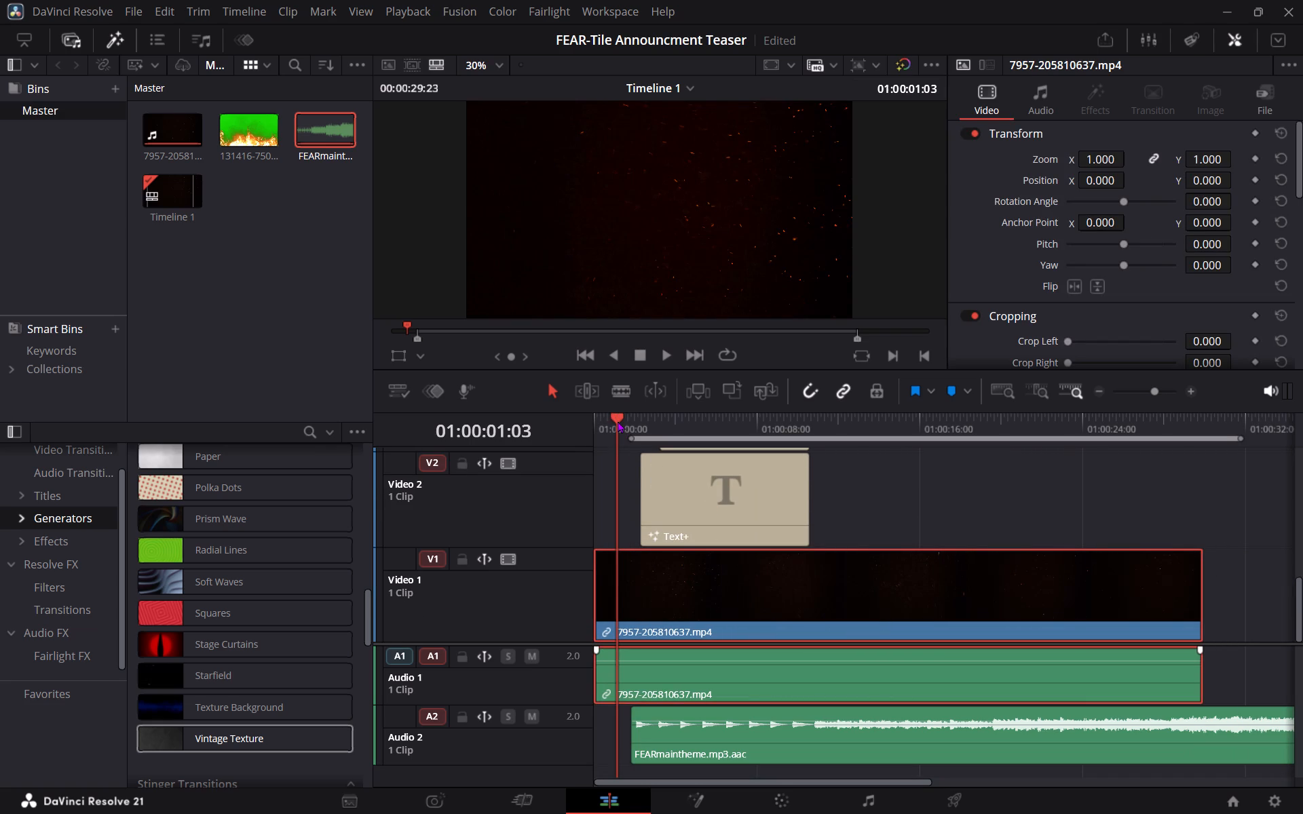
From the timeline start at 01:00:00:00, browse the Fusion and Krokodove effects and preview candidates such as Digital Glitch on the ember clip.
drag(618, 421, 594, 421)
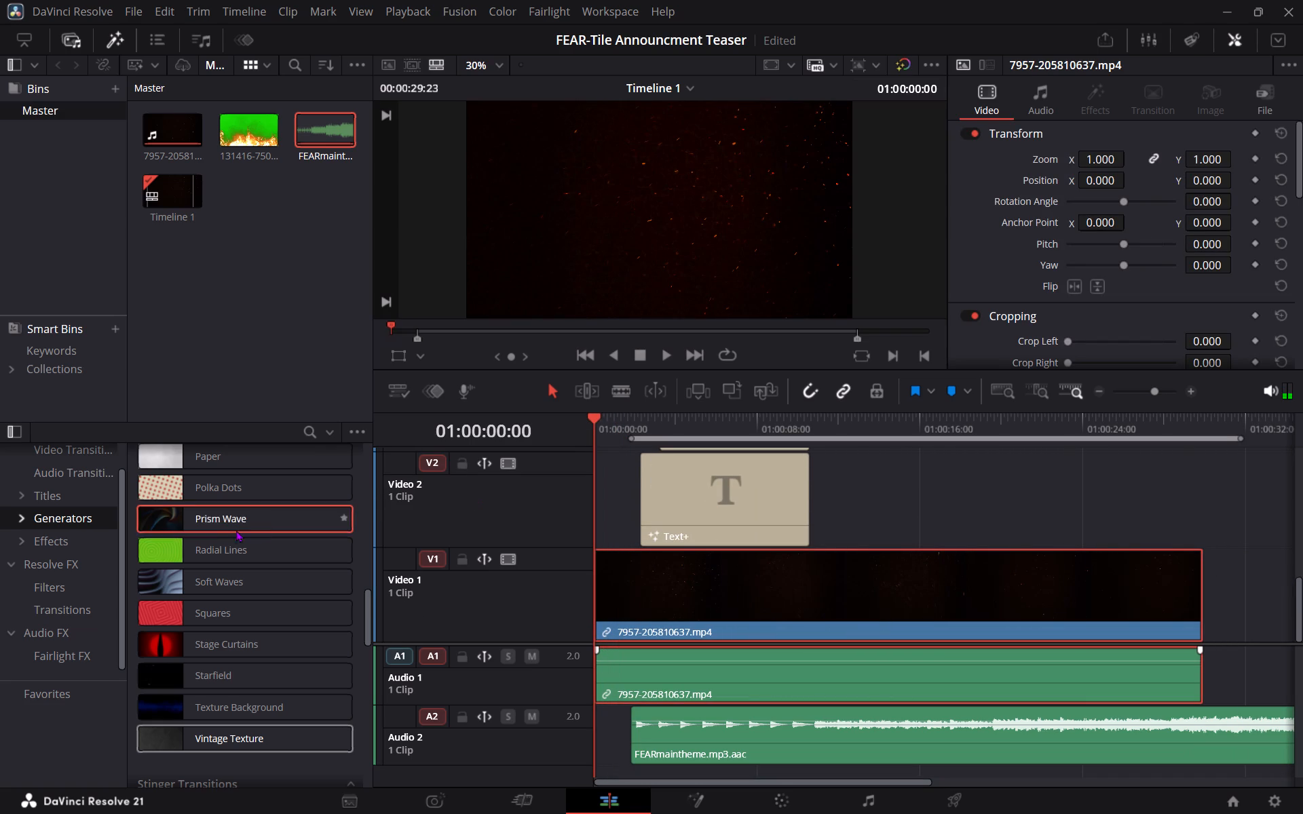
click(47, 541)
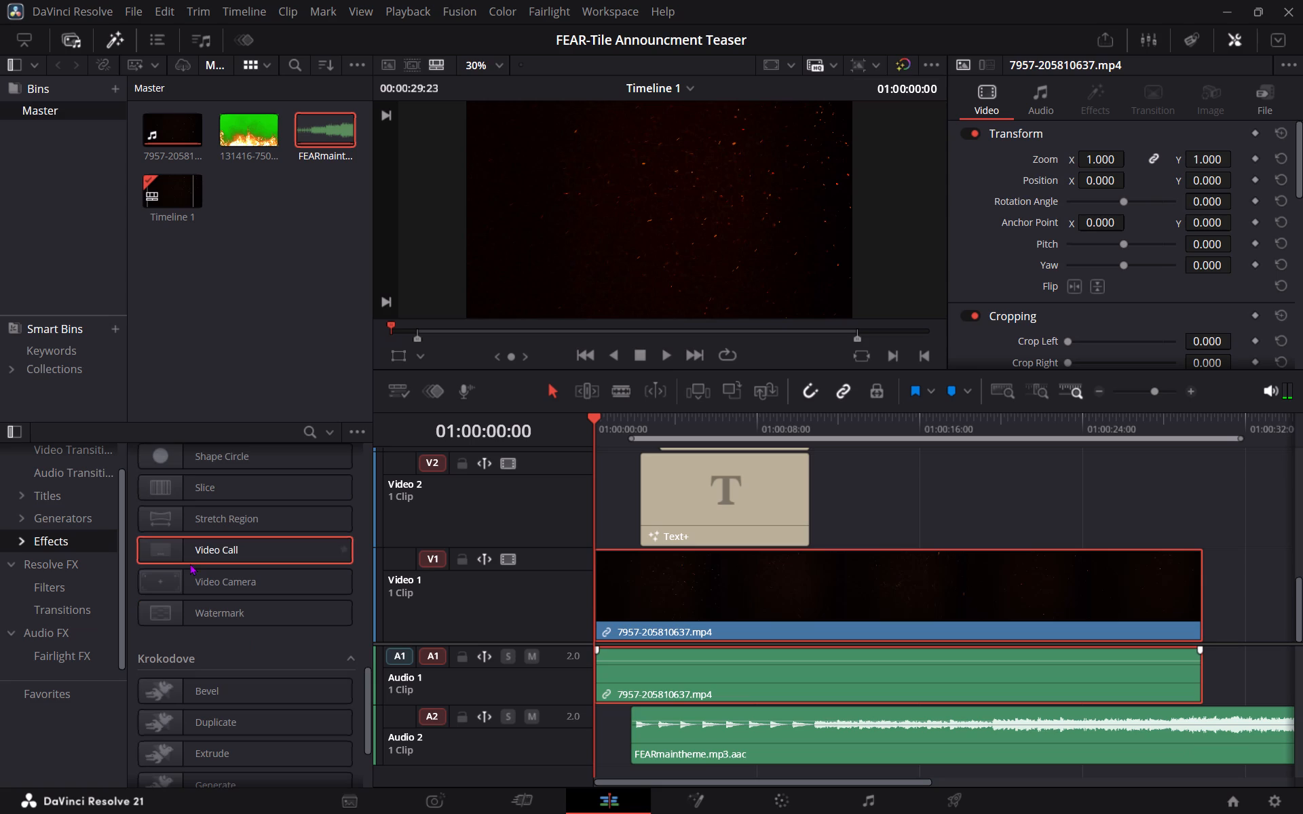
scroll(200, 566, up, 11)
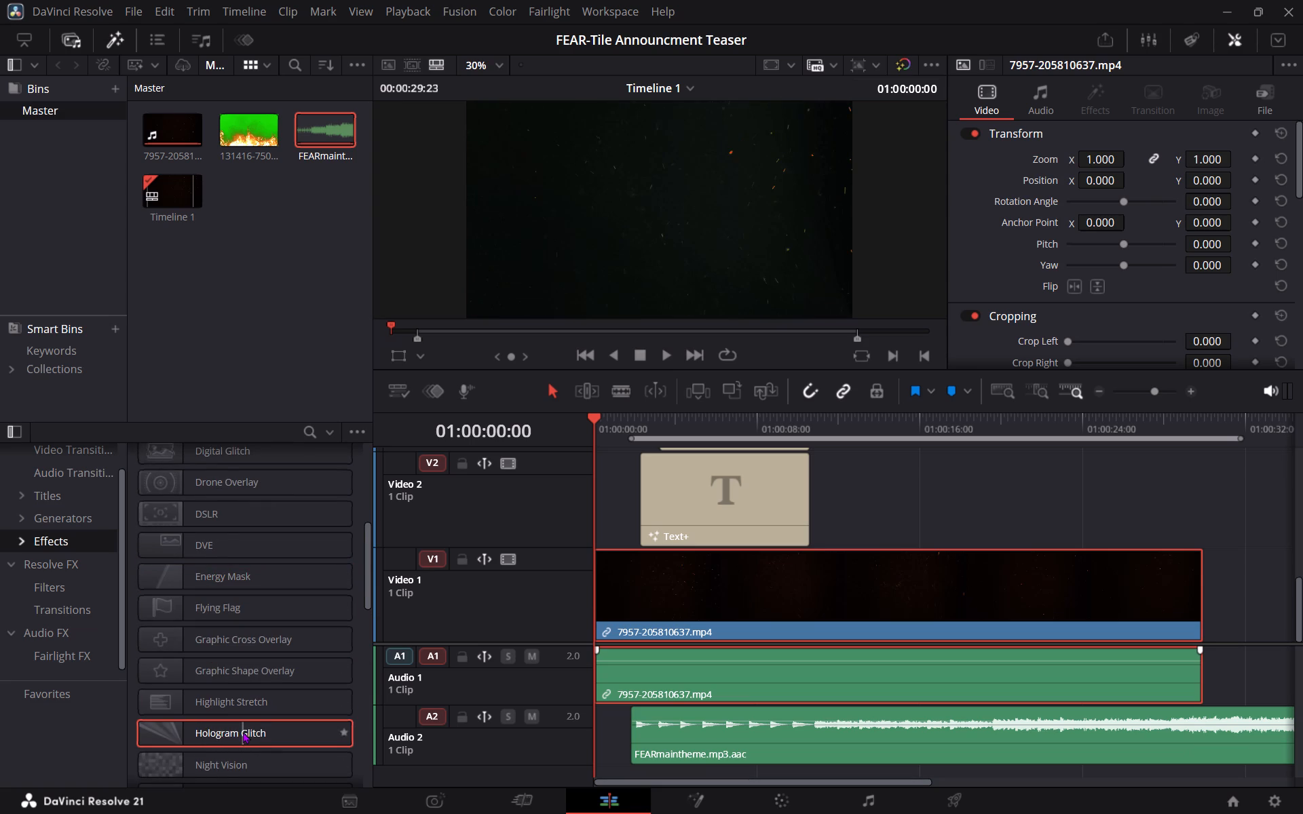
scroll(243, 731, up, 1)
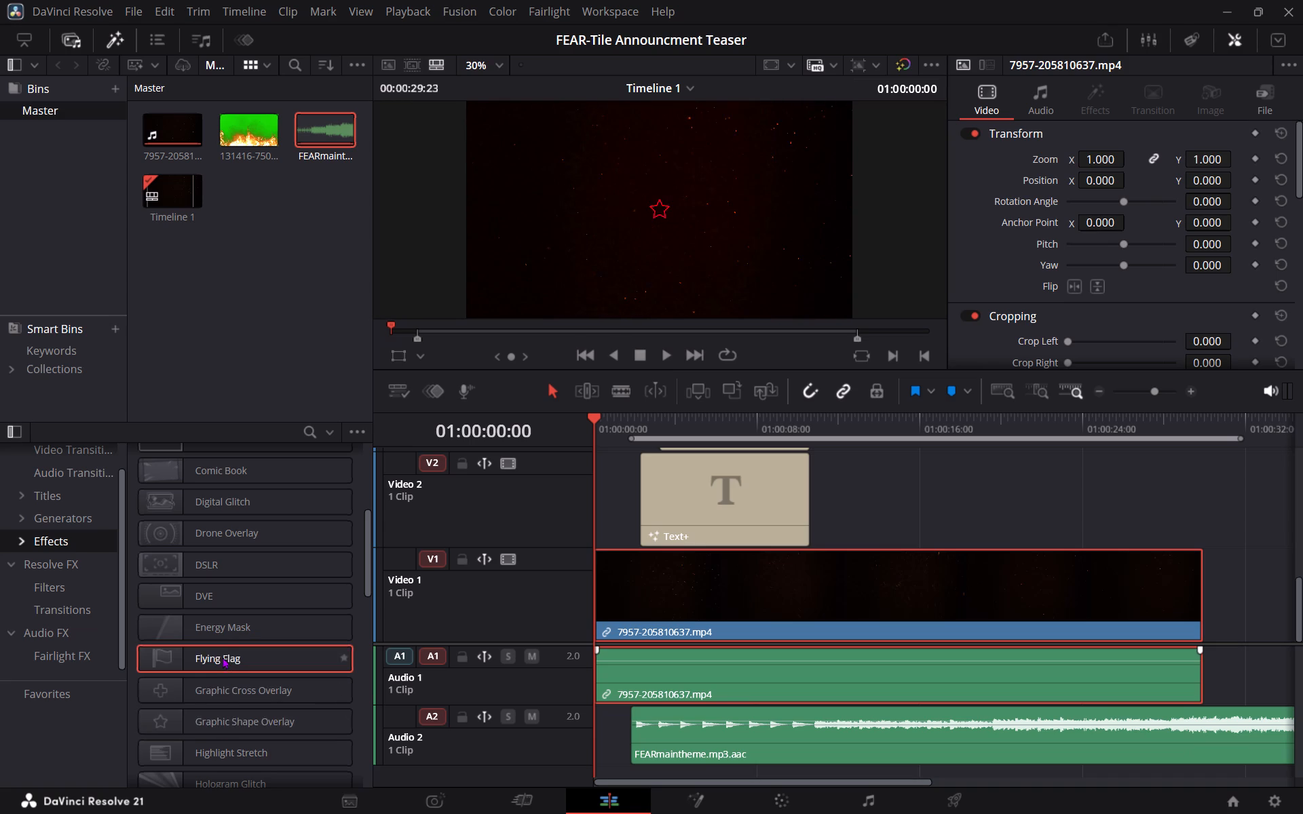
scroll(221, 652, up, 4)
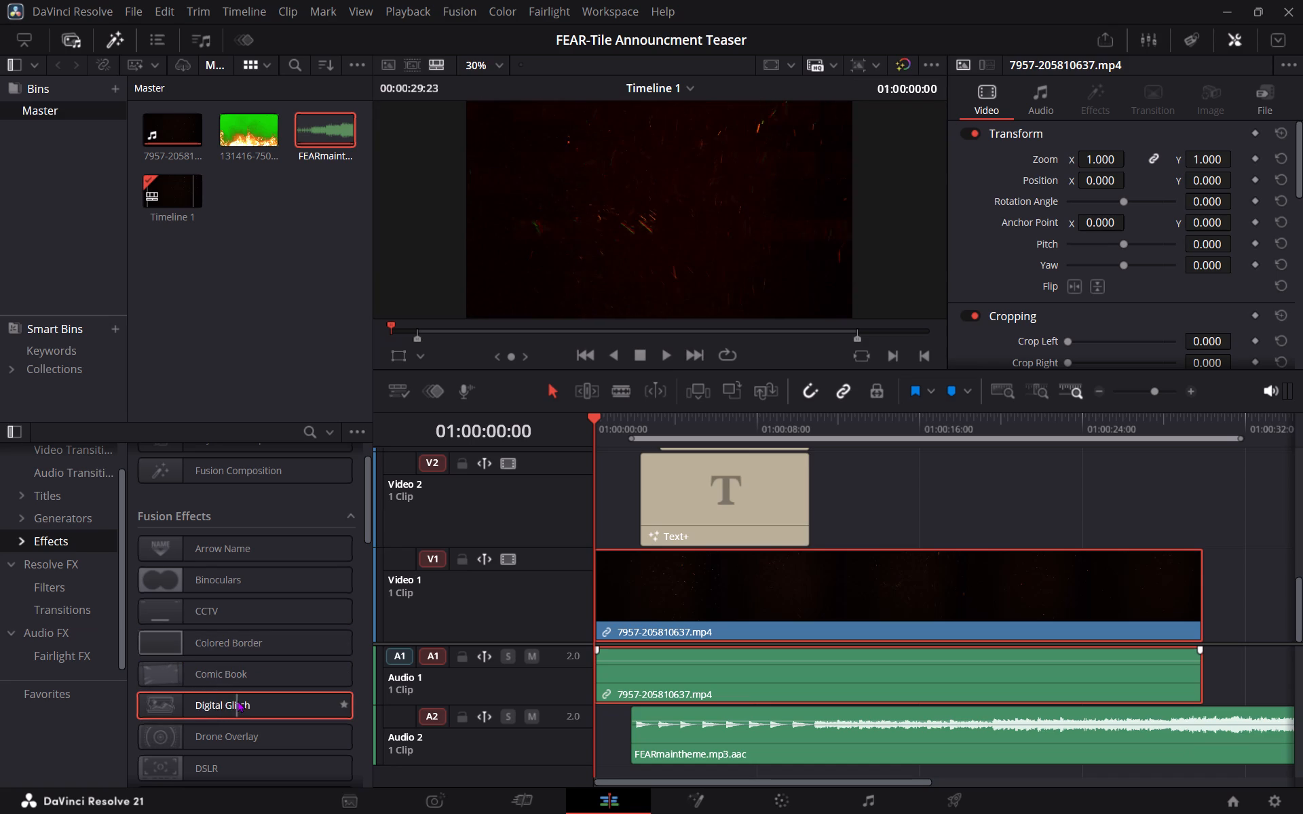
scroll(238, 700, up, 3)
scroll(227, 554, up, 3)
scroll(157, 610, down, 3)
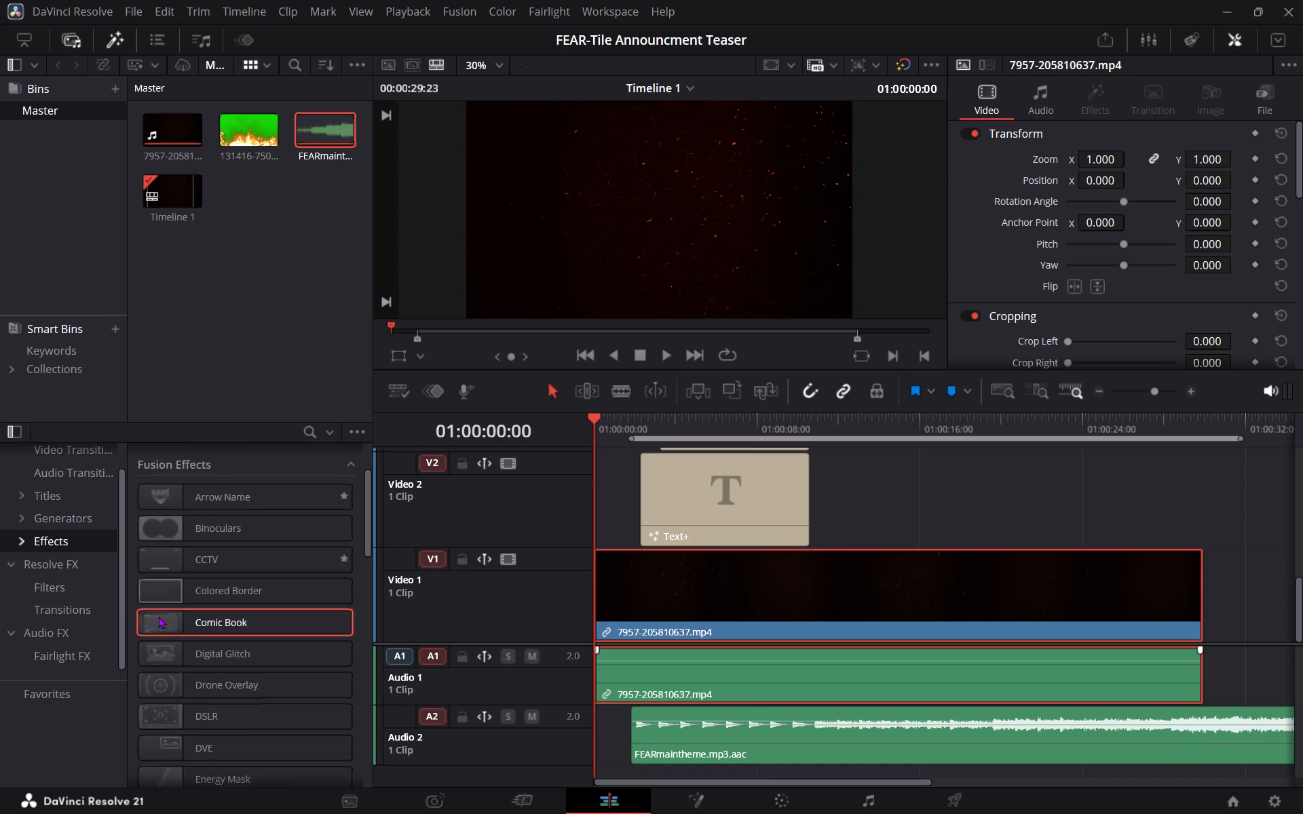
scroll(170, 655, down, 18)
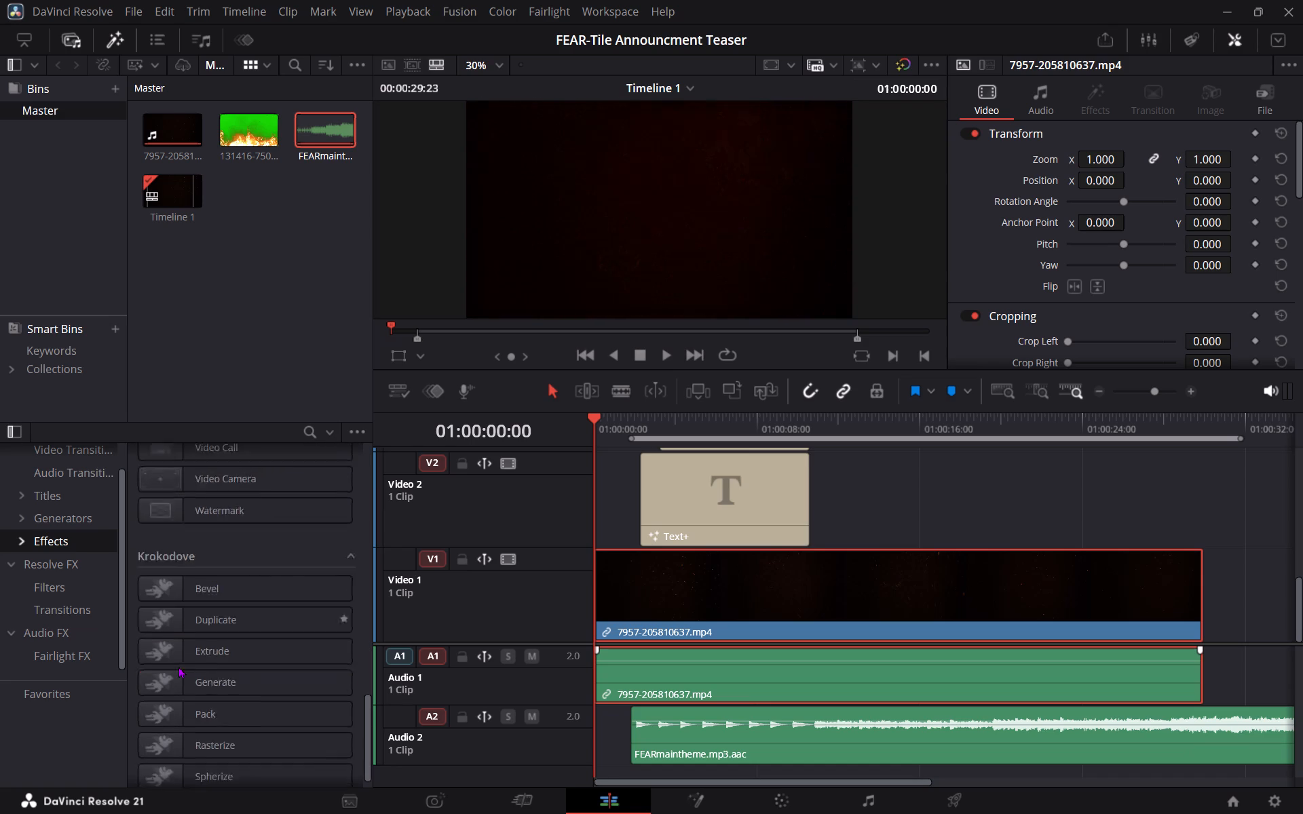
scroll(178, 666, down, 5)
scroll(178, 666, up, 4)
scroll(178, 666, down, 2)
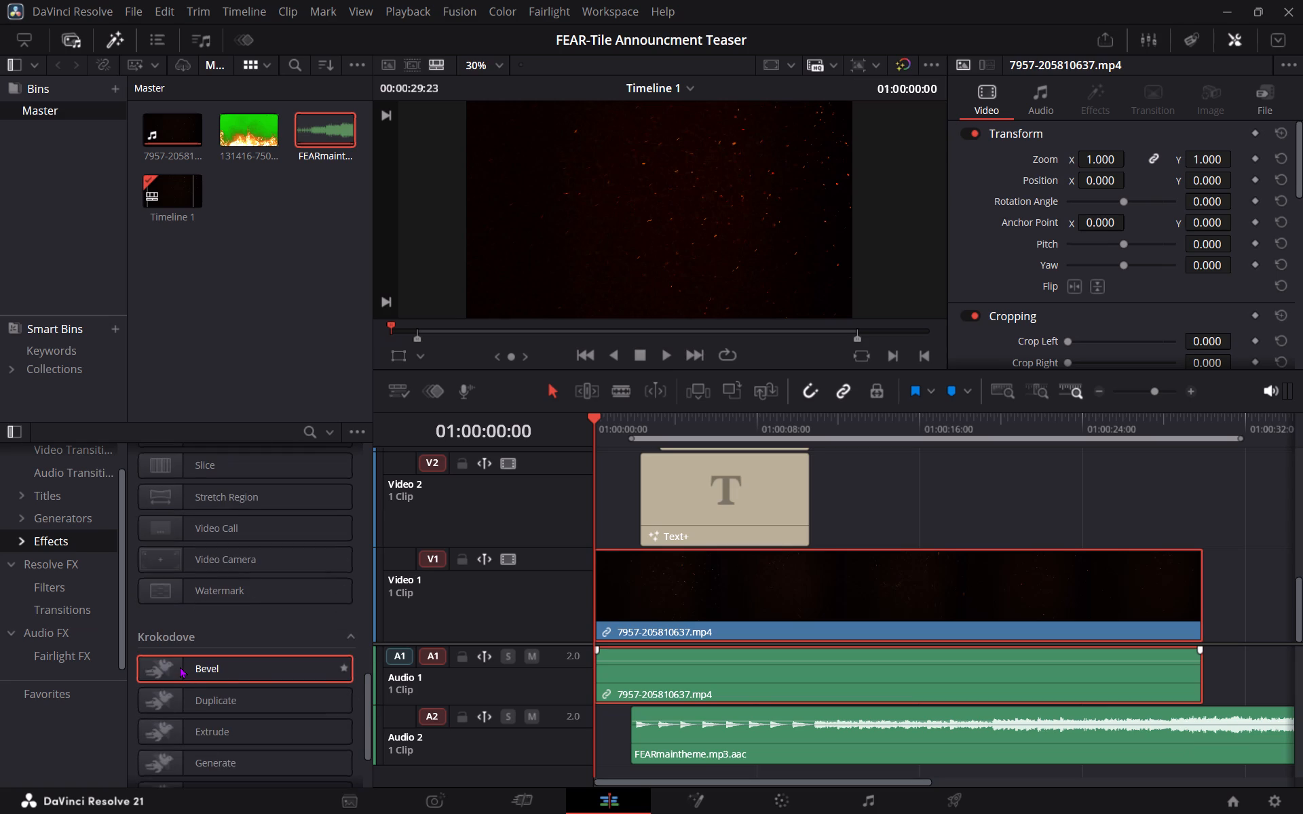
scroll(214, 640, up, 2)
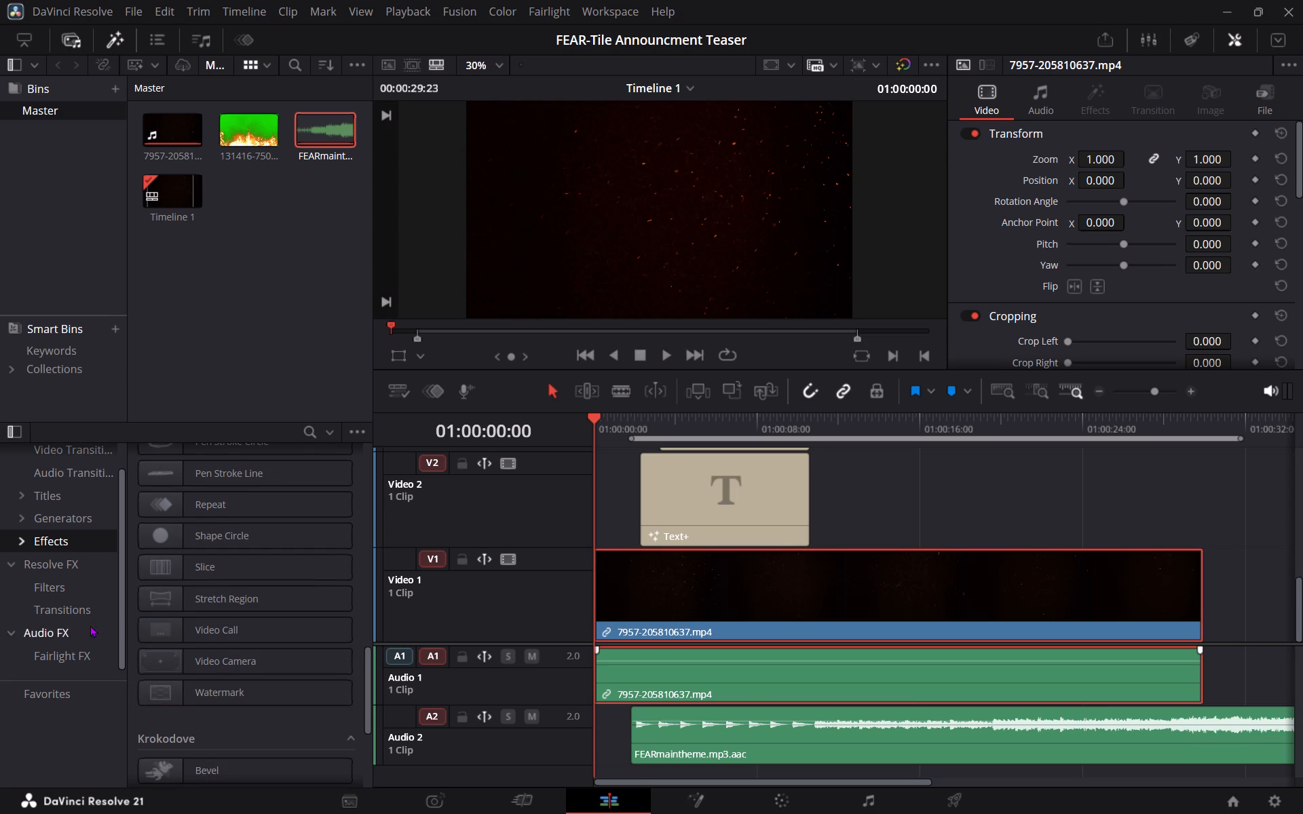
scroll(60, 559, up, 2)
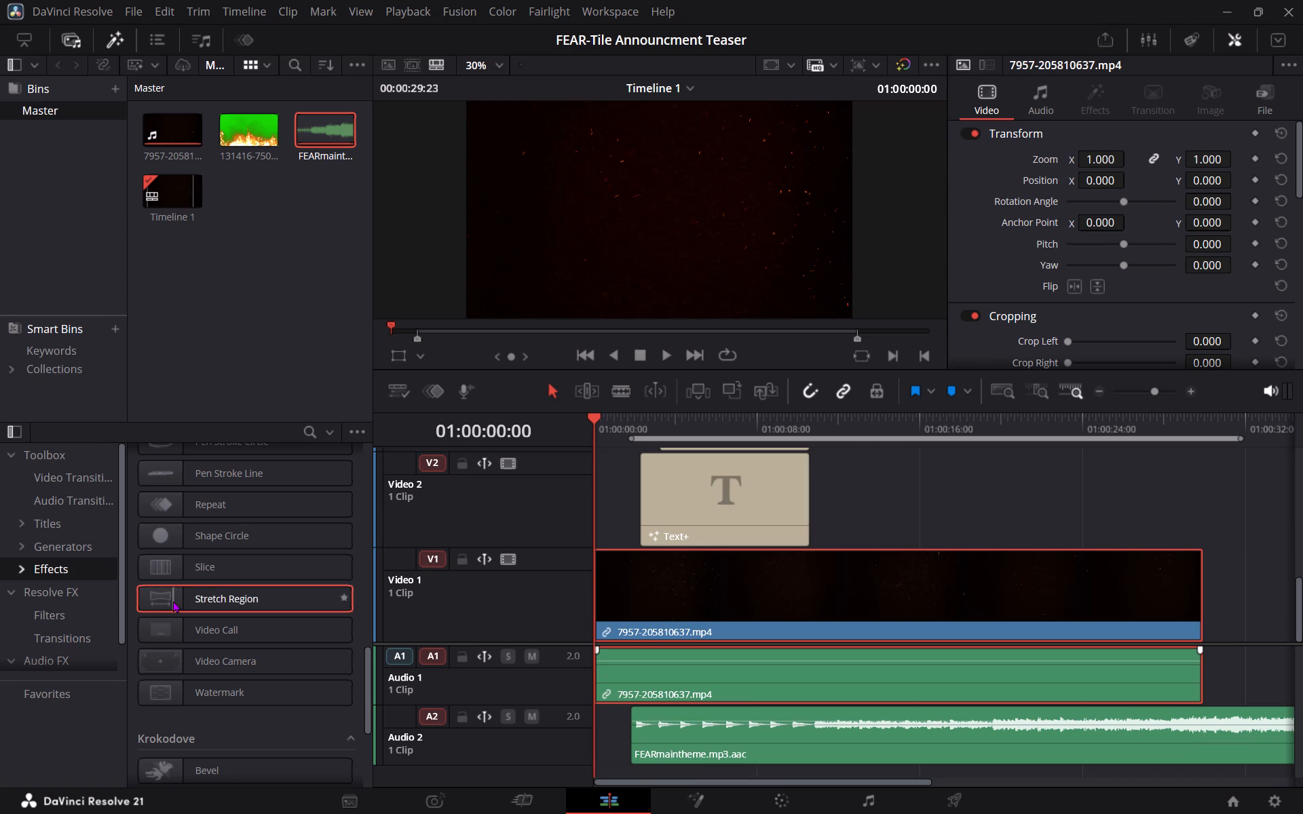
scroll(173, 600, down, 4)
scroll(173, 600, up, 12)
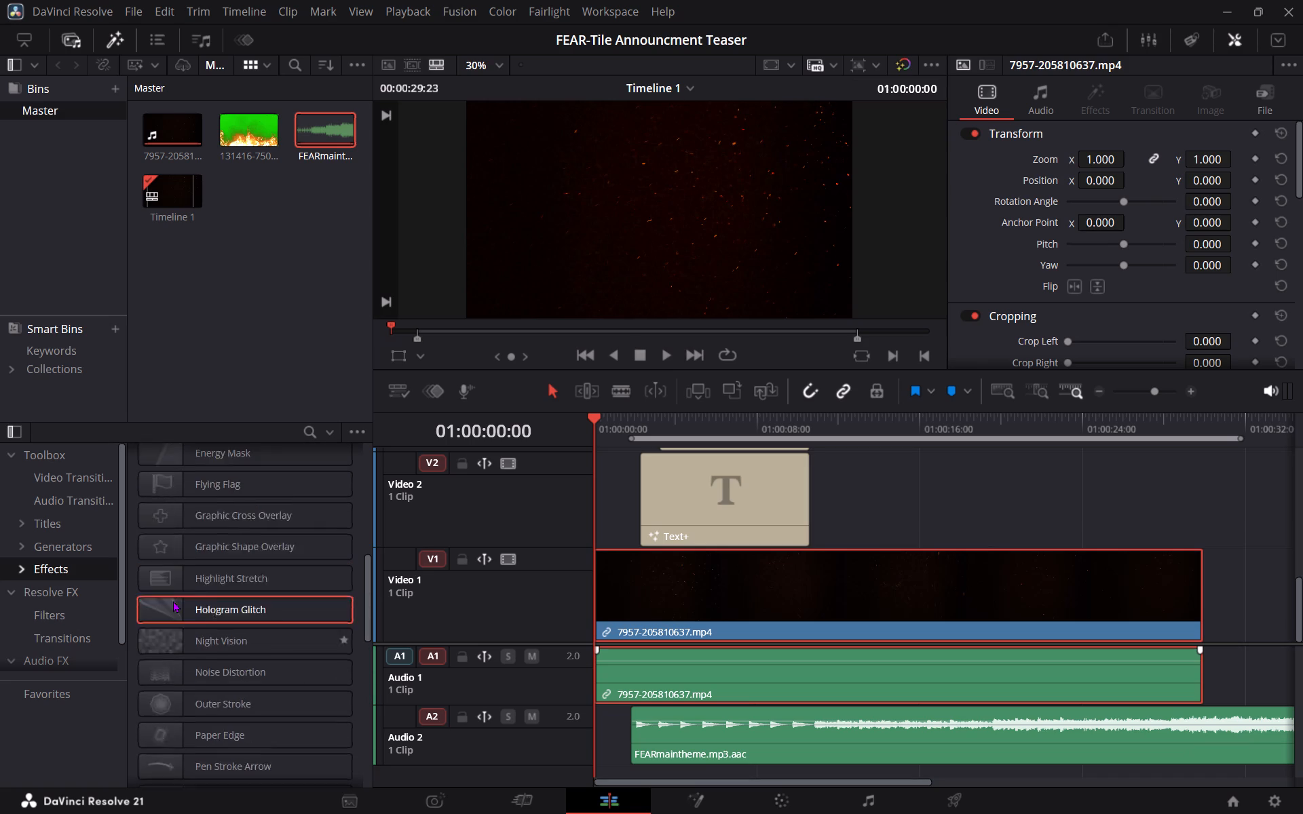
scroll(173, 600, up, 3)
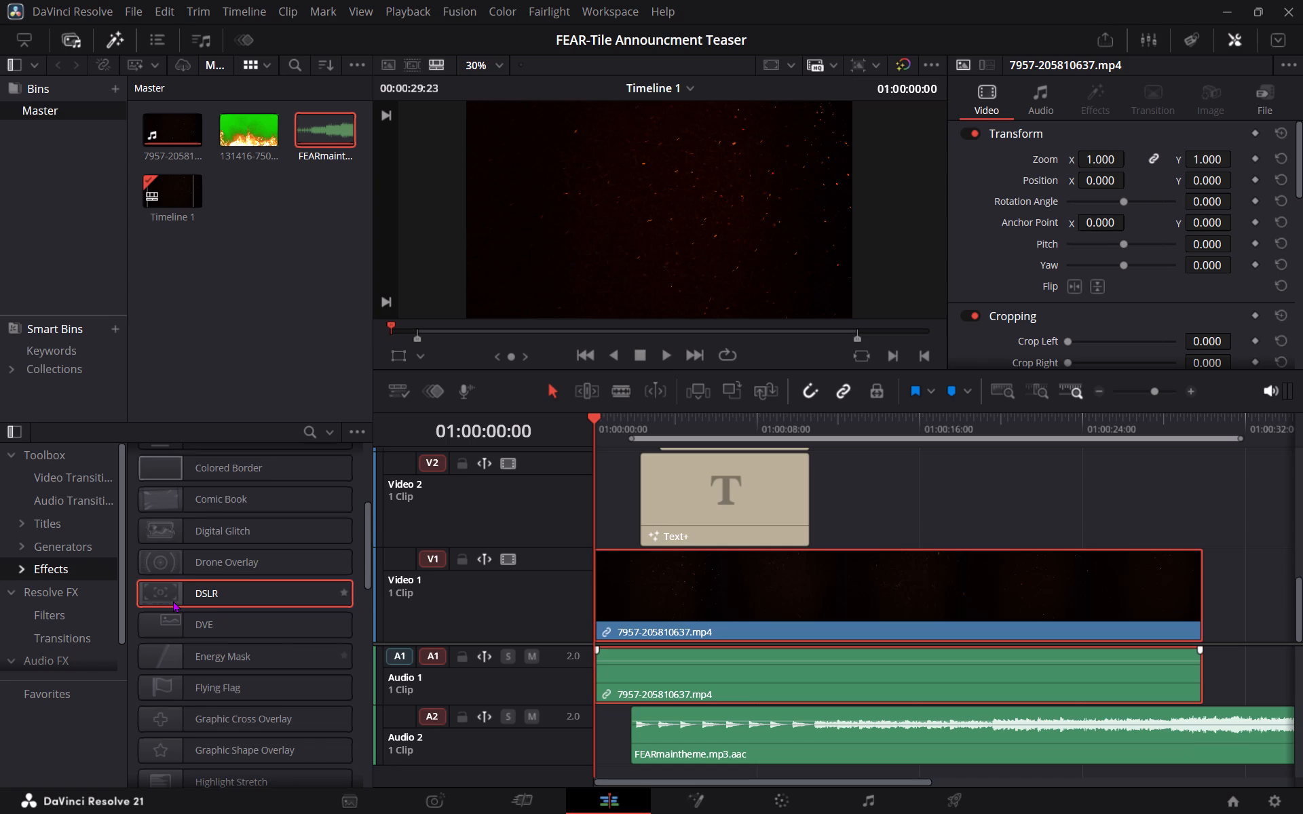
scroll(173, 600, up, 4)
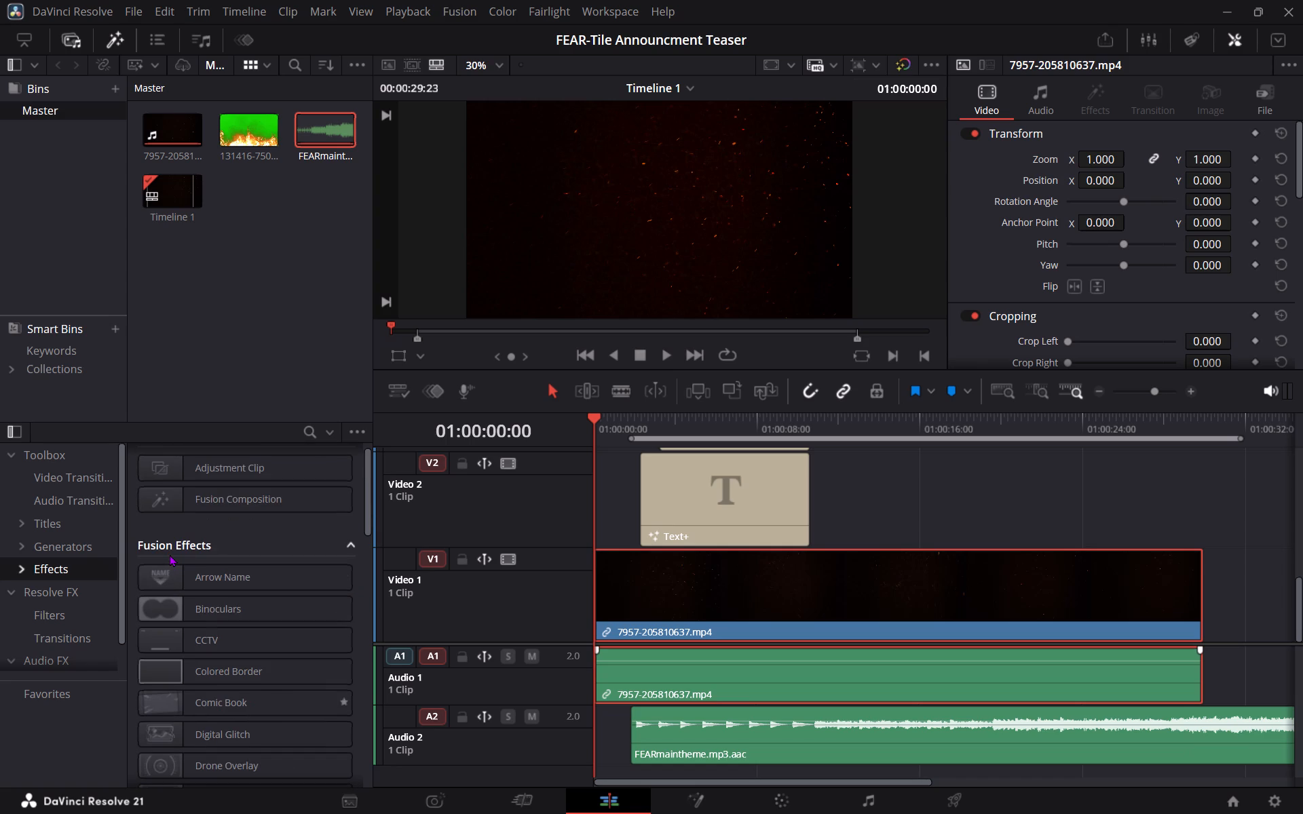
scroll(136, 554, down, 3)
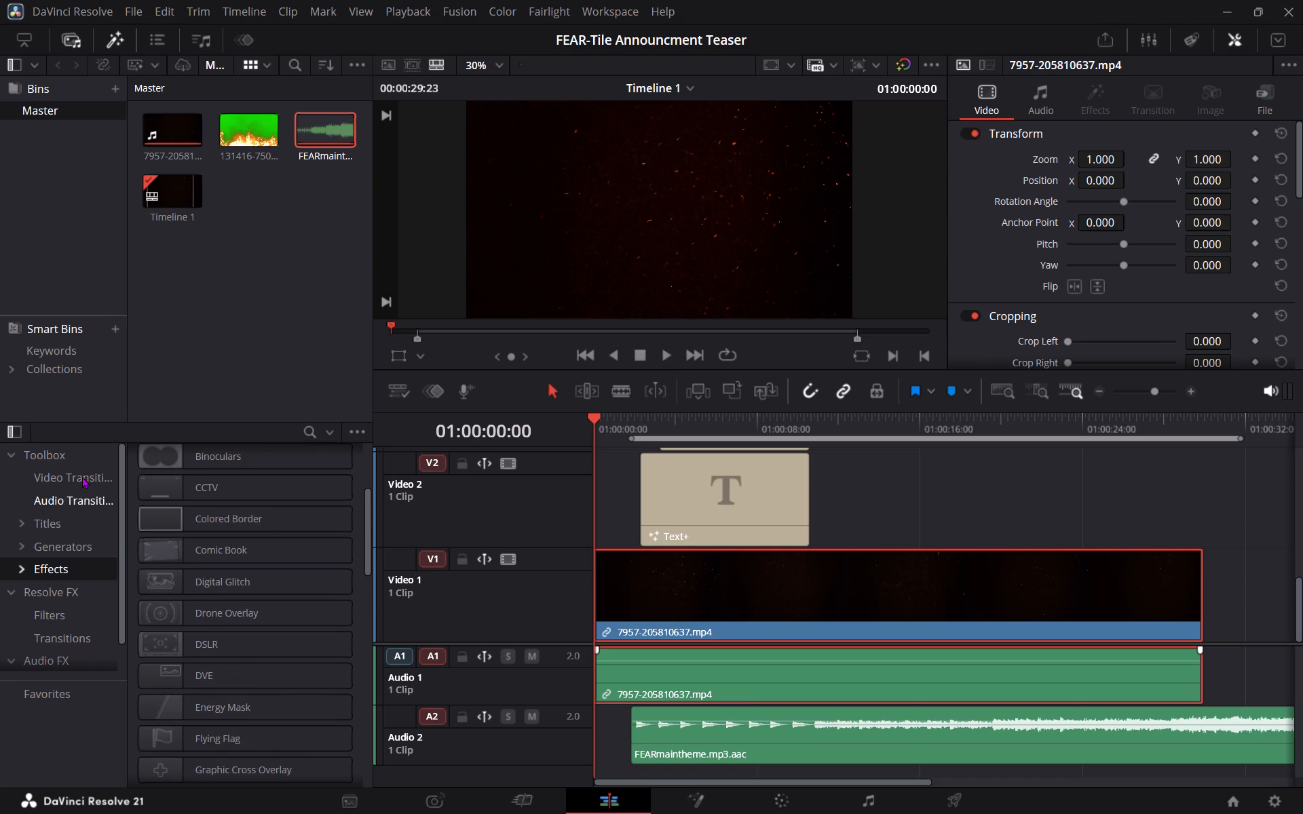
Browse the Iris, Motion, Shape and Wipe video transitions for one that suits the ember clip.
click(82, 476)
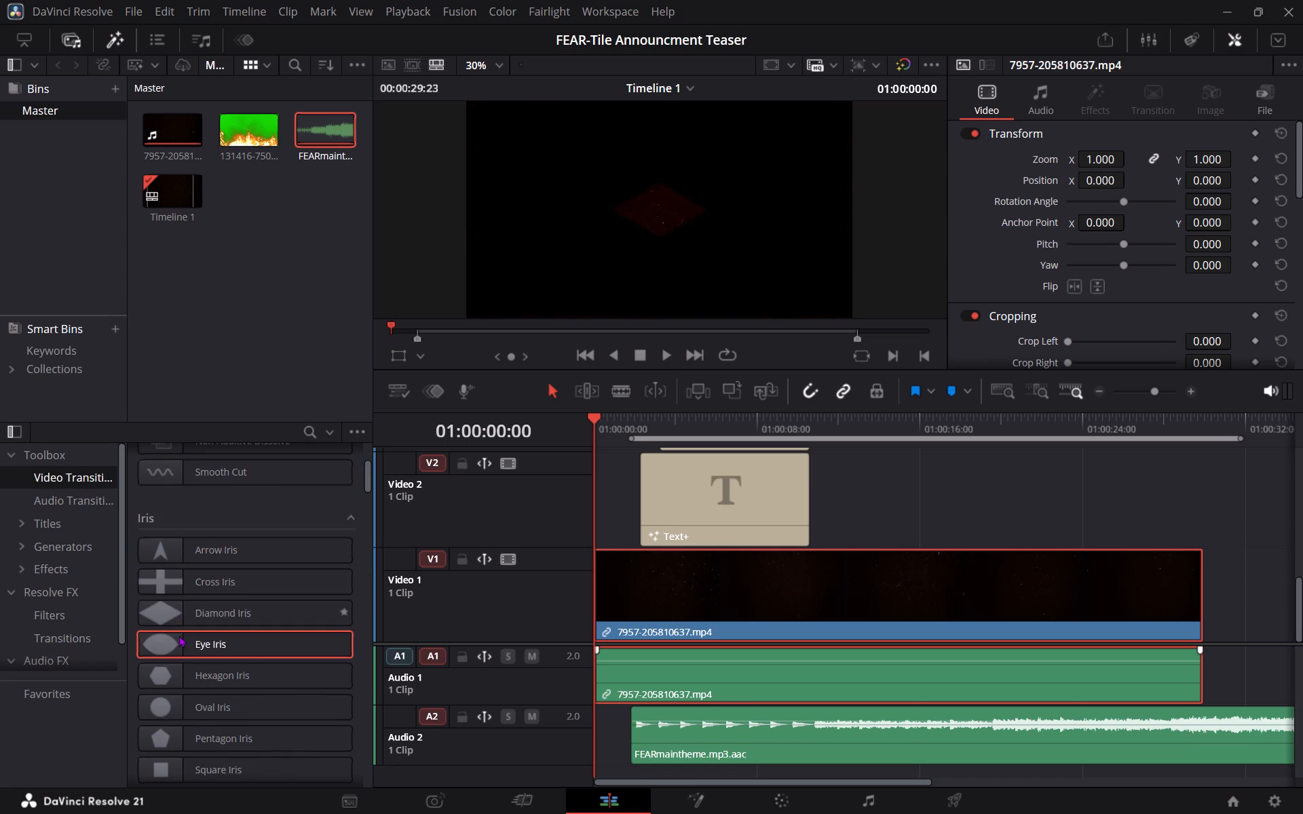
scroll(183, 657, up, 3)
scroll(183, 657, down, 8)
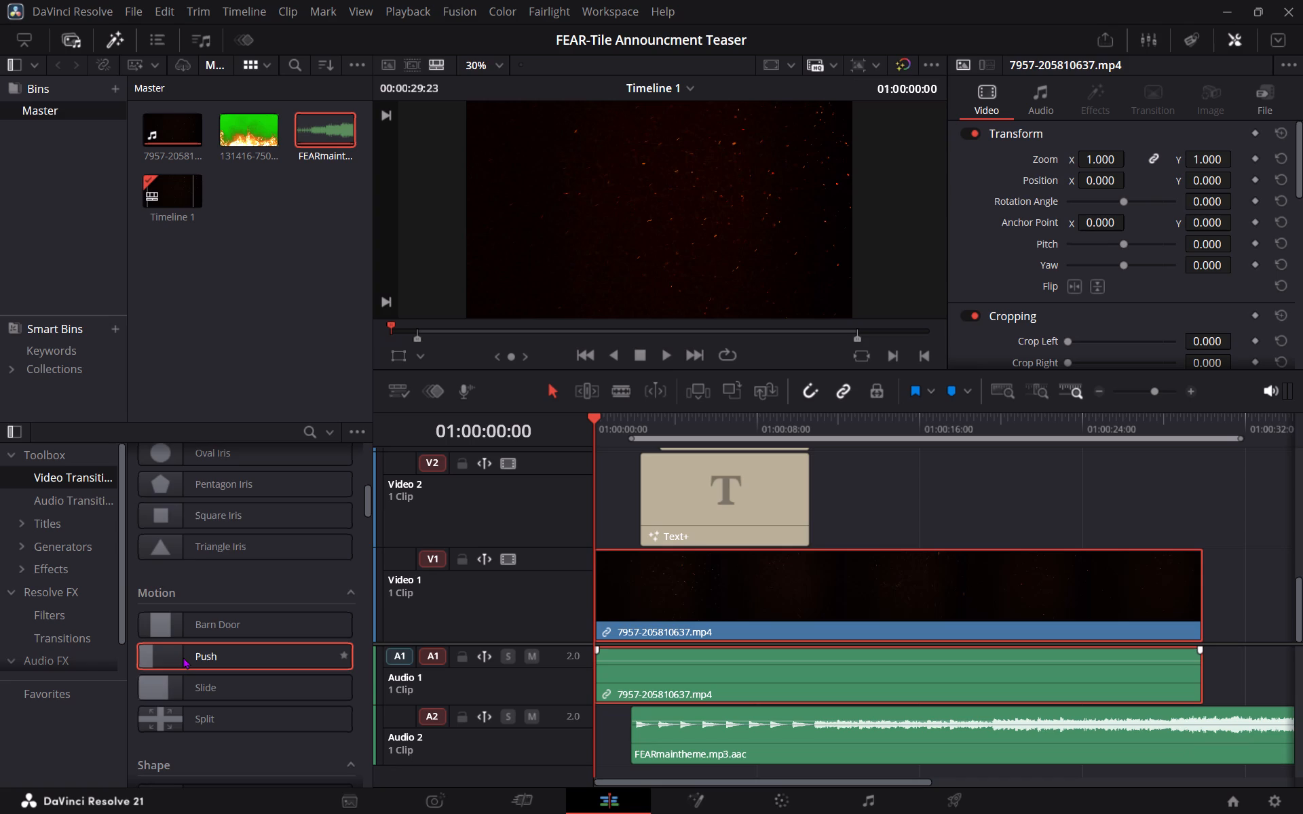
scroll(183, 657, down, 5)
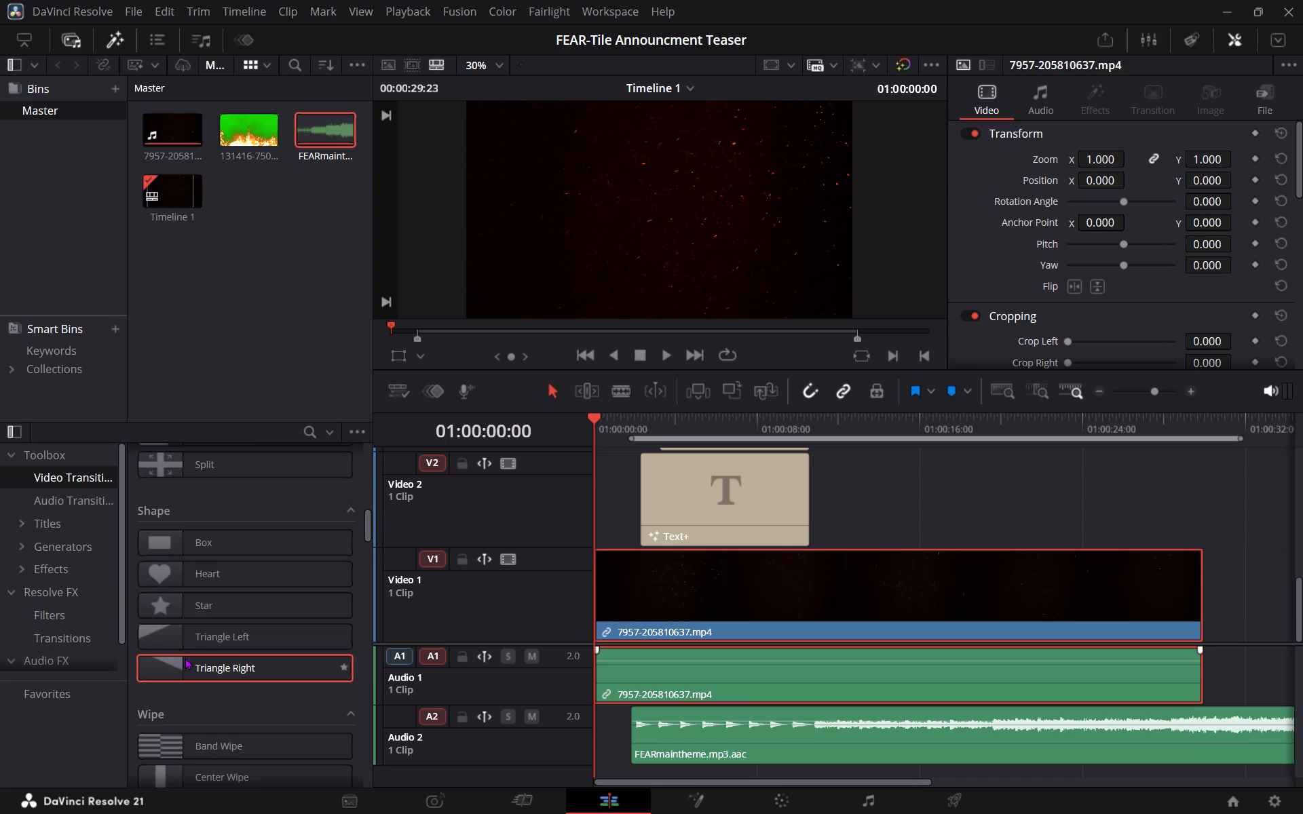
scroll(185, 657, down, 8)
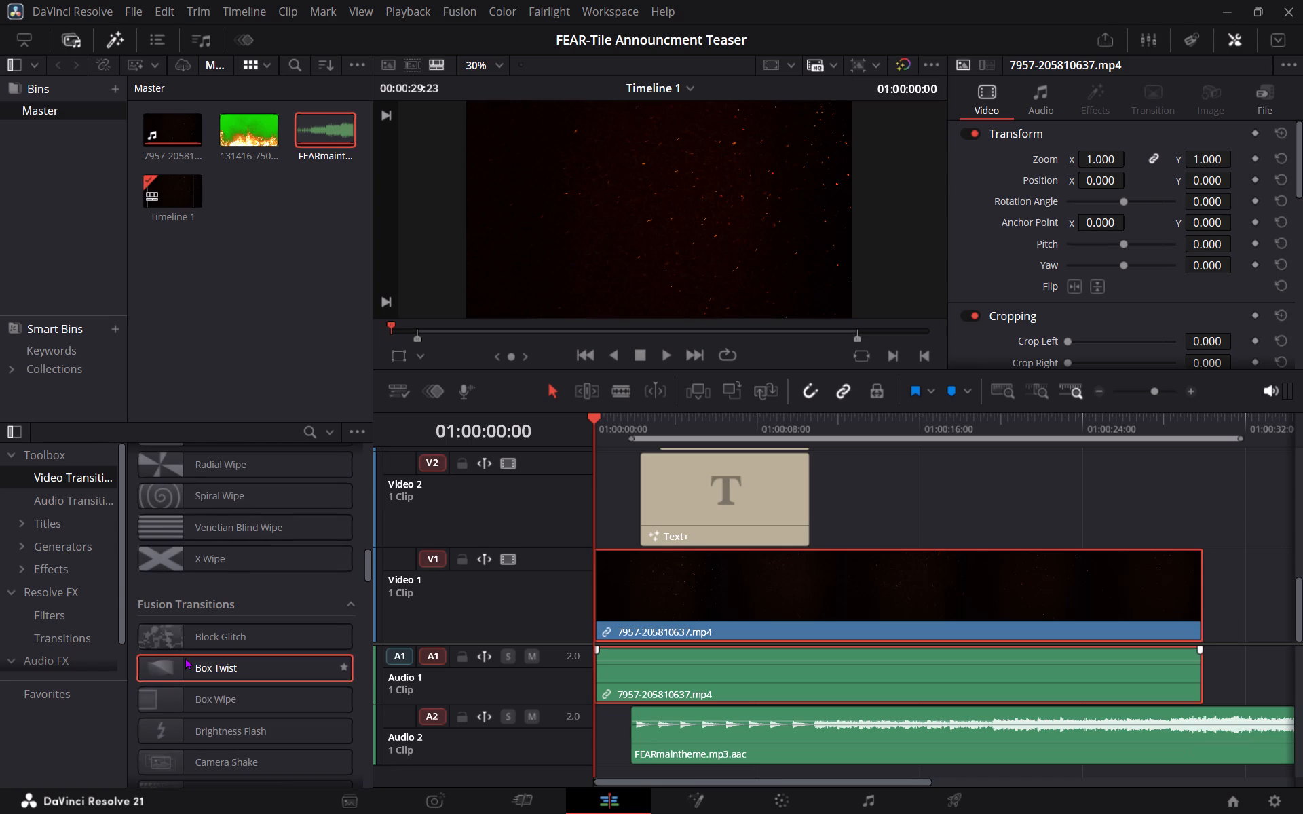
Preview the Fusion video transitions on the ember clip, from Camera Shake to Warp, and check the Resolve FX transitions.
scroll(185, 657, down, 2)
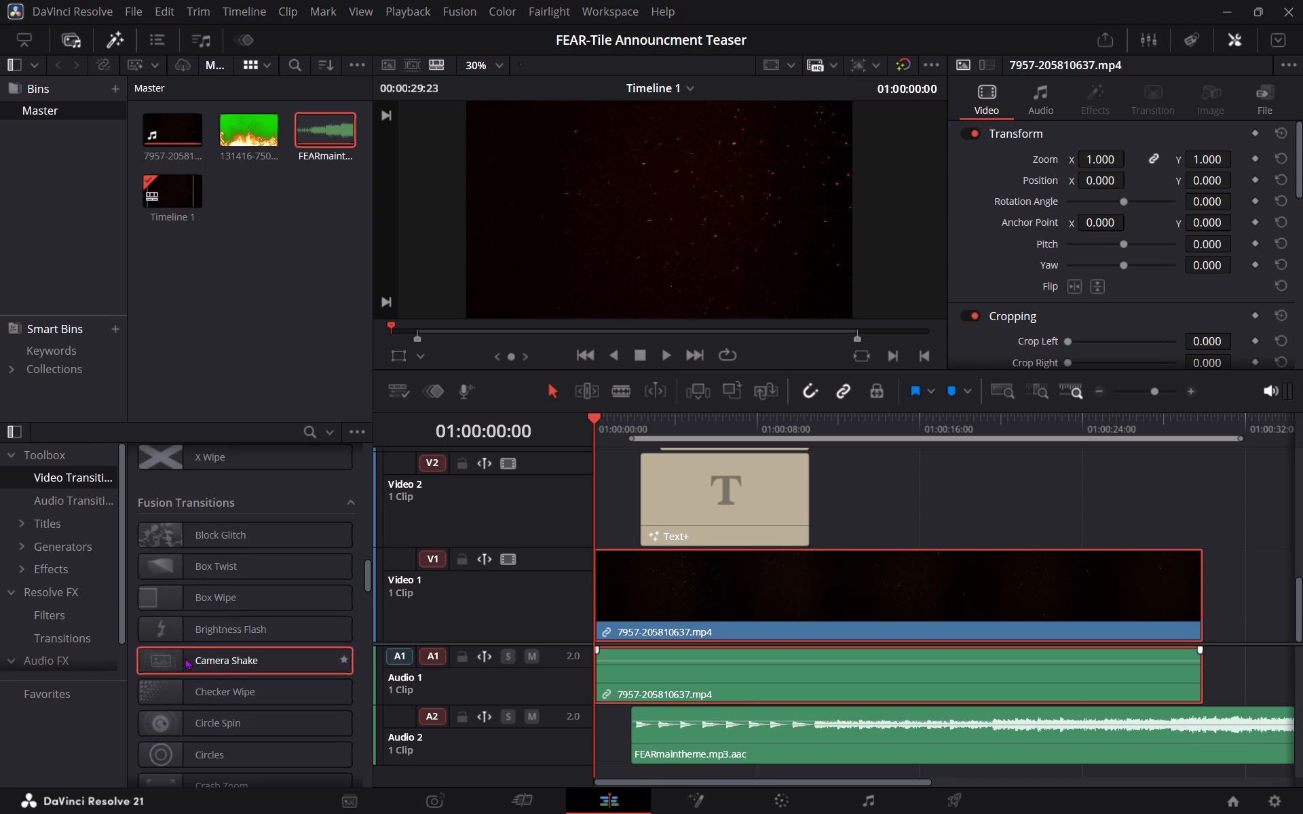
scroll(185, 657, down, 5)
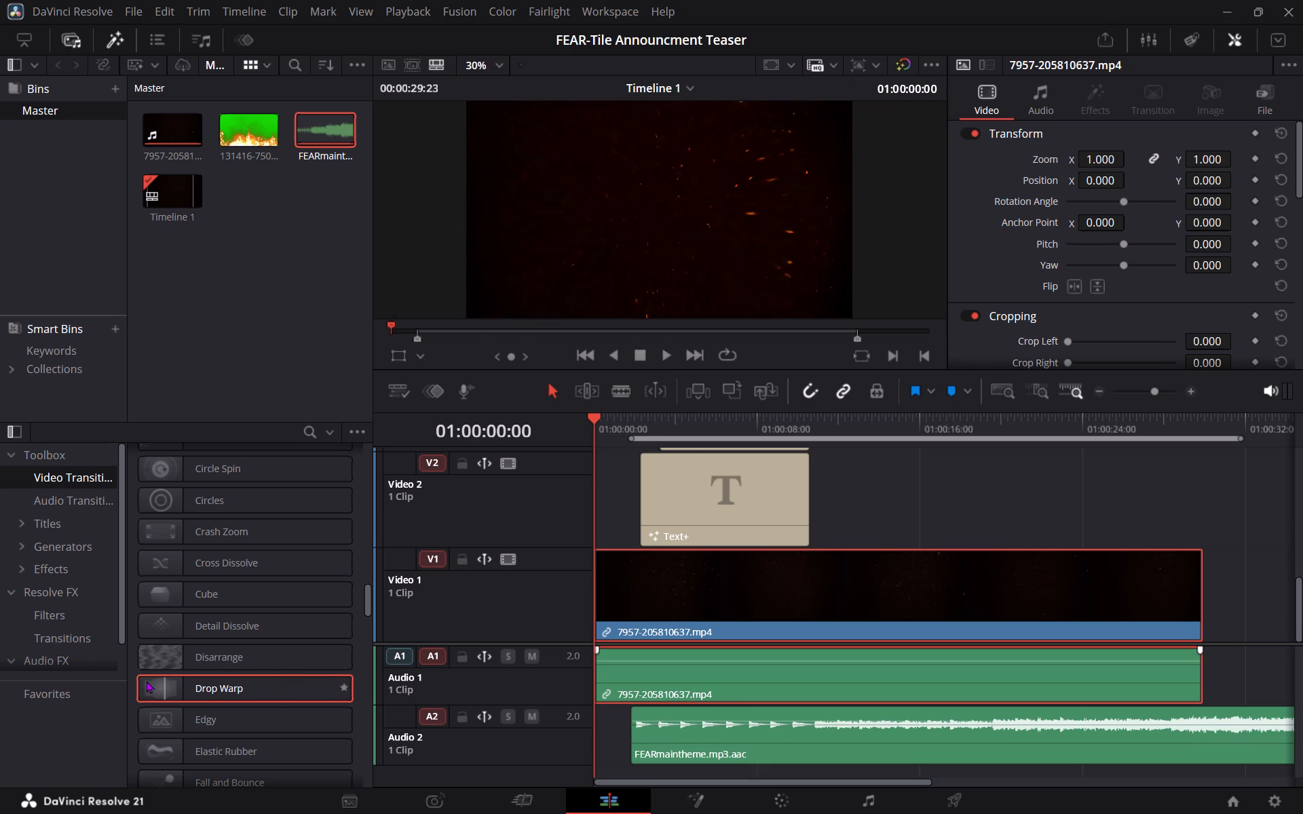
scroll(229, 691, down, 2)
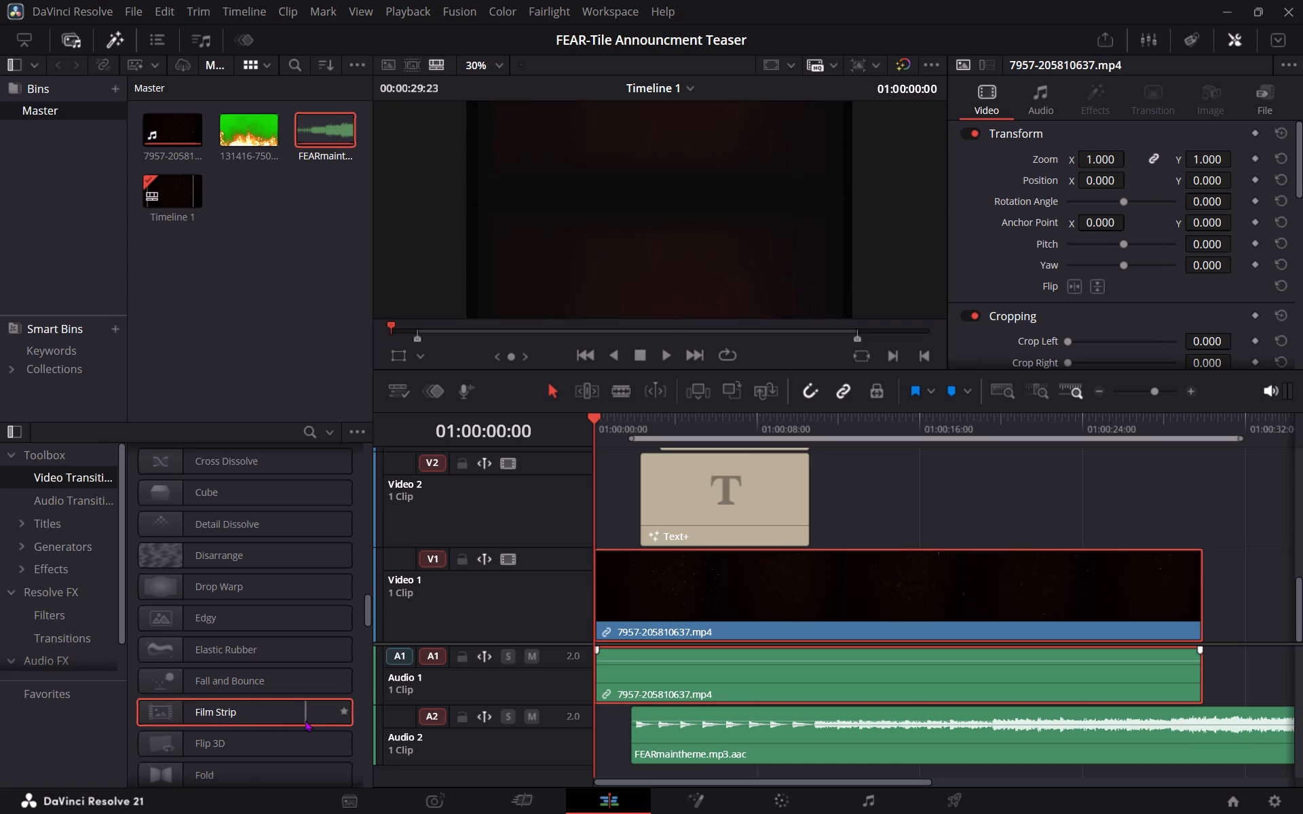
scroll(261, 724, down, 2)
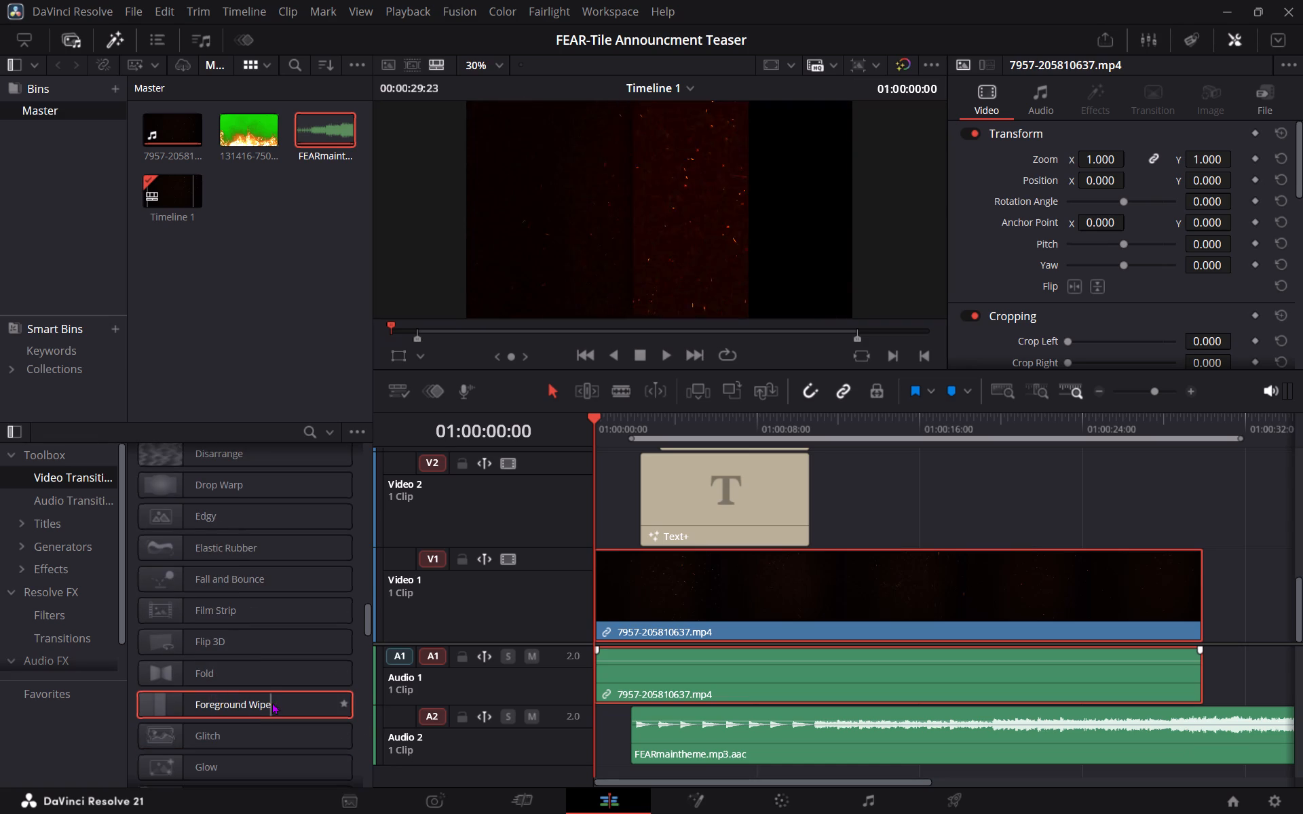
scroll(276, 703, down, 1)
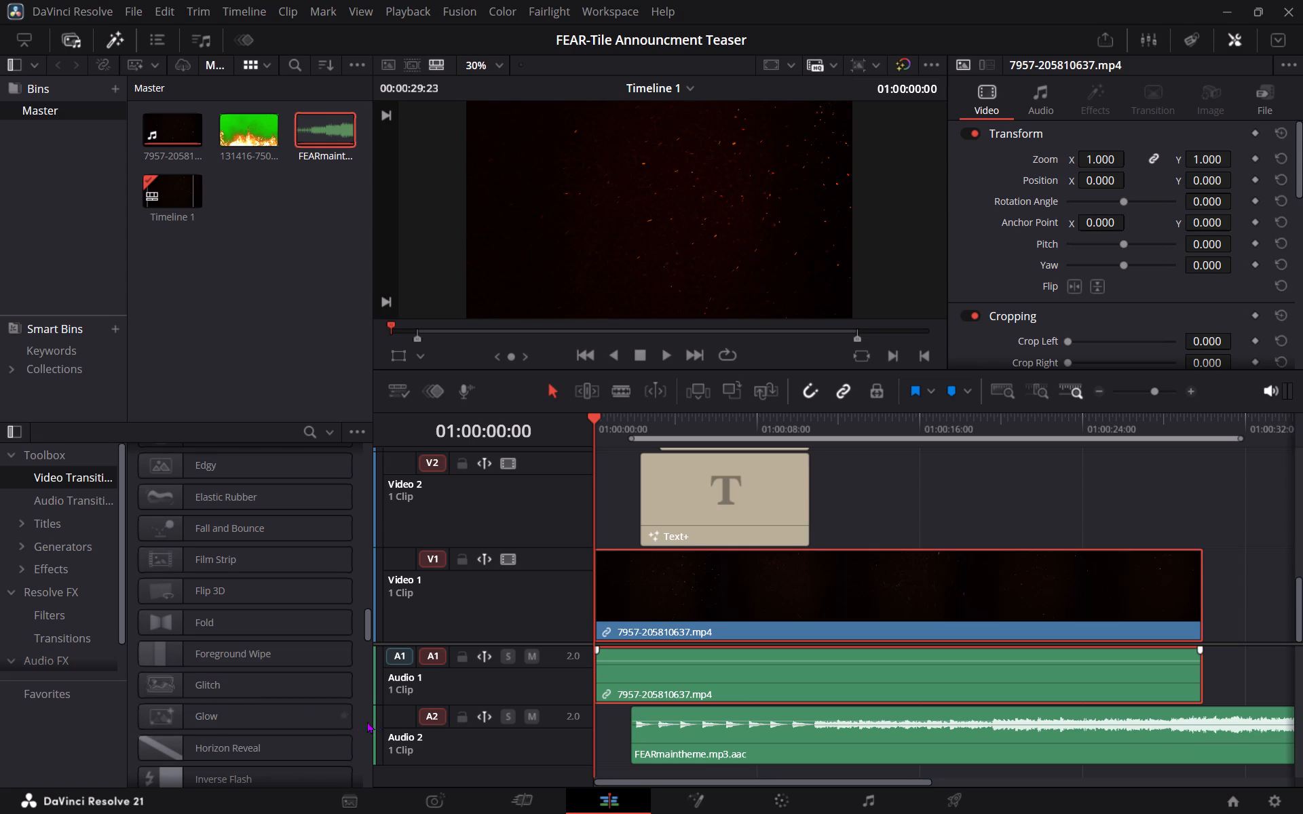
scroll(244, 721, down, 2)
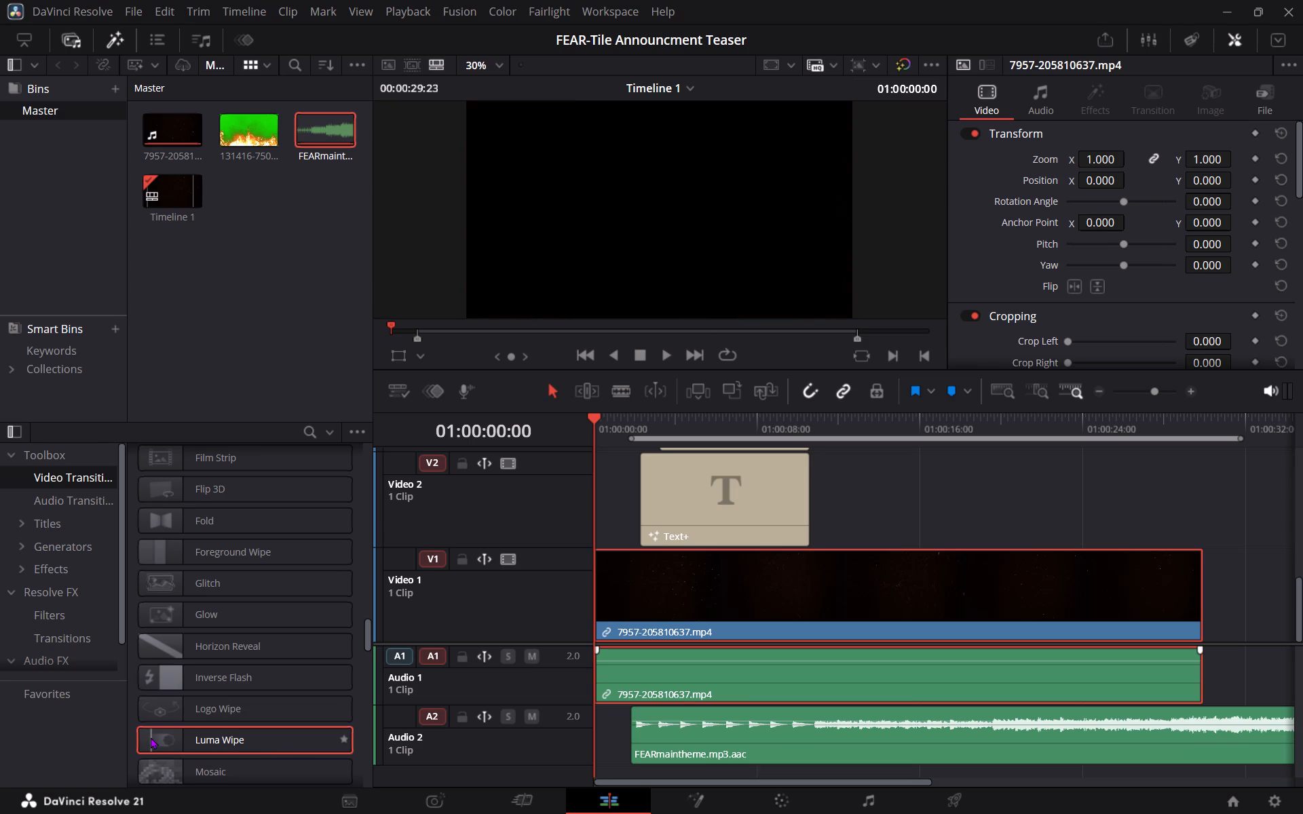
scroll(248, 743, down, 1)
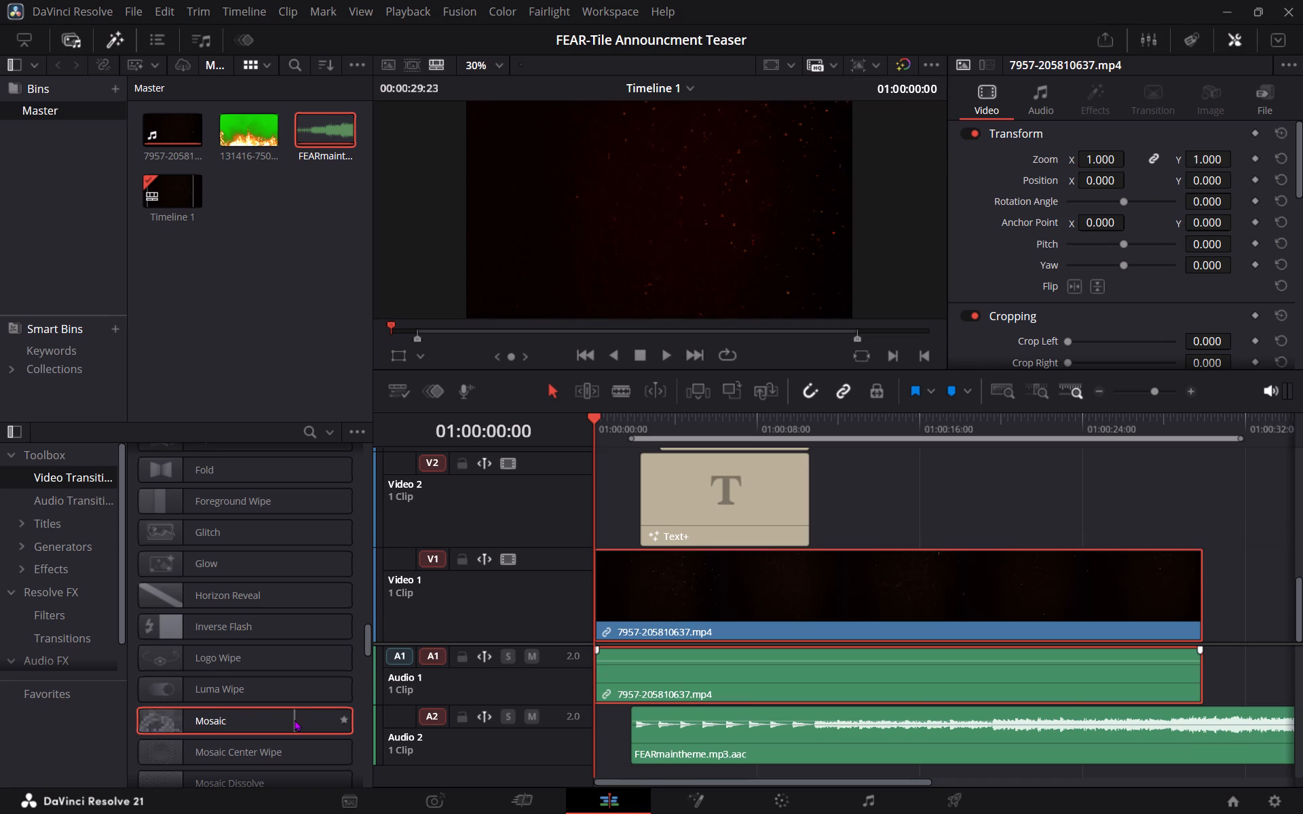
scroll(293, 719, down, 2)
scroll(232, 705, down, 3)
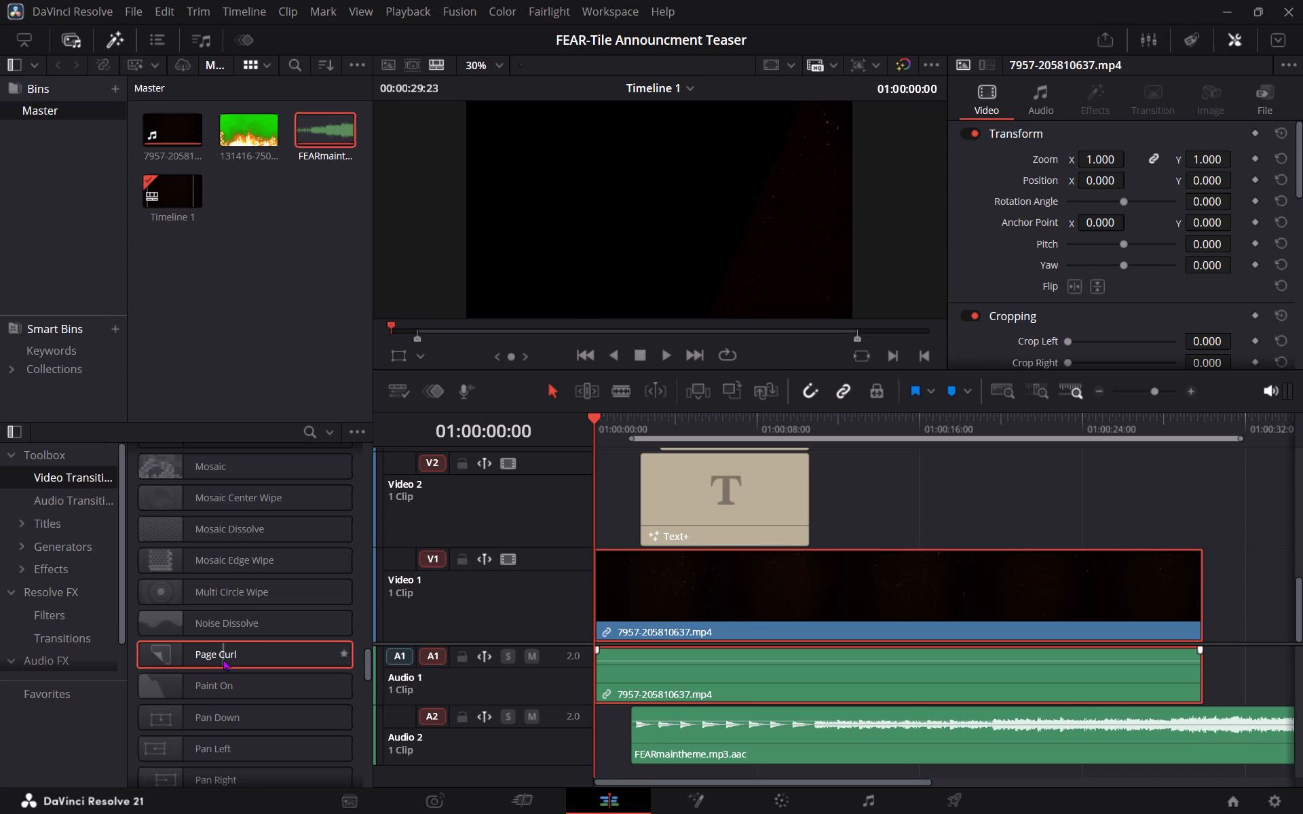
scroll(242, 697, down, 2)
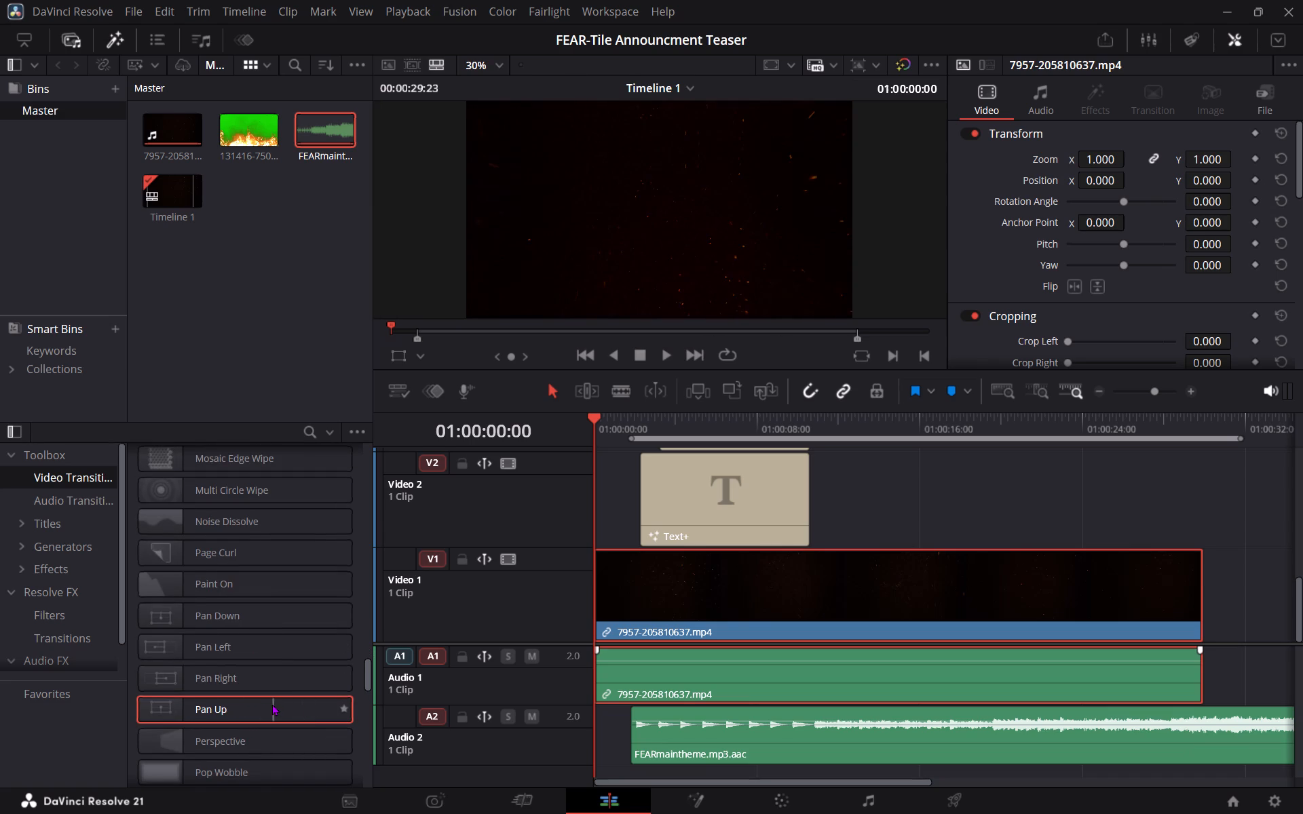
scroll(250, 710, down, 1)
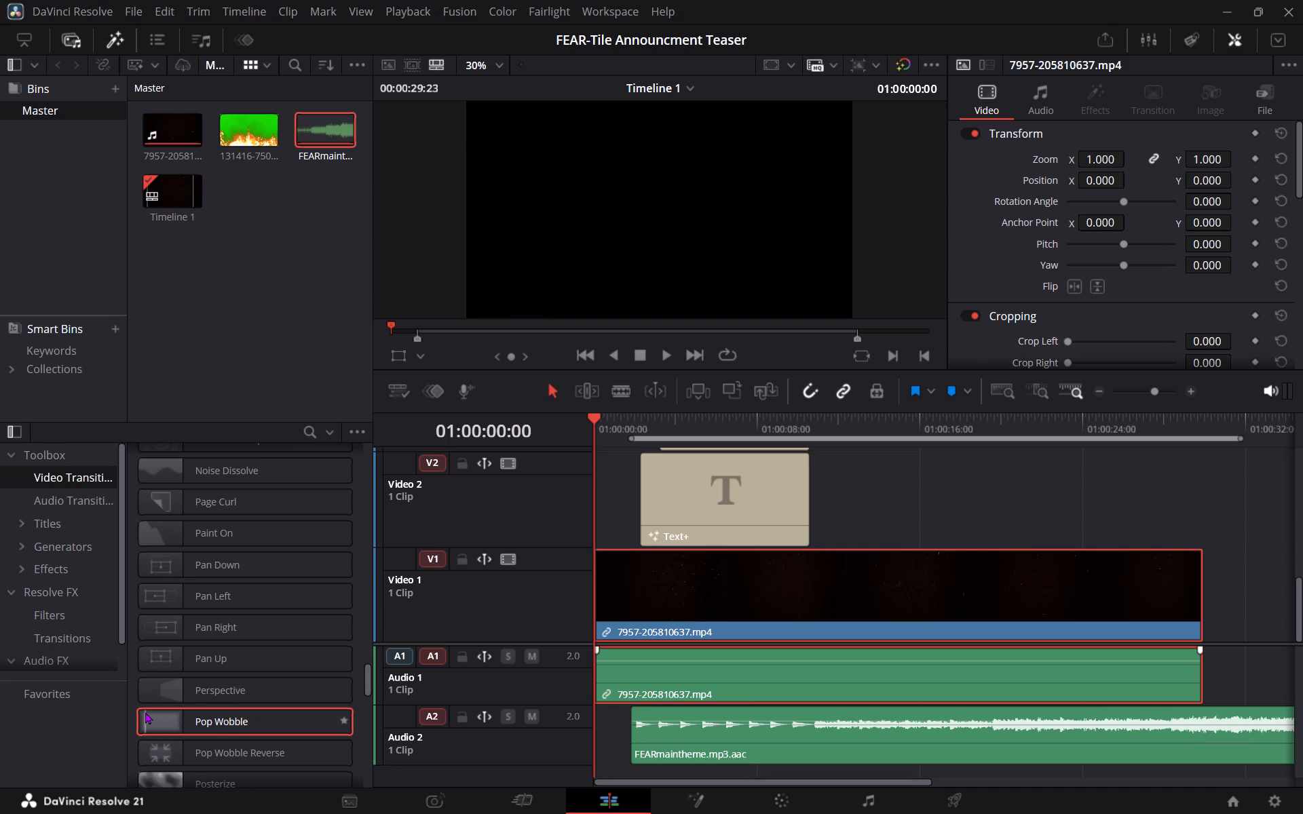
scroll(165, 718, down, 4)
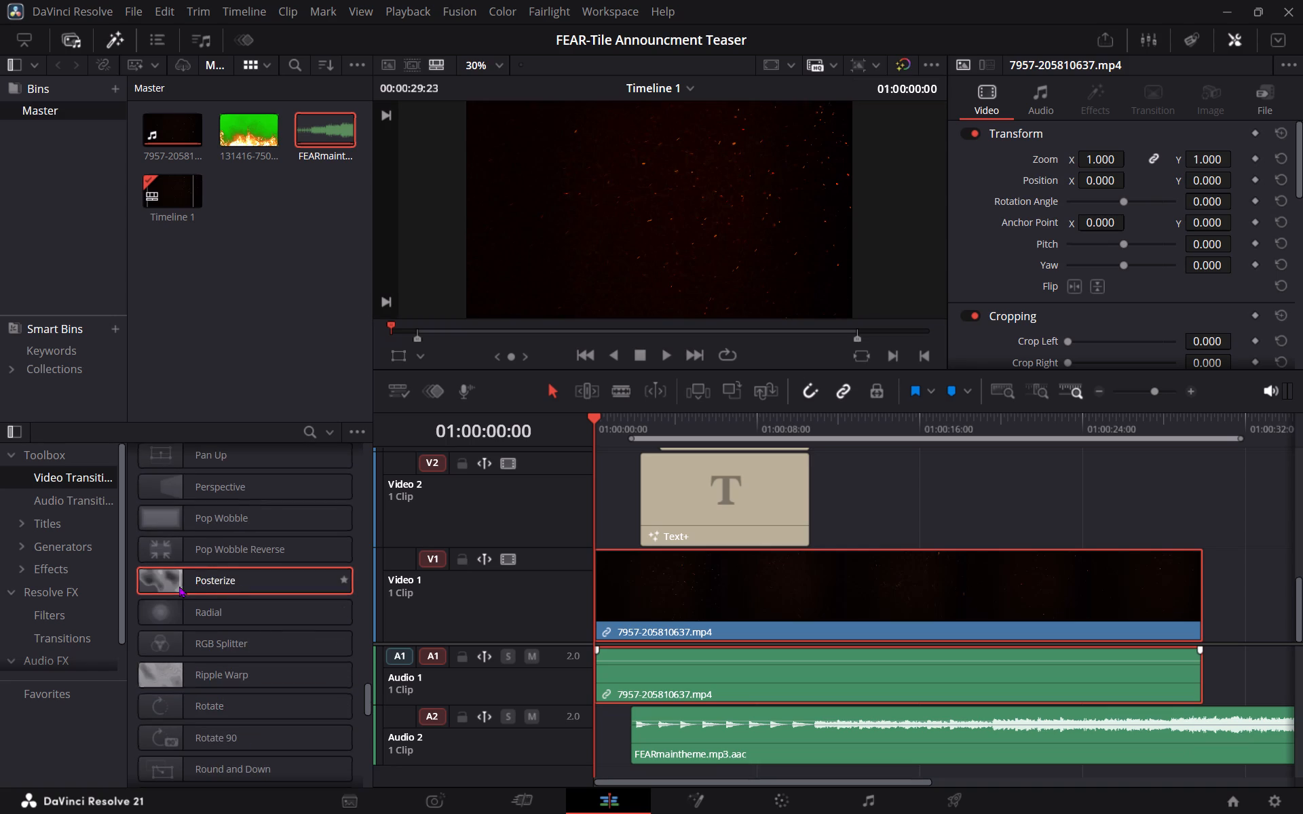
scroll(229, 610, down, 3)
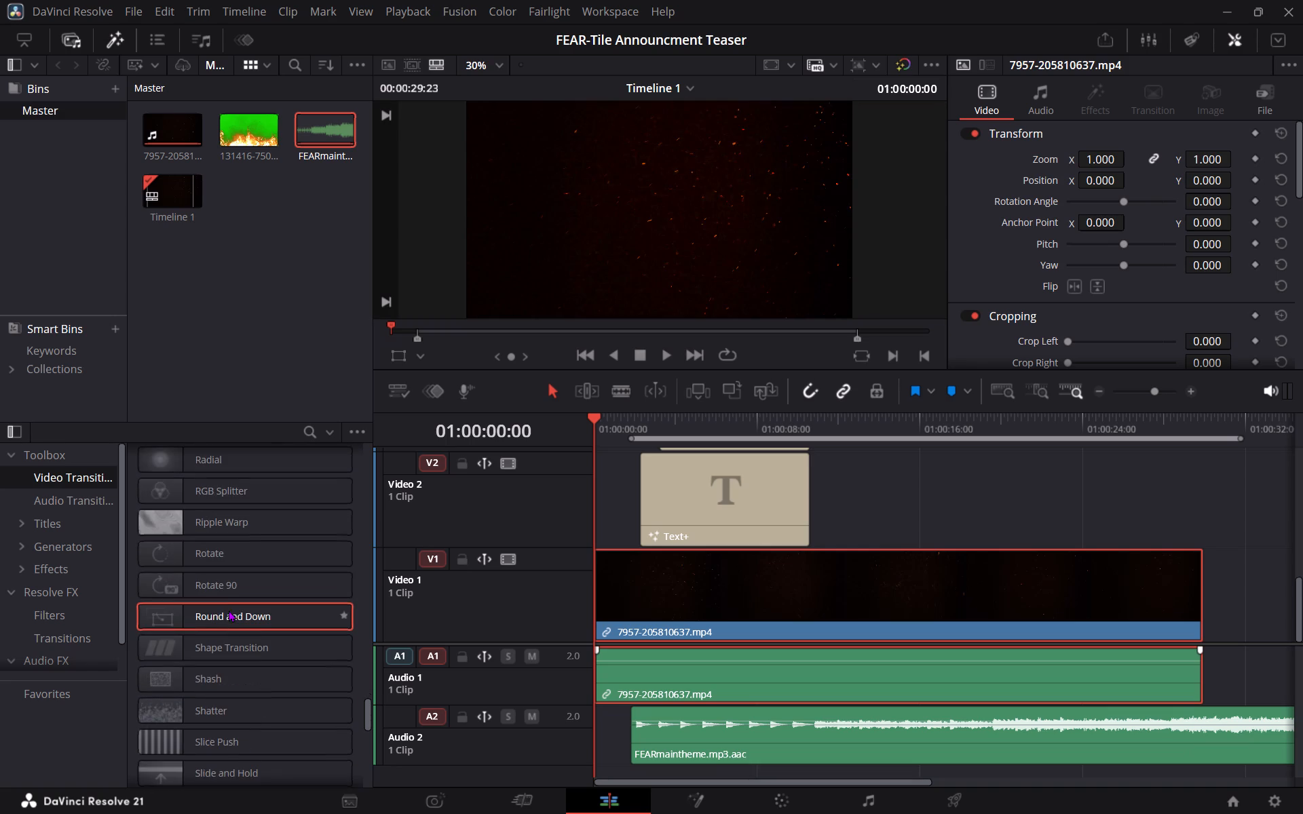
scroll(211, 653, down, 1)
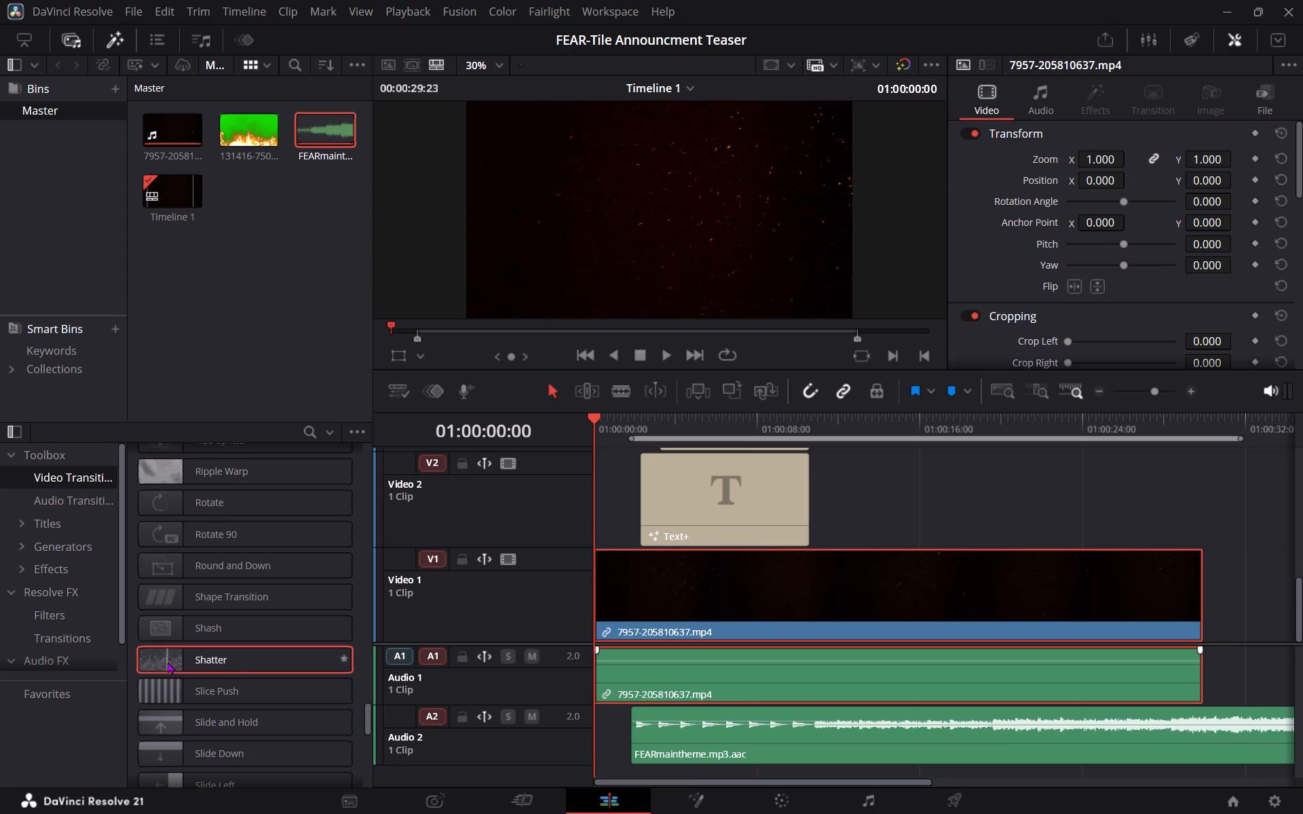
scroll(289, 670, down, 2)
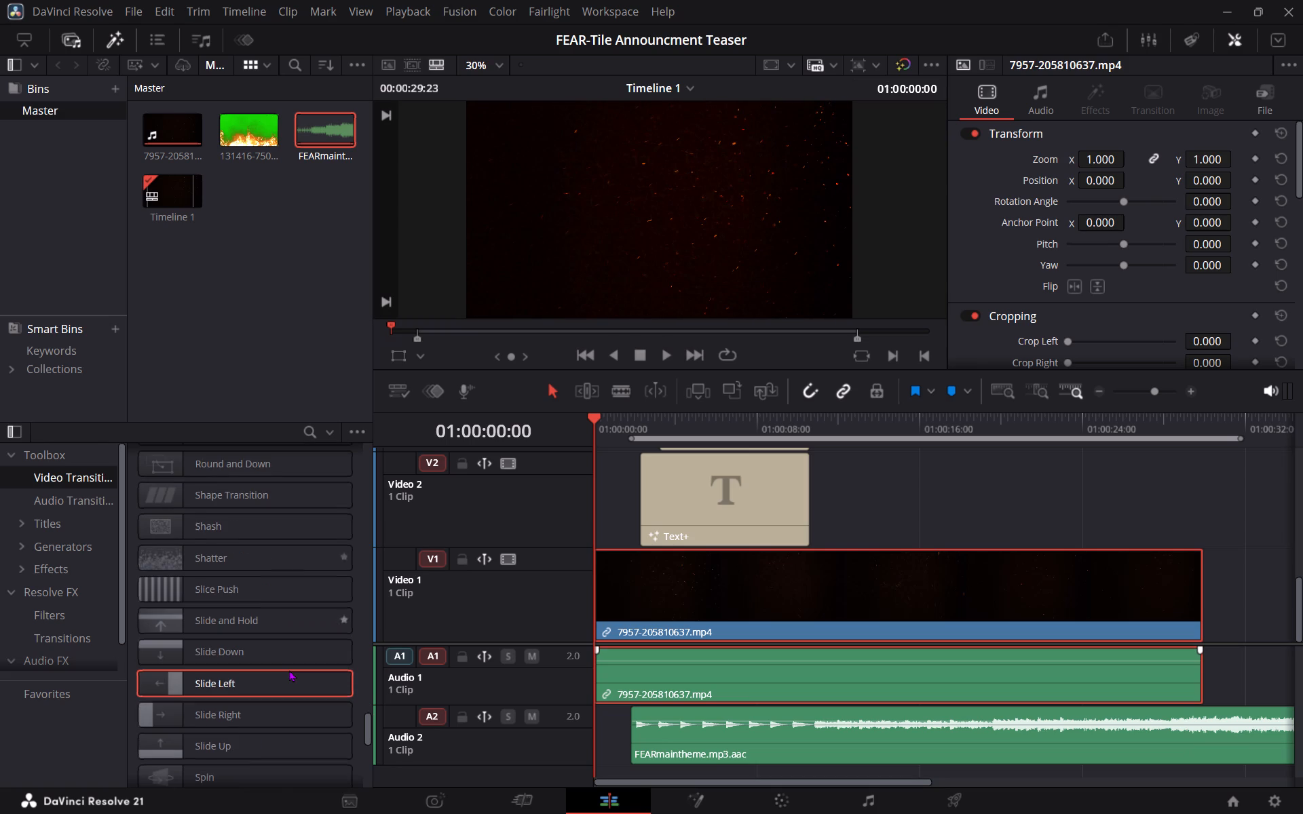
scroll(183, 678, down, 2)
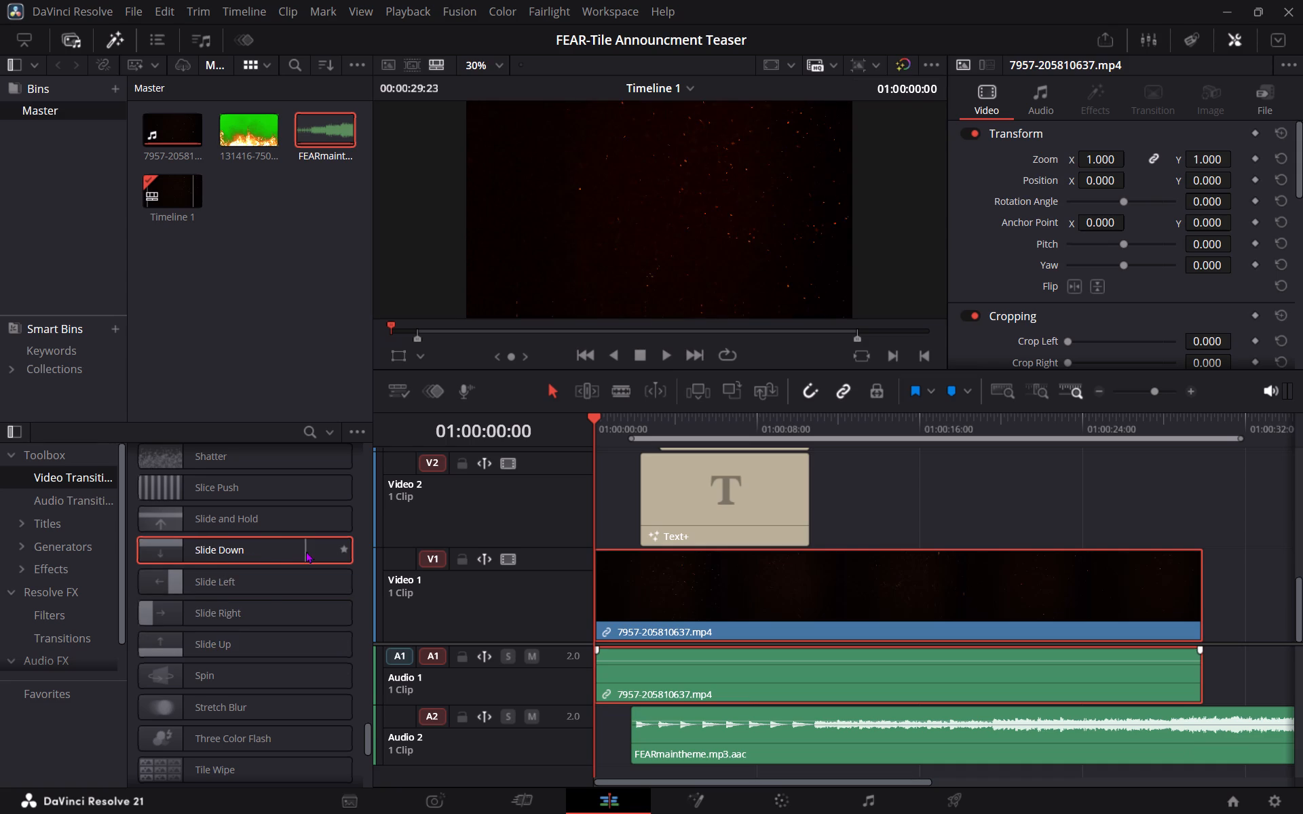
scroll(251, 584, down, 3)
scroll(215, 674, down, 3)
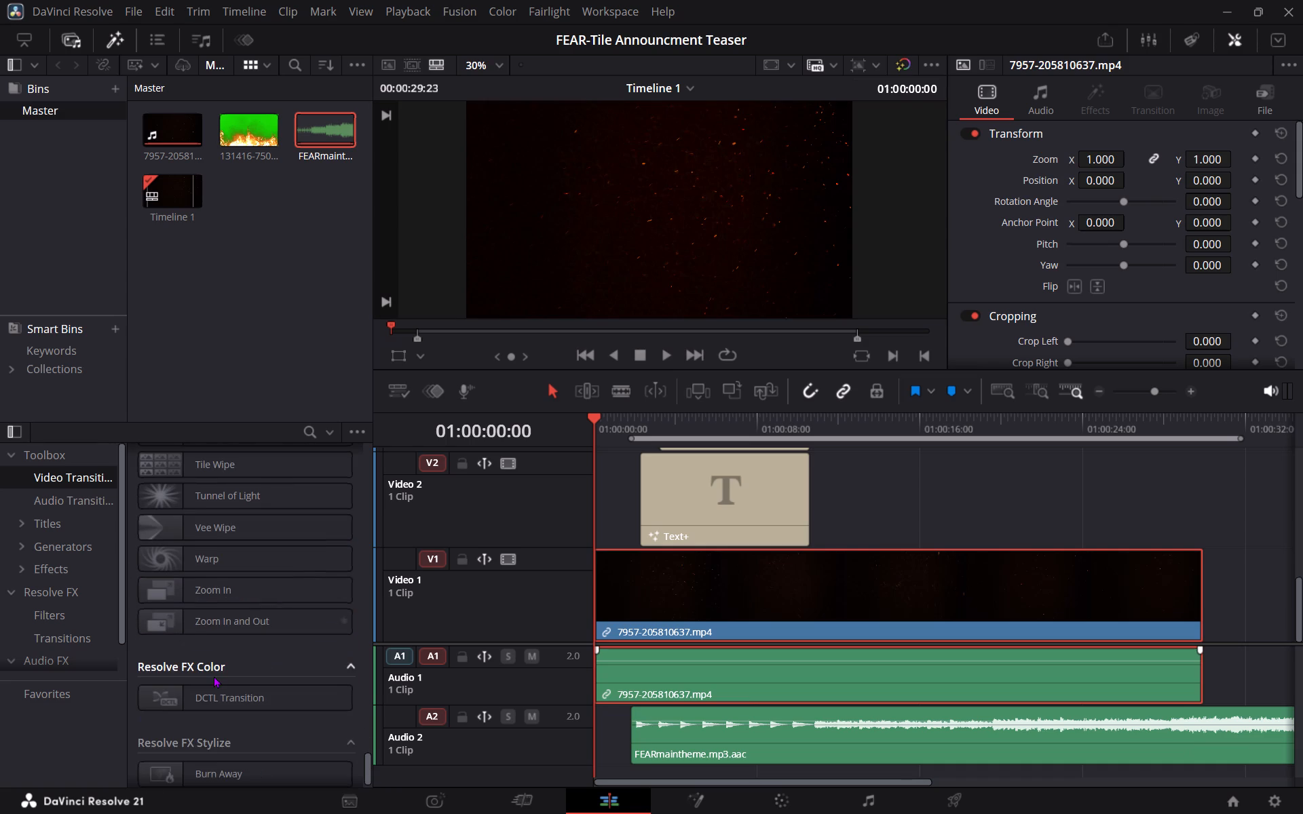
scroll(214, 675, down, 4)
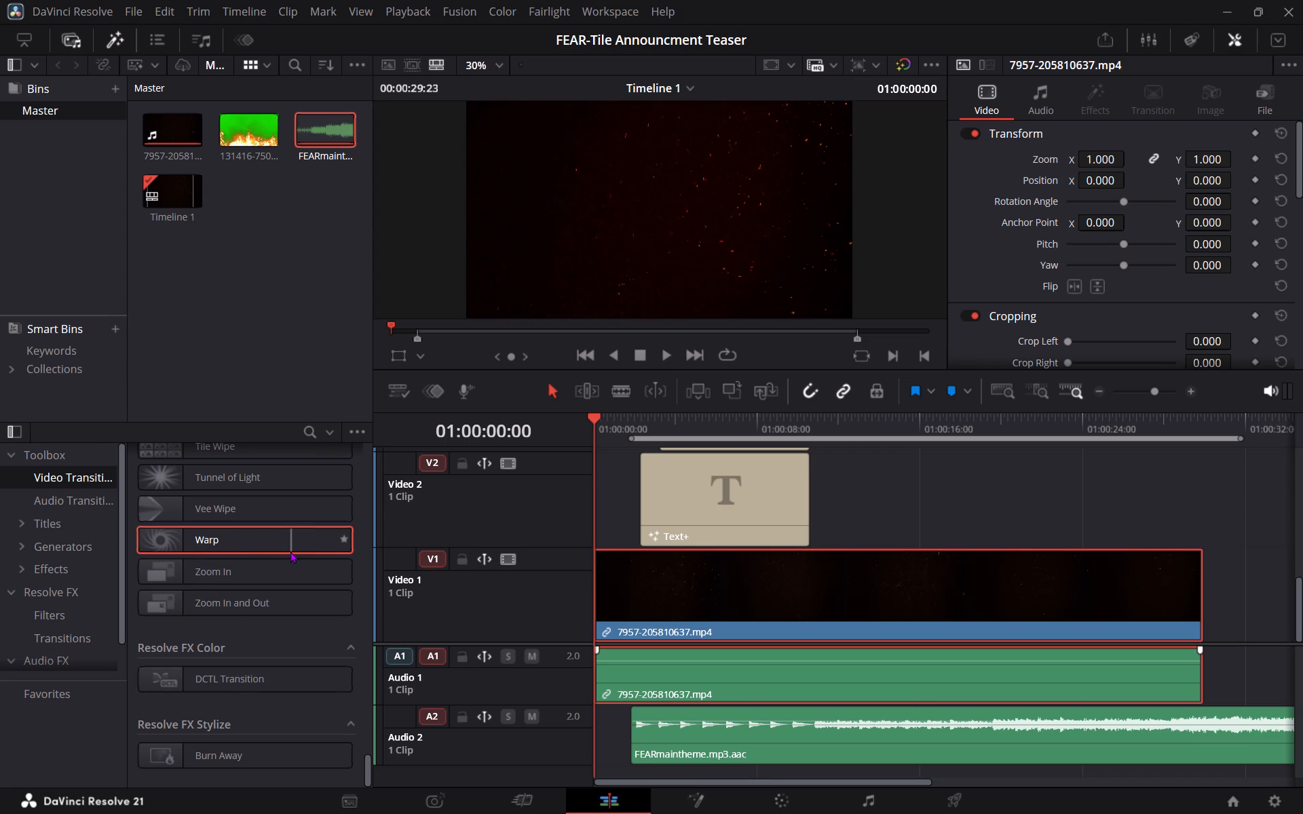
Browse back through the video transitions and preview the Iris ones, including Eye, Diamond and Square Iris, on the ember clip.
scroll(272, 553, up, 1)
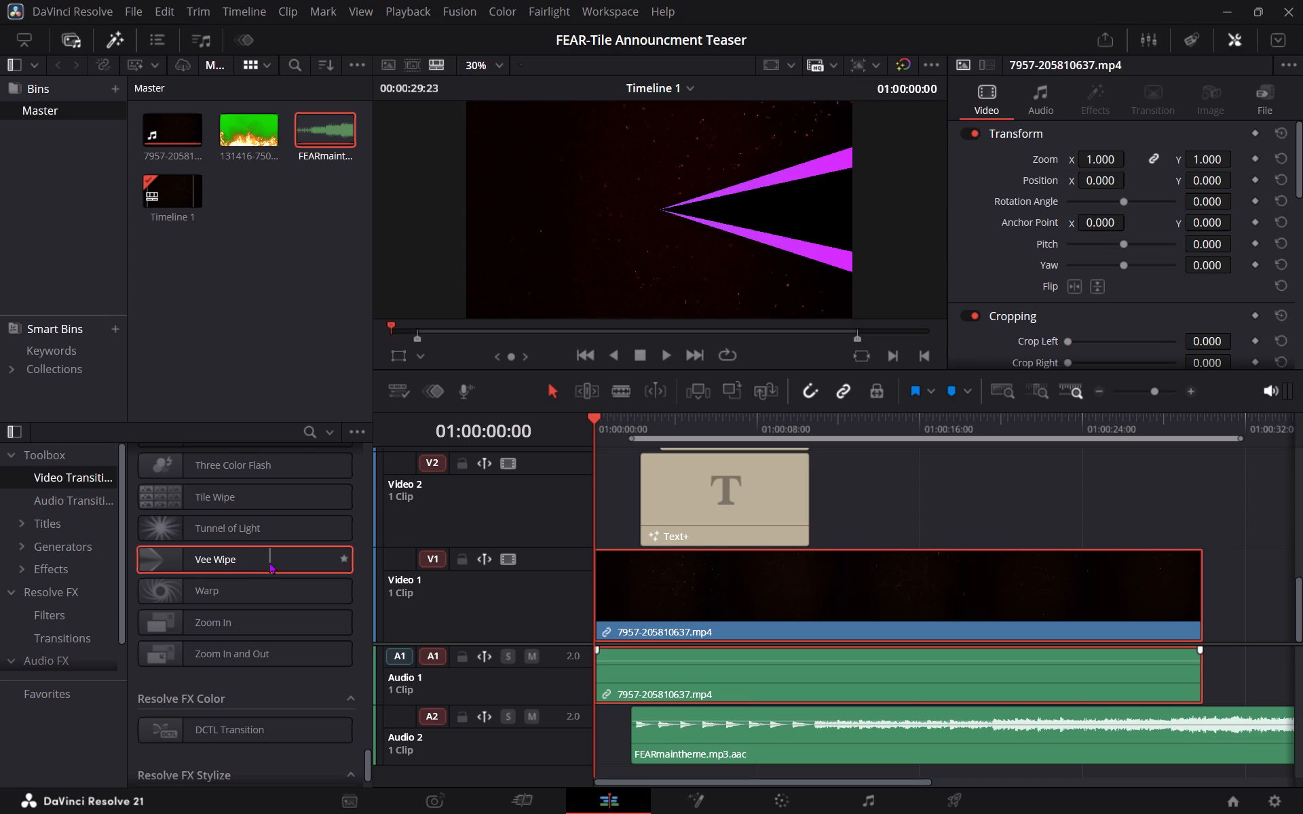
scroll(269, 562, up, 17)
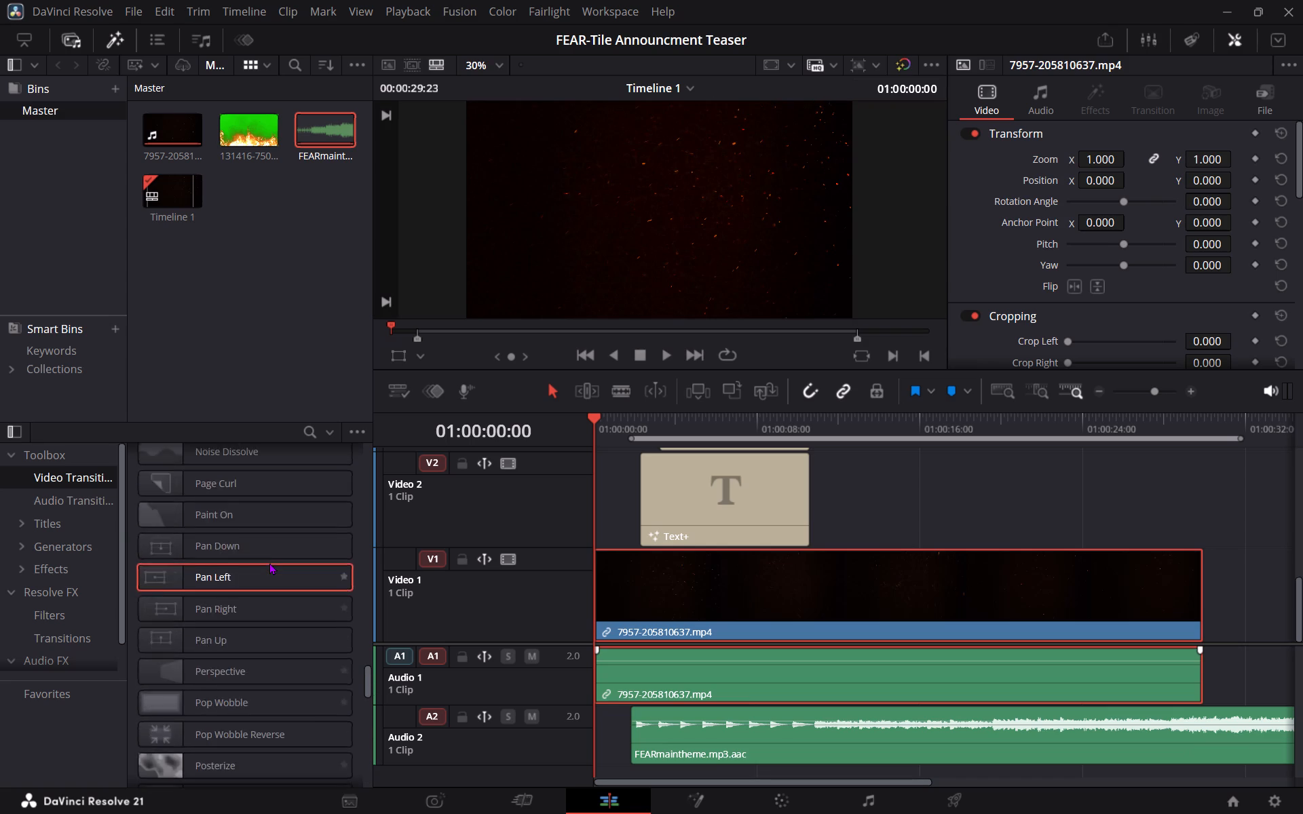
scroll(269, 562, up, 18)
scroll(270, 559, up, 7)
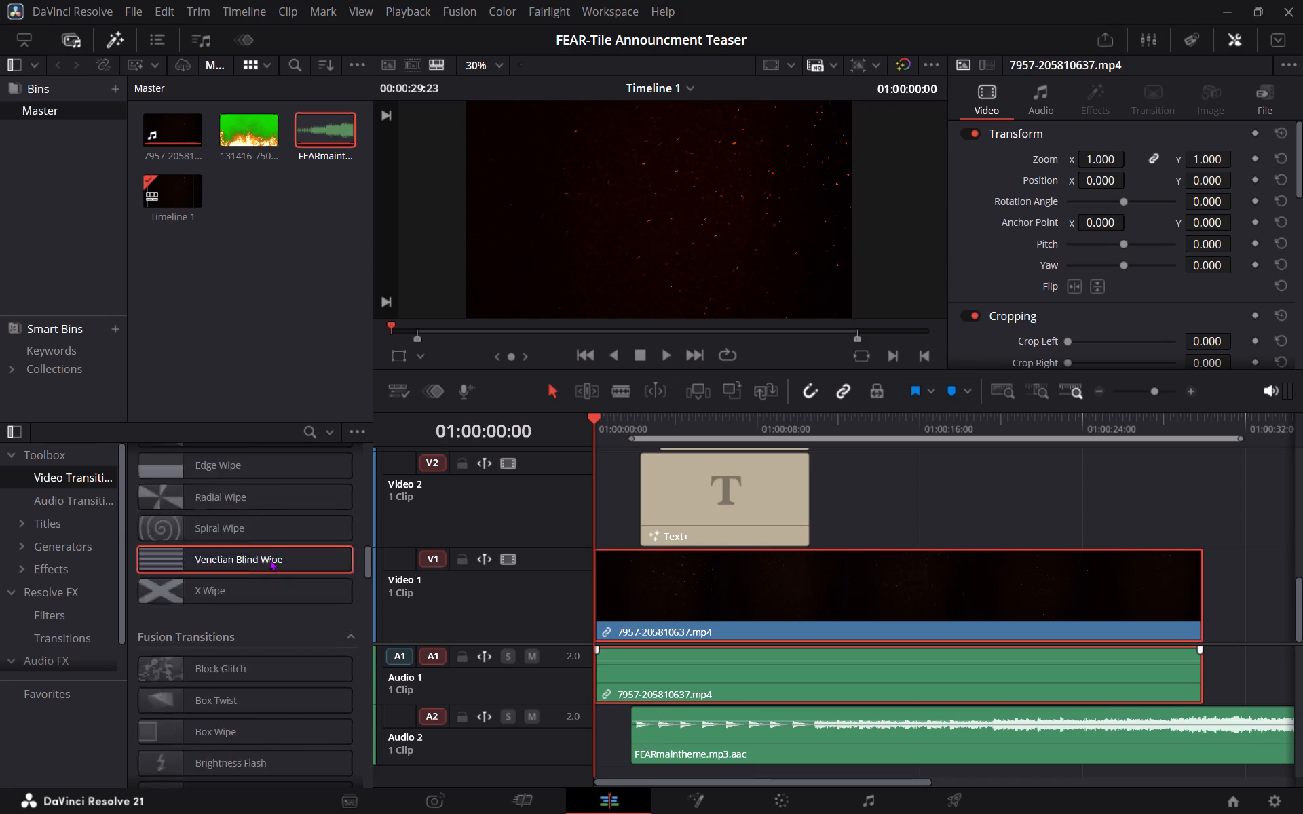
scroll(270, 559, up, 16)
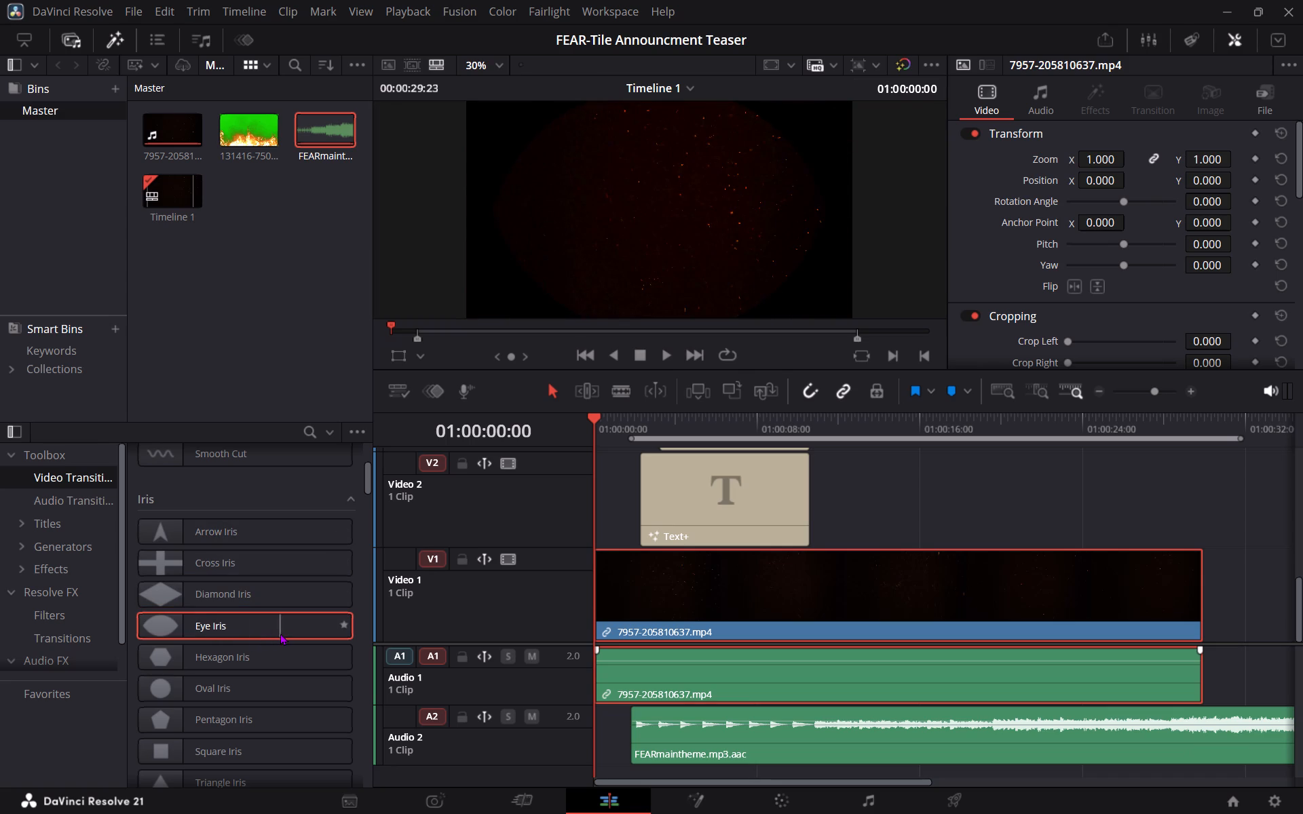
scroll(208, 684, down, 2)
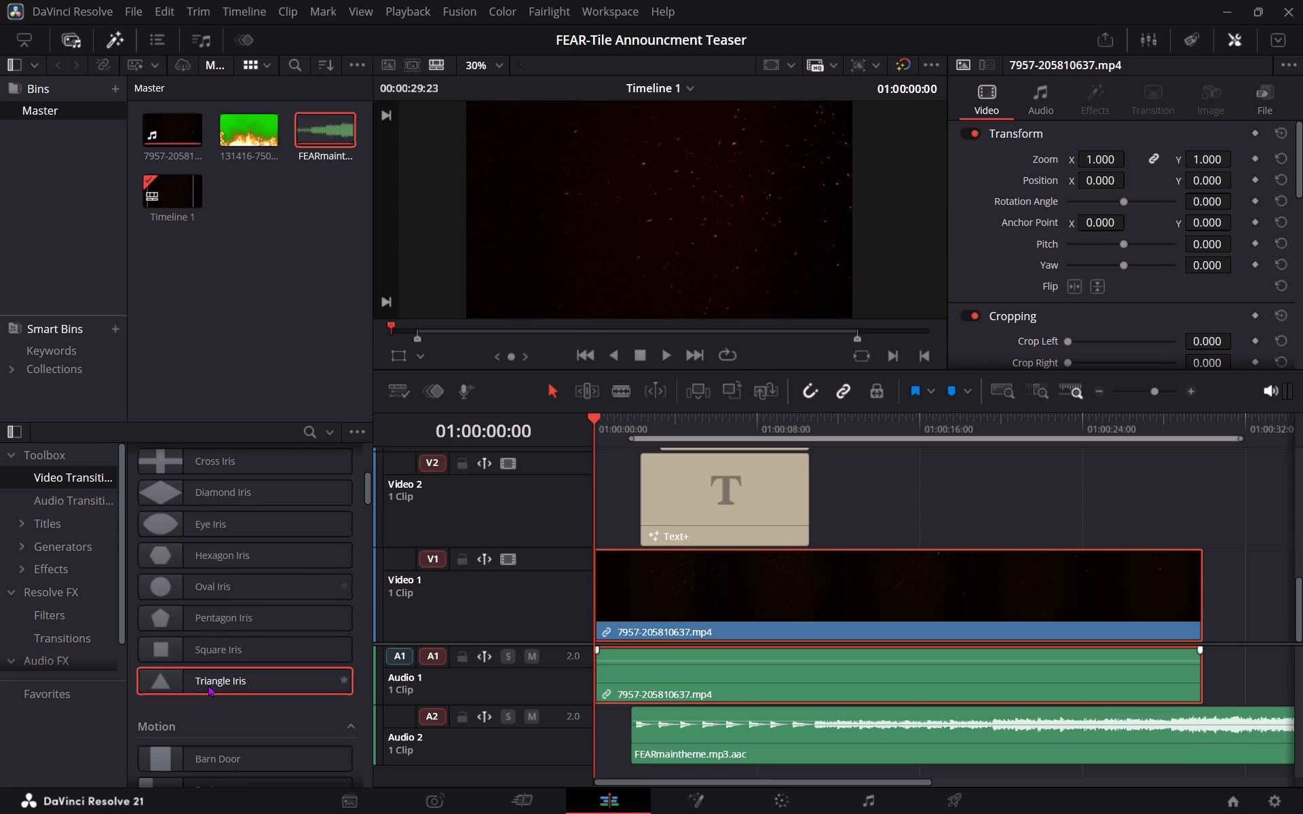
scroll(197, 655, up, 3)
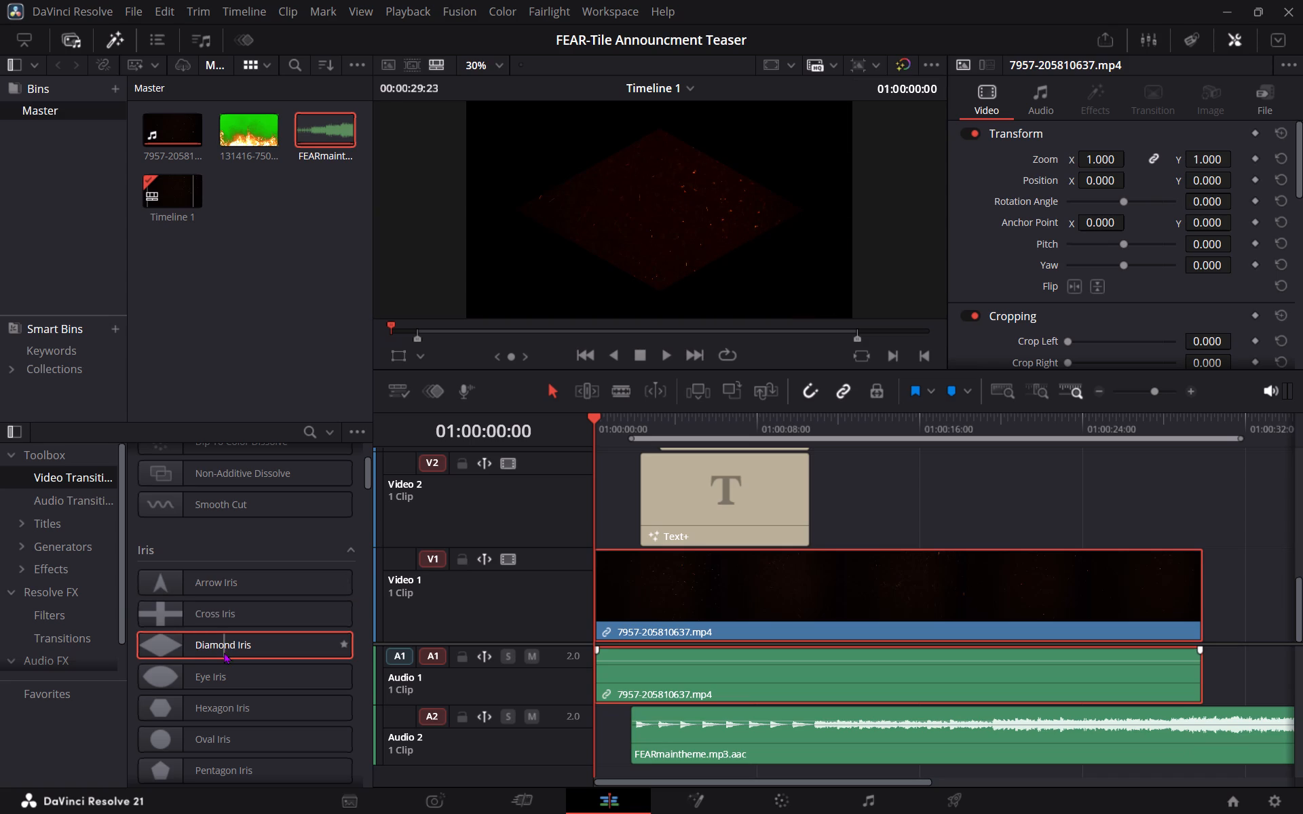
scroll(223, 662, down, 2)
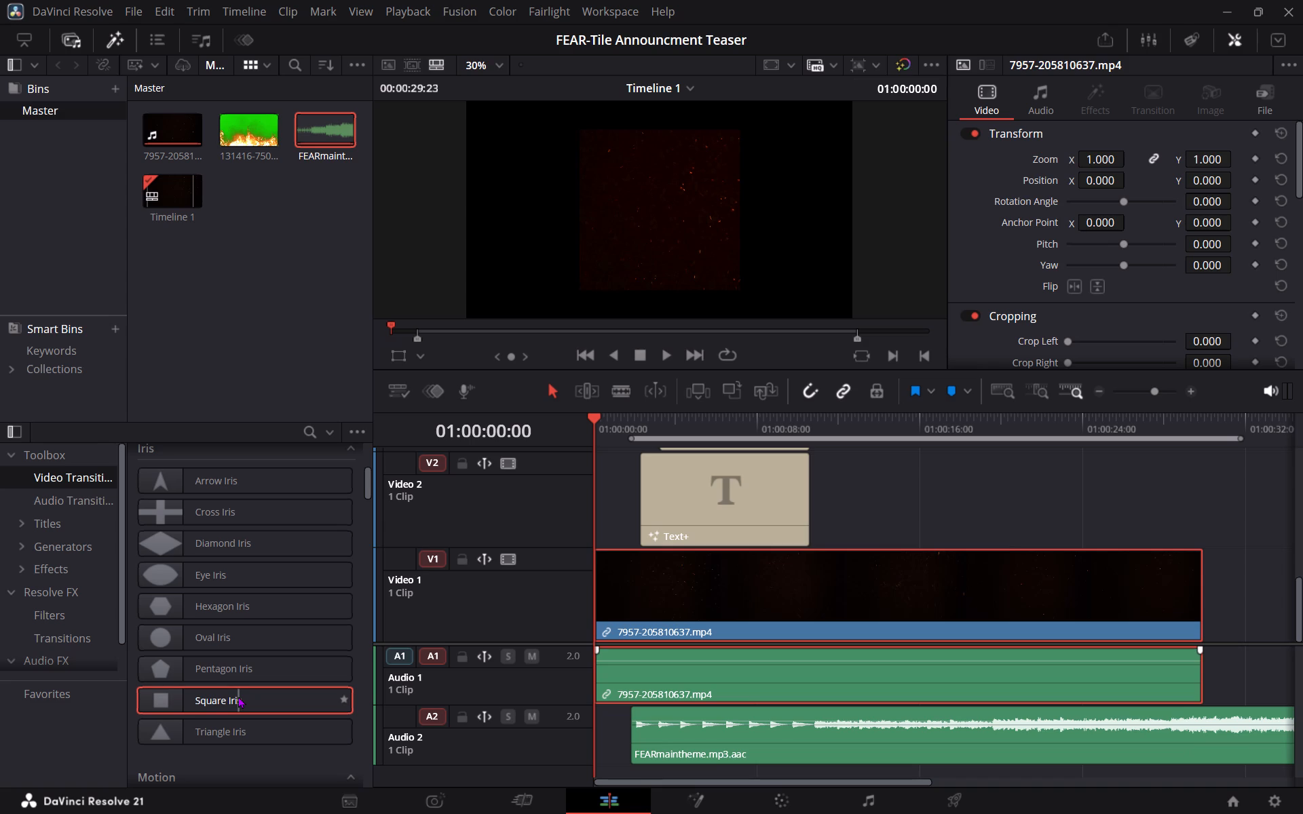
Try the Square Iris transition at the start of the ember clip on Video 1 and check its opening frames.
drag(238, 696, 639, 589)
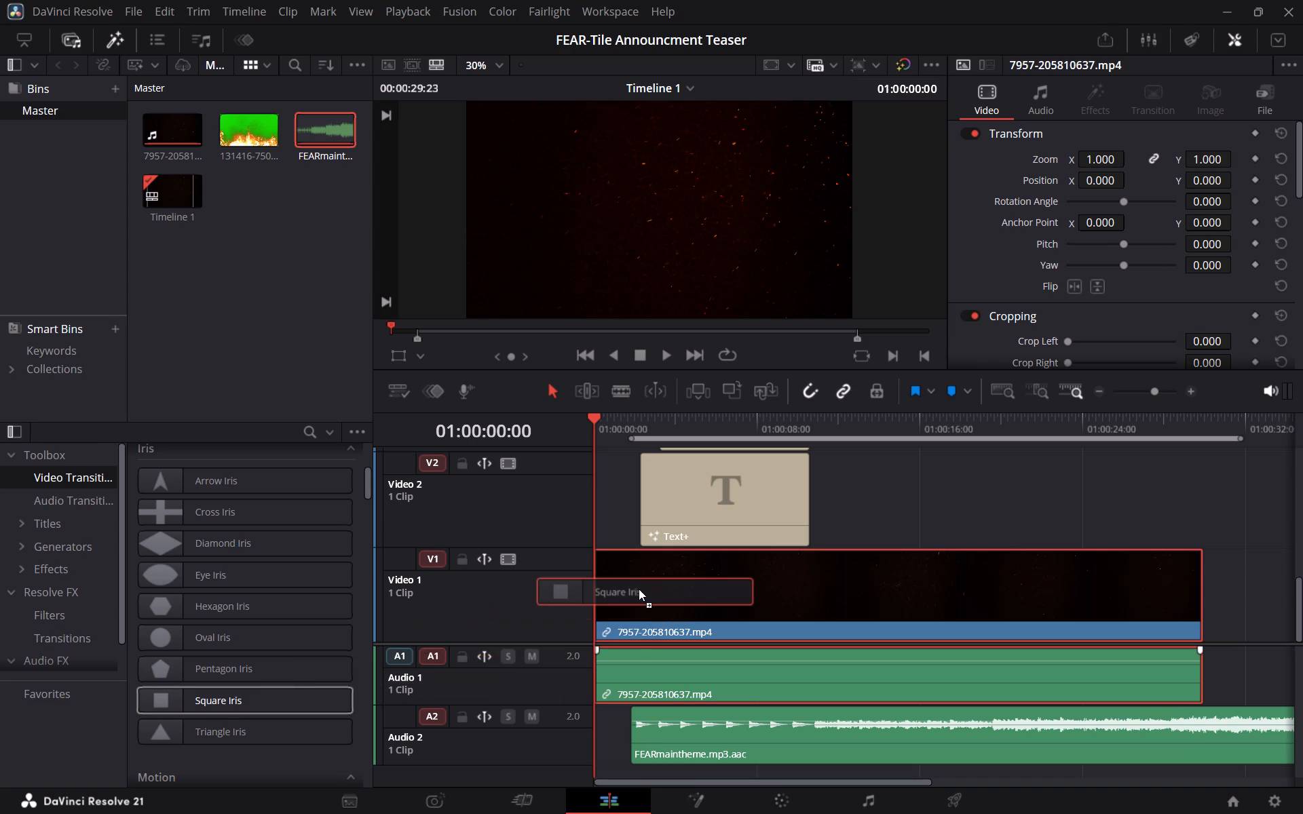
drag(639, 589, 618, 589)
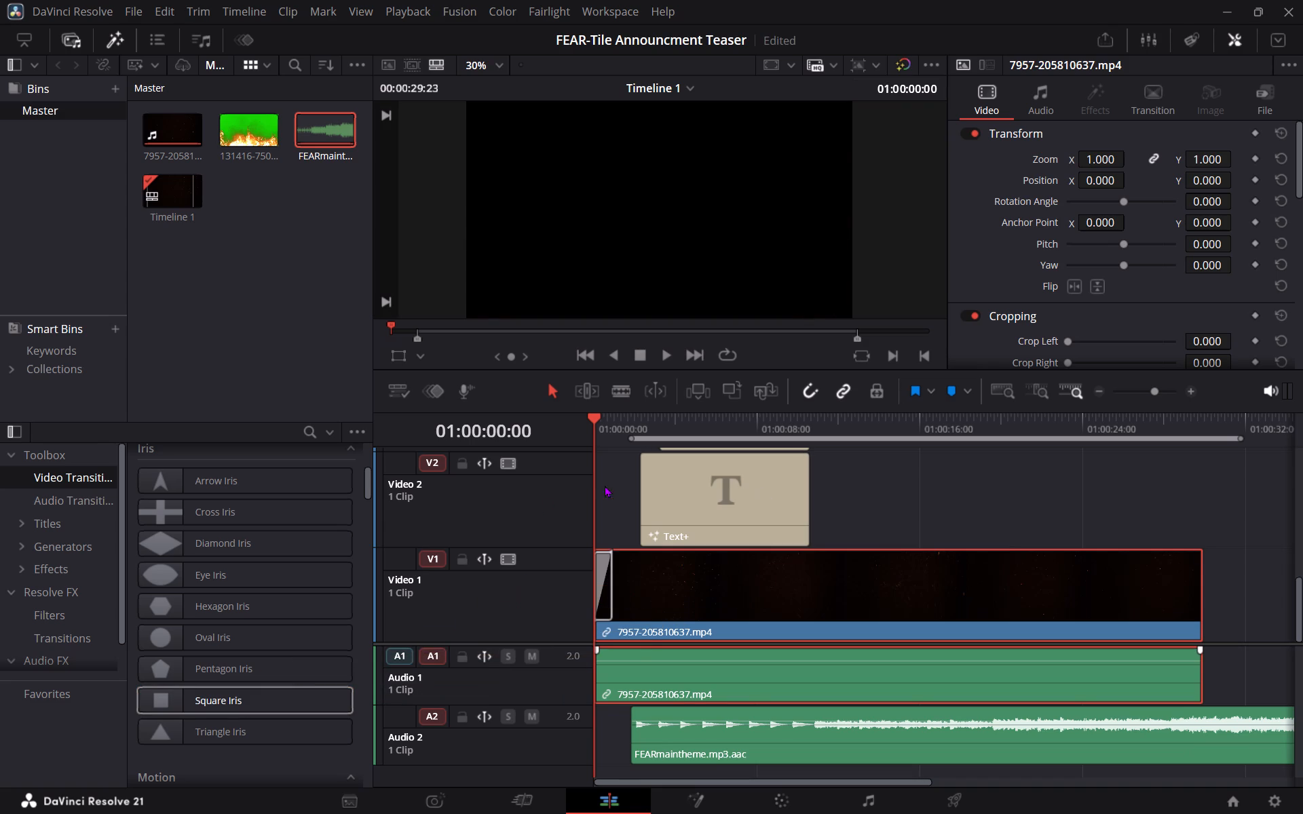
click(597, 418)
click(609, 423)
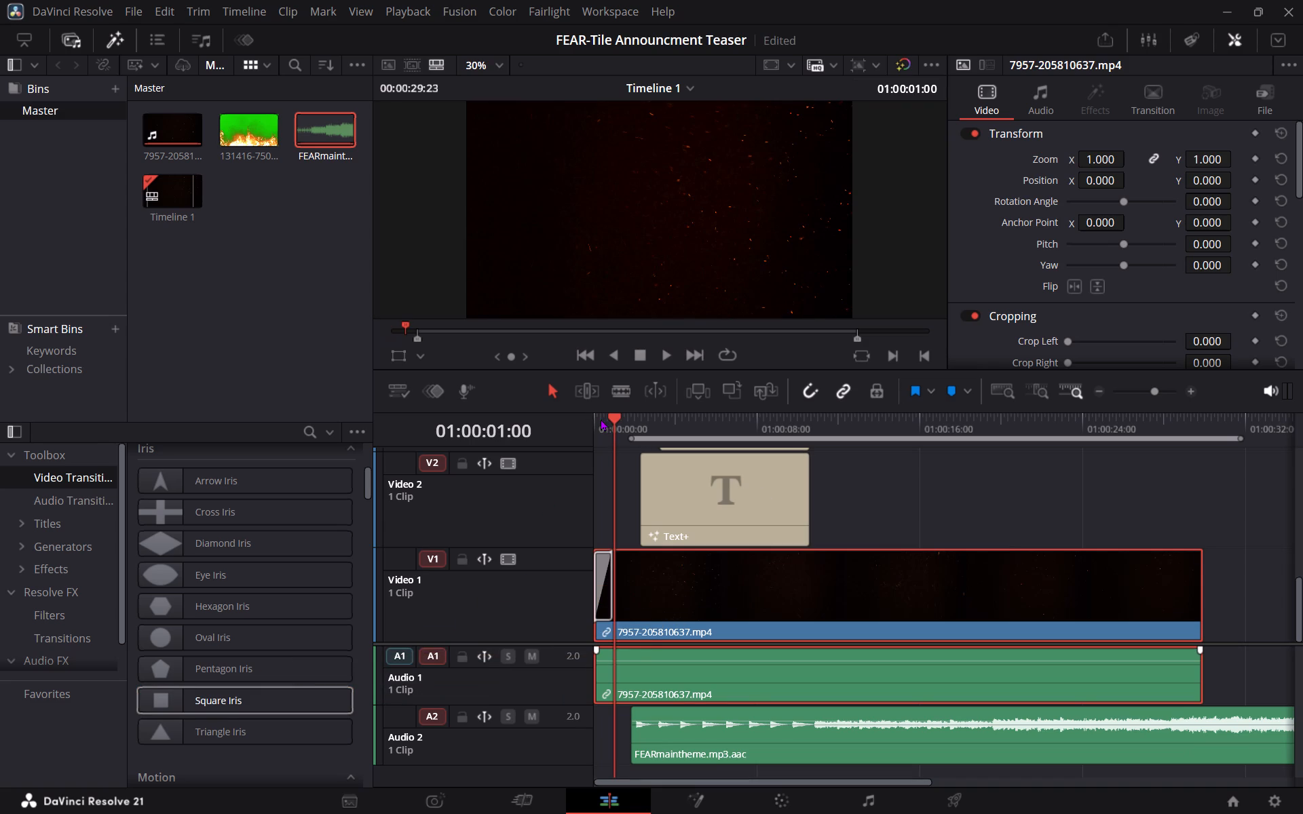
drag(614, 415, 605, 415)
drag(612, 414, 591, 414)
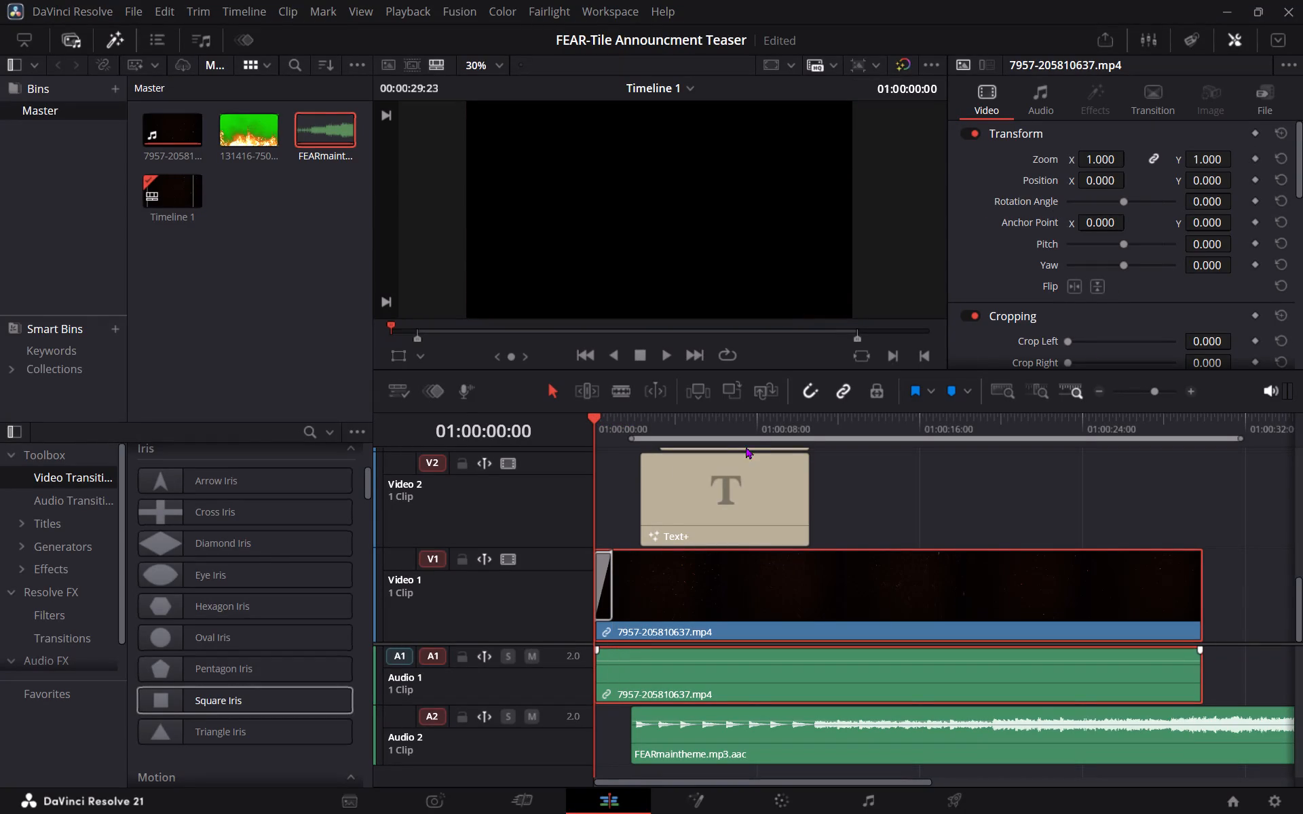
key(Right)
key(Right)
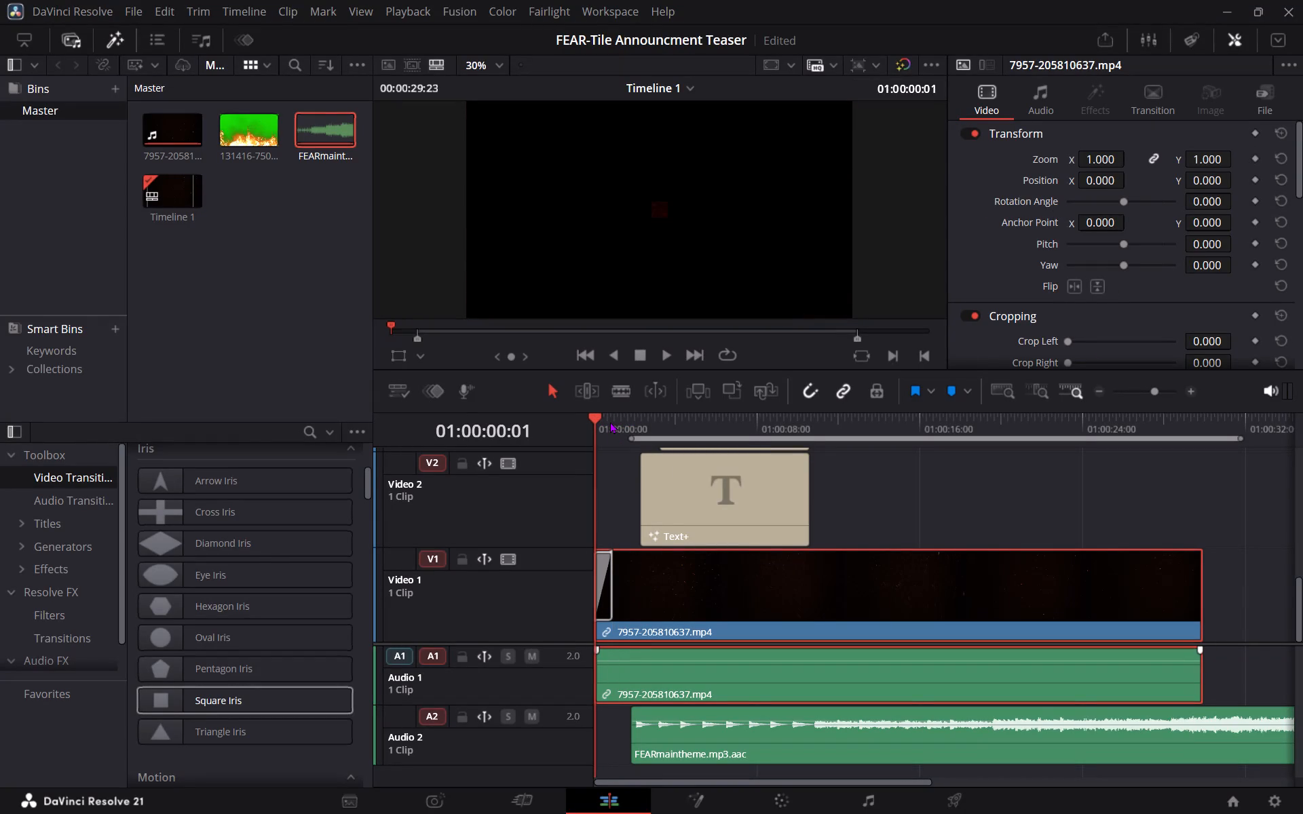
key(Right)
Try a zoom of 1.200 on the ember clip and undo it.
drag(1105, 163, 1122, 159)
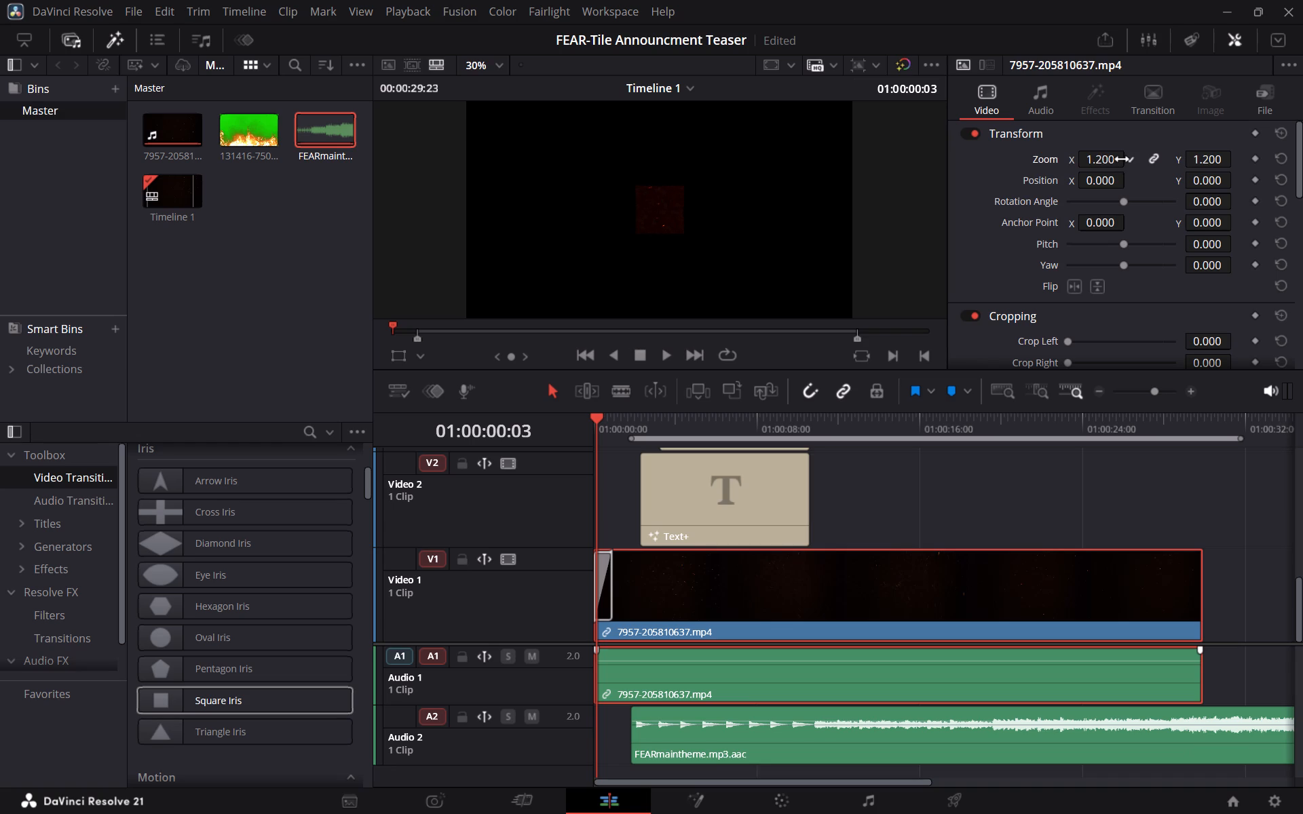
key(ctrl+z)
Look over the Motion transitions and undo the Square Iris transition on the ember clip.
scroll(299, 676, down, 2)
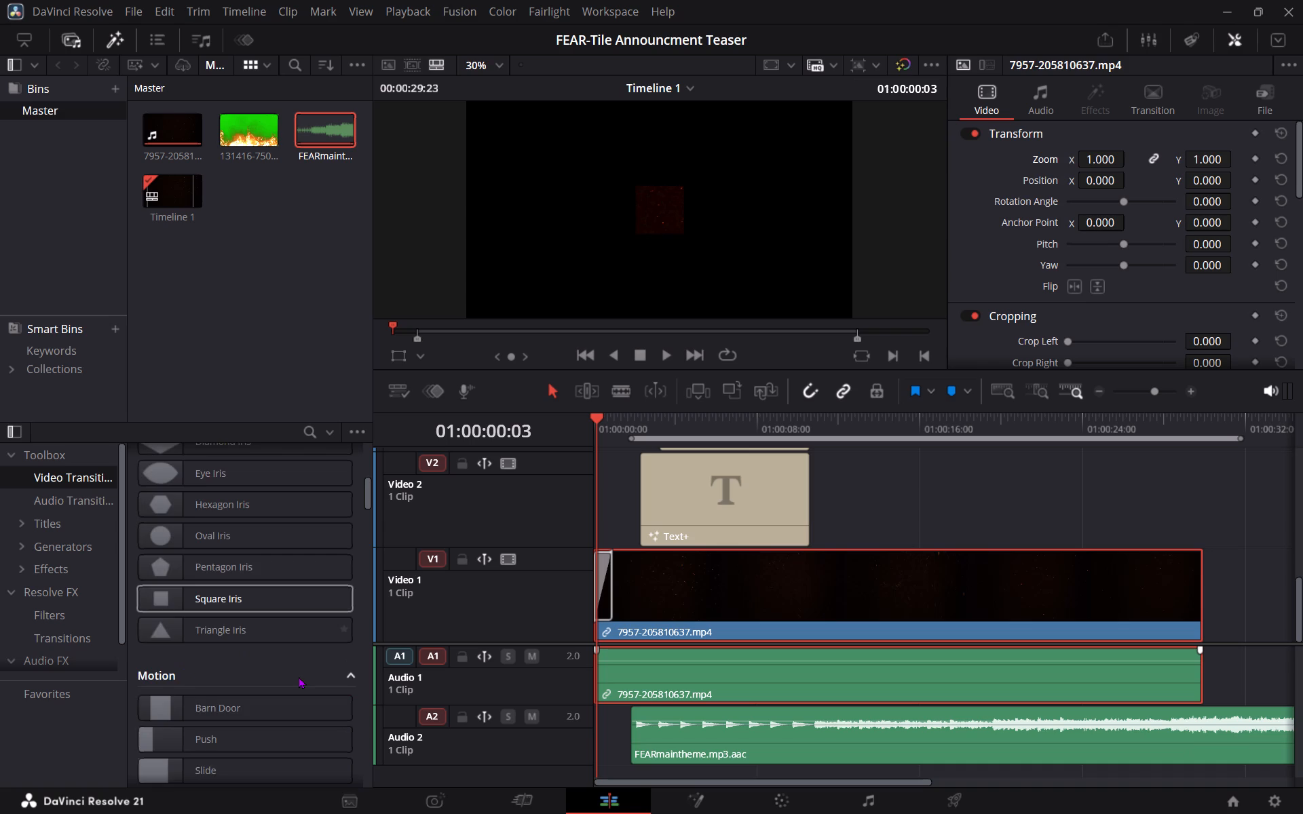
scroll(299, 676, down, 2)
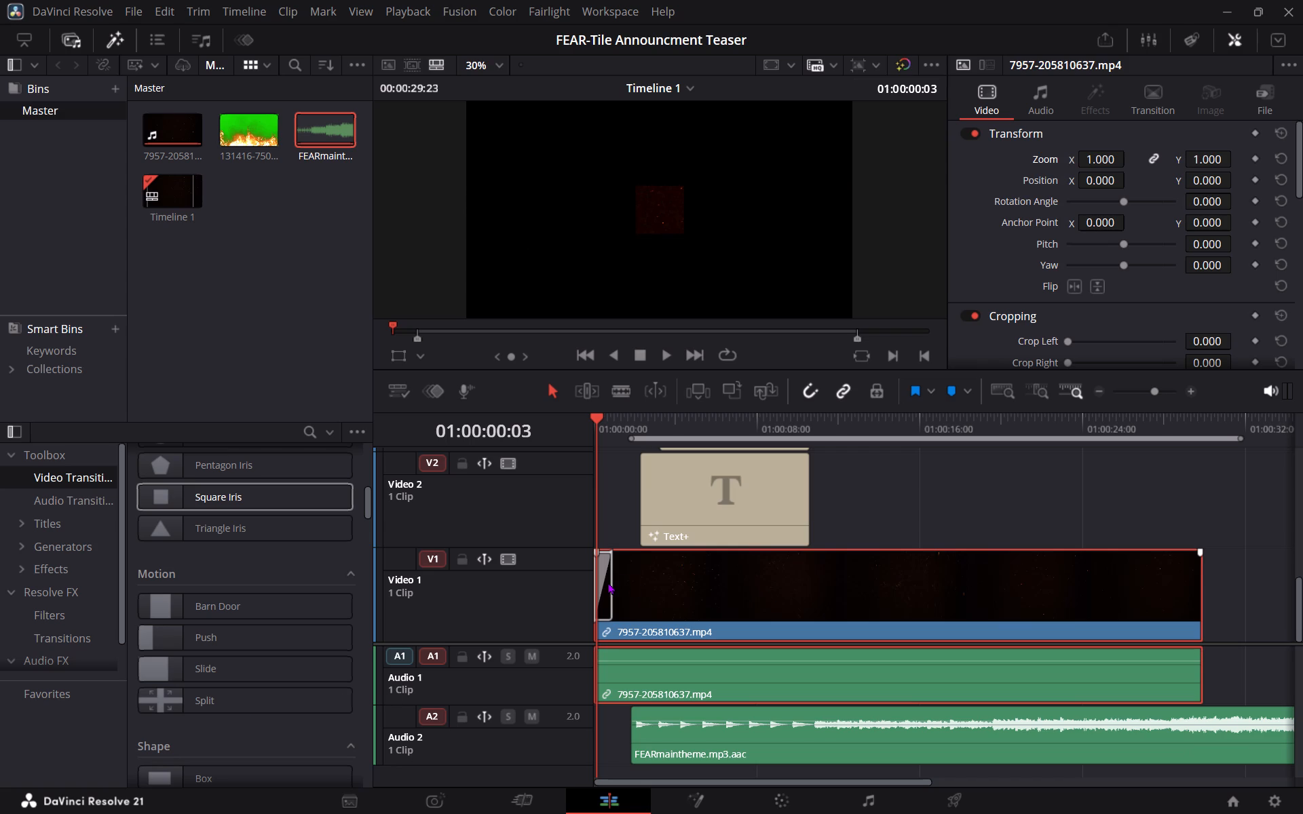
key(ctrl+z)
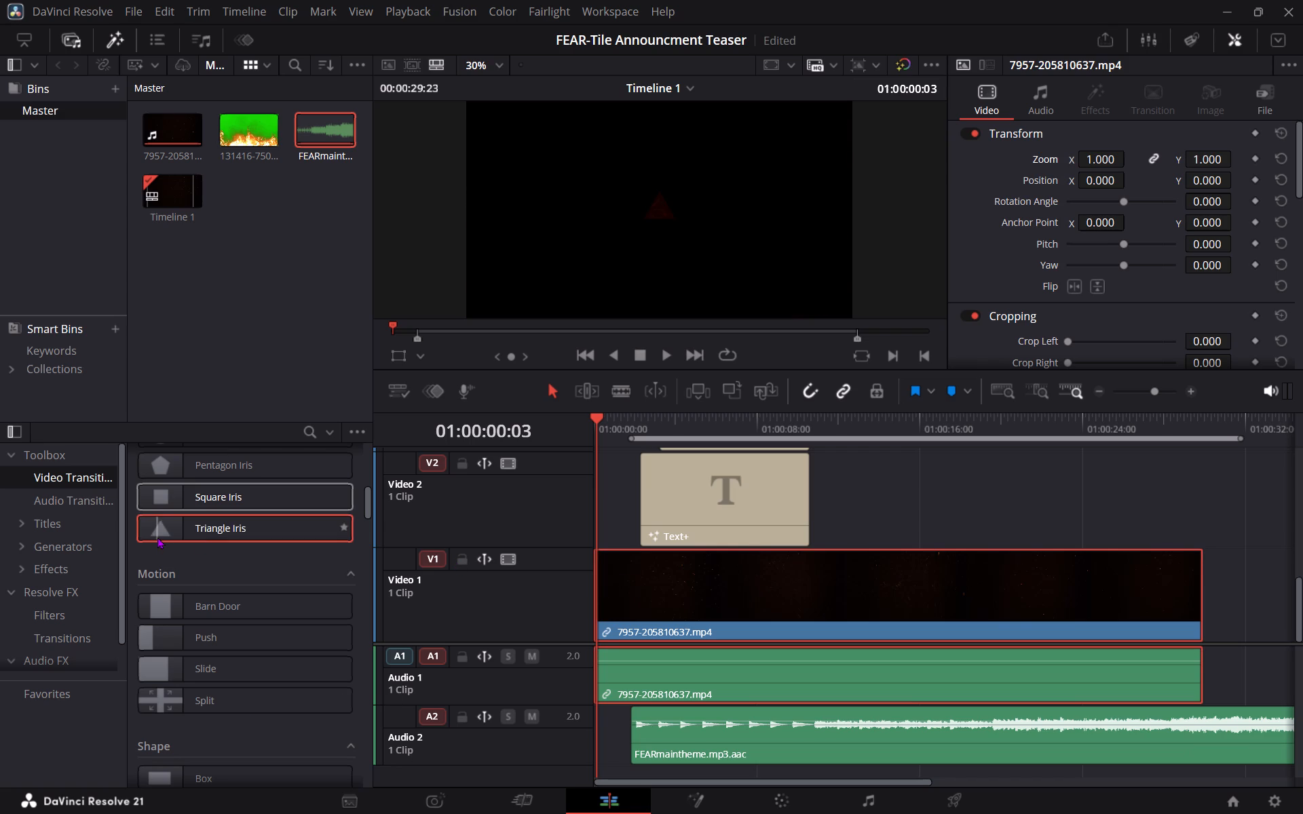
Apply the Eye Iris transition to the start of the ember clip on Video 1 and play it back.
scroll(231, 540, up, 2)
scroll(192, 489, up, 2)
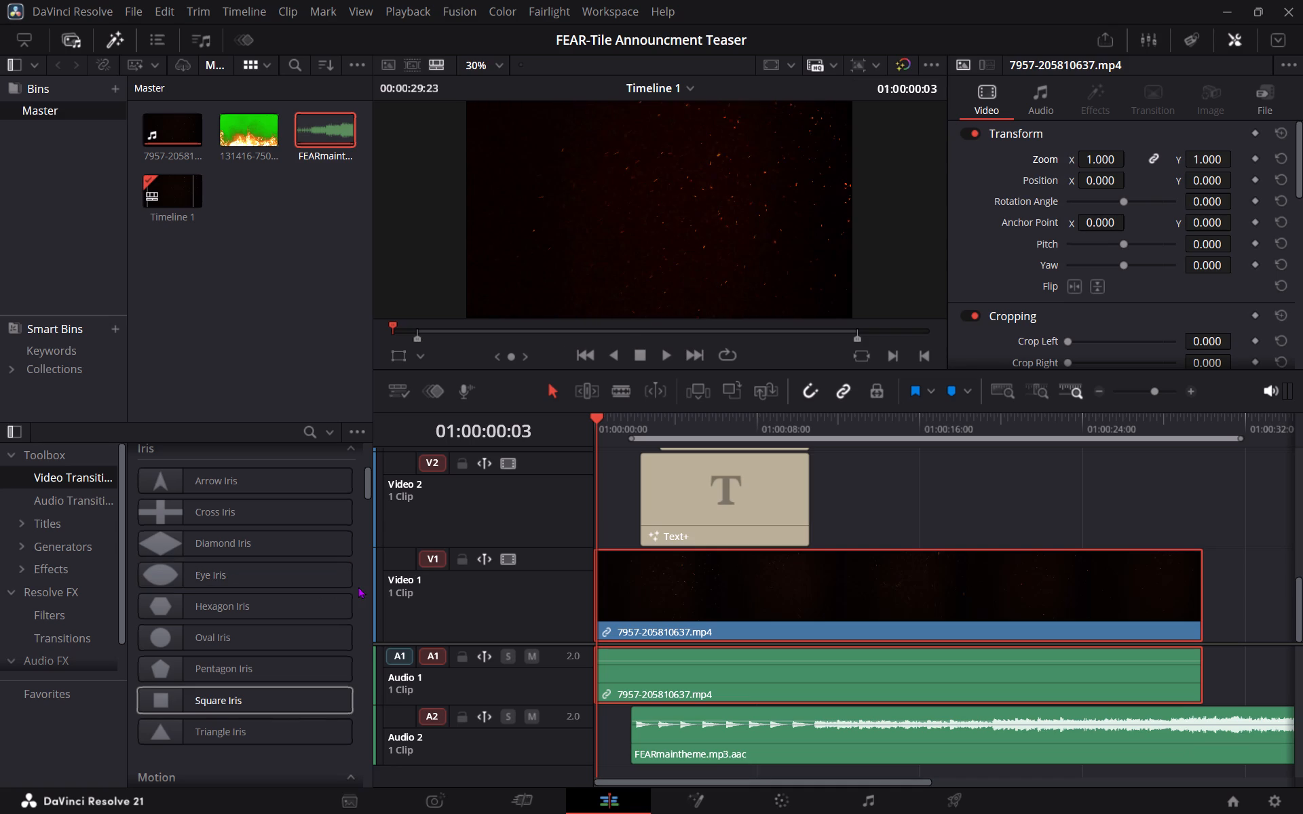
drag(196, 579, 540, 613)
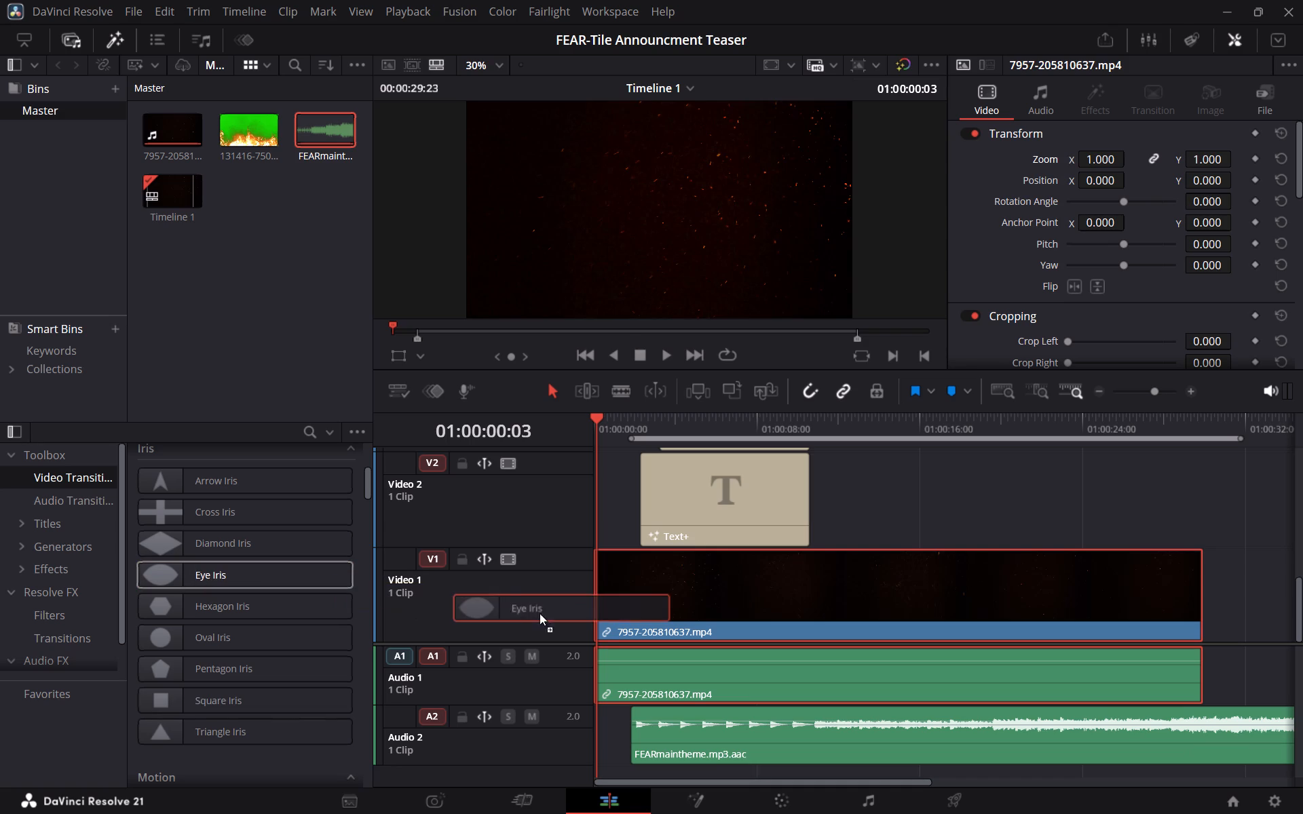
drag(540, 613, 613, 582)
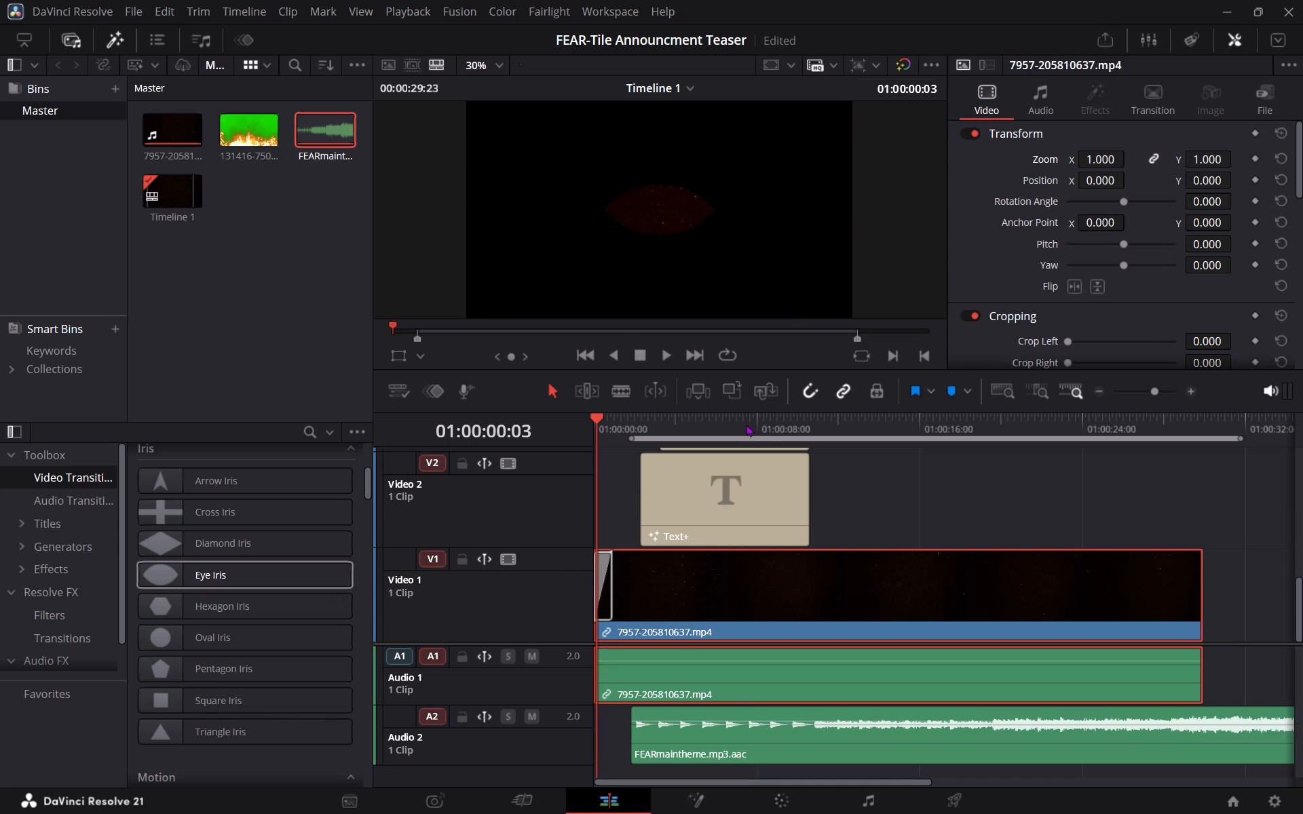
key(space)
key(space)
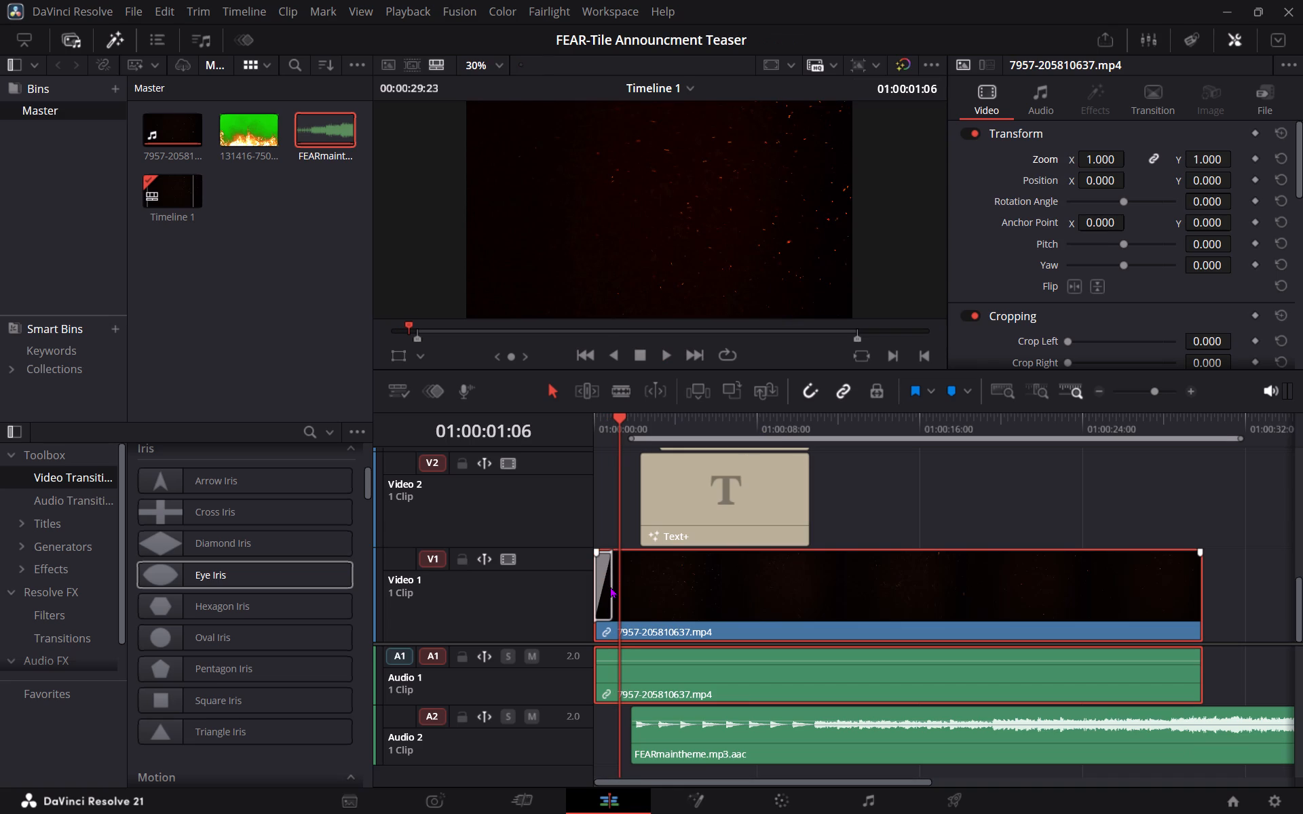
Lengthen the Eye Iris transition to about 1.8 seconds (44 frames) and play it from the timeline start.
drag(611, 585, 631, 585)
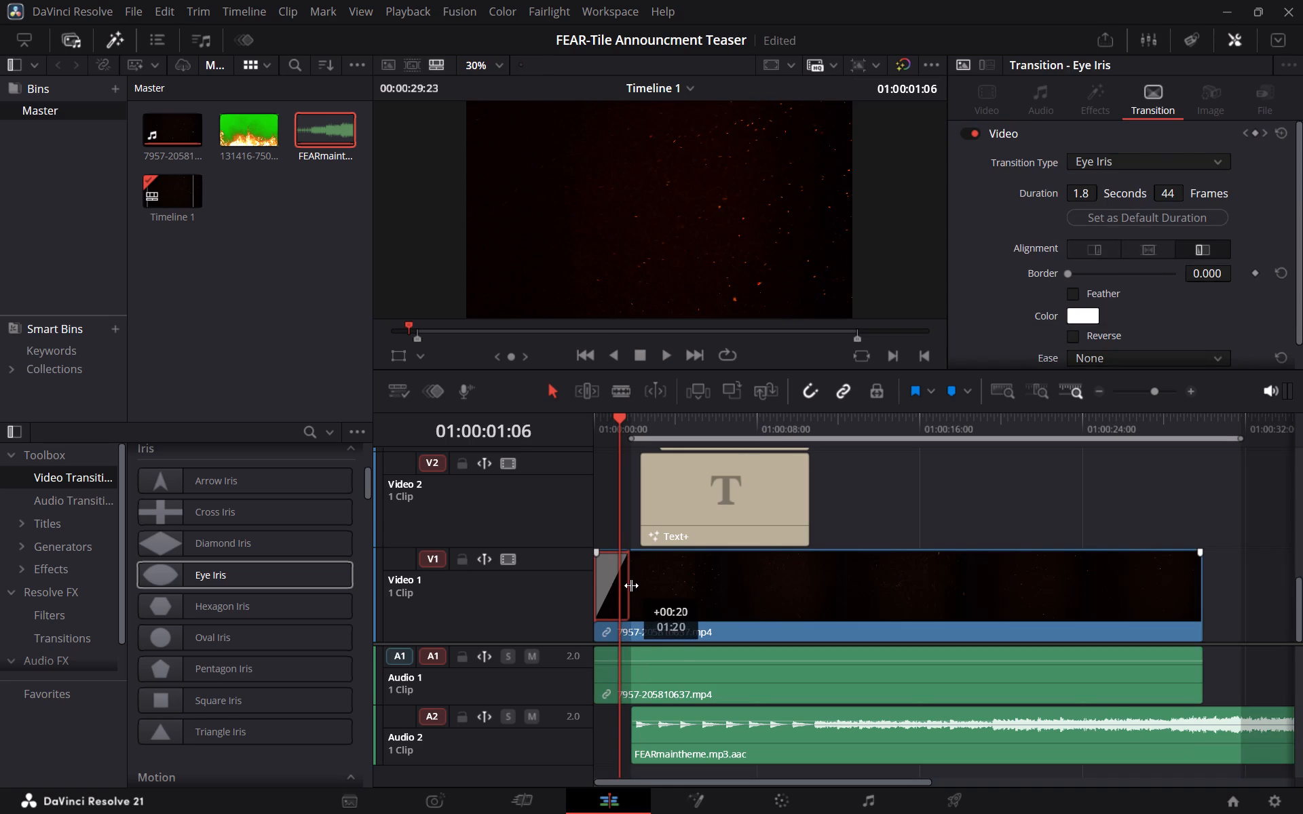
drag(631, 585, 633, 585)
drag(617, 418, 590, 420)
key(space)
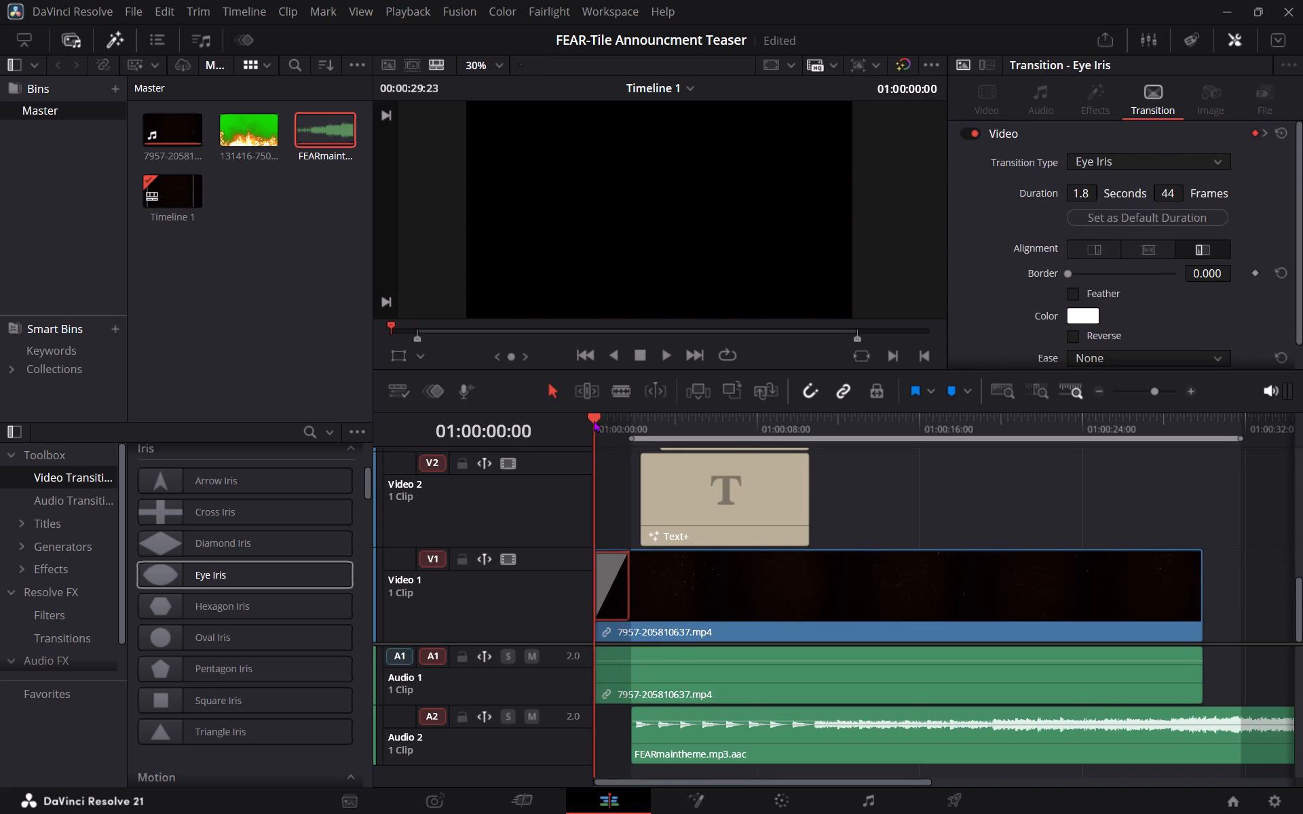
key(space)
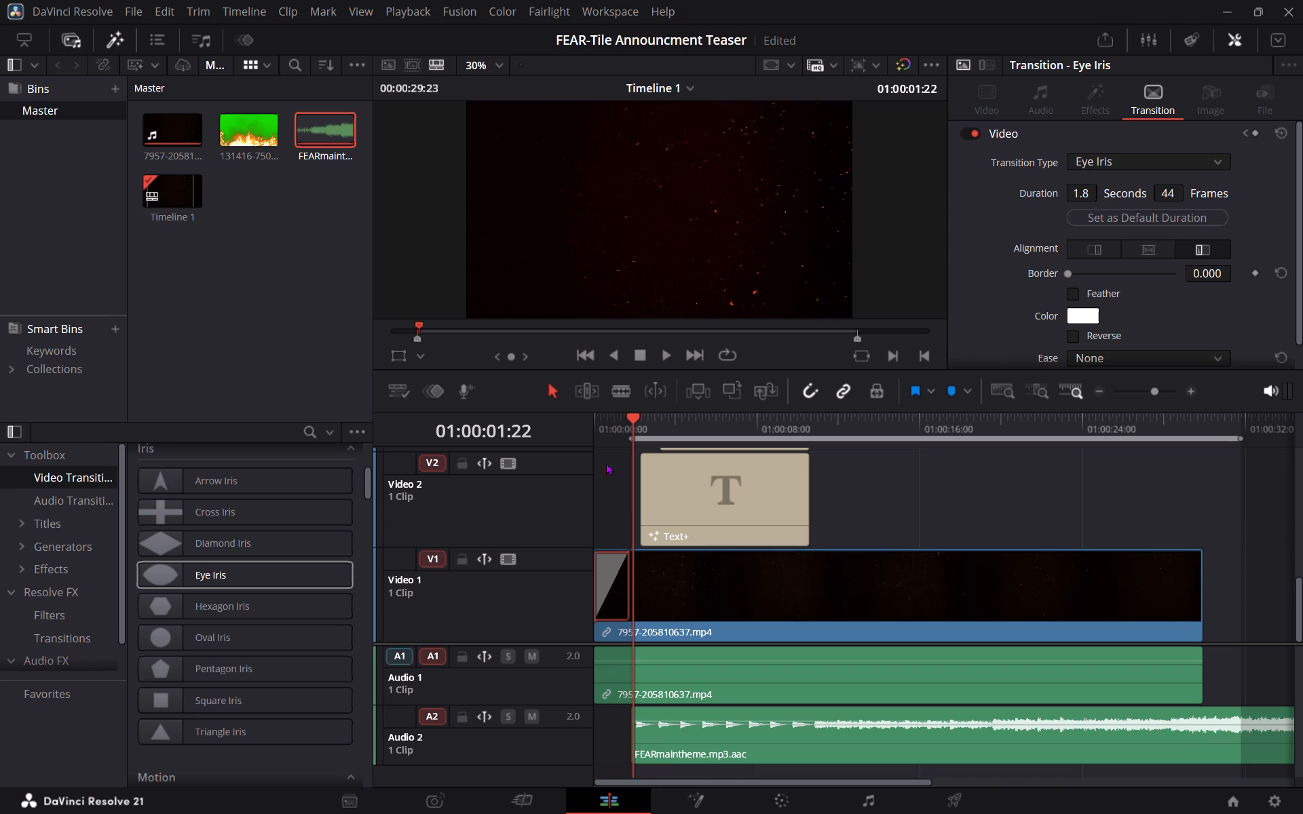
Extend the Eye Iris transition to about 2.3 seconds (55 frames) and review the teaser's opening from 01:00:00:00.
drag(628, 593, 634, 593)
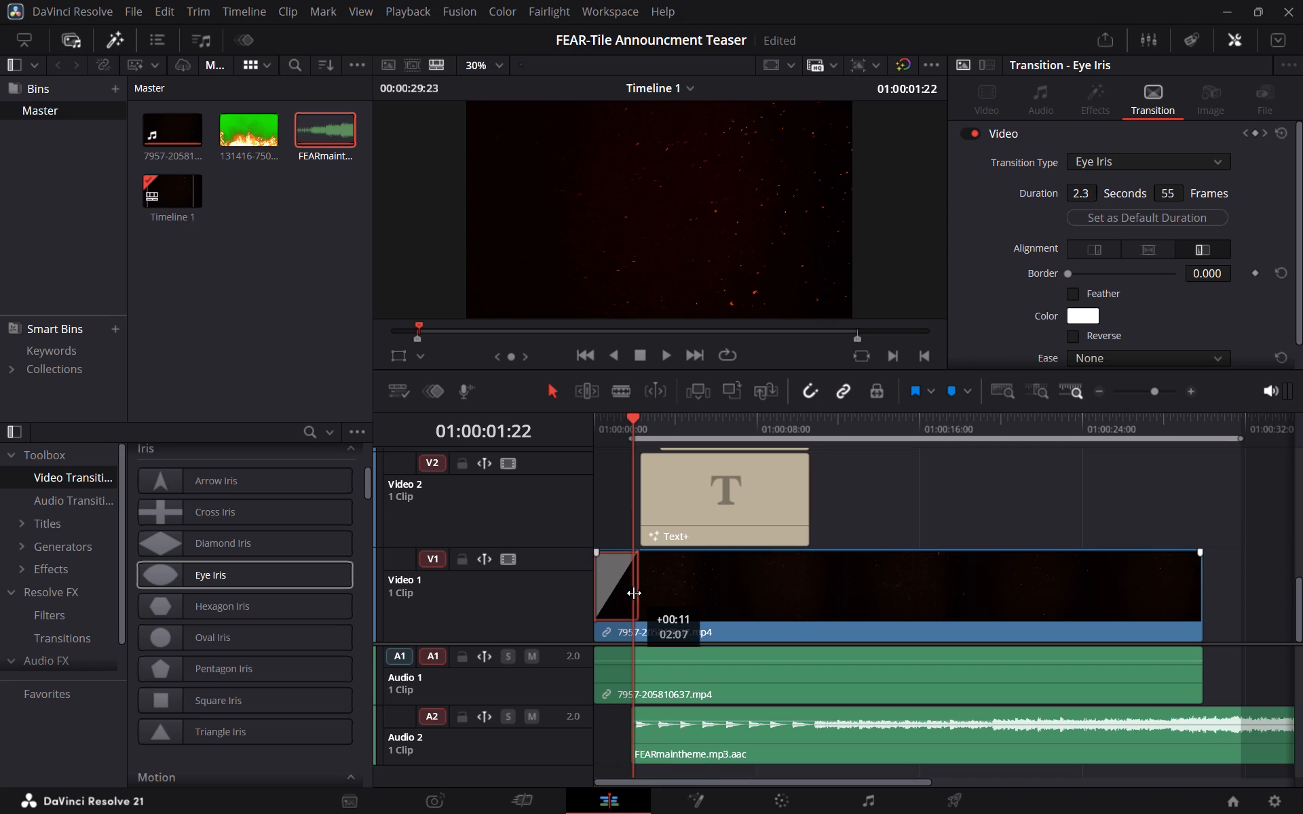
drag(634, 593, 643, 593)
drag(635, 419, 595, 419)
key(space)
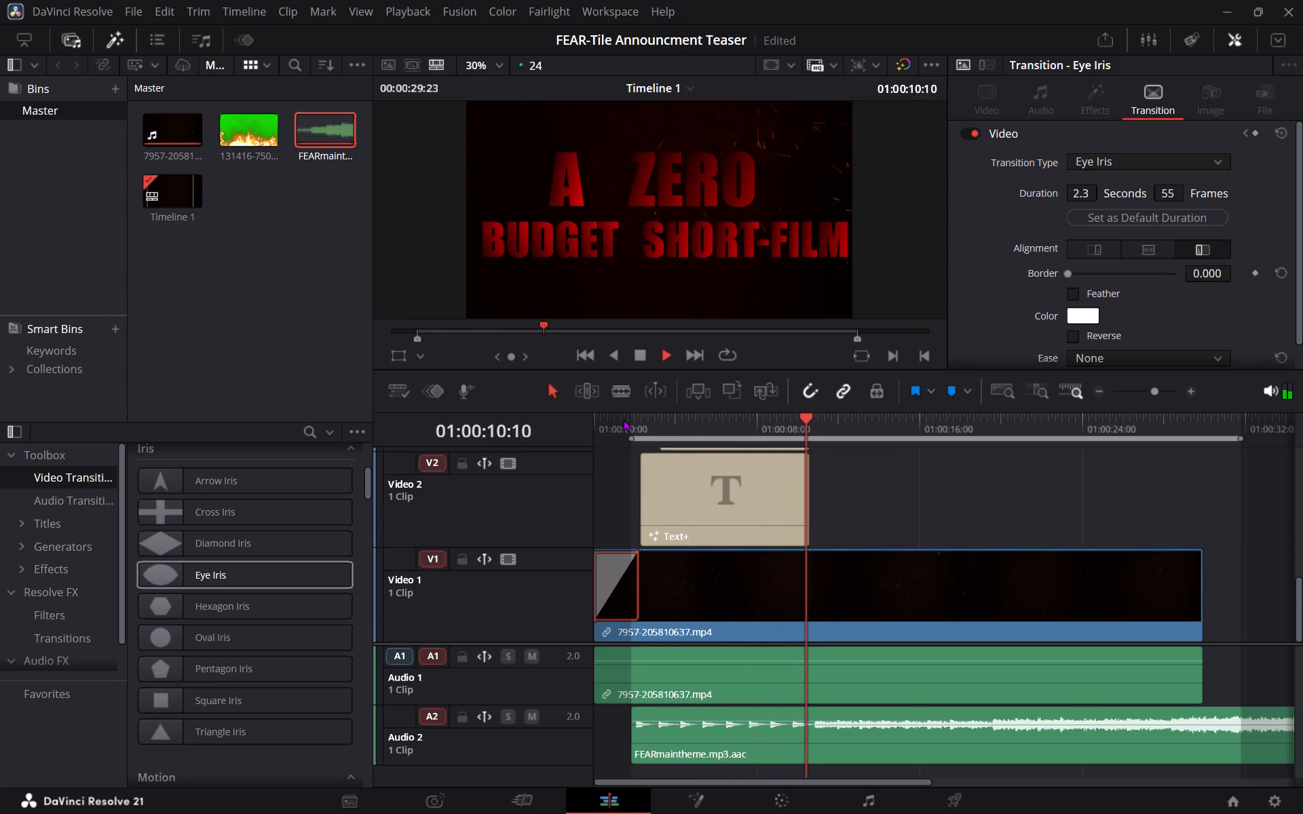
key(space)
click(597, 423)
key(space)
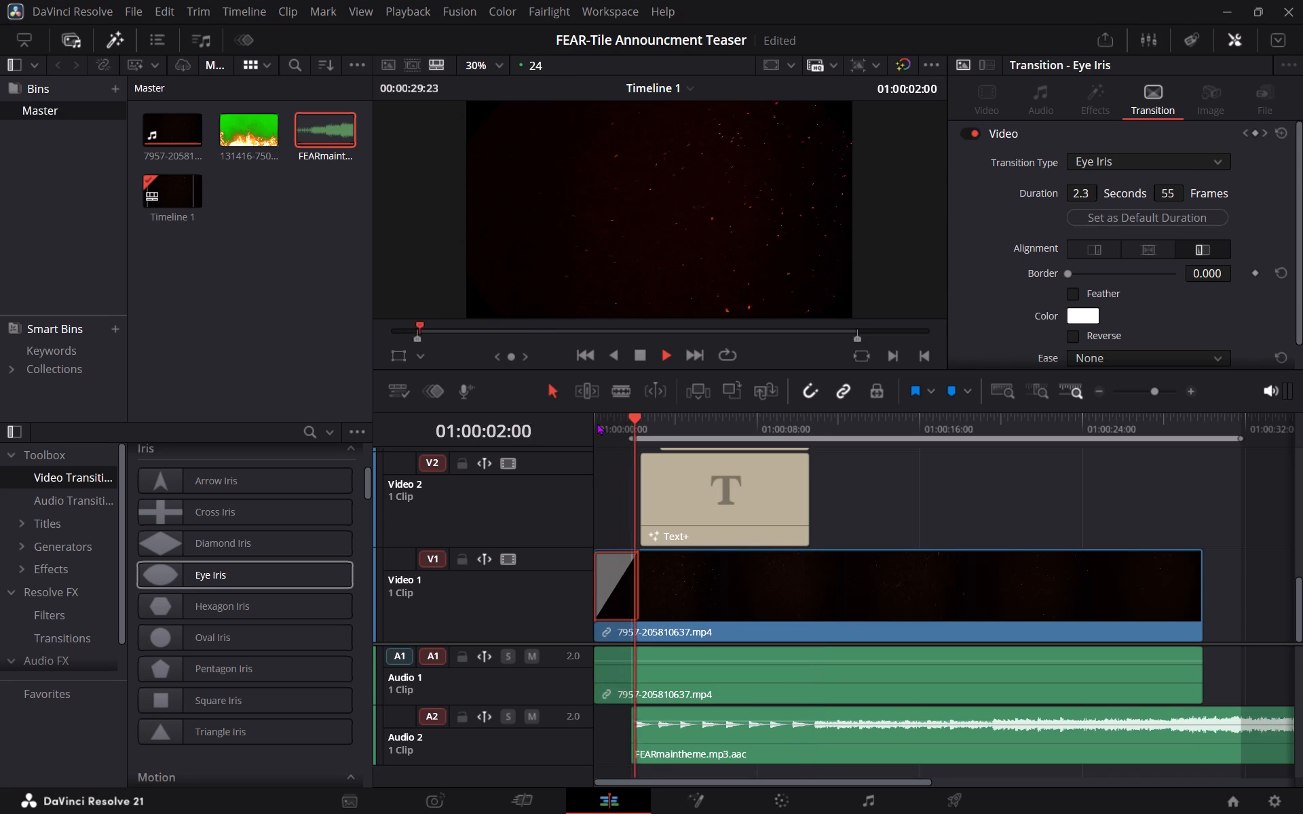
key(space)
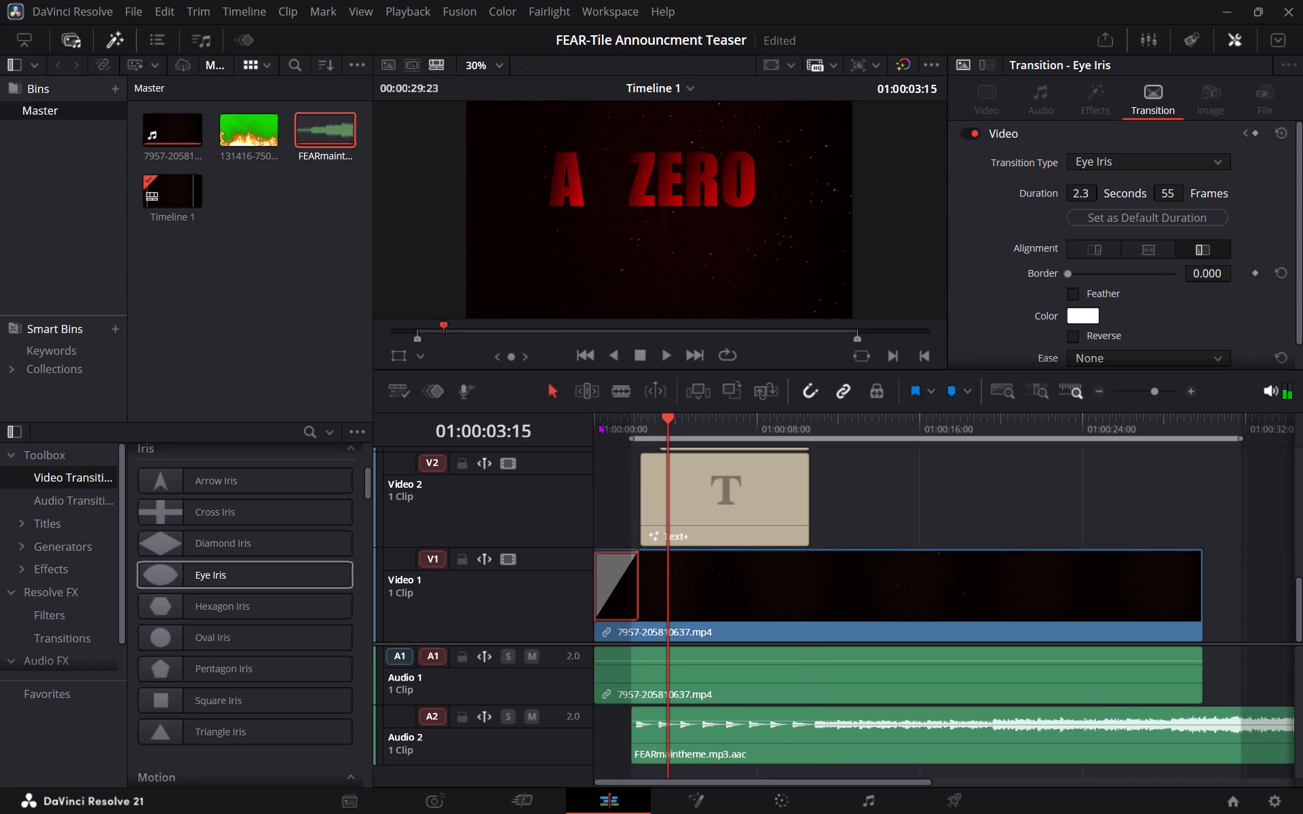
drag(664, 419, 599, 421)
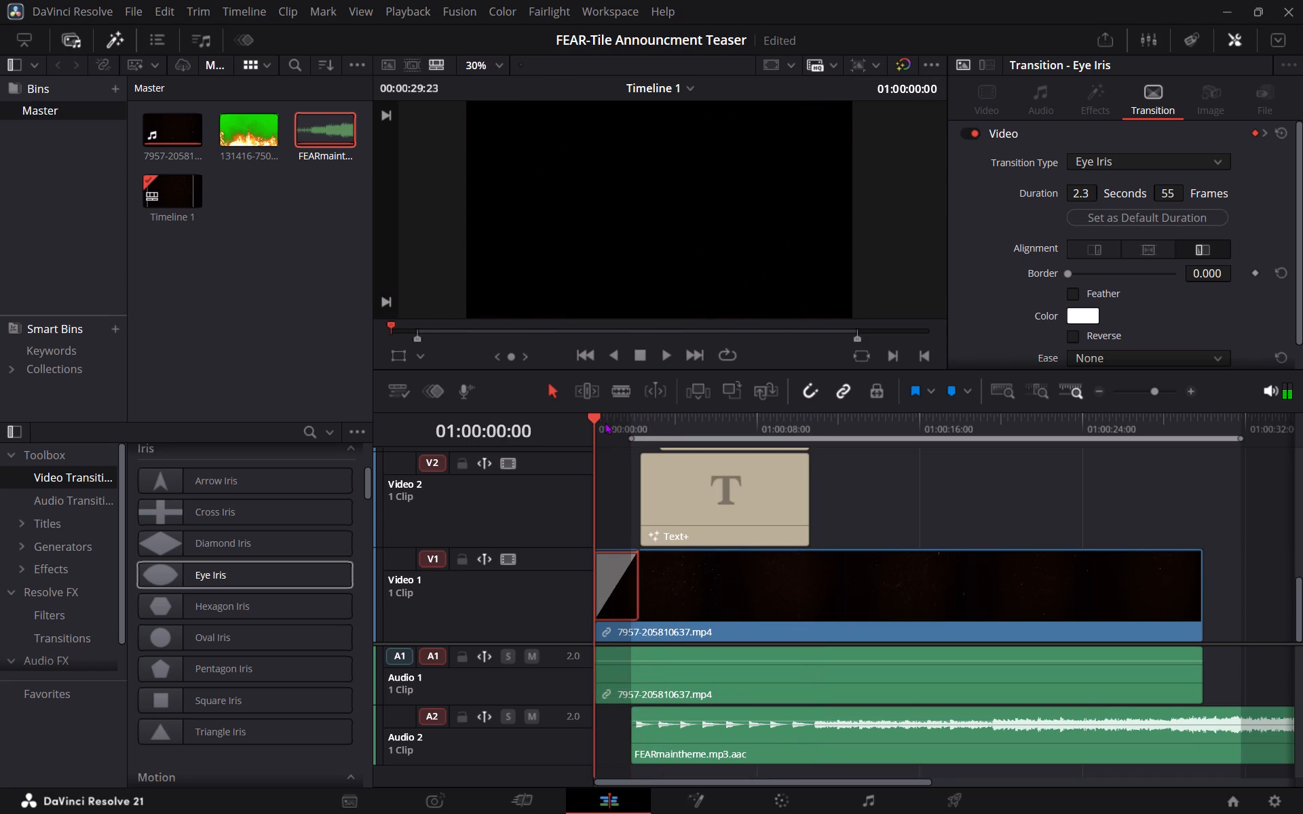
Switch to the Pixabay page in Microsoft Edge and search for "whoosh sound".
click(843, 345)
scroll(924, 205, up, 10)
scroll(791, 197, up, 9)
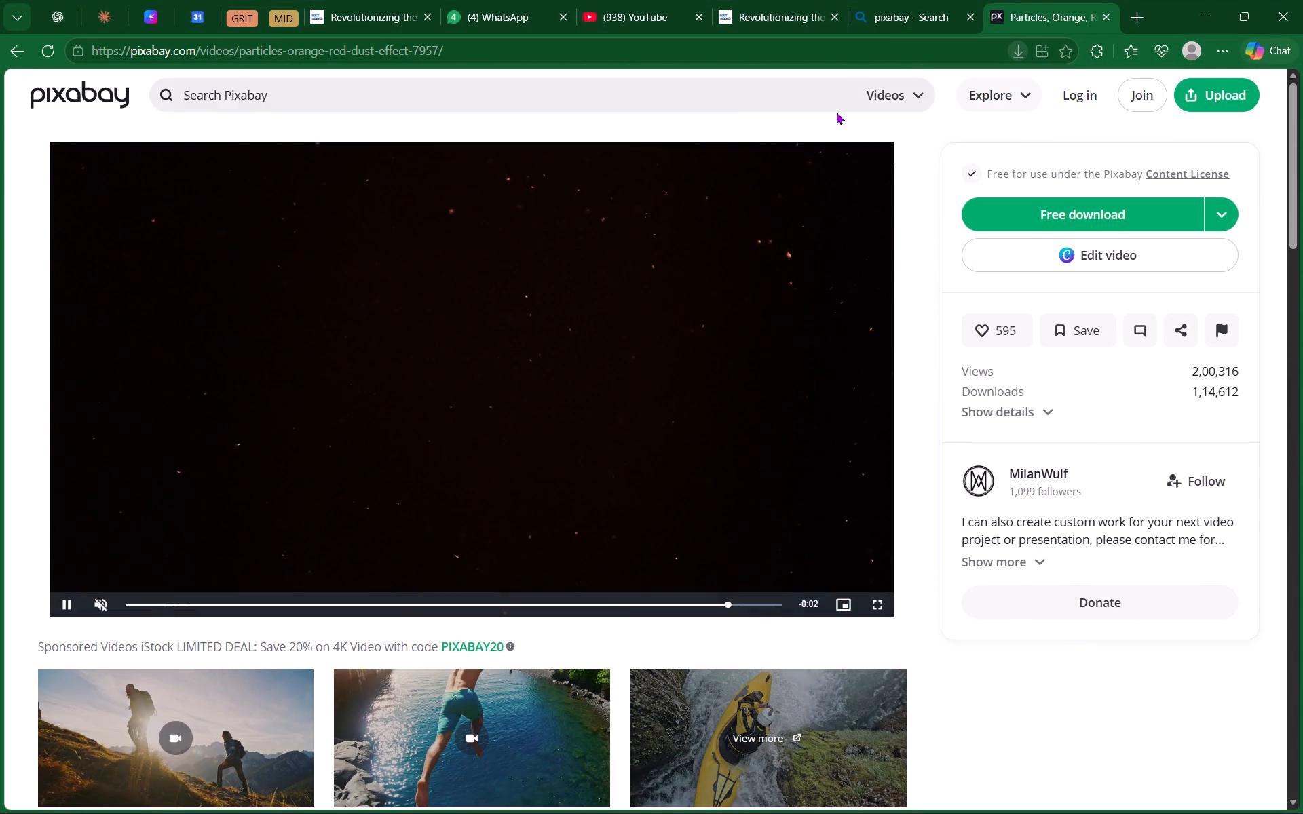
click(728, 107)
text(whoosh sound)
key(Return)
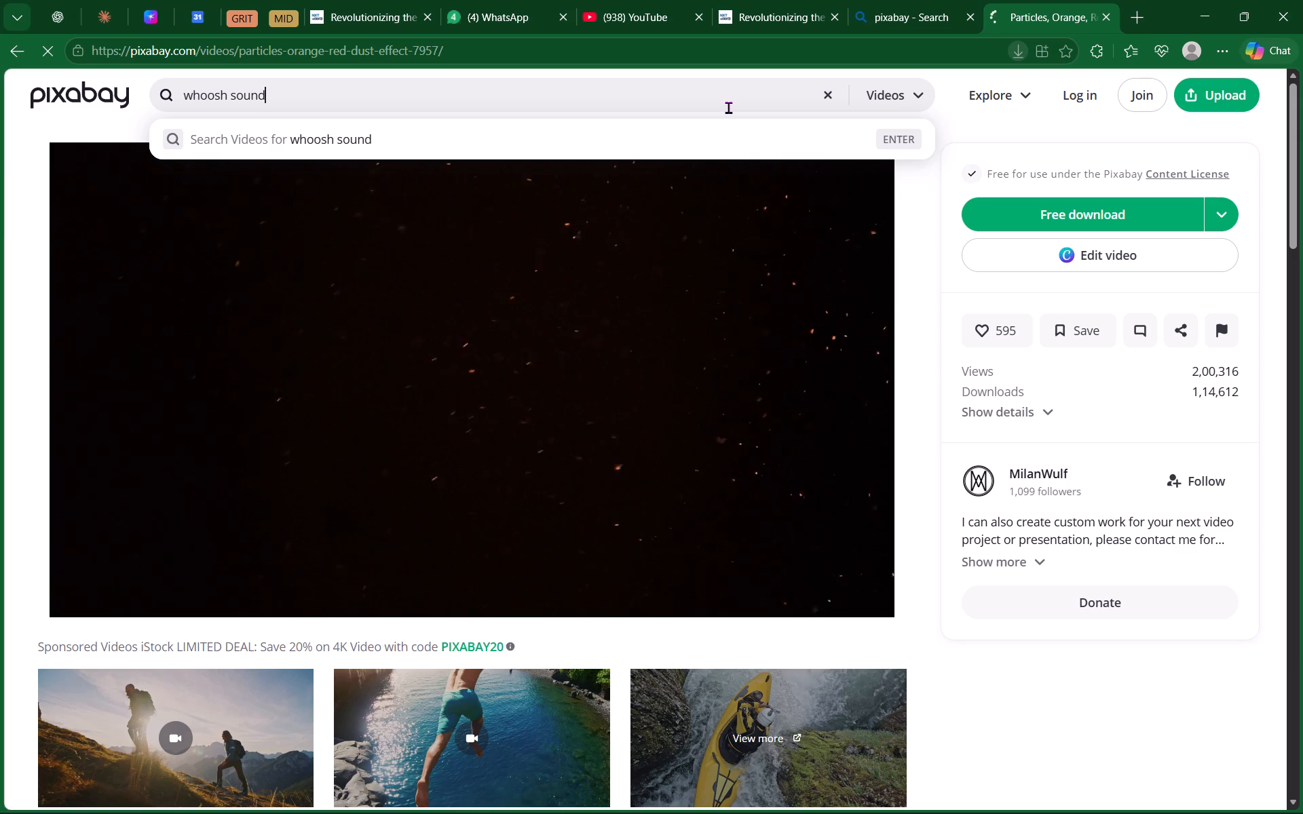
click(808, 134)
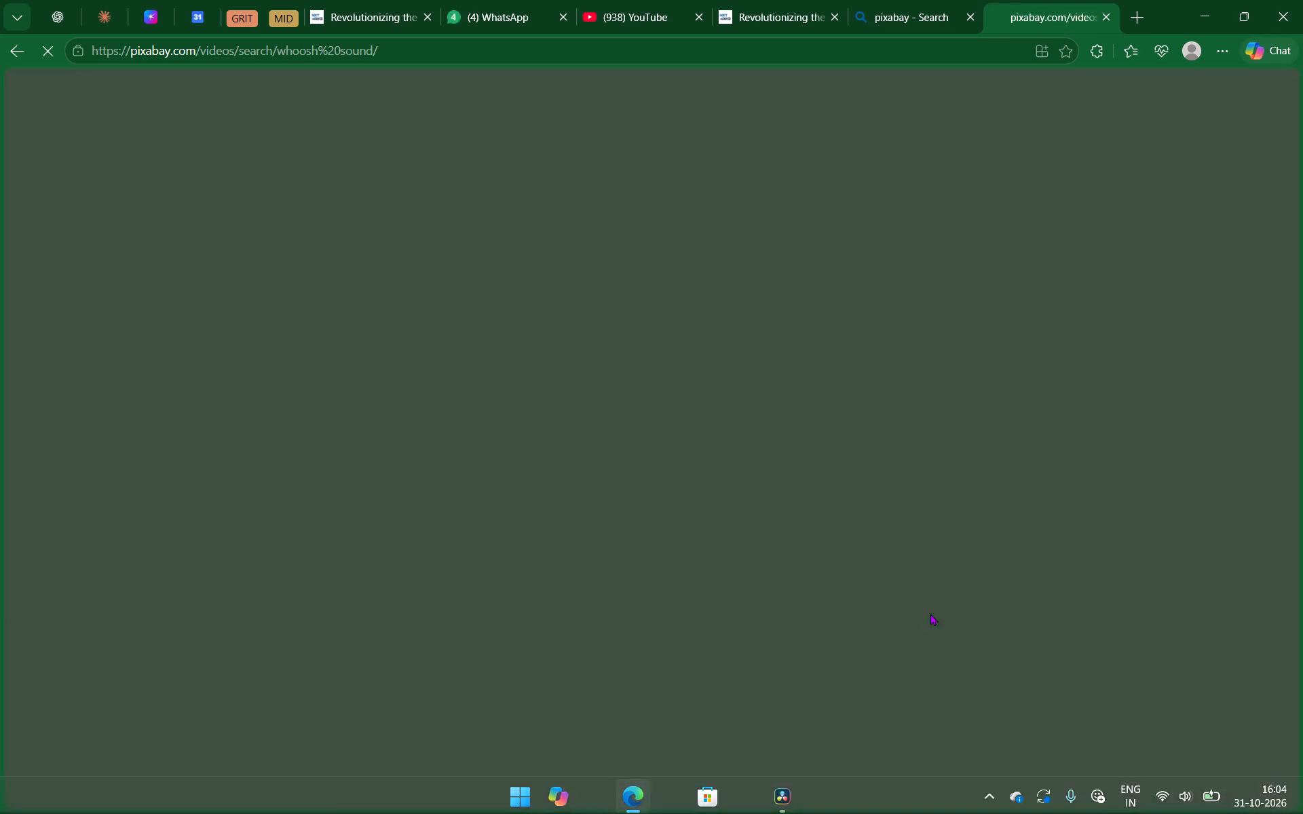
Change the "whoosh sound" search category from videos to Sound Effects.
scroll(324, 573, down, 2)
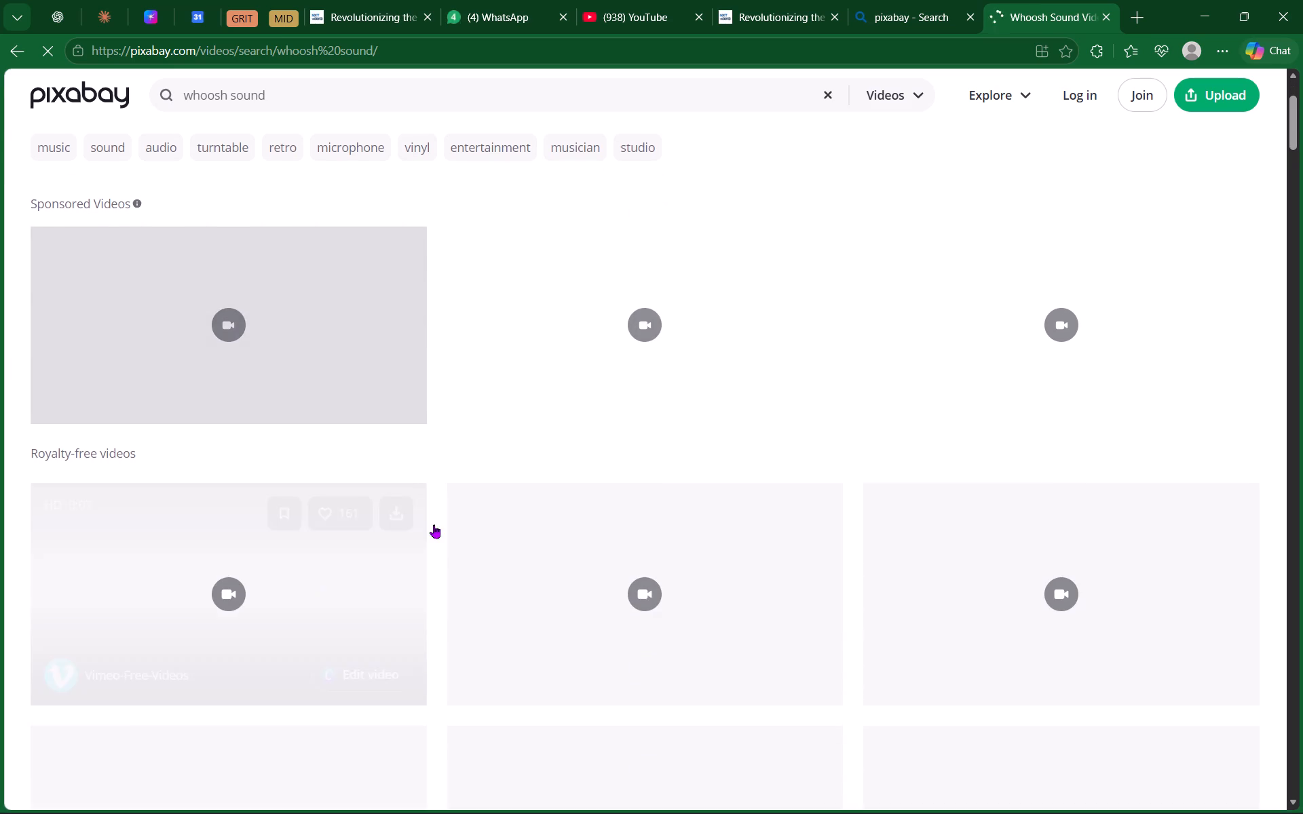
scroll(590, 478, up, 3)
click(875, 104)
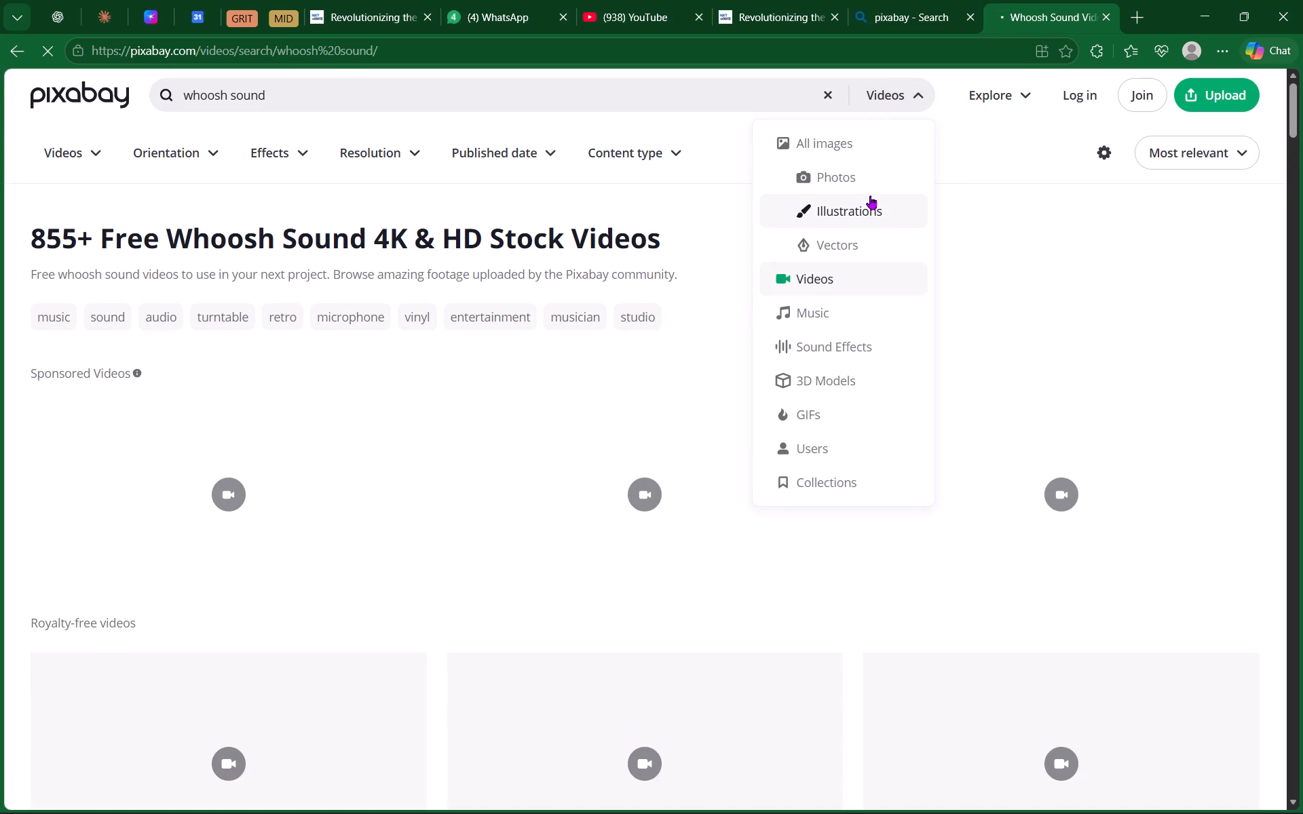
click(814, 338)
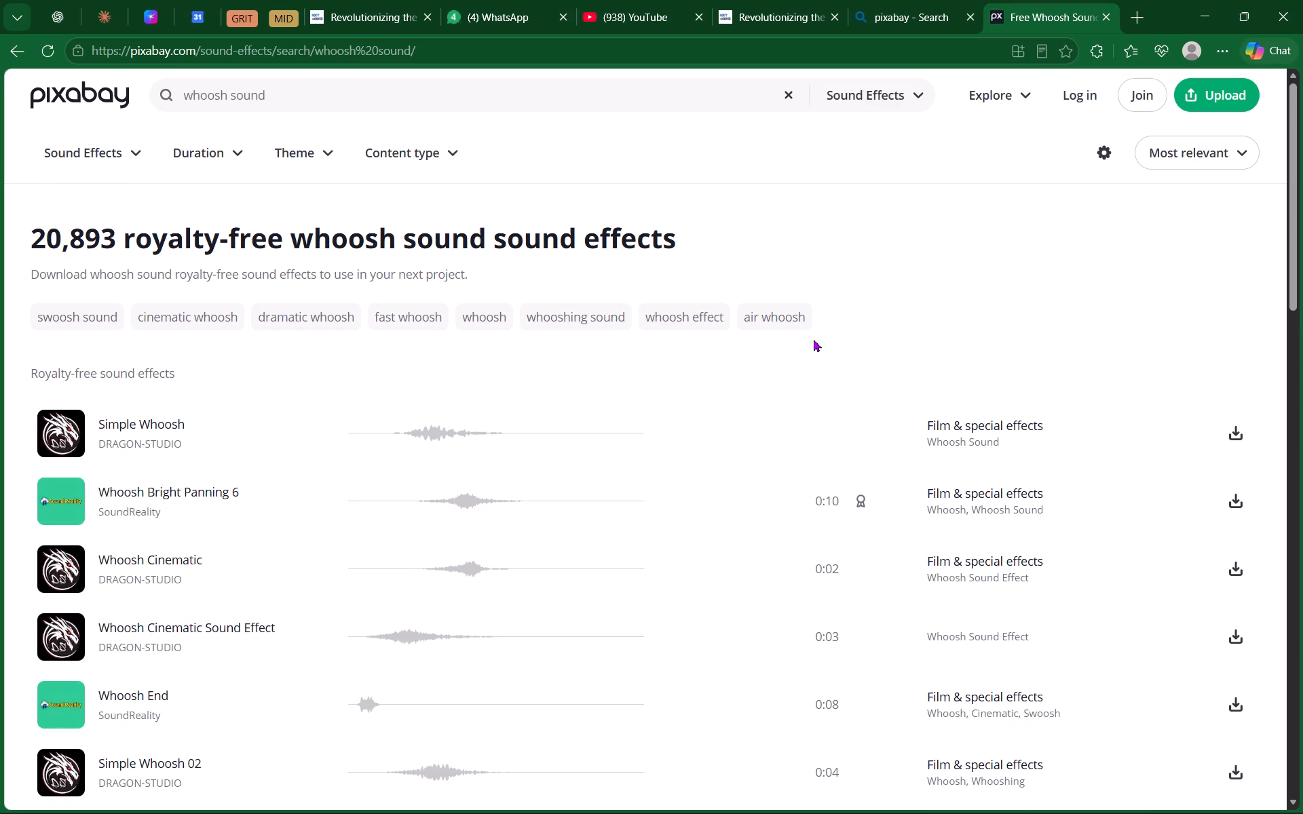
Preview Simple Whoosh, Whoosh Cinematic and Whoosh Cinematic Sound Effect, replaying Whoosh Cinematic for comparison.
click(55, 433)
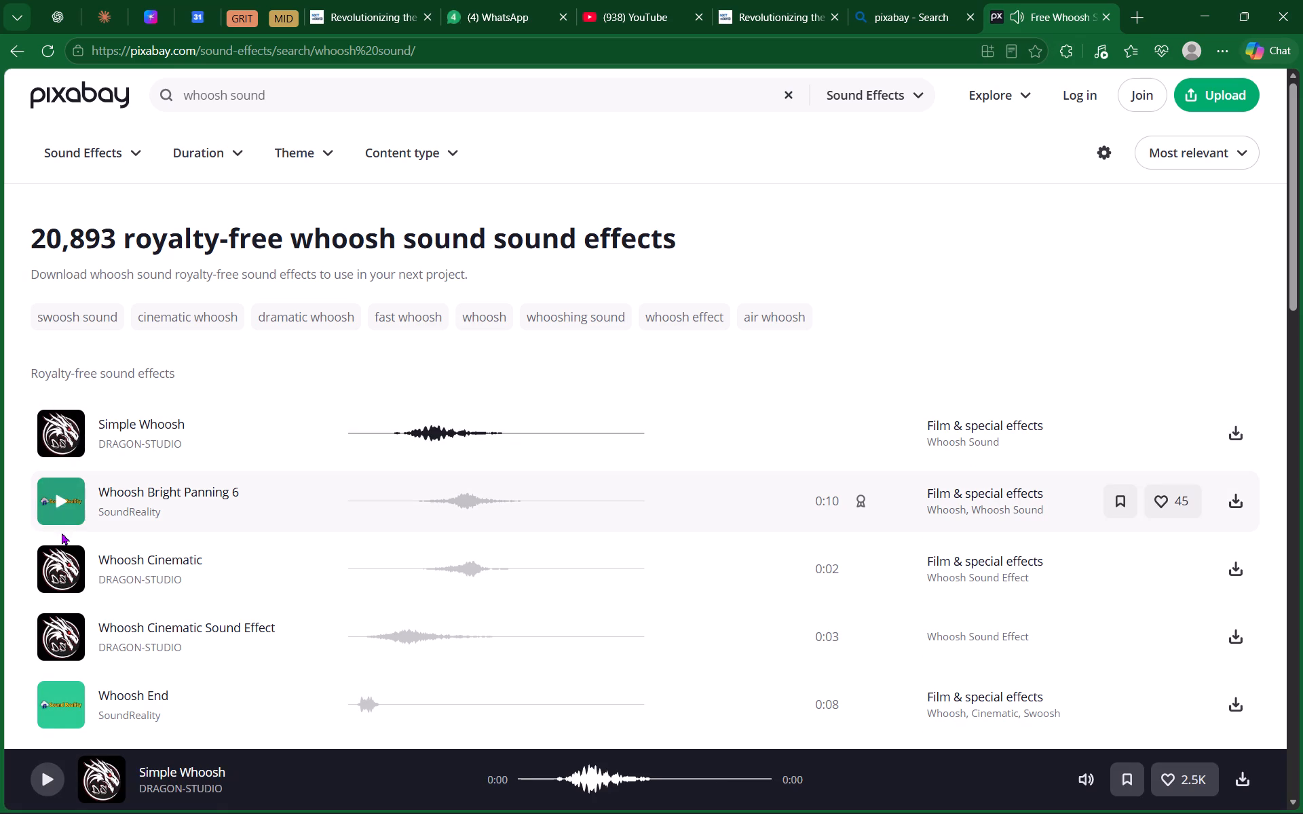
click(60, 566)
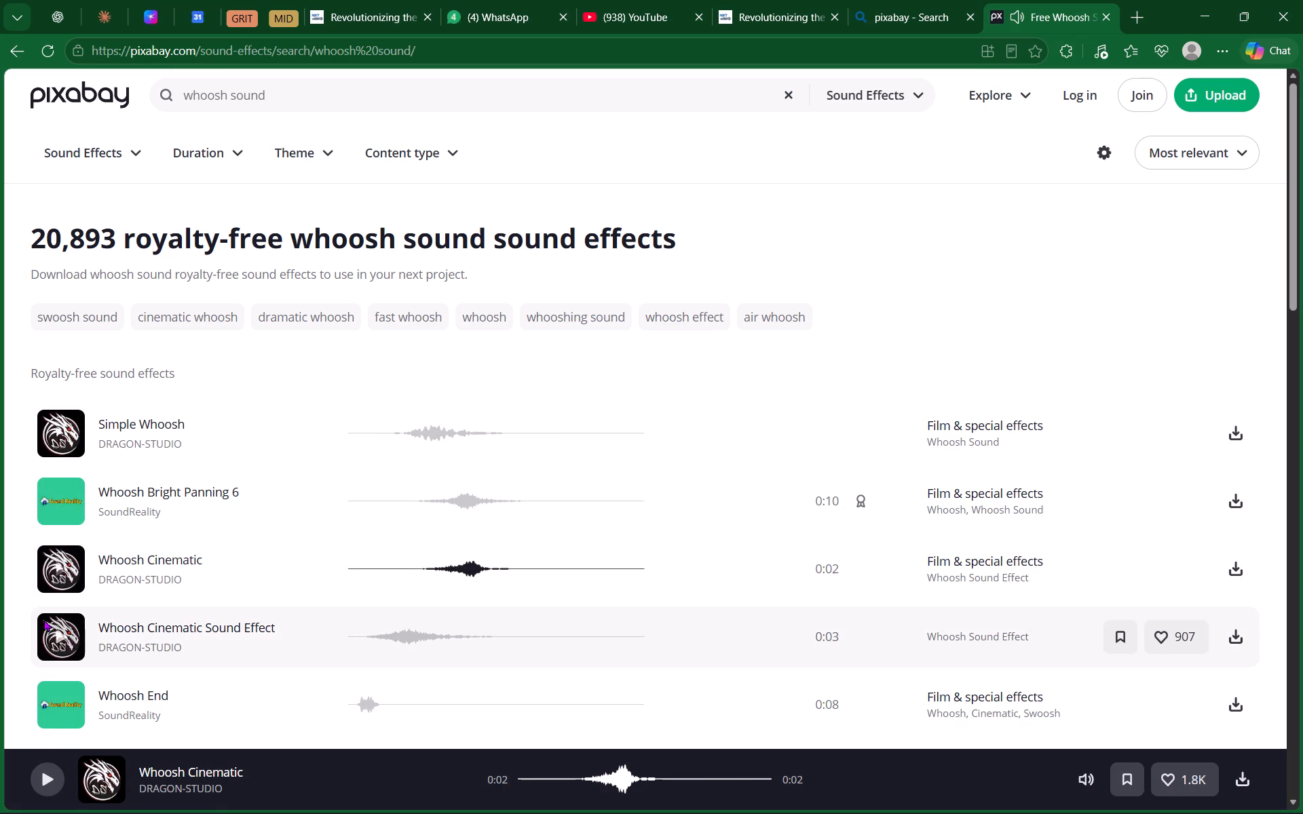
click(62, 634)
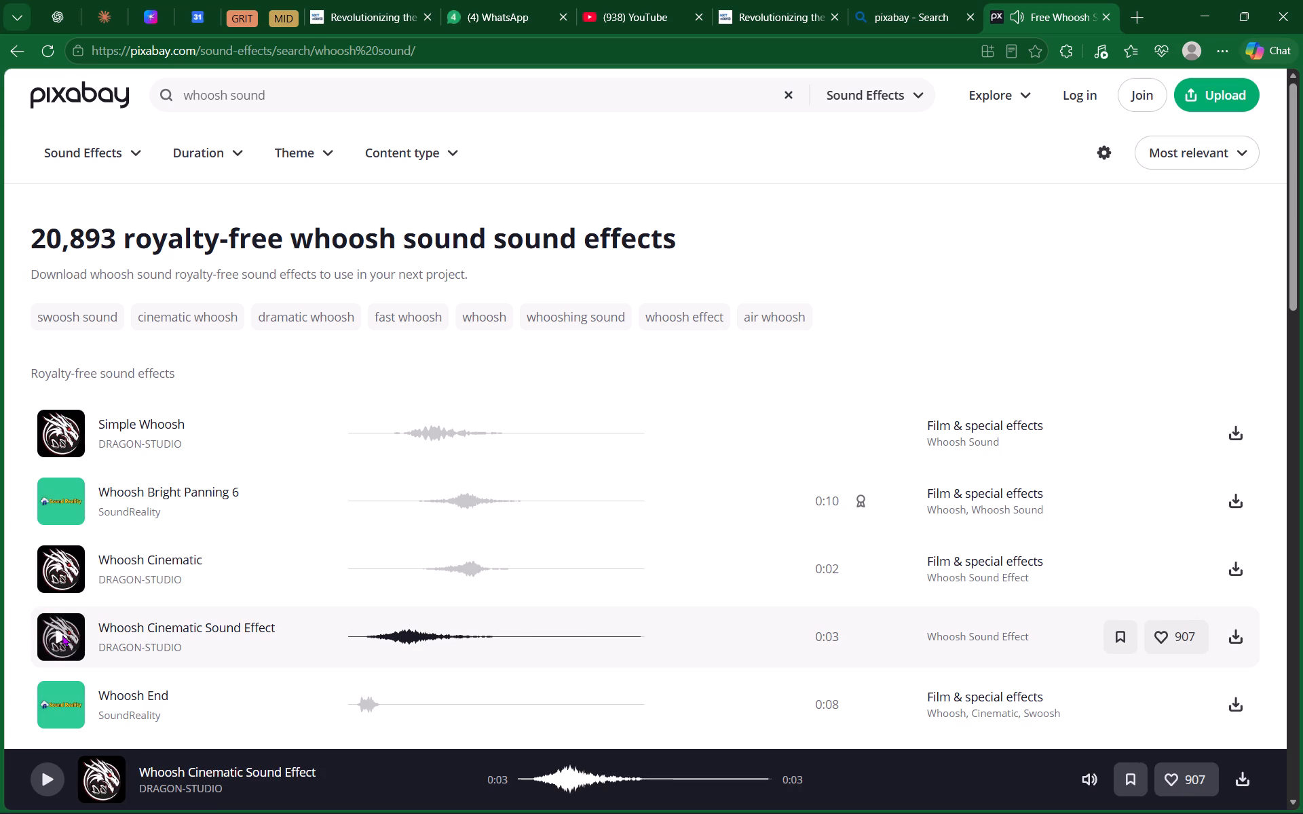
click(64, 567)
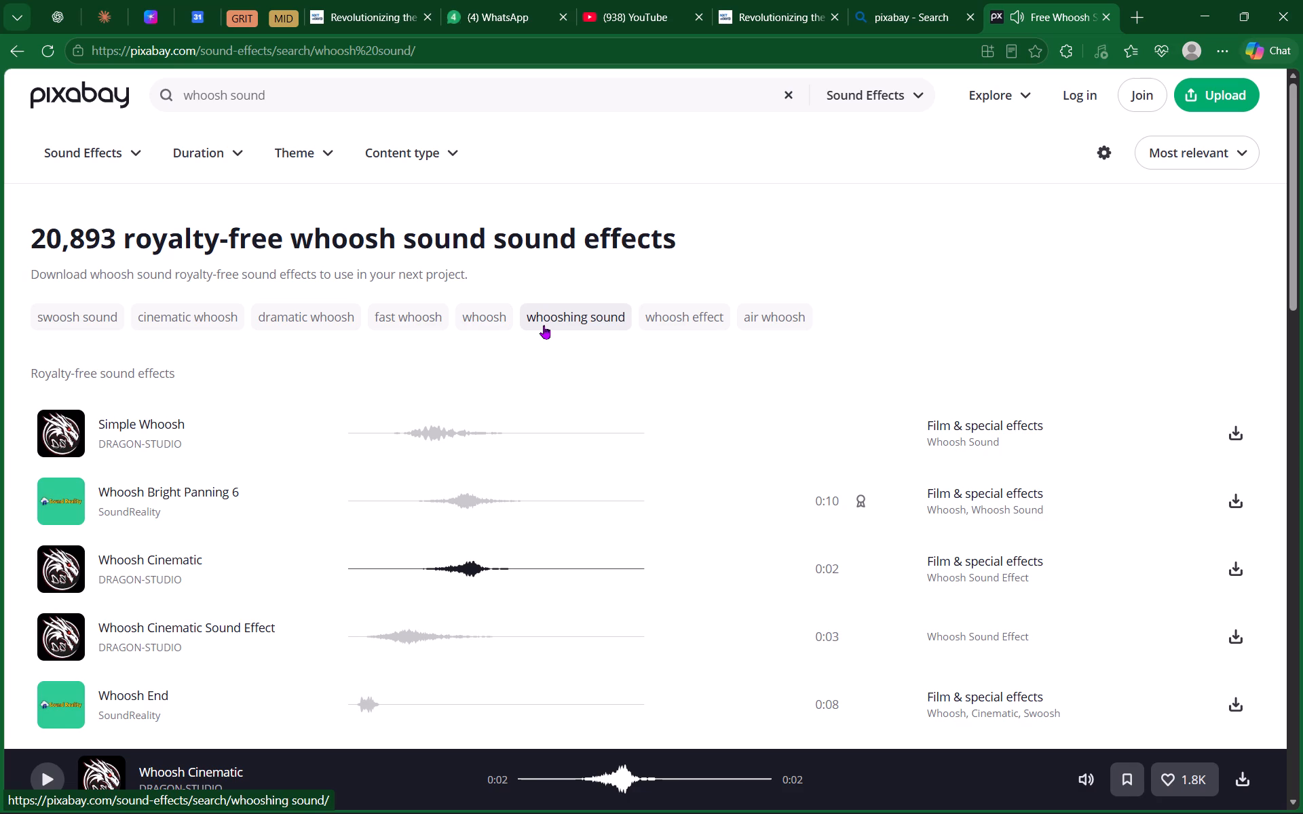
Open the related "air whoosh" search and preview its sounds from Air Whoosh down to Clean Whoosh Effect.
click(768, 326)
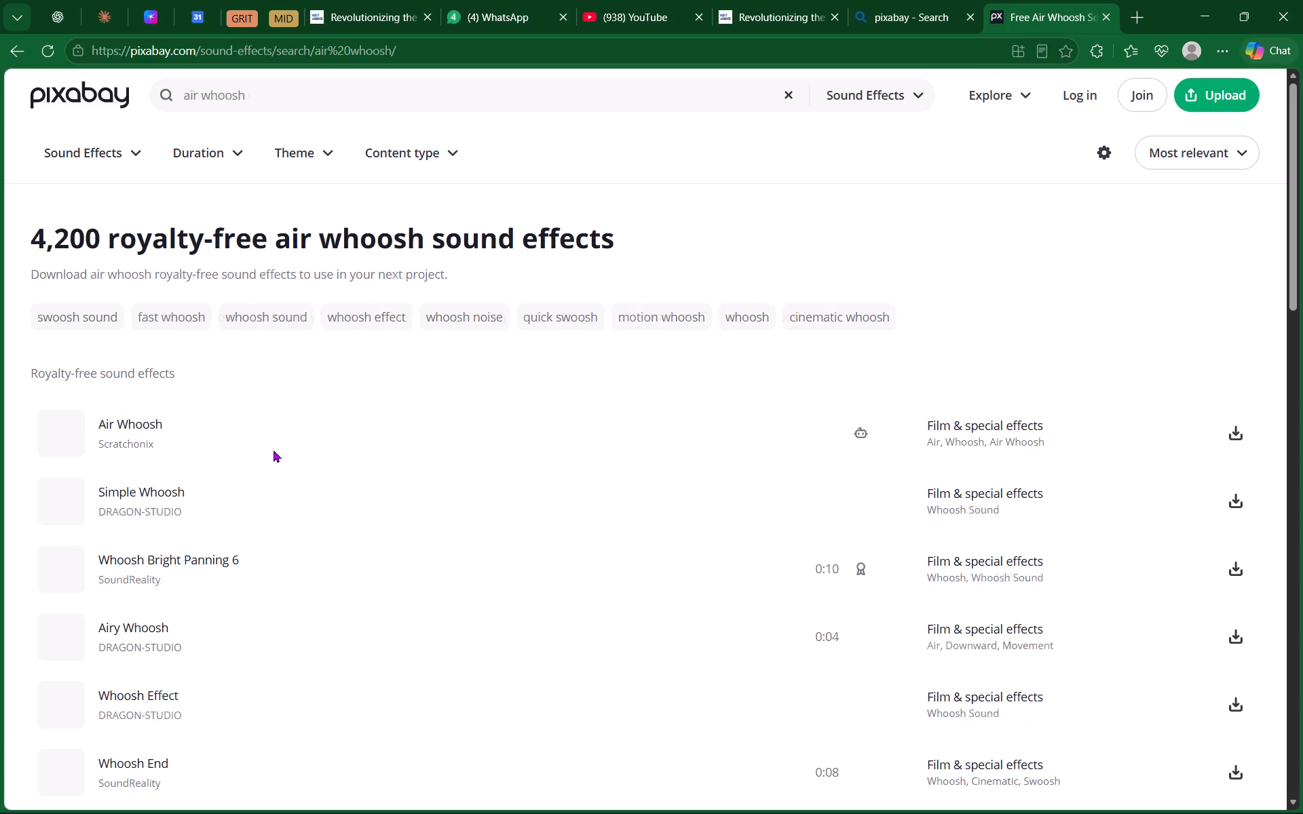
click(61, 432)
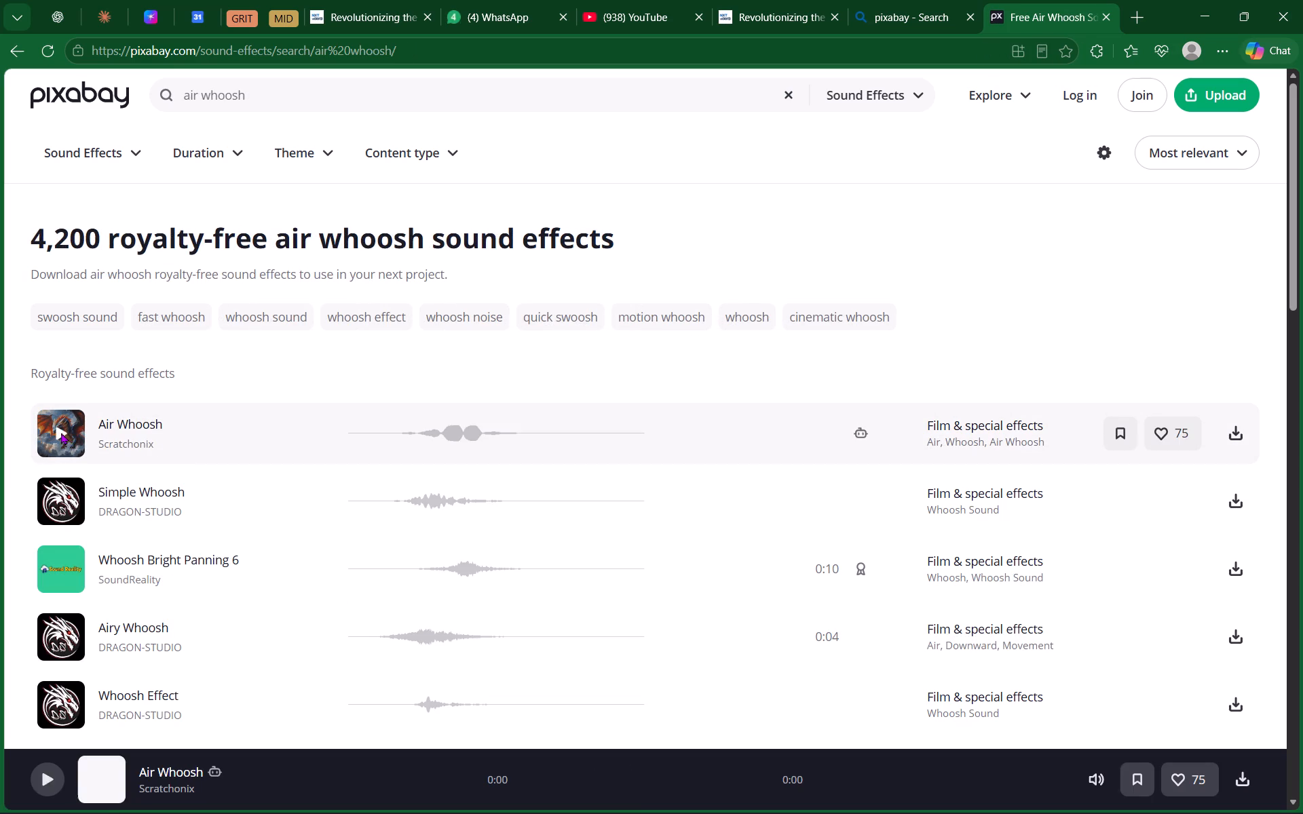
click(61, 503)
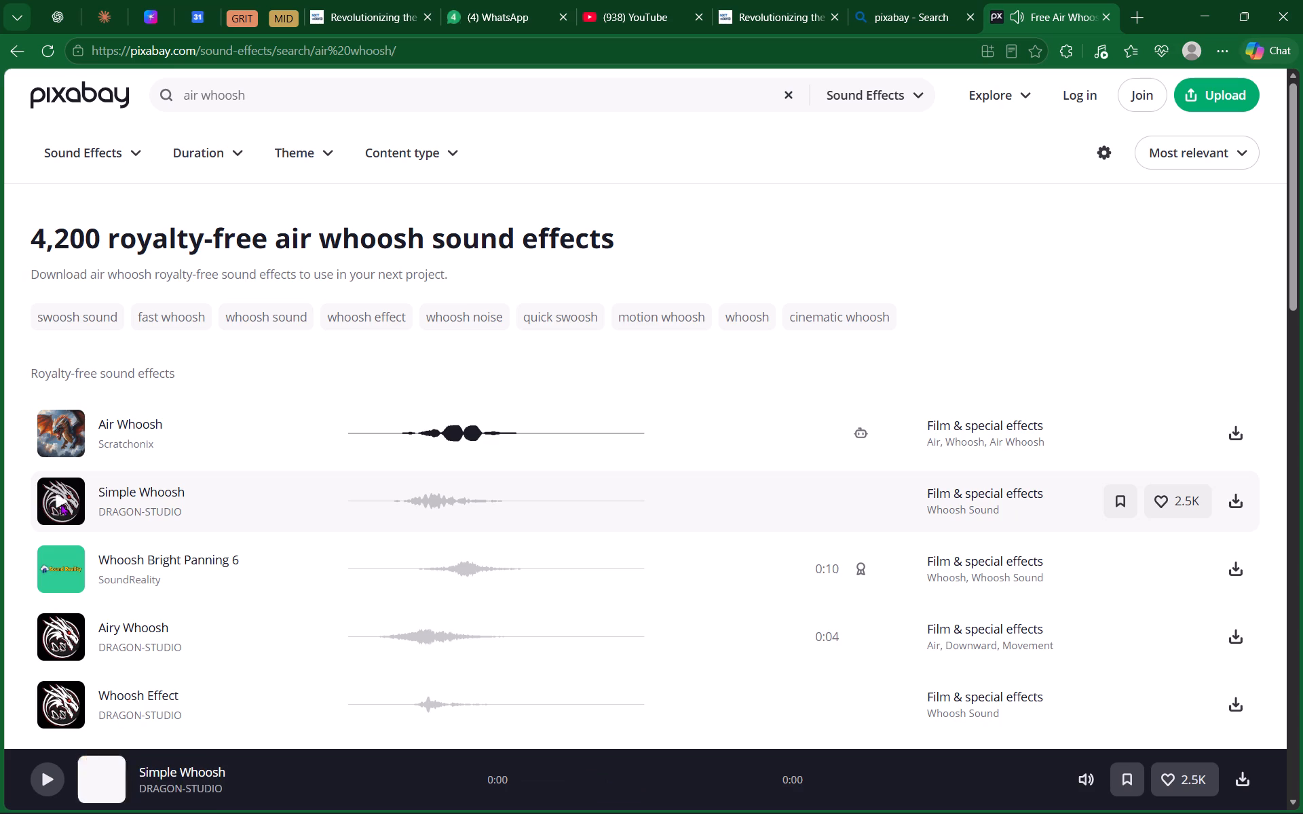
click(61, 629)
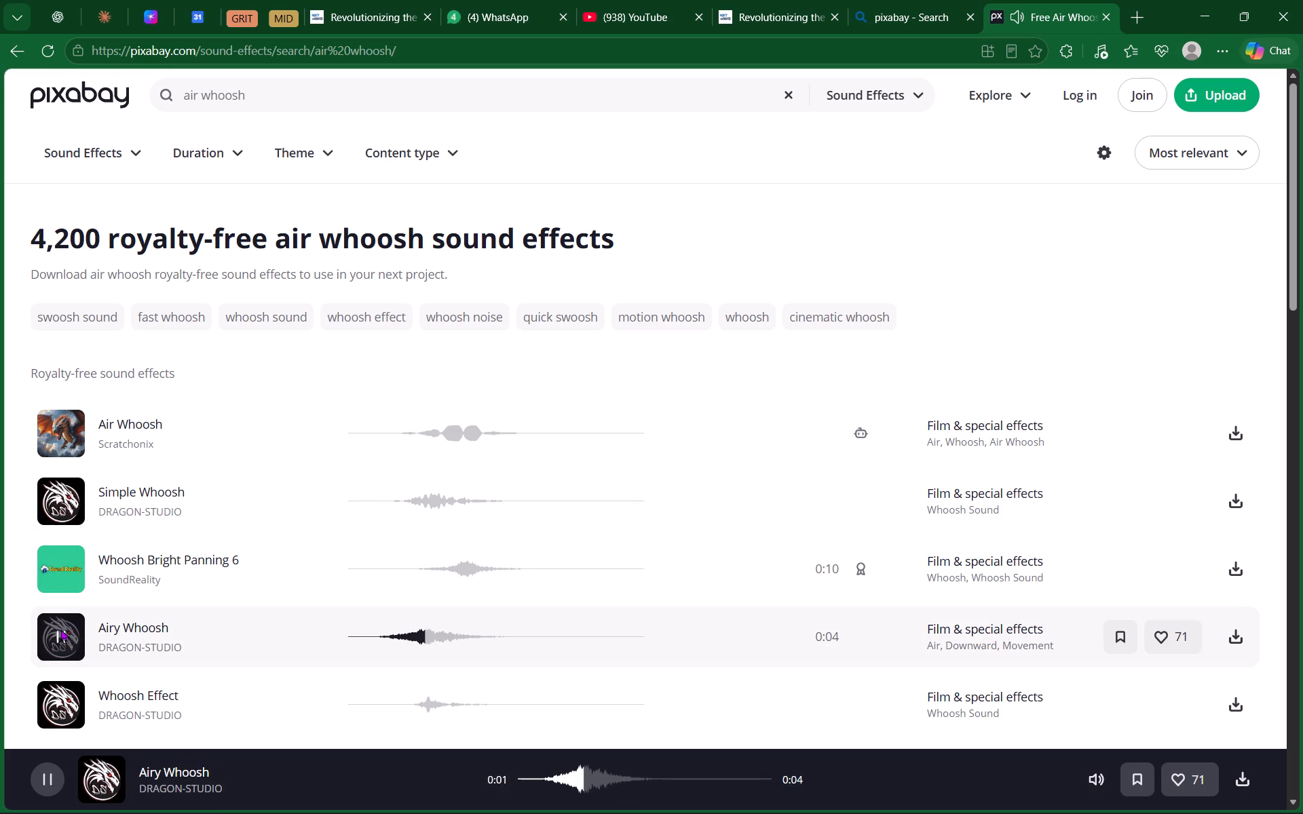
click(60, 704)
scroll(67, 641, down, 2)
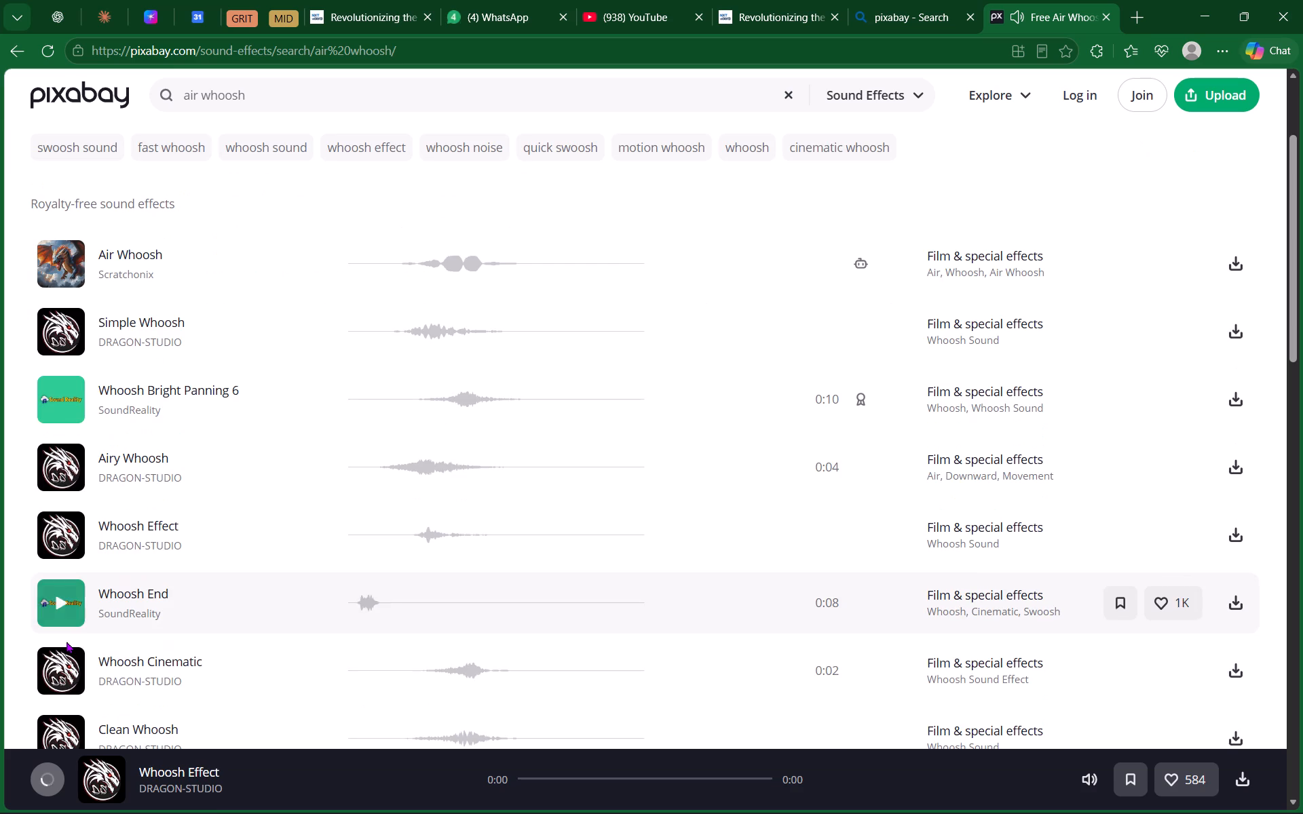
click(59, 668)
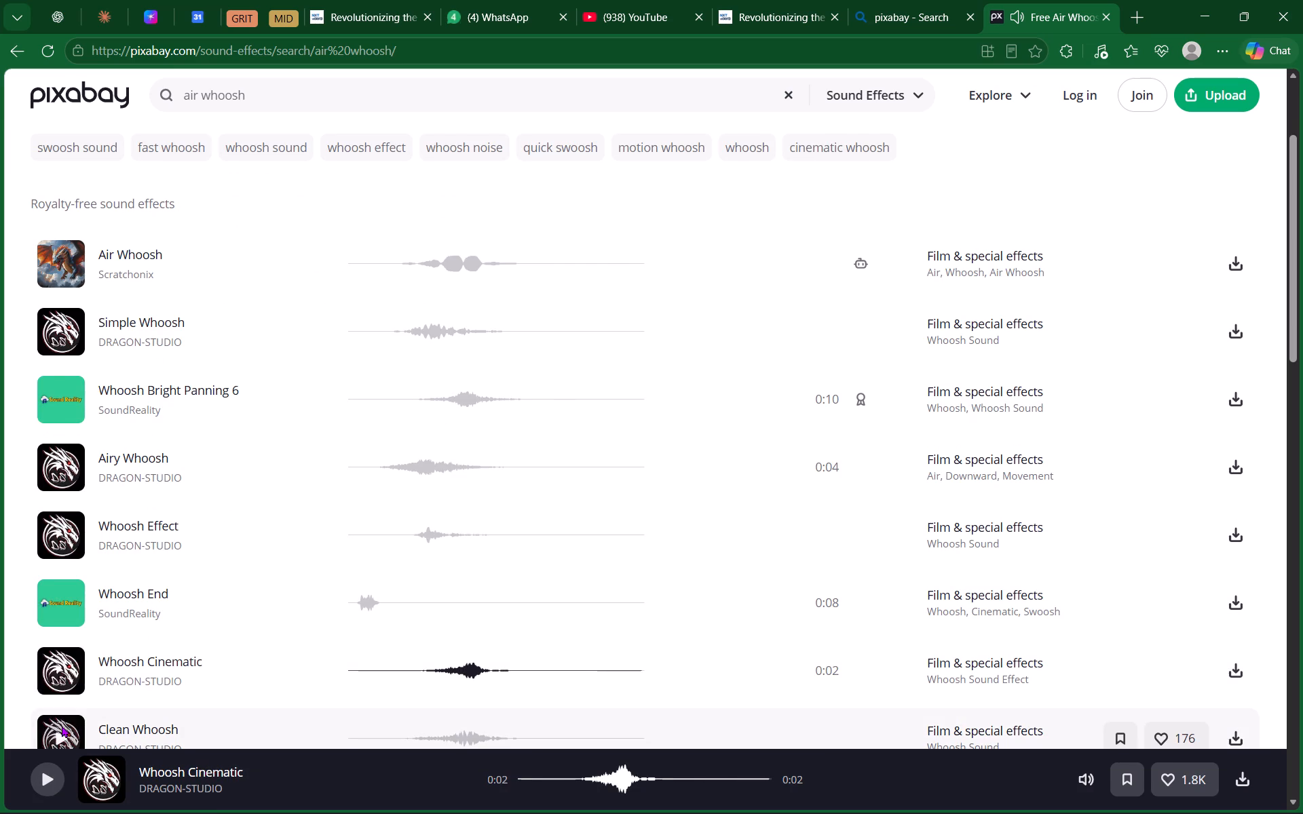
scroll(61, 720, down, 5)
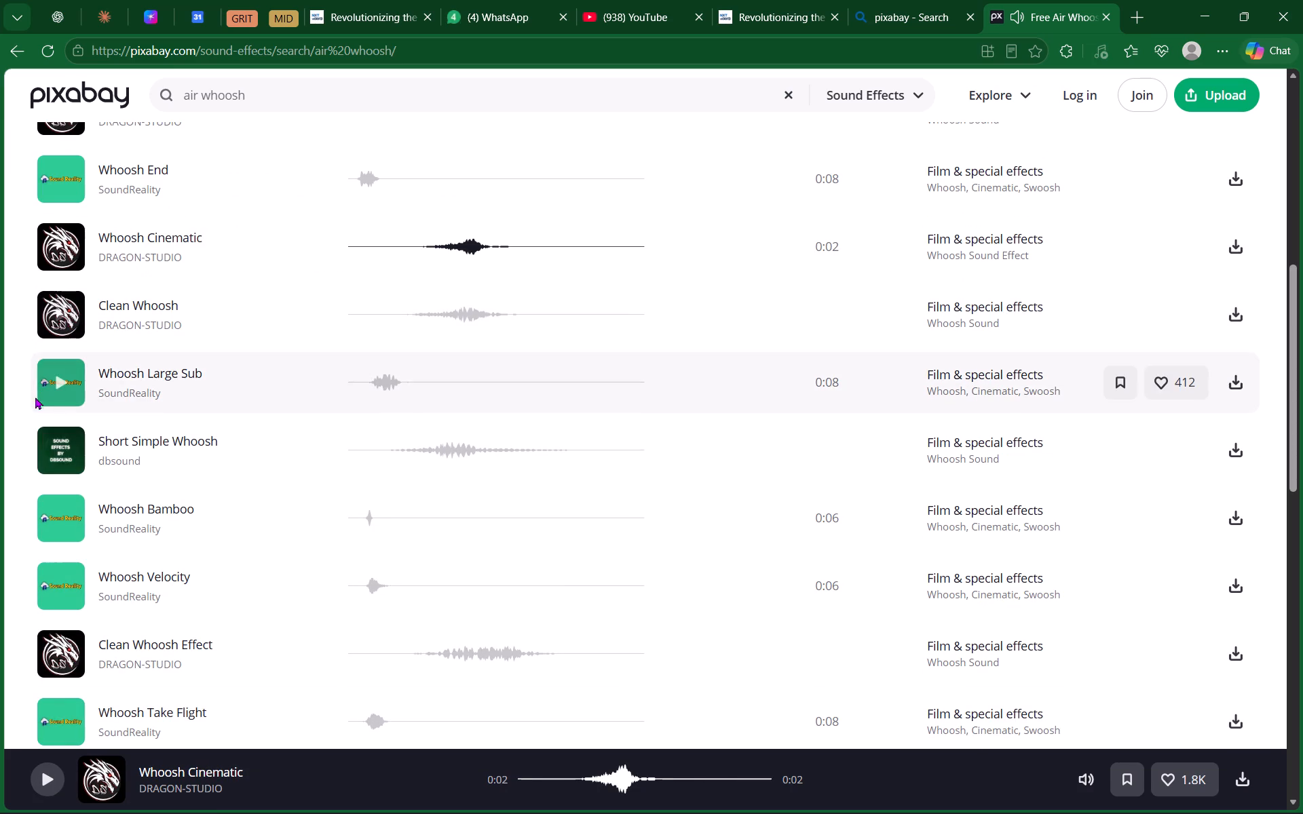
click(61, 446)
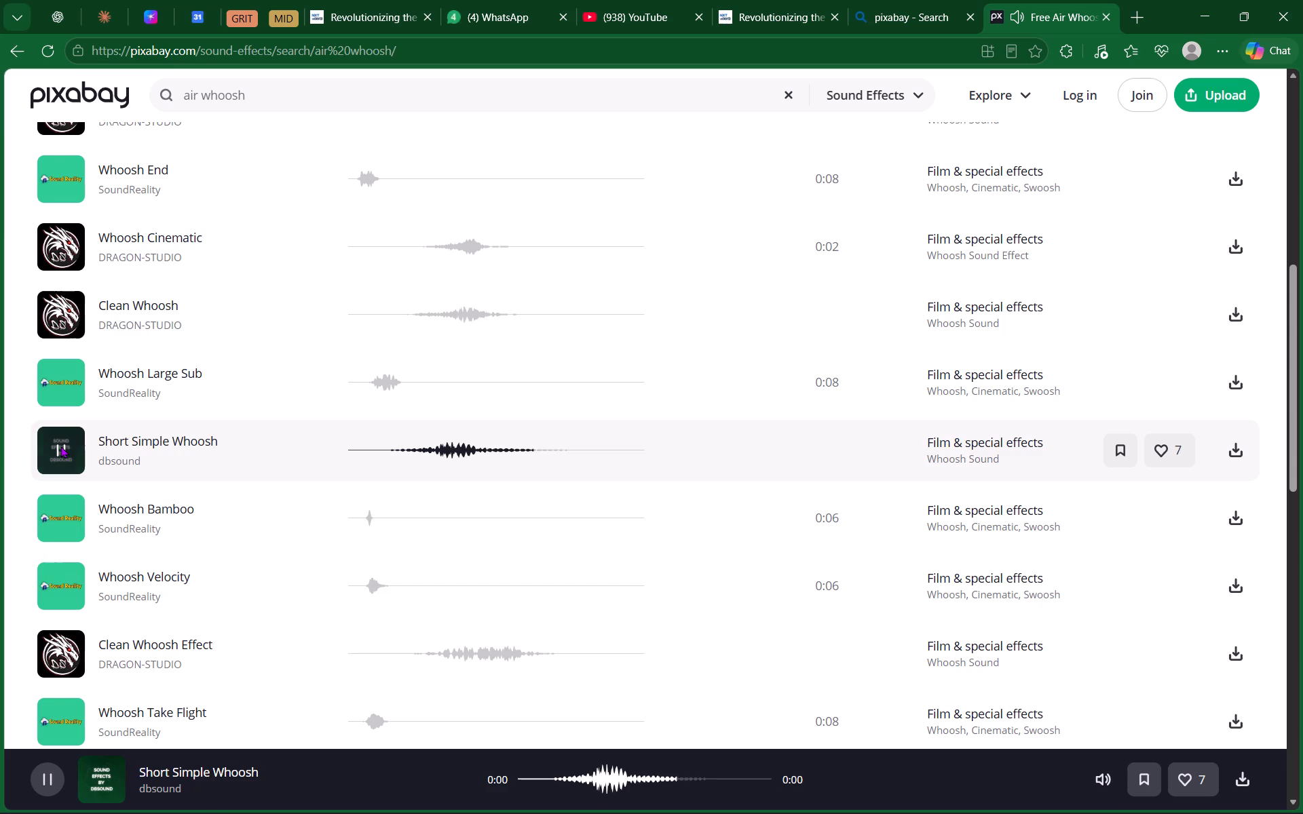
click(64, 652)
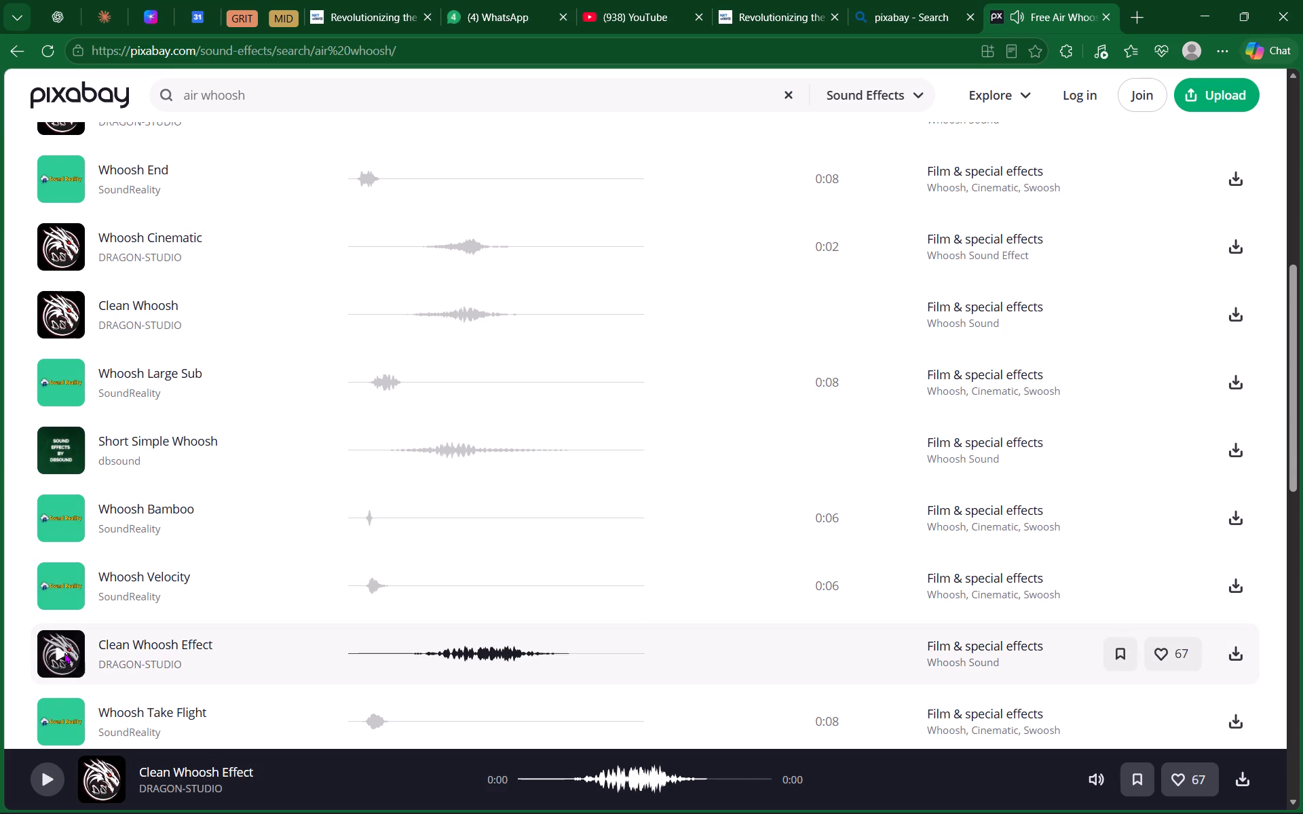
Preview Dramatic Whoosh Trailer, Dramatic Whoosh Swing, Futuristic Whoosh 4, Simple Whoosh Transition and Whoosh Cinematic Sound Effect.
scroll(64, 652, down, 5)
click(57, 362)
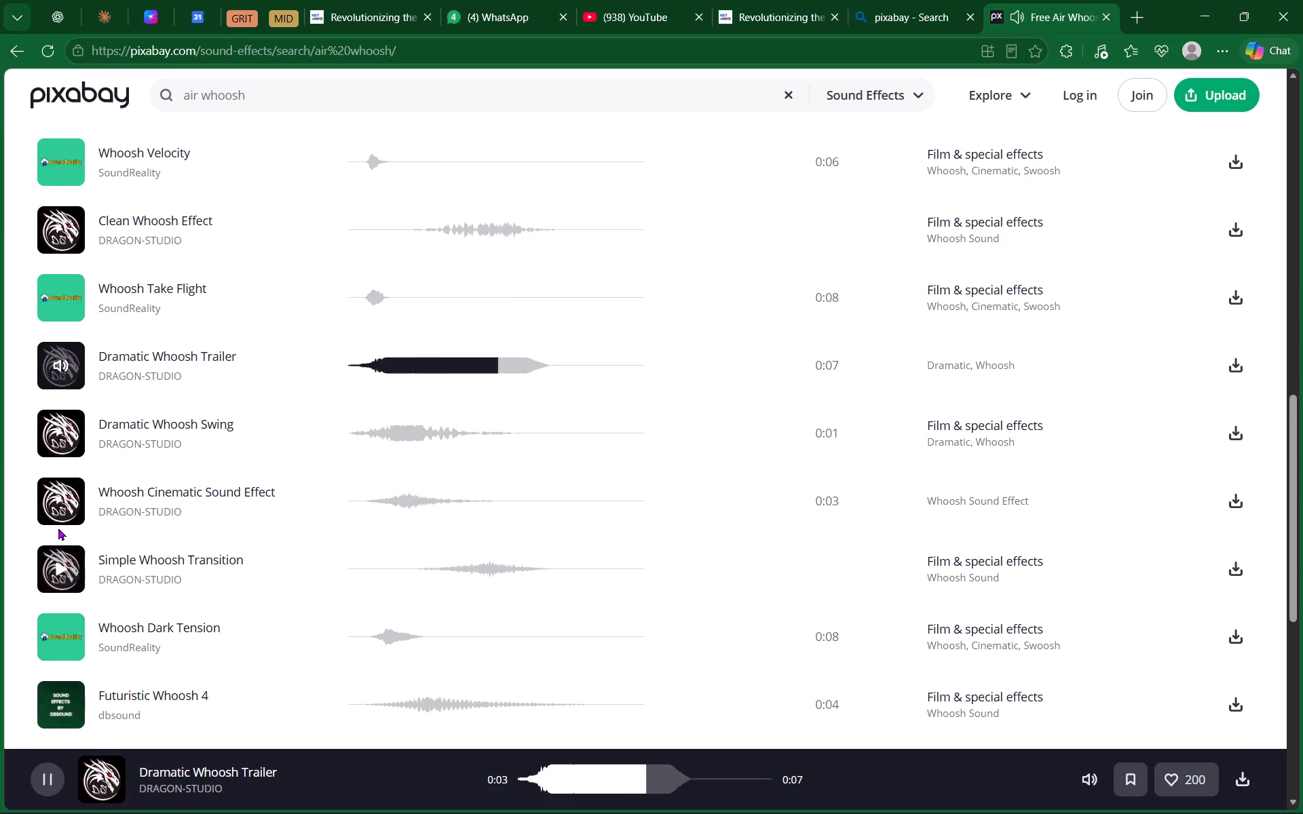
click(62, 433)
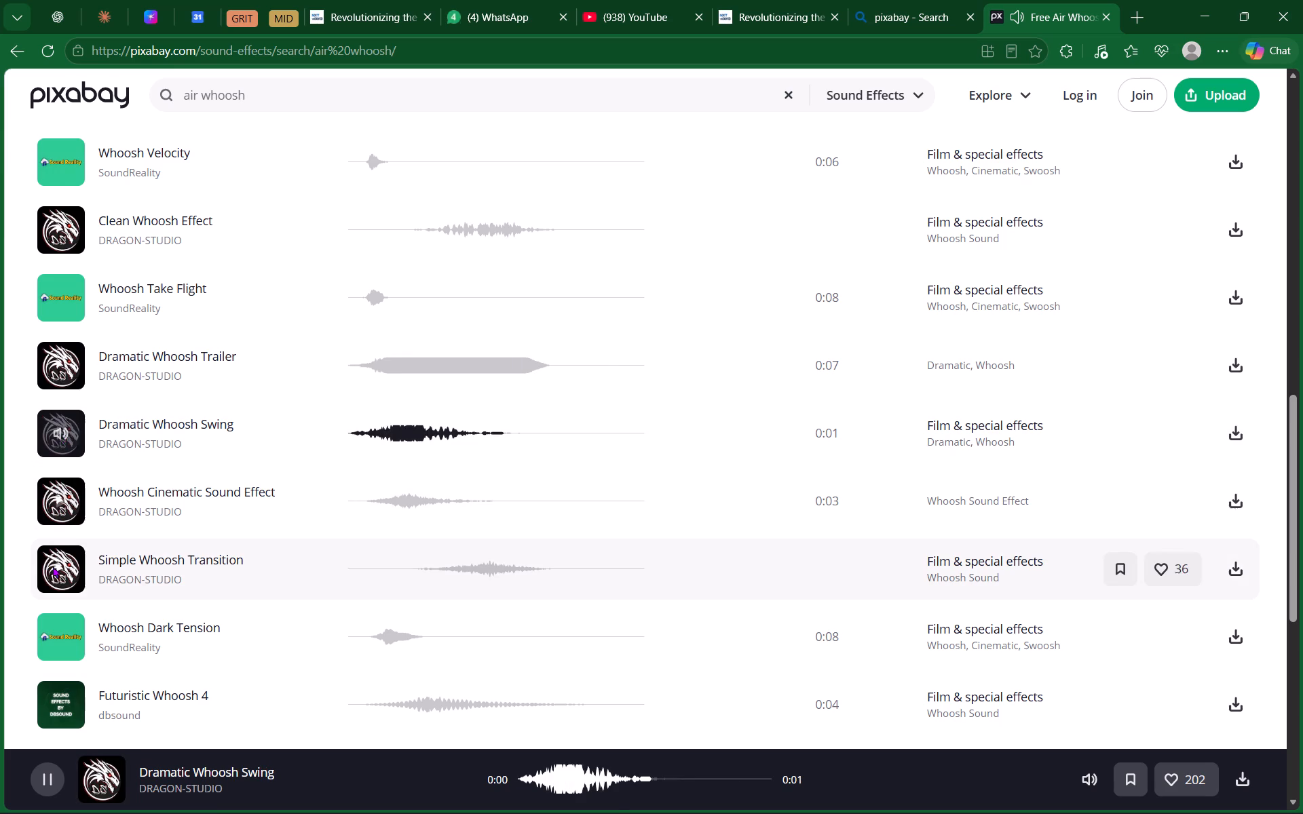
scroll(53, 574, down, 2)
click(64, 535)
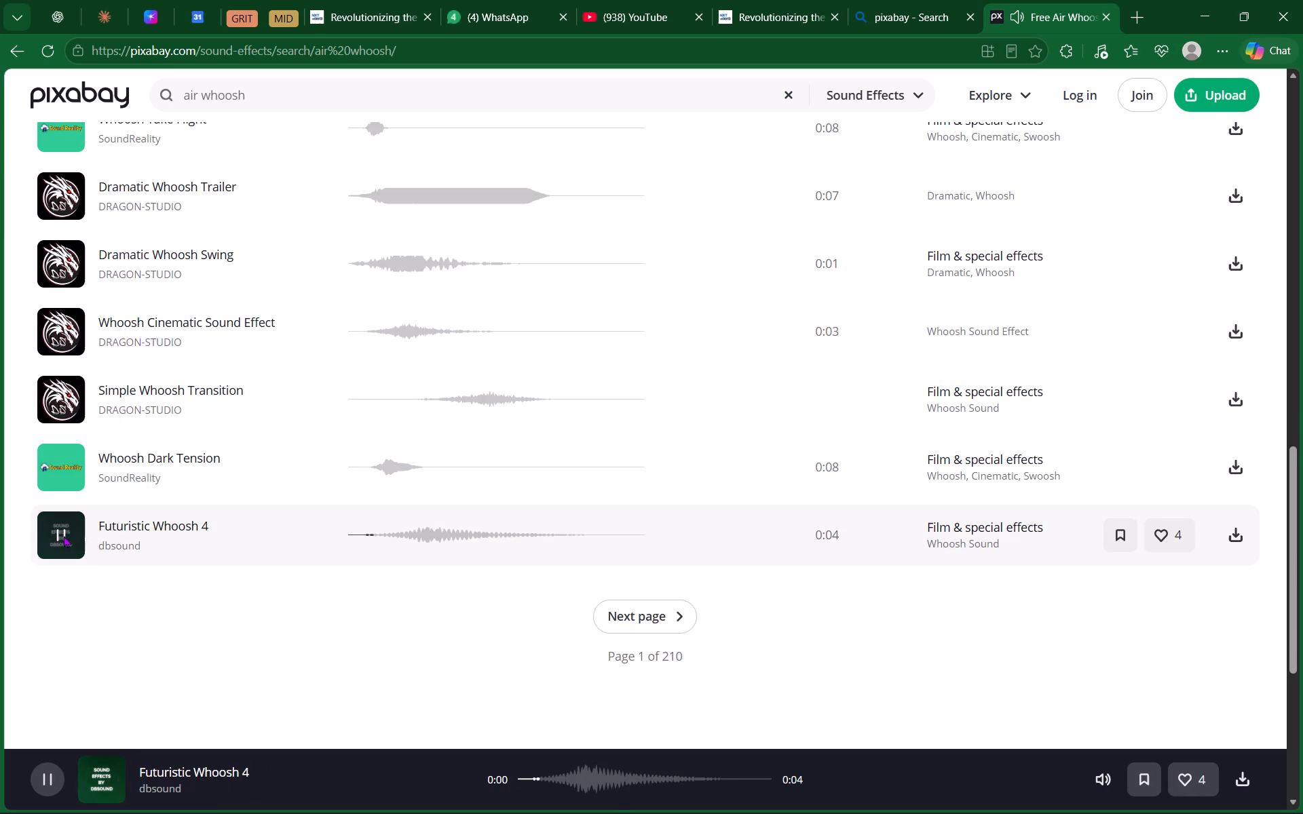
click(62, 399)
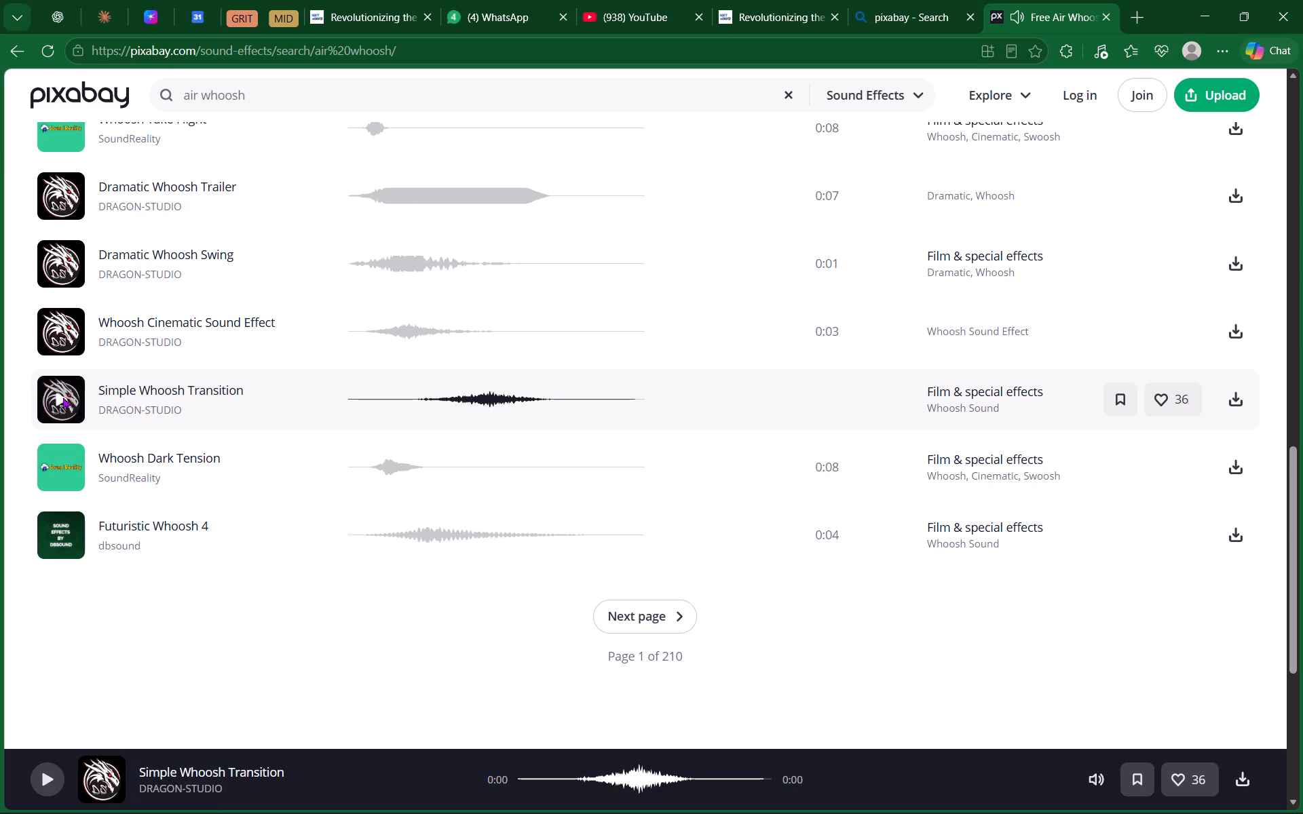
click(61, 338)
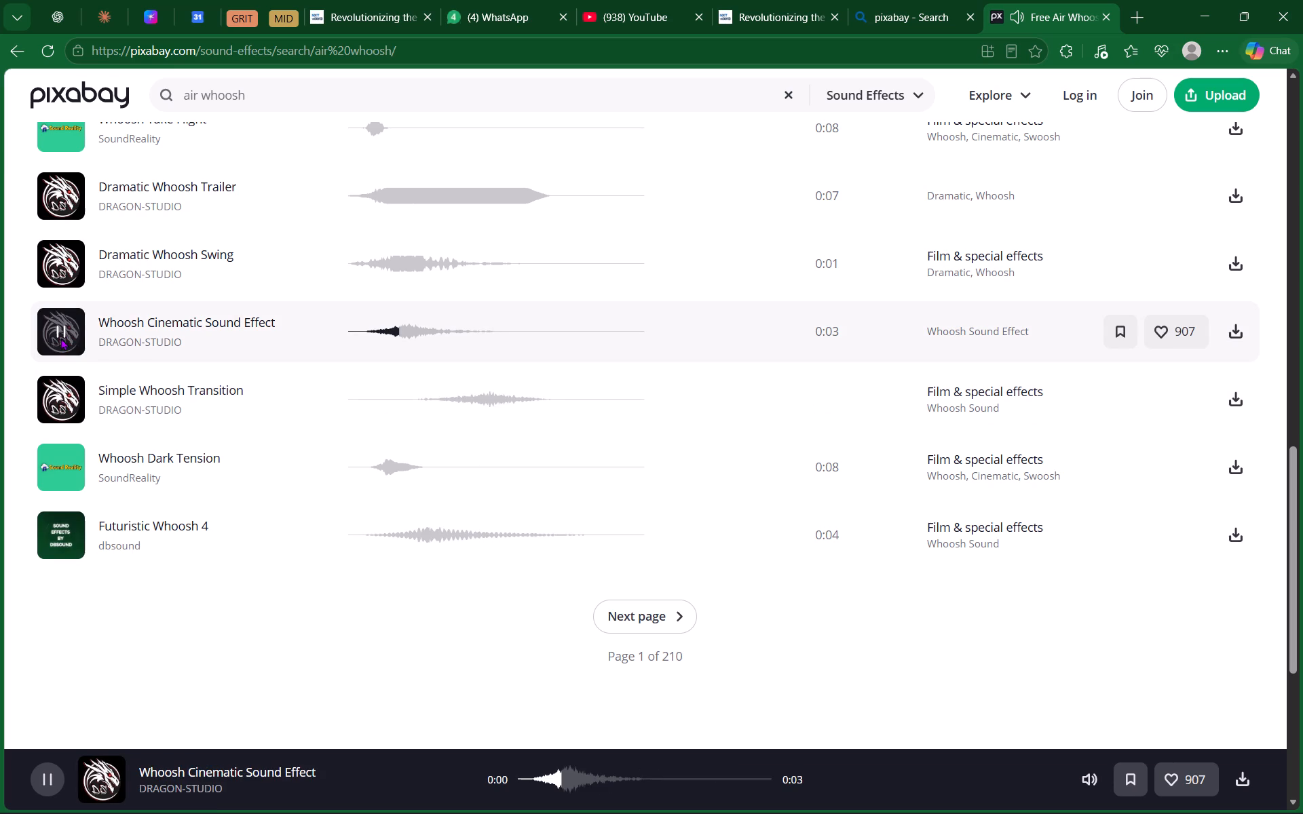
Return to the start of the air whoosh results and compare Simple Whoosh, Whoosh Bright Panning 6 and Airy Whoosh by replaying them.
scroll(61, 338, up, 11)
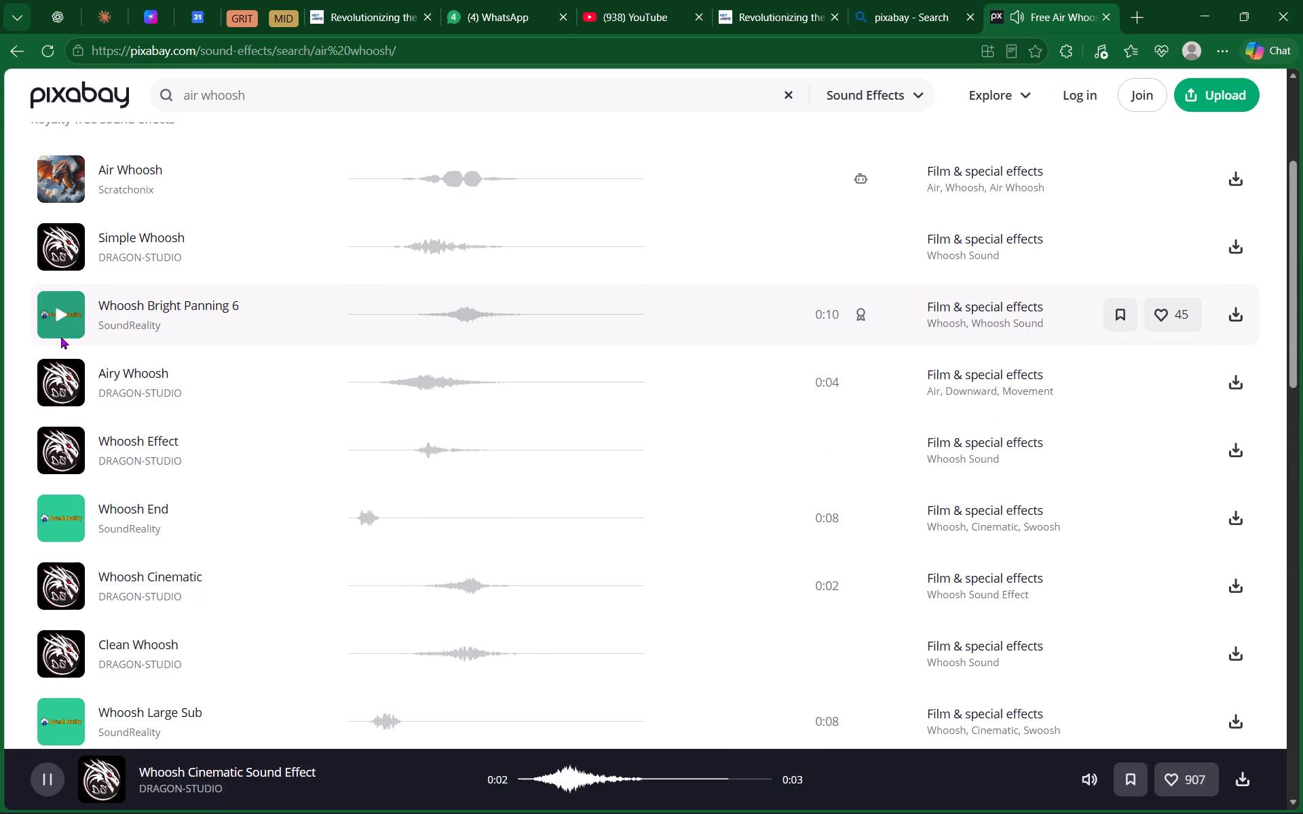
scroll(58, 319, up, 3)
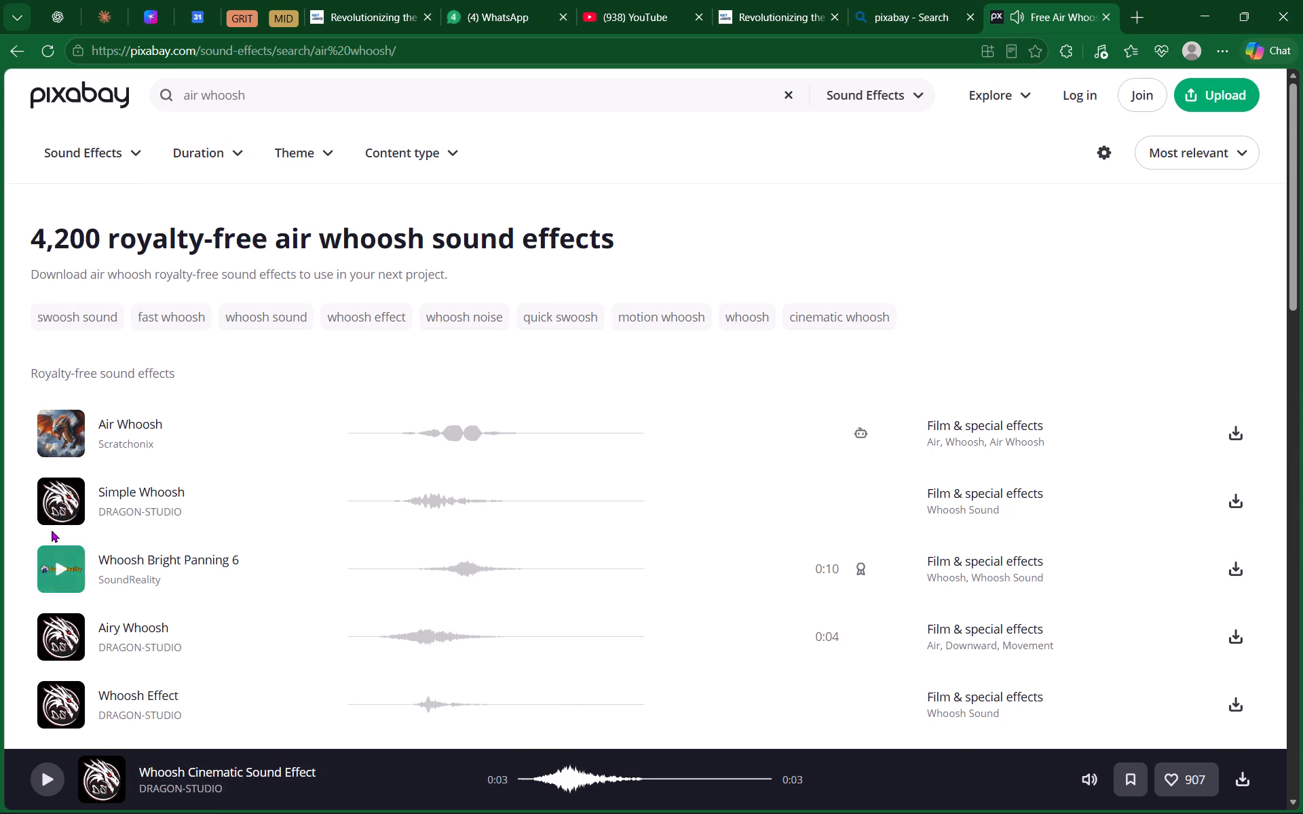
click(61, 495)
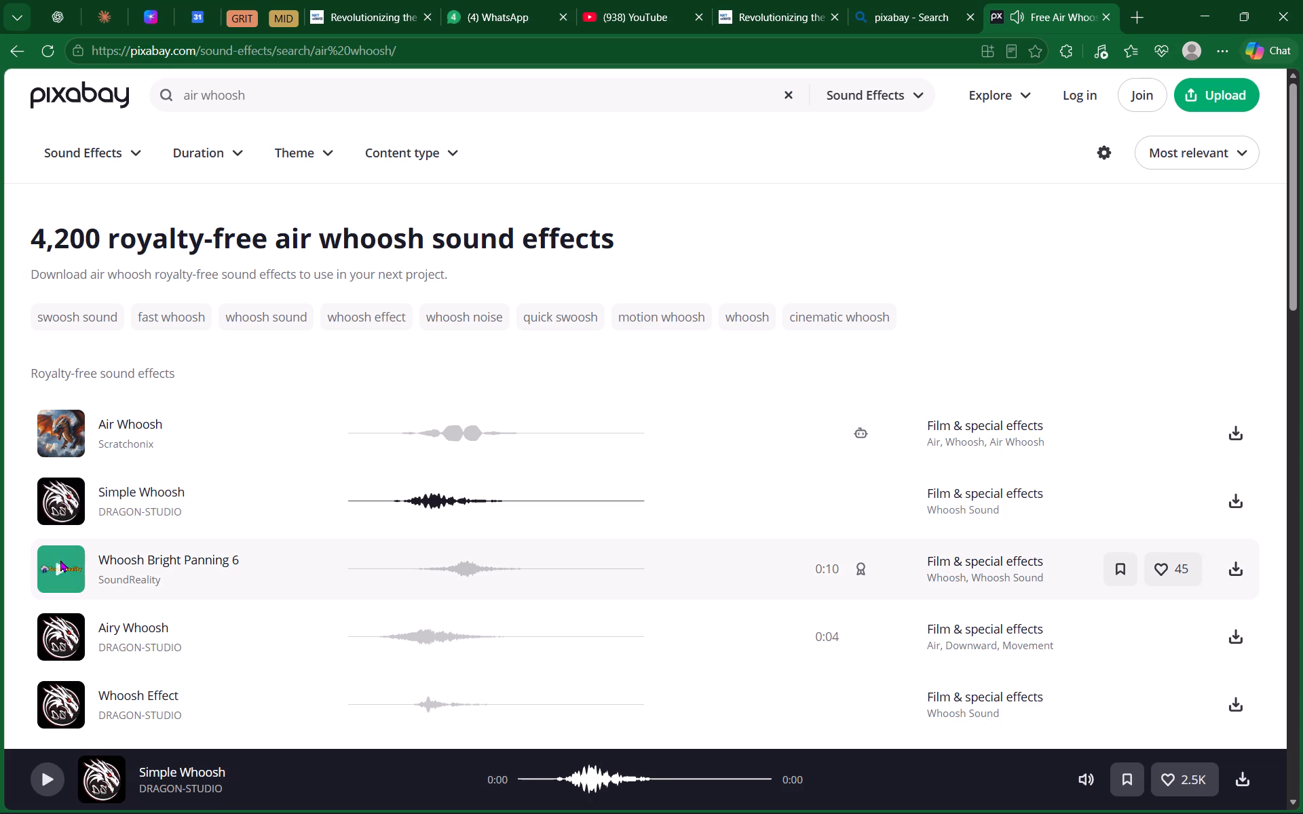
click(66, 568)
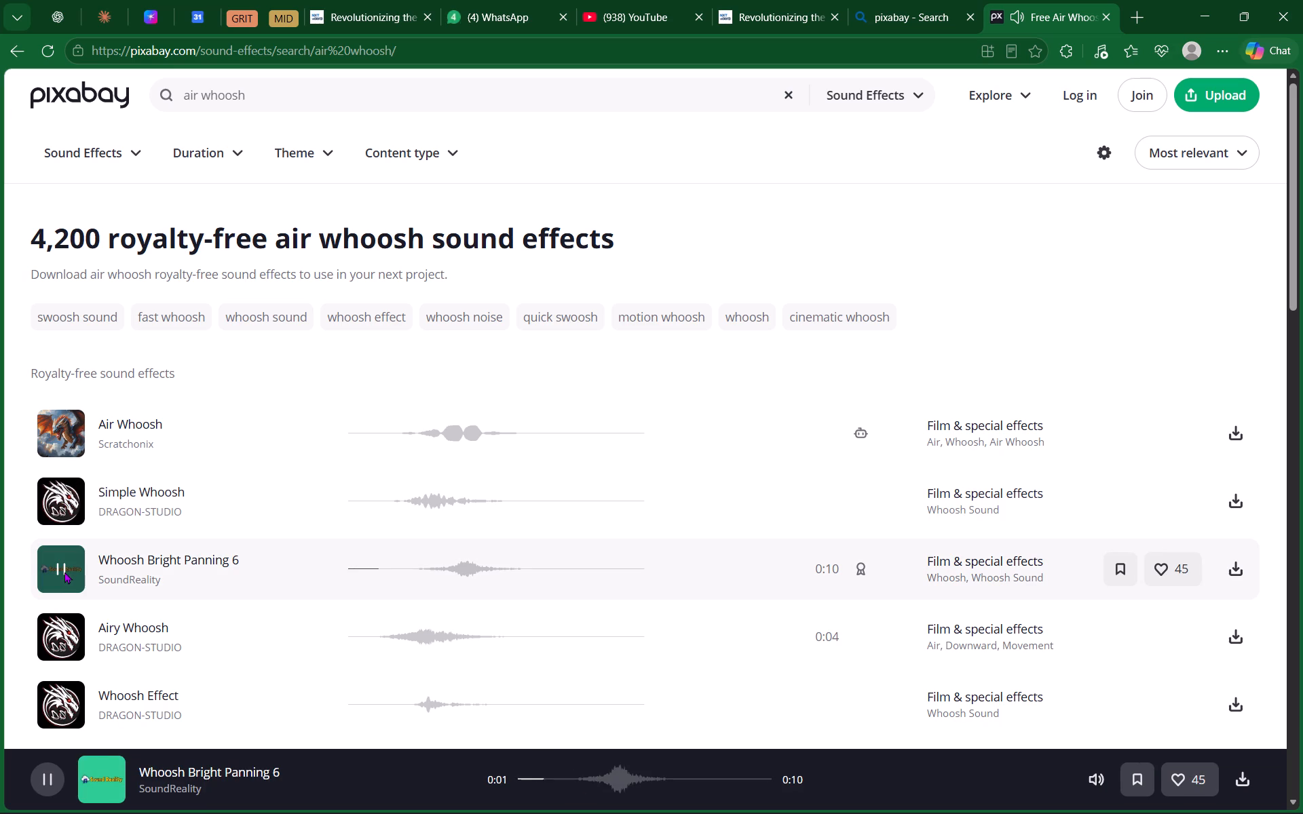
click(59, 635)
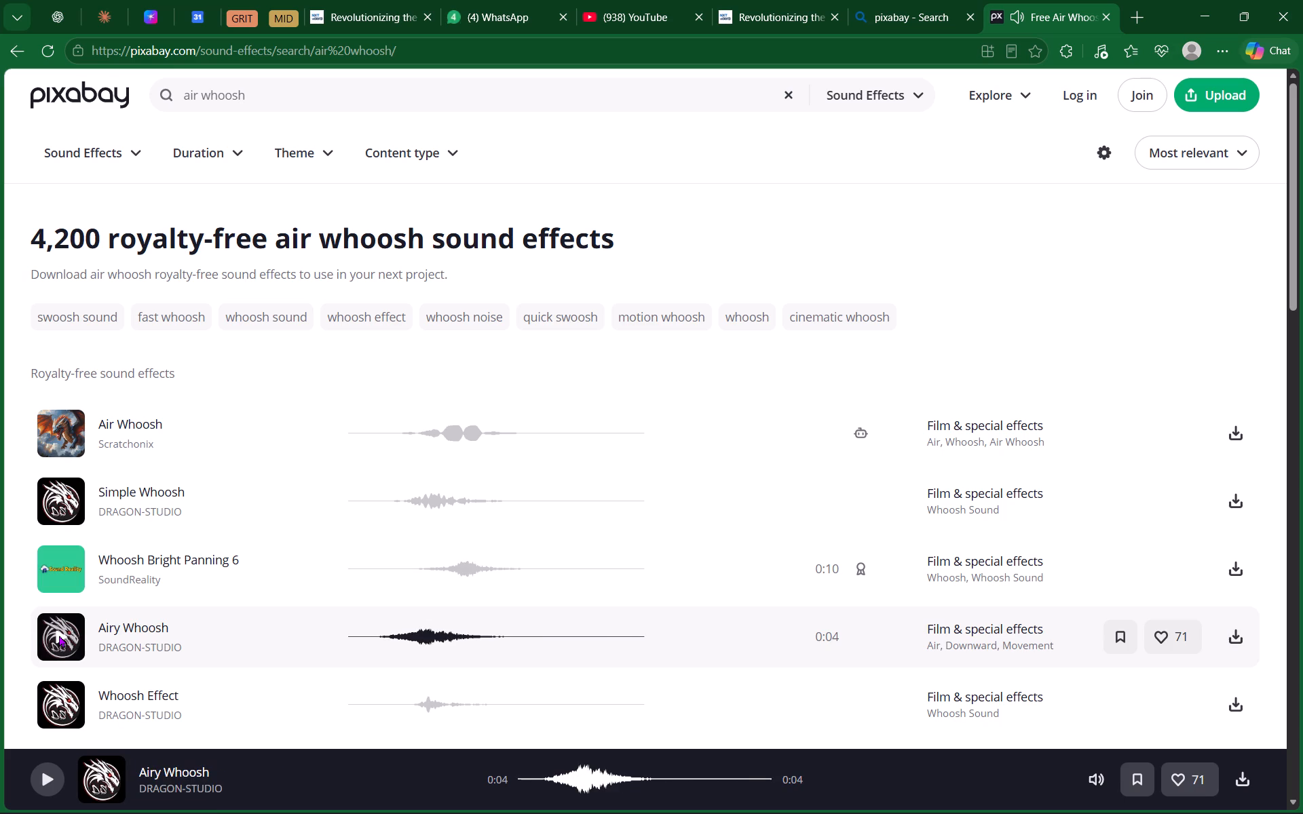
click(59, 635)
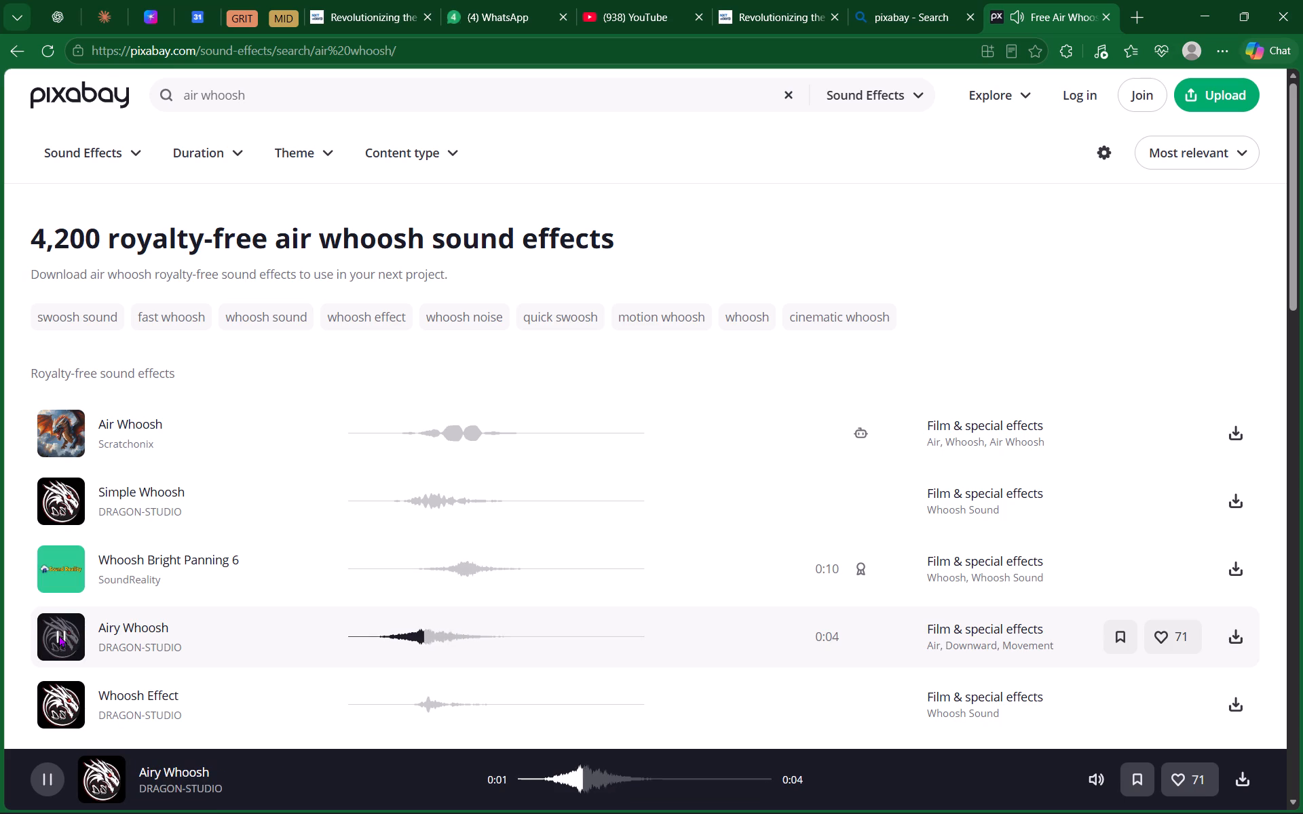
click(66, 570)
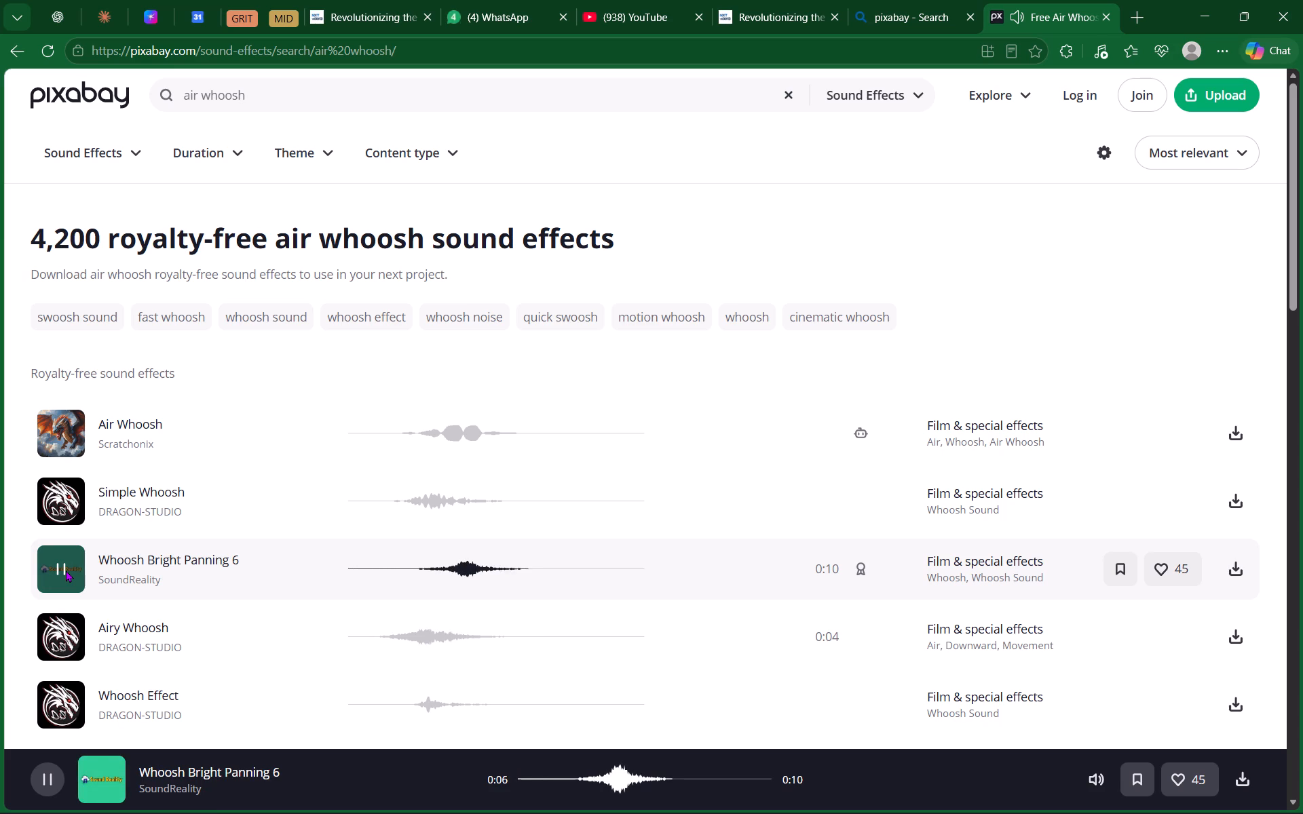
click(58, 636)
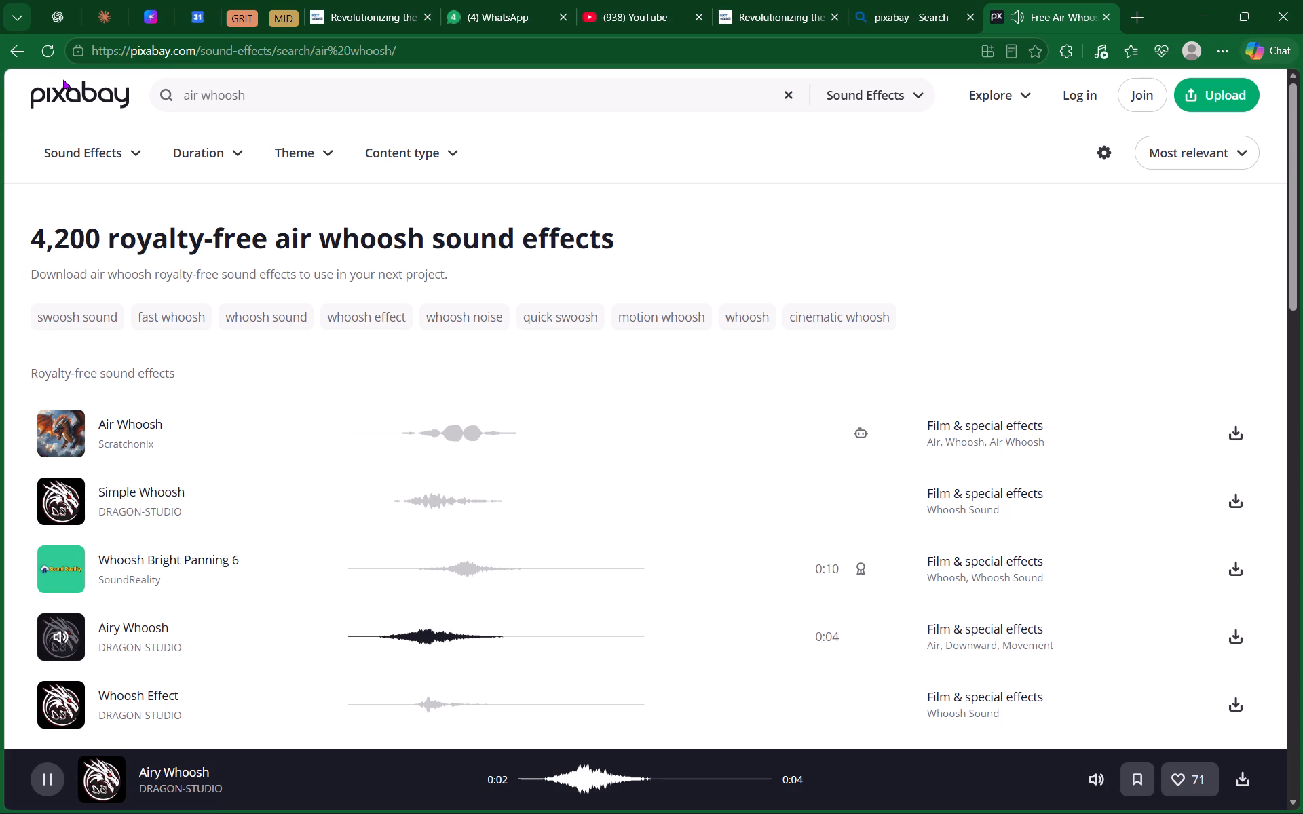
Refine the sound effects search to "air whoosh panning".
click(338, 106)
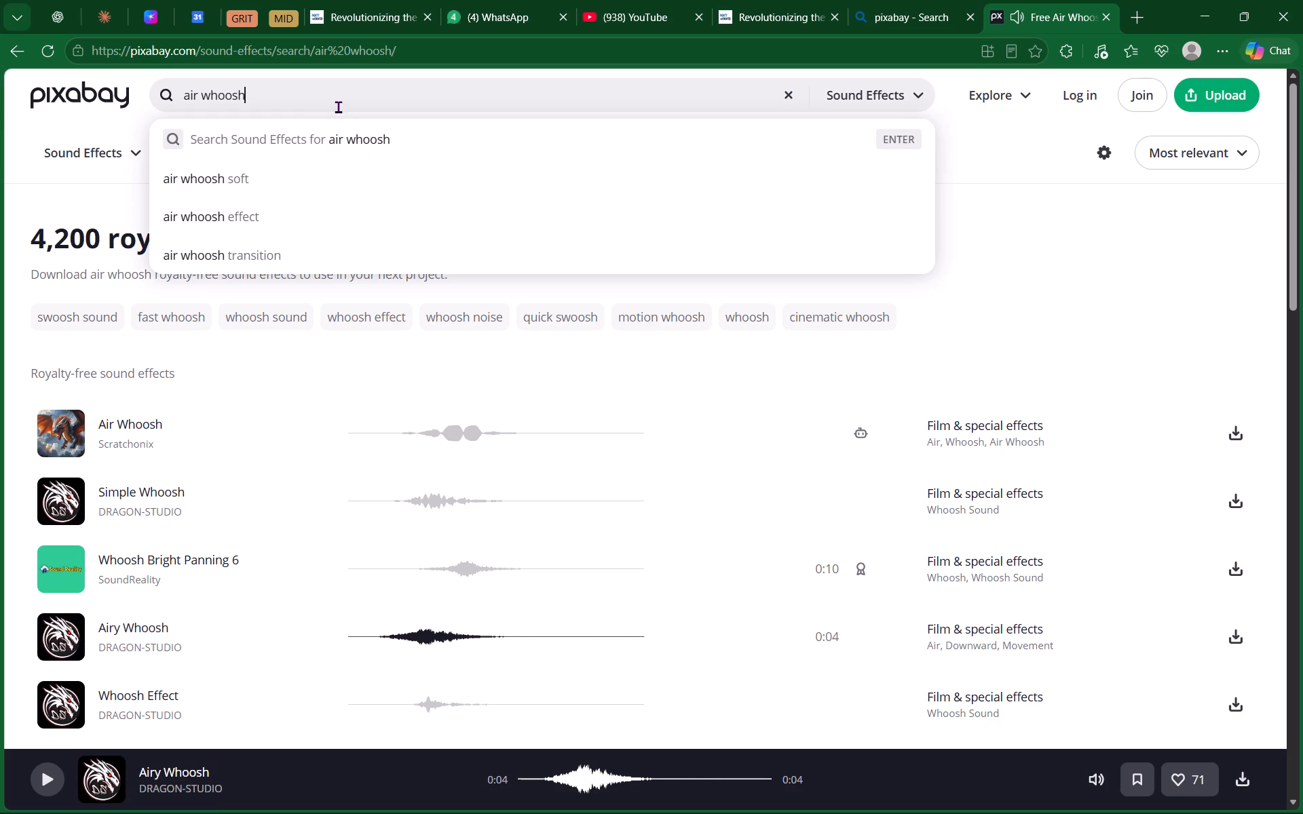
key(space)
text(panning)
key(Return)
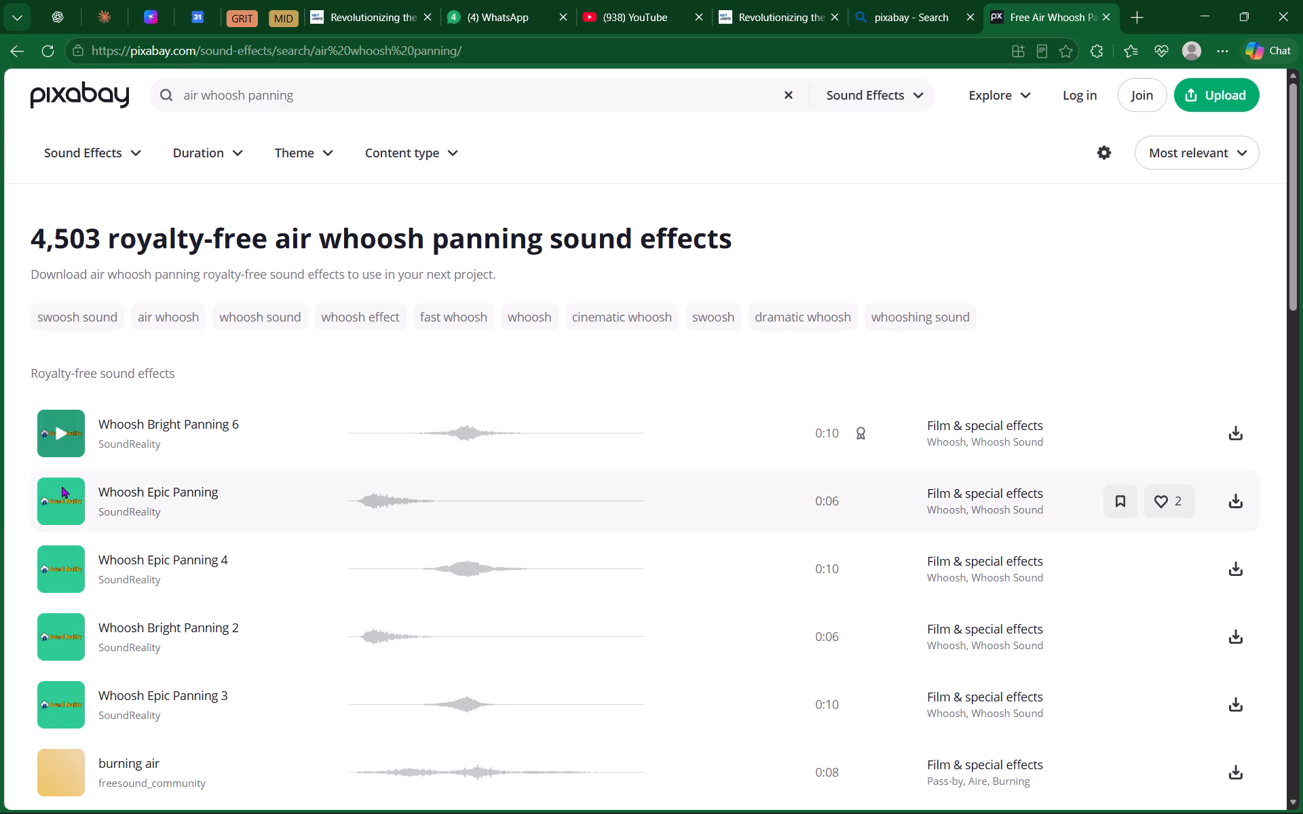
Preview air whoosh panning results from Whoosh Epic Panning down to Air Whoosh, including burning air, finishing with Whoosh Bright Panning 5.
click(60, 501)
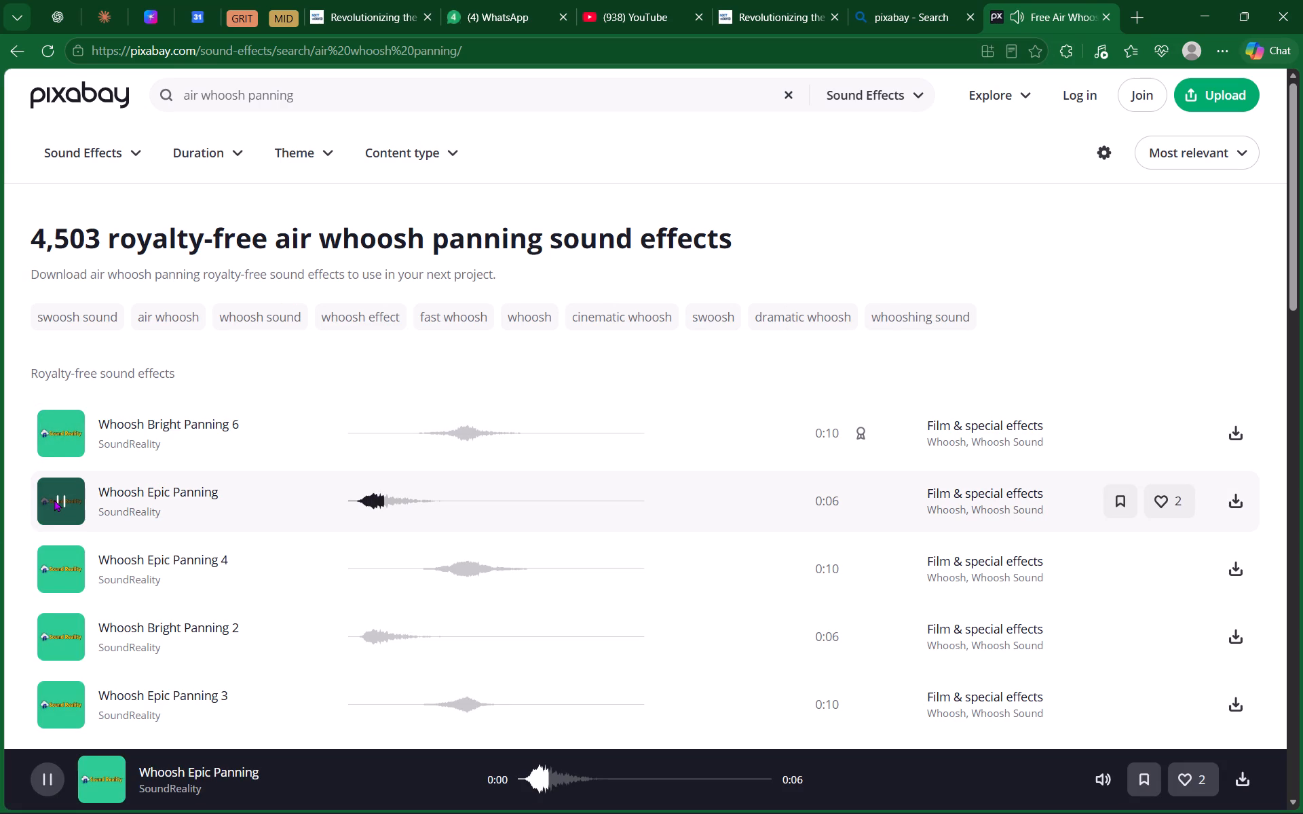
click(60, 566)
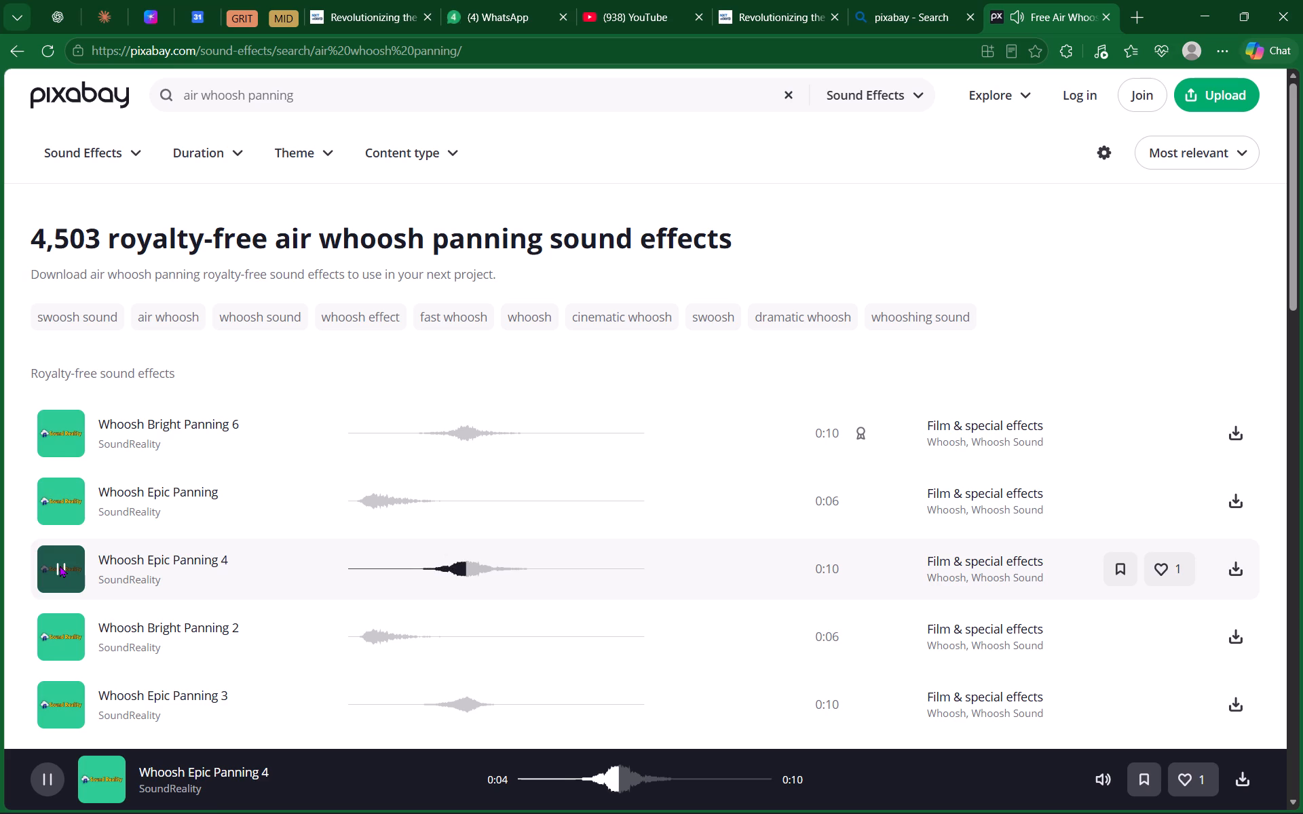
click(58, 636)
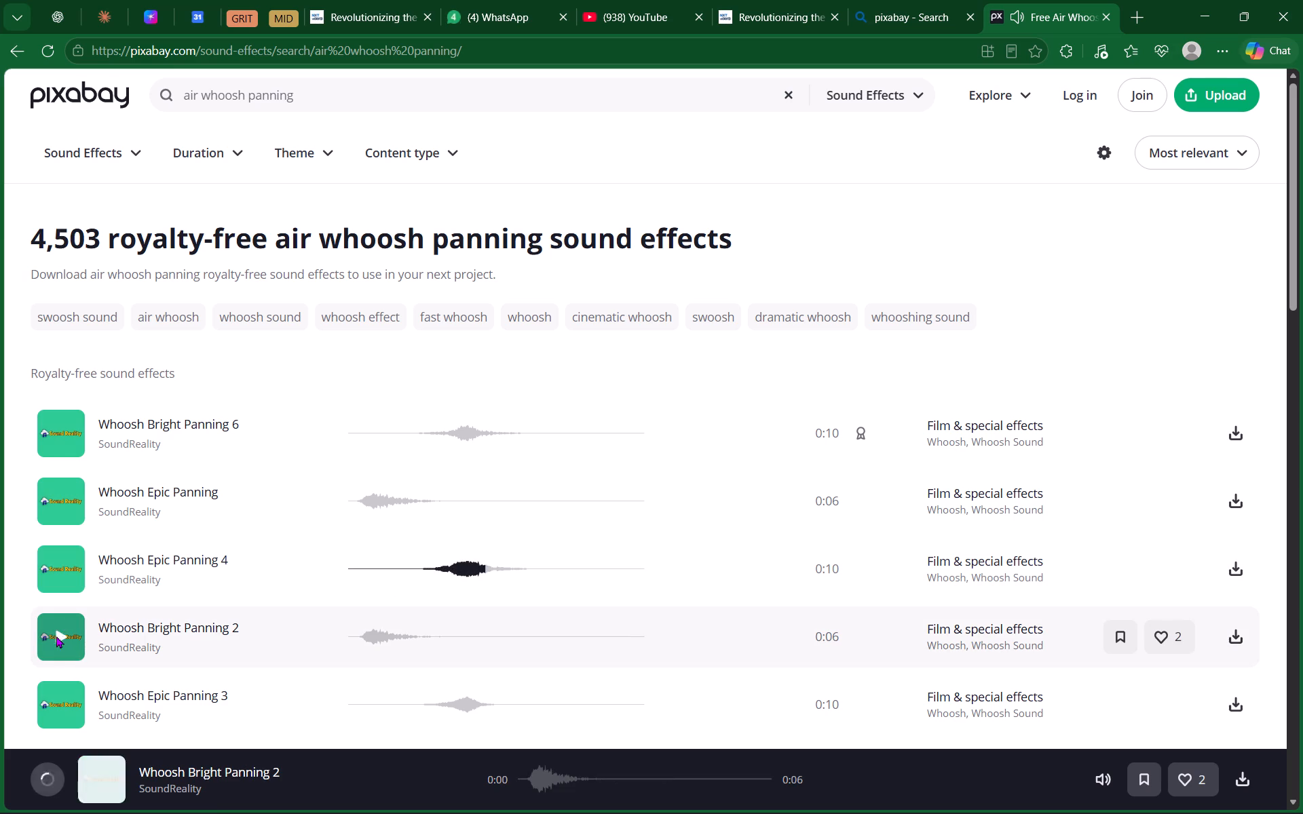
scroll(55, 603, down, 3)
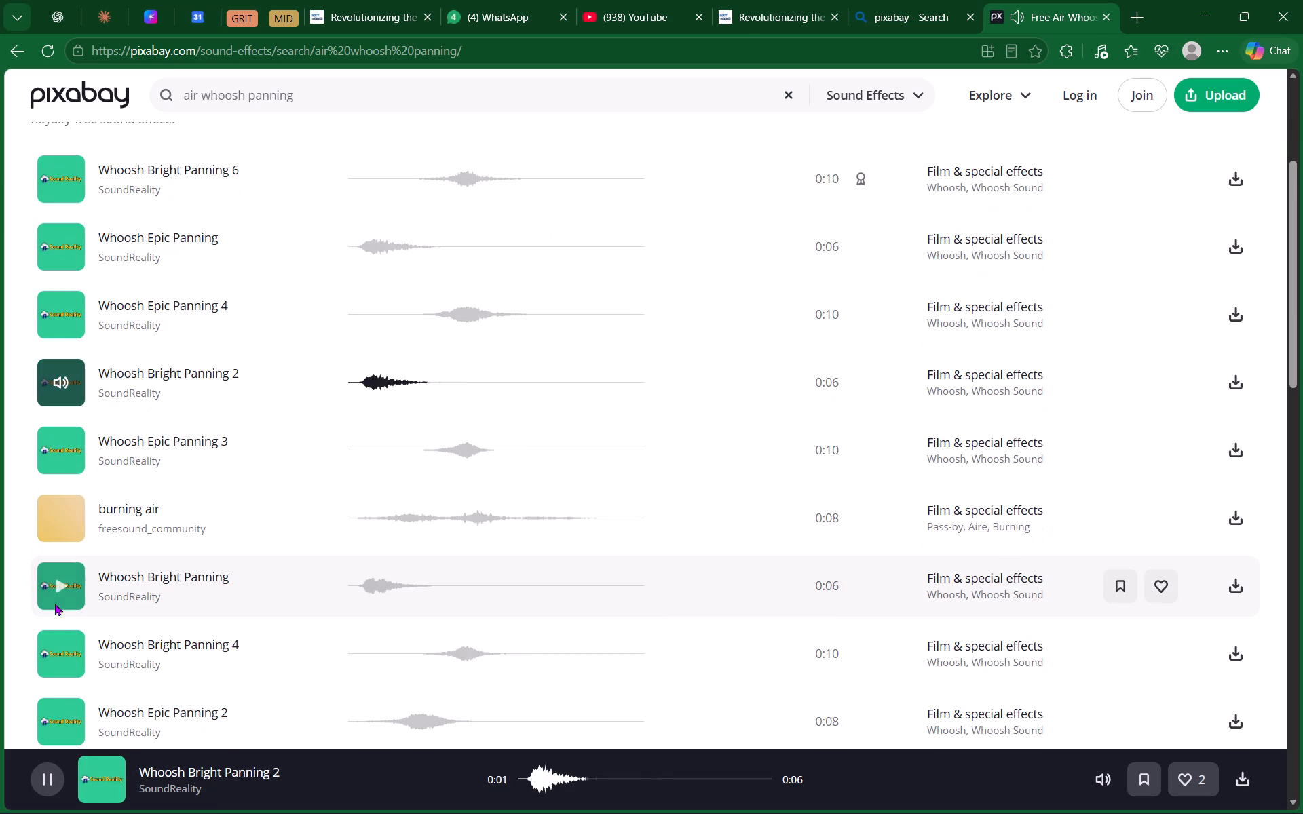
click(56, 524)
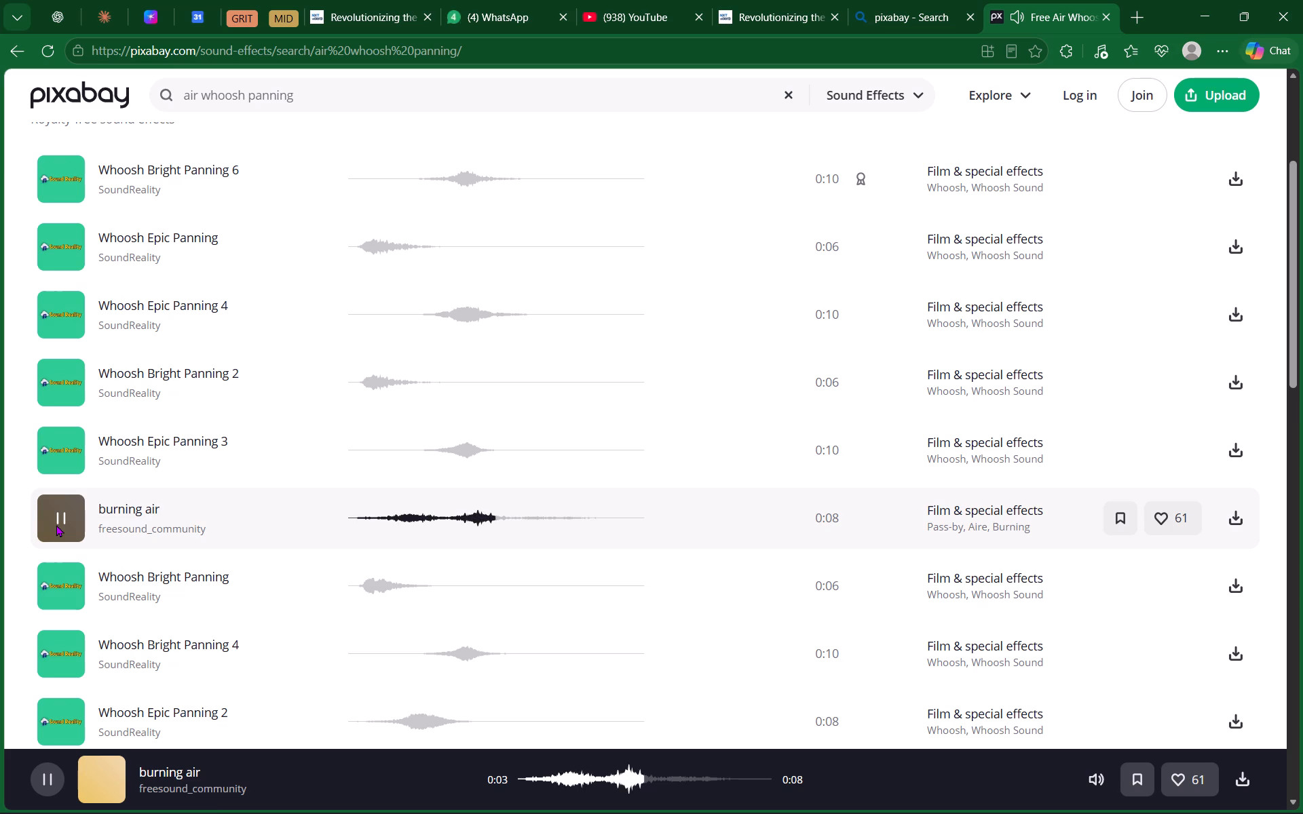
click(59, 581)
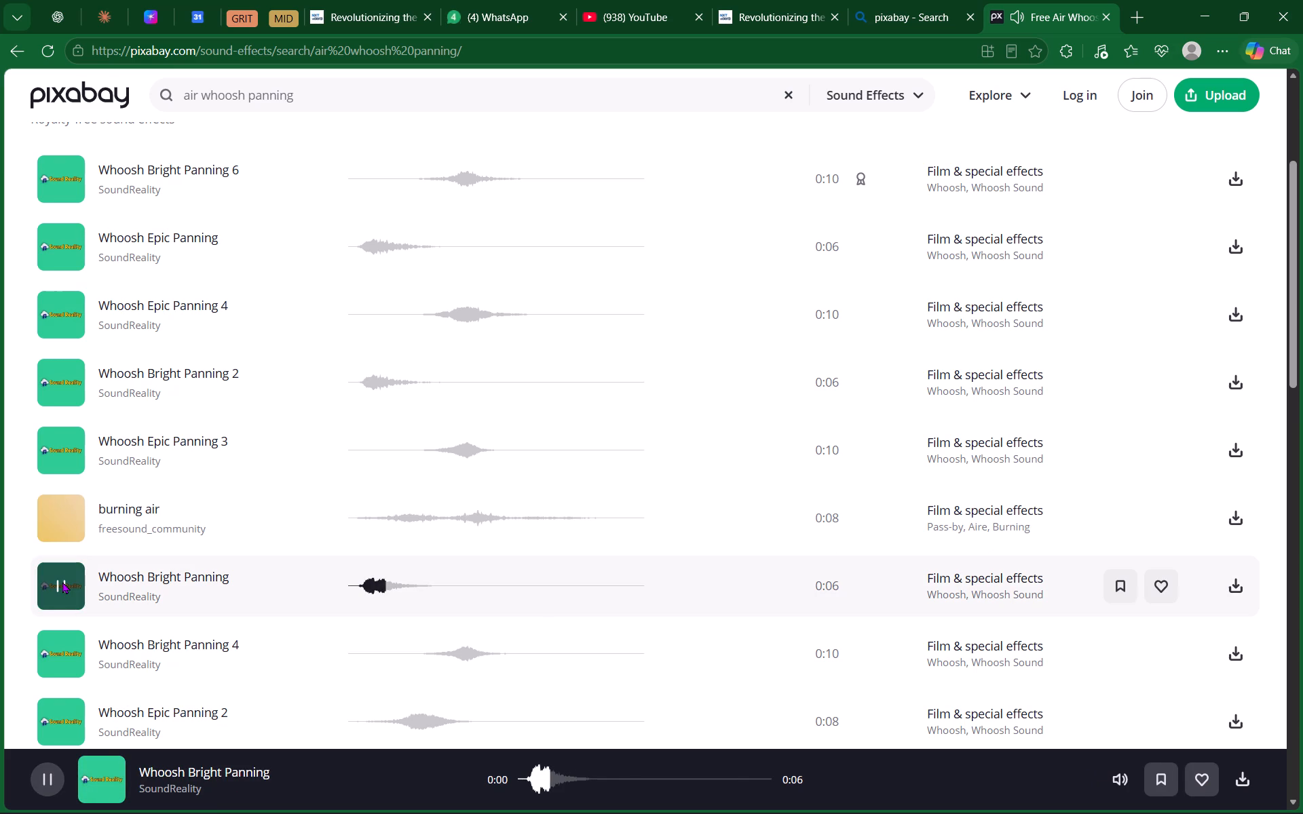
scroll(104, 598, down, 2)
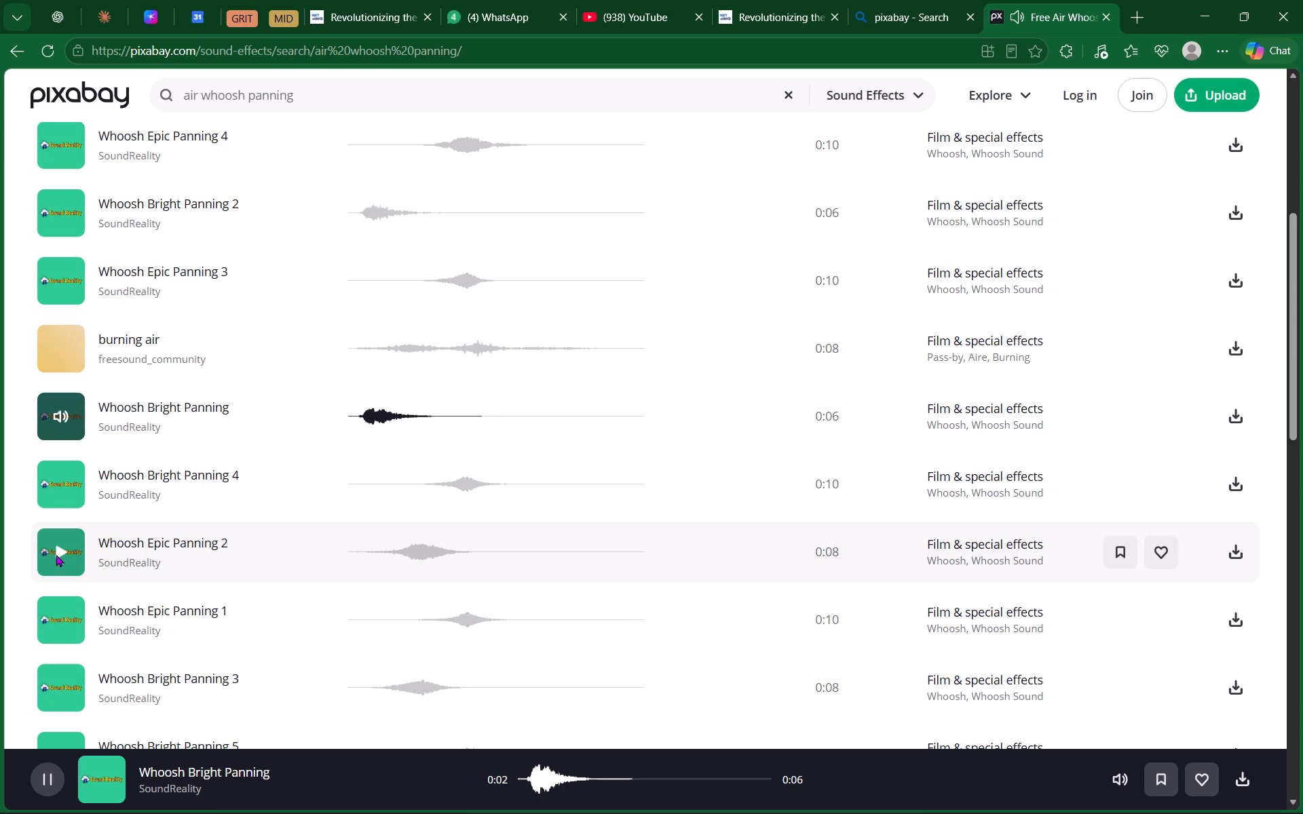
click(59, 552)
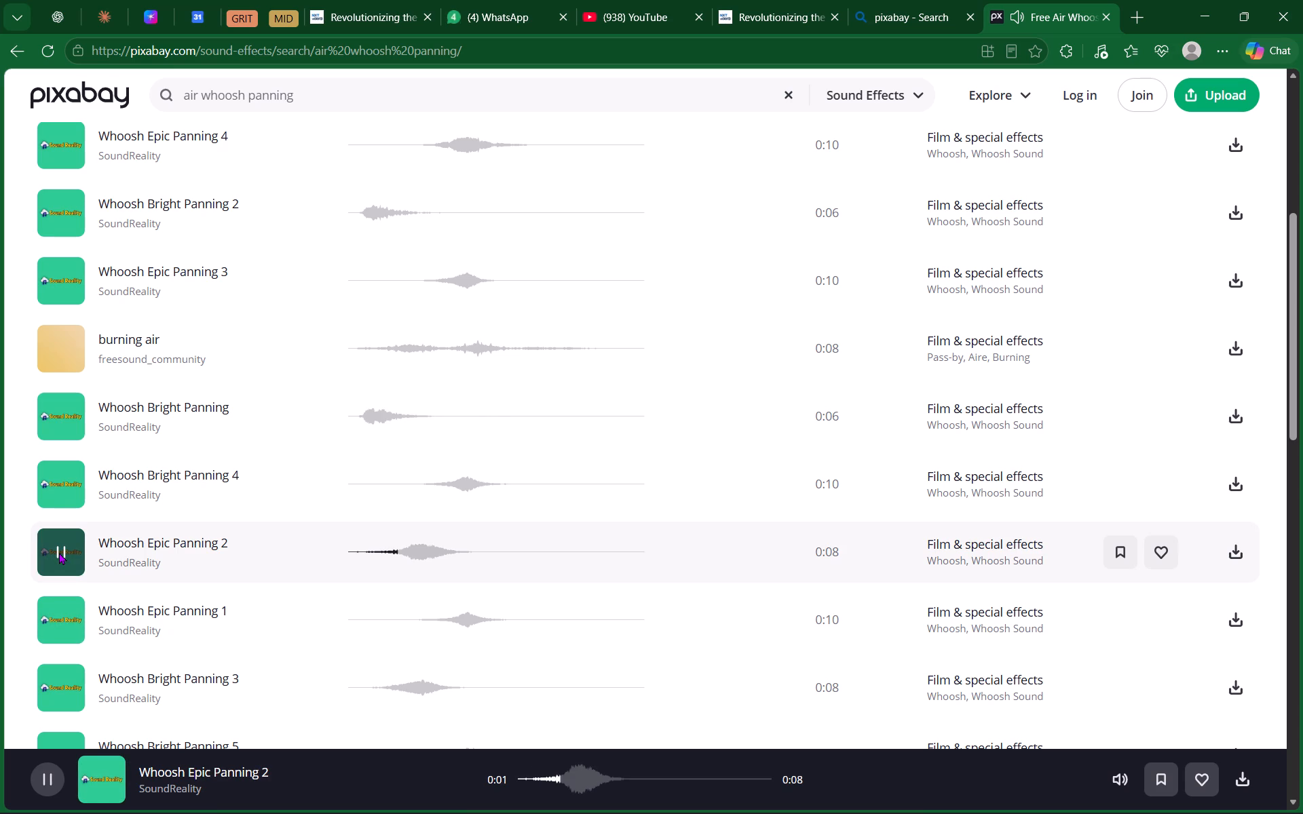
scroll(59, 552, down, 3)
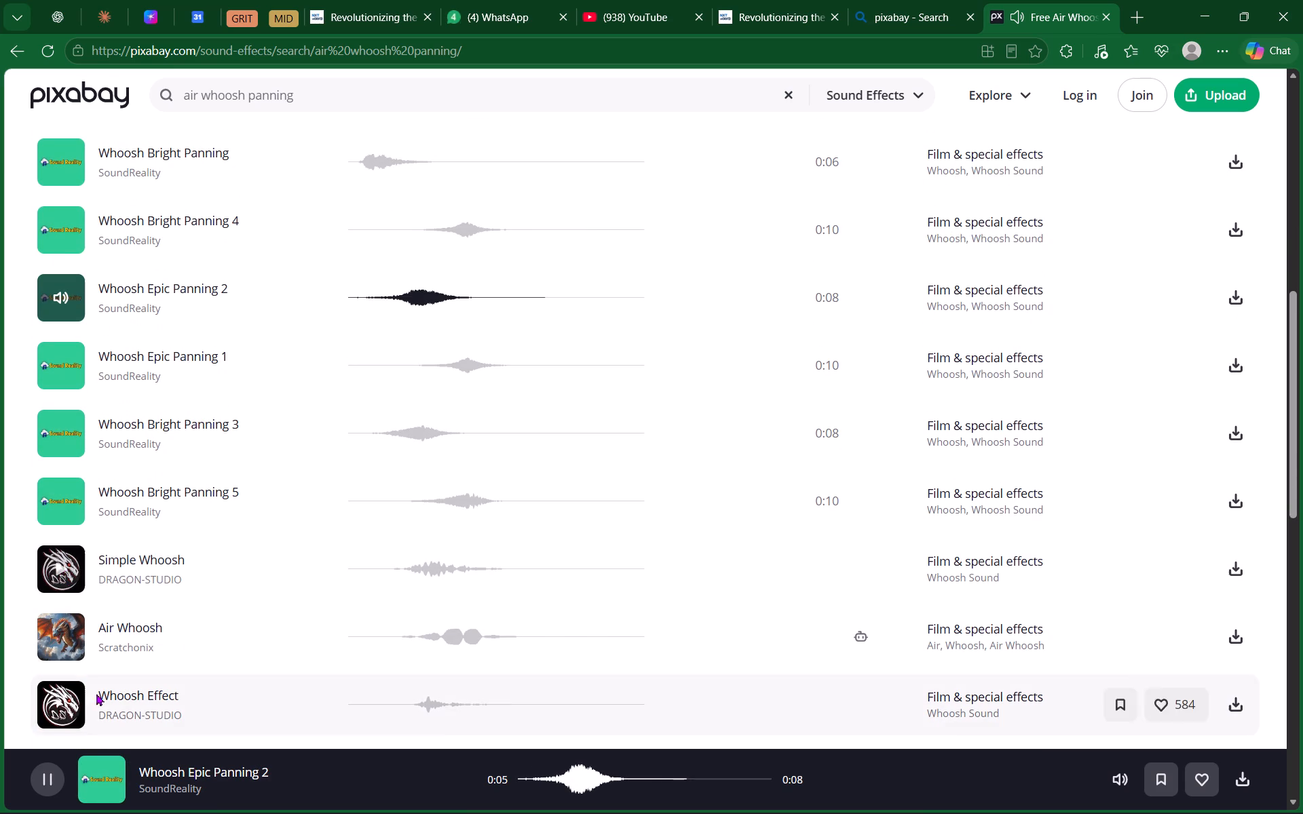
click(62, 633)
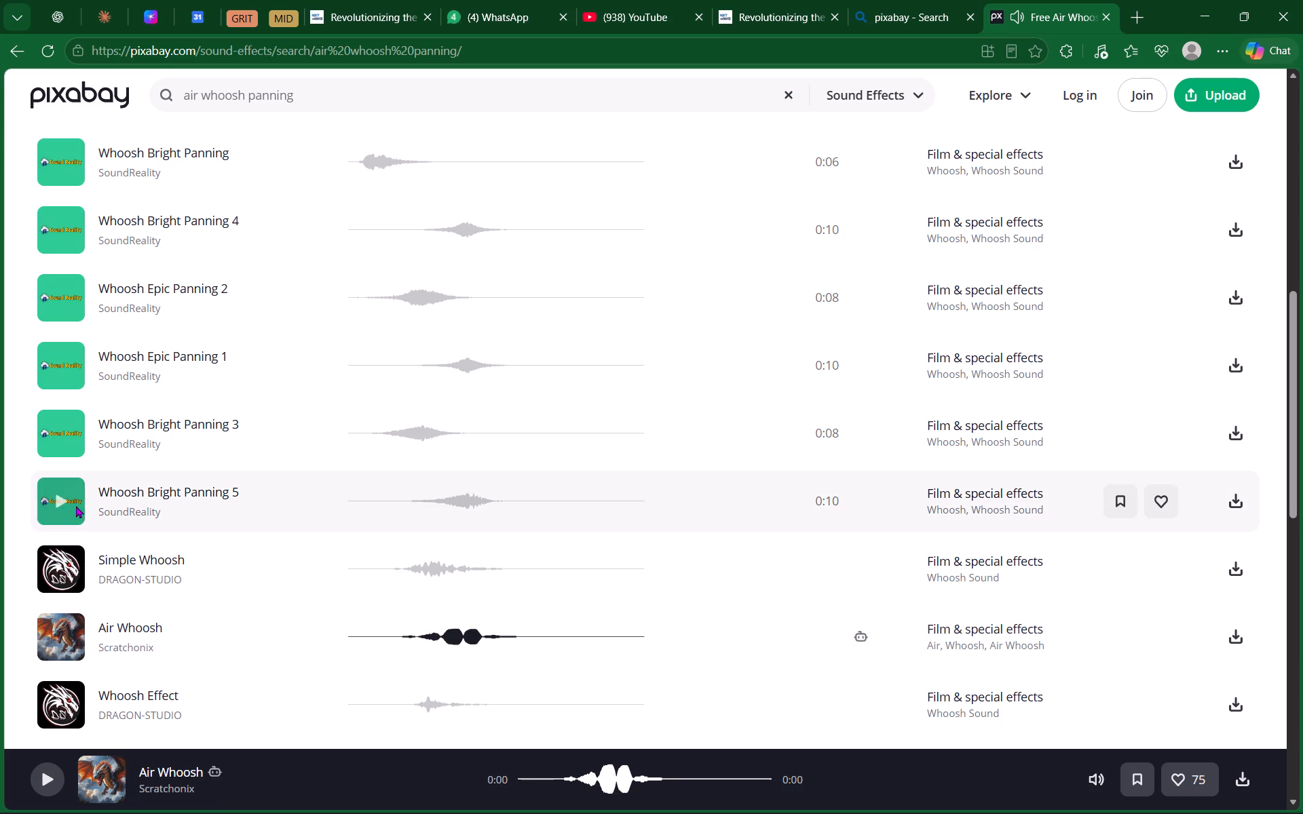
click(53, 502)
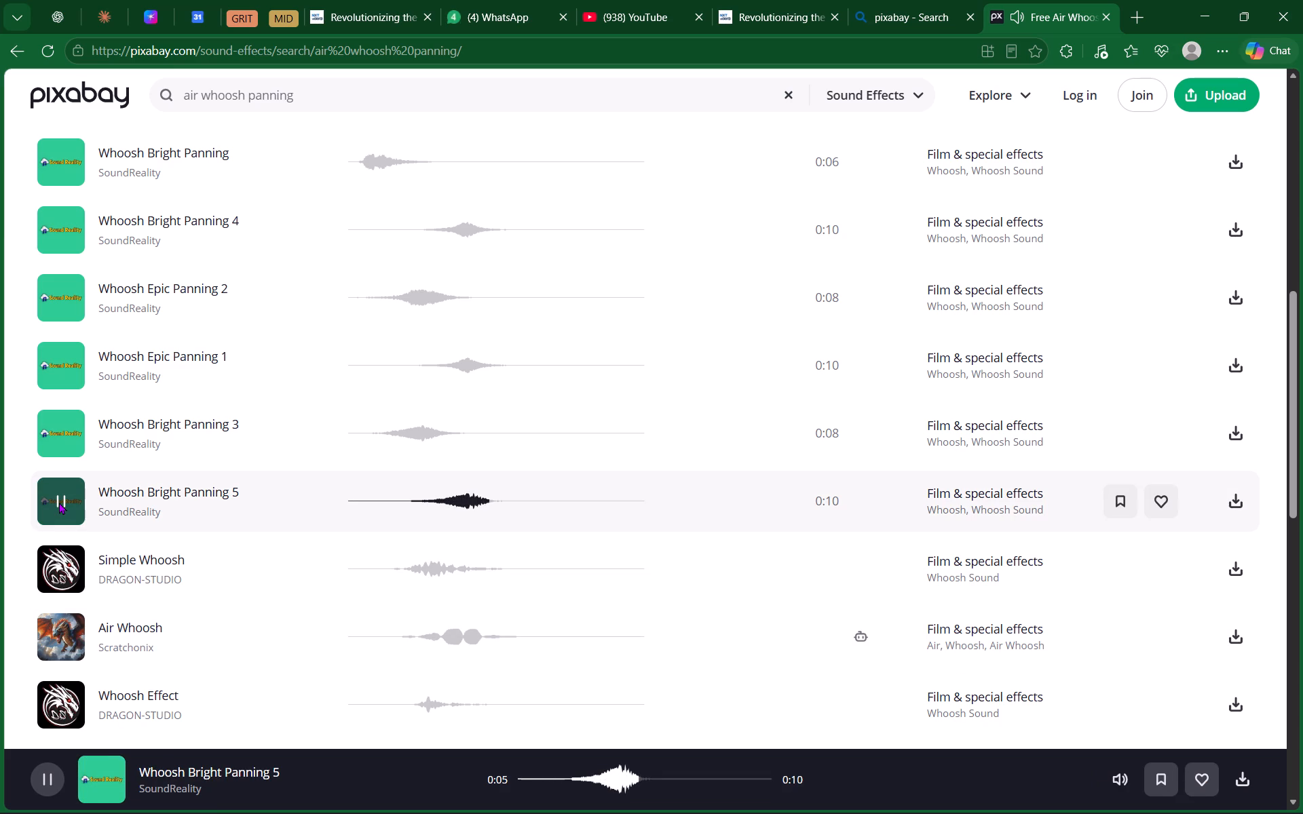
Change the sound effects search to "epic sound panning".
scroll(92, 406, up, 8)
scroll(92, 406, down, 1)
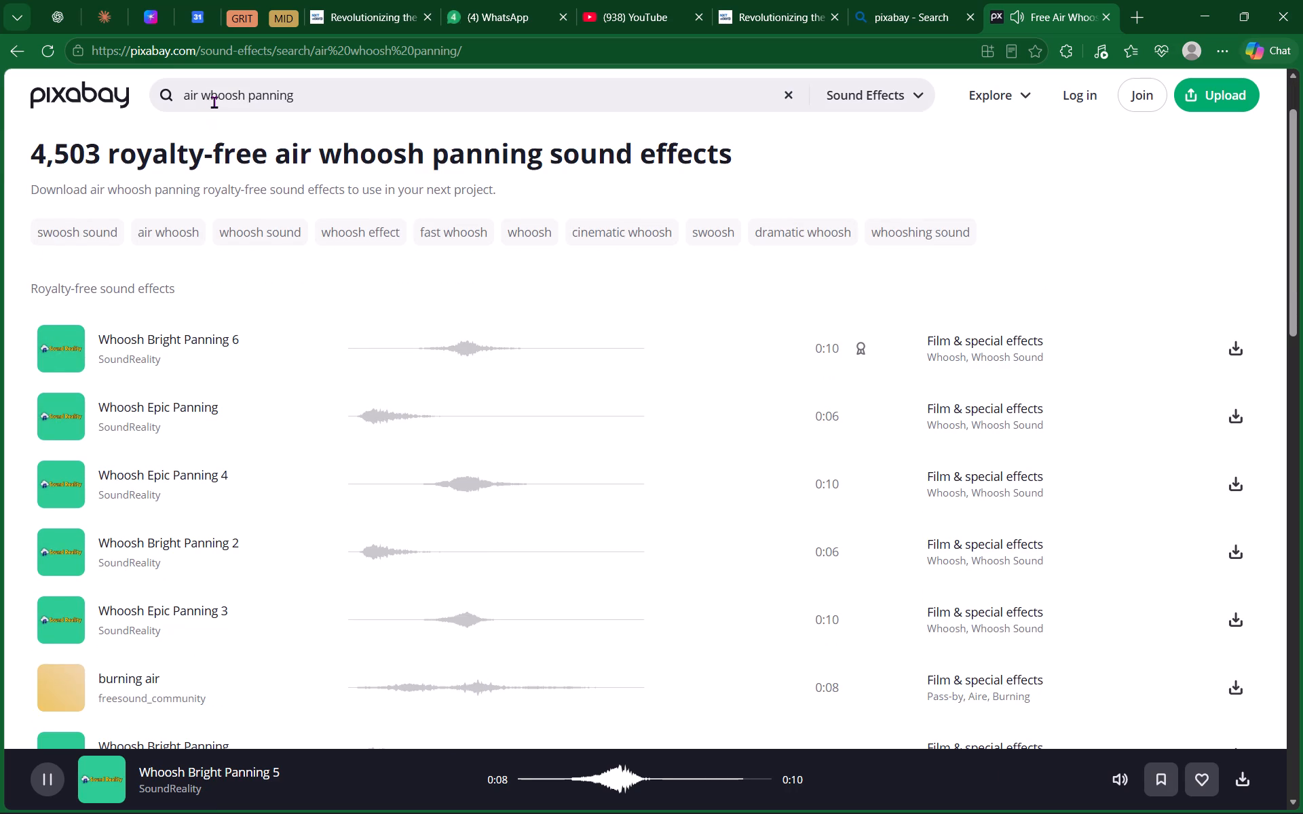
click(246, 100)
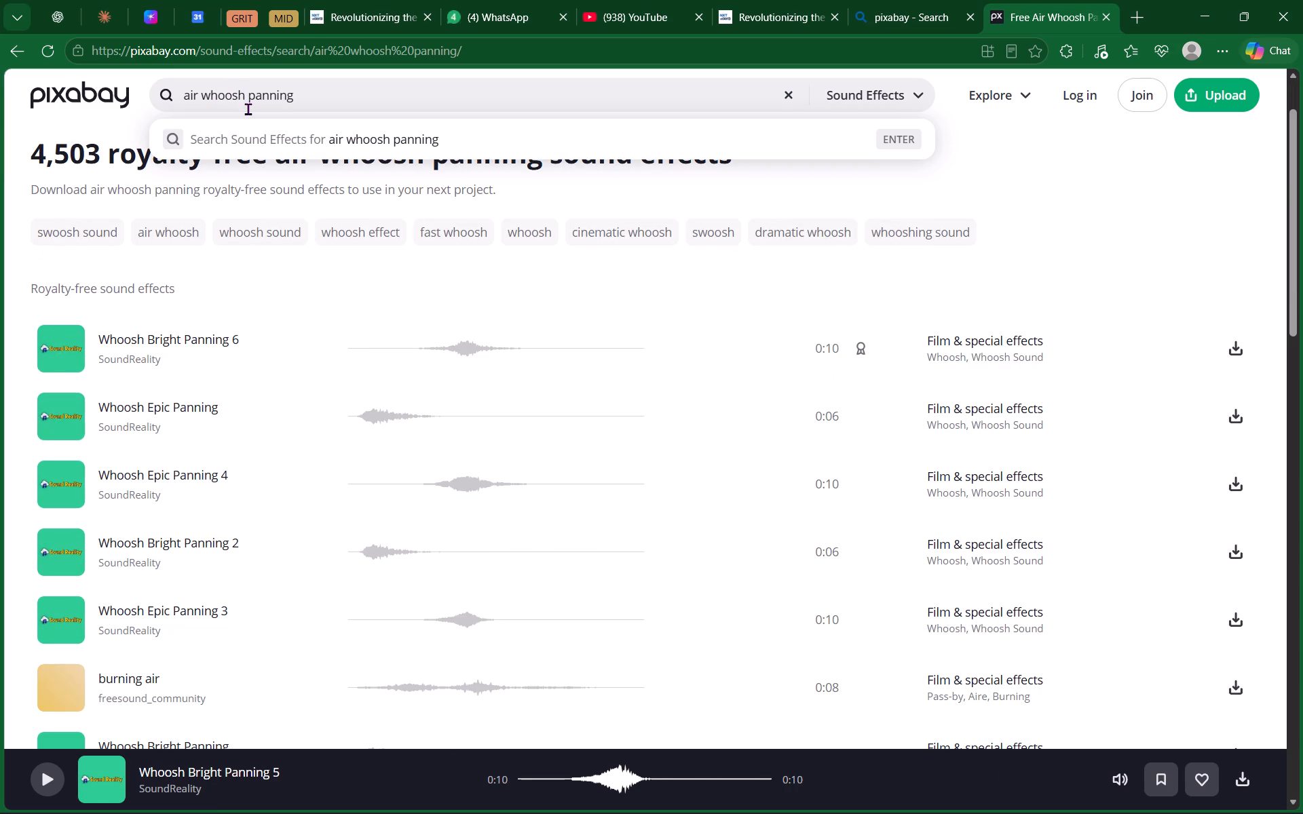
key(BackSpace)
key(BackSpace)
key(BackSpace)
key(BackSpace)
key(BackSpace)
key(BackSpace)
key(BackSpace)
key(BackSpace)
key(BackSpace)
key(BackSpace)
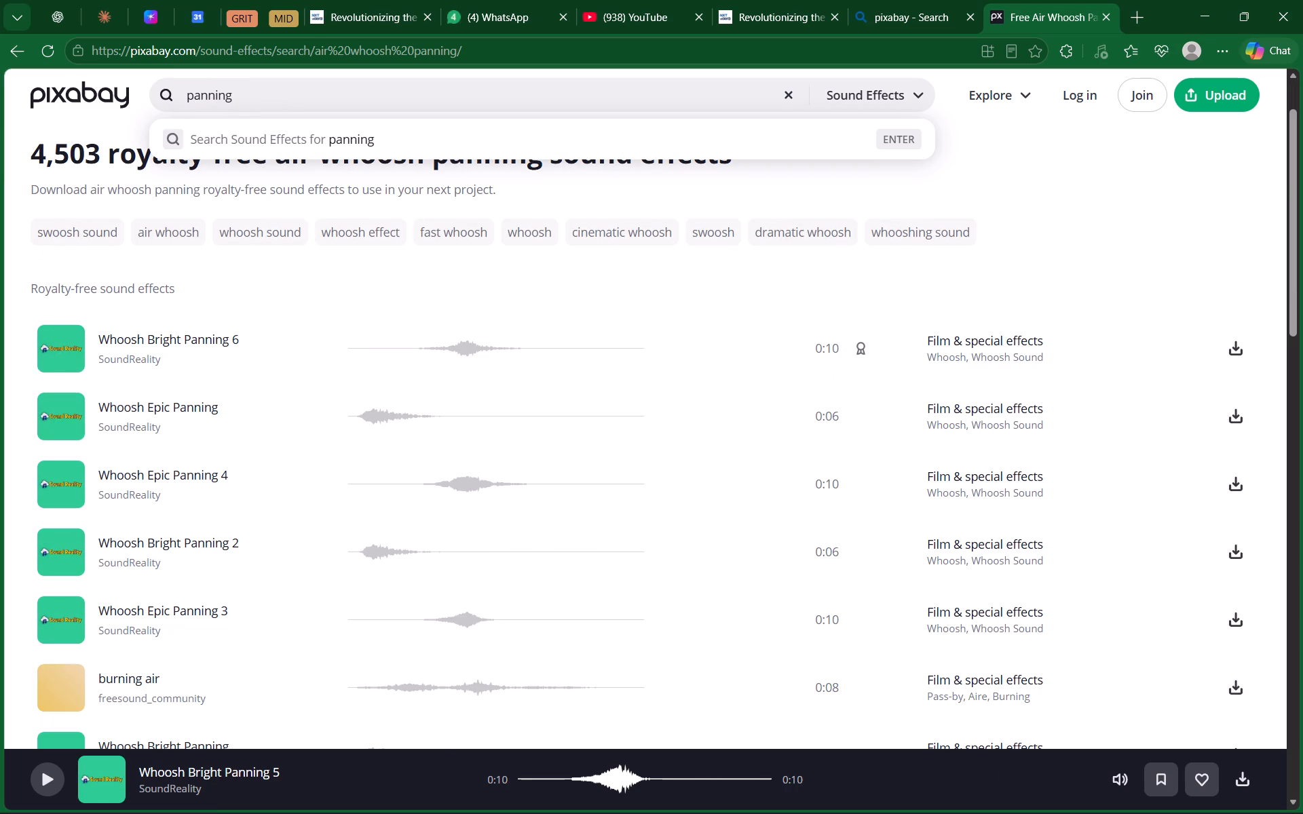
text(epic)
key(space)
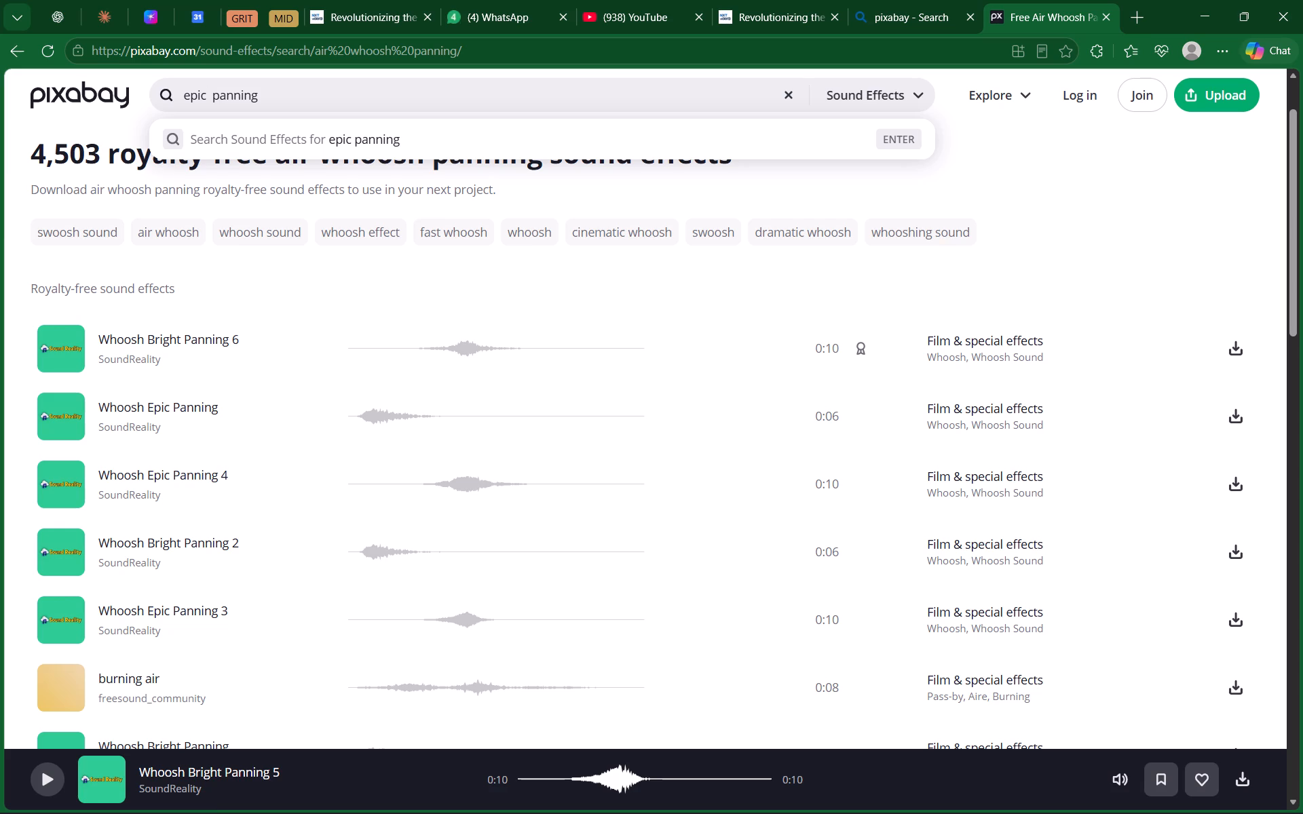
text(sound)
key(Return)
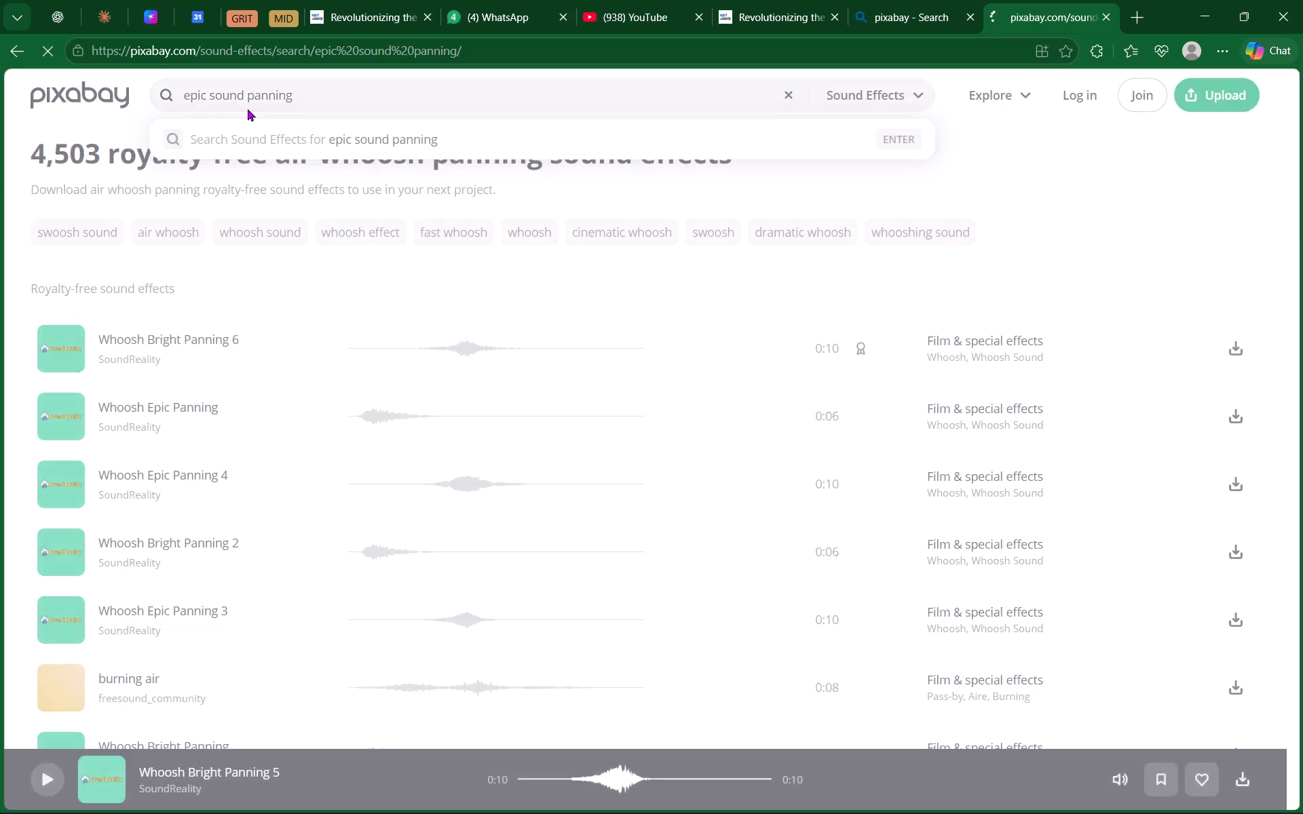
Preview BOOM Geomorphism, TRAIMORY MEGA HORN Angry Siren, ASCENT Braam - Magma Brass and Epic - Epic Music from the first results page.
scroll(52, 503, down, 3)
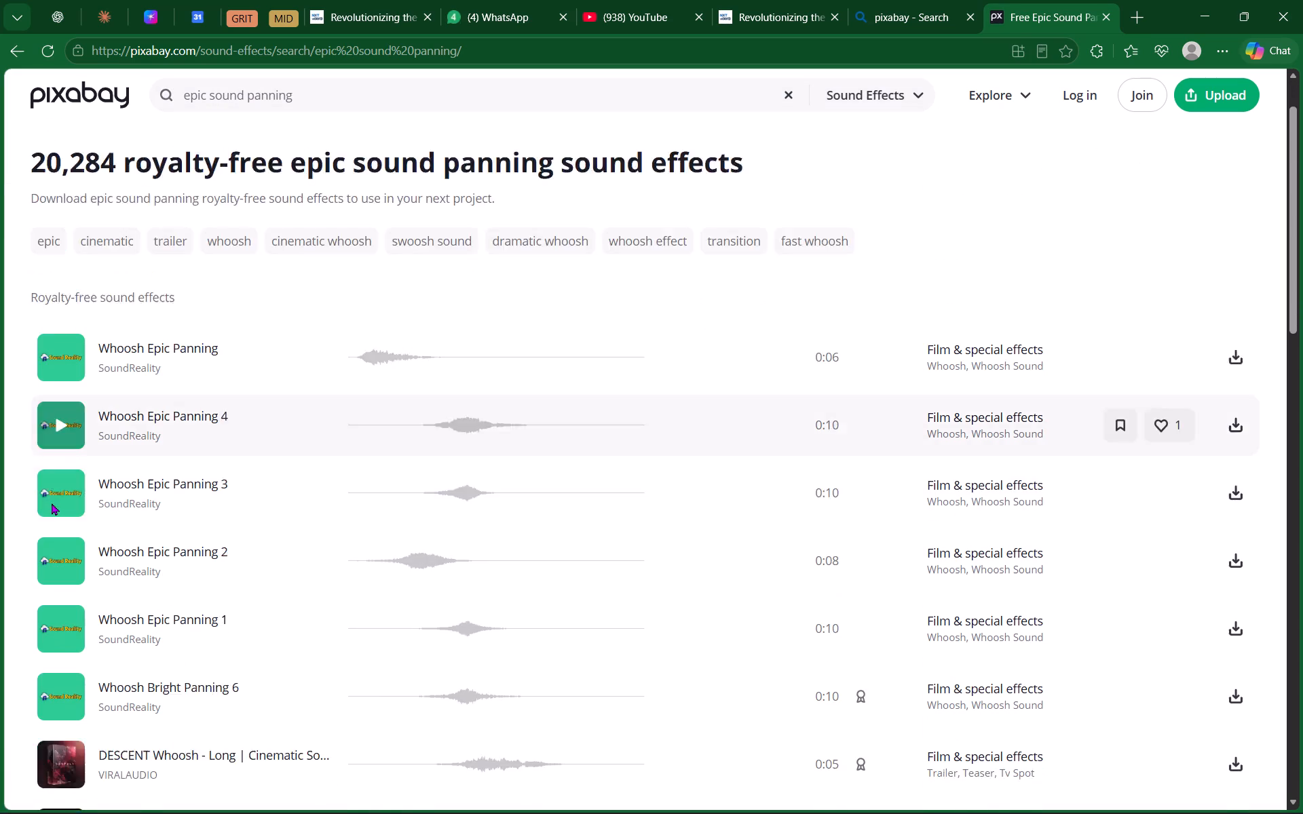
scroll(52, 503, down, 2)
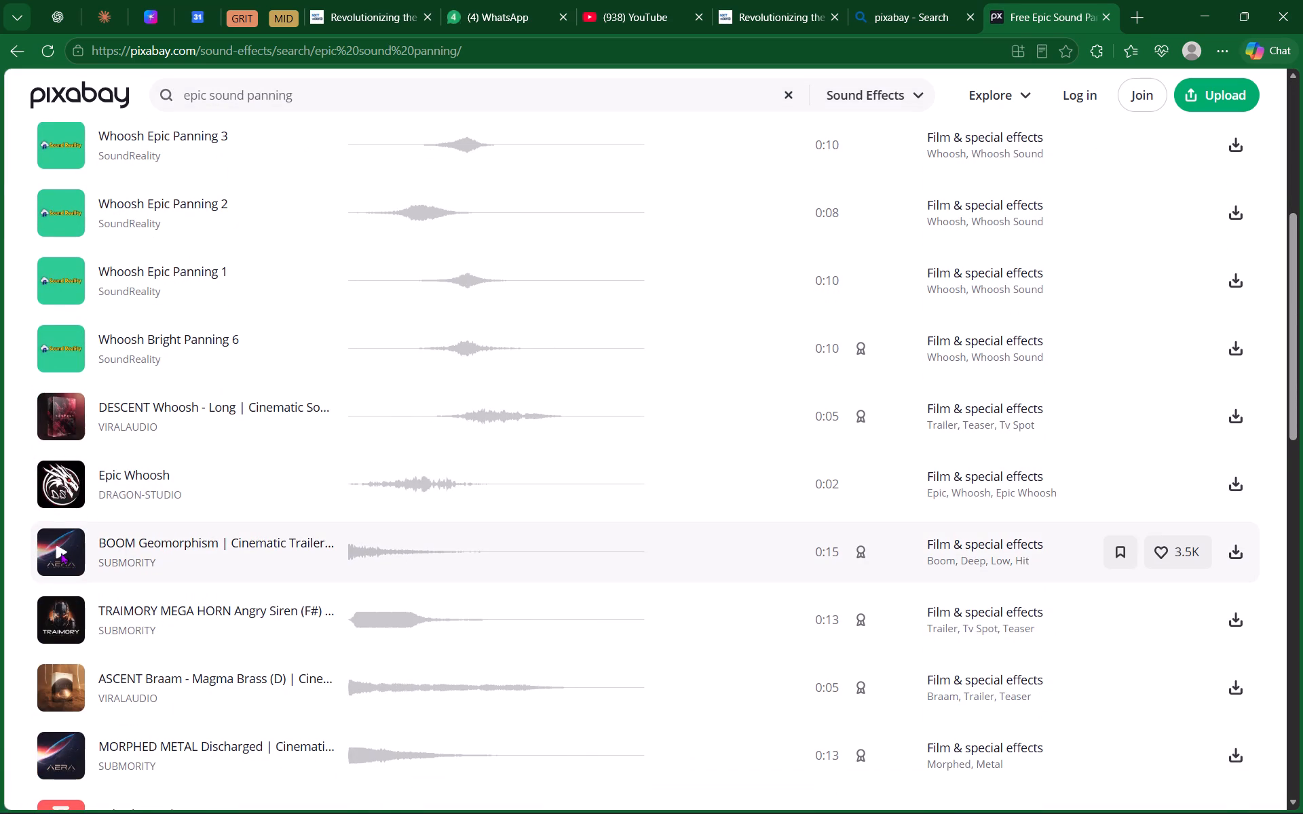
click(60, 551)
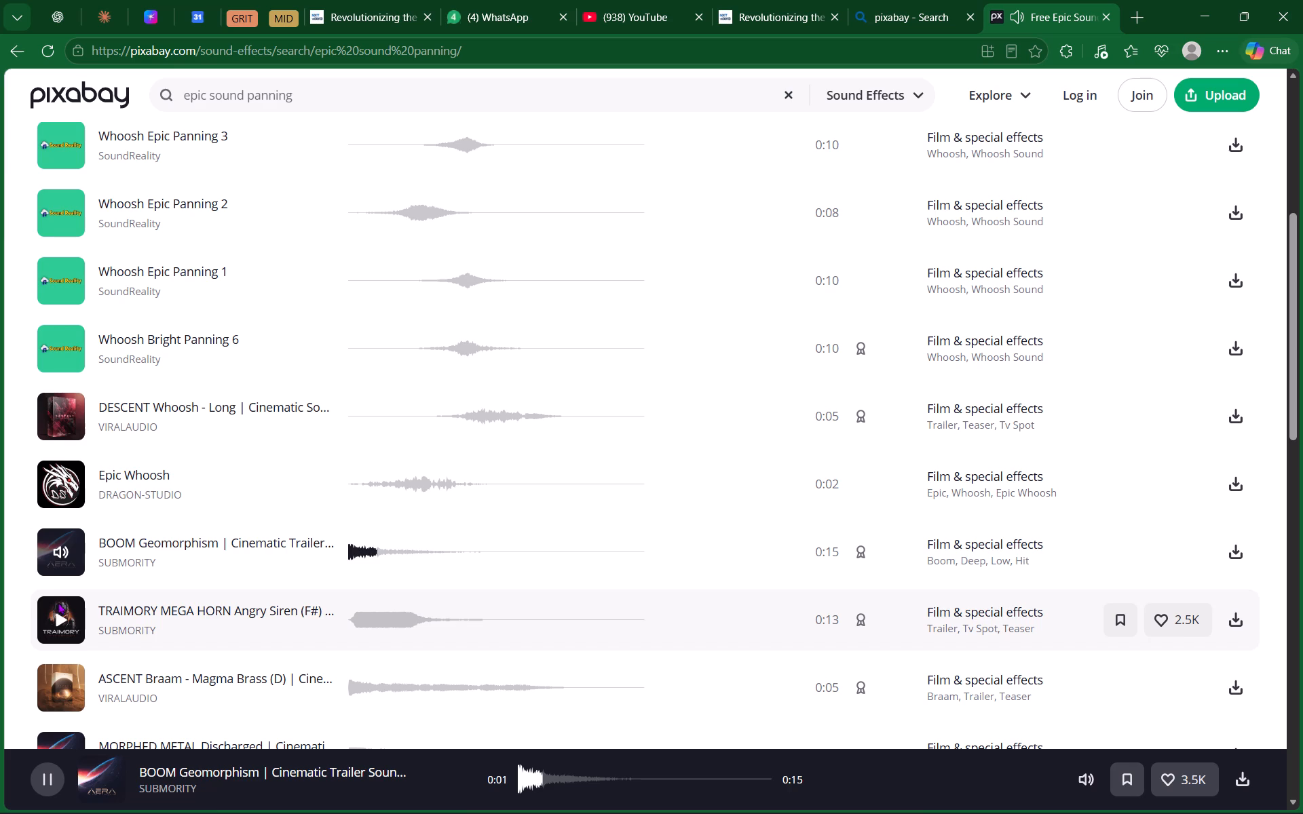
click(58, 625)
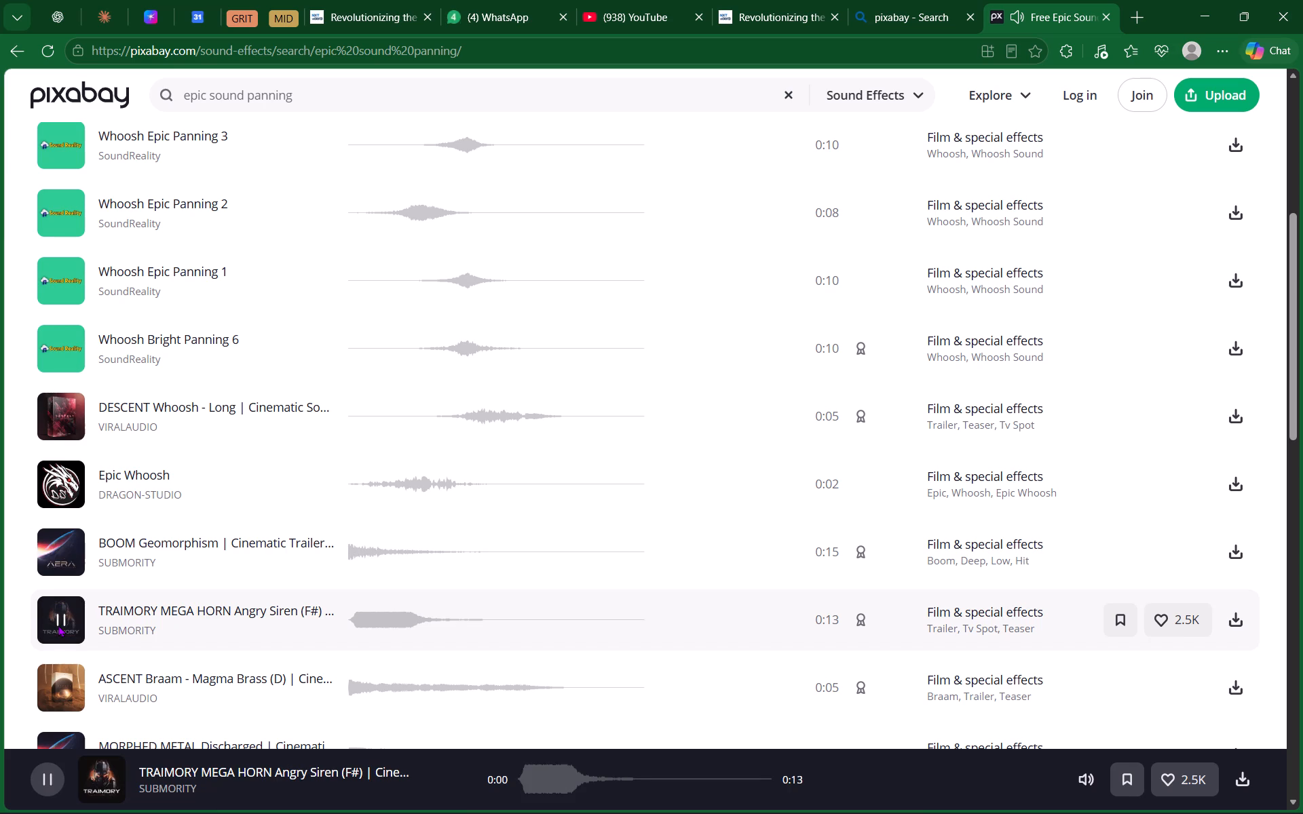
scroll(58, 625, down, 3)
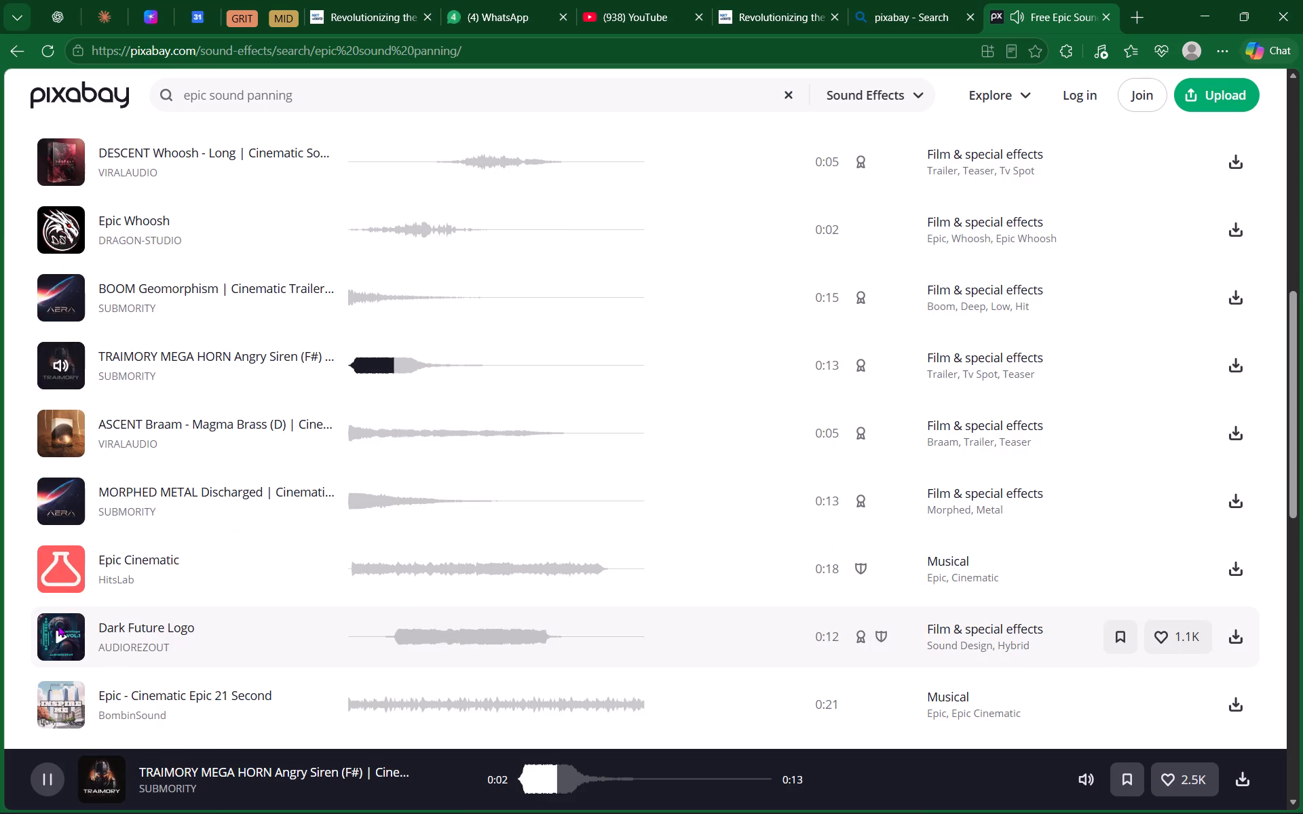
click(60, 435)
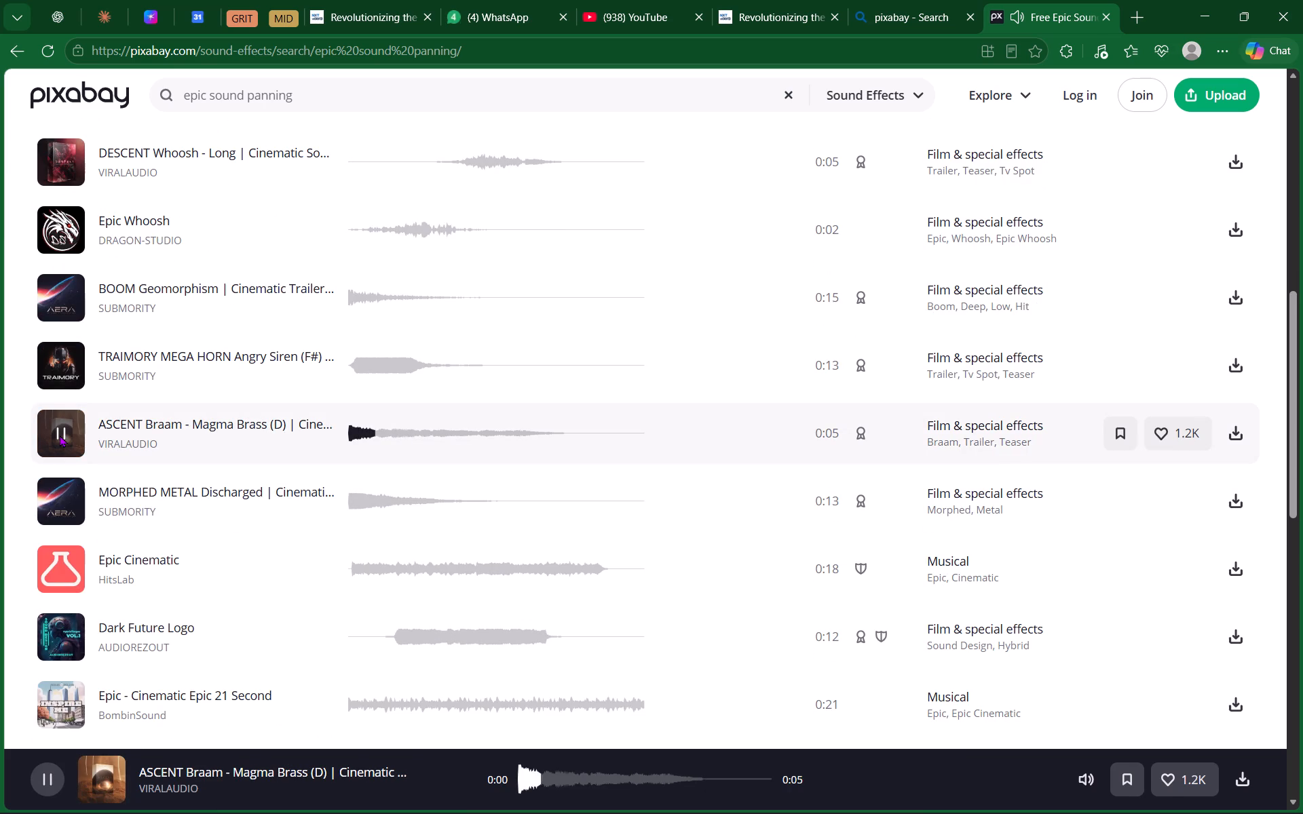
scroll(81, 538, down, 4)
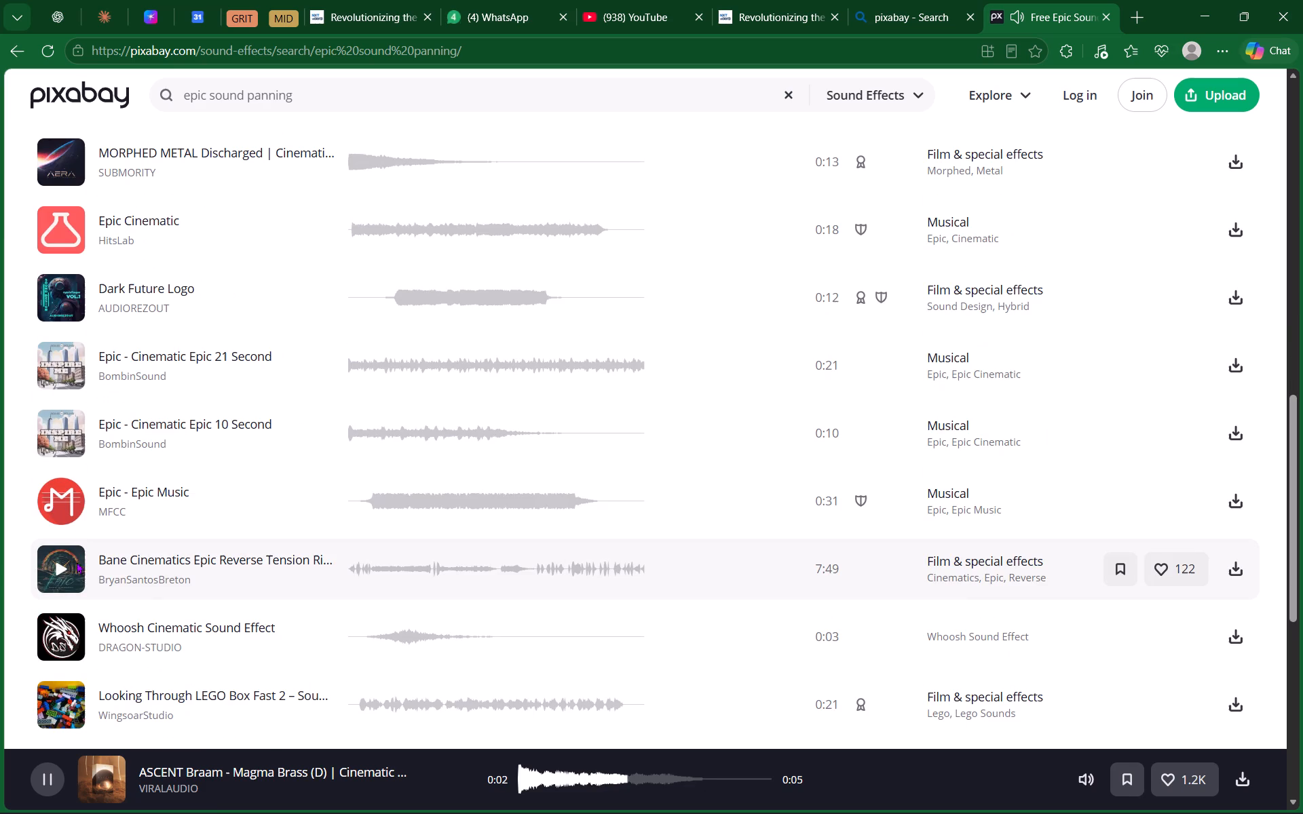
click(58, 502)
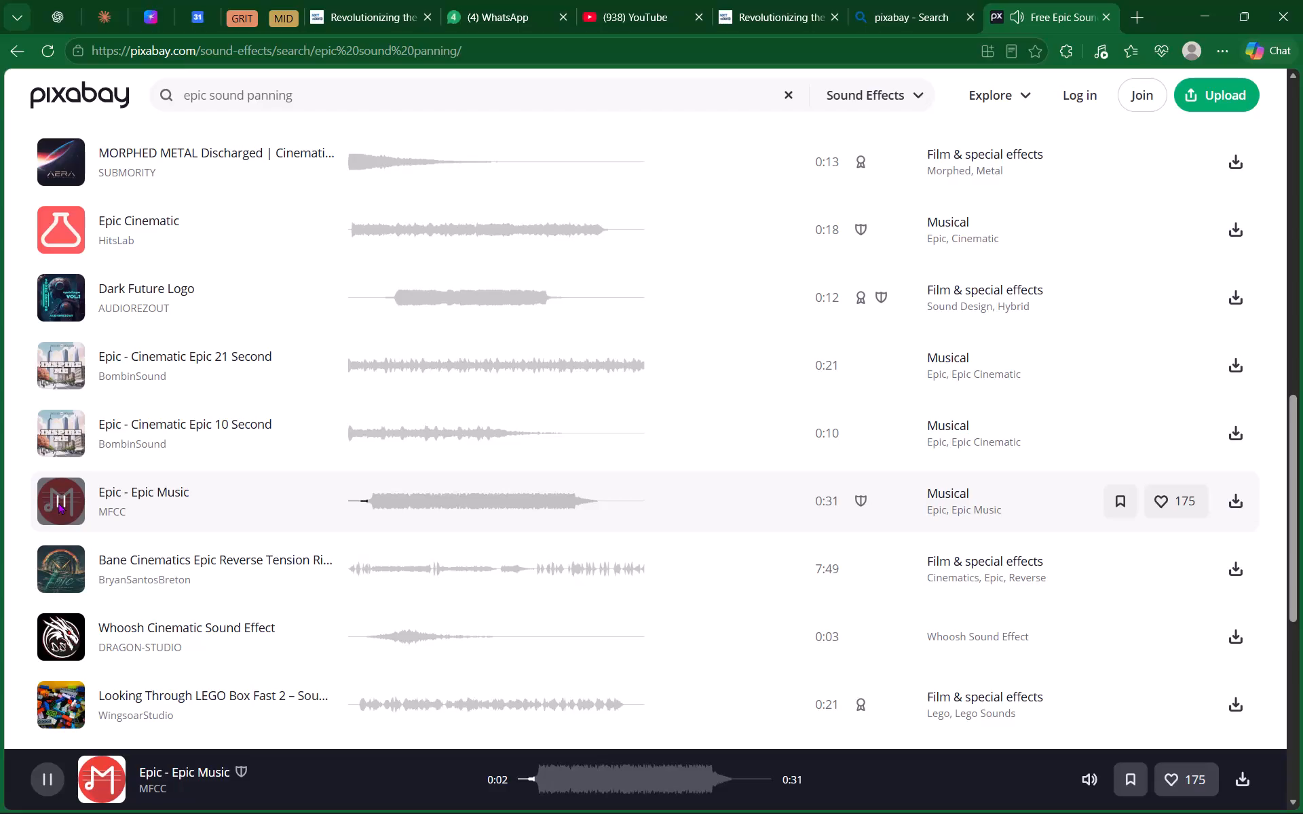
Open the second results page and preview Epic Synth Sound, Epic Cinematic Explosion, Epic Background Music and DARK HORIZONS.
scroll(58, 502, down, 4)
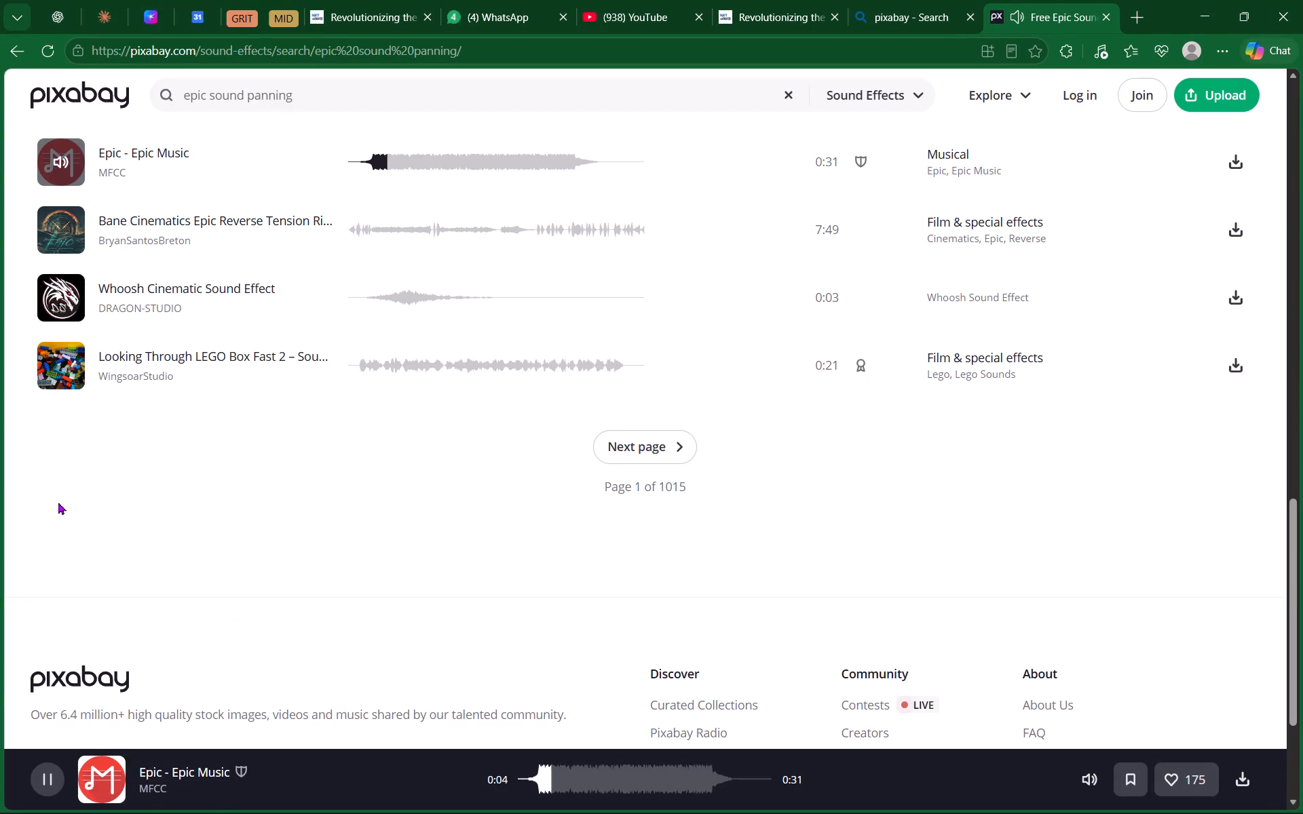
click(672, 459)
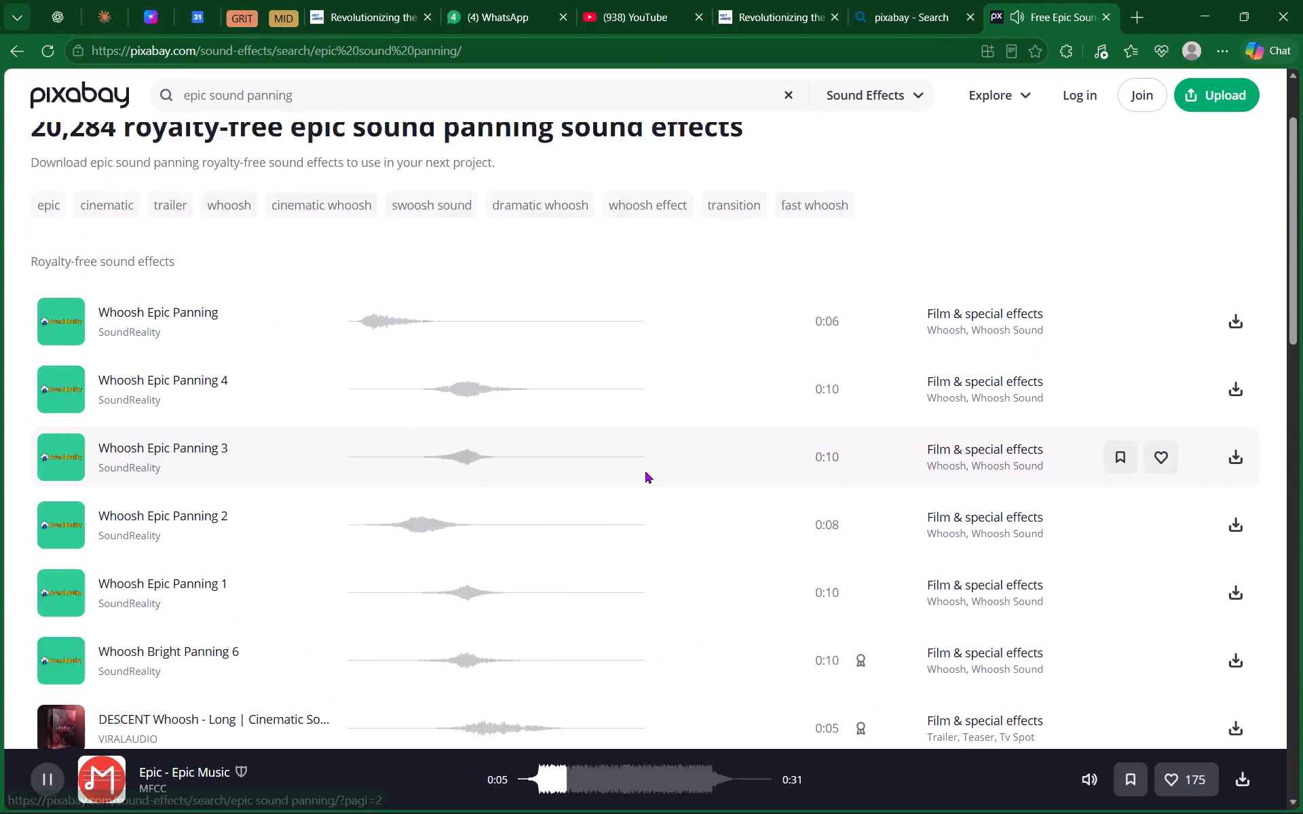
click(70, 429)
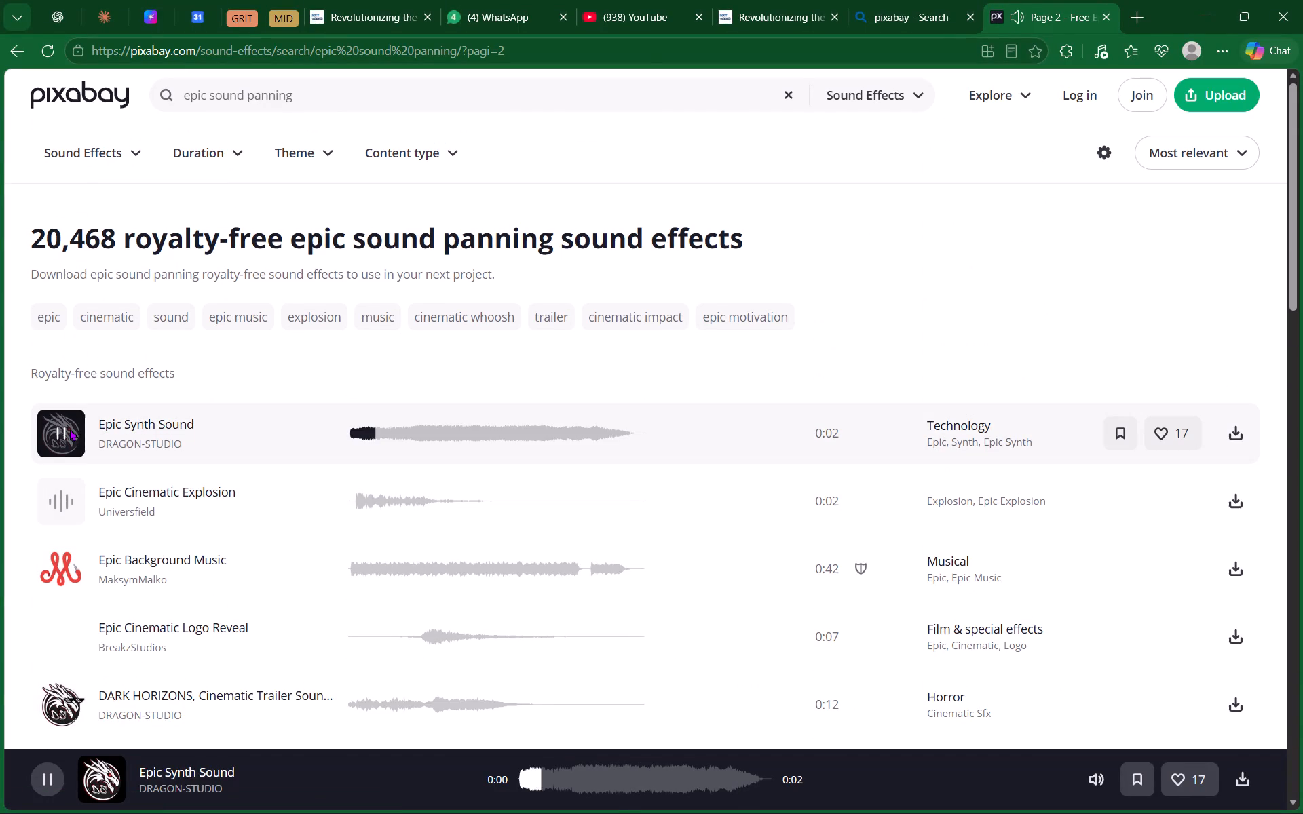
click(61, 501)
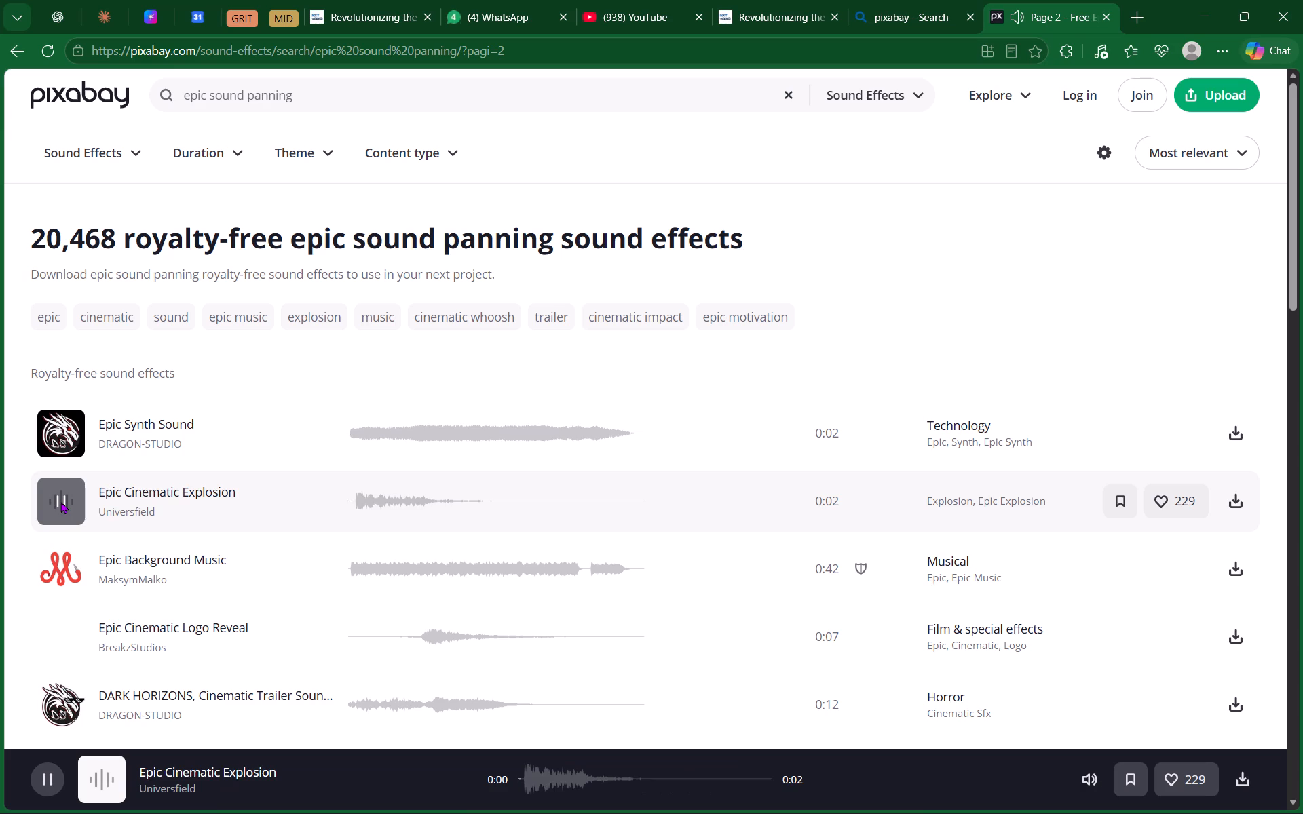
click(56, 562)
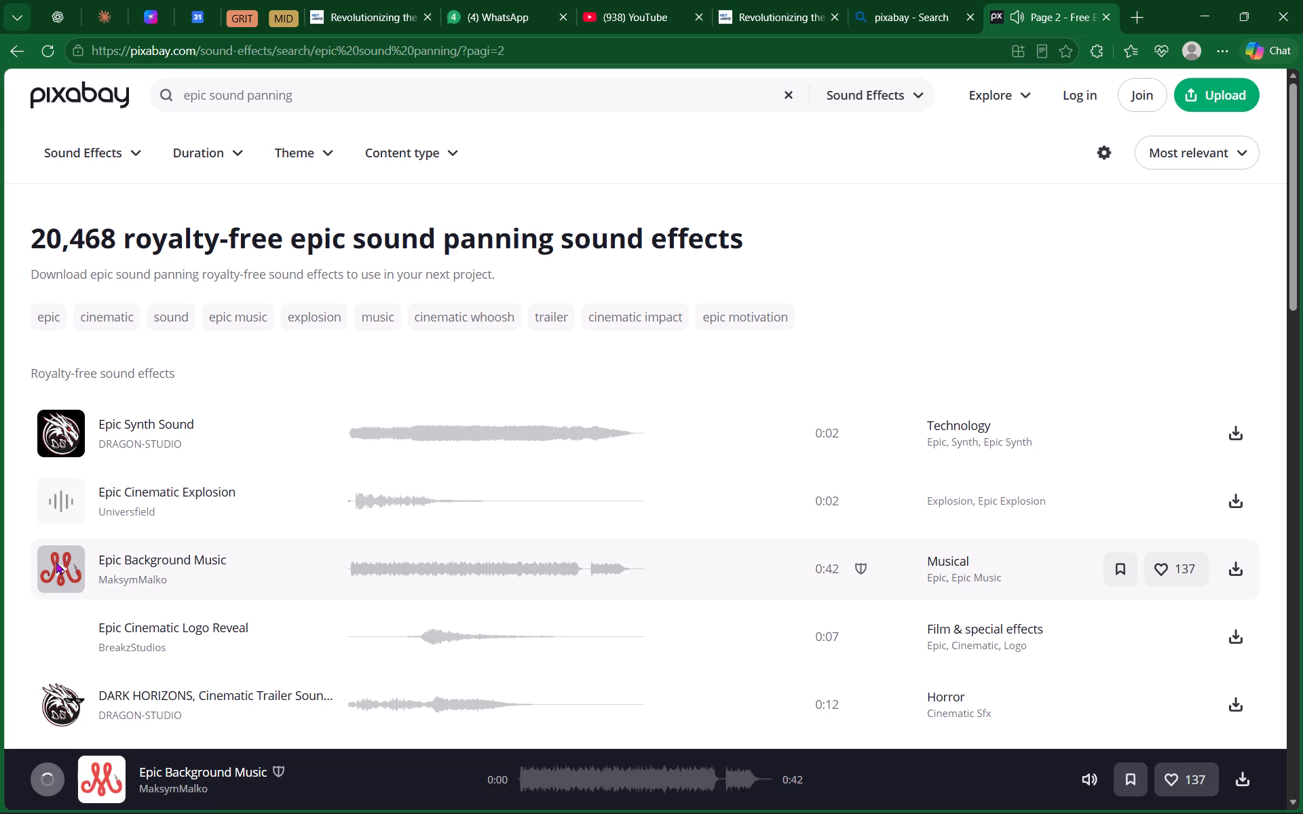
click(59, 703)
Preview Cinematic Braam, the eight-second Cinematic Boom and Epic Trailer Logo Reveal further down the second results page.
scroll(143, 545, down, 2)
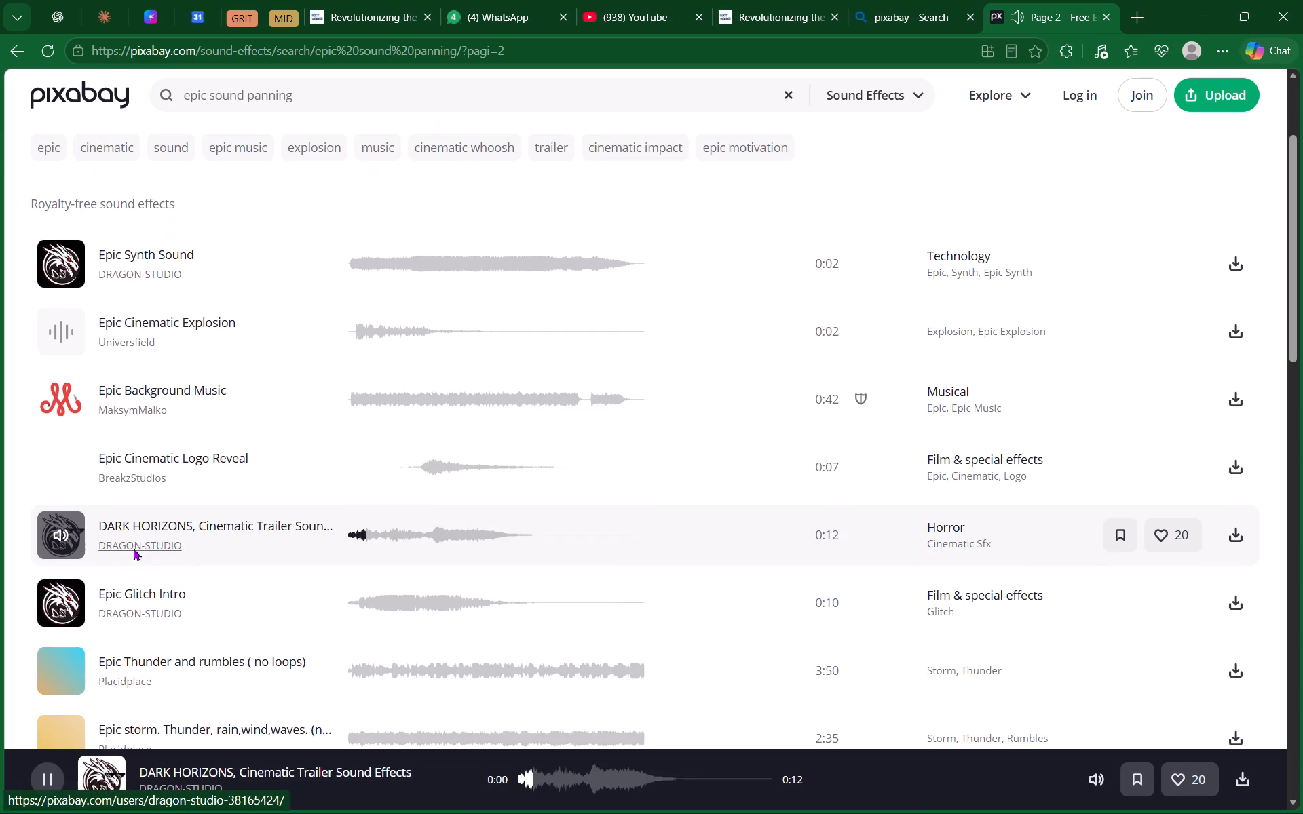
scroll(109, 585, down, 2)
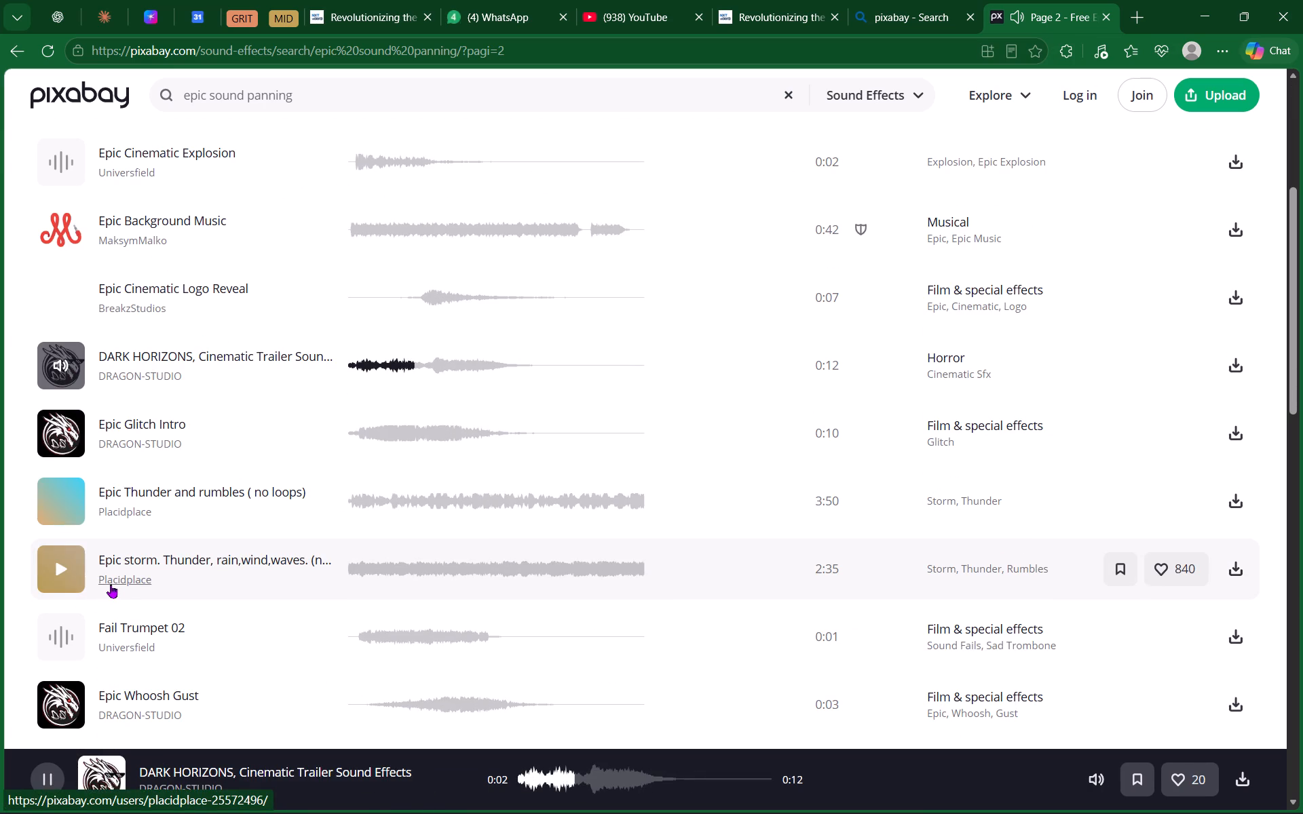
scroll(111, 584, down, 4)
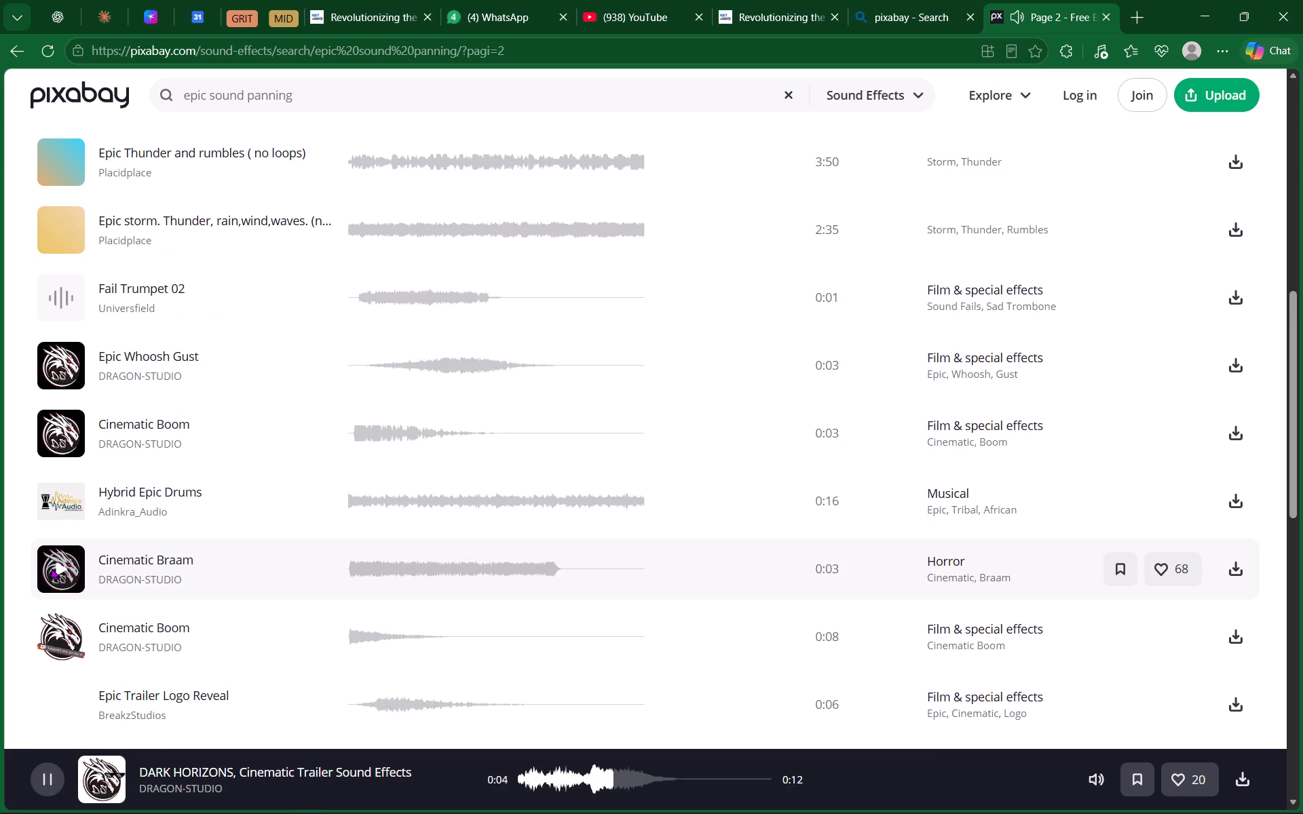
click(56, 569)
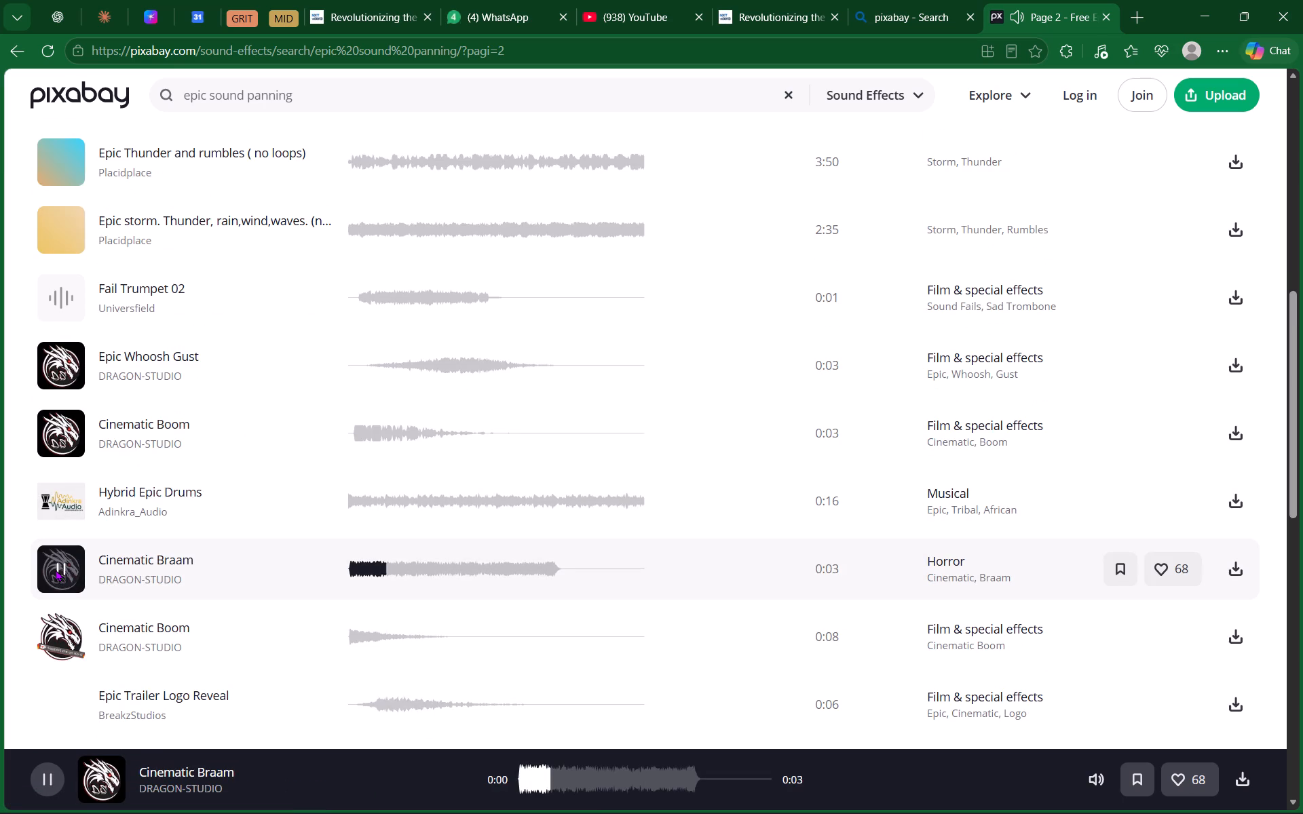
click(56, 634)
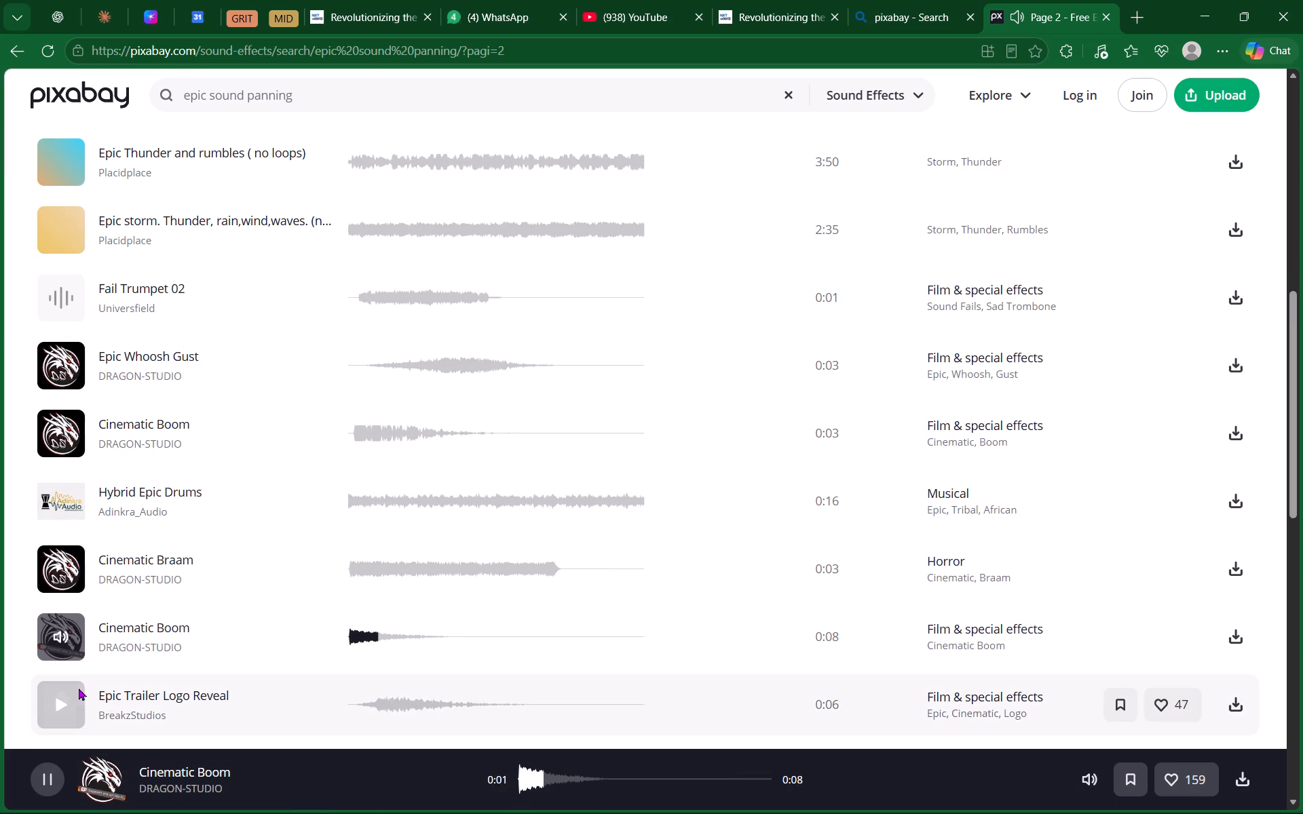
click(64, 701)
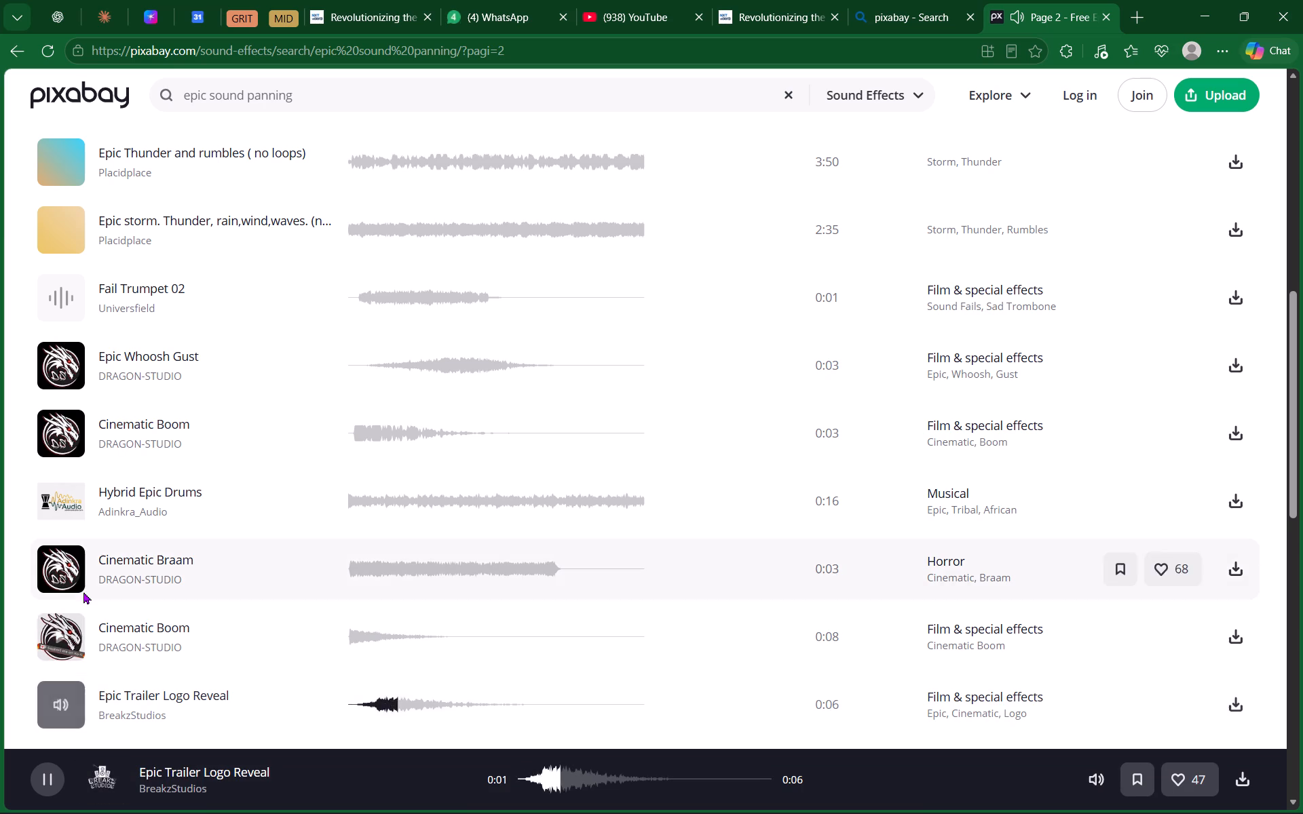
Preview Epic Opener, Thud Sound Effect, Dragon Breathing Fire Epic Sound and Powerful Percussion Version 6 at the end of the second results page.
scroll(83, 591, down, 3)
click(62, 590)
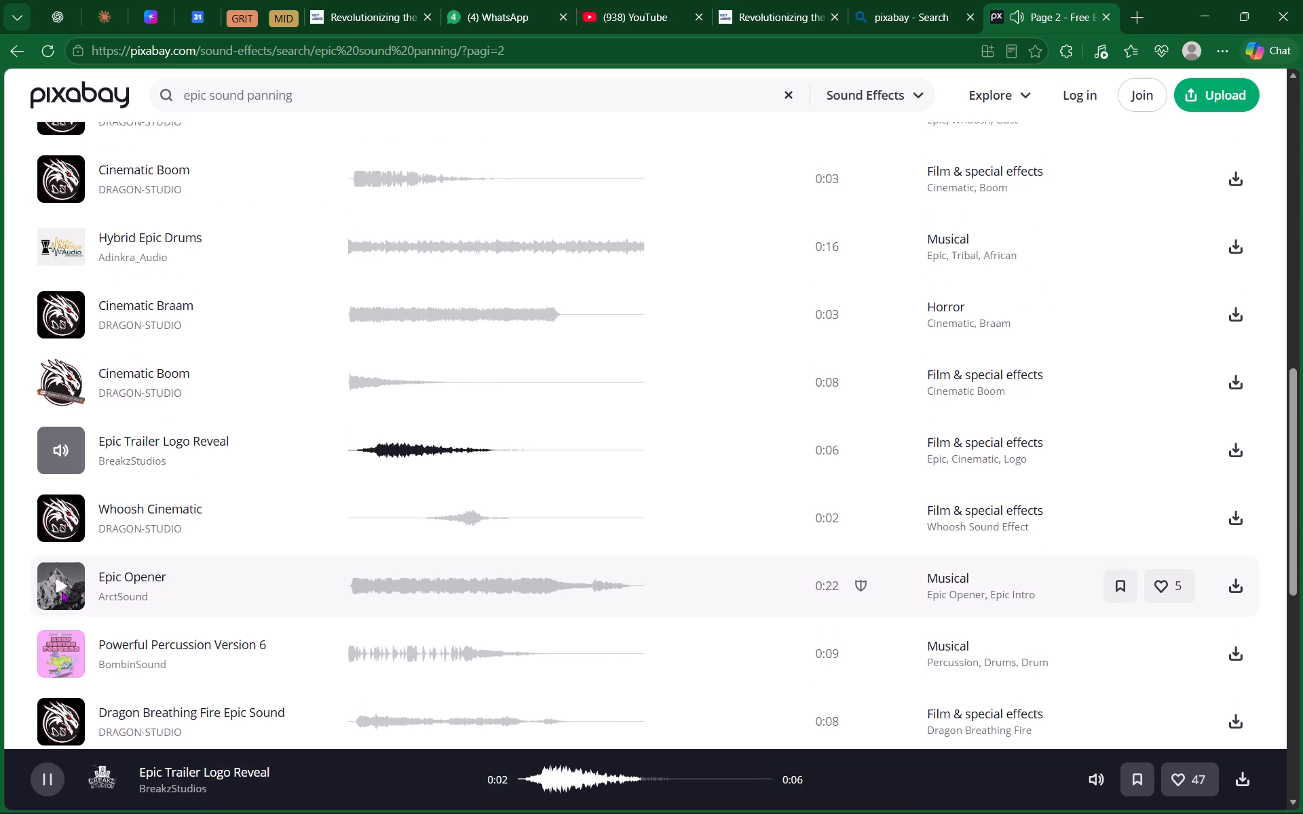
scroll(62, 589, down, 3)
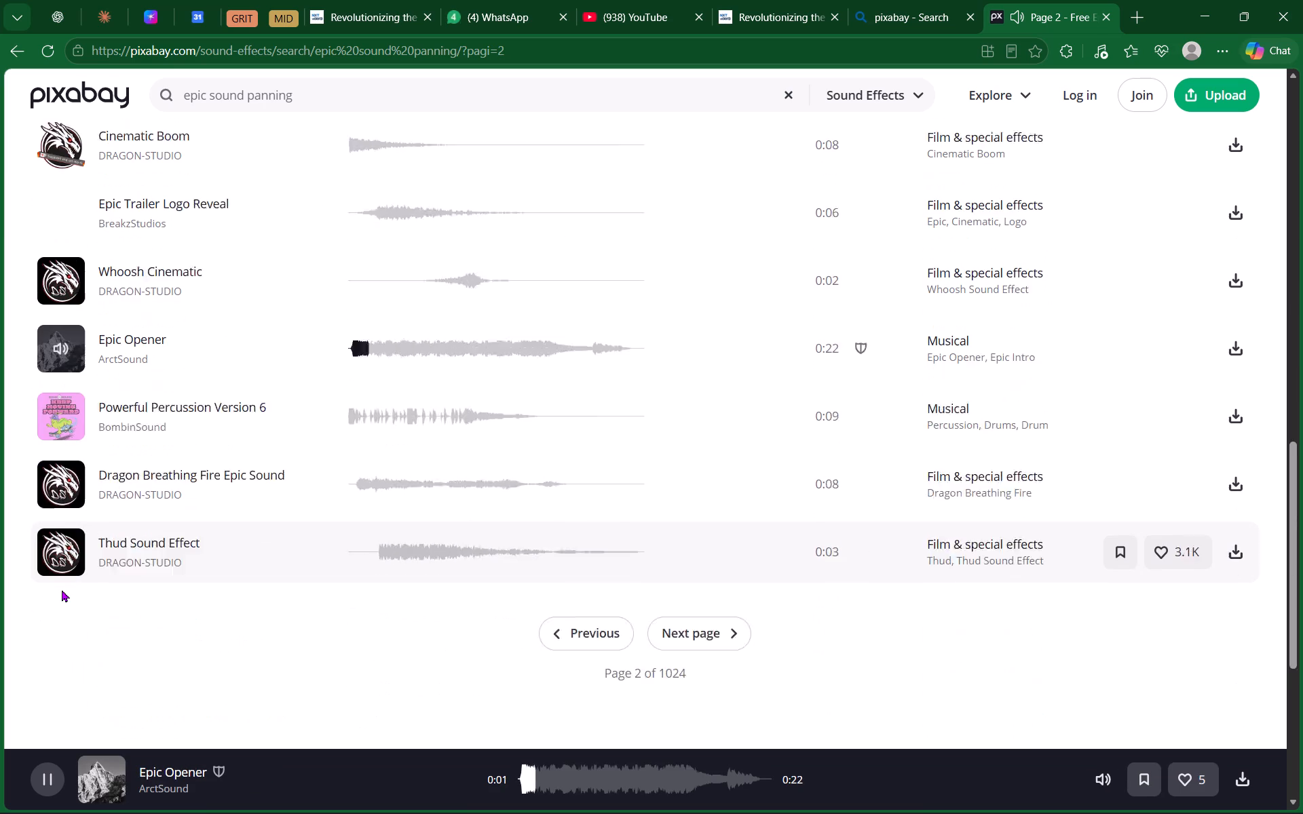
click(60, 536)
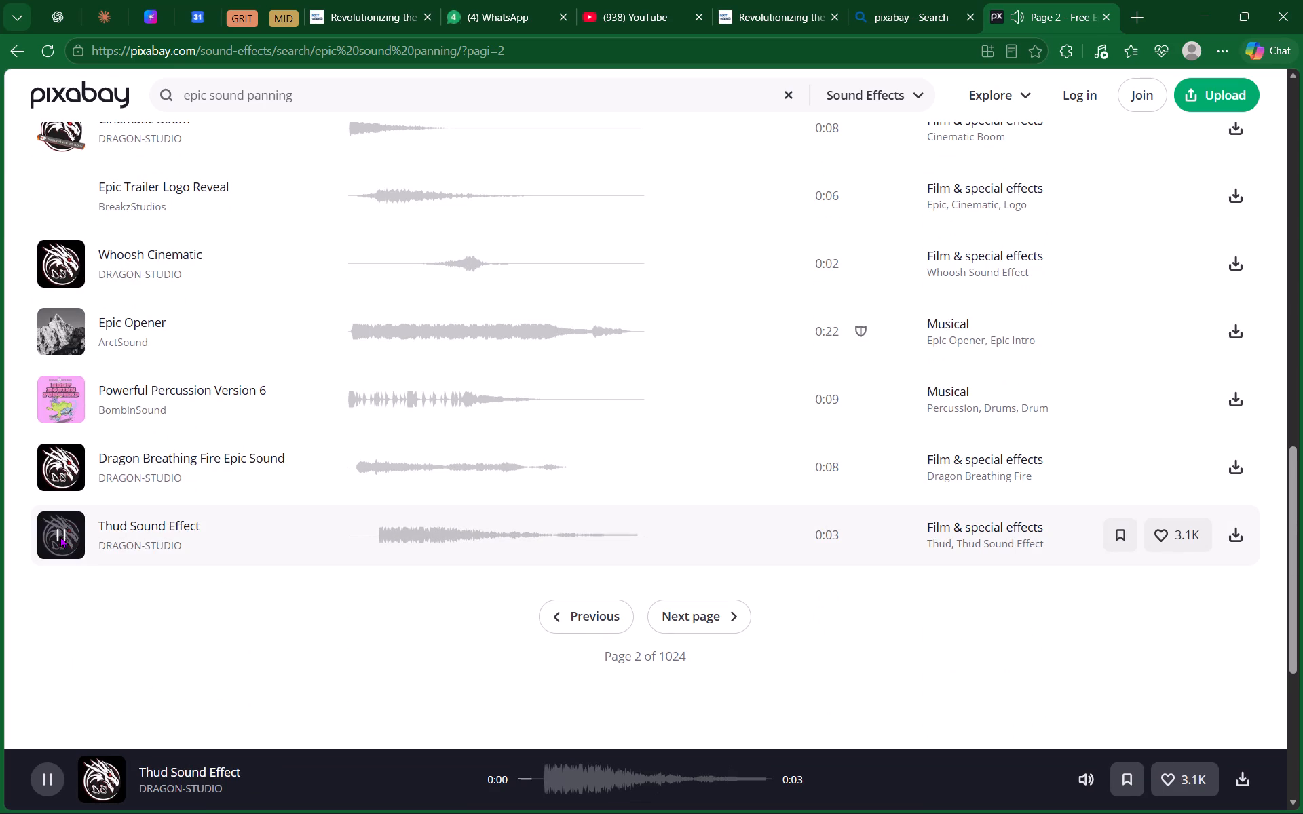
click(62, 467)
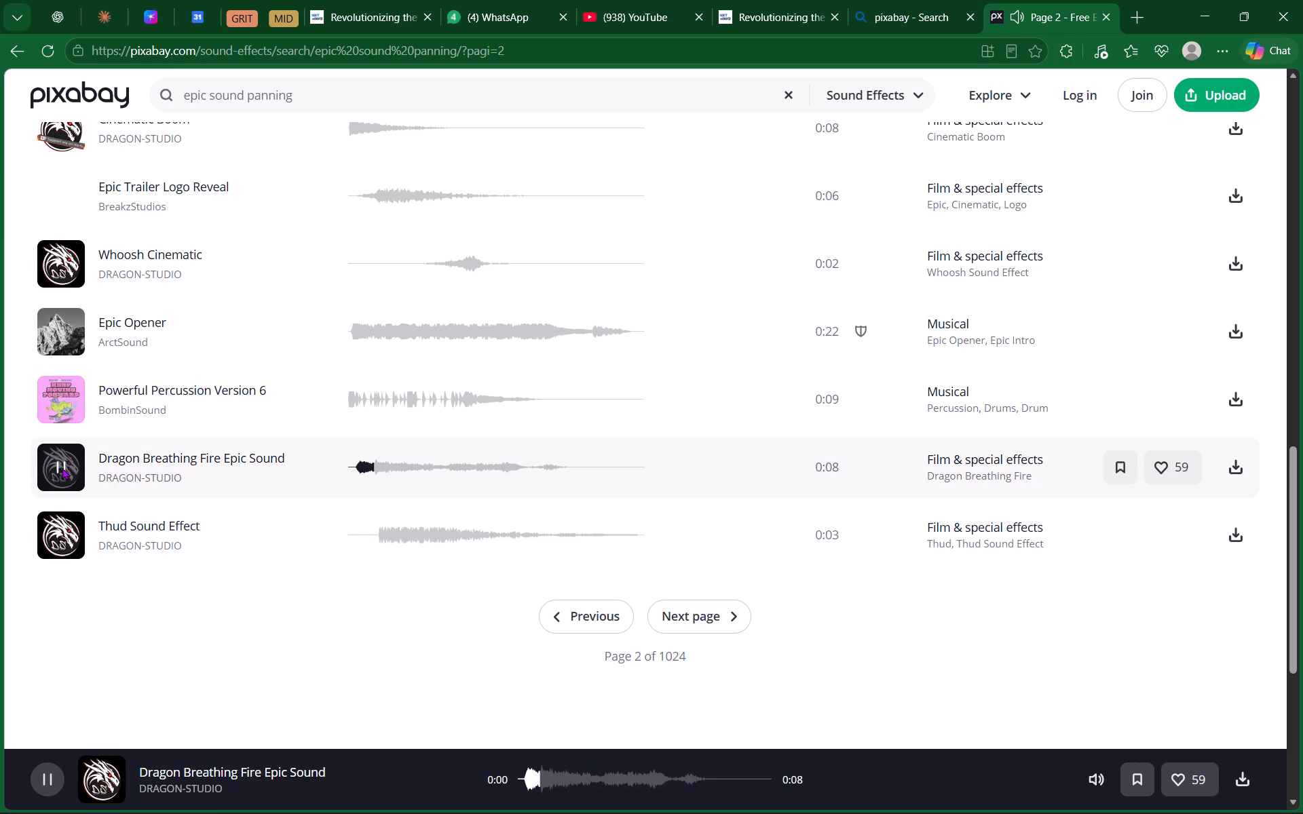
click(61, 399)
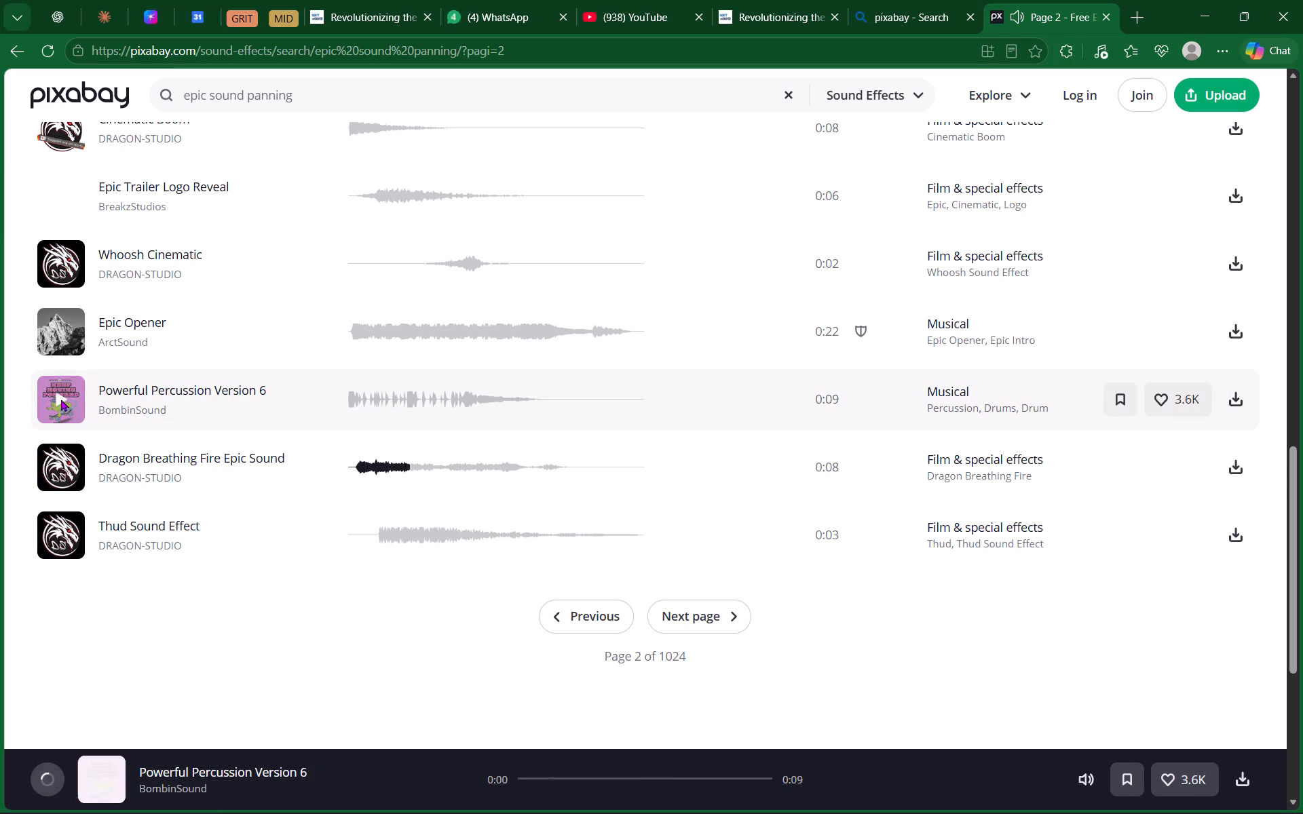
Preview Epic Thunder and rumbles and Epic storm on the second results page, and skim the remaining sounds.
scroll(61, 399, up, 3)
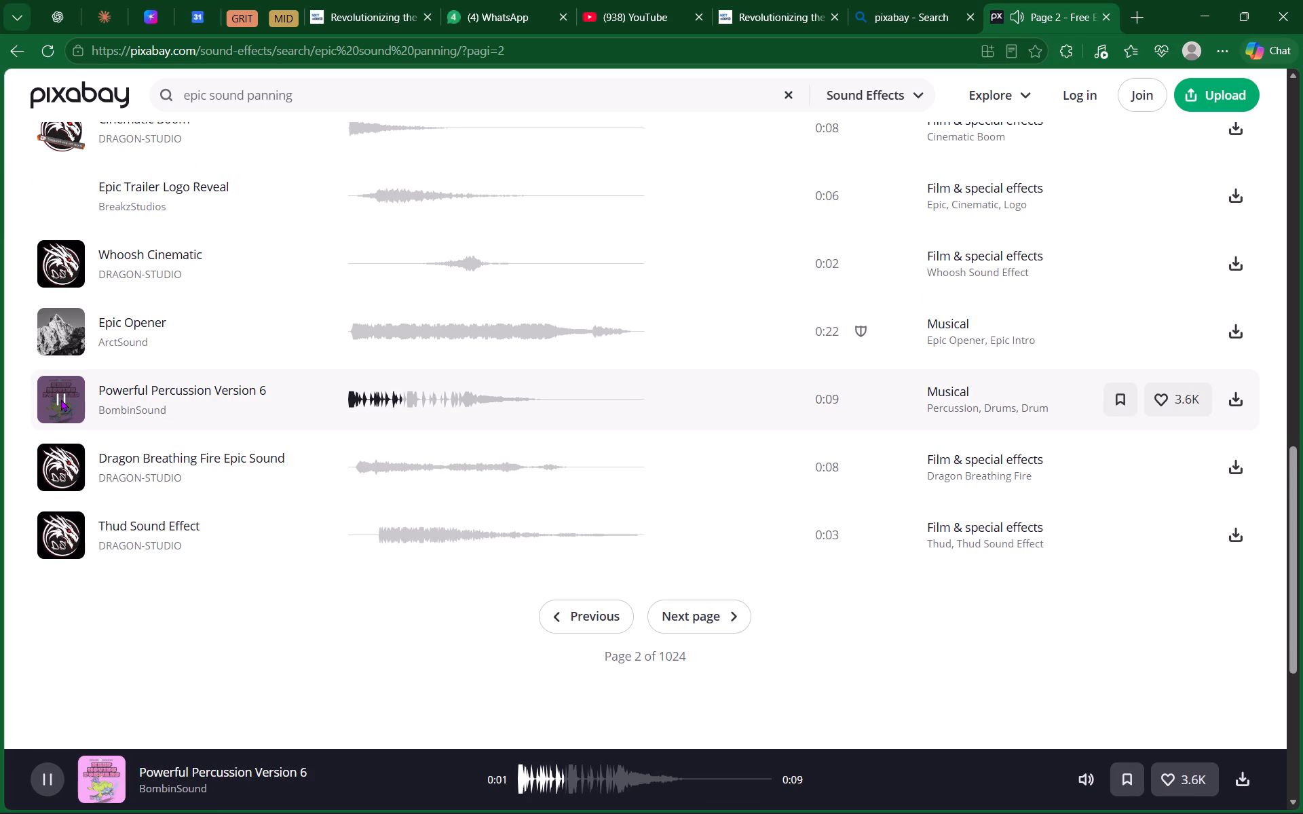
scroll(61, 399, up, 7)
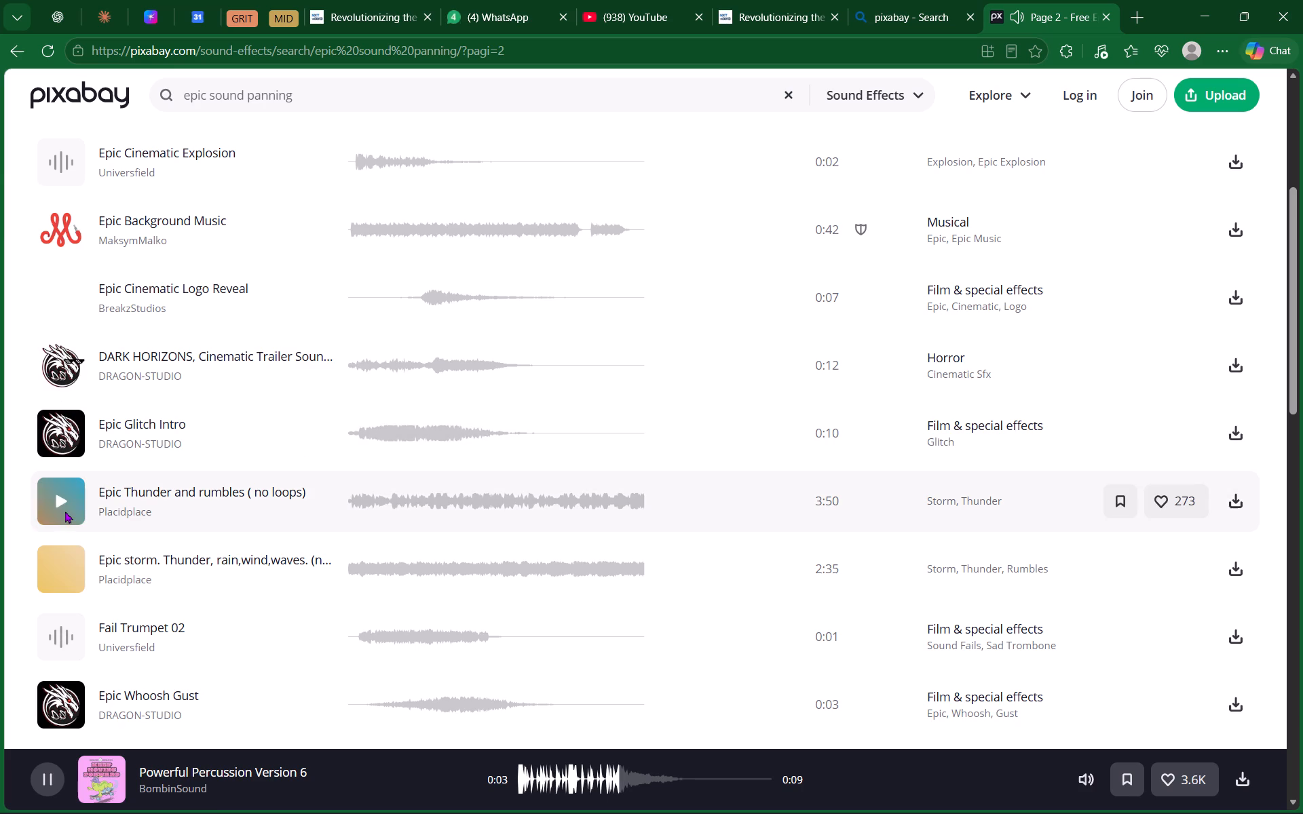
click(60, 503)
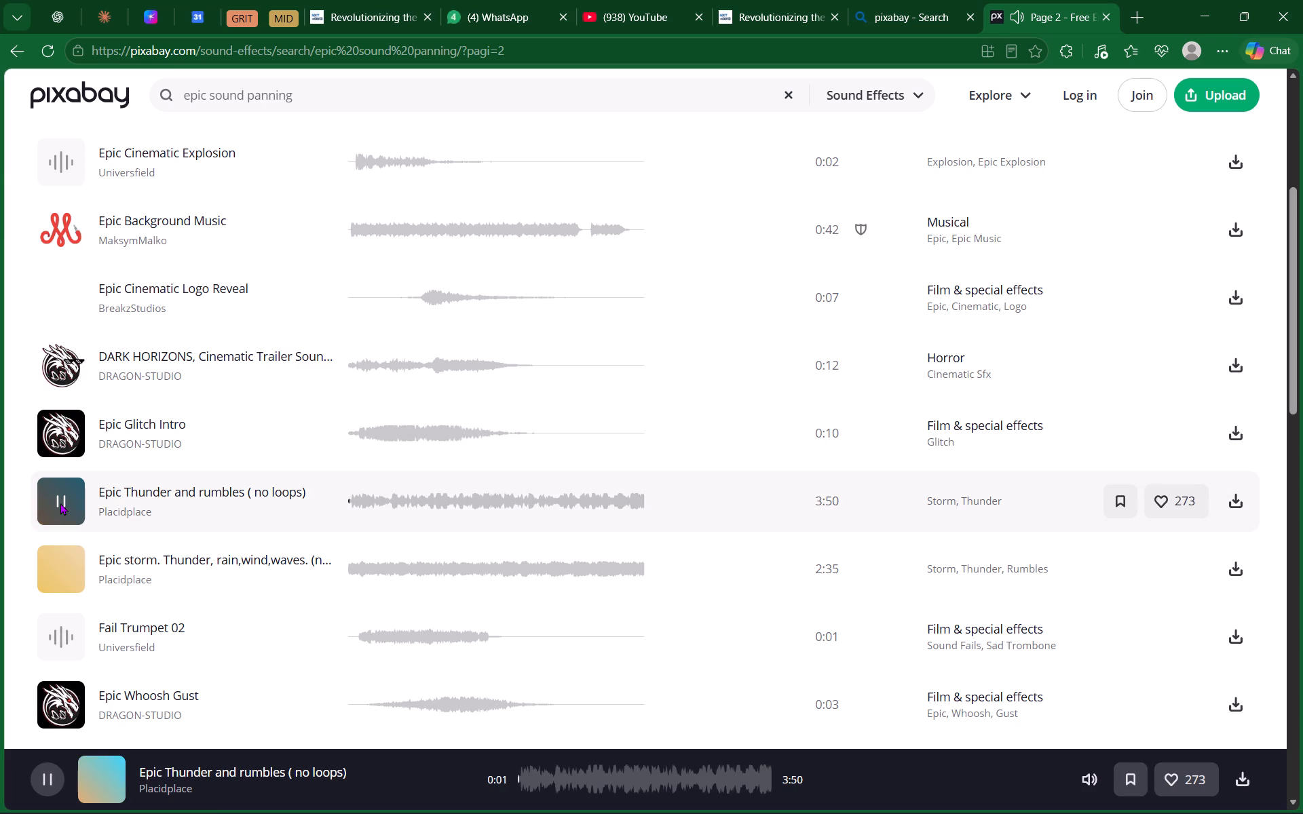
click(63, 567)
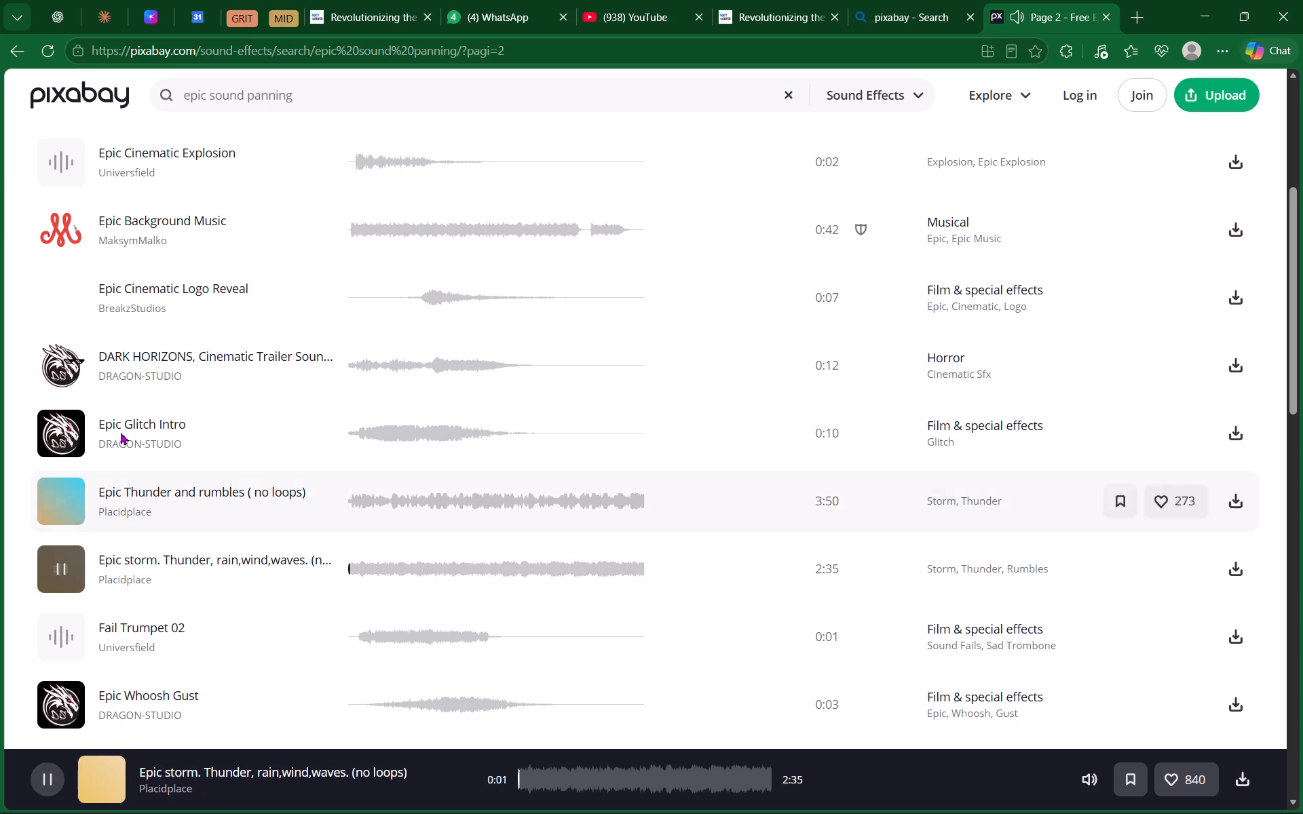
scroll(127, 396, up, 3)
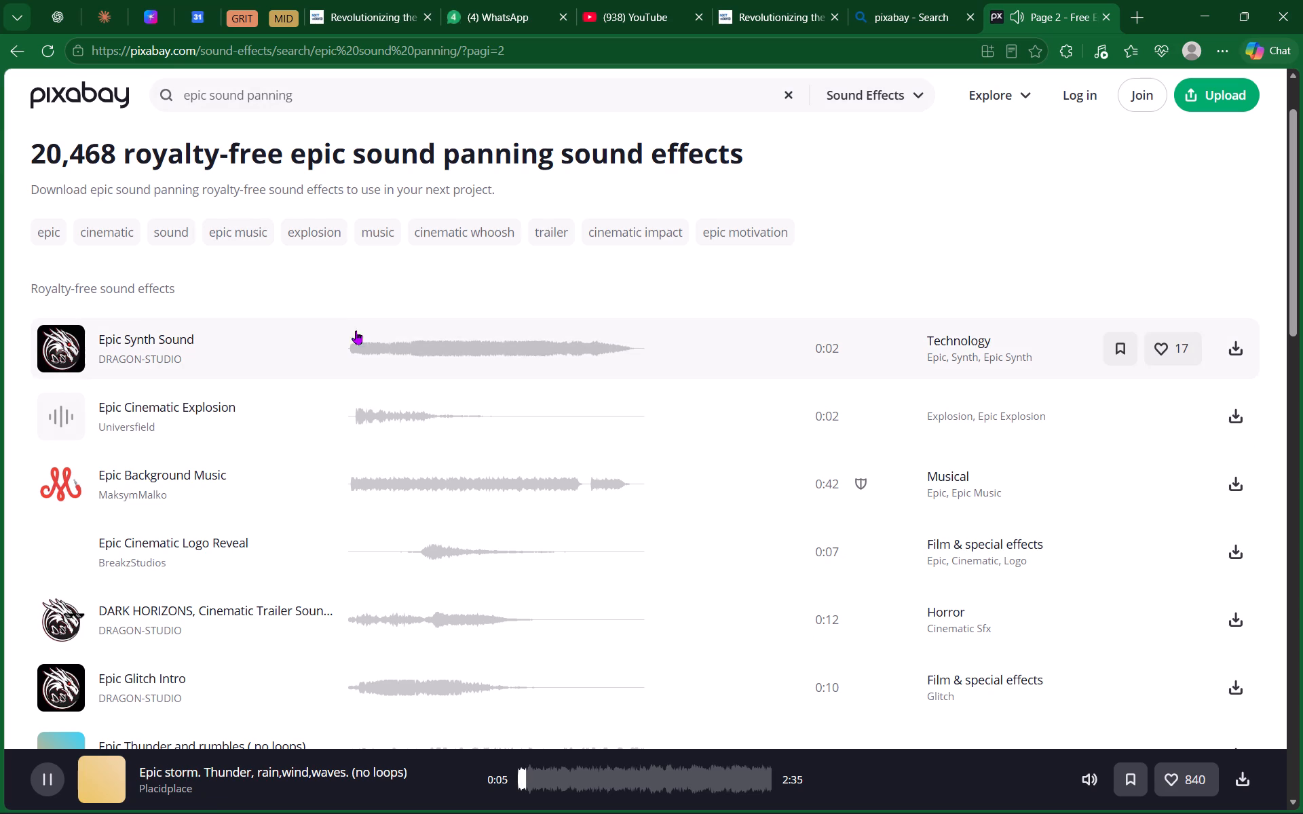
scroll(423, 329, down, 20)
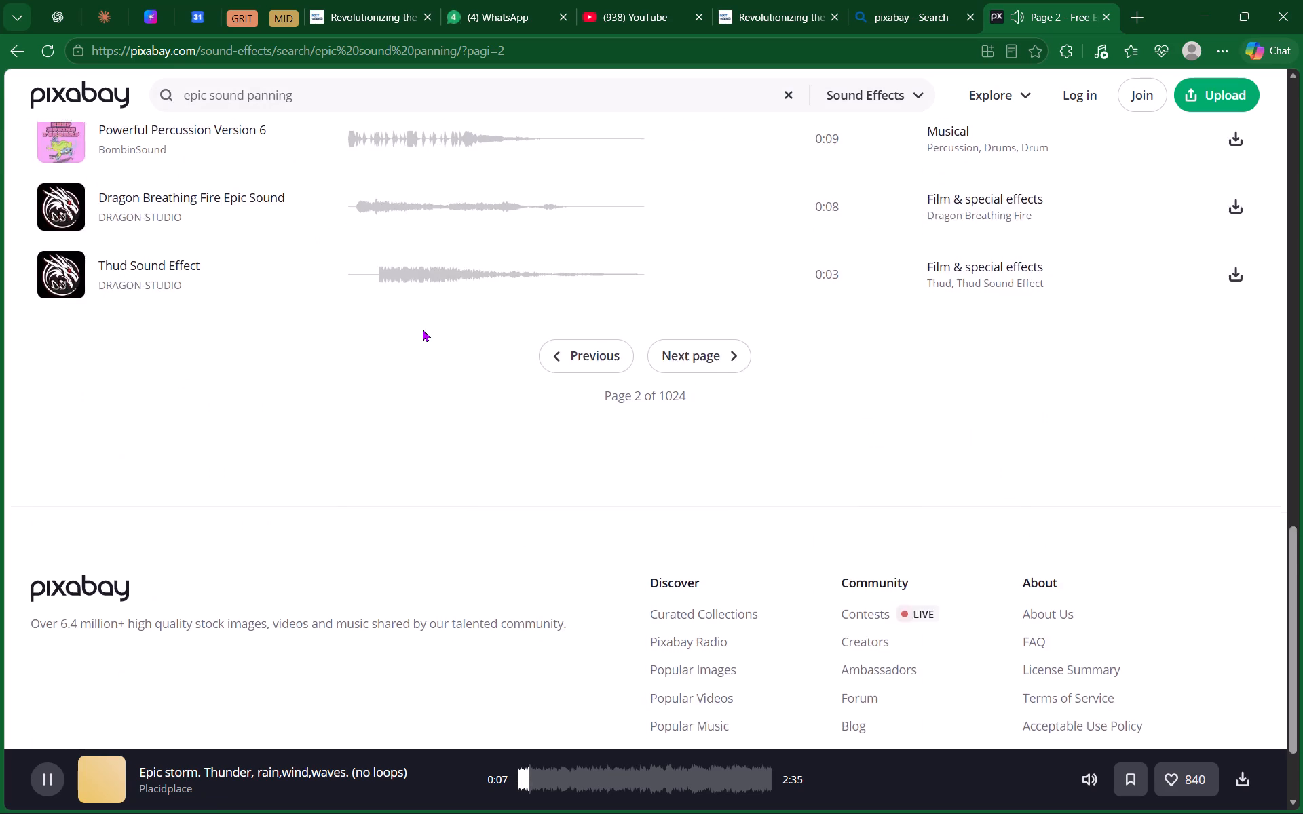
Change the sound effects search to "epic opening".
scroll(423, 329, up, 2)
scroll(514, 326, up, 11)
scroll(530, 269, up, 4)
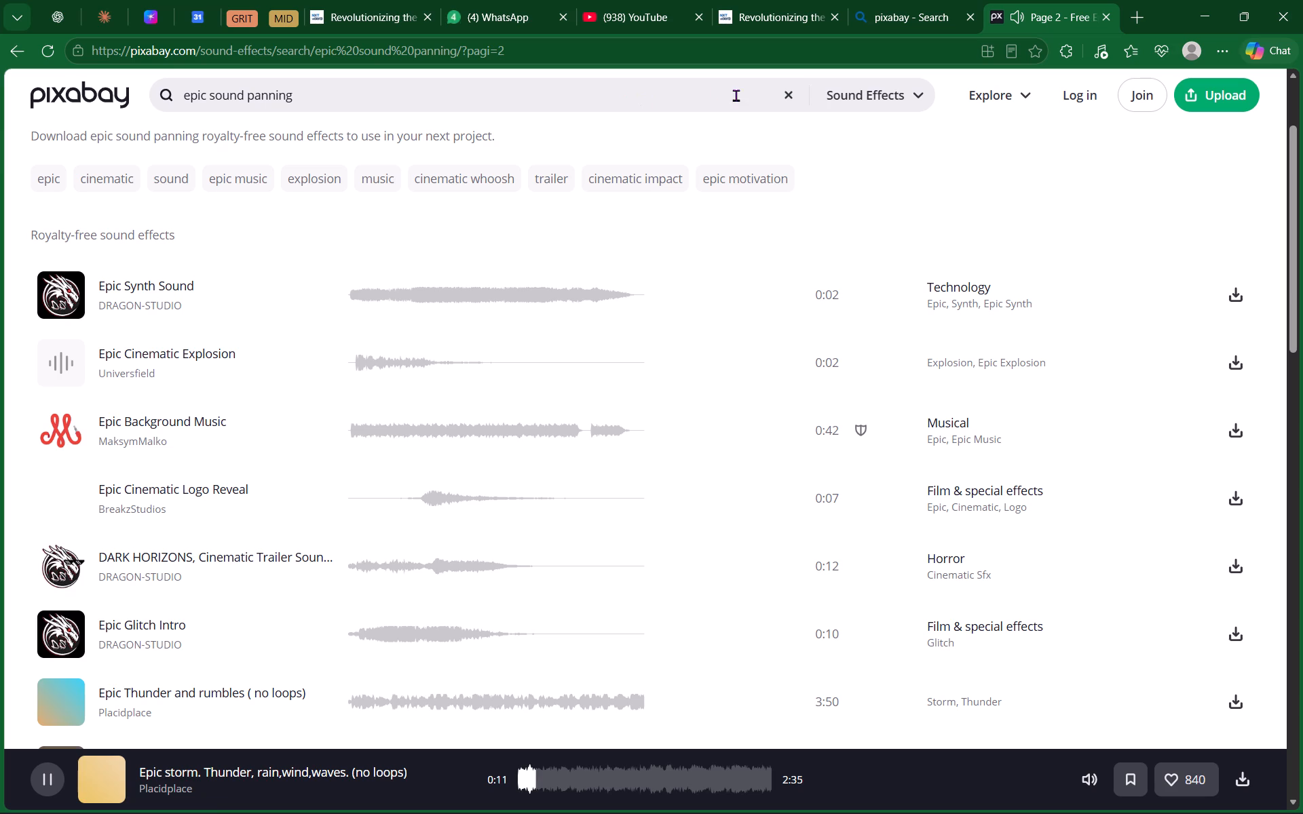
click(786, 96)
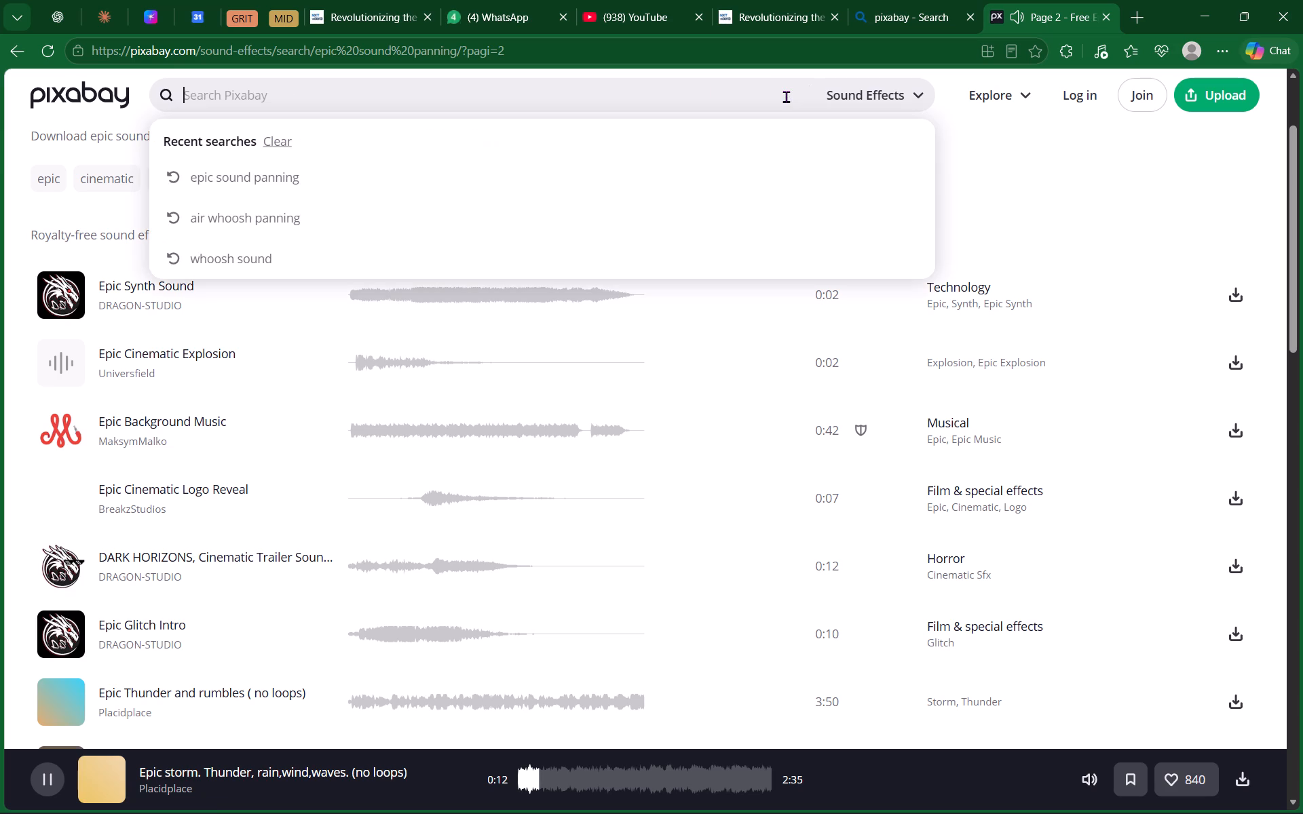
text(epic opening)
key(Return)
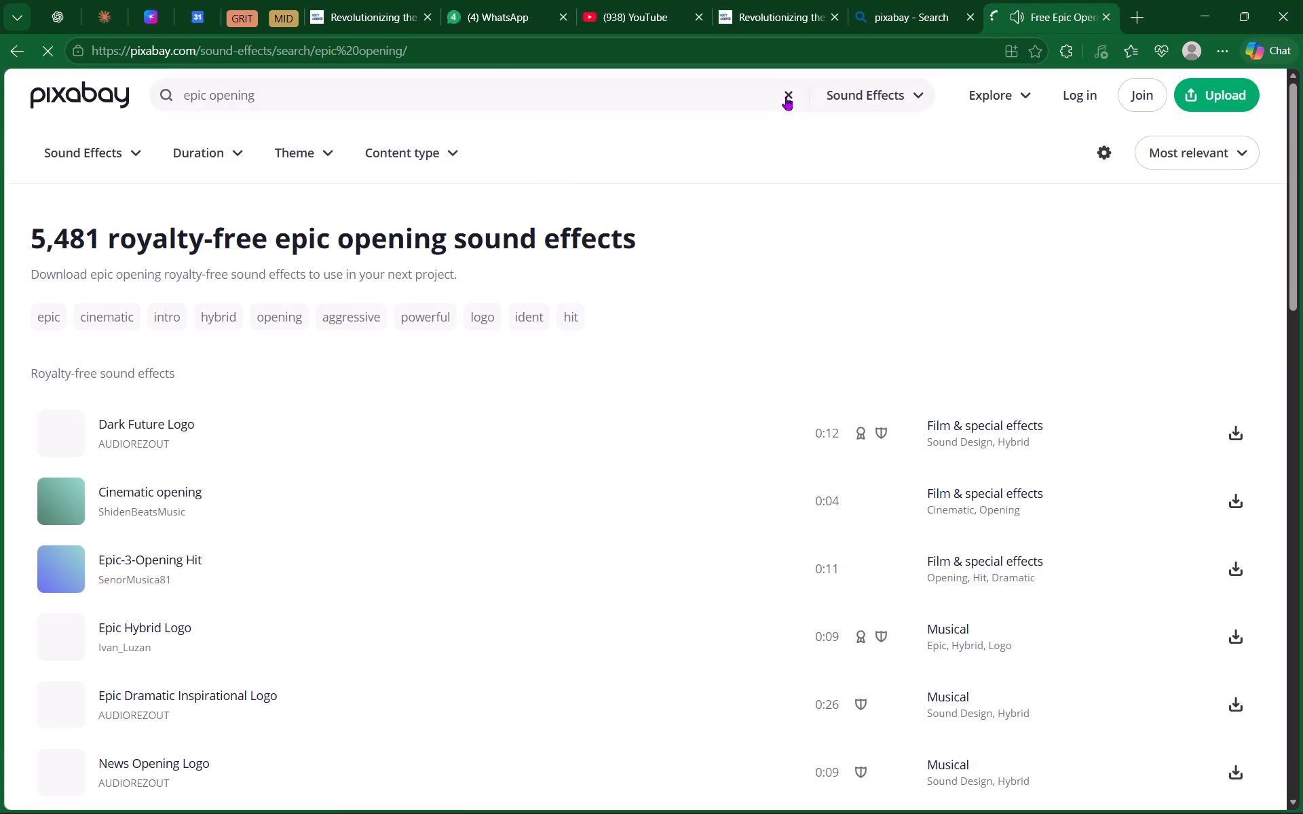
Preview Dark Future Logo, Cinematic opening, Epic-3-Opening Hit, Cinematic Intro and Bang from the epic opening results.
click(65, 433)
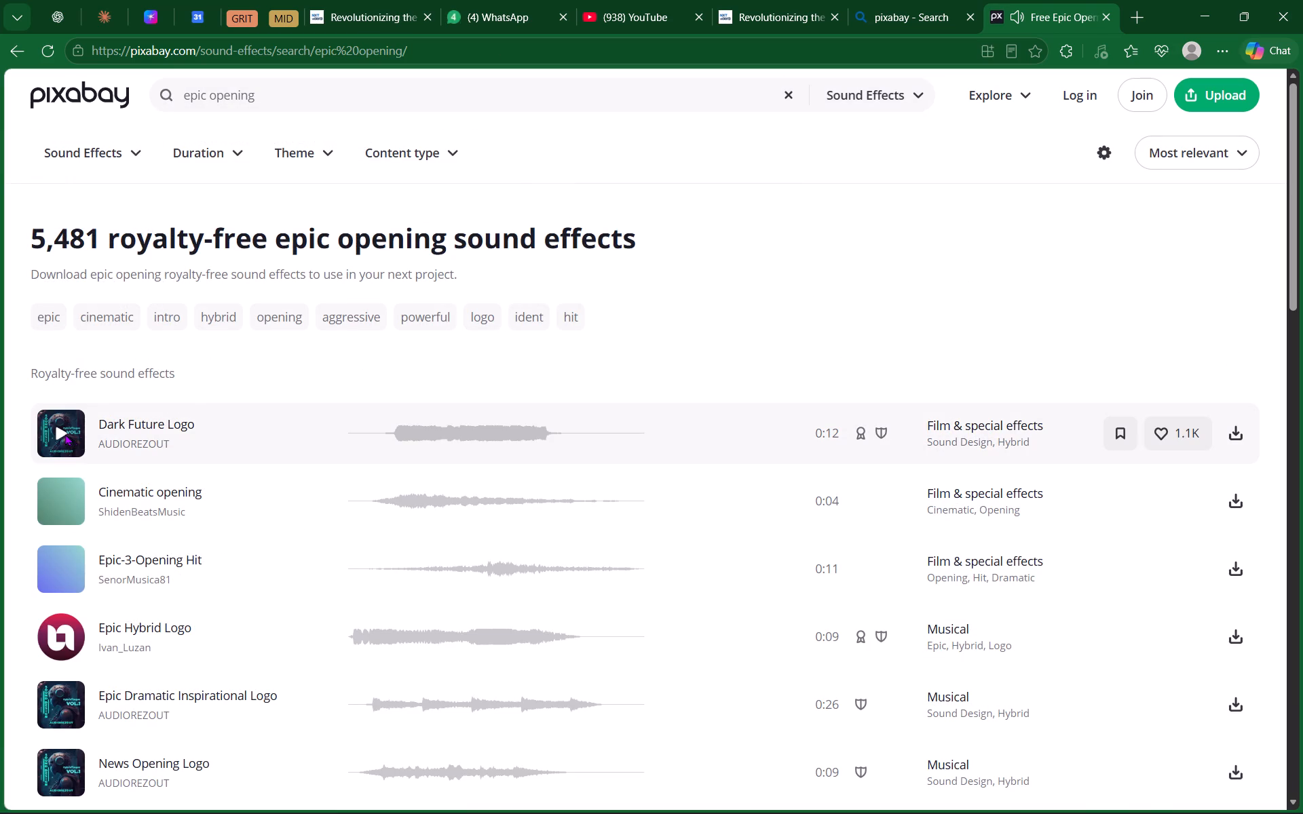
click(59, 505)
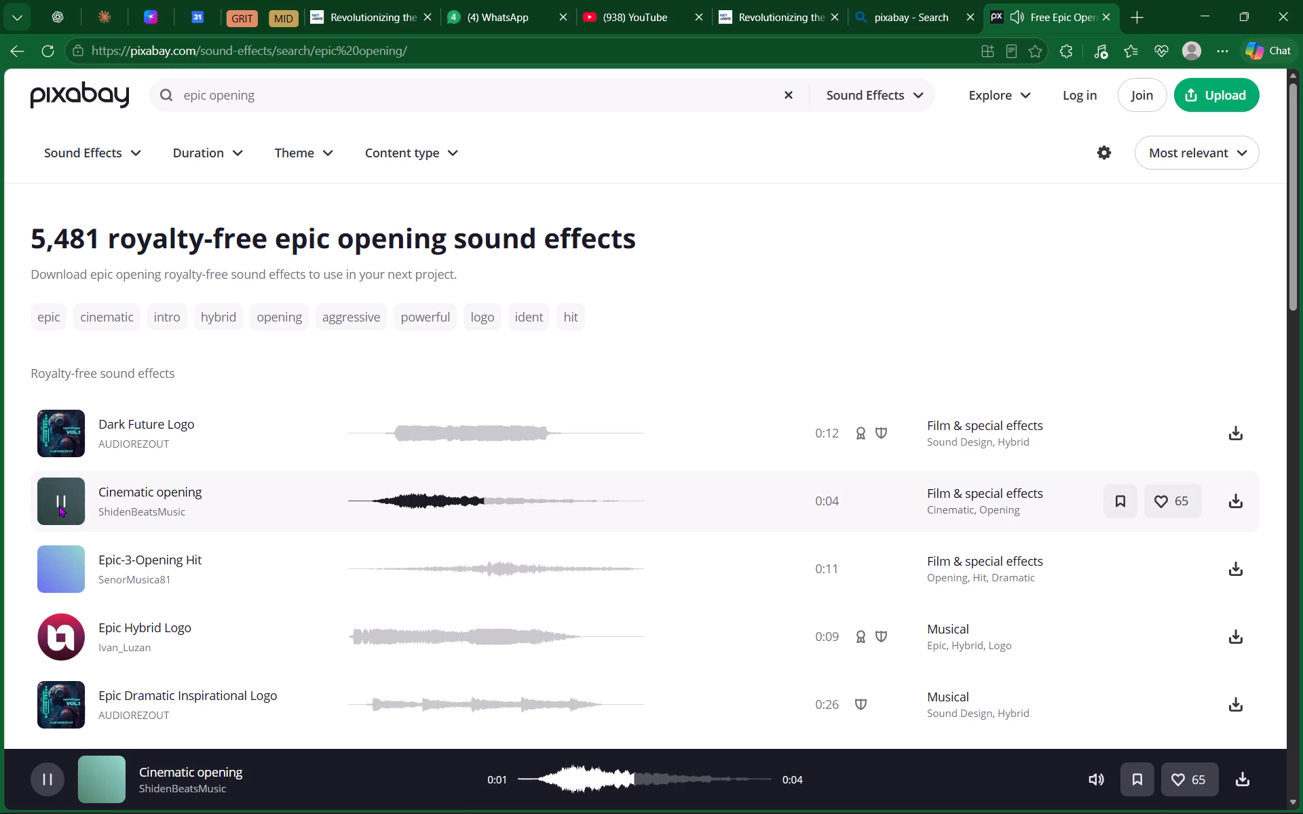
click(60, 570)
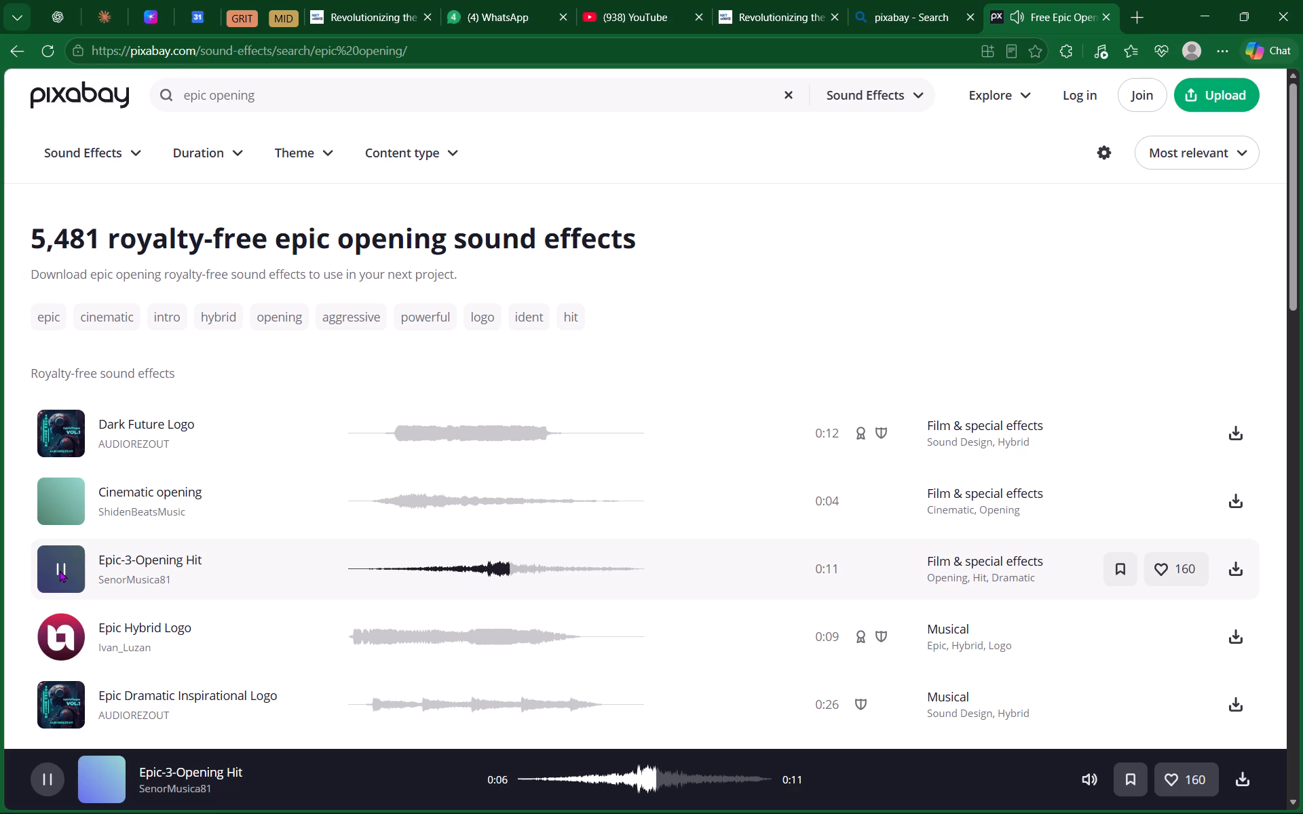
scroll(60, 570, down, 3)
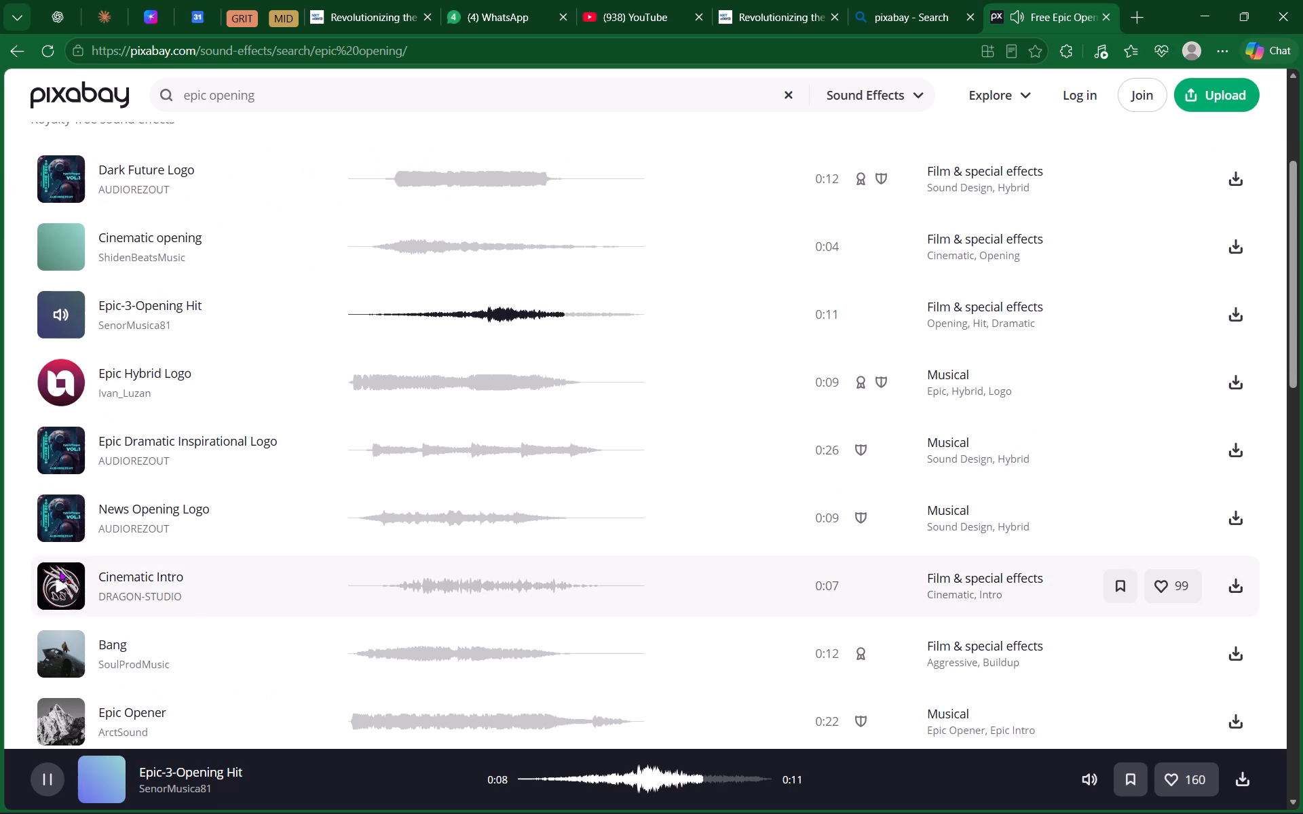
click(61, 578)
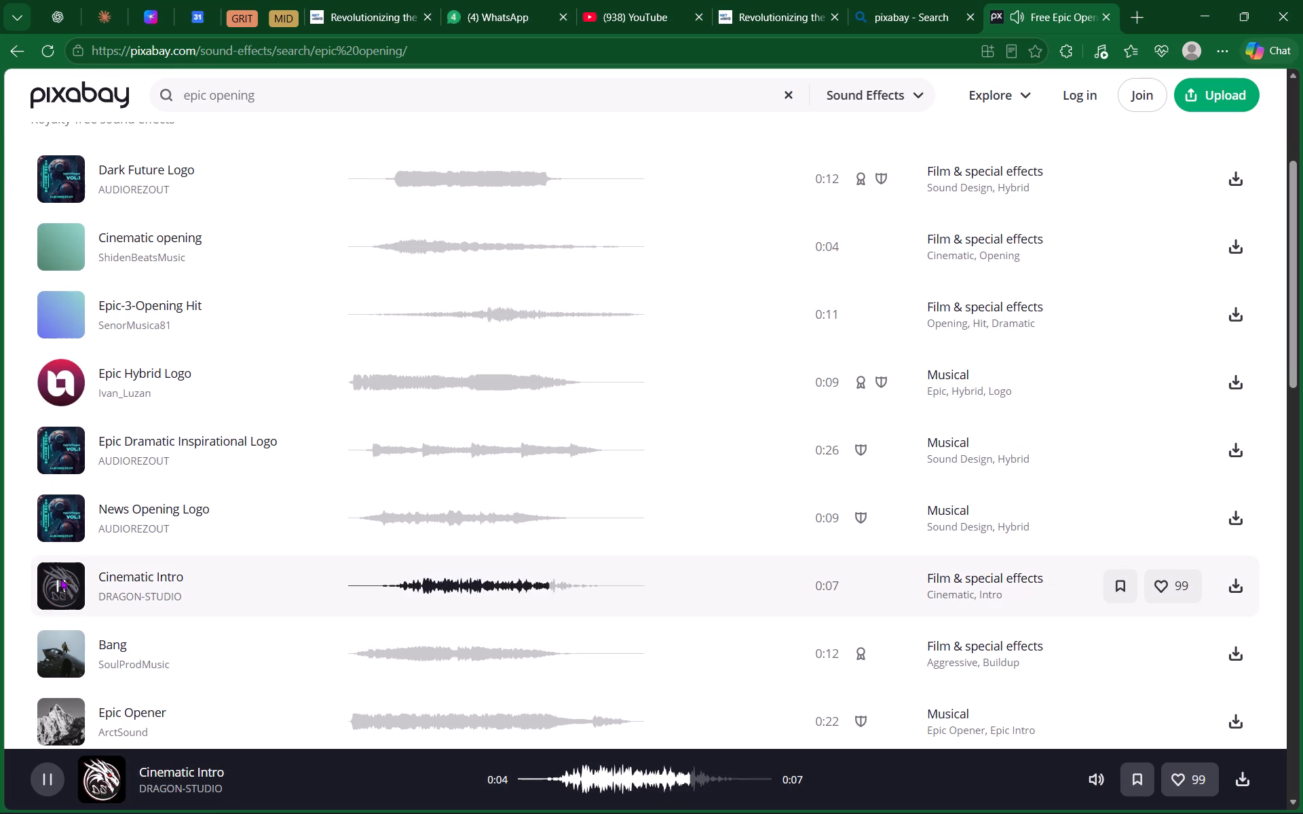
click(64, 646)
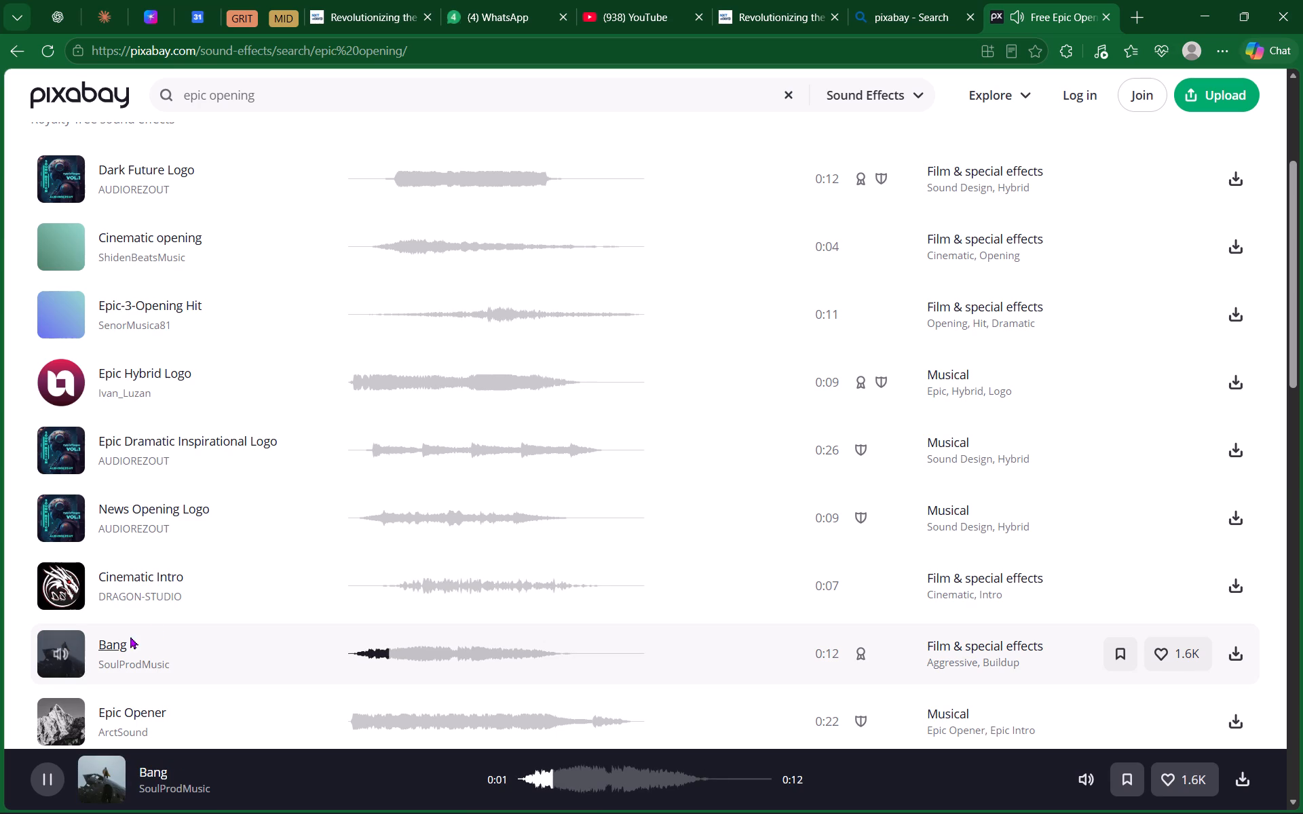
Preview Epic Opener, Epic Powerful Logo, War Battle Epic Logo, Savage Fury and Epic Glitch Hit Logo further down the first results page.
scroll(157, 623, down, 4)
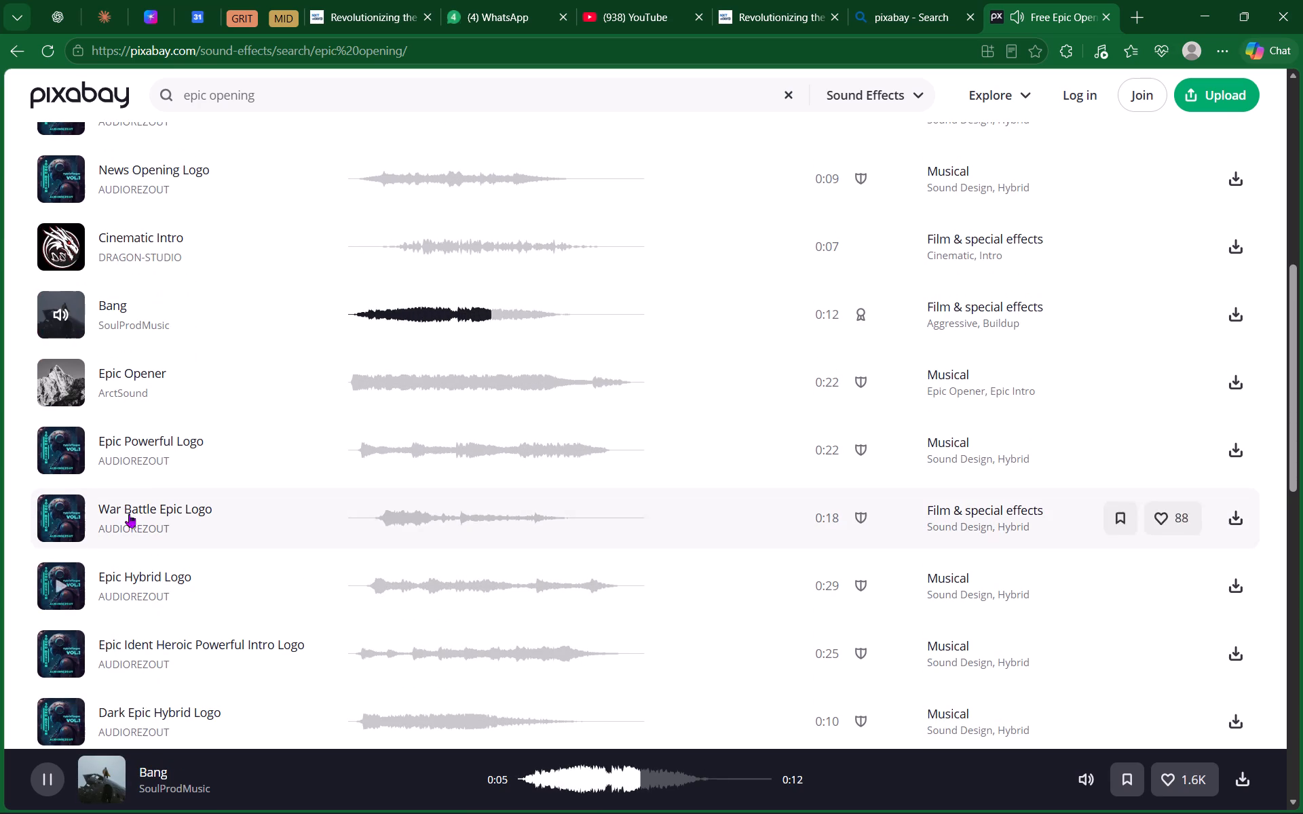
click(62, 382)
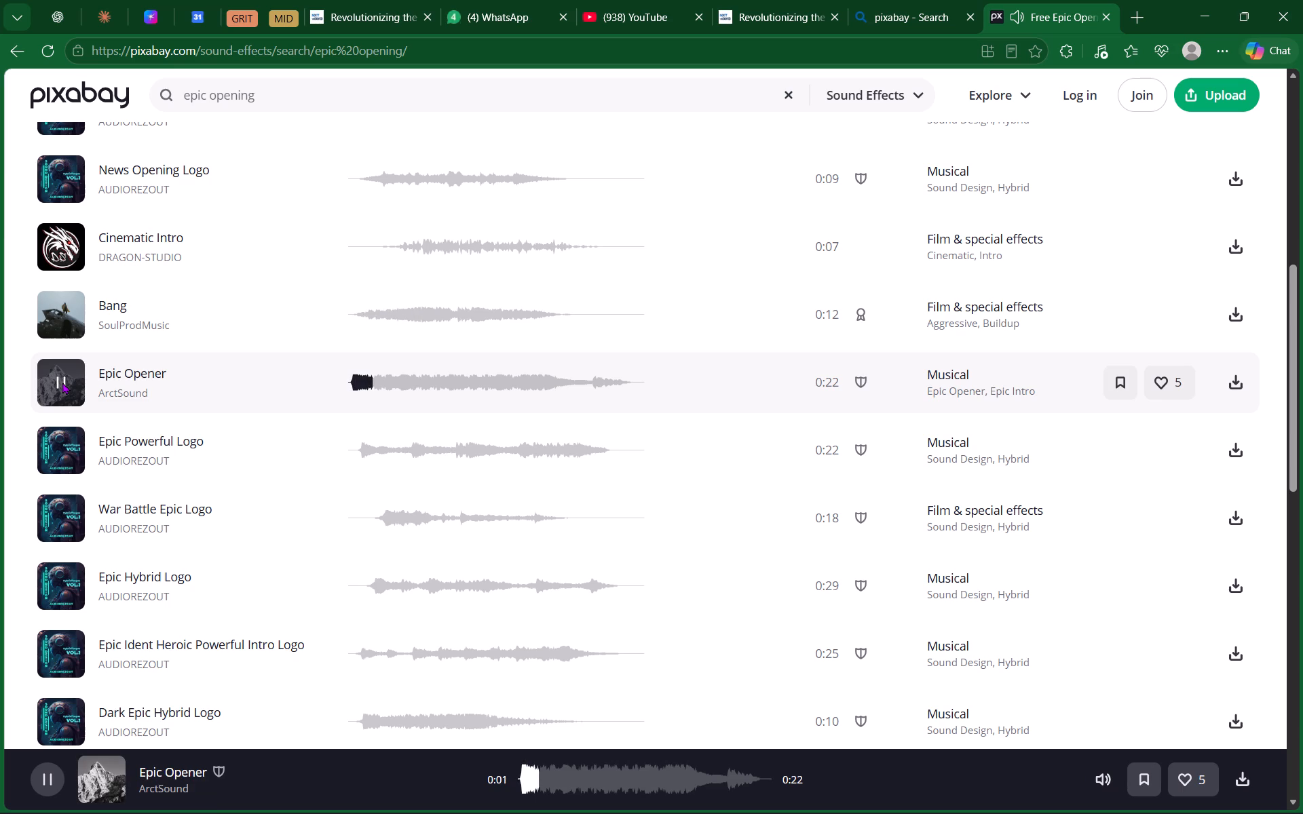
click(64, 444)
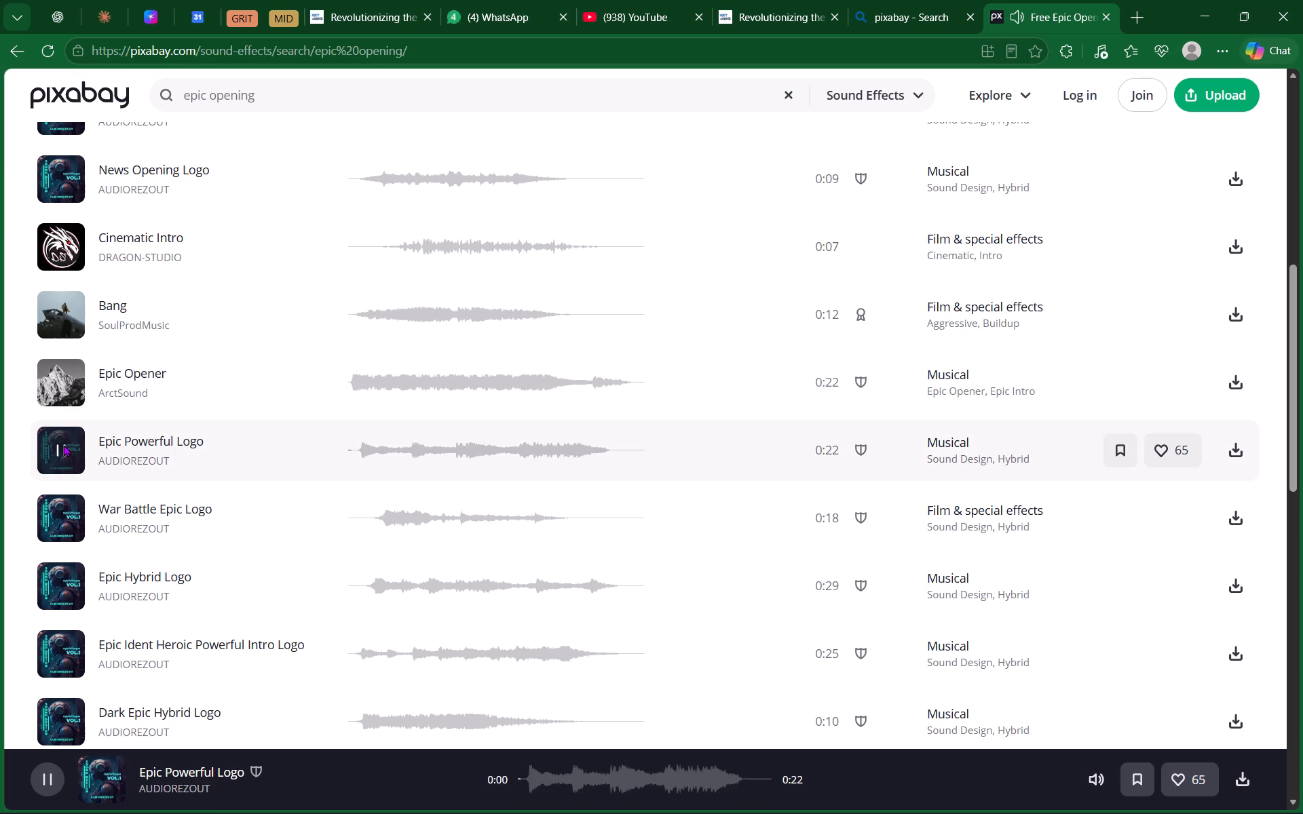
click(54, 513)
scroll(121, 494, down, 2)
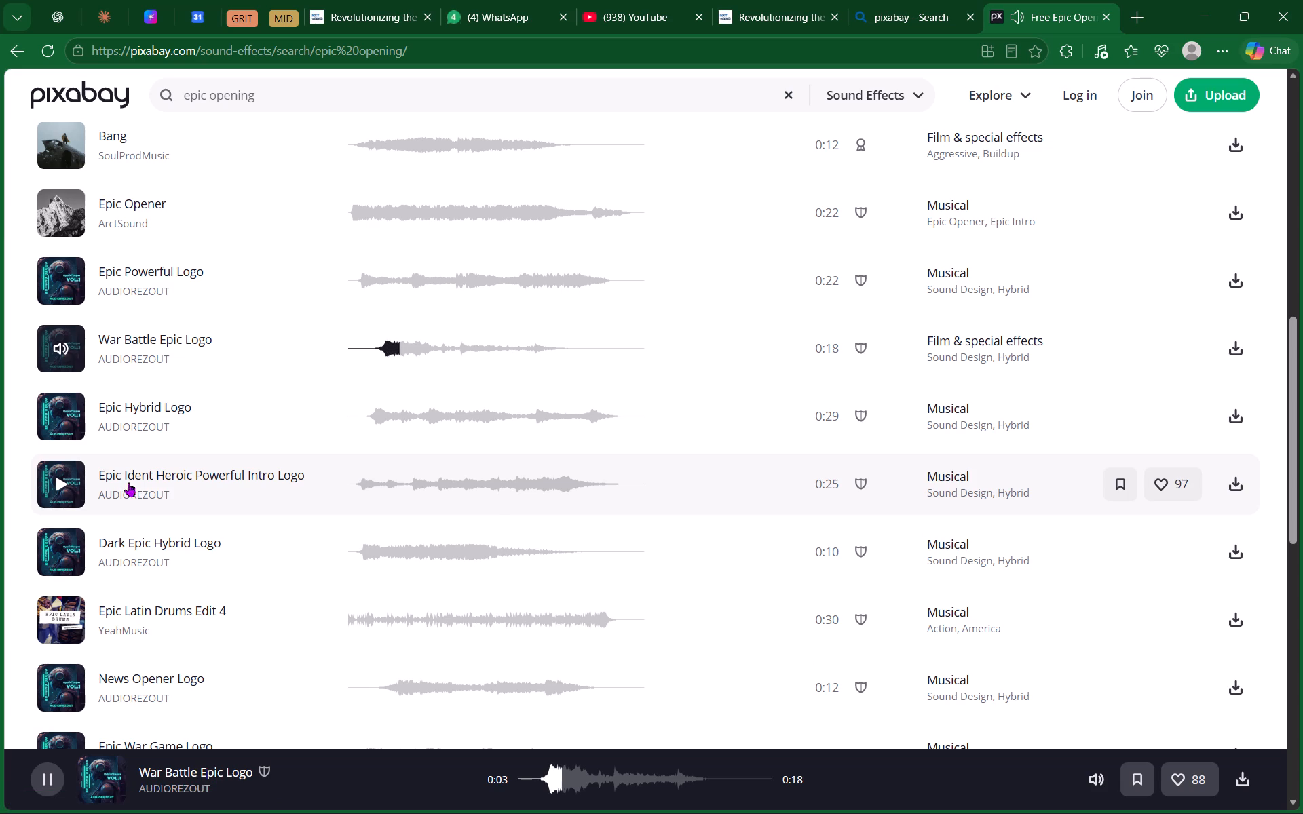
scroll(115, 488, down, 5)
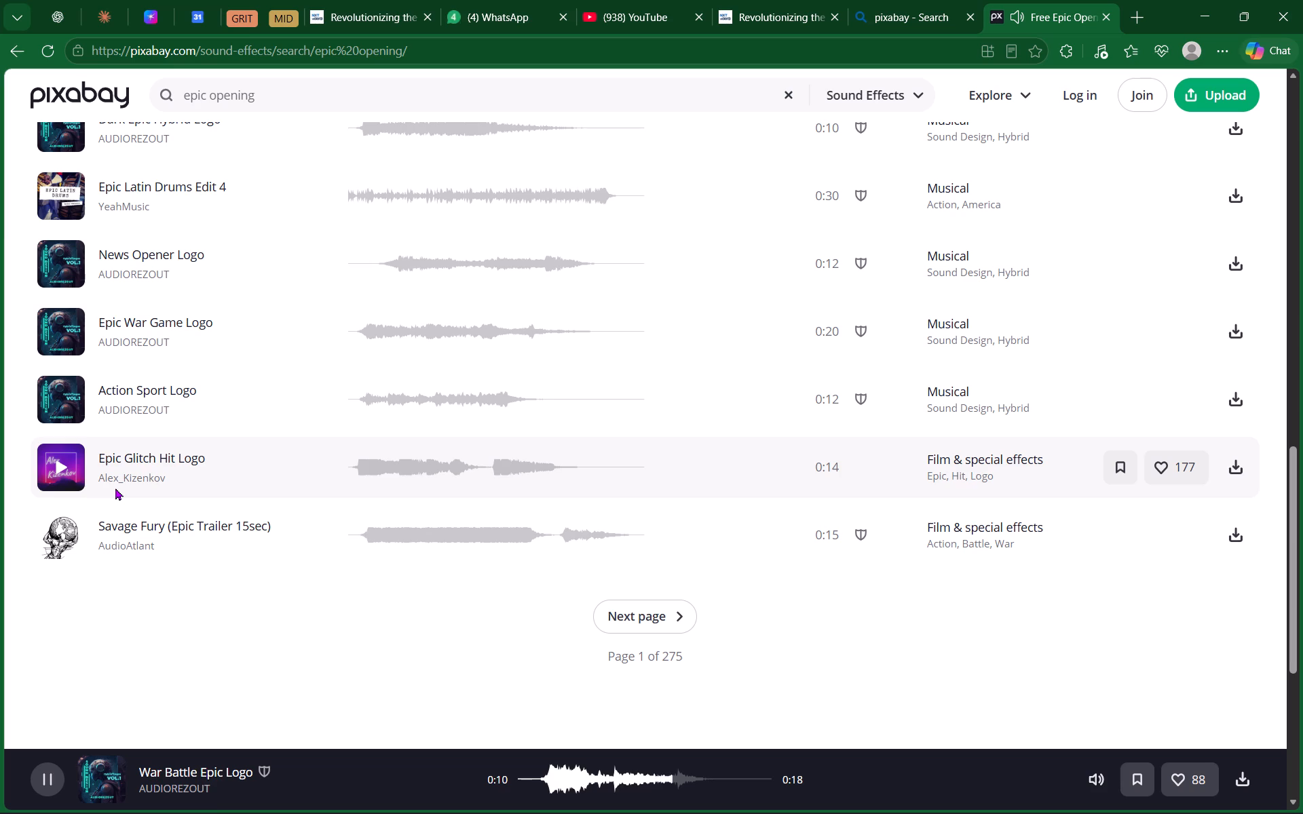
click(63, 530)
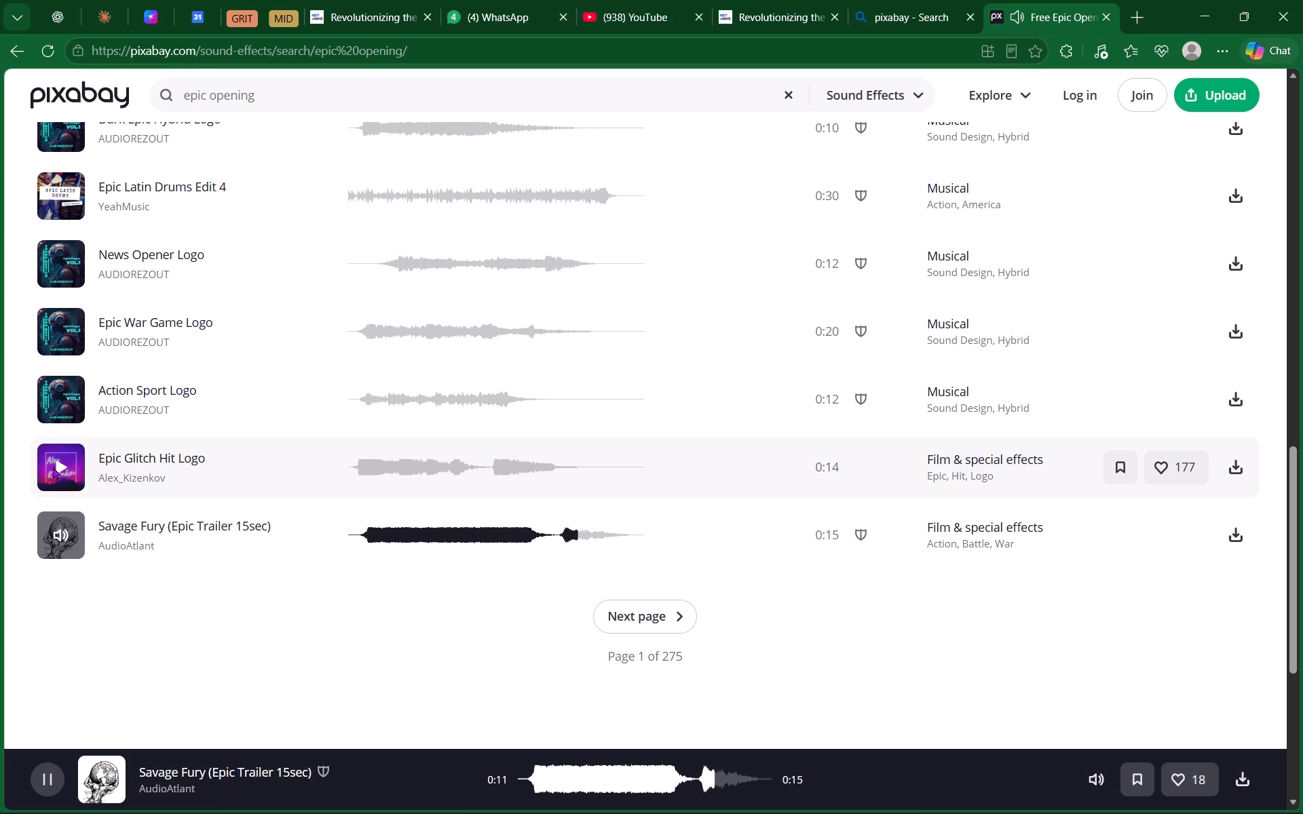
click(53, 467)
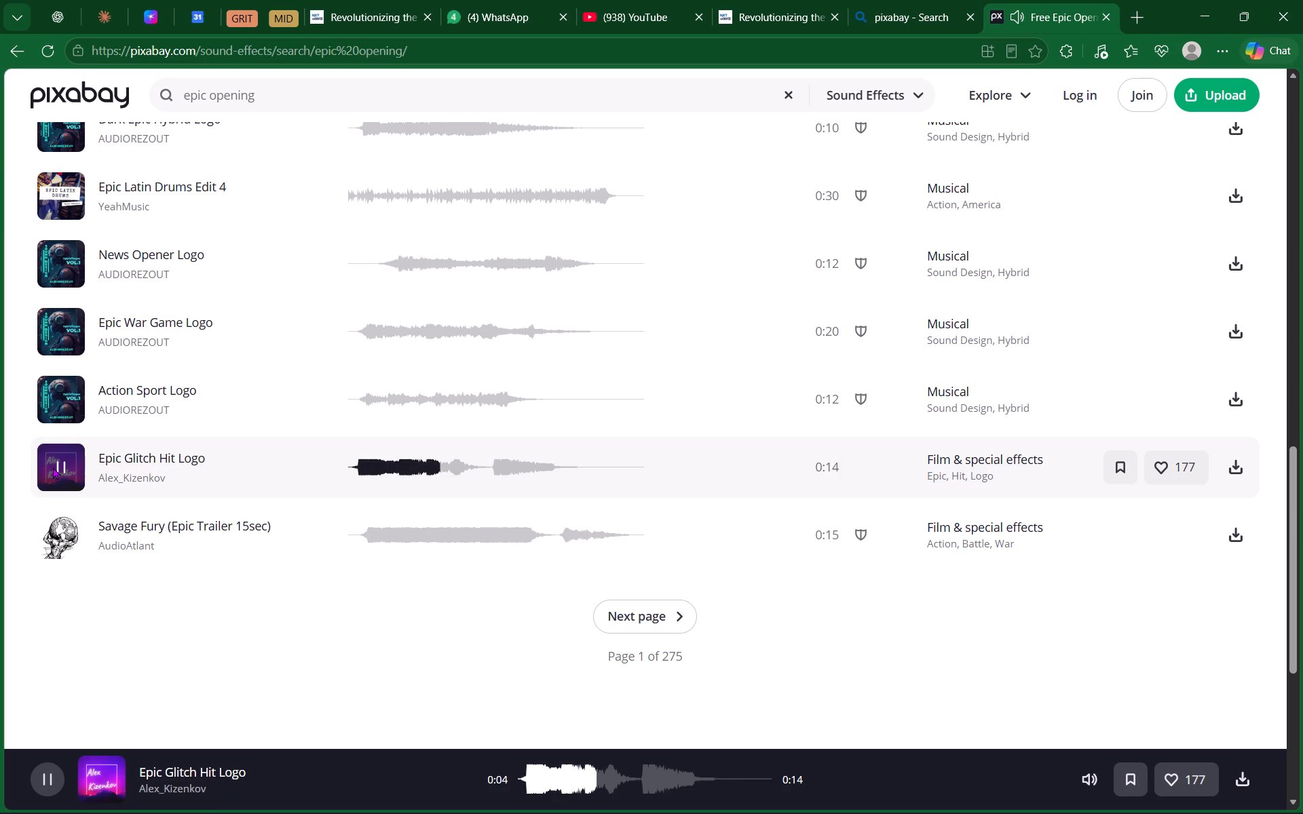
Return to the first epic opening results and replay Cinematic opening and Epic-3-Opening Hit to compare them.
scroll(53, 467, up, 10)
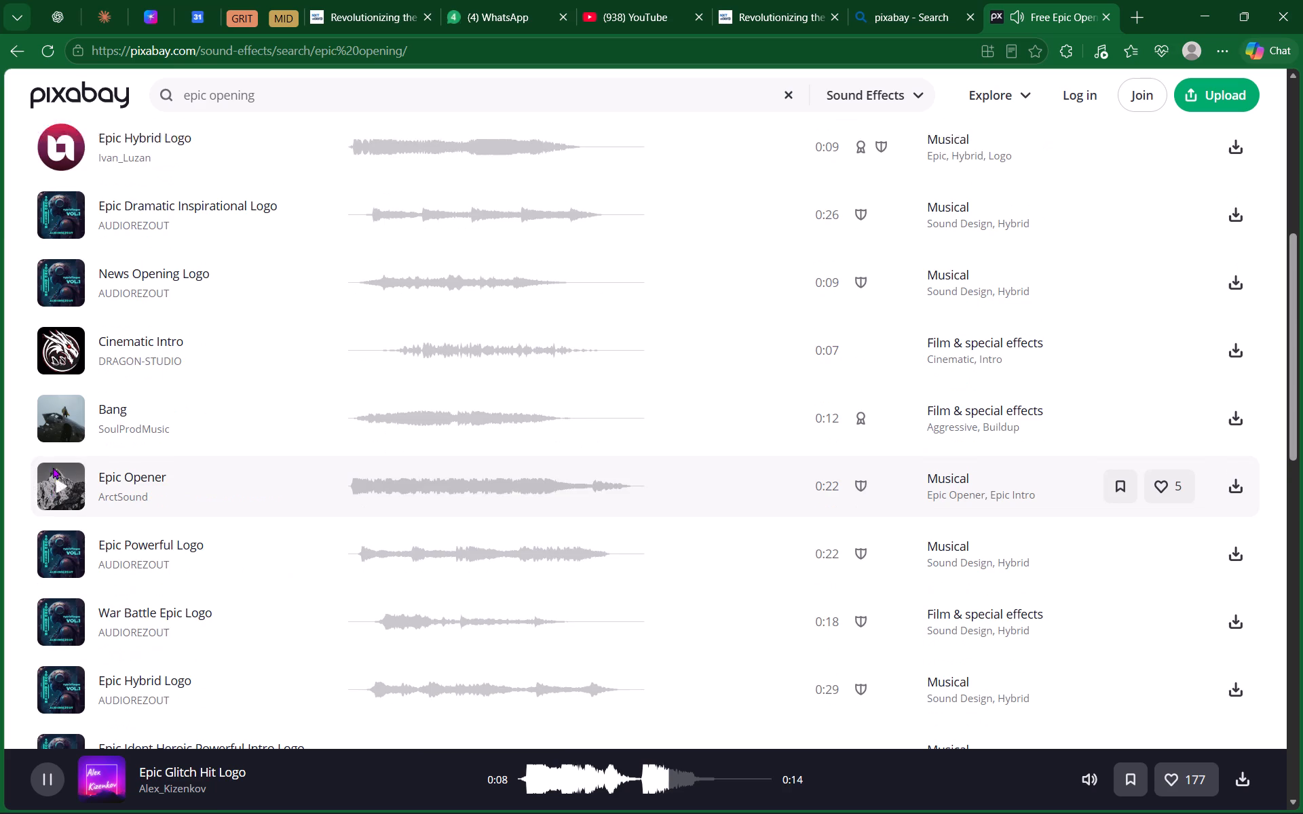
scroll(53, 467, up, 5)
click(60, 502)
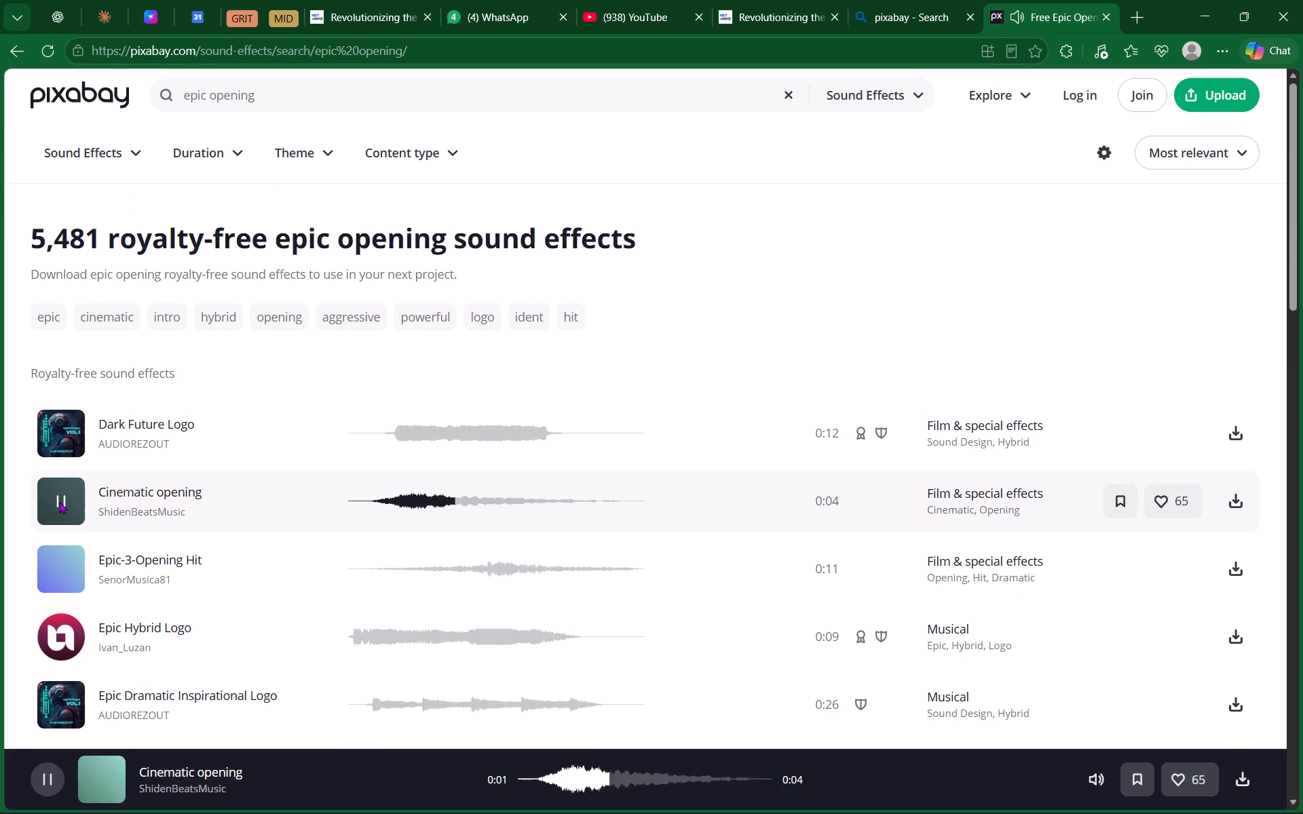
click(58, 564)
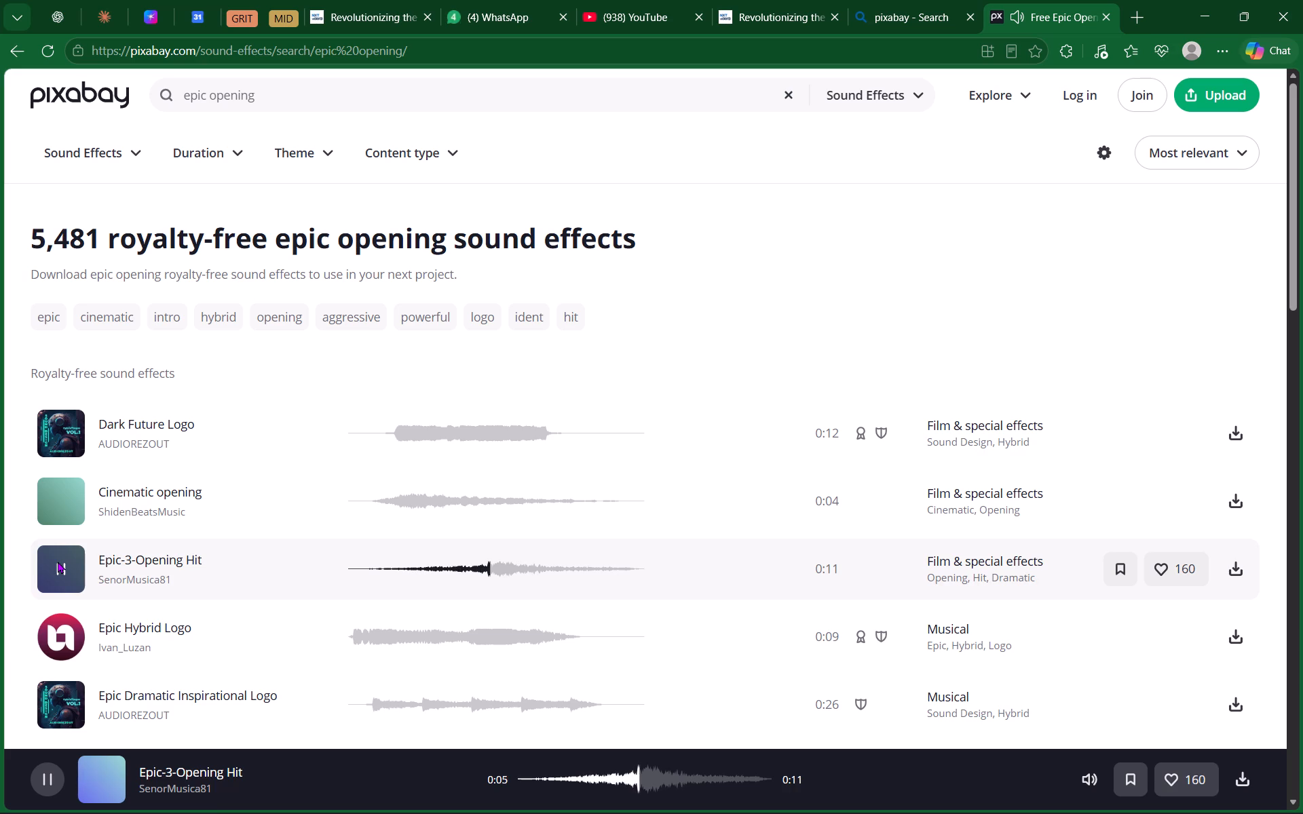
Switch to the related "cinematic" sound effects results.
click(89, 319)
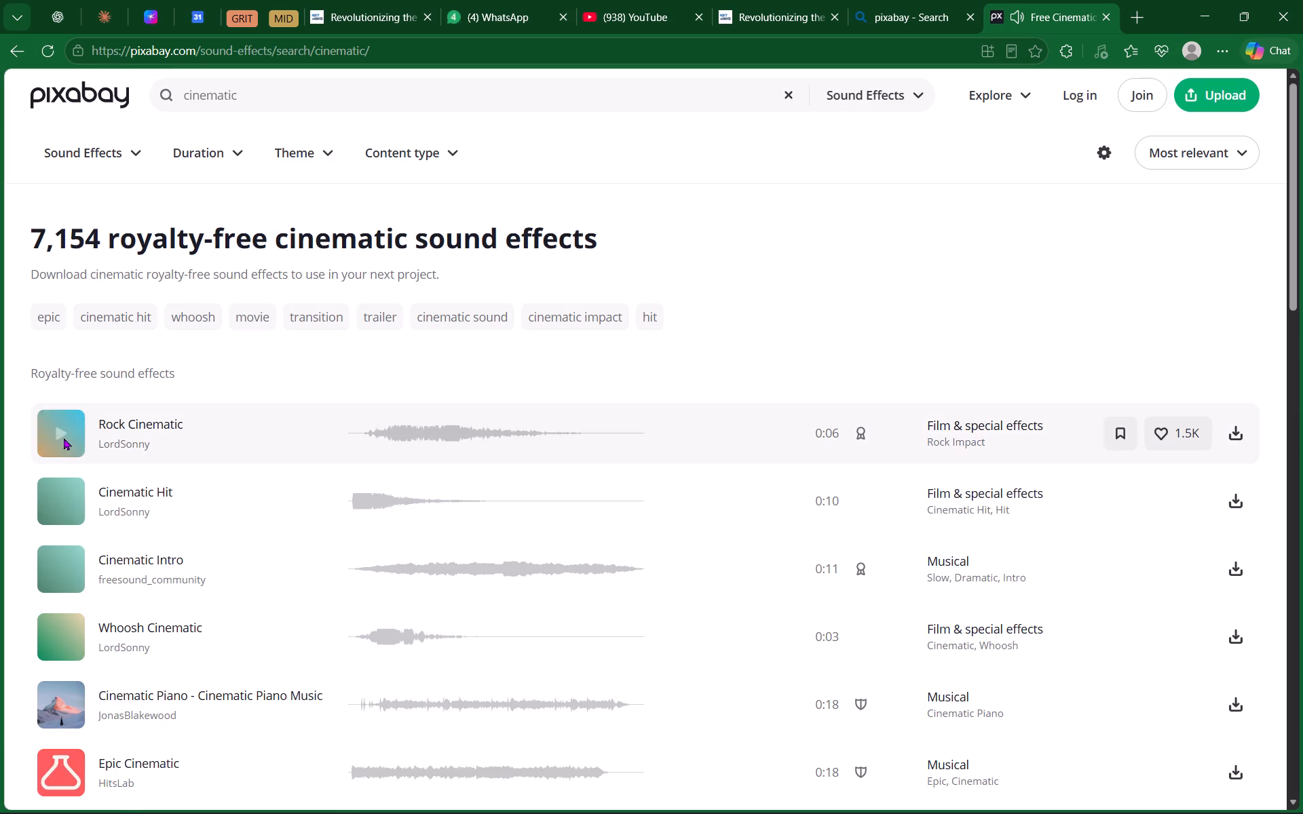
Preview Rock Cinematic, Cinematic Hit, Cinematic Intro and Whoosh Cinematic from the cinematic results.
click(63, 435)
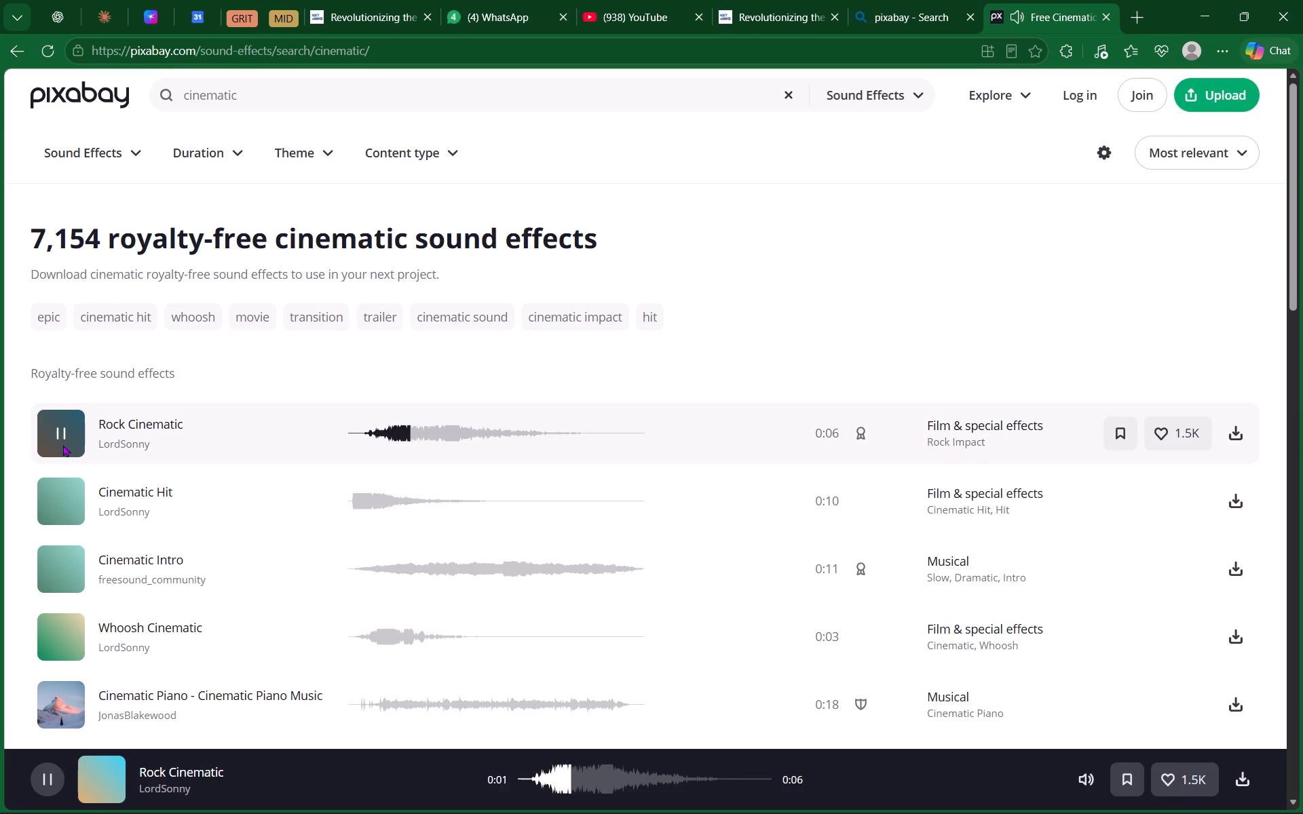
click(60, 501)
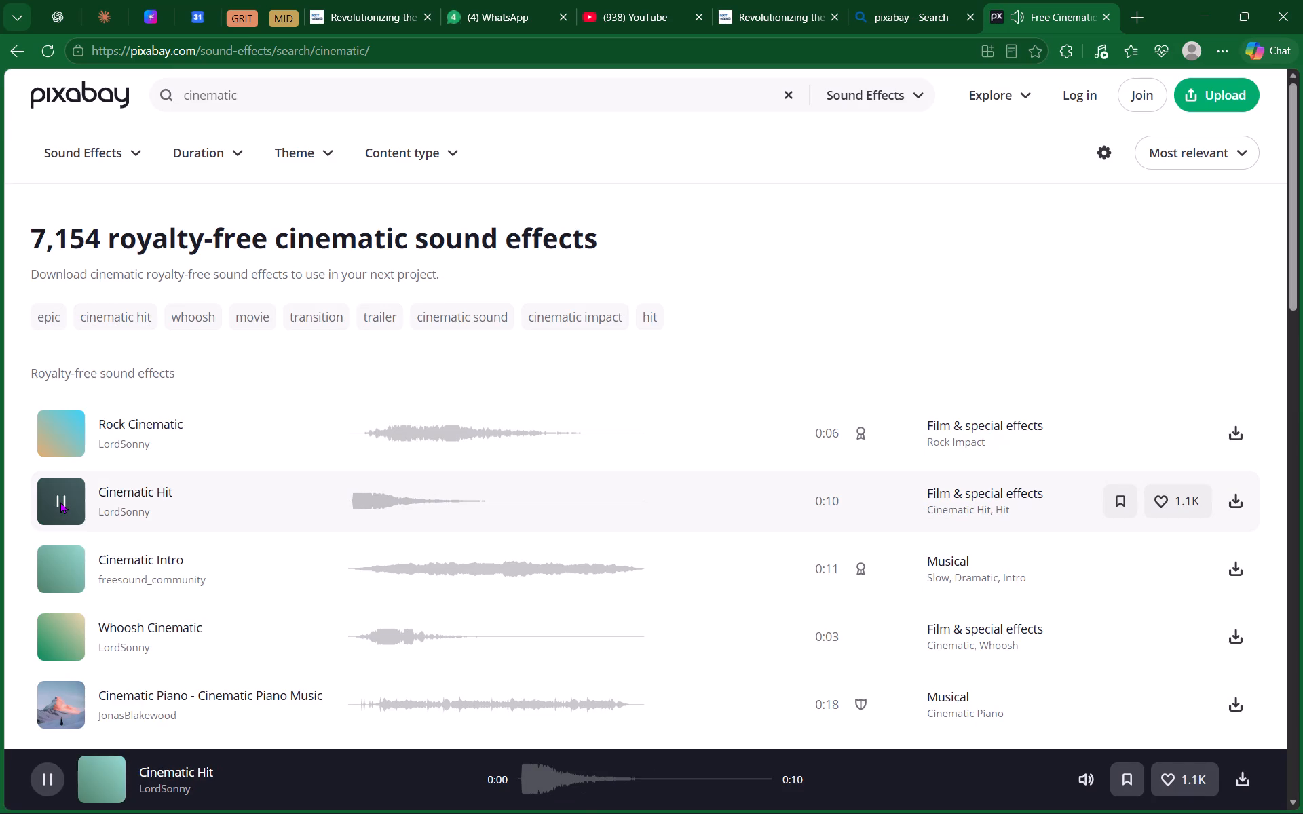
click(56, 572)
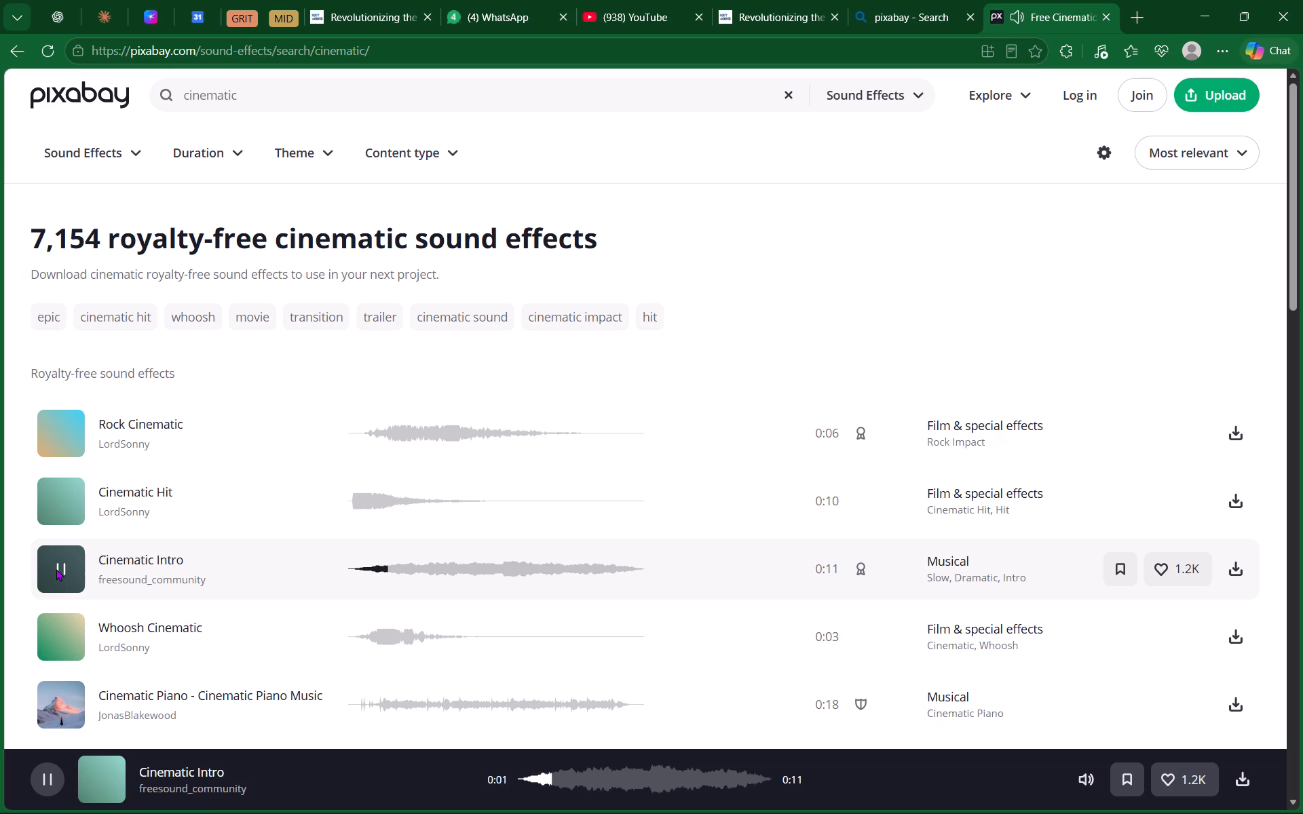
click(57, 634)
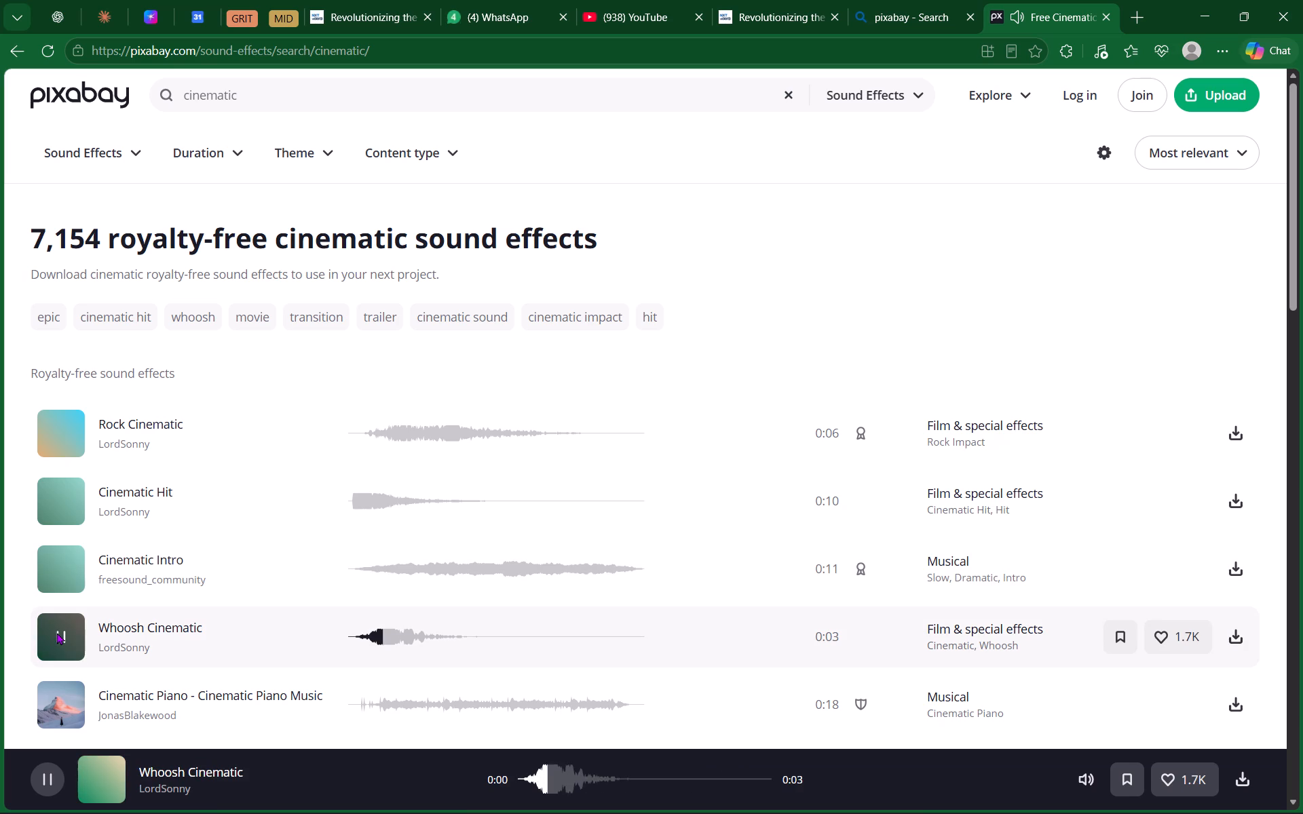
Preview Epic Cinematic, Cinematic Percussion Kick, Cinematic Boom, Cinematic Reverse, Cinematic Riser 03 and Cinematic Sound Effect further down the first cinematic results page.
scroll(57, 630, down, 3)
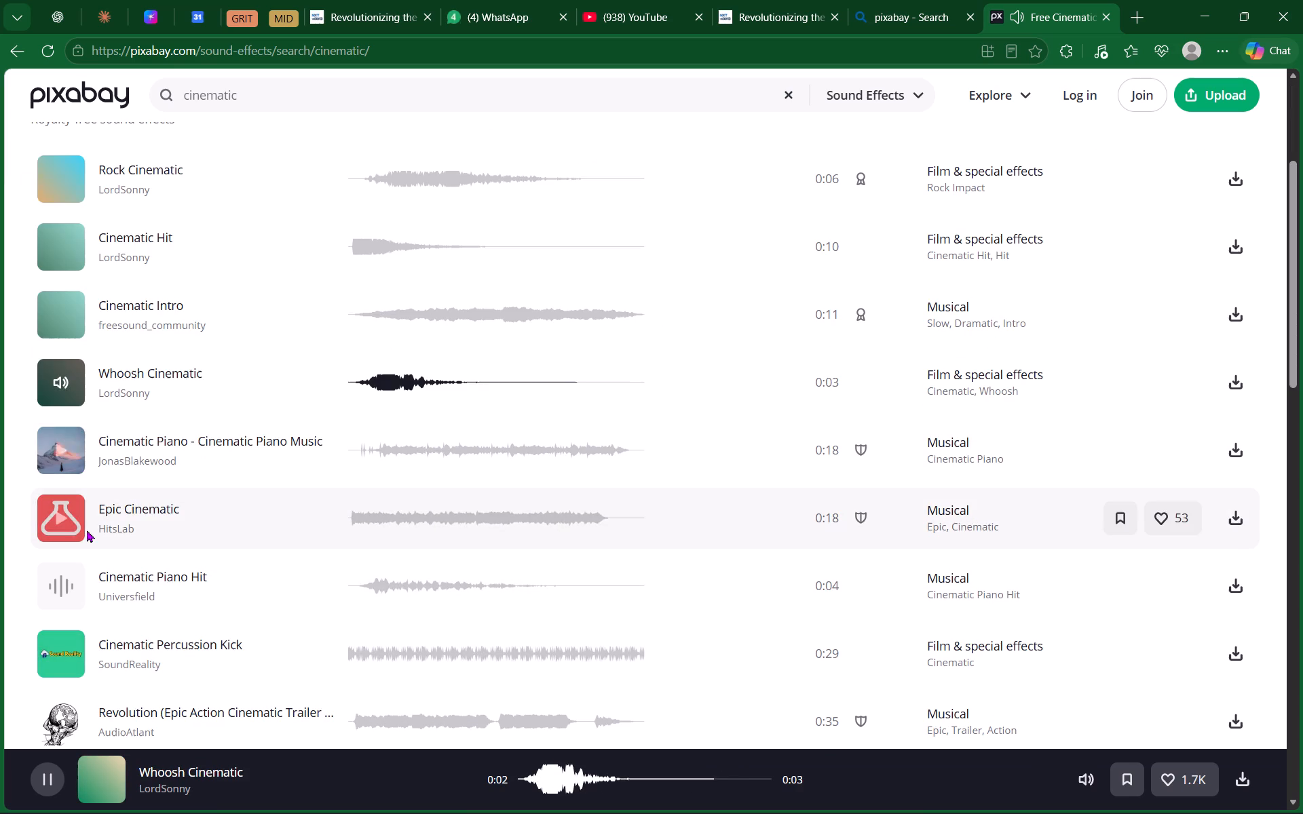
click(66, 518)
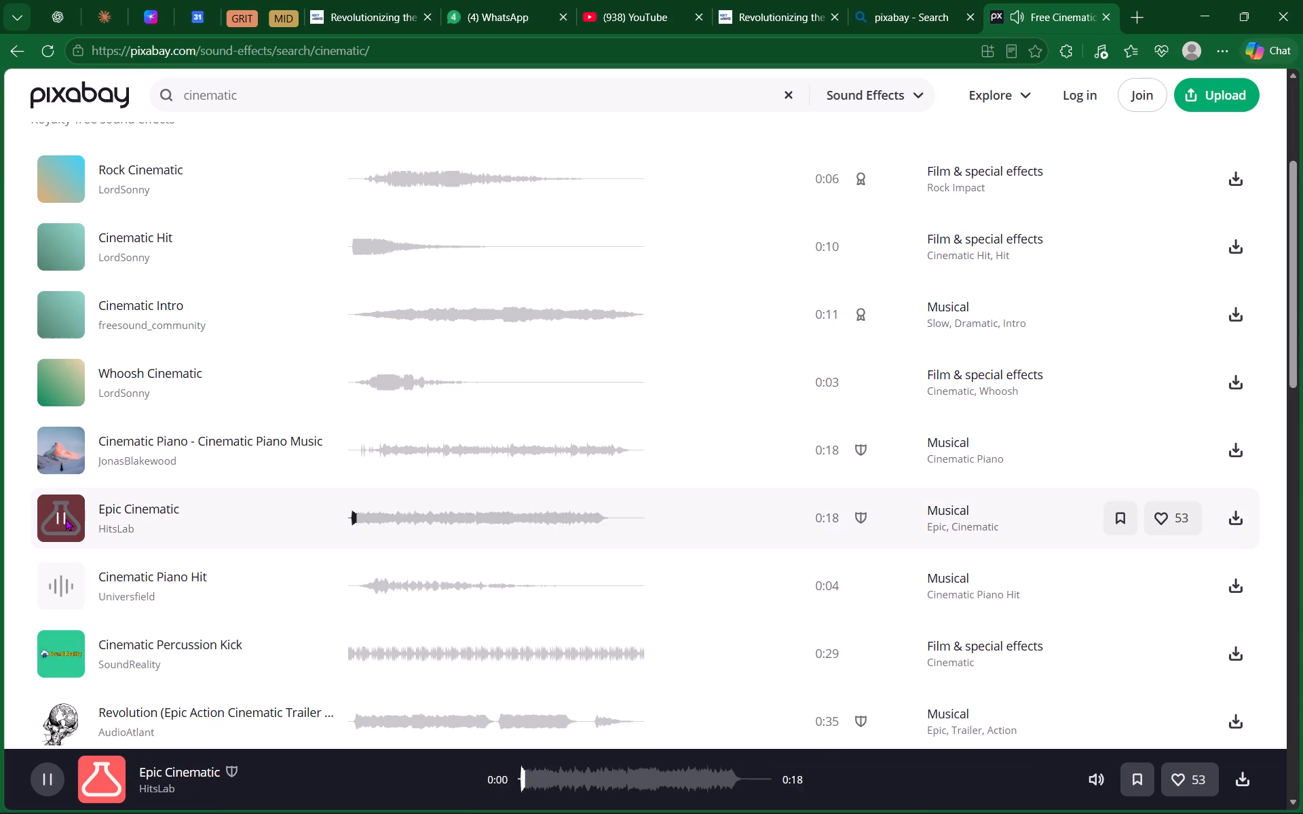
click(66, 647)
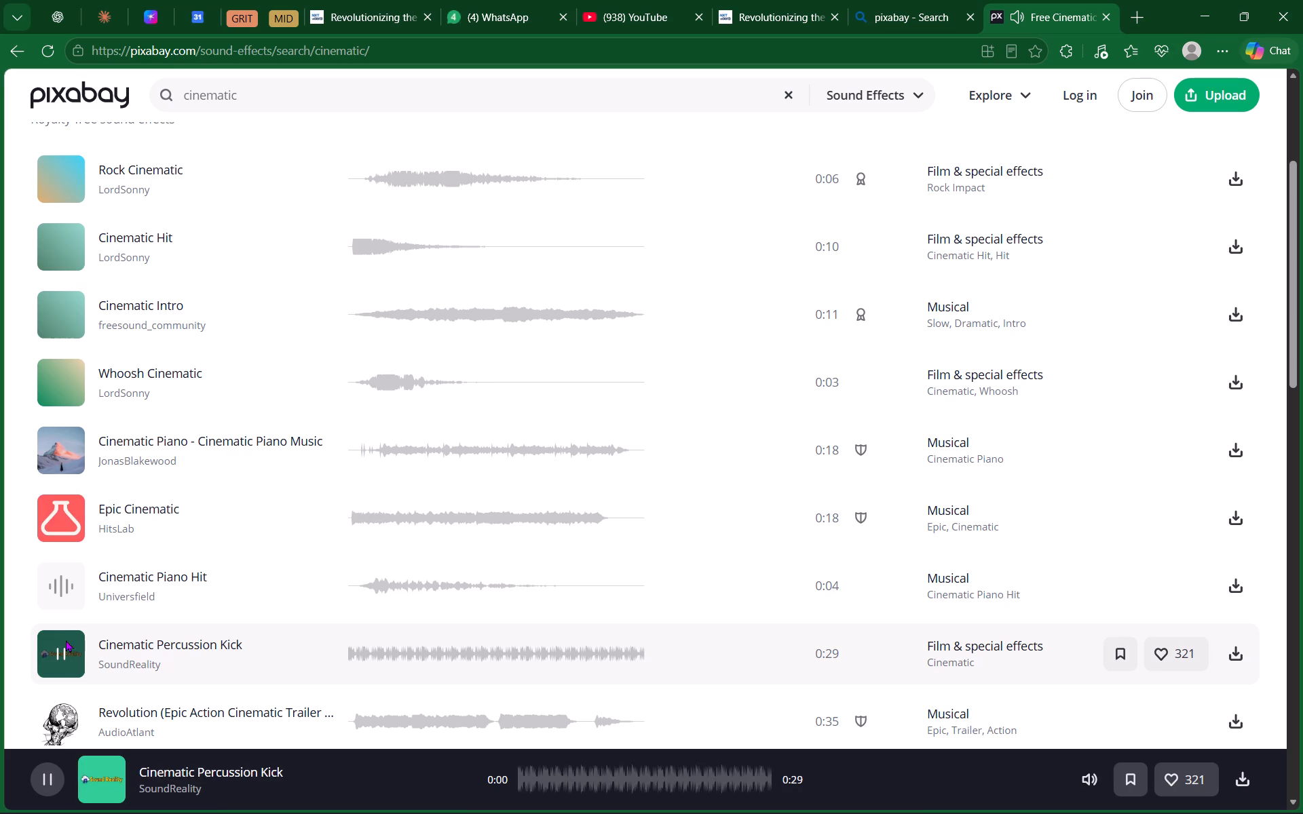
scroll(73, 629, down, 5)
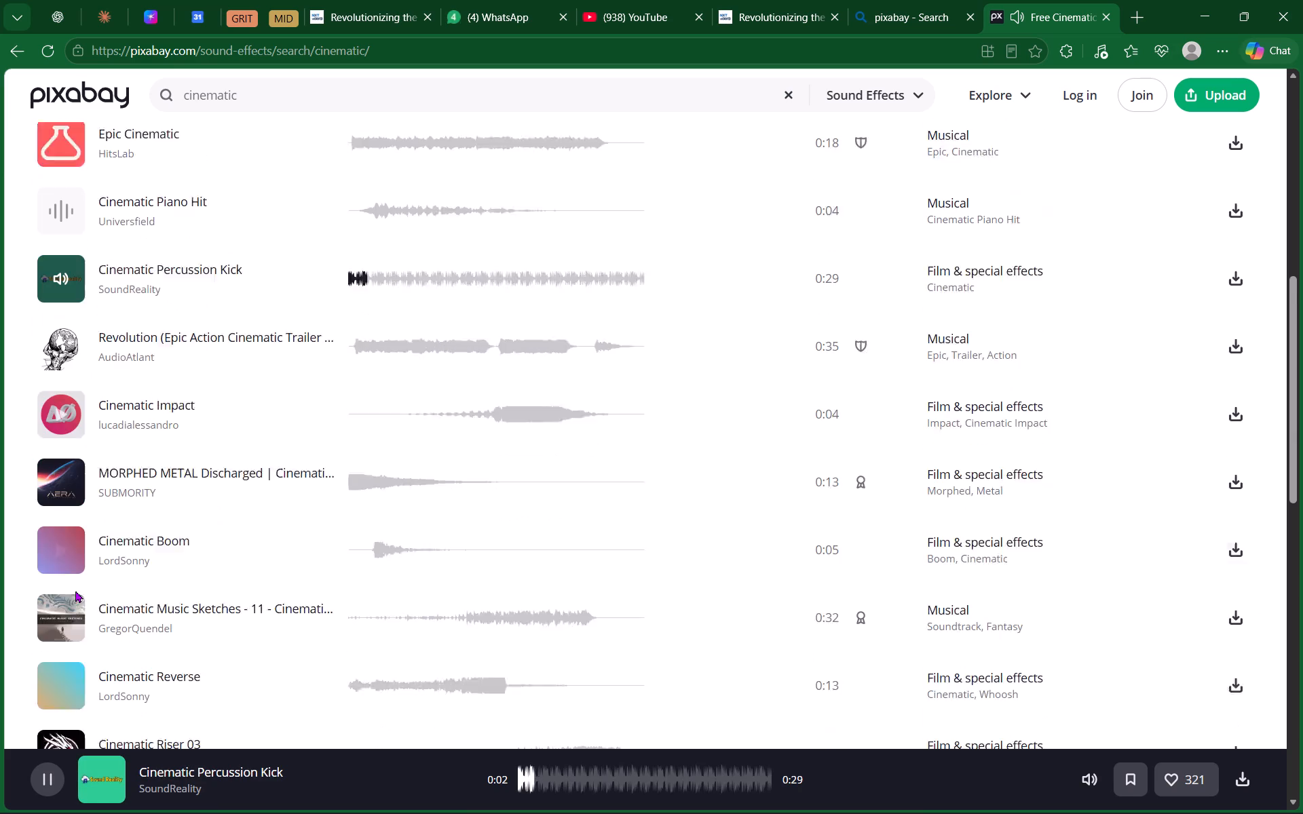
click(60, 509)
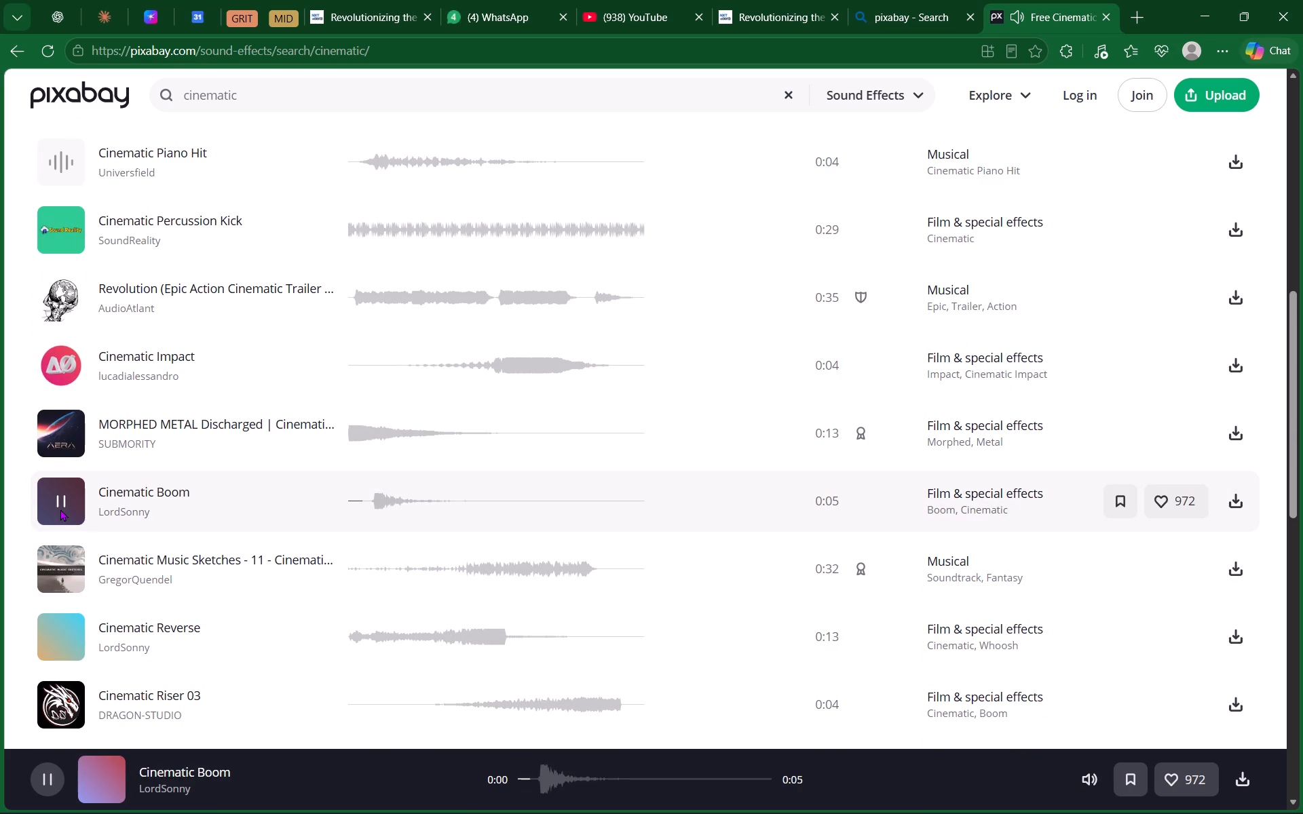
click(60, 633)
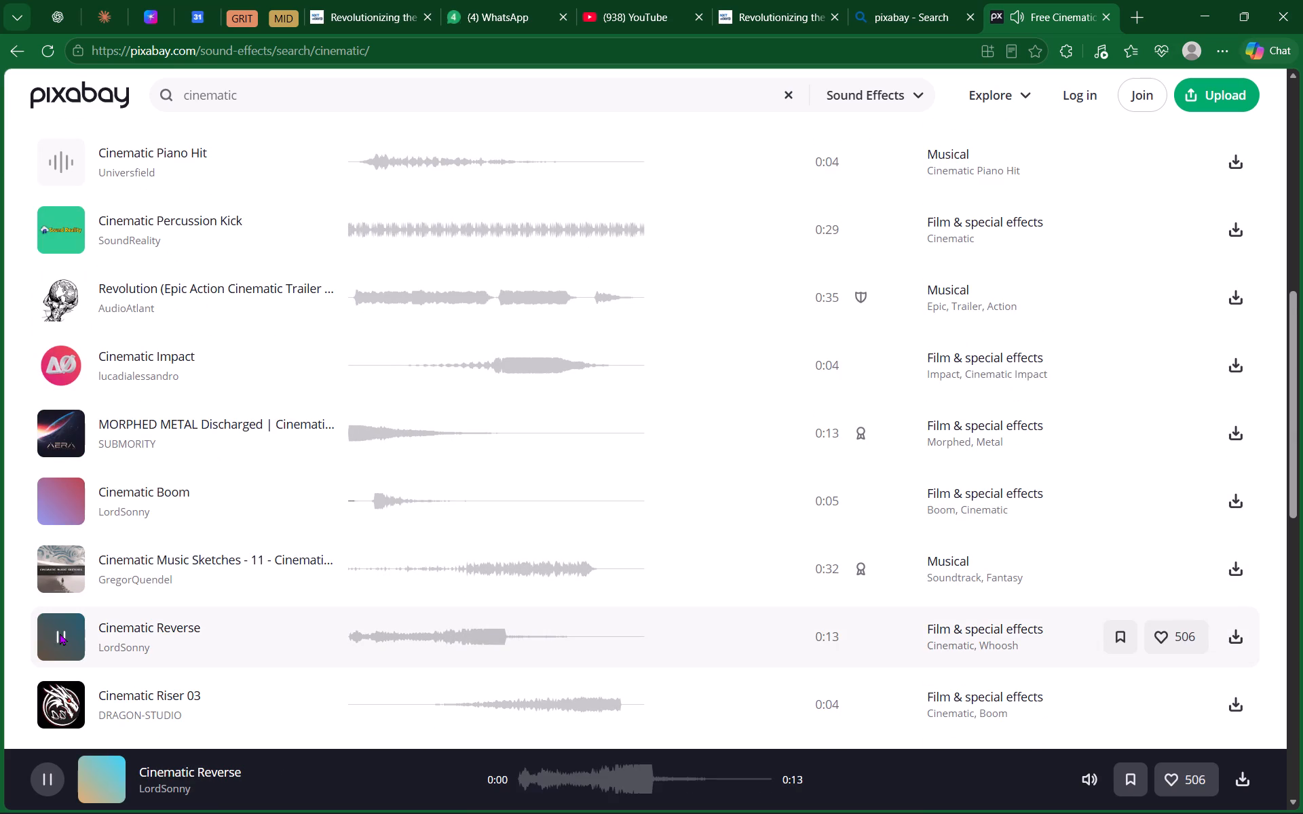
scroll(60, 632, down, 2)
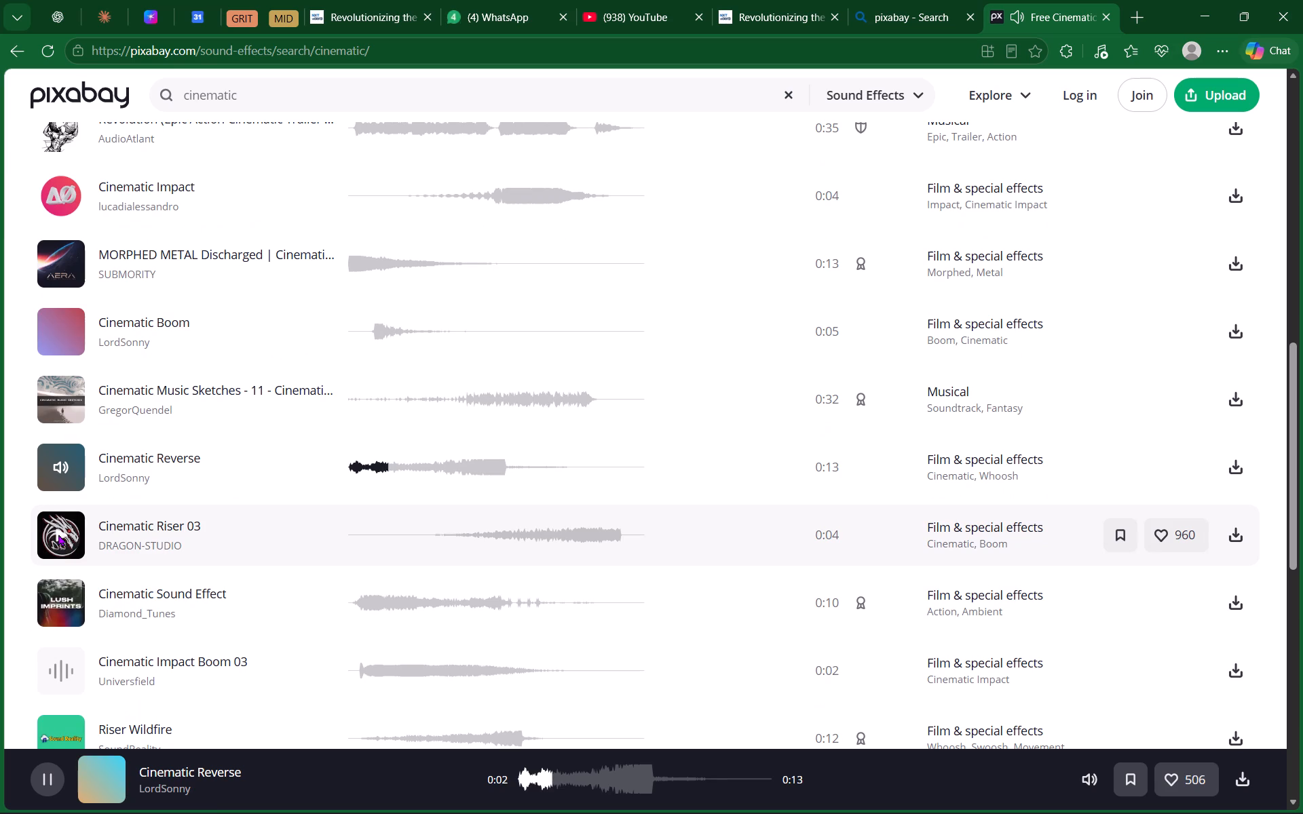
click(58, 533)
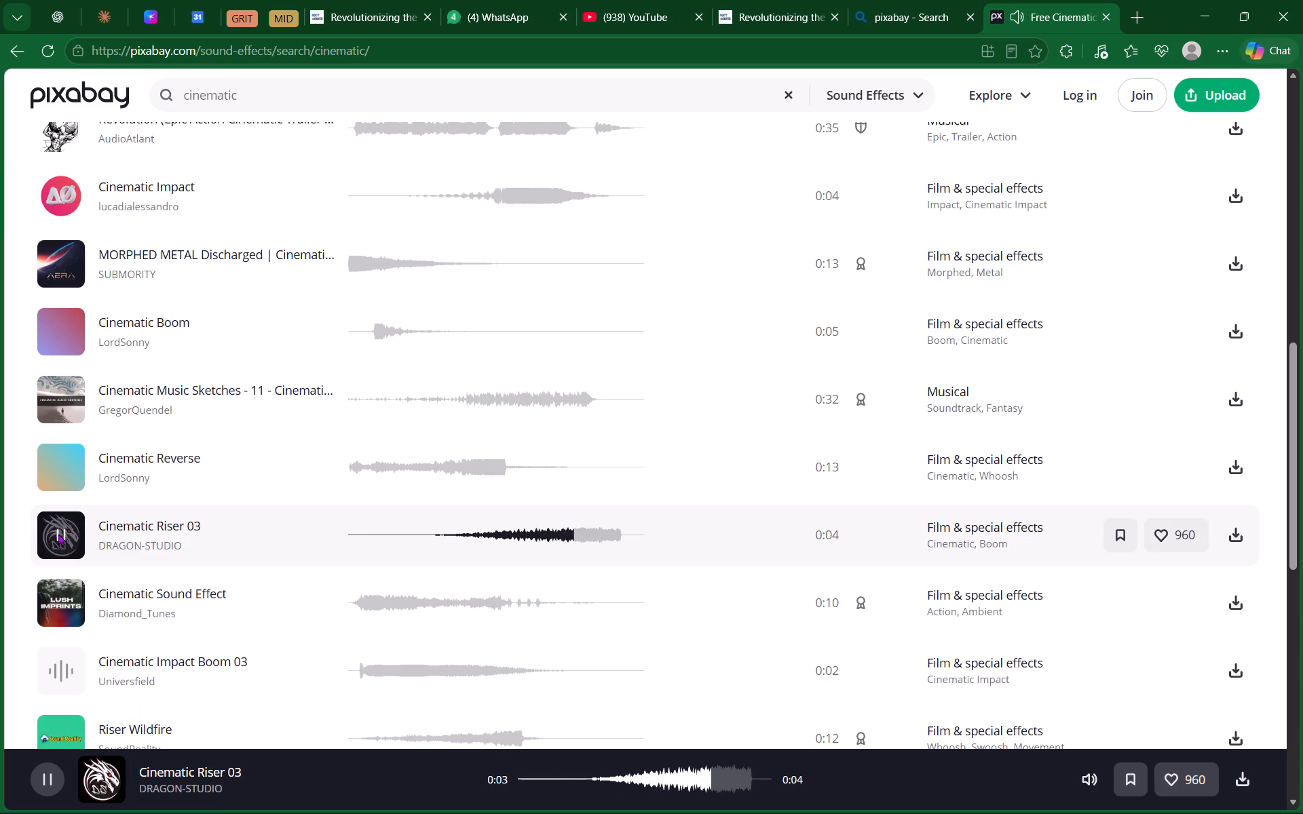
click(64, 611)
scroll(64, 611, down, 2)
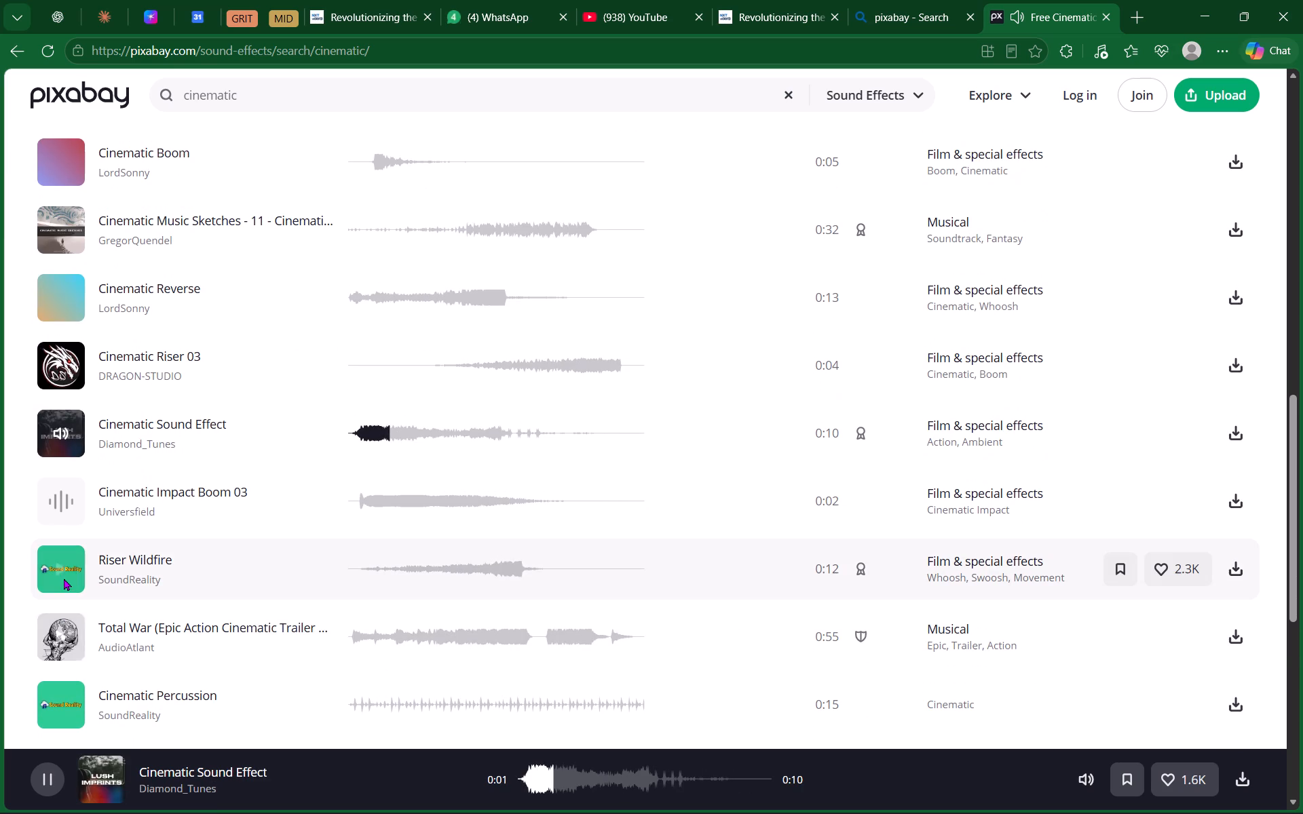
On results page 2, preview Slow cinematic clock ticking, Cinematic Intro, Atmospheric Cinematic Soundscape, Aggressive Low Frequency Growl and Cinematic Tension.
scroll(64, 573, down, 3)
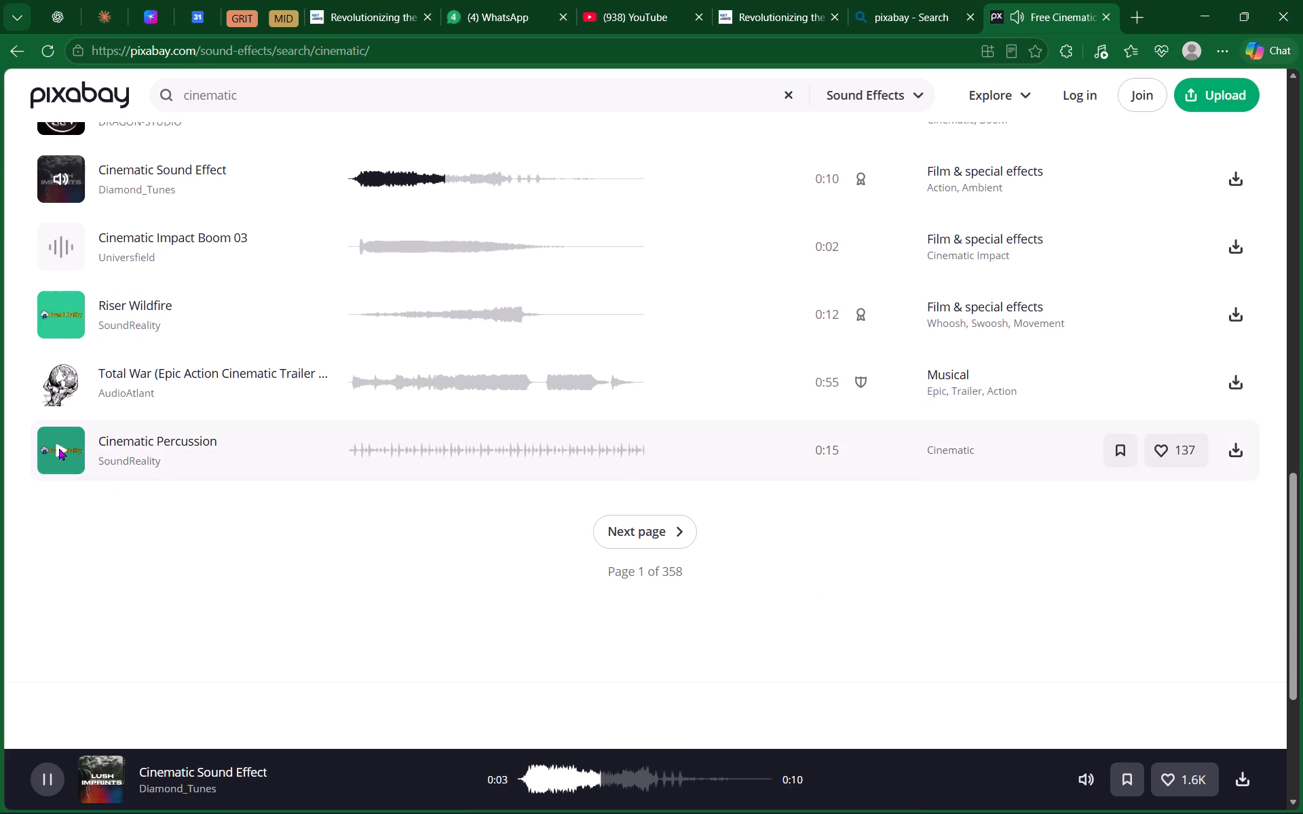
click(599, 535)
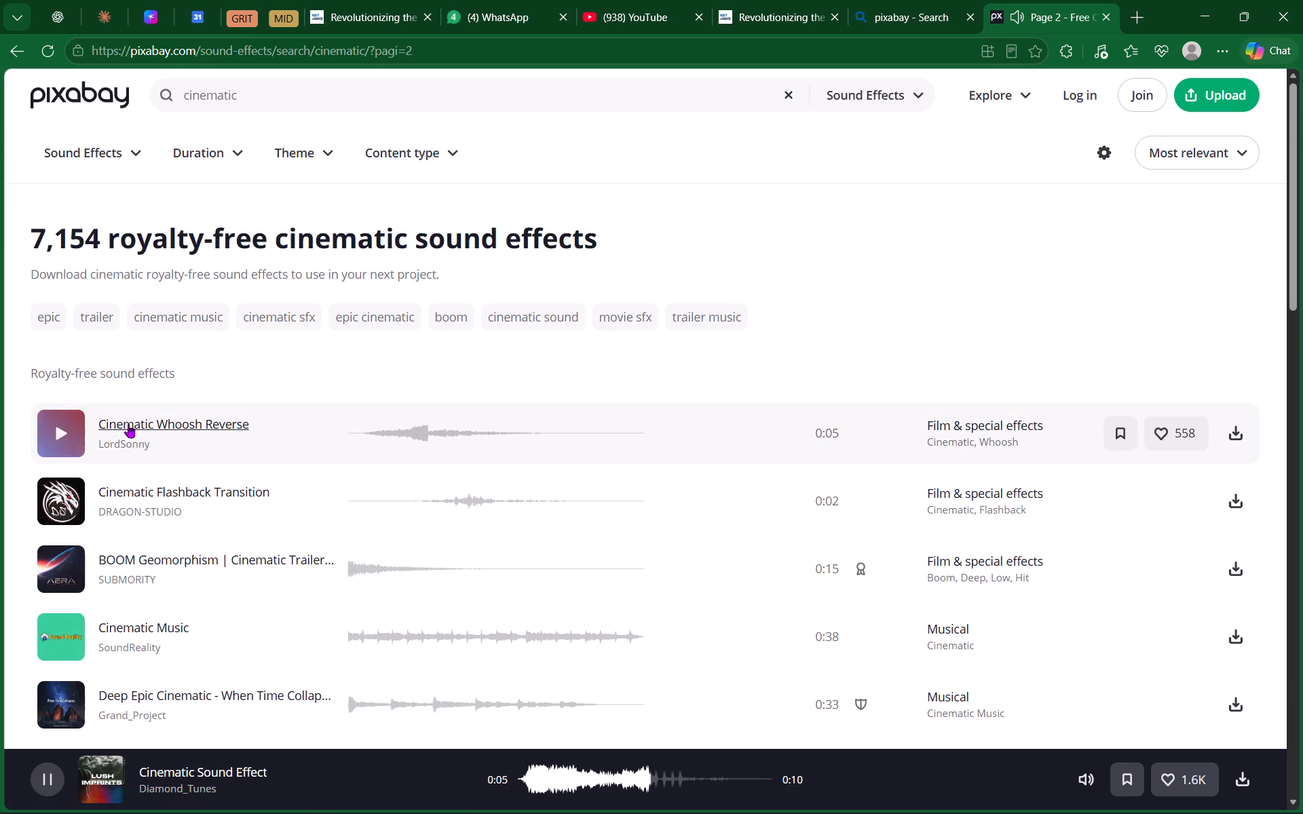
scroll(62, 659, down, 2)
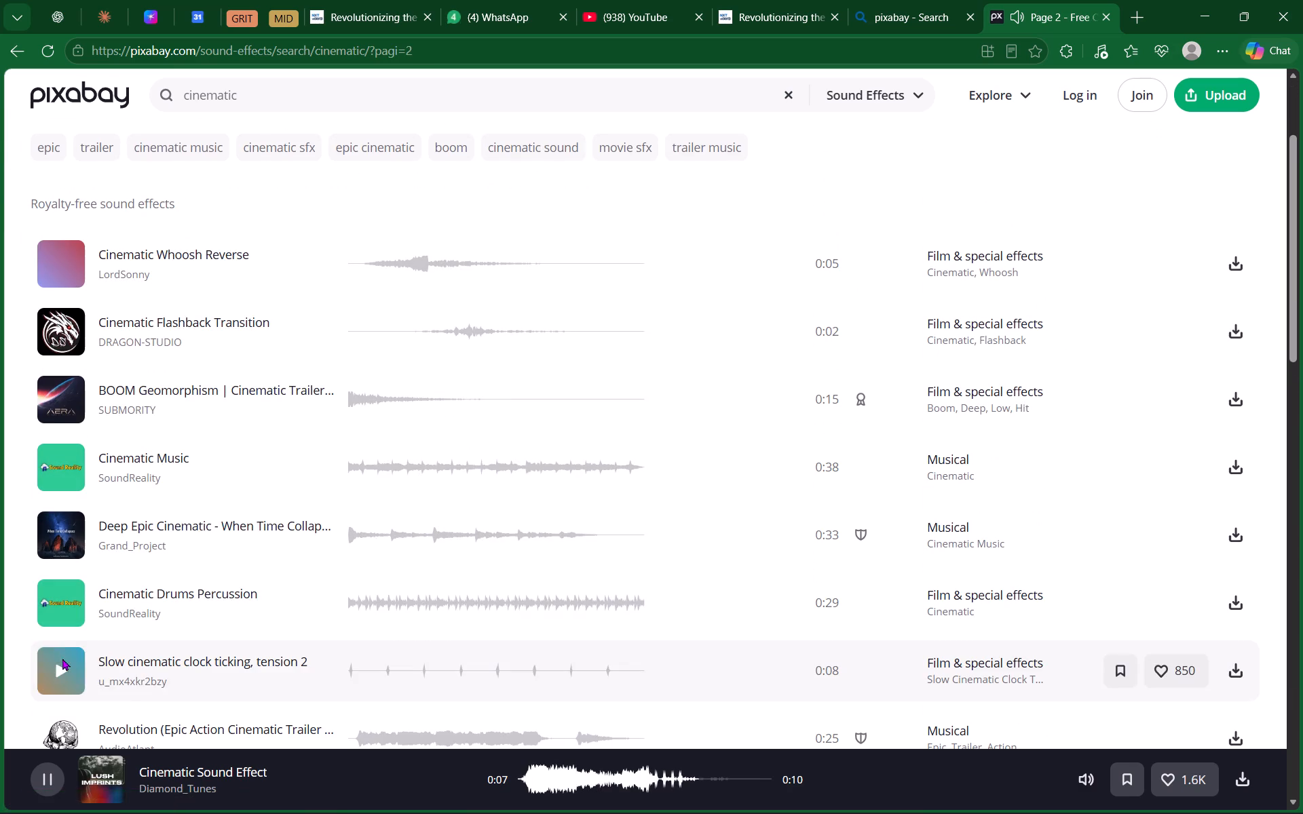
click(62, 669)
scroll(144, 570, down, 2)
scroll(117, 636, down, 3)
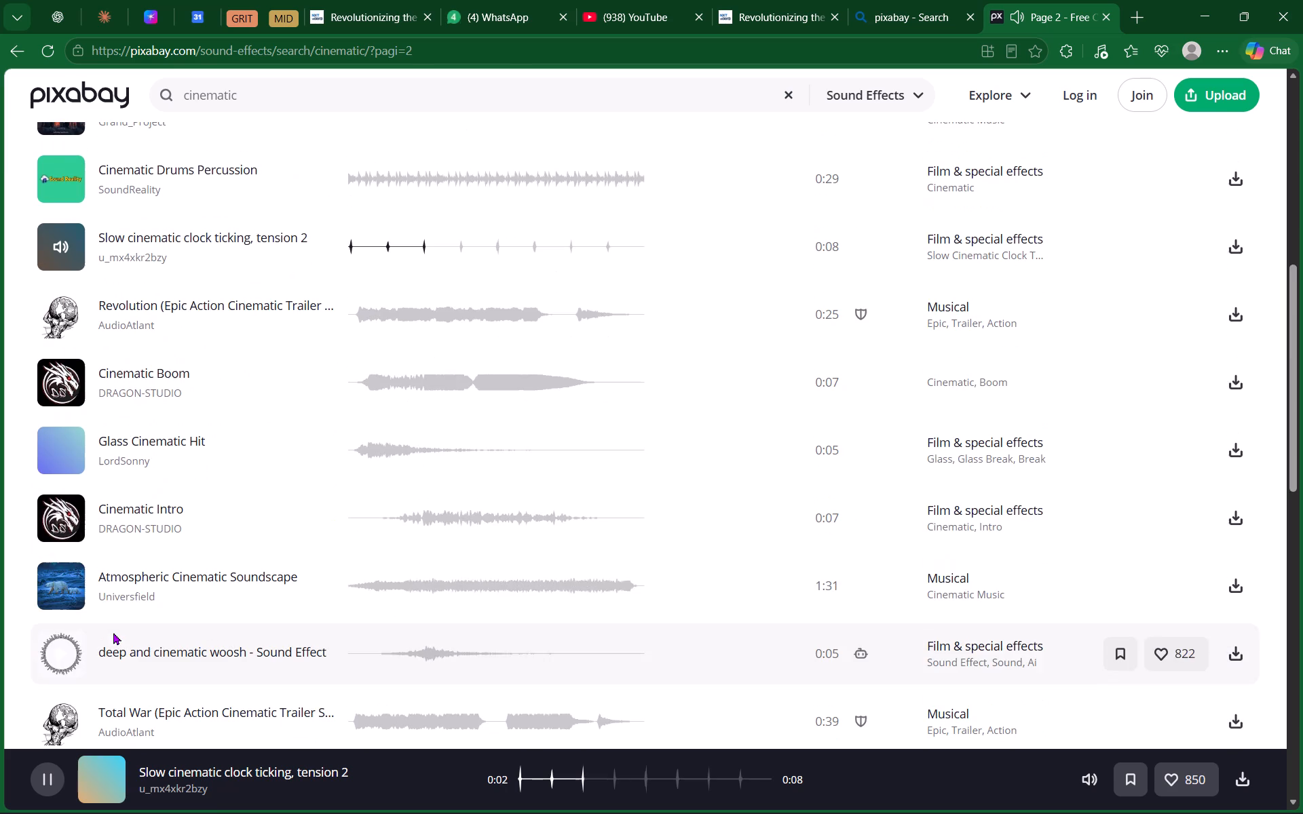
click(60, 515)
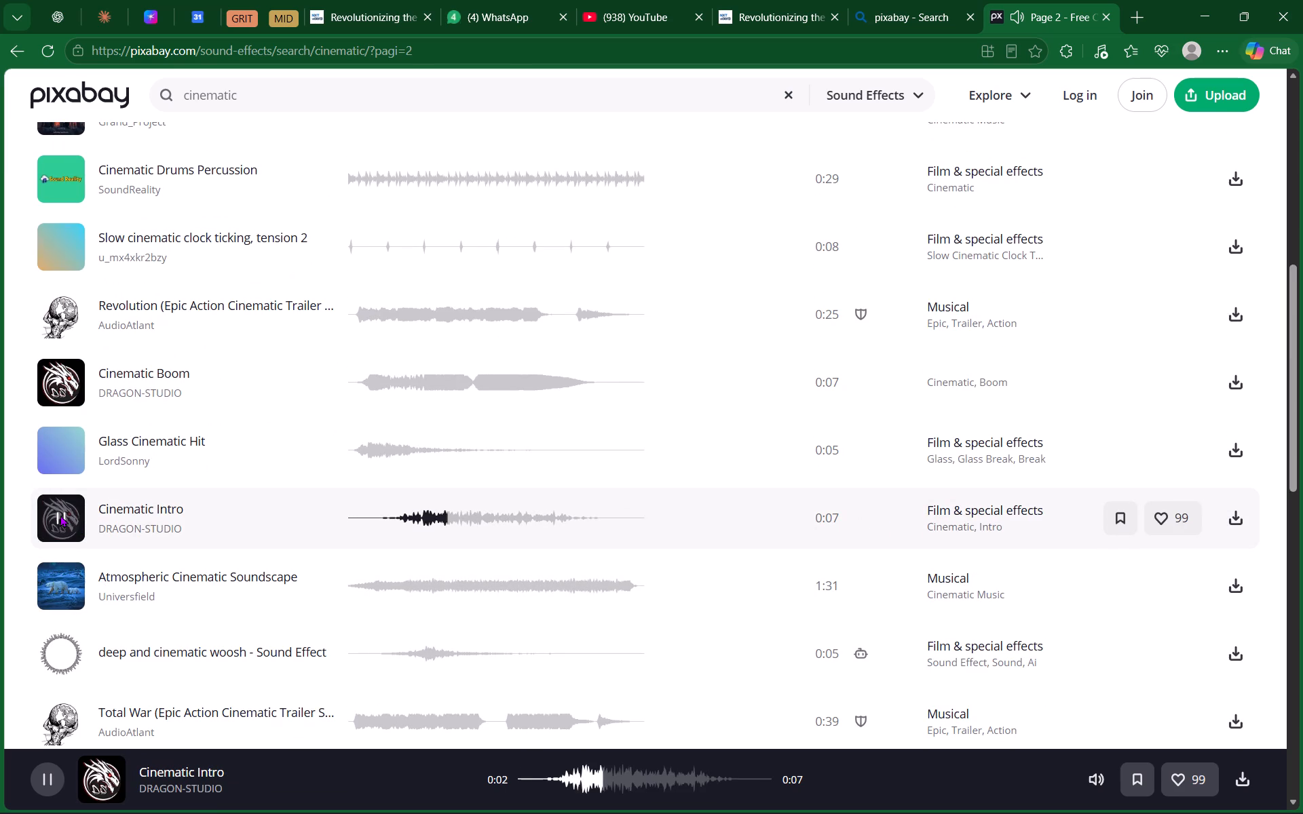
click(66, 585)
scroll(66, 585, down, 3)
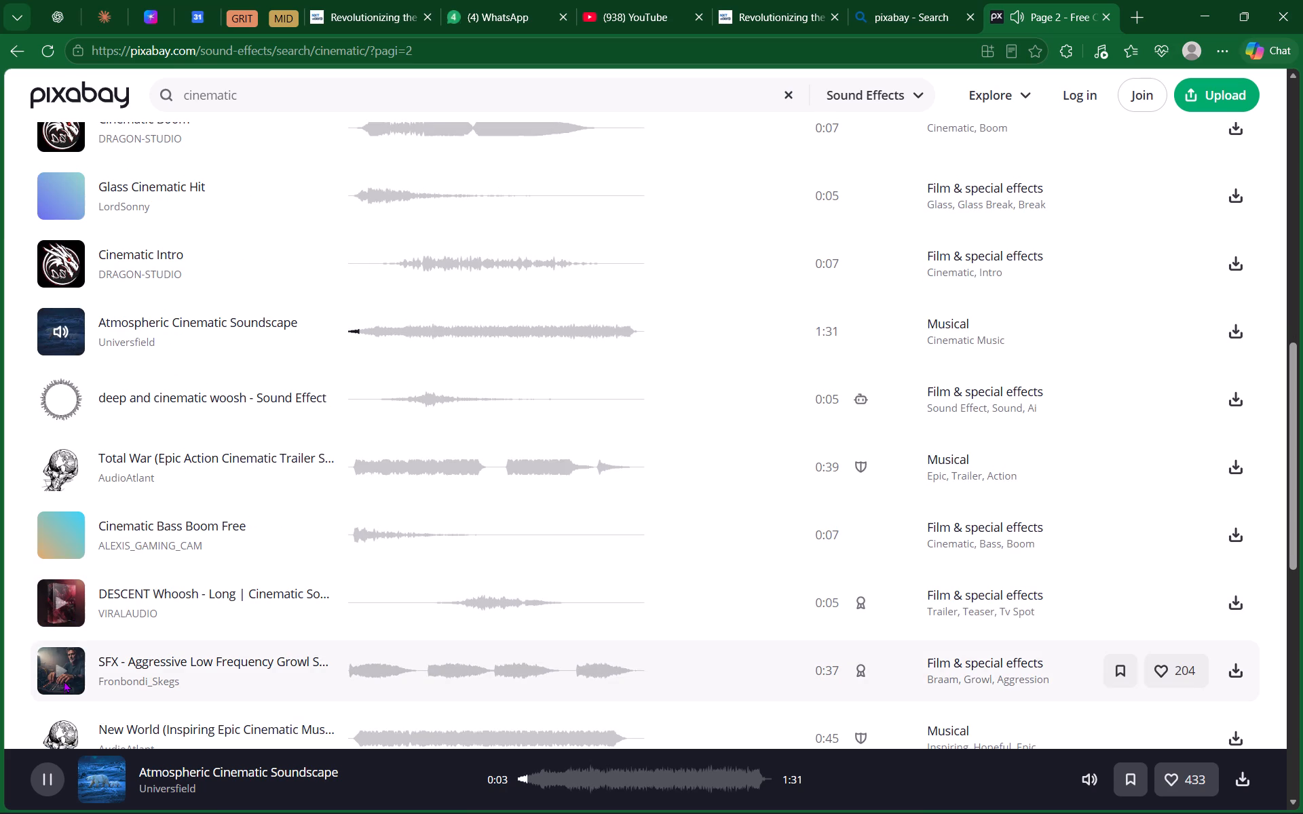
click(61, 659)
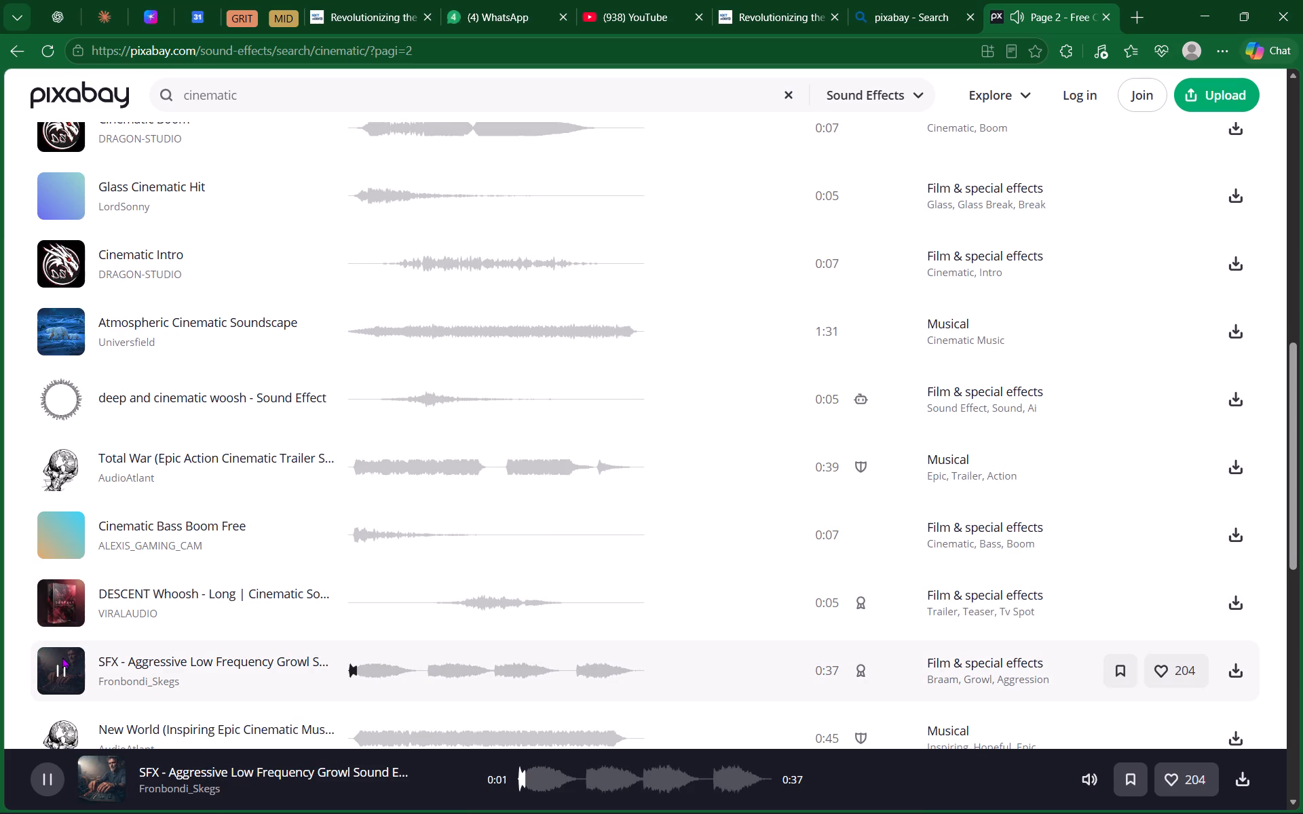
scroll(178, 610, down, 3)
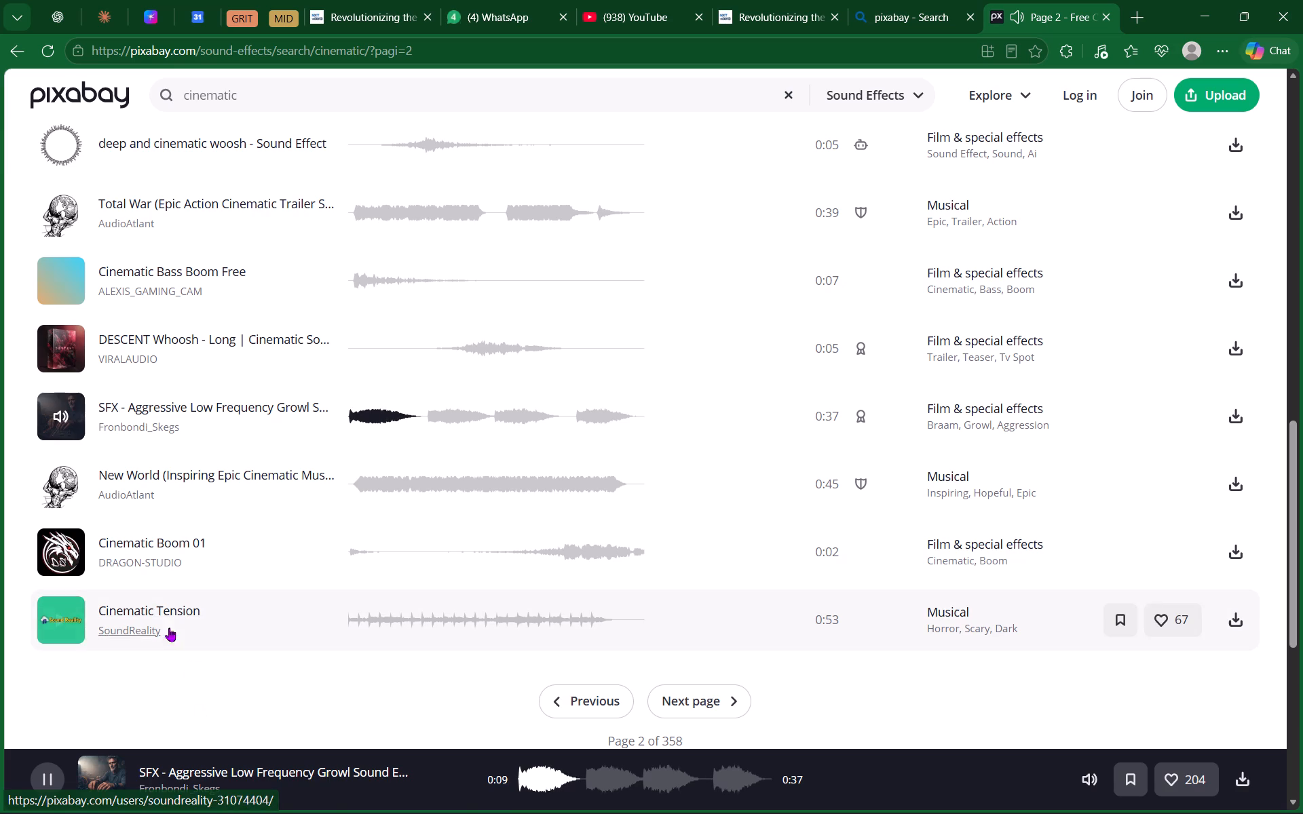
click(60, 617)
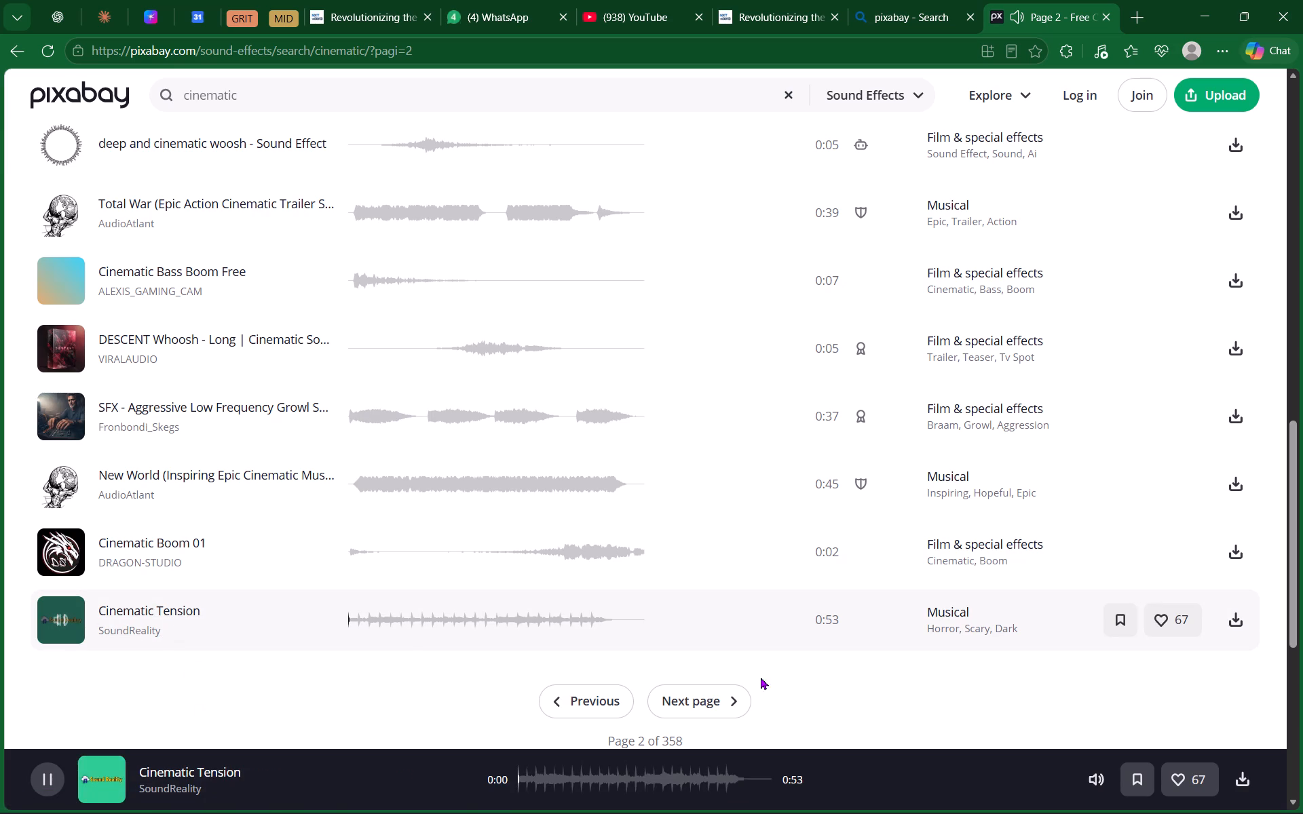
On results page 3, preview Cinematic Time Percussion, Cinematic Boom 04 and the Doomsday epic action trailer track.
click(727, 704)
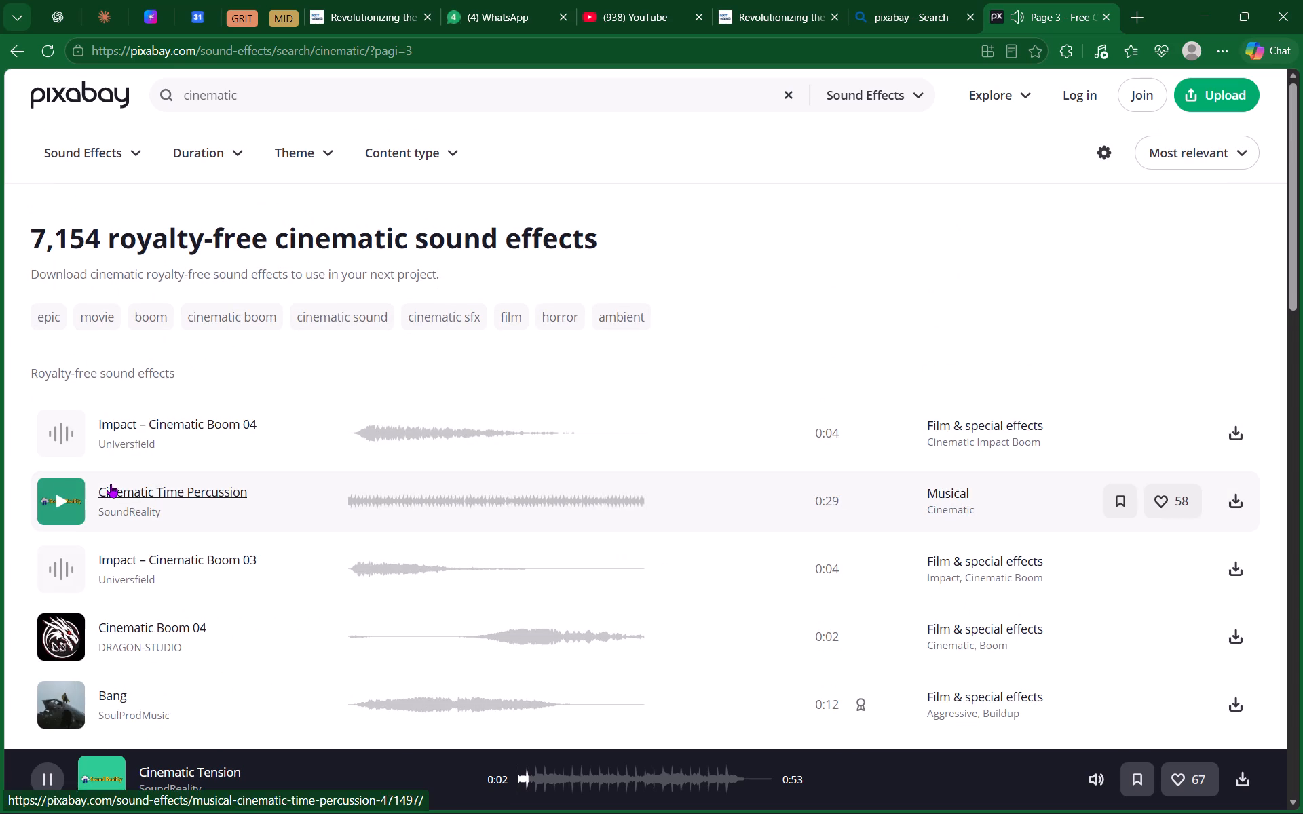
click(64, 499)
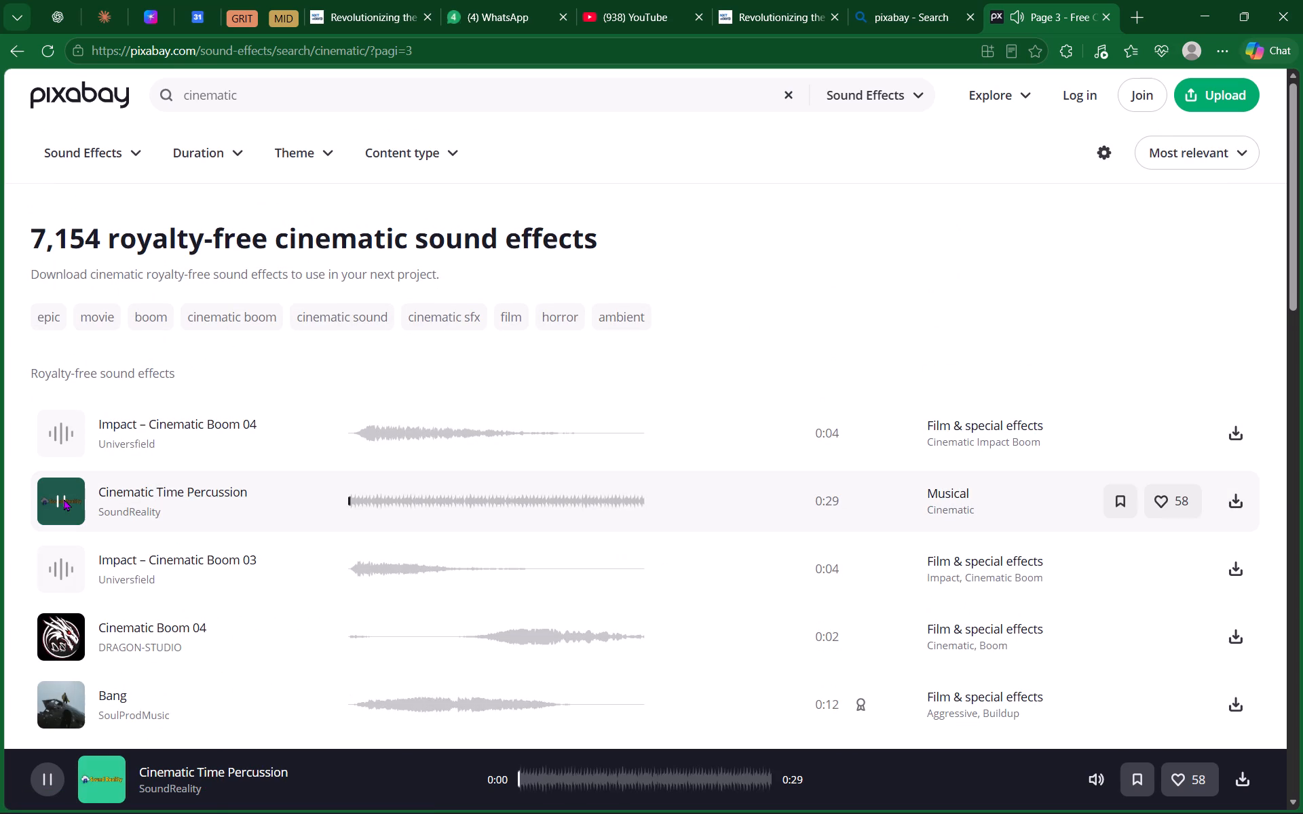
click(67, 632)
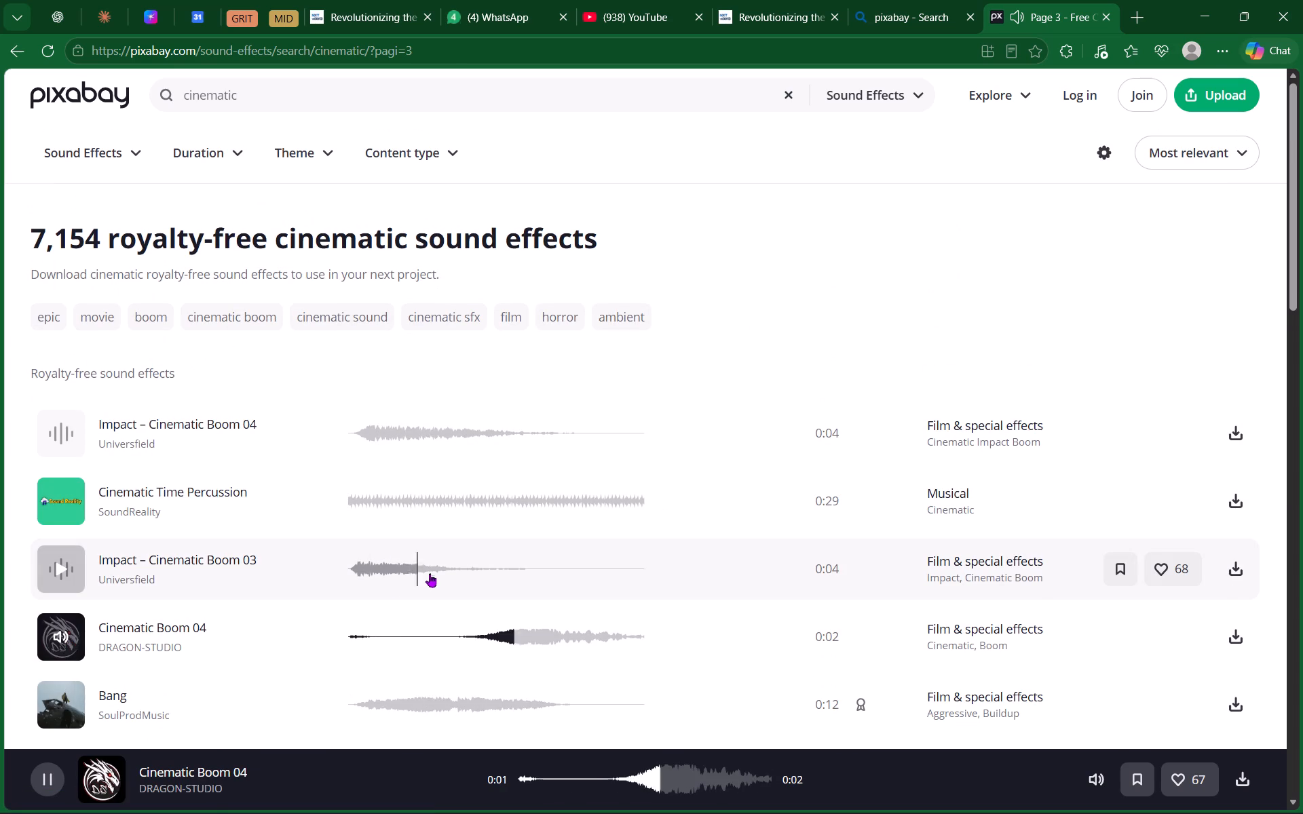
scroll(405, 648, down, 3)
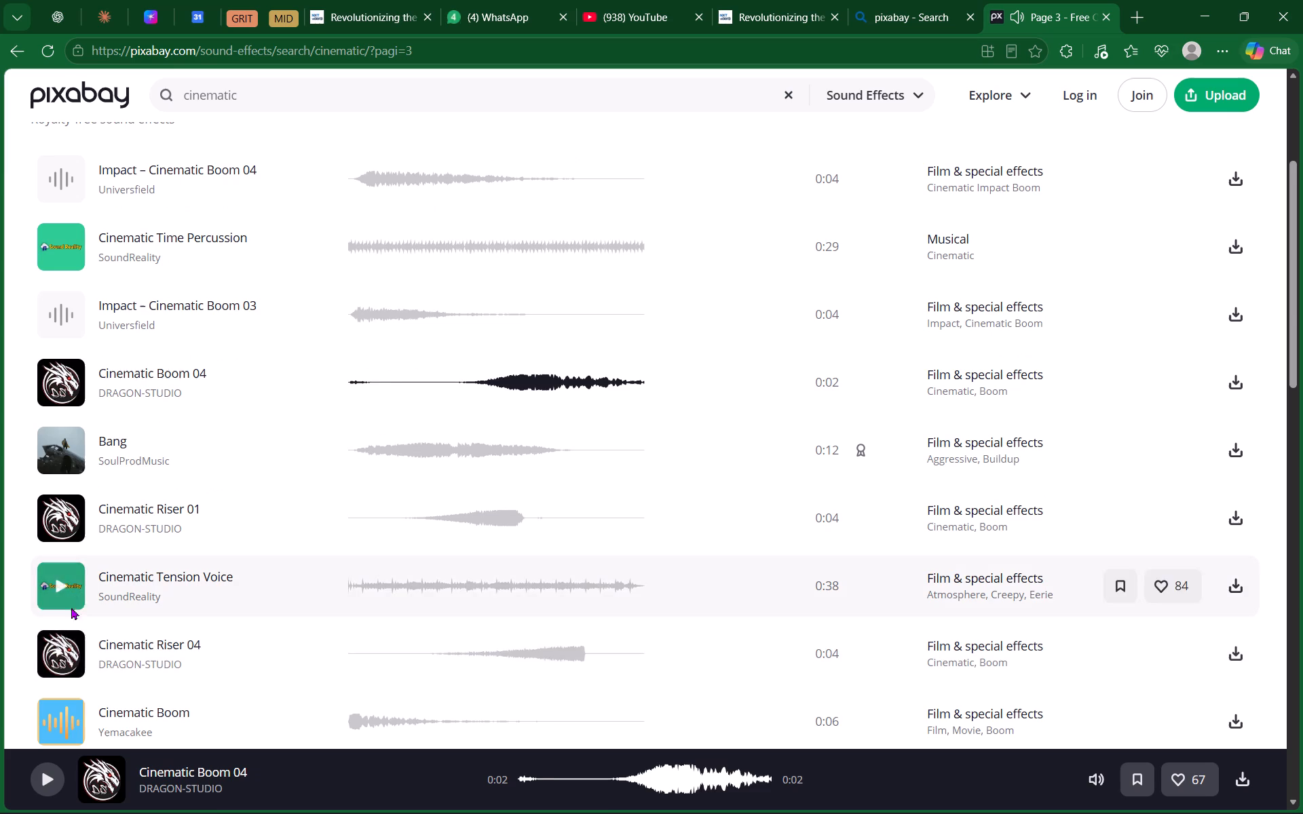
scroll(62, 684, down, 3)
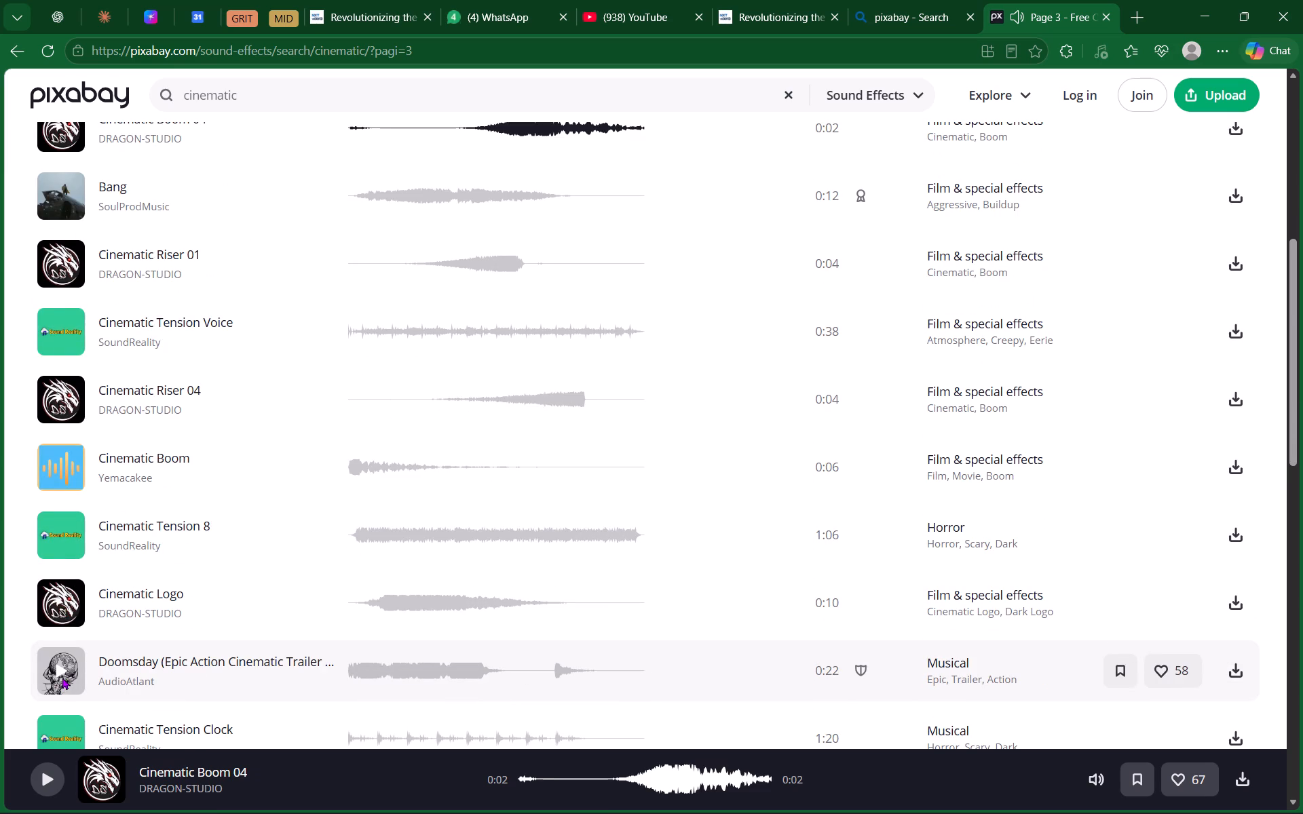
click(57, 670)
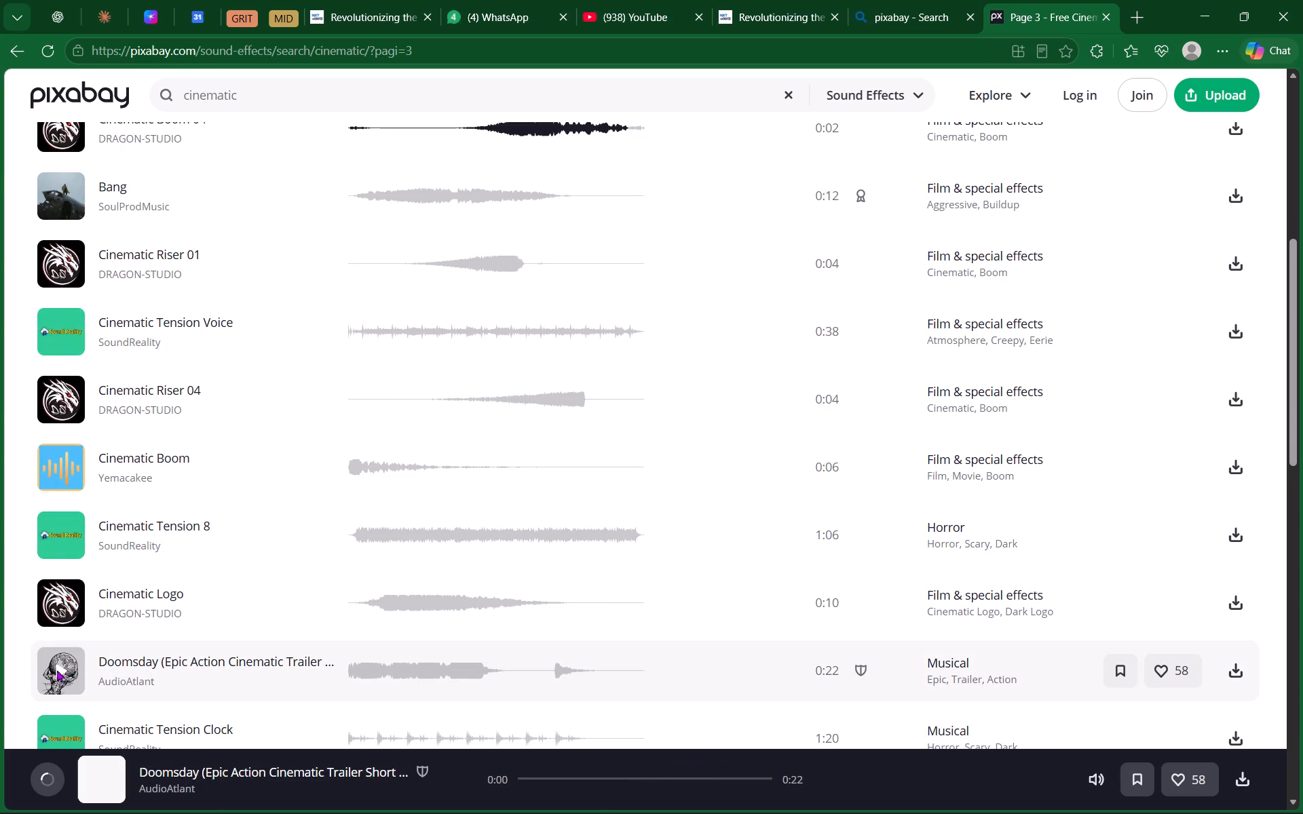
Preview Aggressive Huge Hit Logo, Cinematic Gun, Cinematic Ambient Pad and Epic Cinematic Reveal Logo further down results page 3.
scroll(249, 589, down, 3)
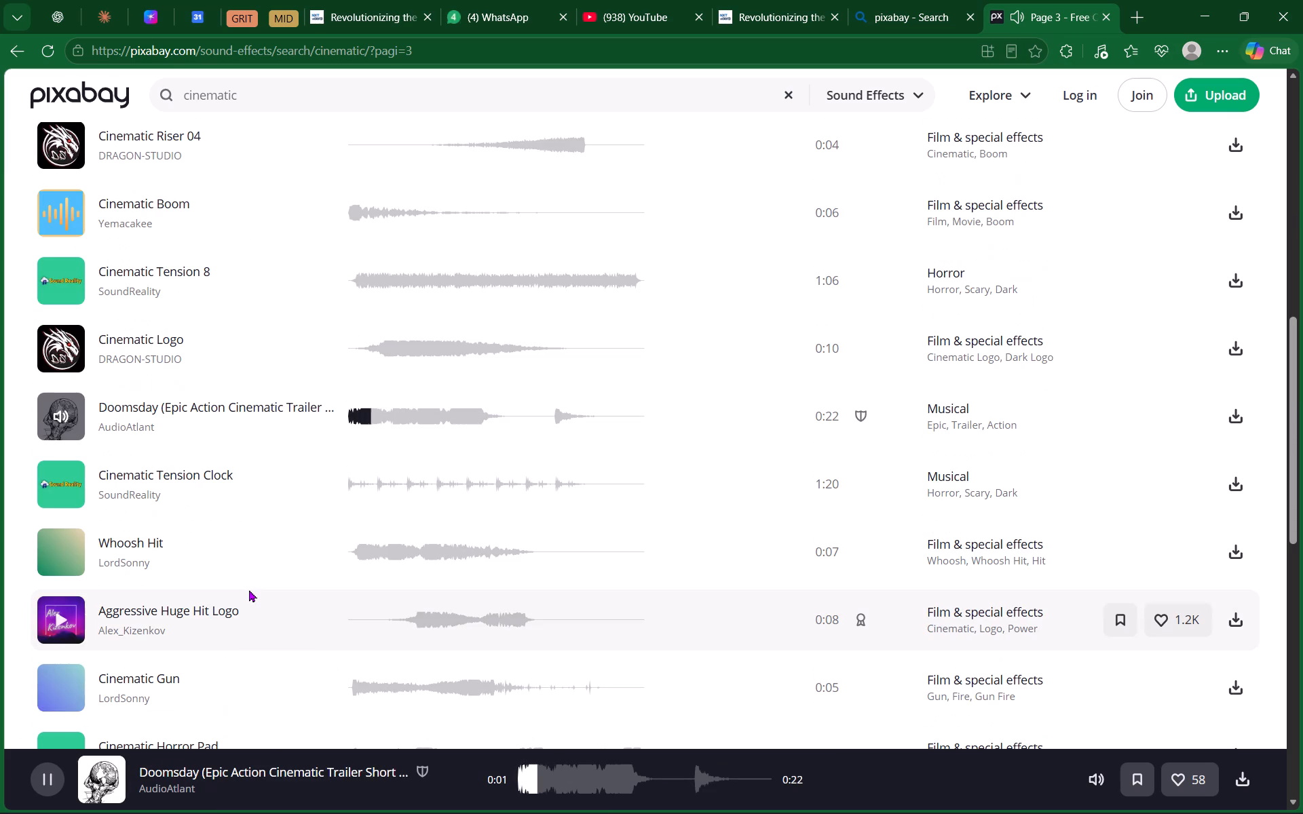
click(64, 617)
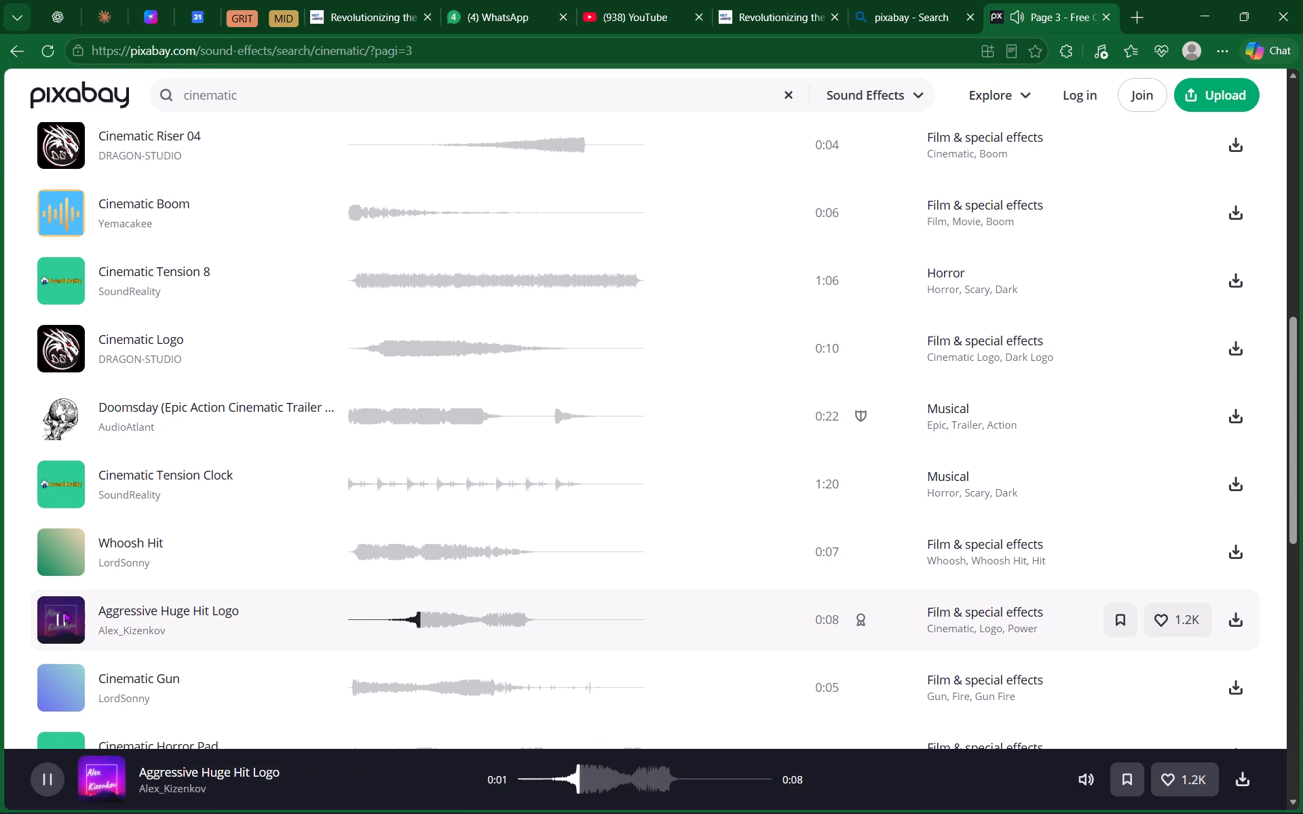
scroll(64, 610, down, 3)
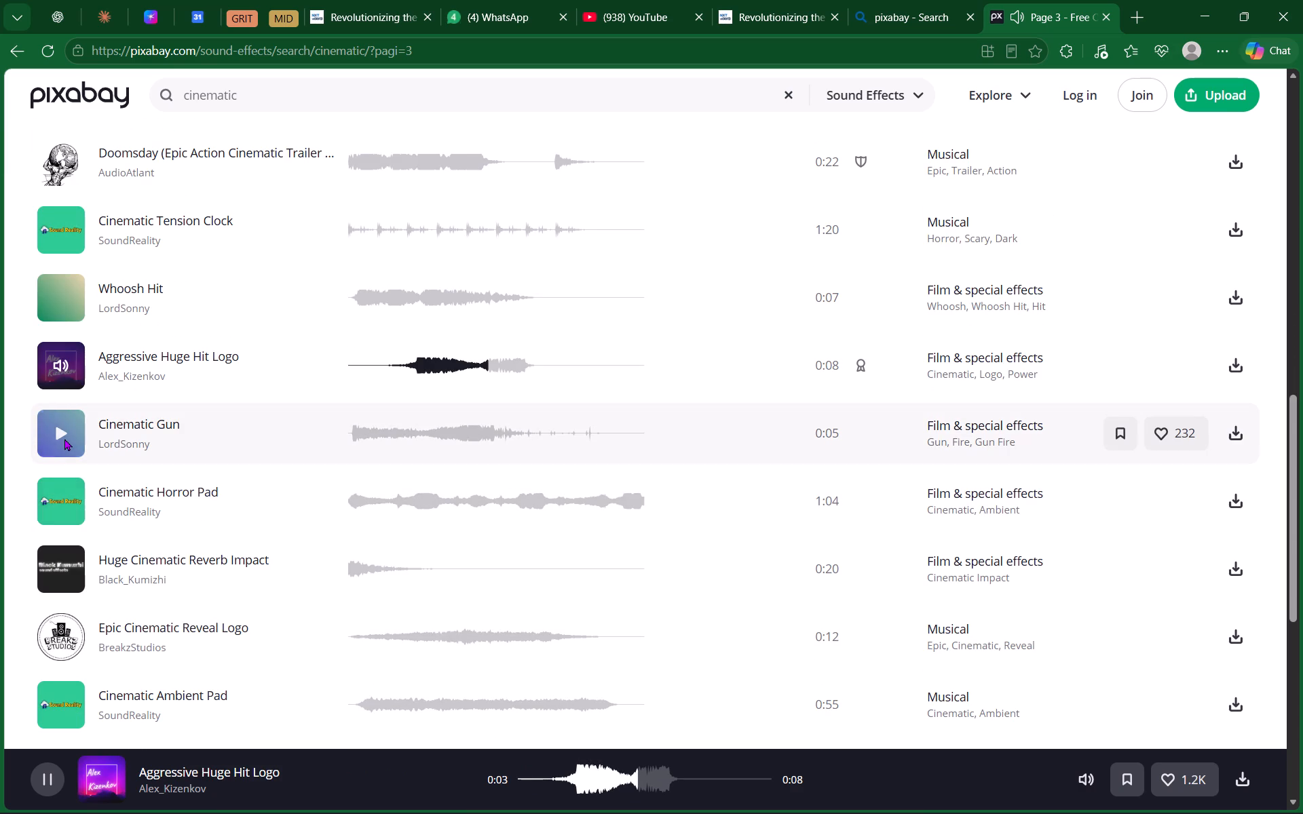
click(64, 436)
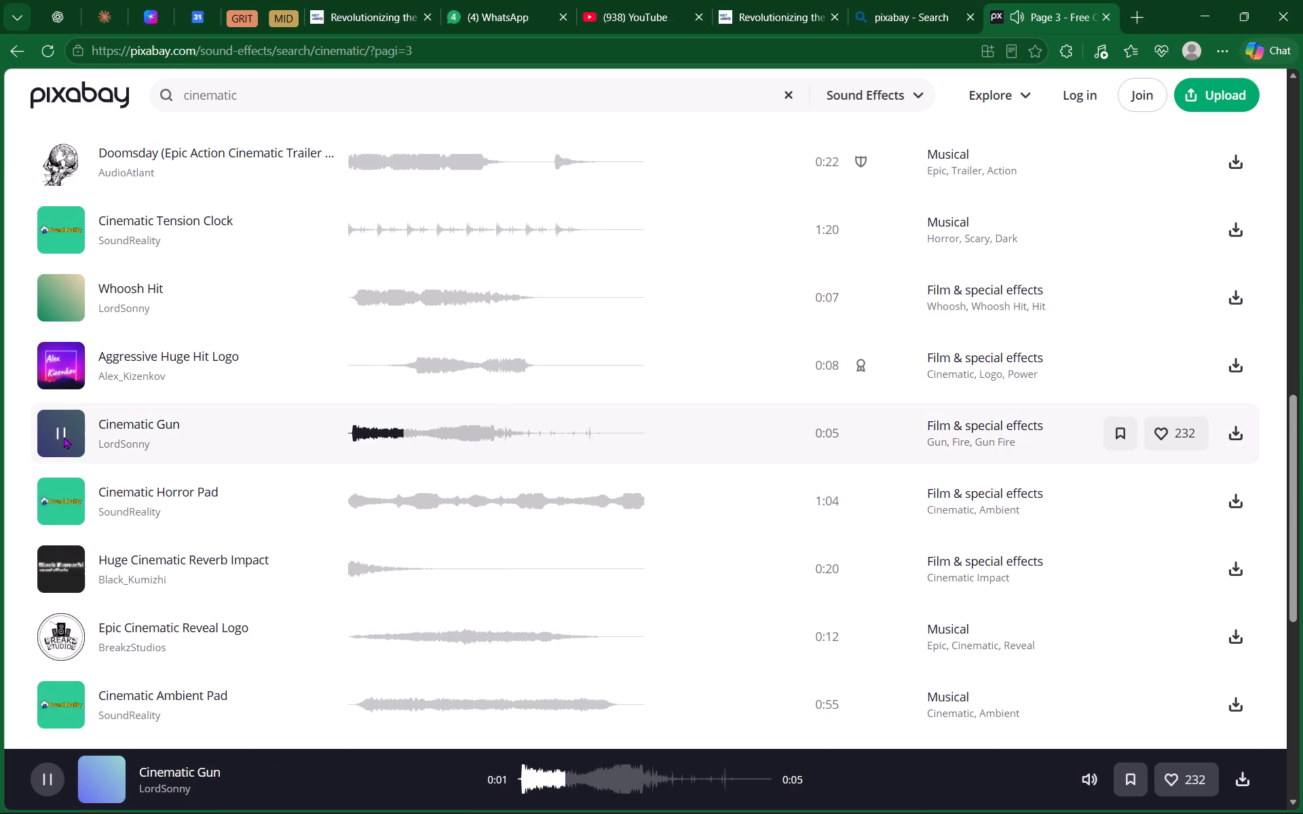
scroll(104, 481, down, 3)
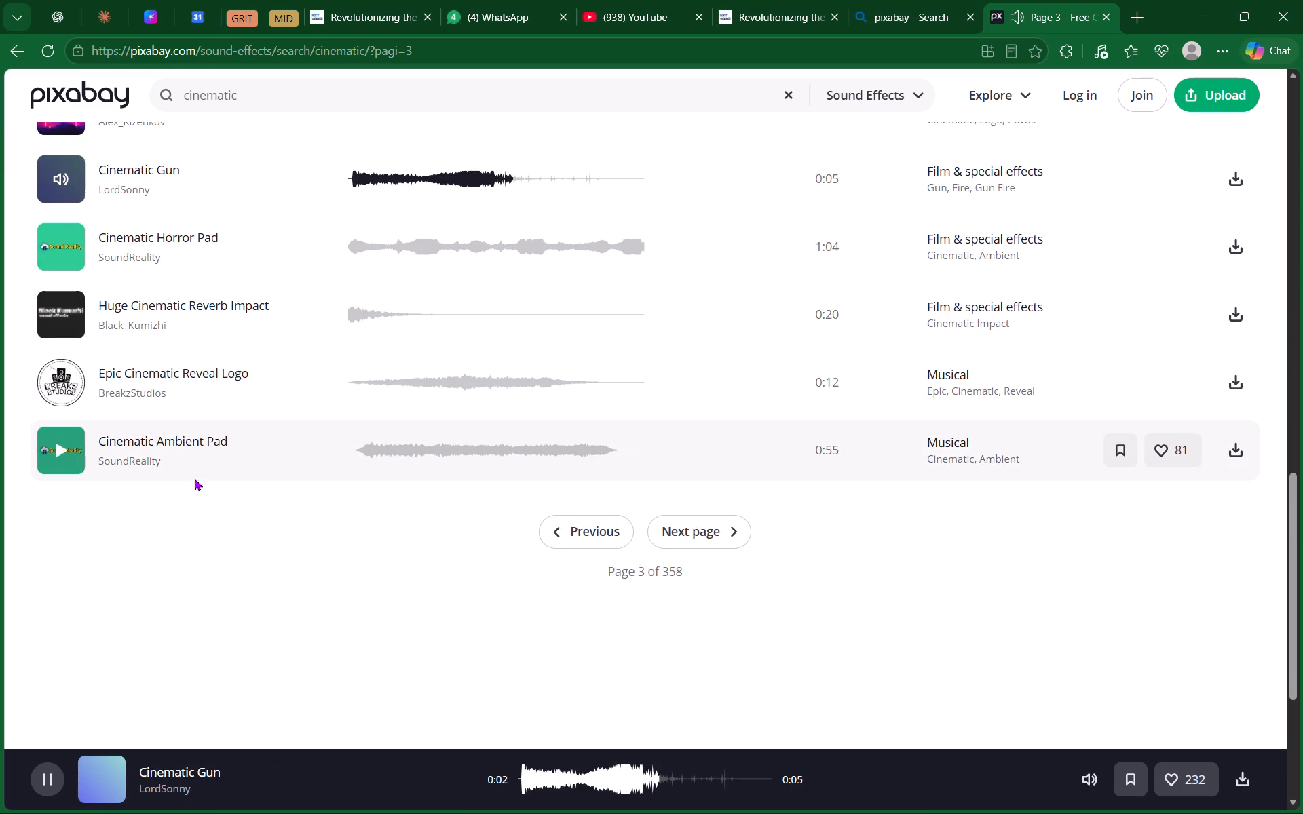
click(63, 449)
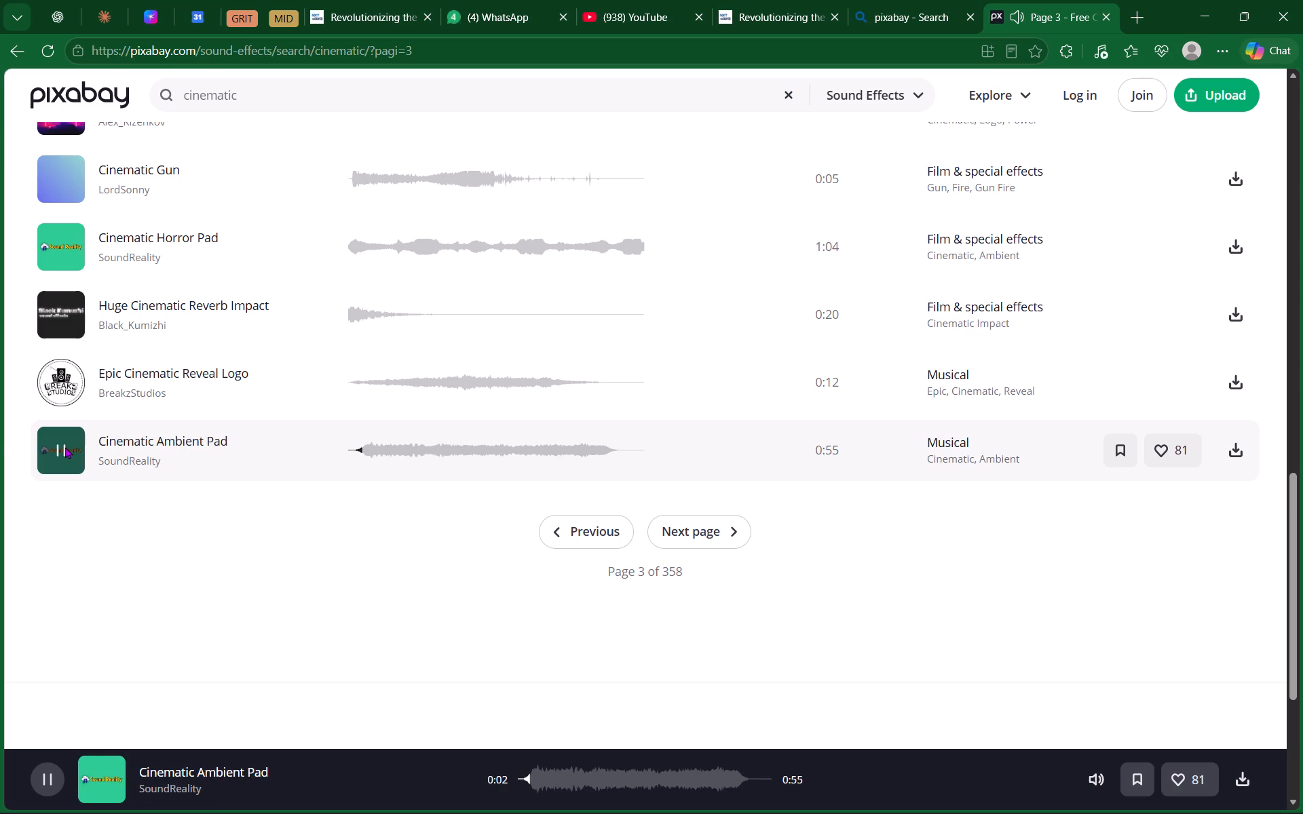
click(58, 379)
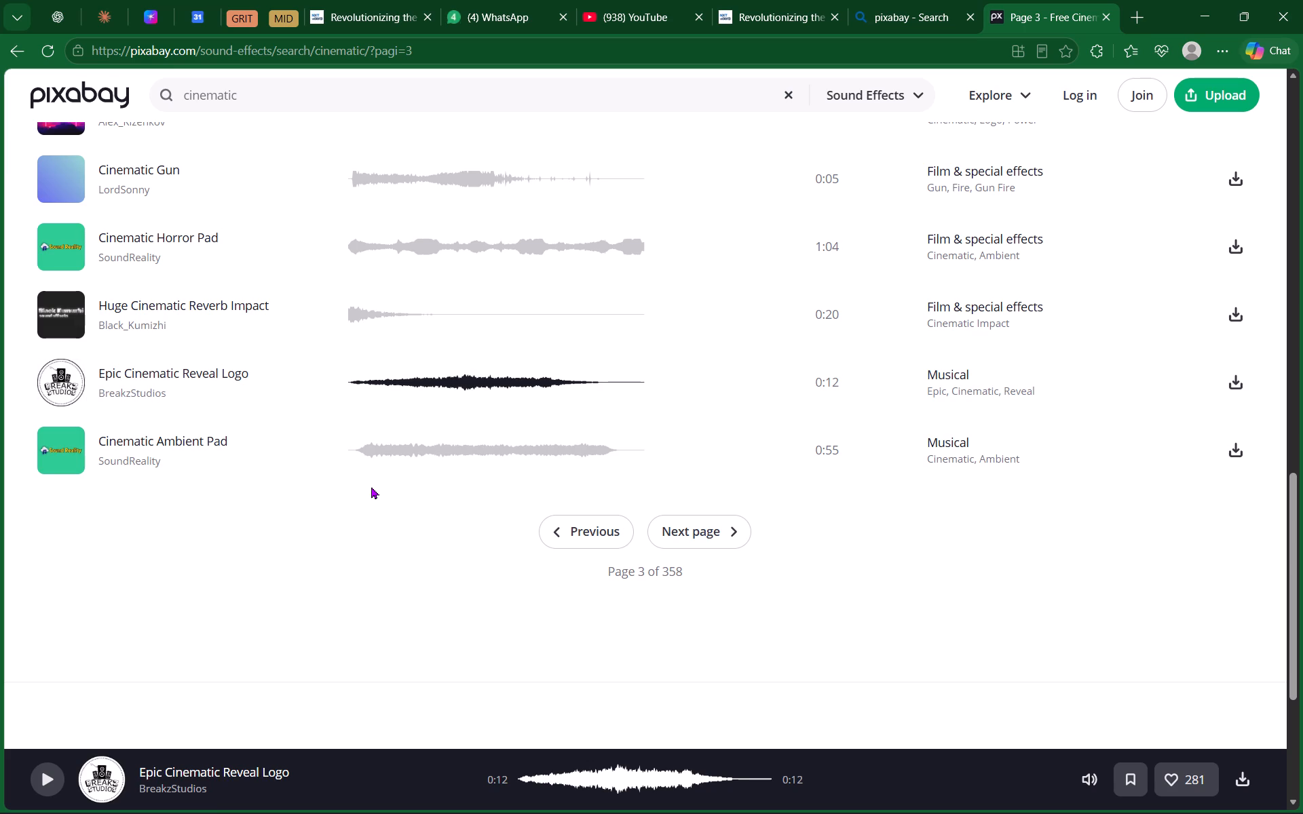
Switch to the related "epic" sound effects results.
scroll(371, 486, up, 4)
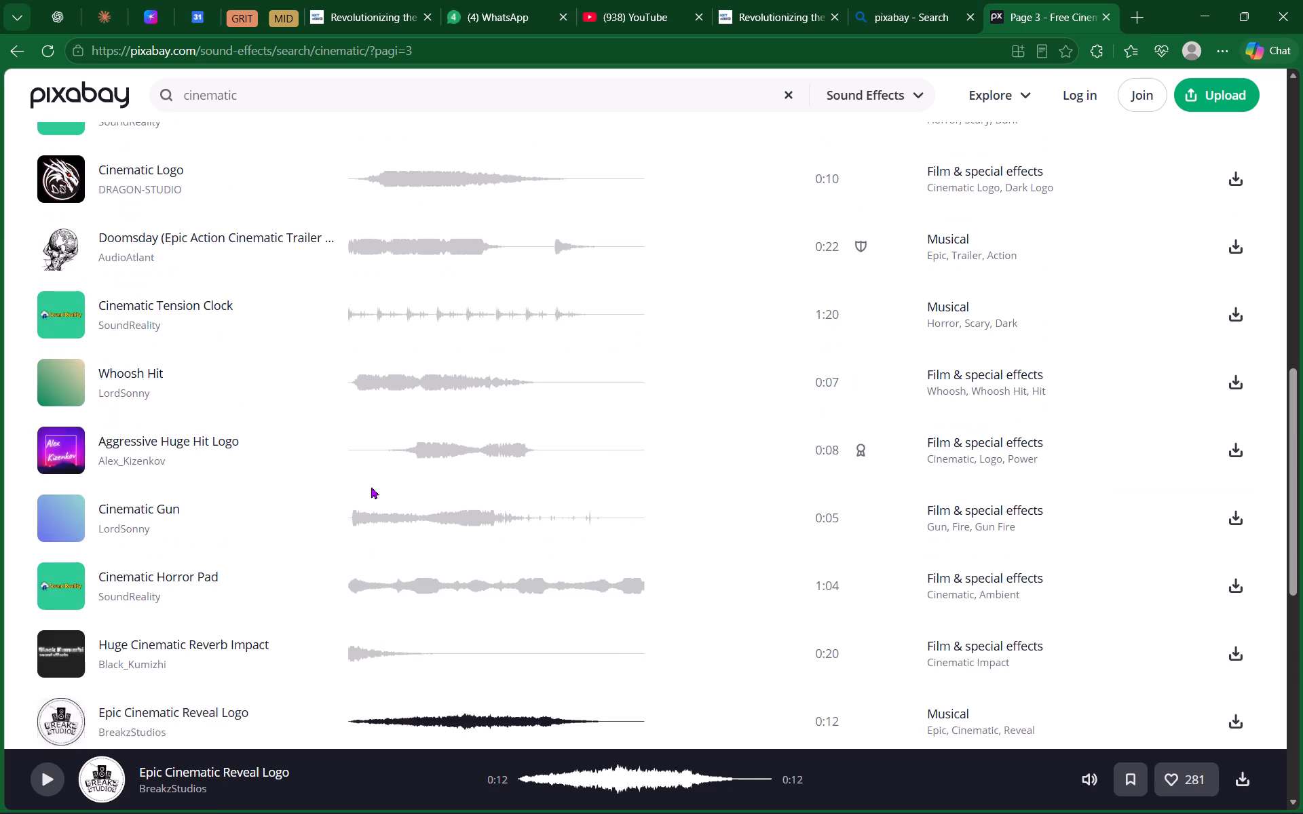
scroll(371, 486, up, 13)
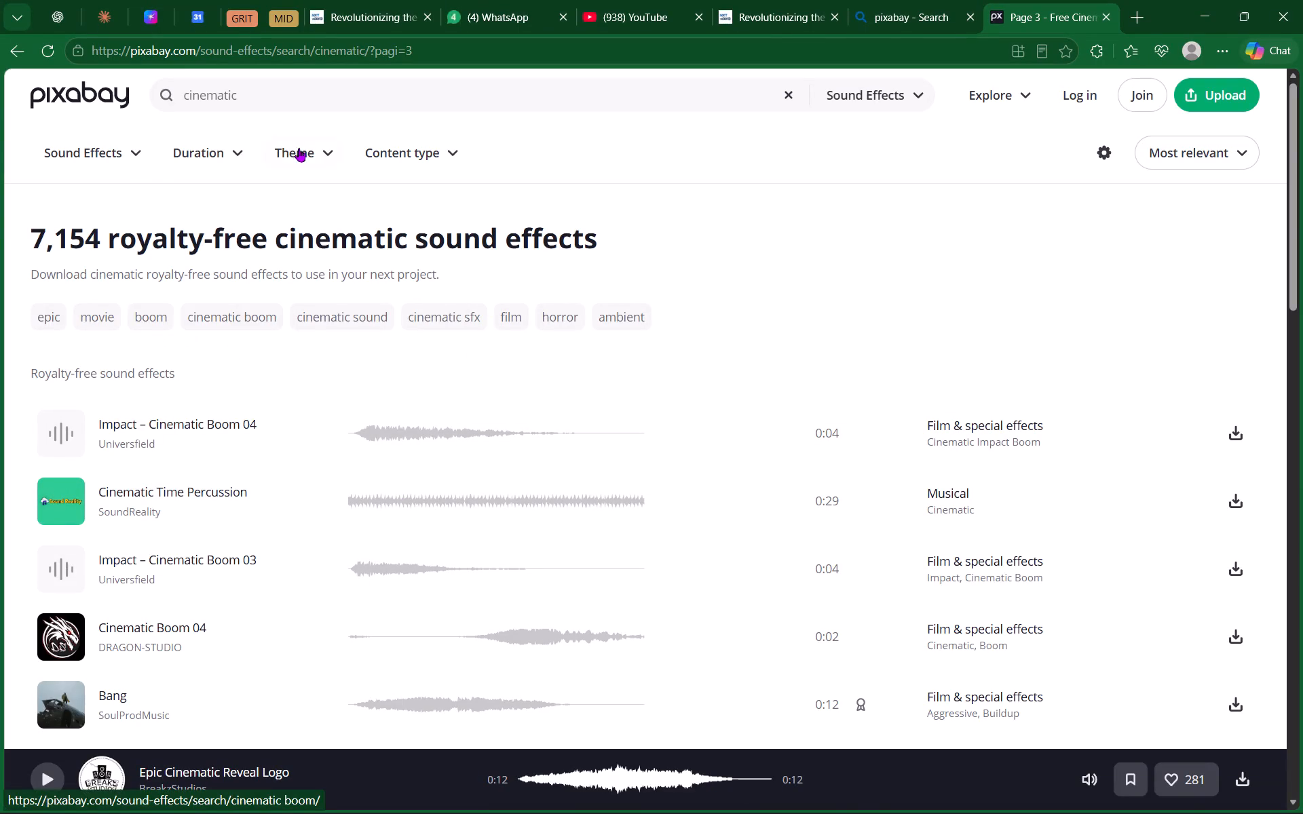
click(45, 320)
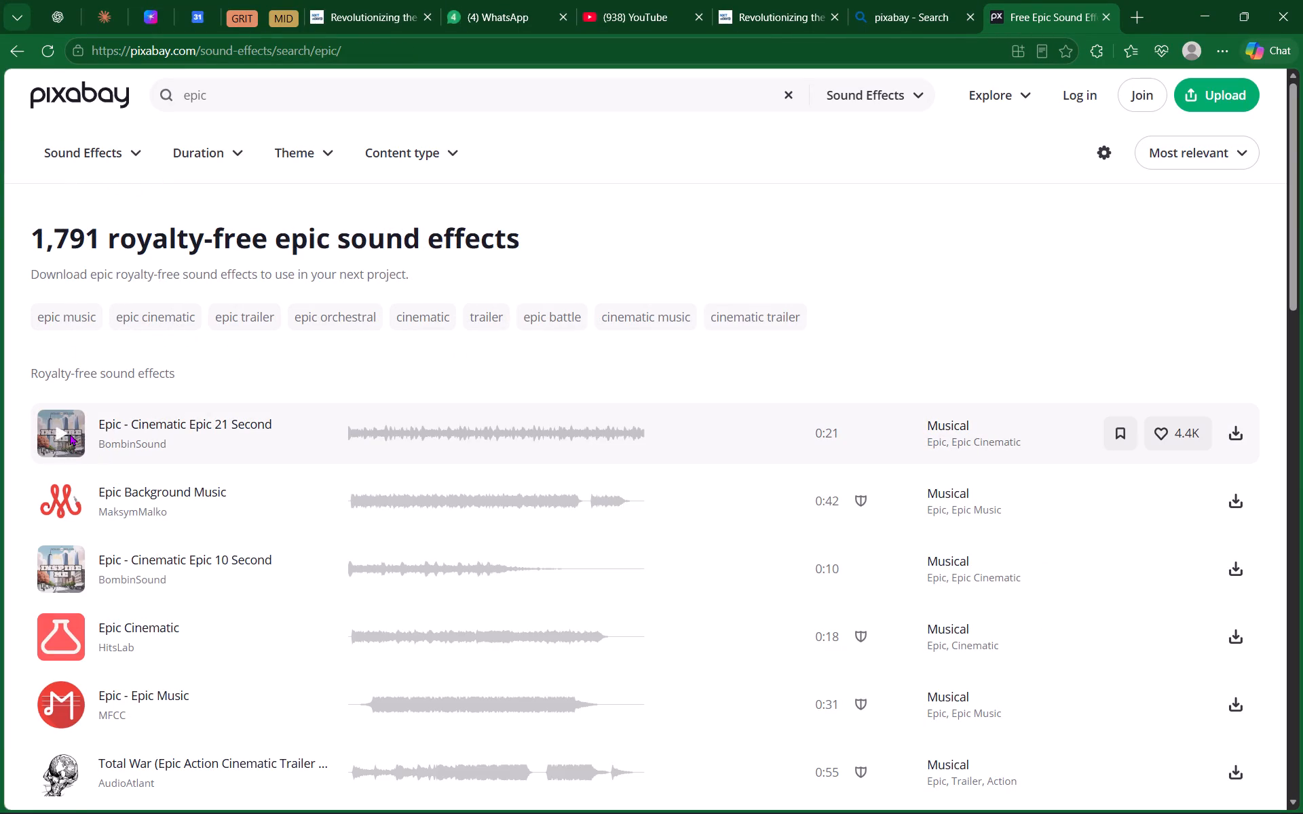
Preview Cinematic Epic 21 Second, Epic Cinematic, Epic Opener, Total War and New World in the epic results.
click(59, 429)
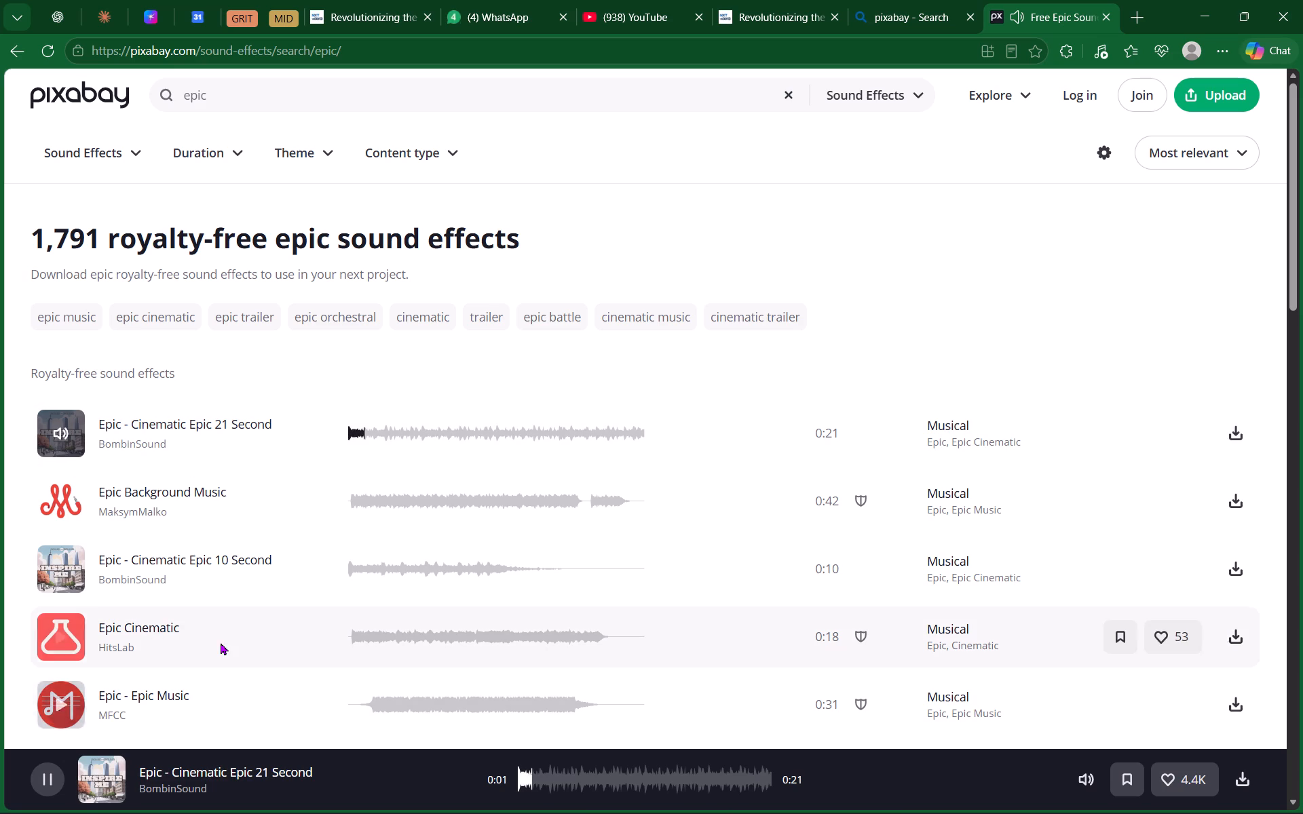
click(63, 633)
scroll(227, 649, down, 3)
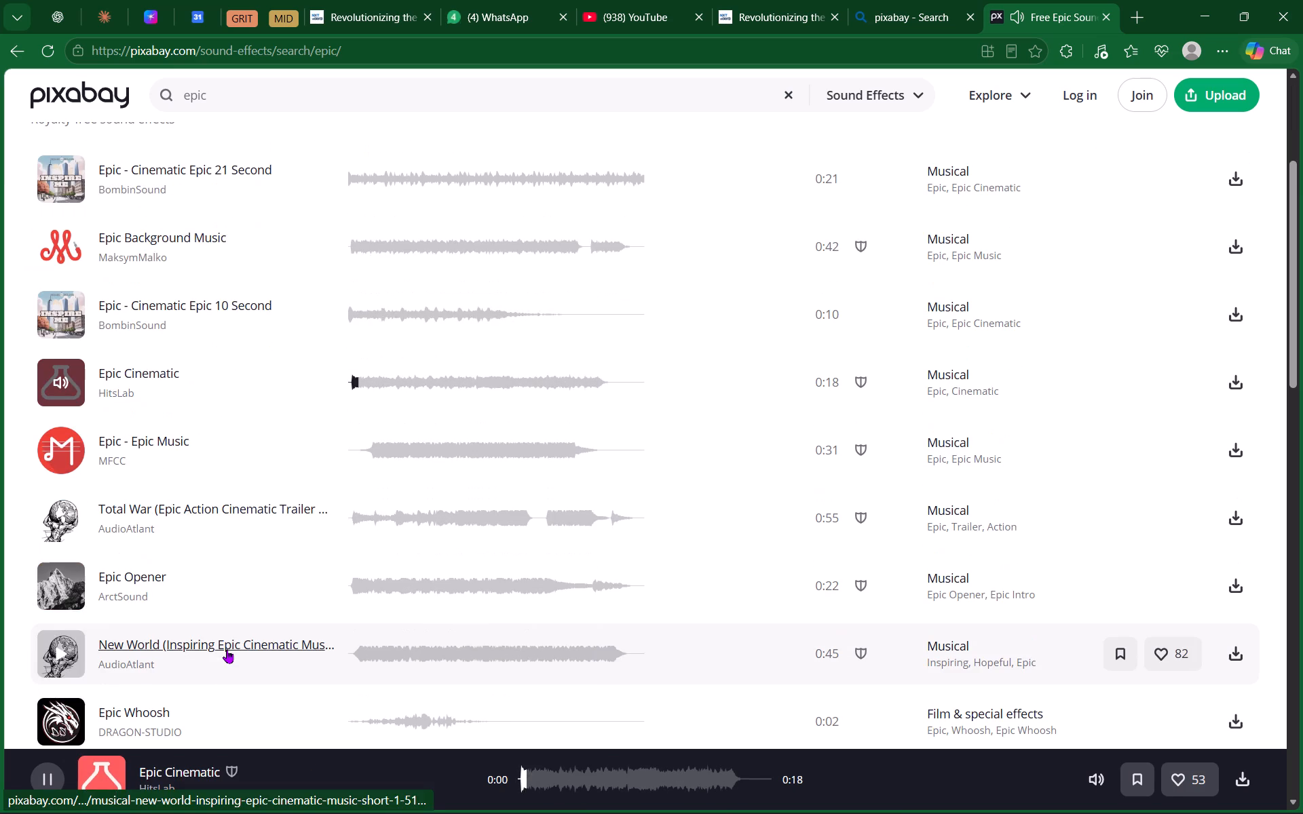
click(59, 583)
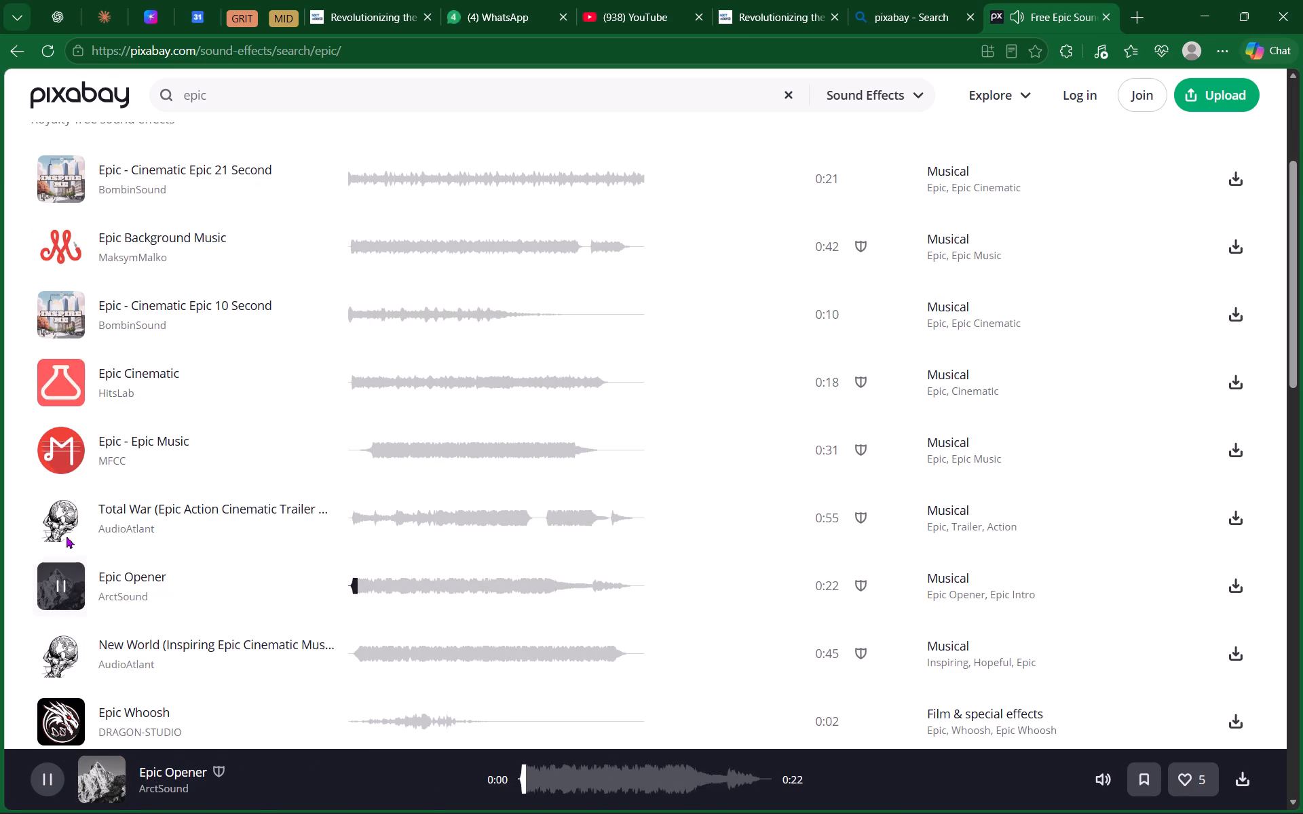
click(64, 515)
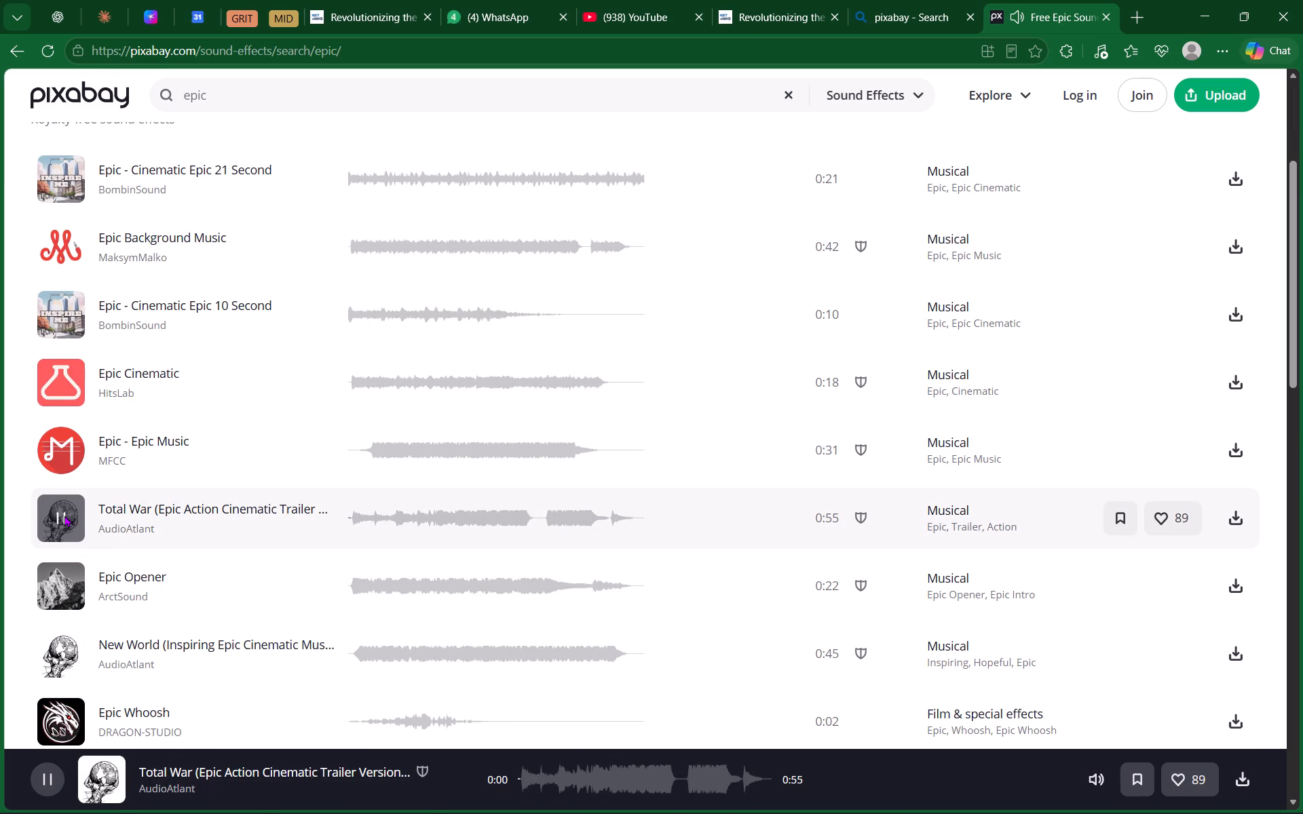
click(62, 653)
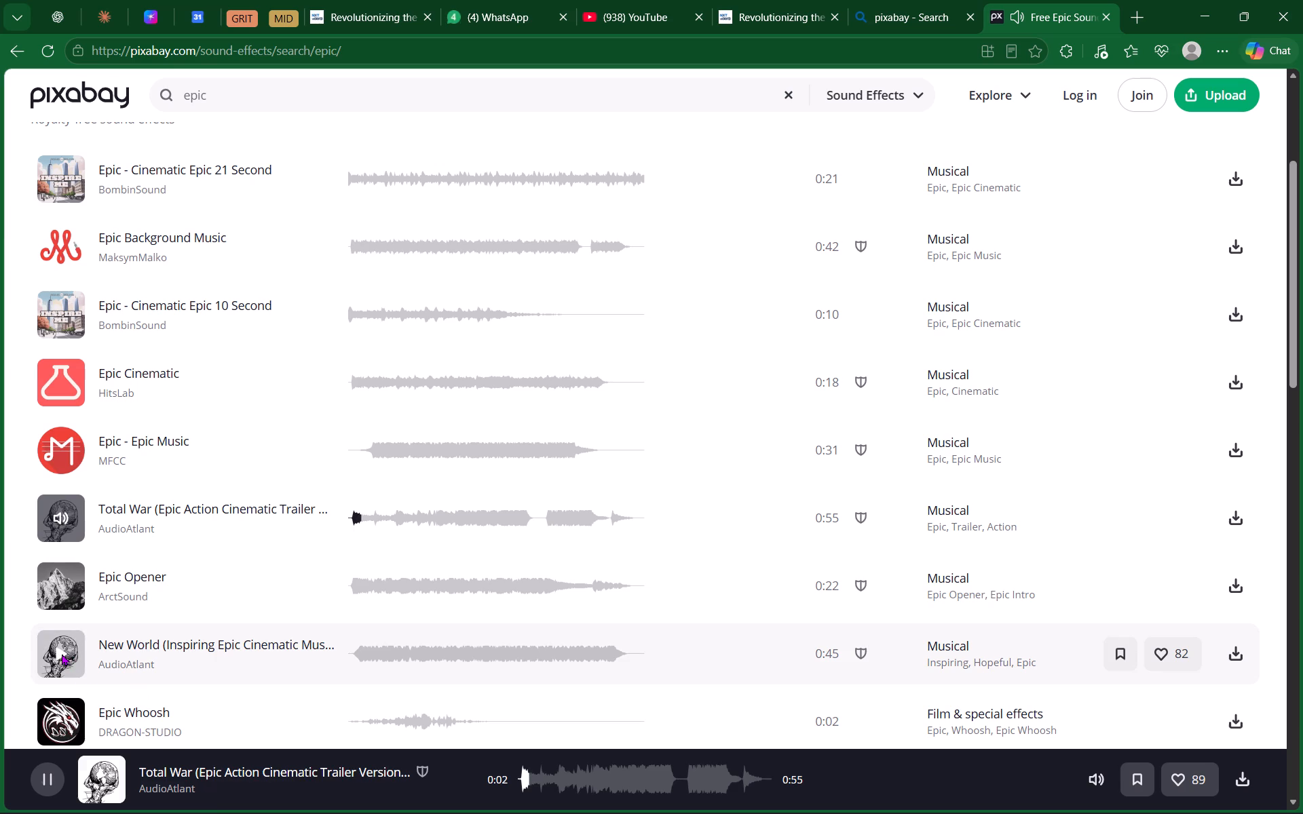
Filter the epic sound effects by the Film & Special Effects theme.
scroll(737, 464, up, 6)
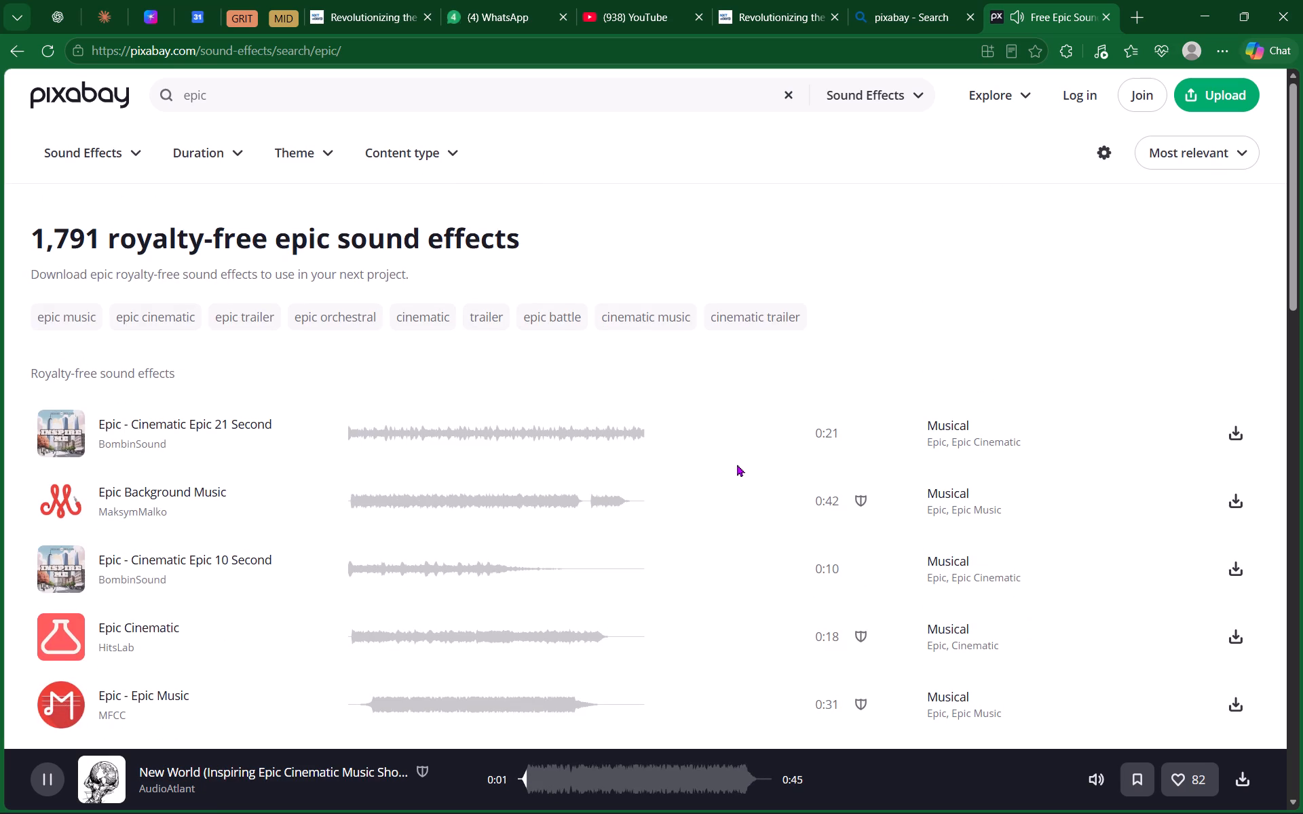
click(96, 162)
click(96, 162)
click(202, 157)
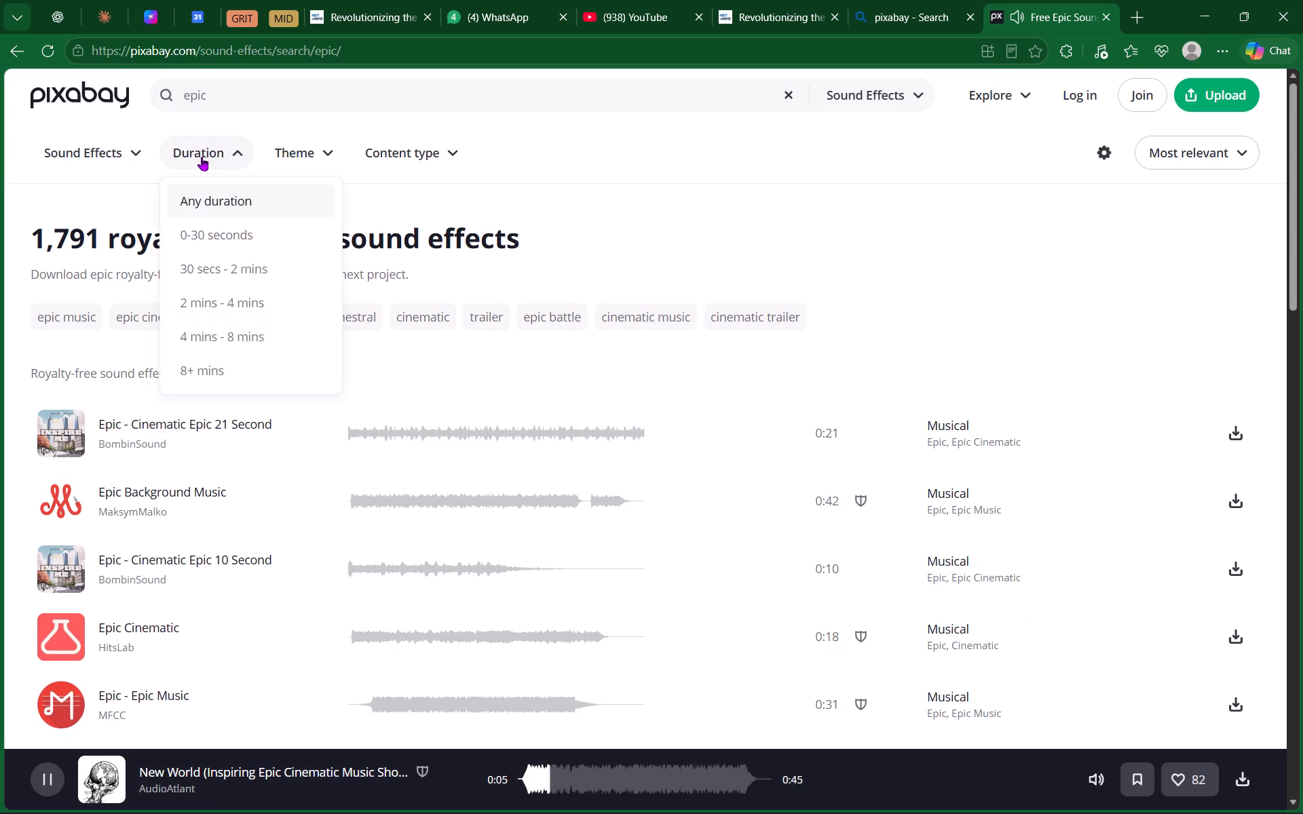
click(202, 157)
click(281, 156)
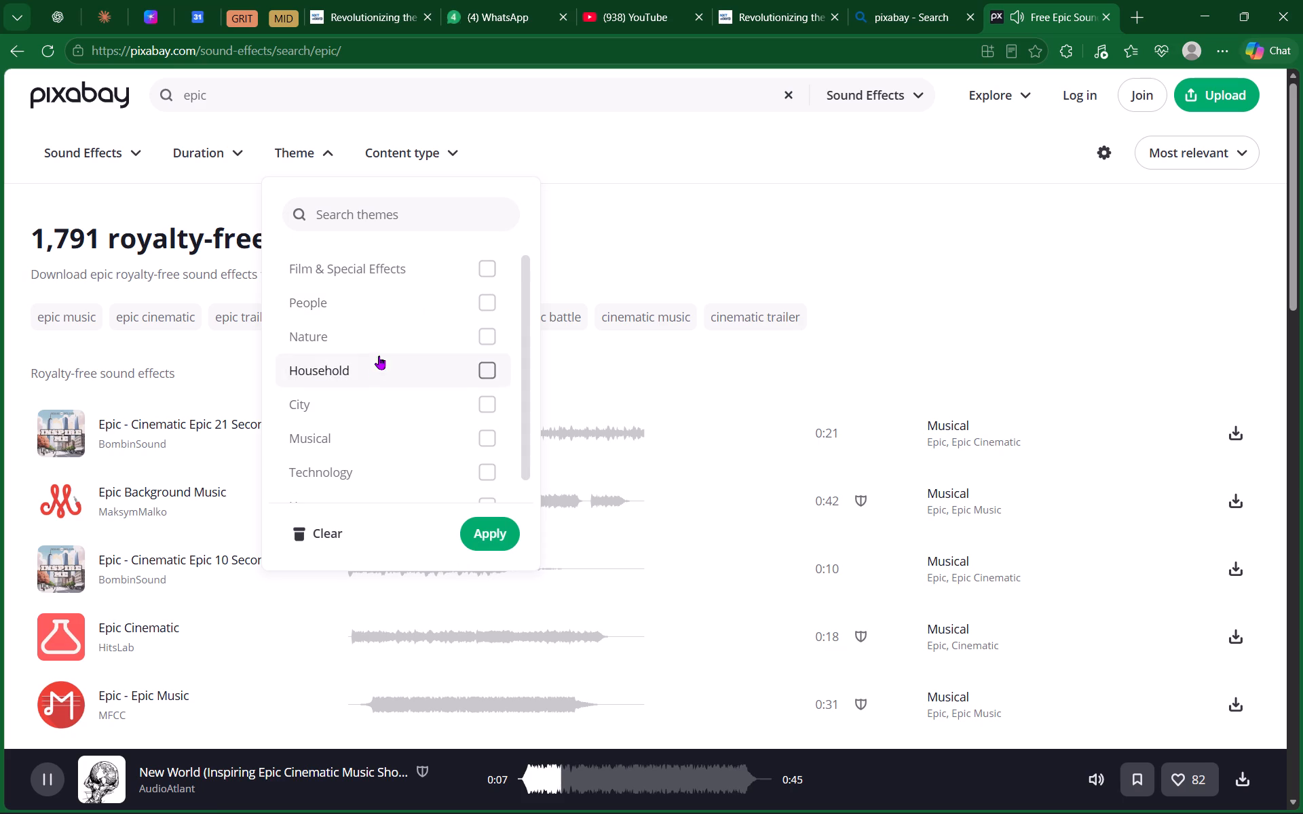
click(489, 266)
click(477, 535)
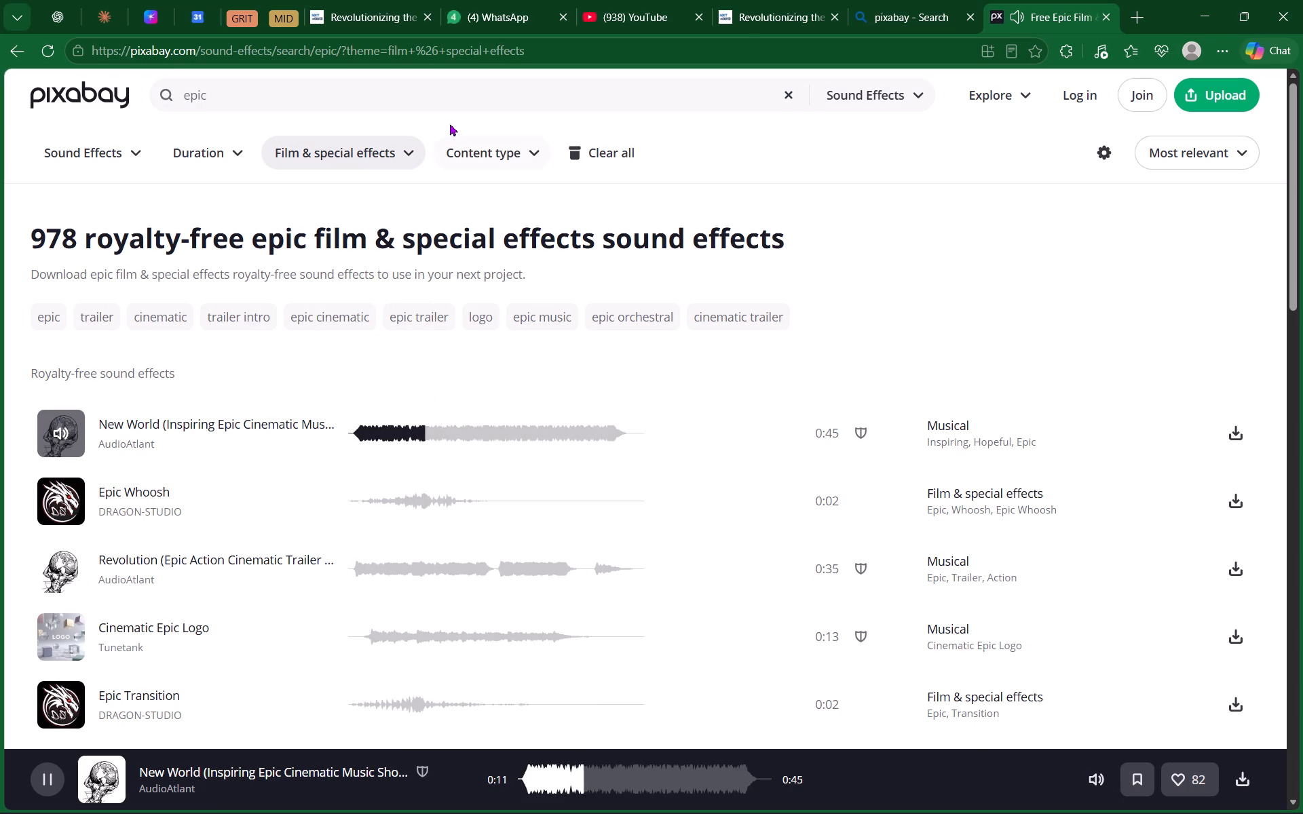
Replace the epic search with the recent search "air whoosh panning".
click(413, 100)
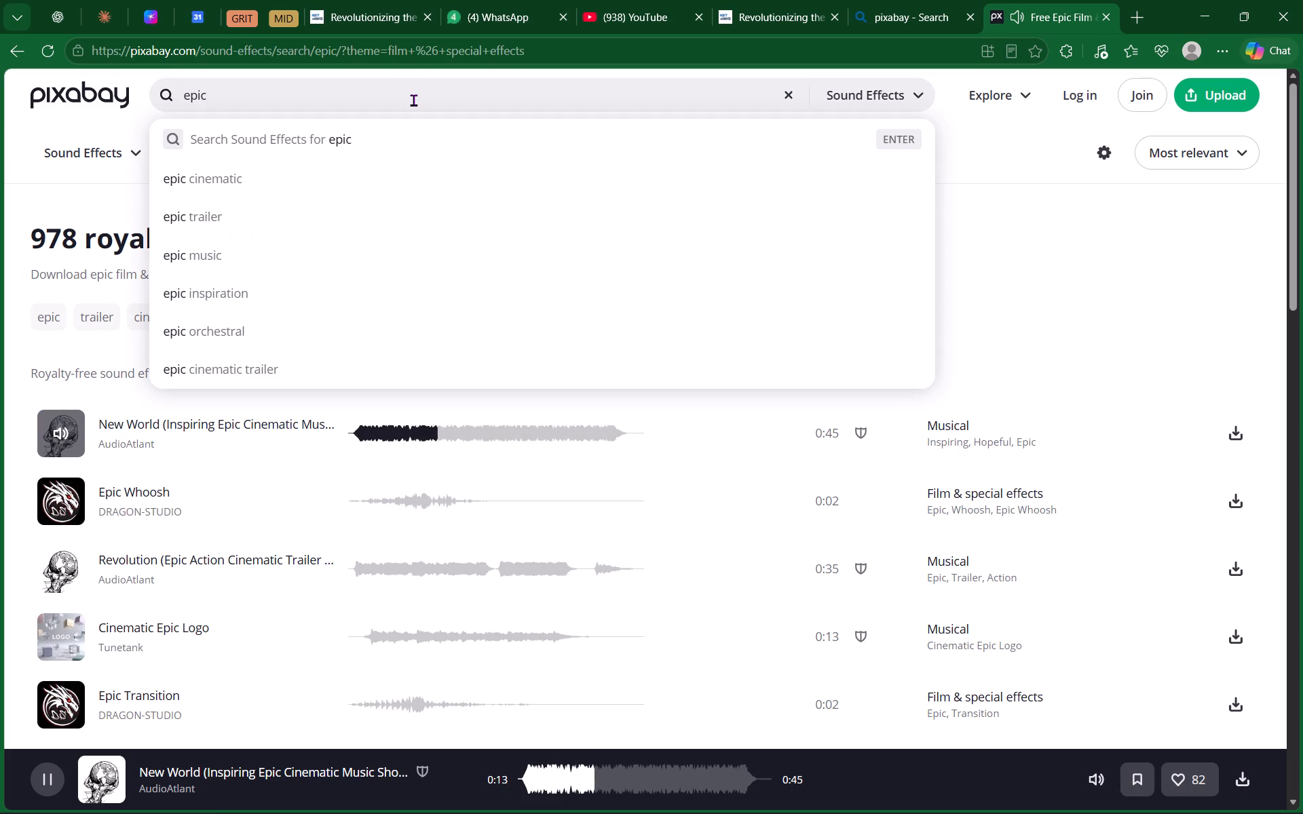
key(BackSpace)
key(BackSpace)
key(BackSpace)
key(BackSpace)
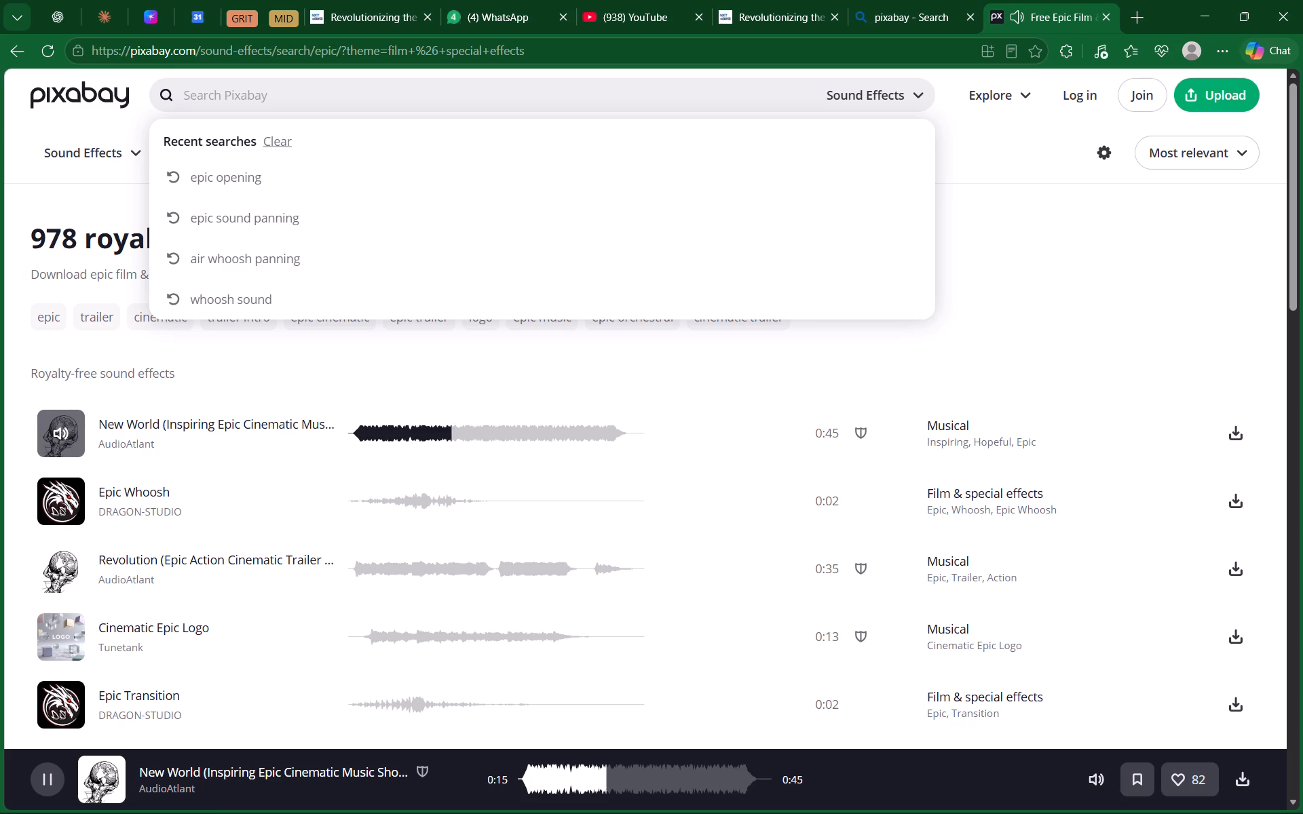
click(254, 244)
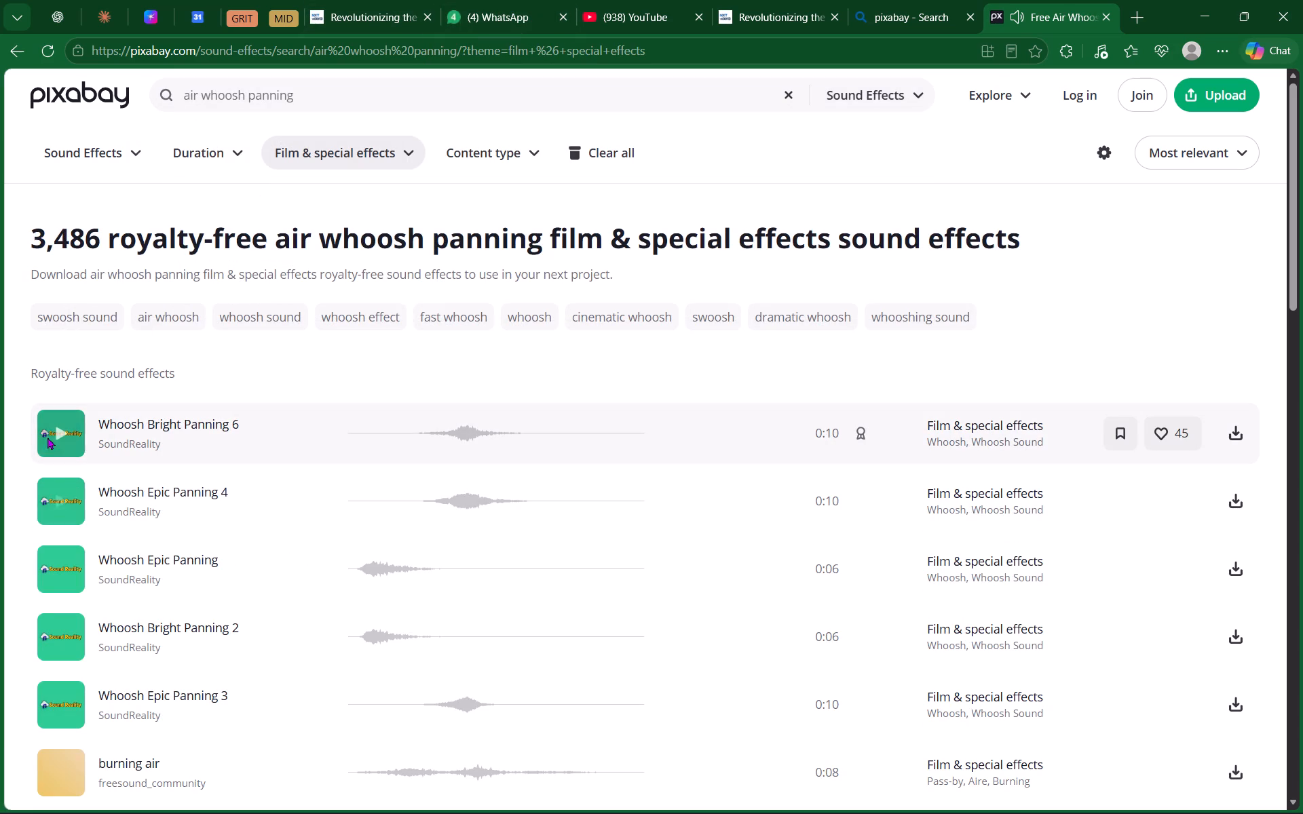
Preview Whoosh Bright Panning 6, Whoosh Epic Panning 4, Whoosh Bright Panning 6 again, and Whoosh Epic Panning 3.
click(62, 435)
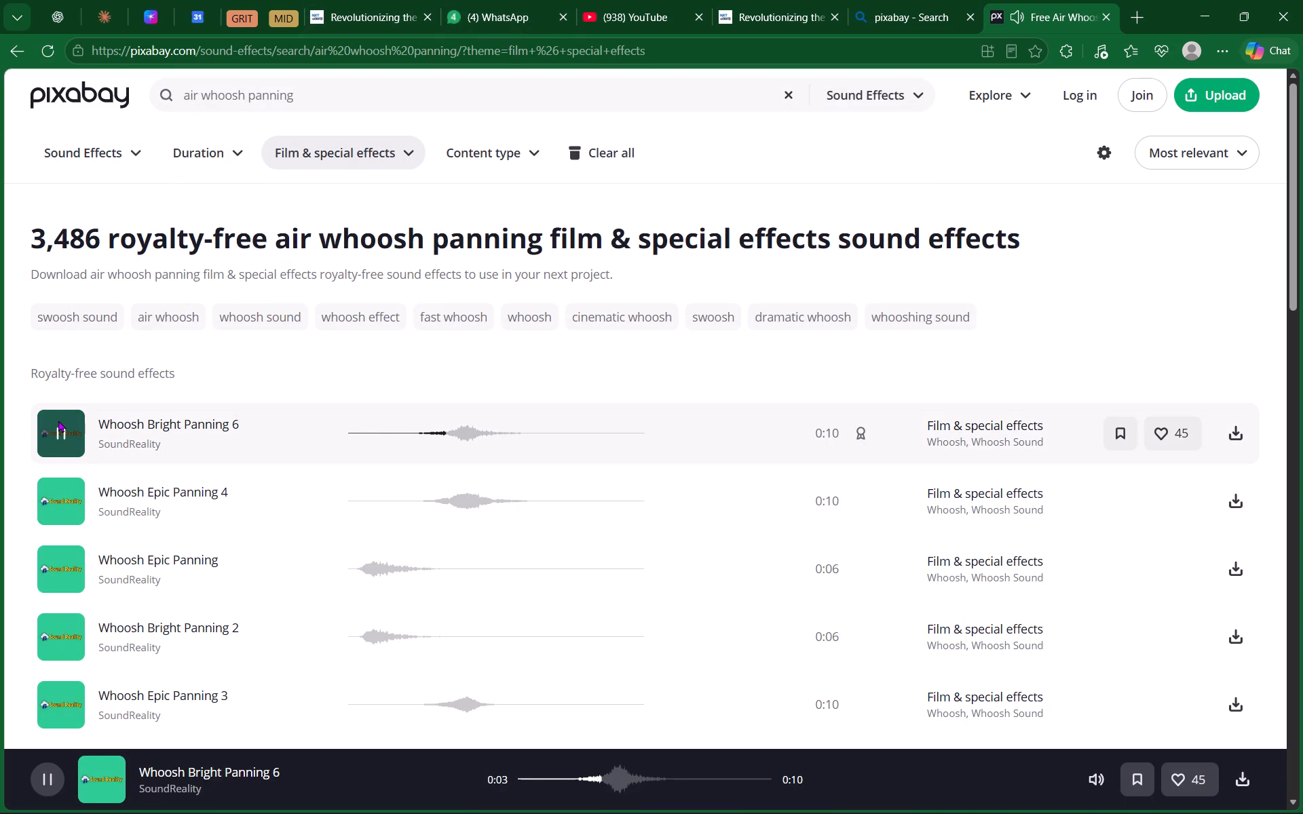
click(56, 503)
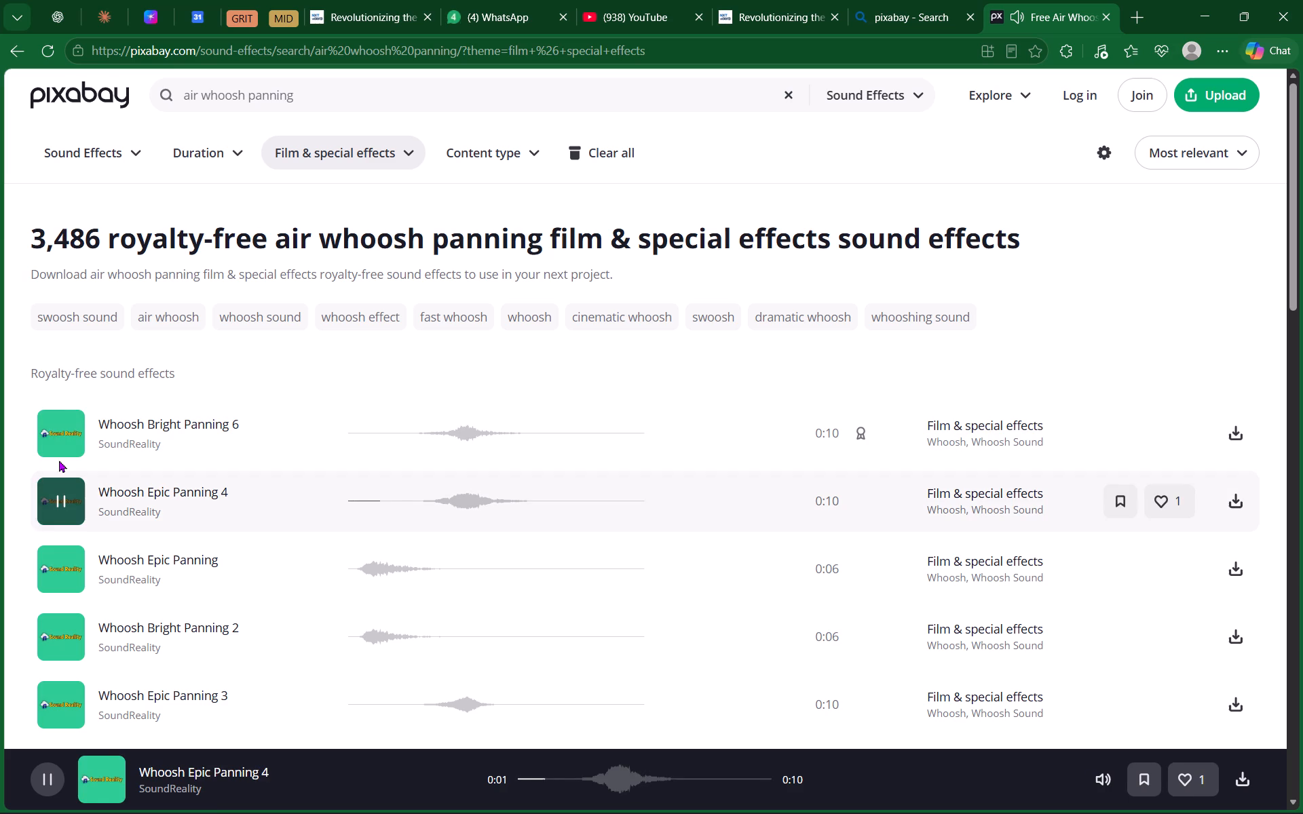
click(56, 431)
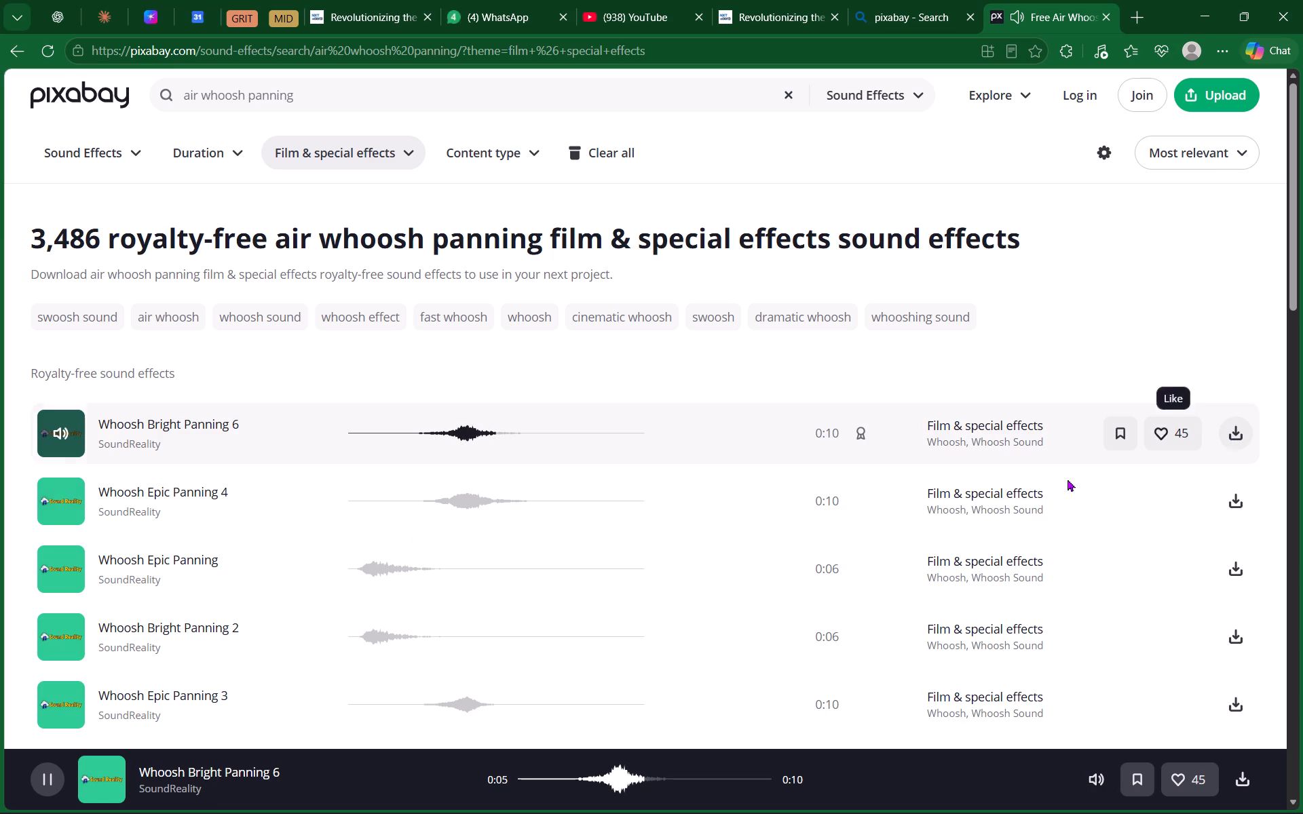
scroll(379, 543, down, 2)
click(58, 533)
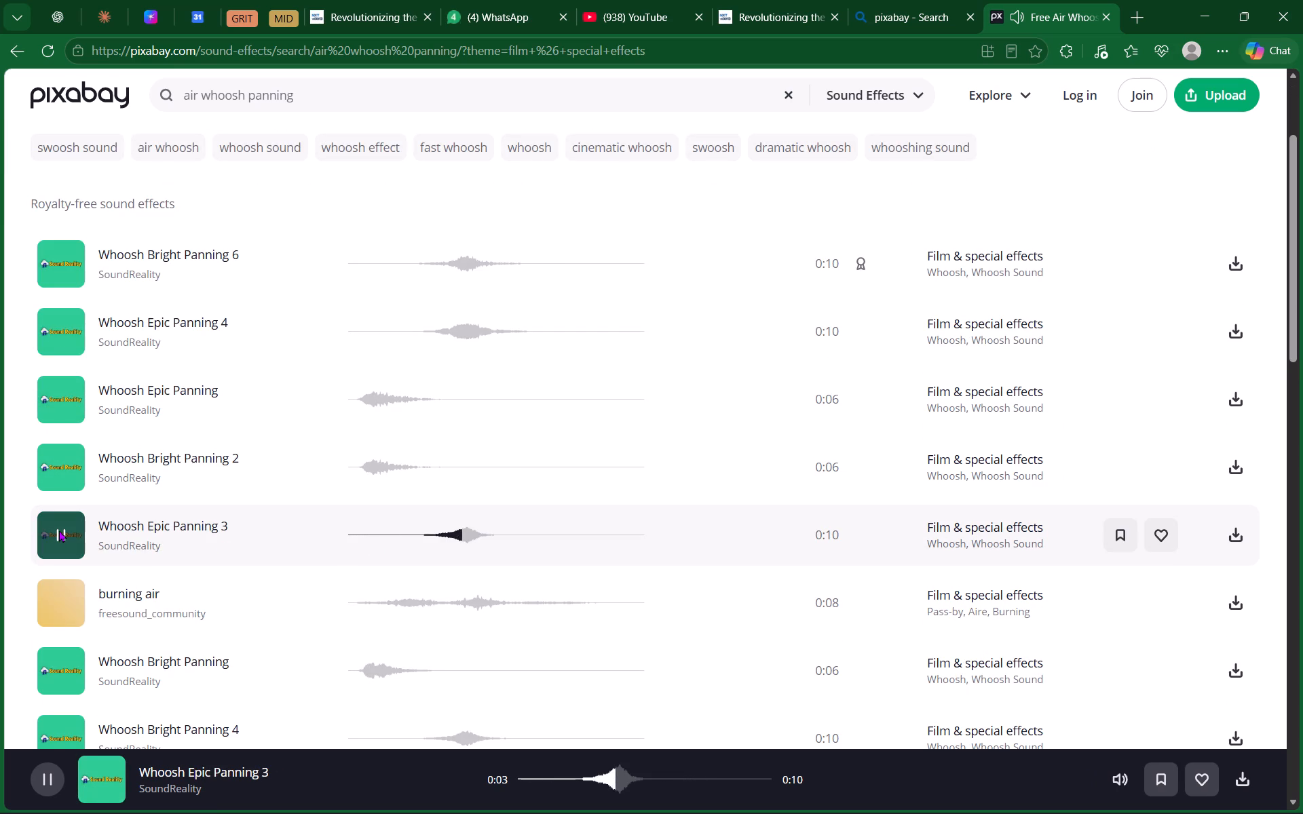
Further down the whoosh results, preview Whoosh Bright Panning 4, Whoosh Epic Panning 2 twice, Whoosh Epic Panning 1 and Whoosh Bright Panning 3.
scroll(68, 520, down, 3)
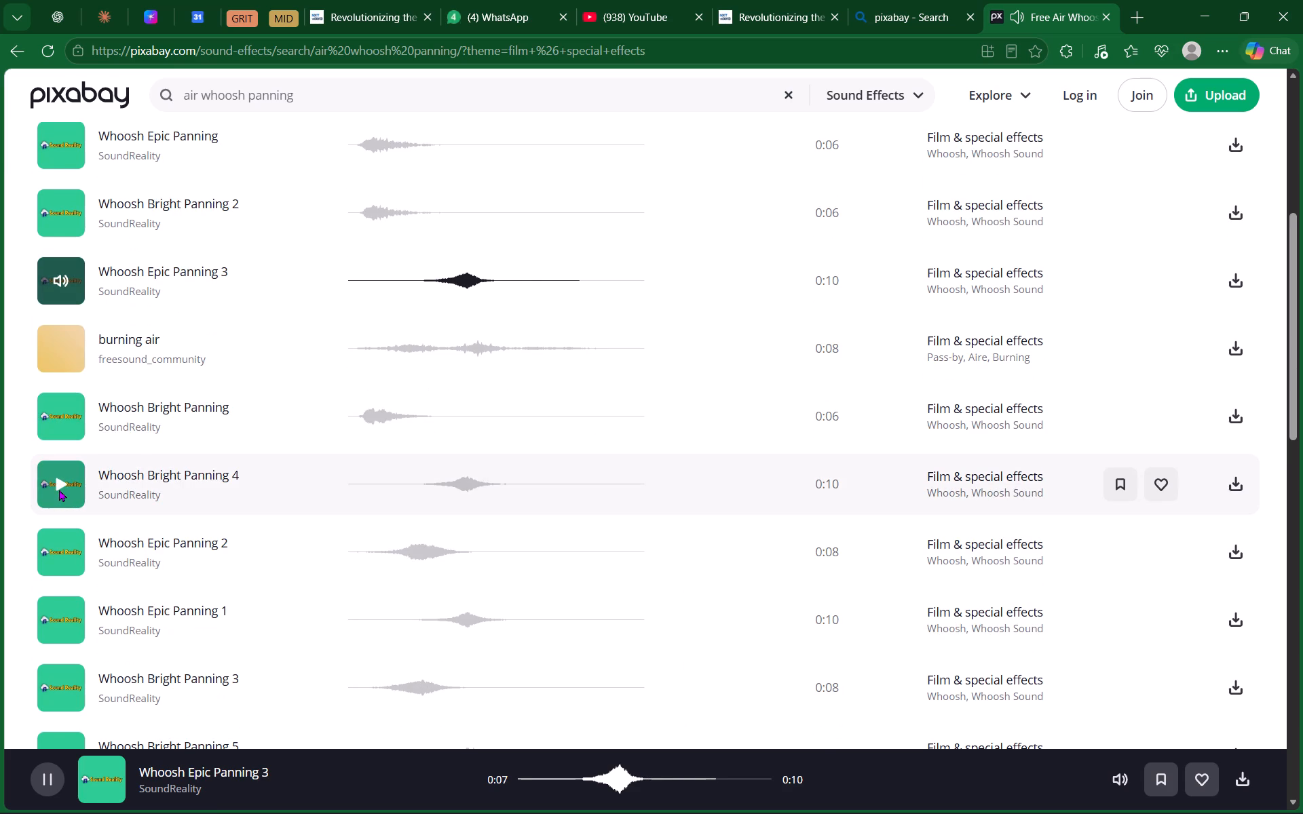
click(59, 489)
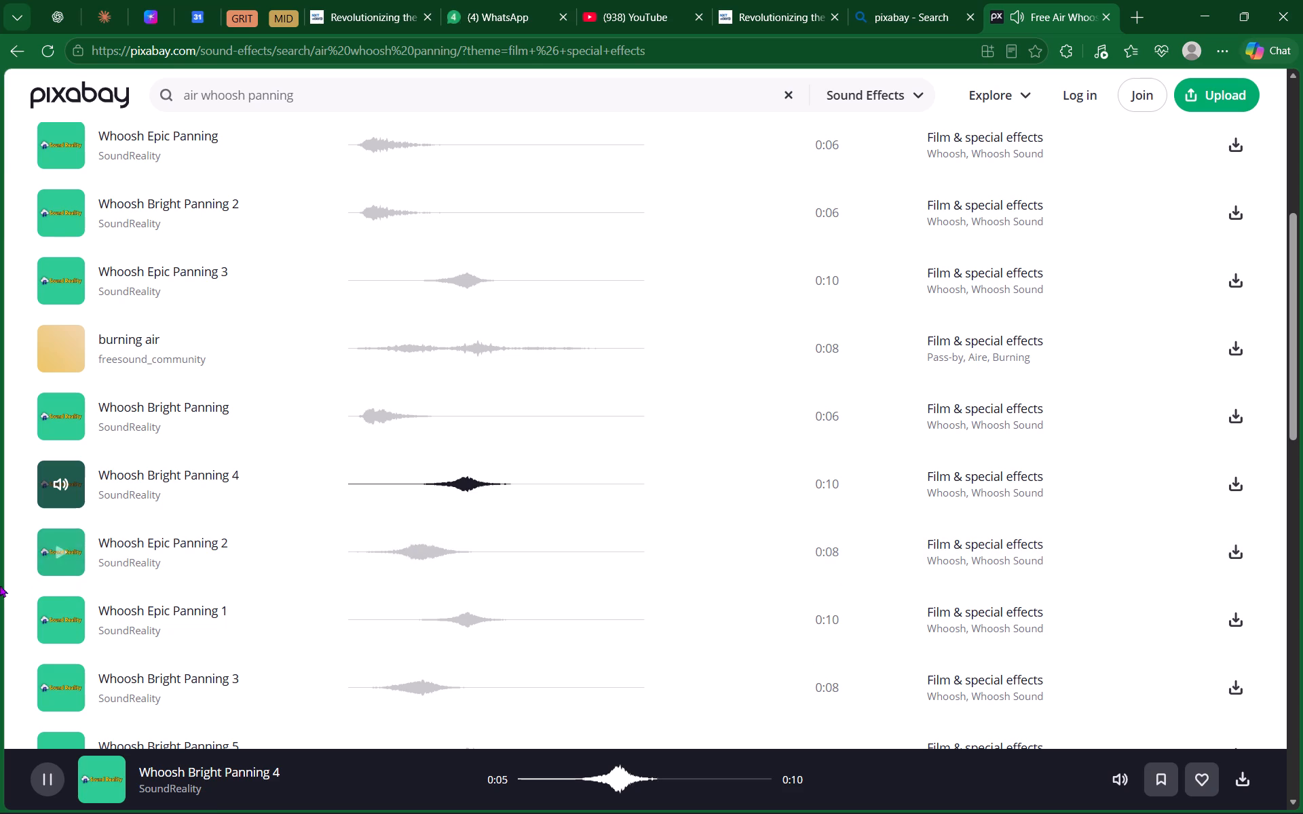
click(57, 549)
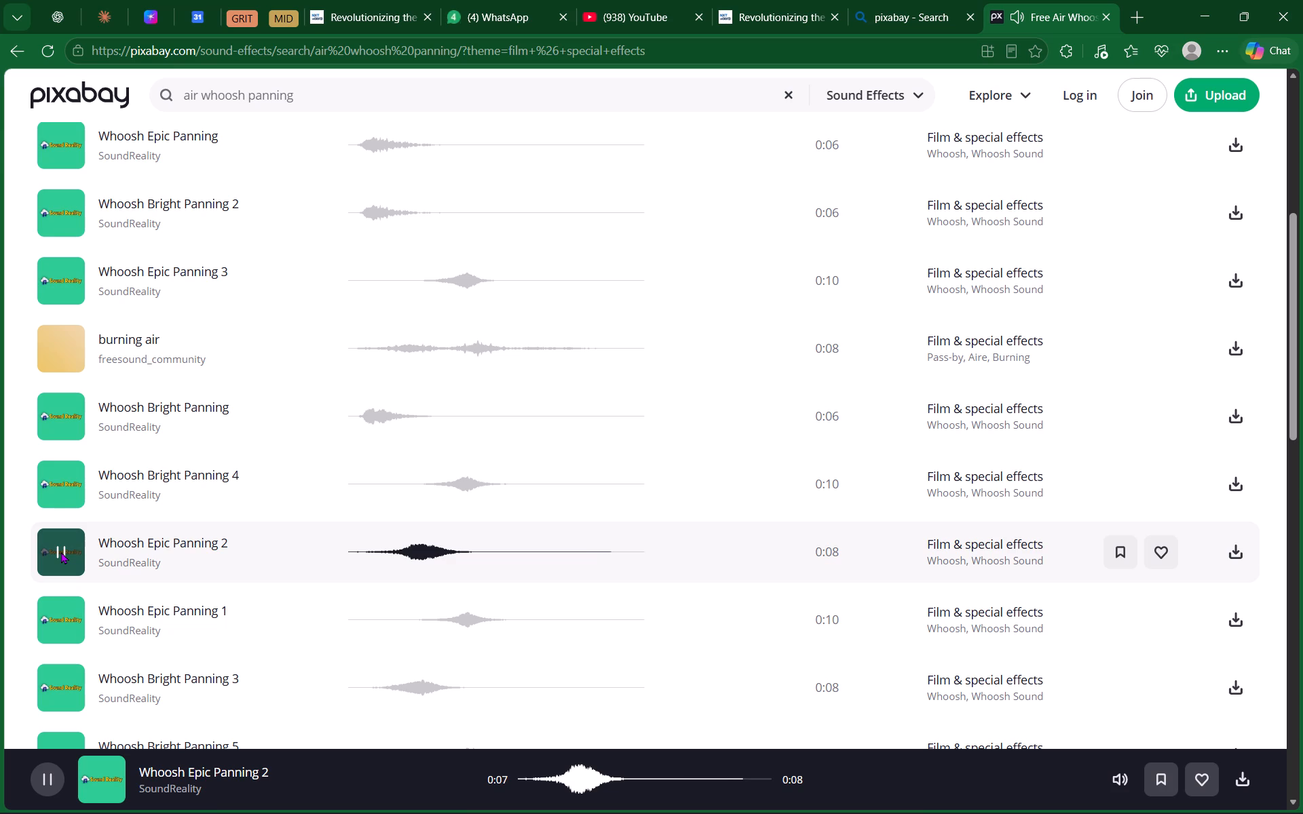
click(61, 551)
click(62, 617)
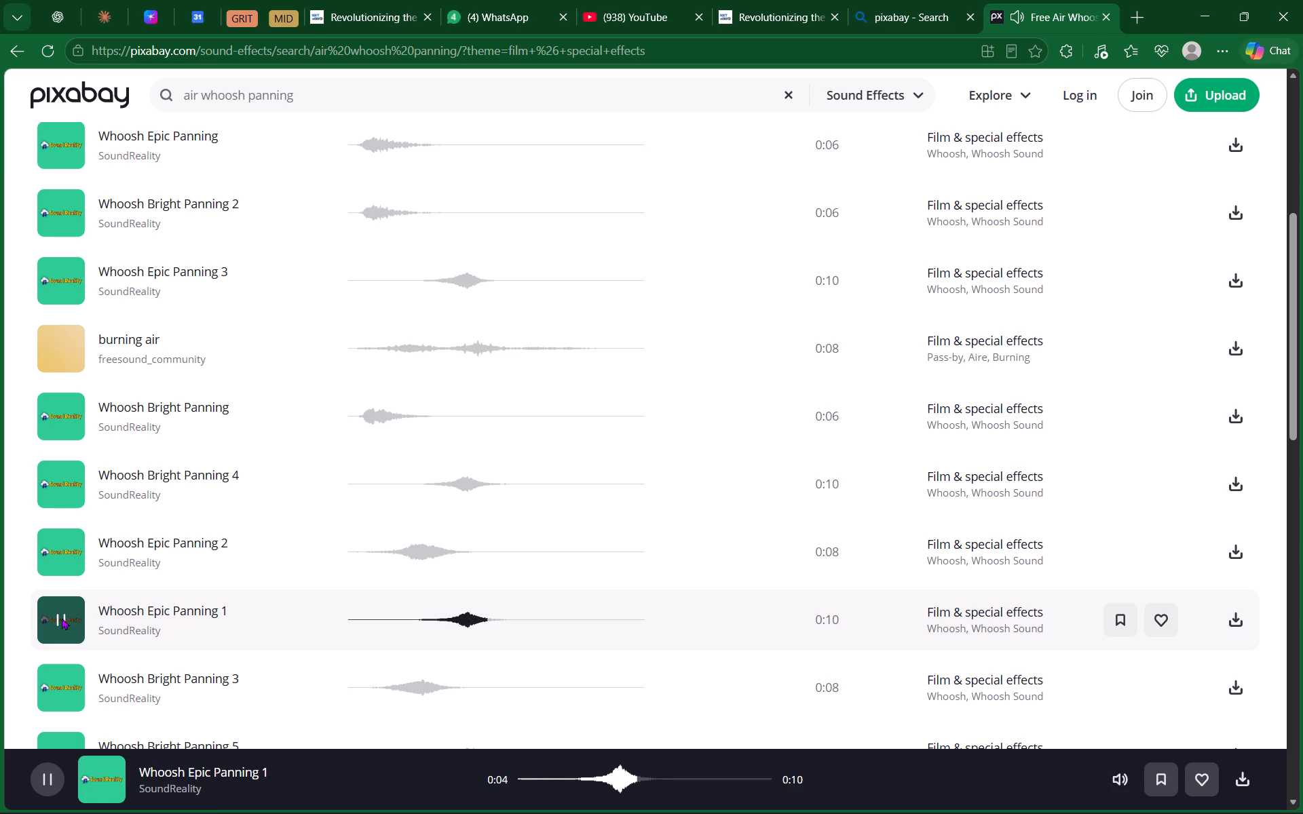
click(57, 689)
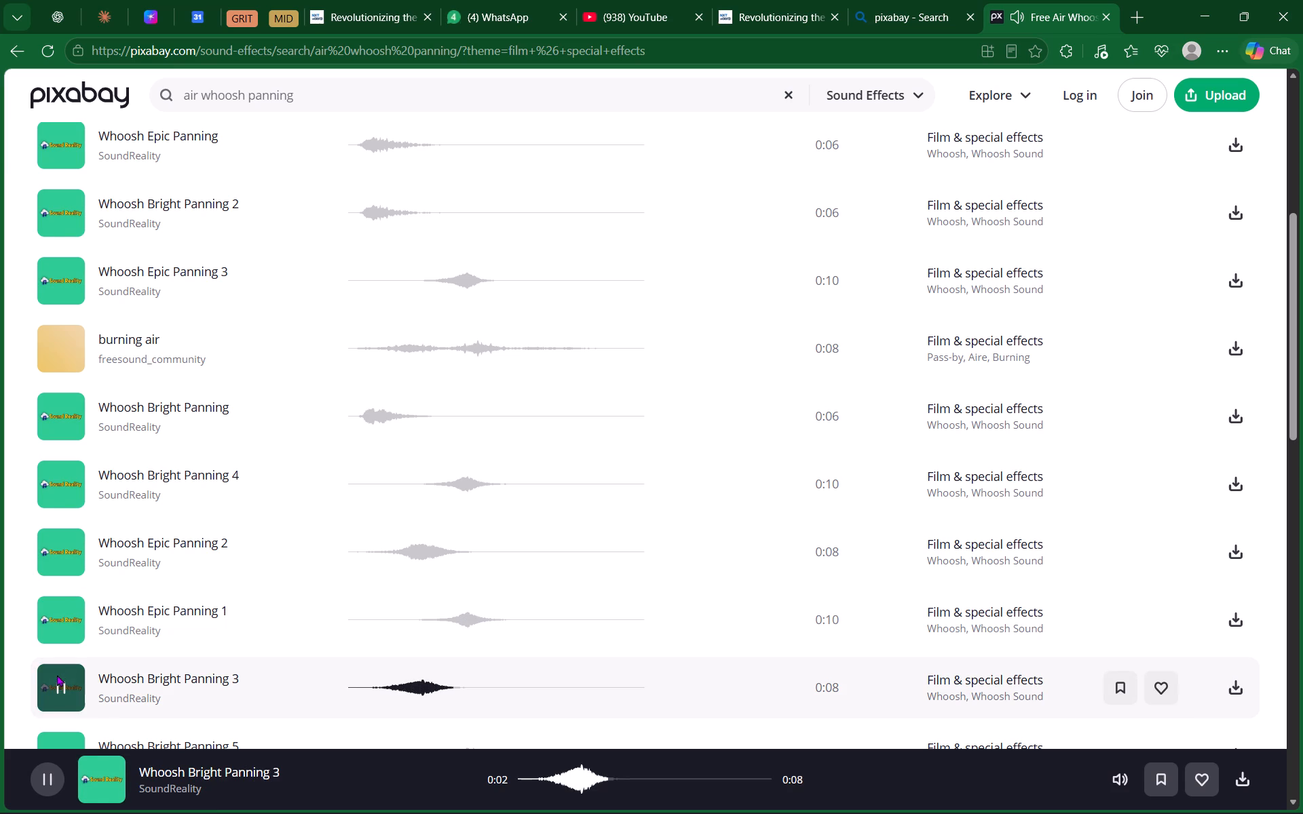
scroll(185, 530, down, 4)
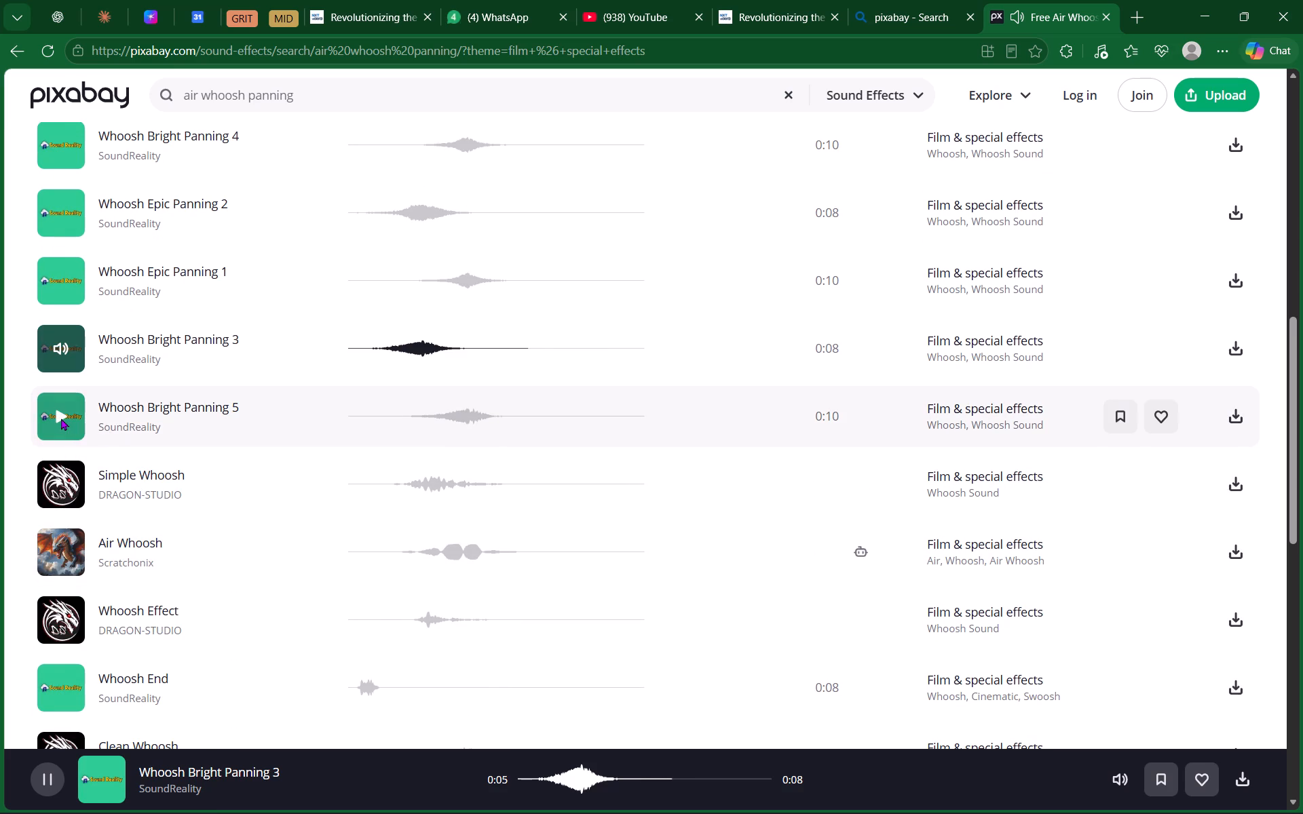
Search the film and special effects sounds for "epic brass".
scroll(337, 392, up, 8)
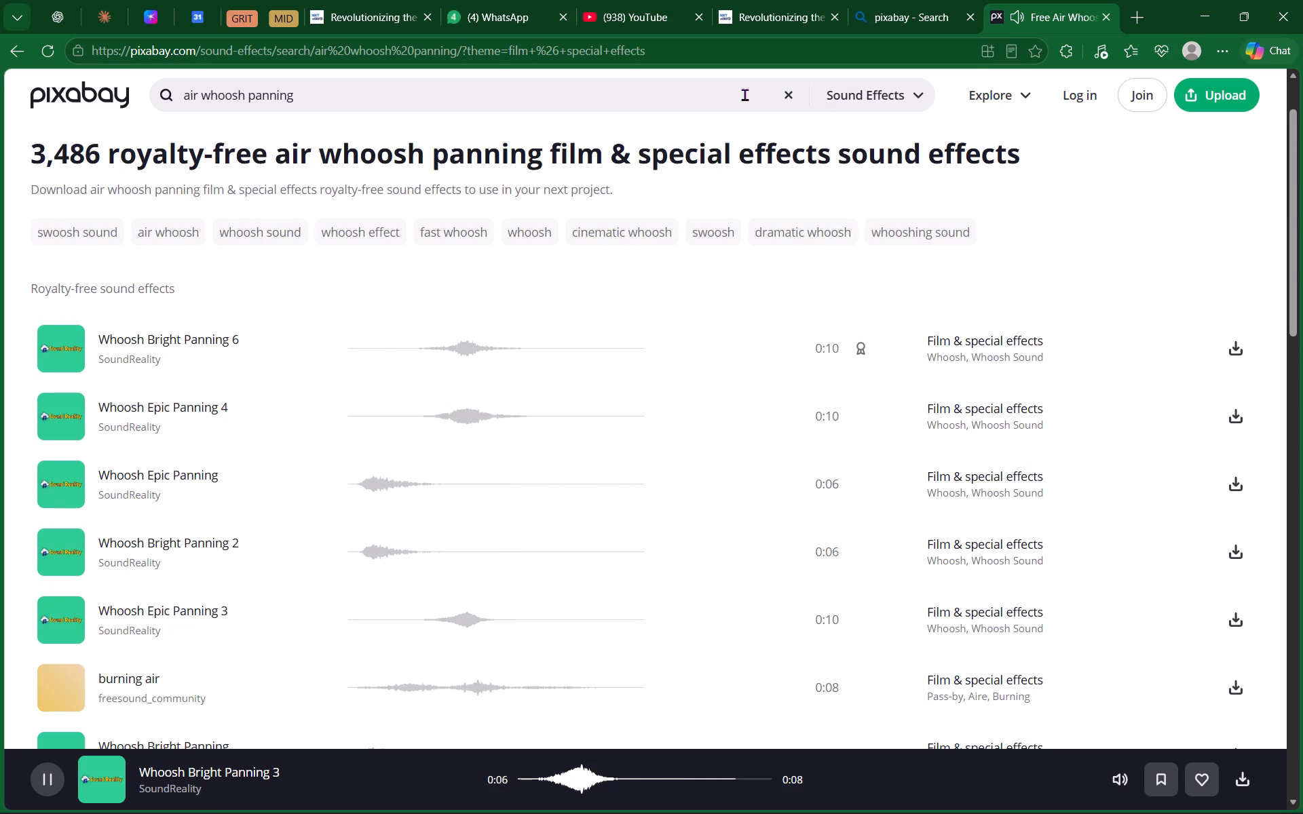
click(787, 99)
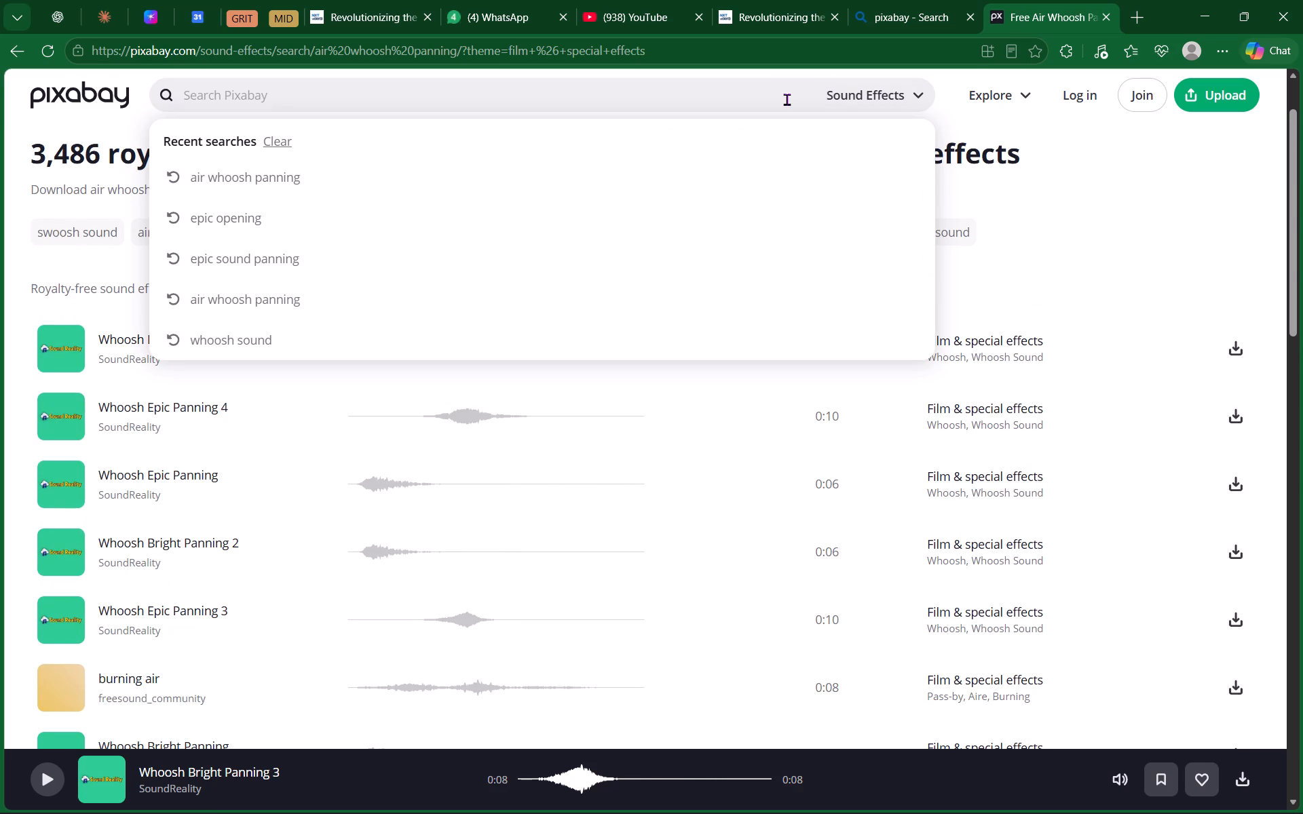
text(epic brass)
key(Return)
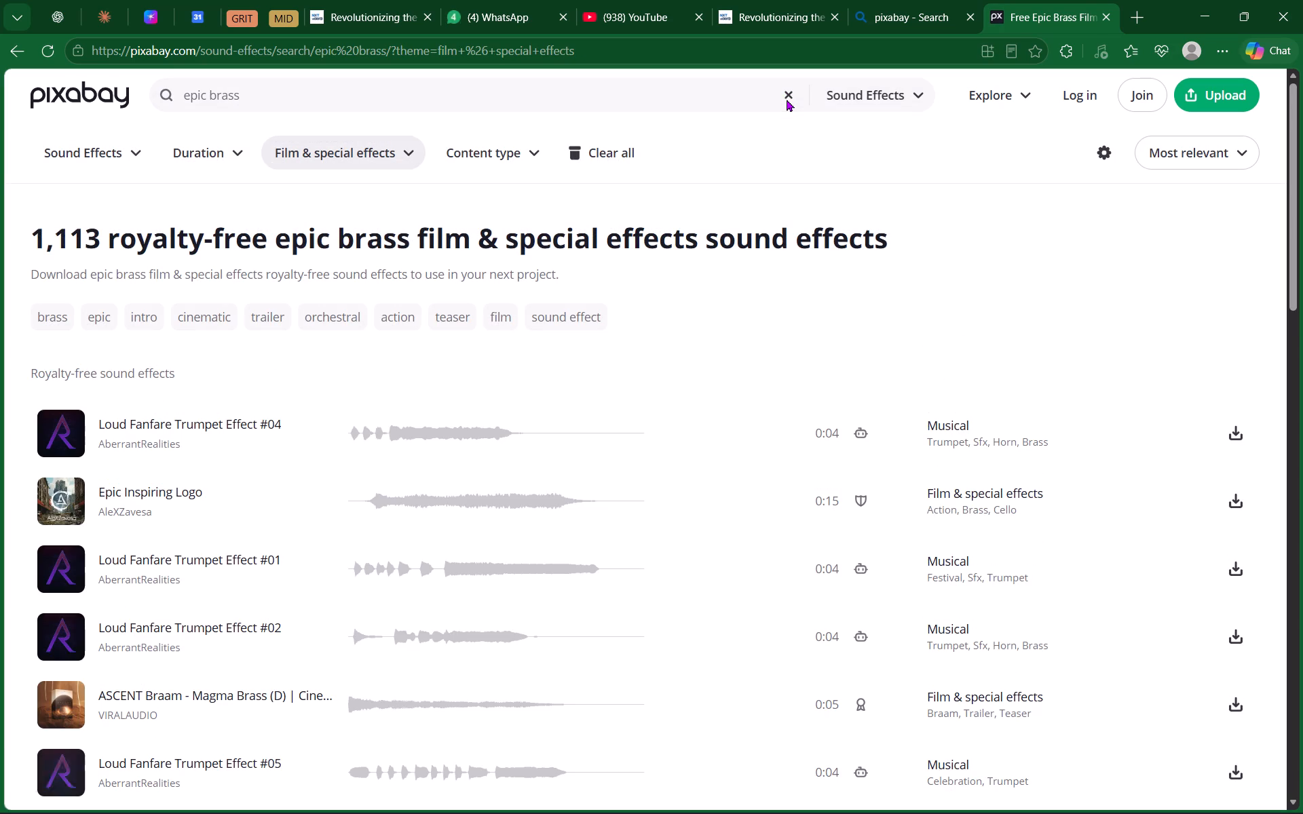
Preview Loud Fanfare Trumpet Effect #04, Epic Inspiring Logo and Loud Fanfare Trumpet Effect #01 in the epic brass results.
click(65, 433)
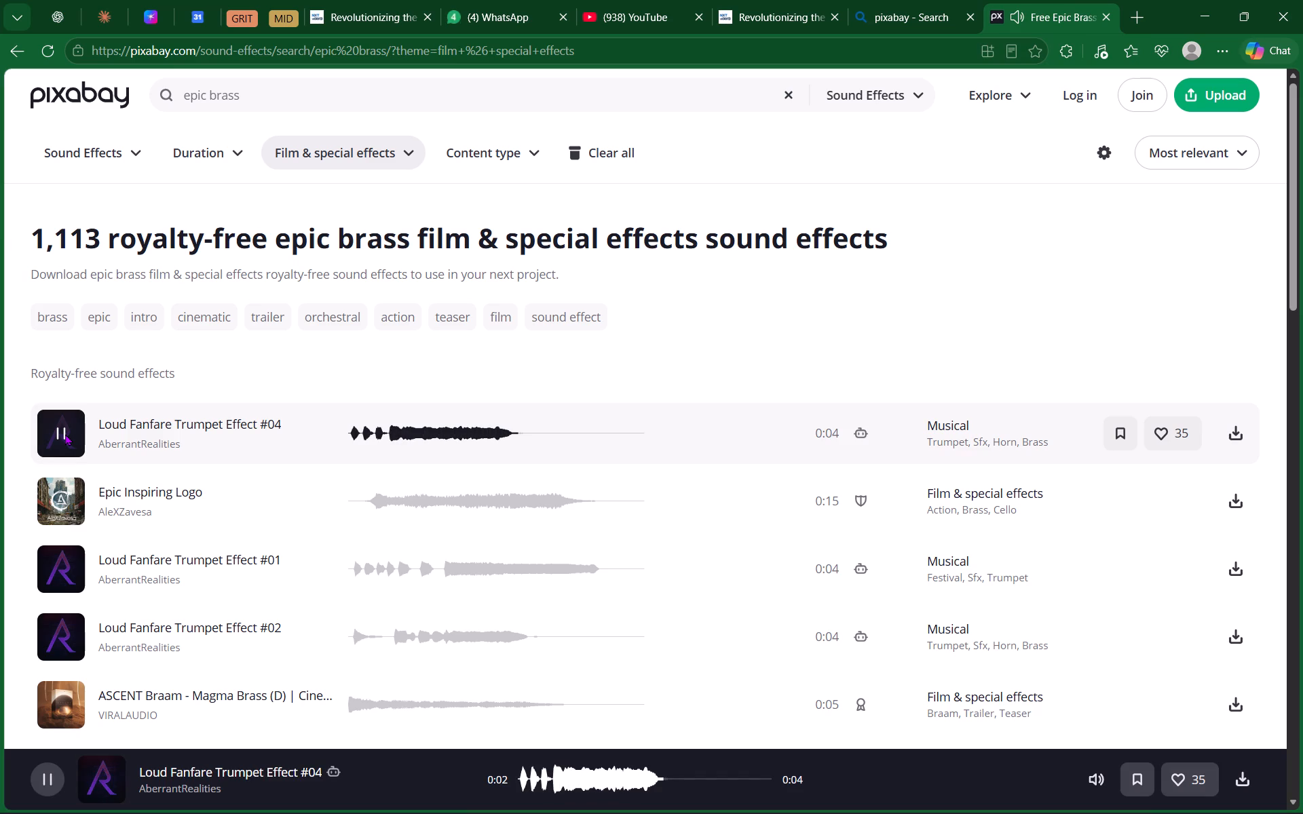
click(65, 433)
click(58, 499)
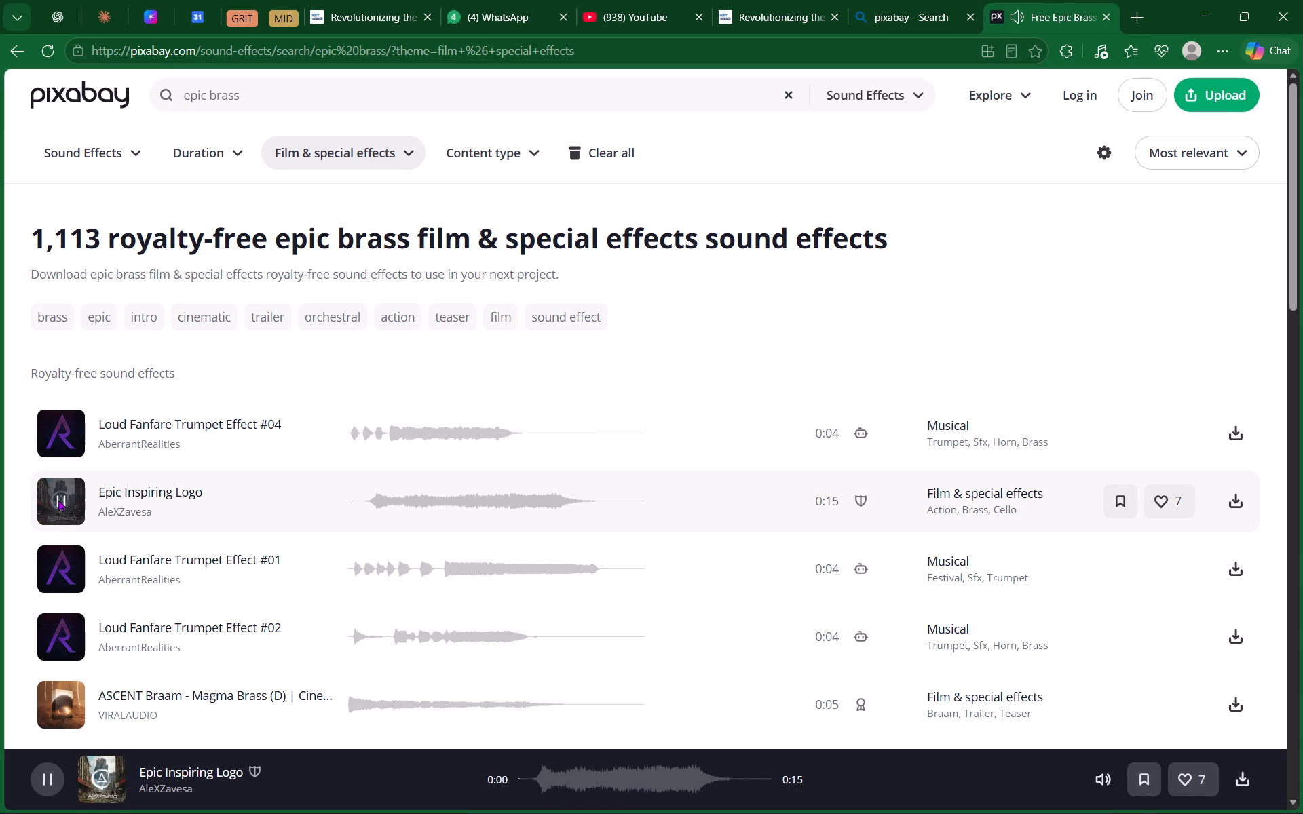
click(59, 490)
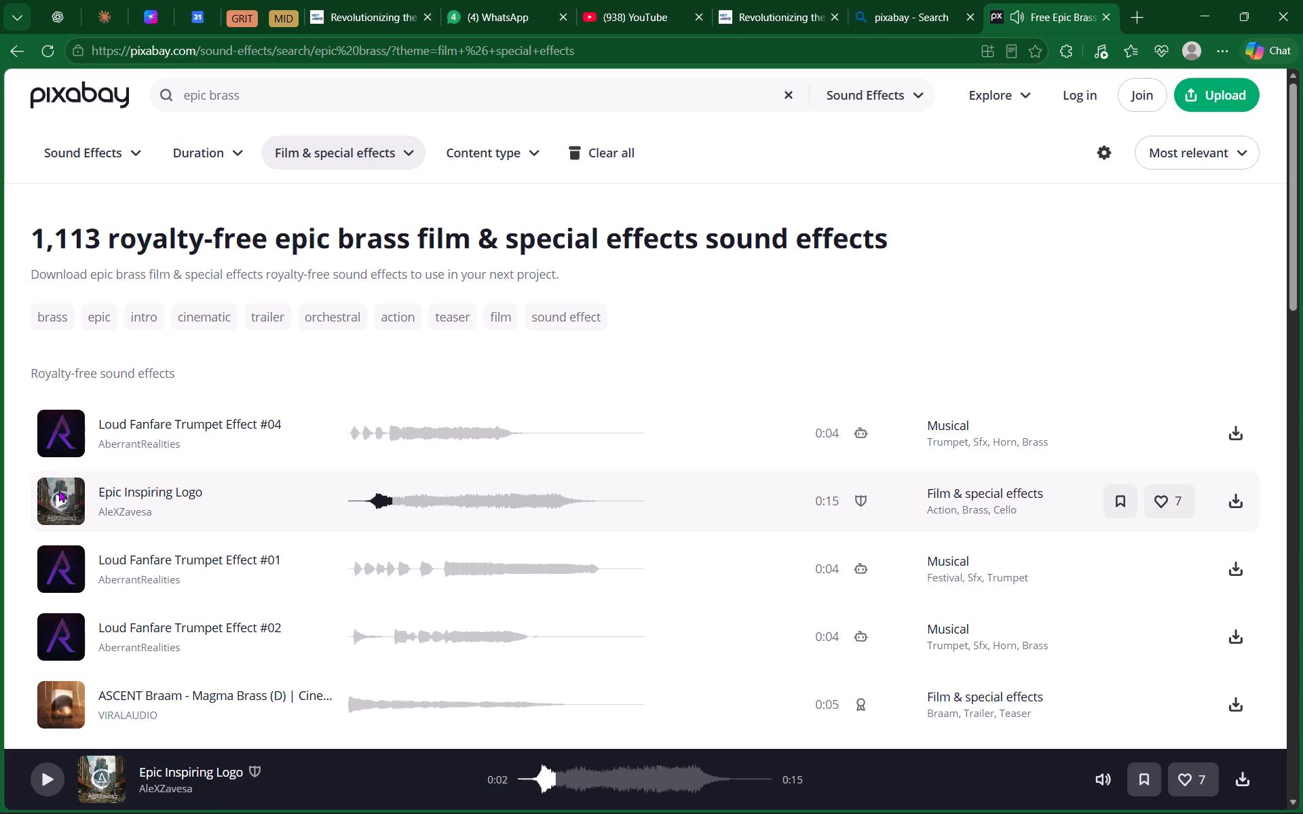
click(62, 567)
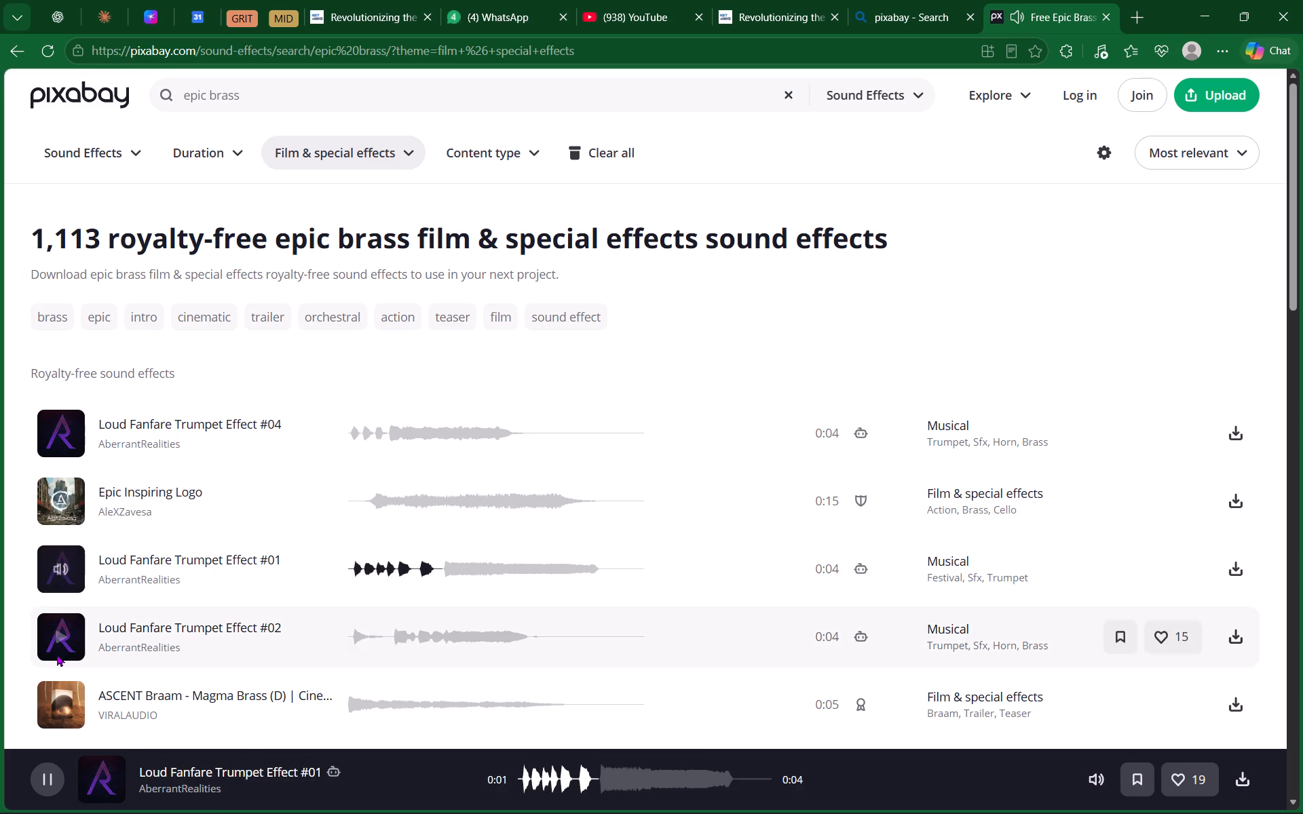
Further down the epic brass results, preview ASCENT Braam - Magma Brass, Epic Cinematic Logo Intro and Loud Fanfare Trumpet Effect #06.
scroll(81, 719, down, 2)
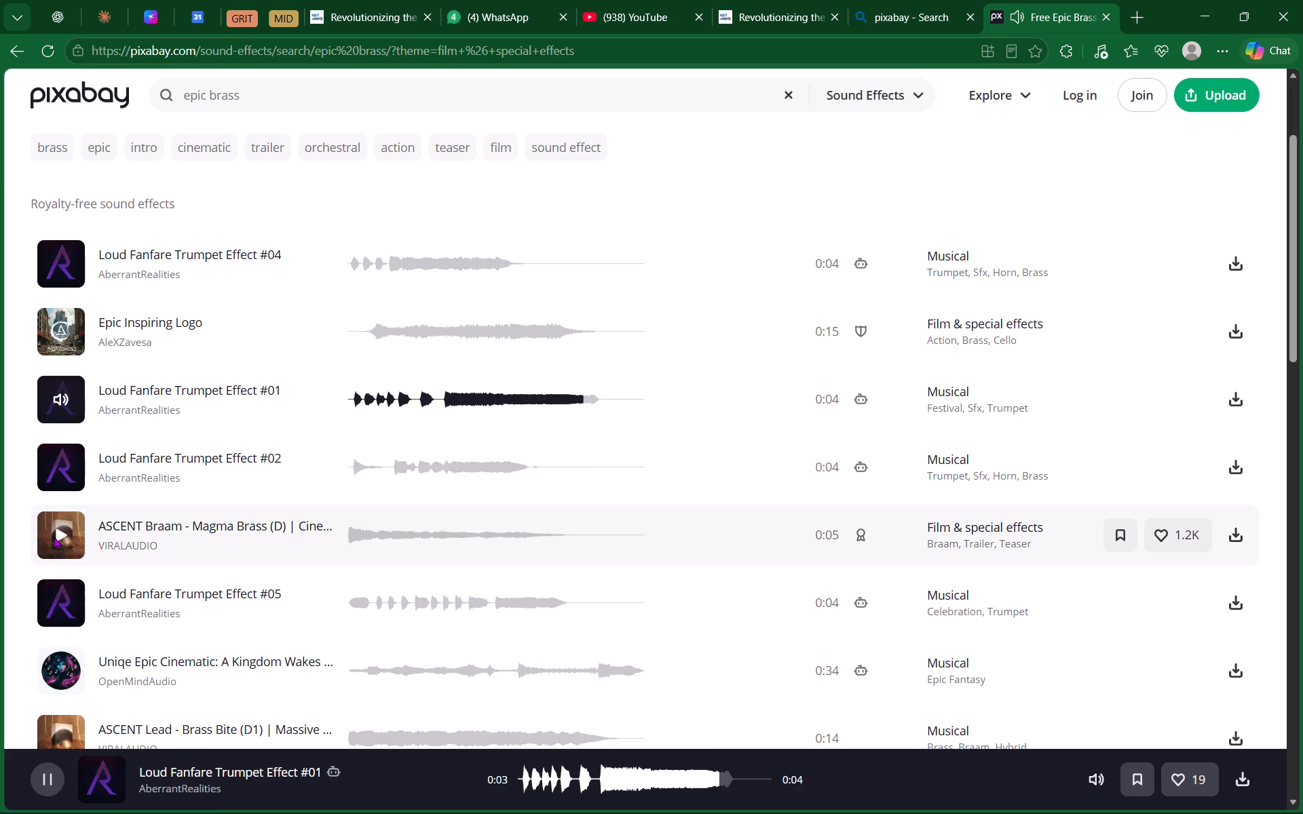
click(54, 537)
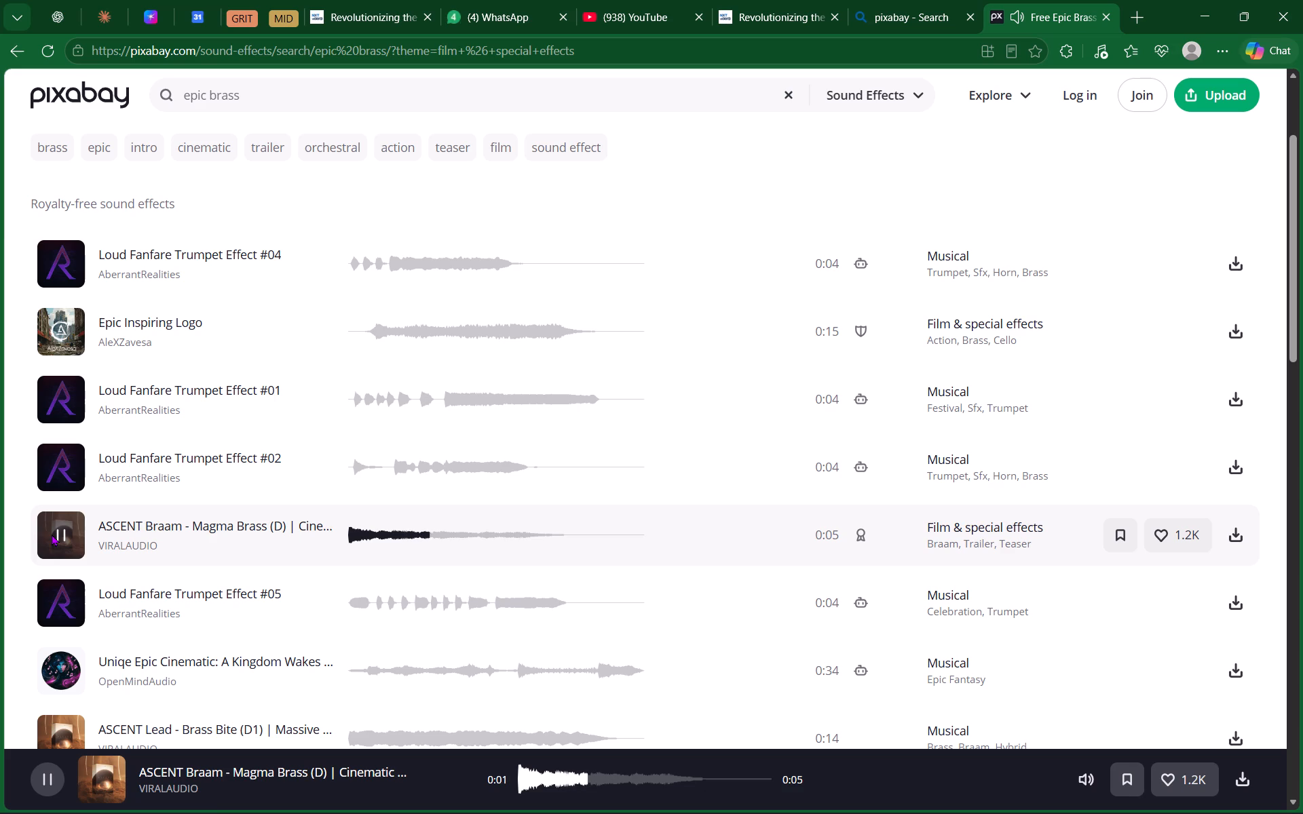
scroll(56, 535, down, 3)
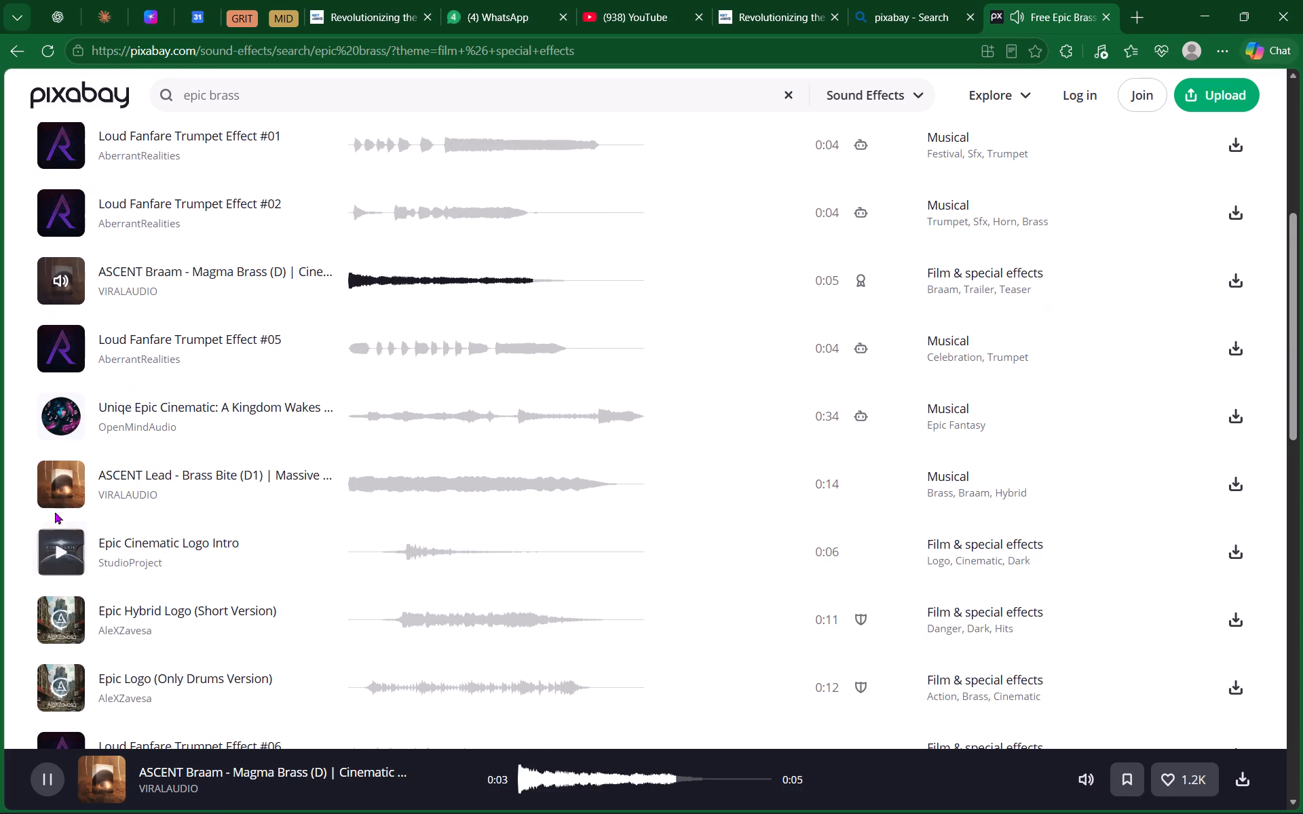
click(60, 549)
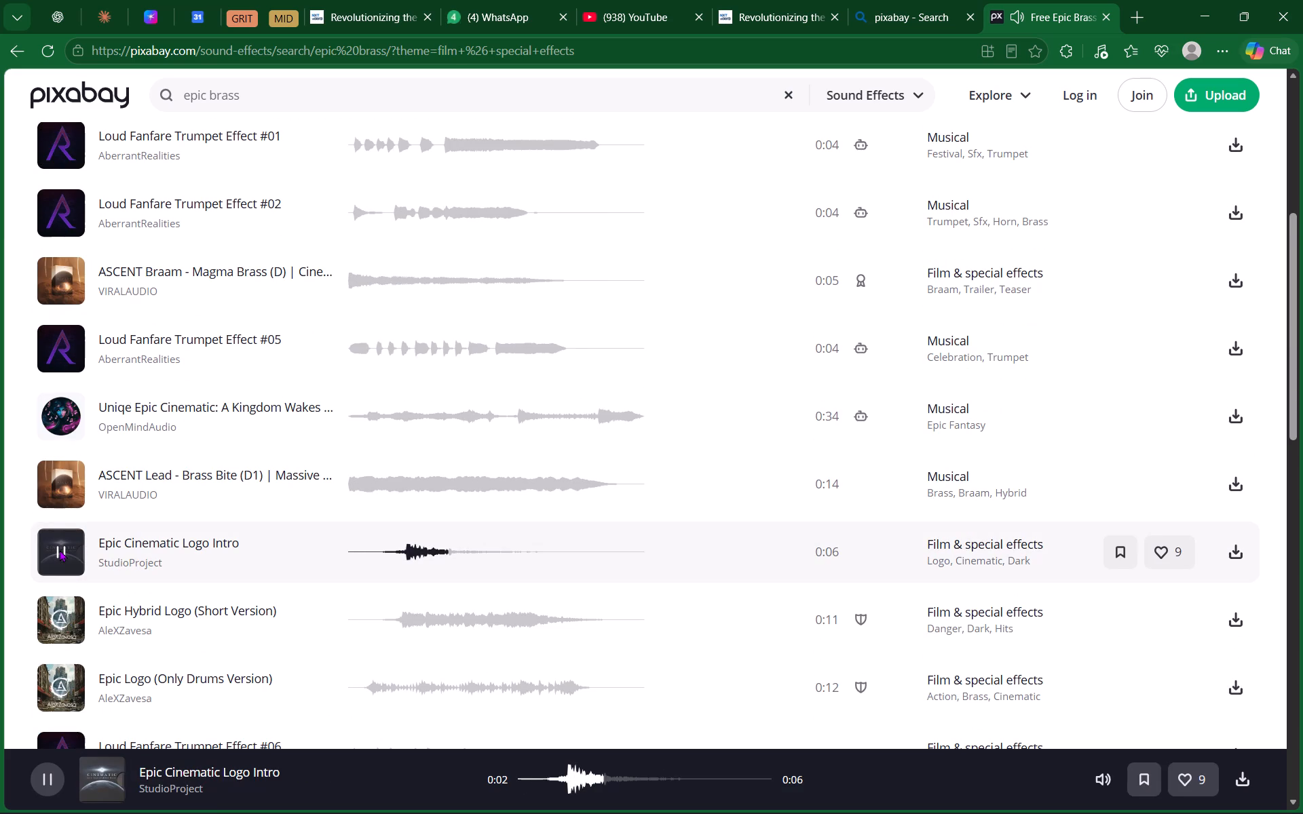
scroll(60, 549, down, 2)
click(57, 580)
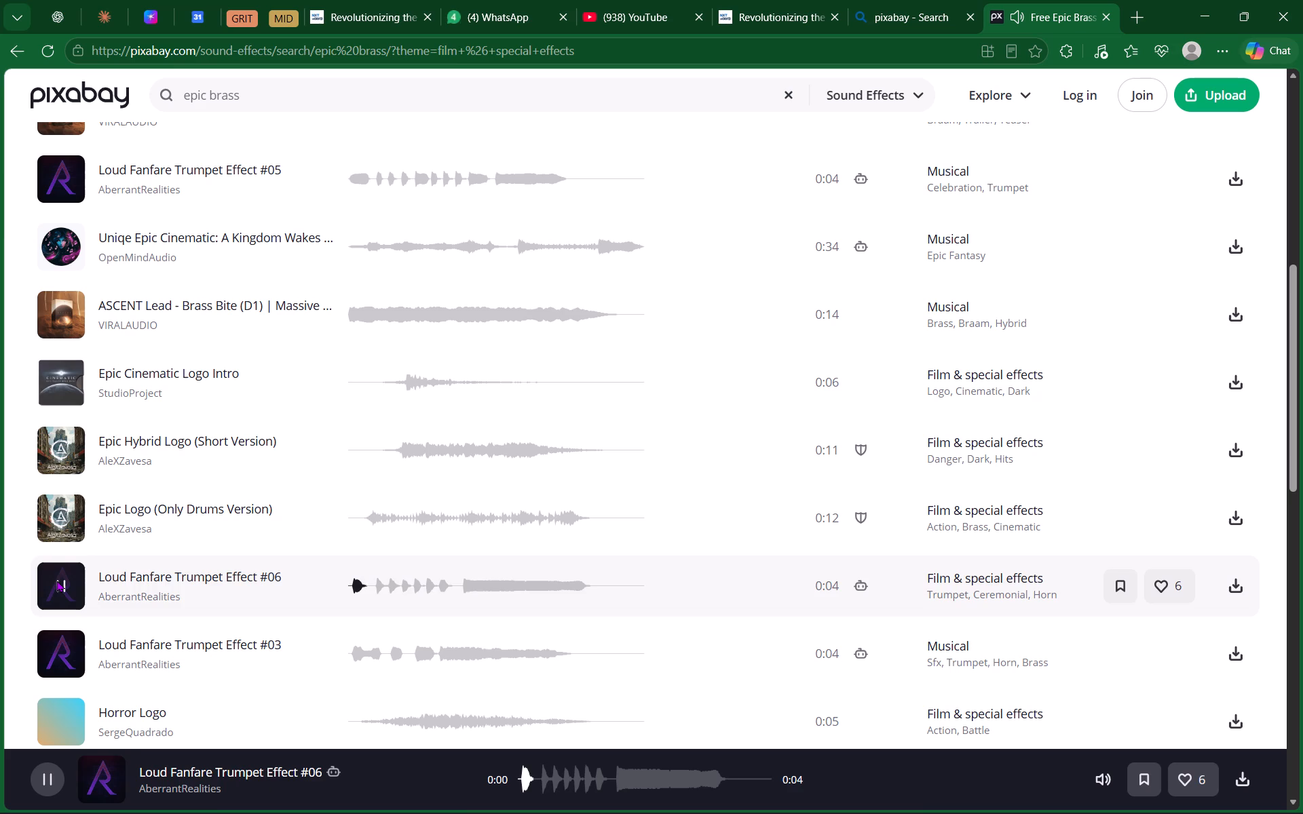
Further down the epic brass results, preview Horror Logo, Cinematic - 15 sec and Epic Action Logo (Short Version).
scroll(75, 697, down, 2)
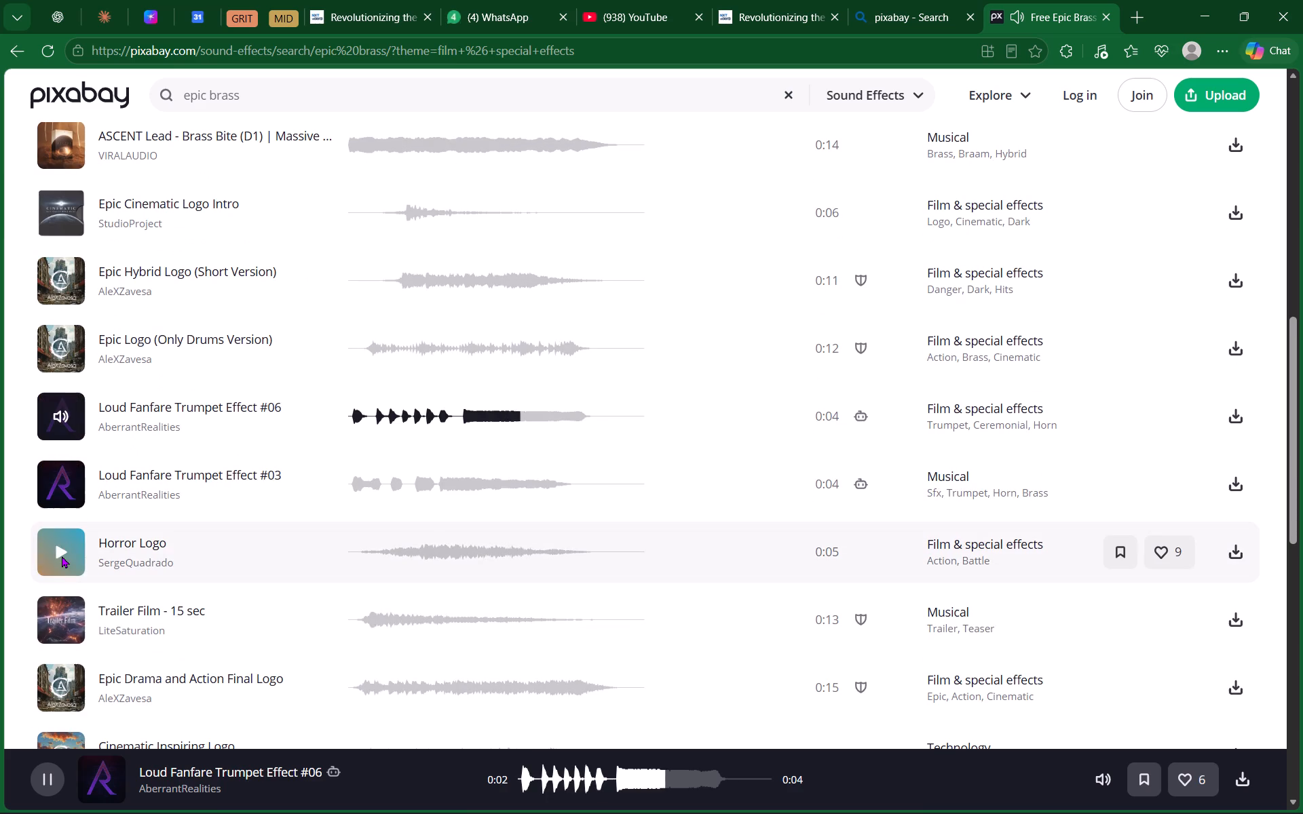
click(62, 556)
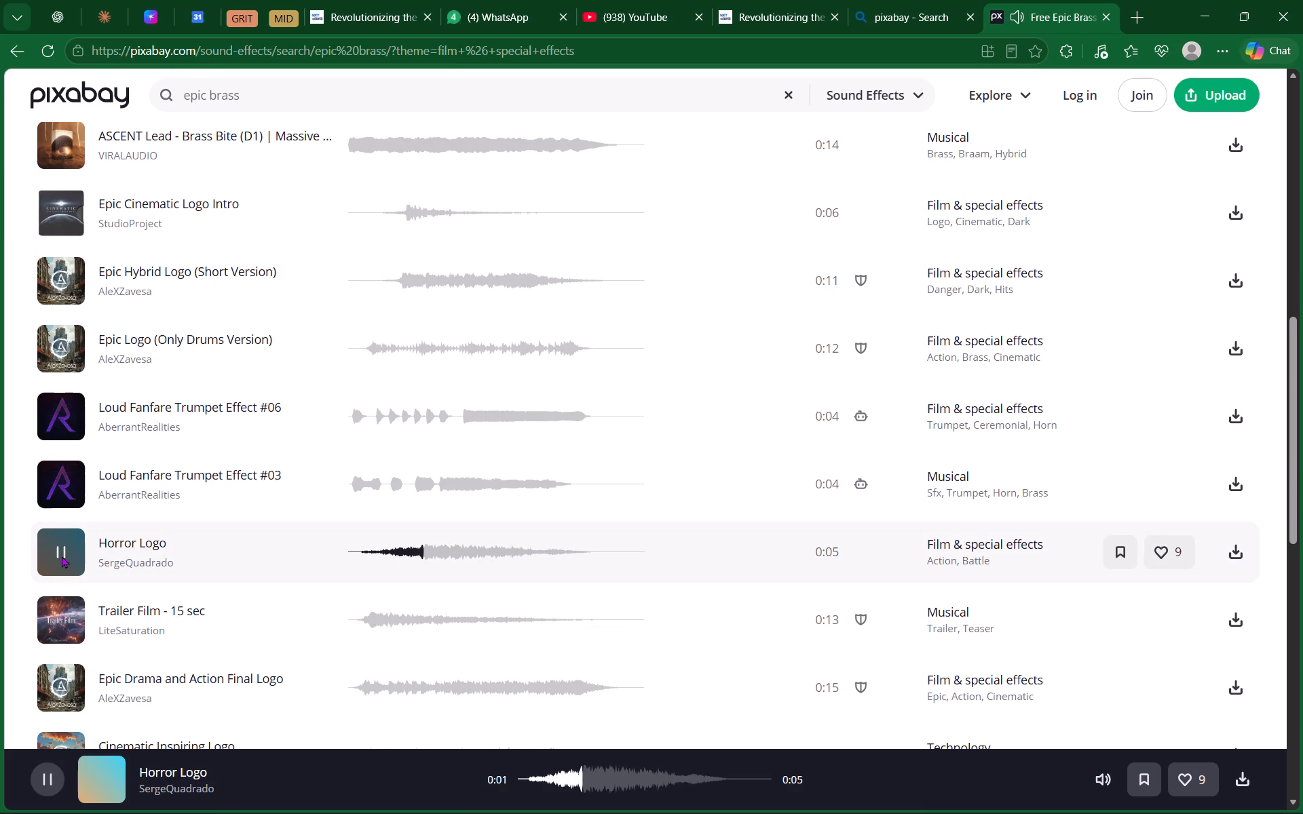
scroll(62, 556, down, 3)
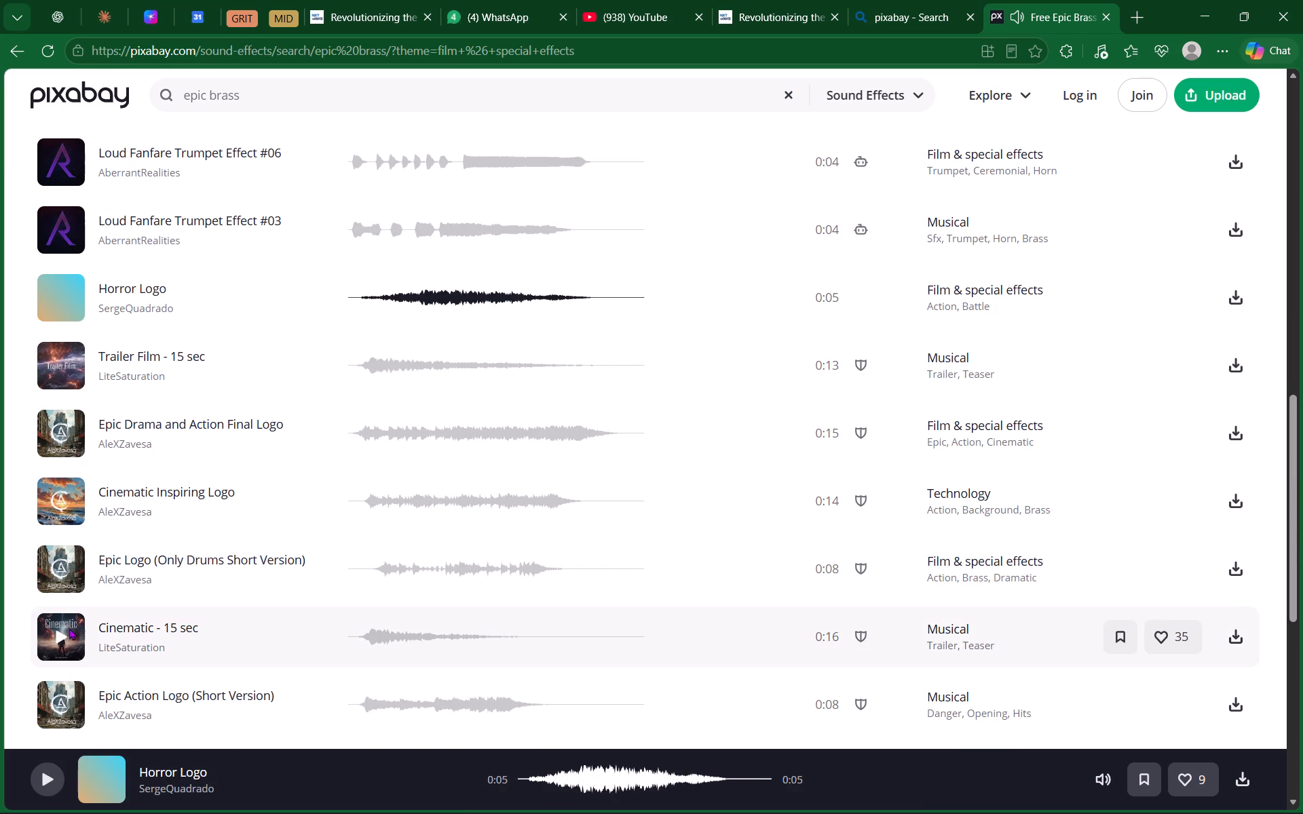
click(62, 631)
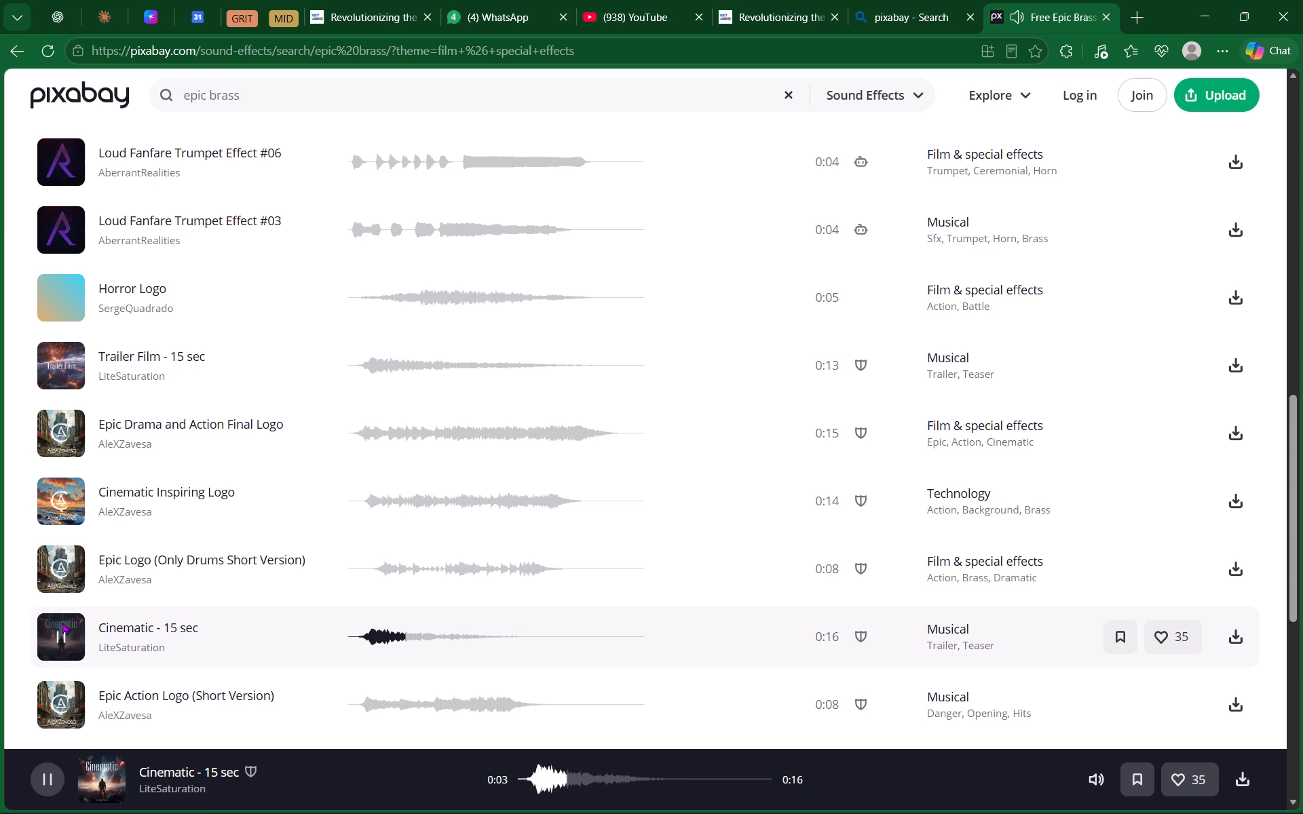
scroll(58, 579, down, 2)
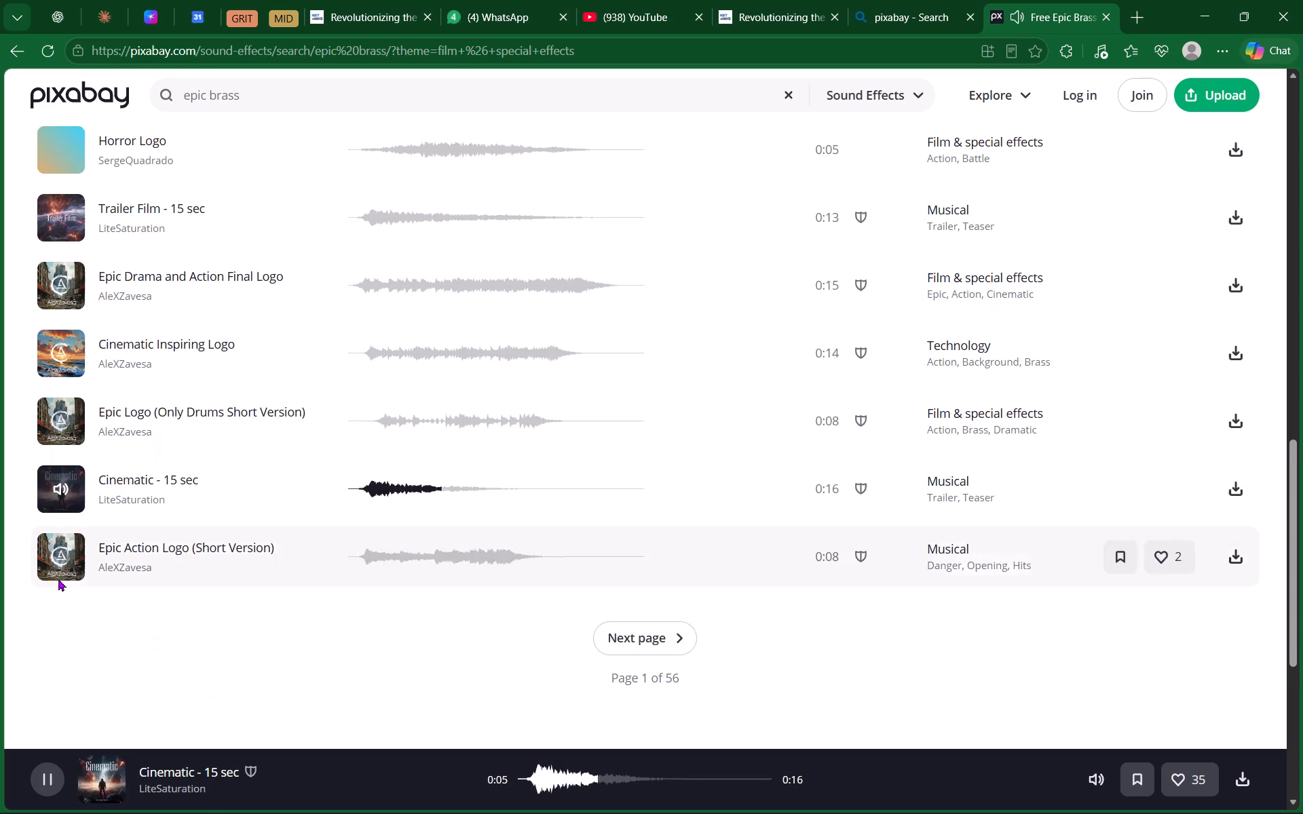
click(55, 537)
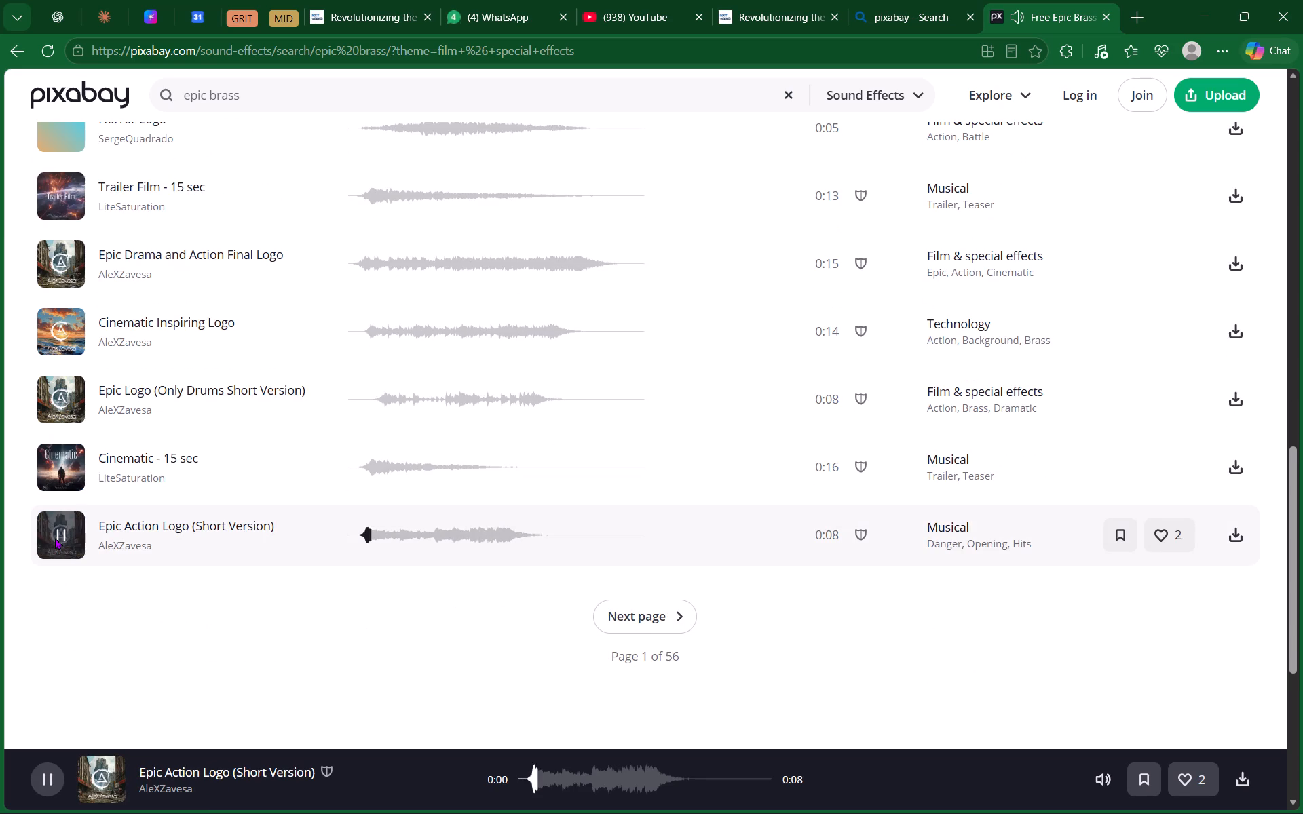
Switch from the epic brass results to the related sound effects search "intro".
scroll(161, 445, up, 9)
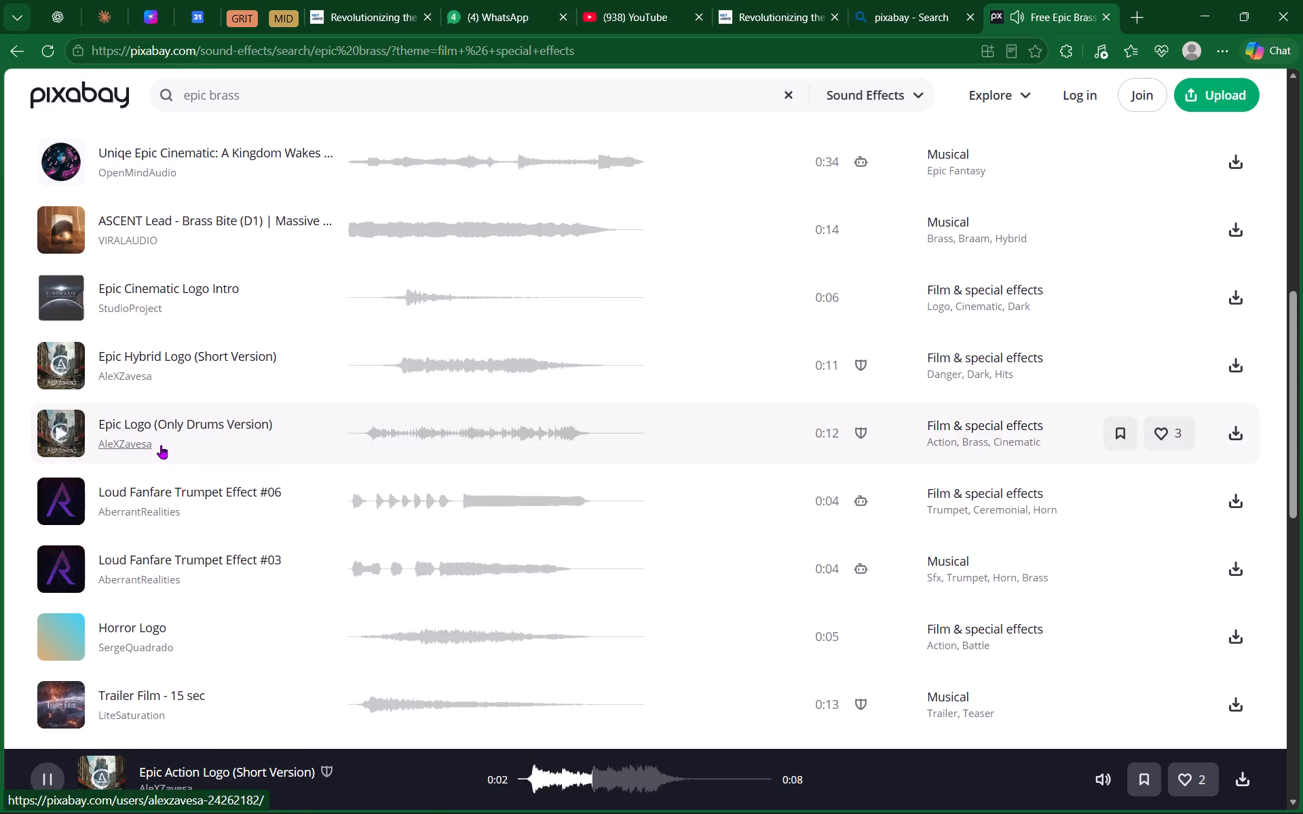
scroll(161, 445, up, 8)
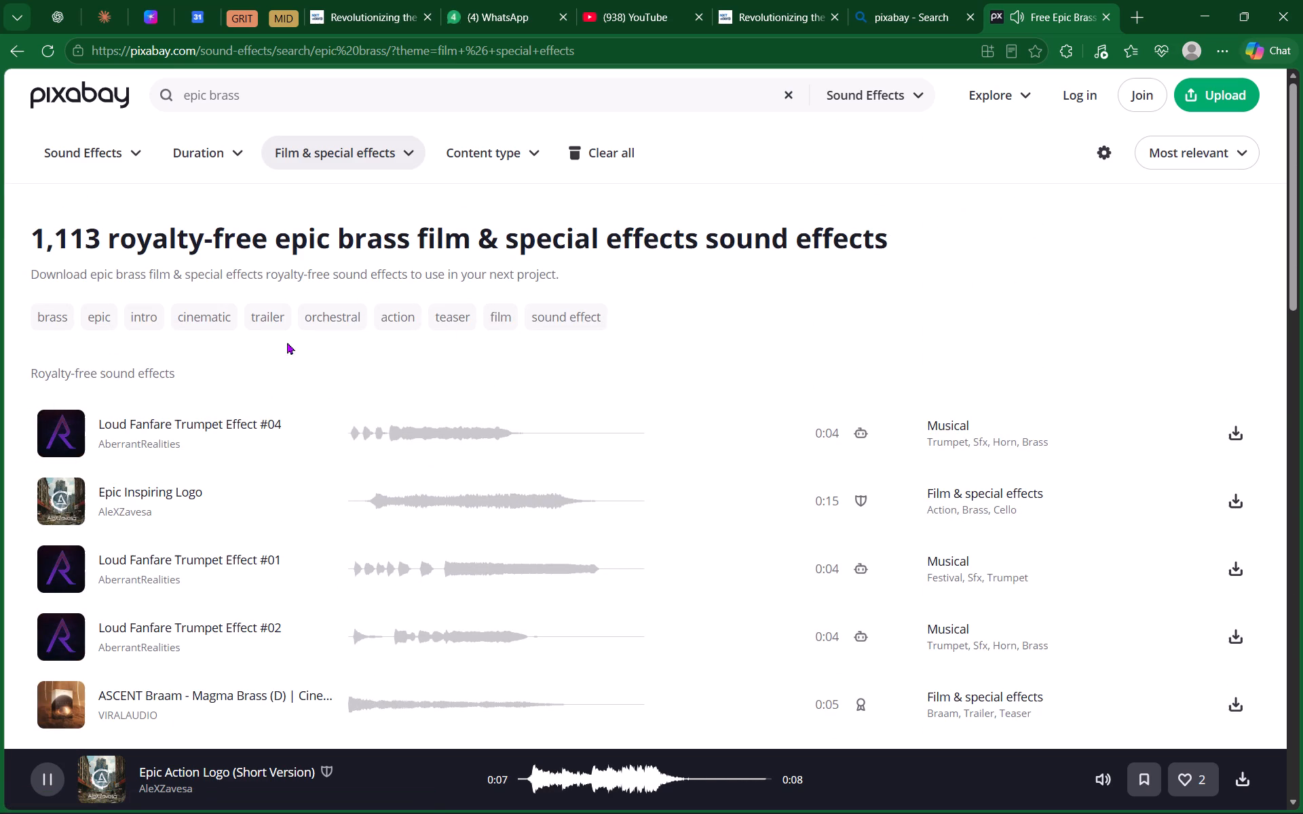
click(154, 325)
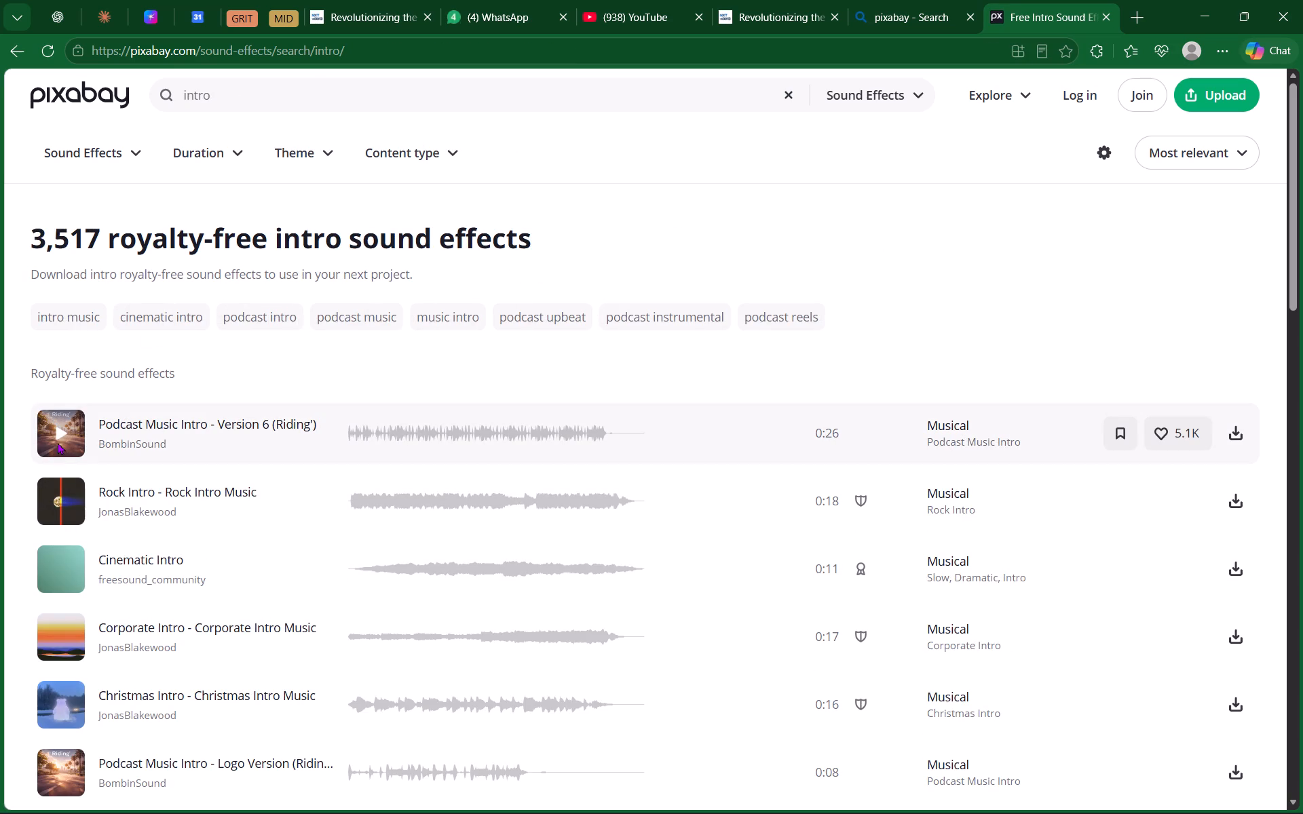
In the intro results, preview Podcast Music Intro - Version 6, Cinematic Intro, Corporate Intro and Dramatic Youtube Intro.
click(58, 433)
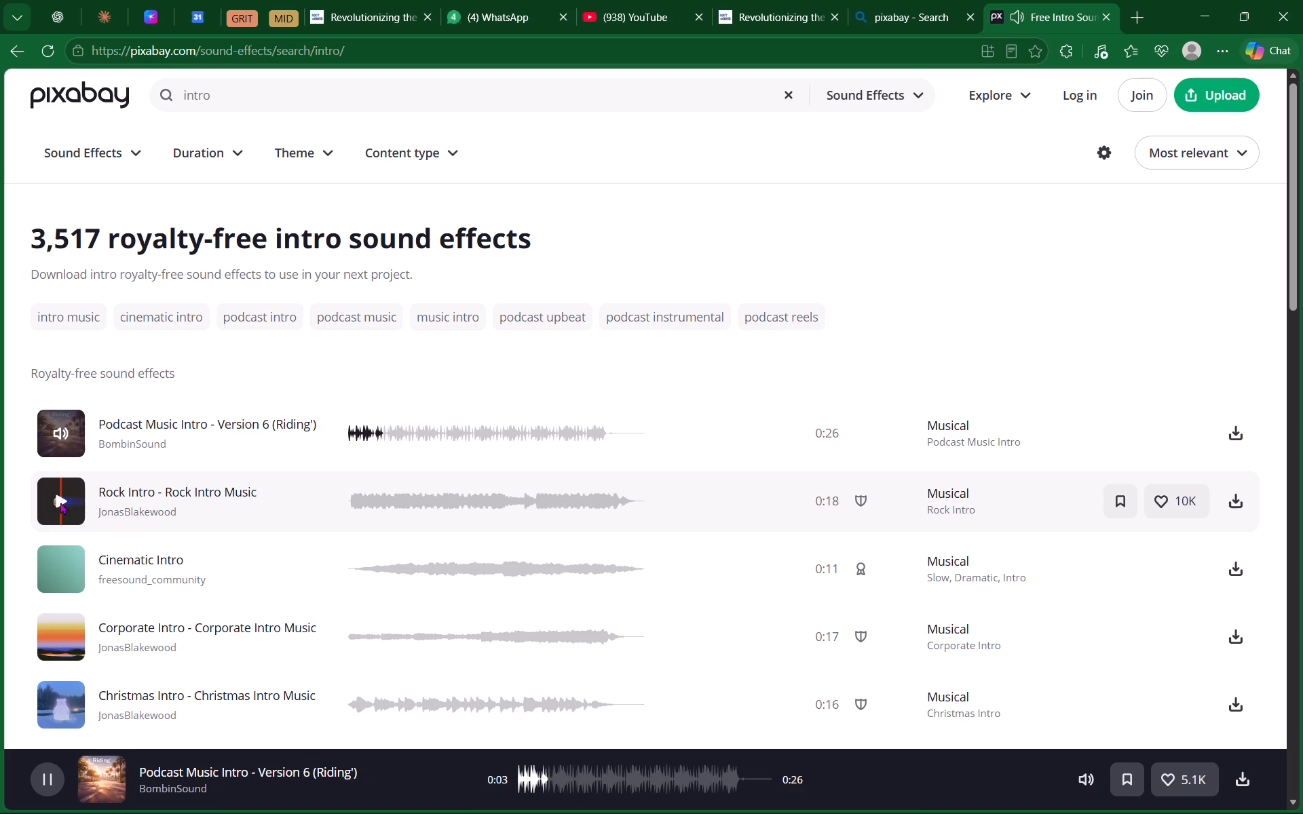
click(56, 569)
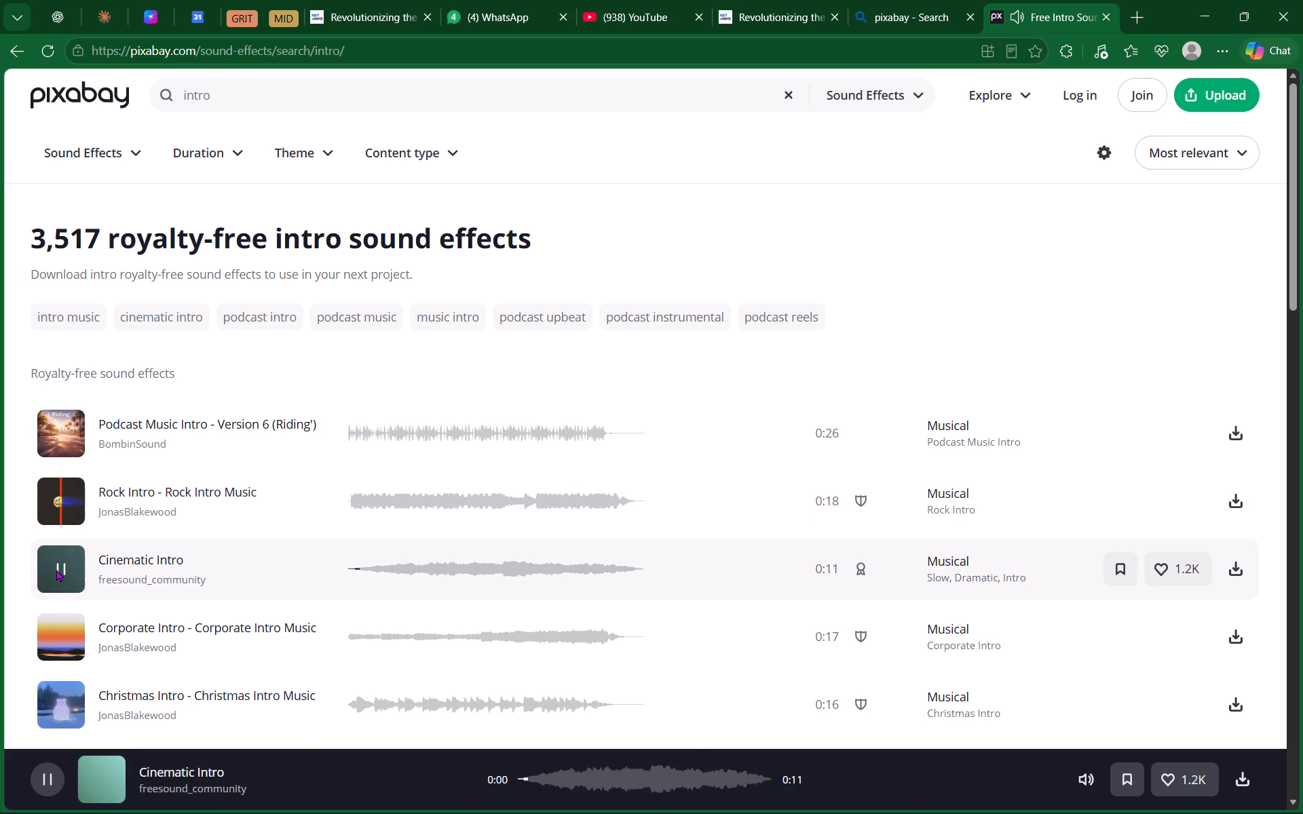
click(67, 633)
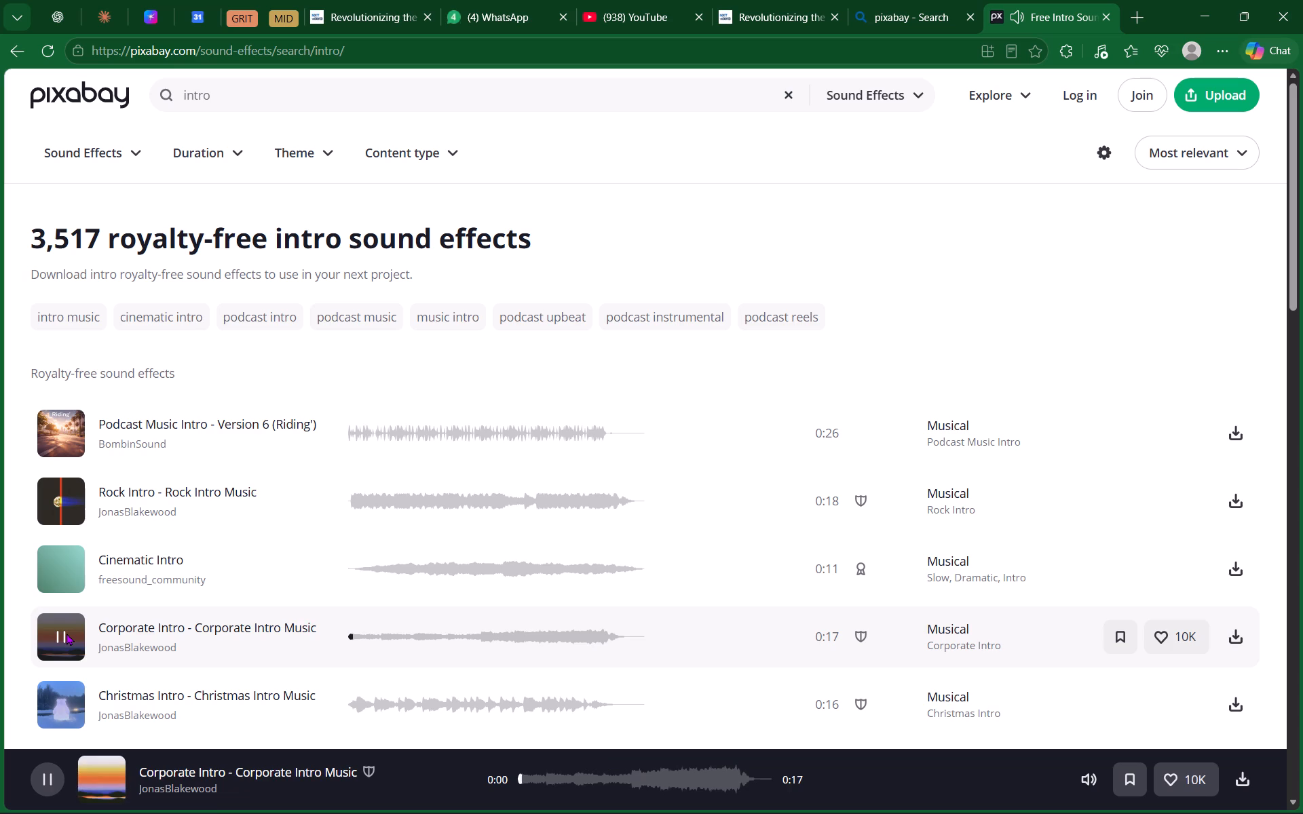
scroll(67, 629, down, 5)
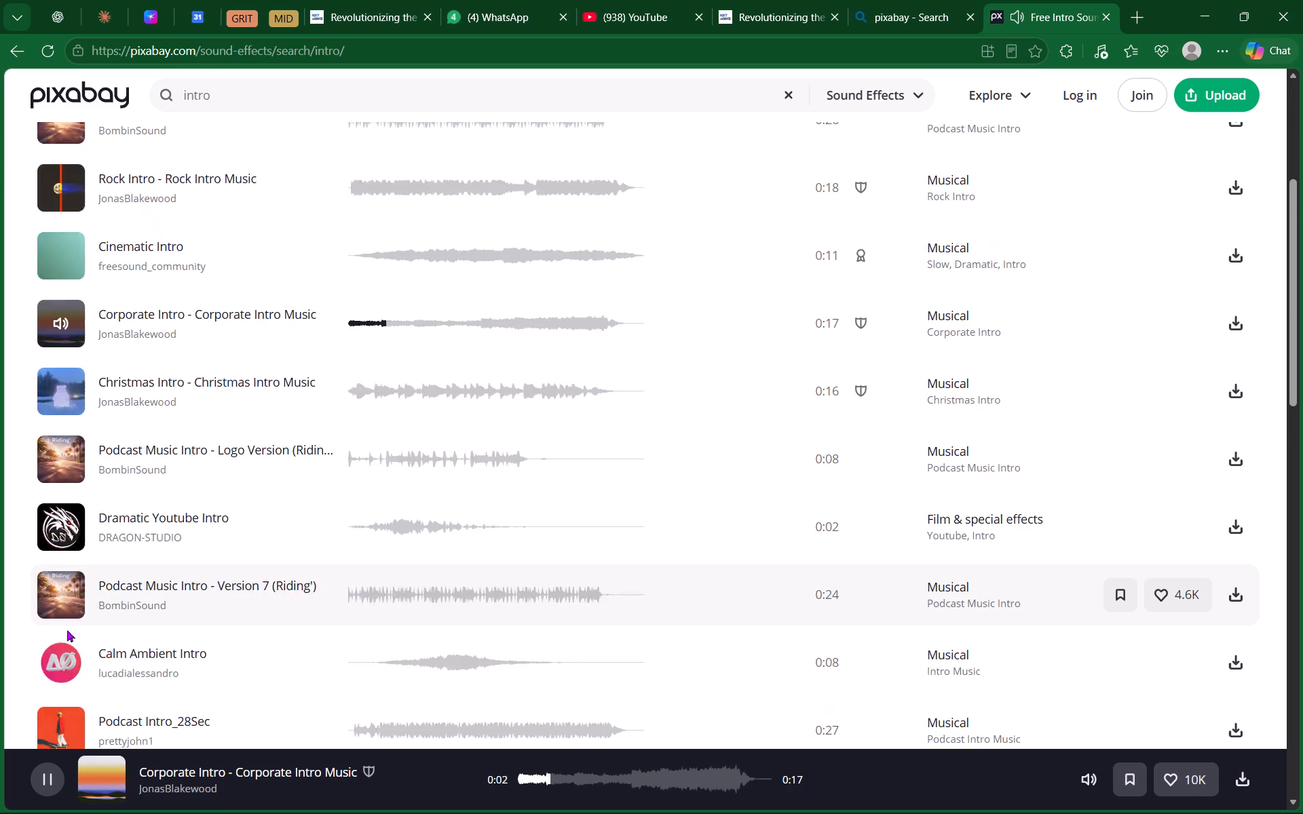
click(57, 416)
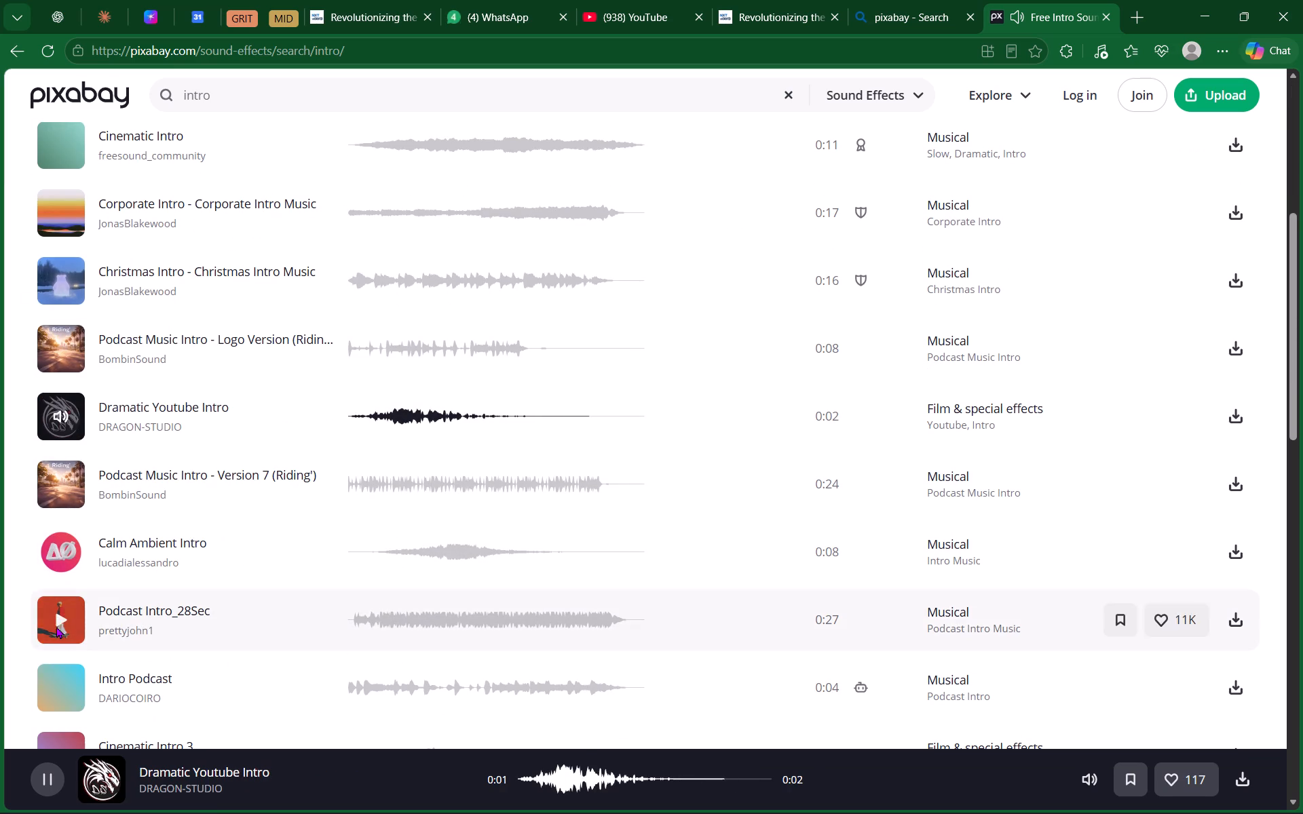
Further down the intro results, preview Intro Podcast, Cinematic Intro 3, Dark Mystery Intro and Logo Reveal Intro.
click(65, 685)
scroll(167, 560, down, 2)
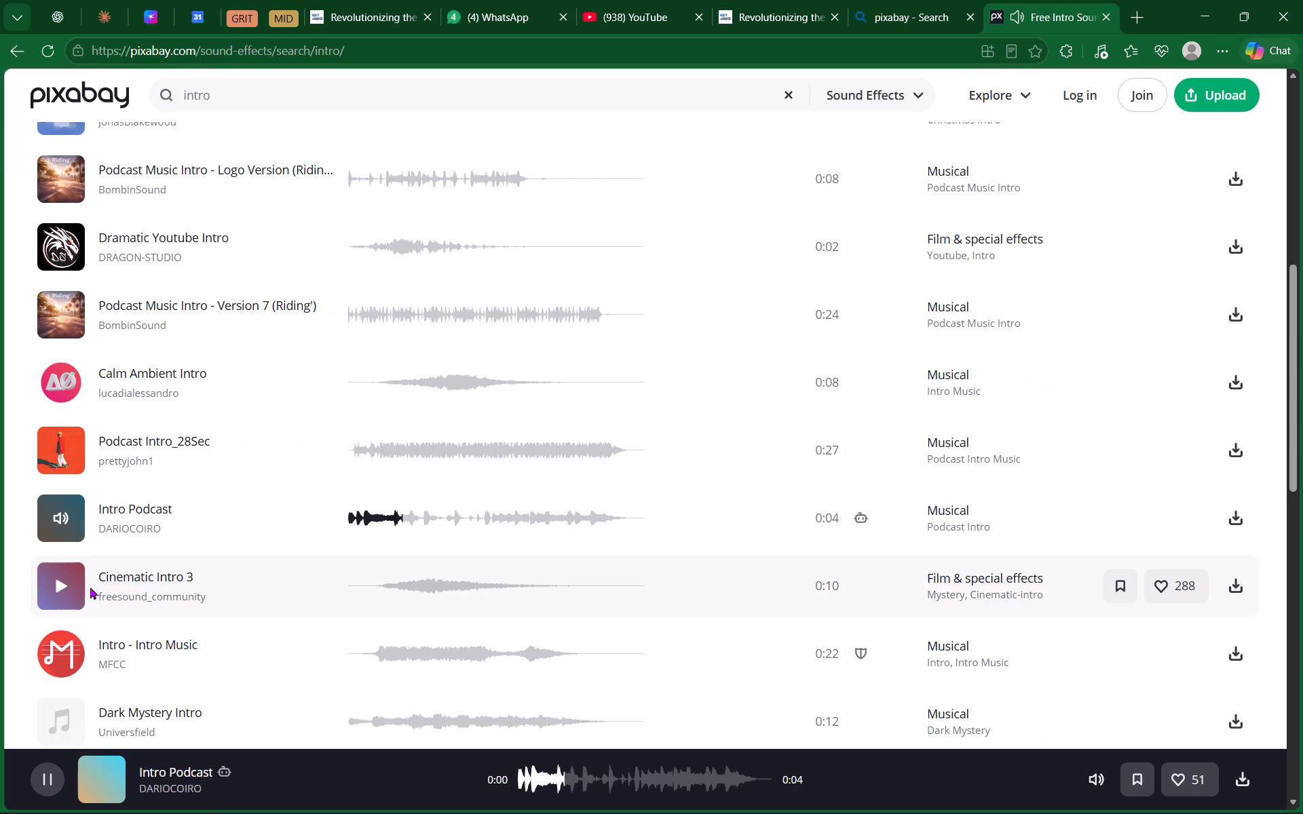
click(62, 579)
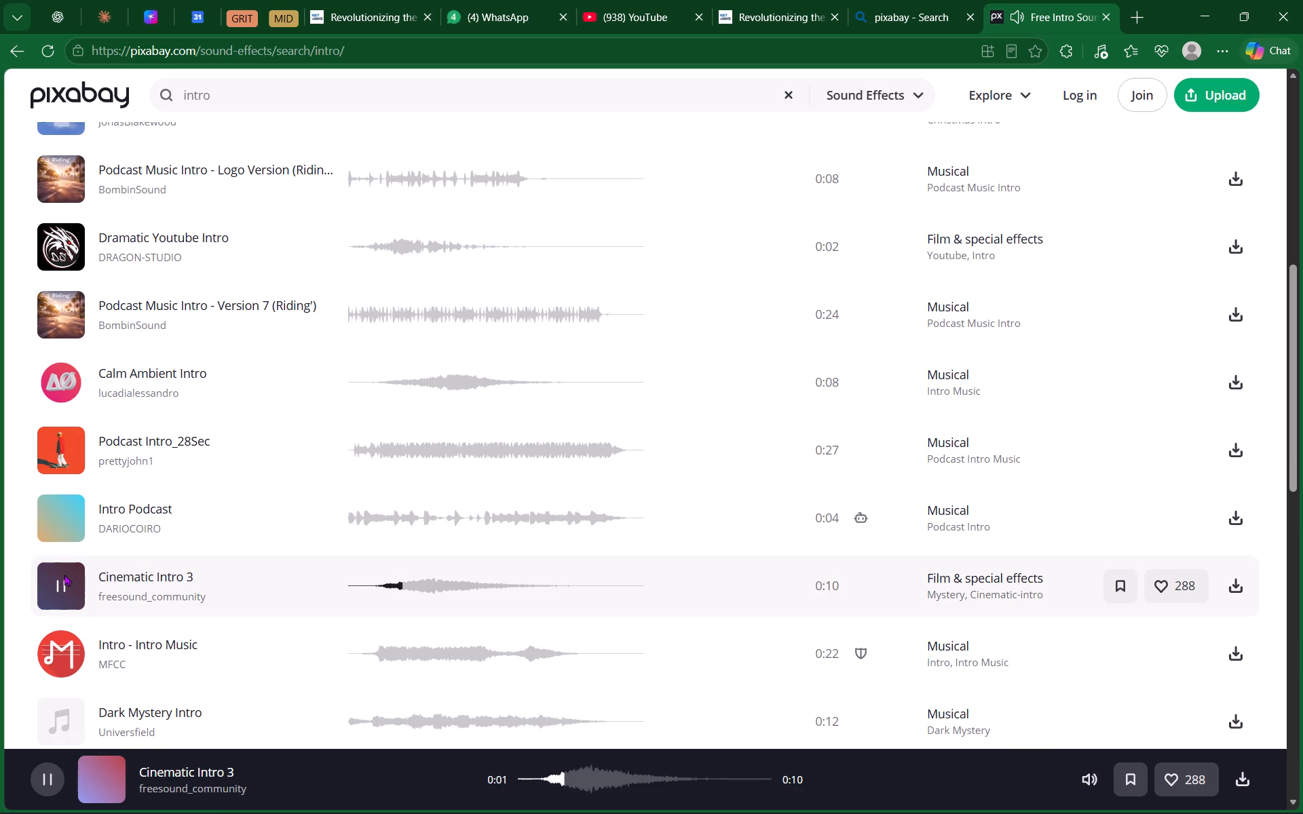
scroll(84, 552, down, 2)
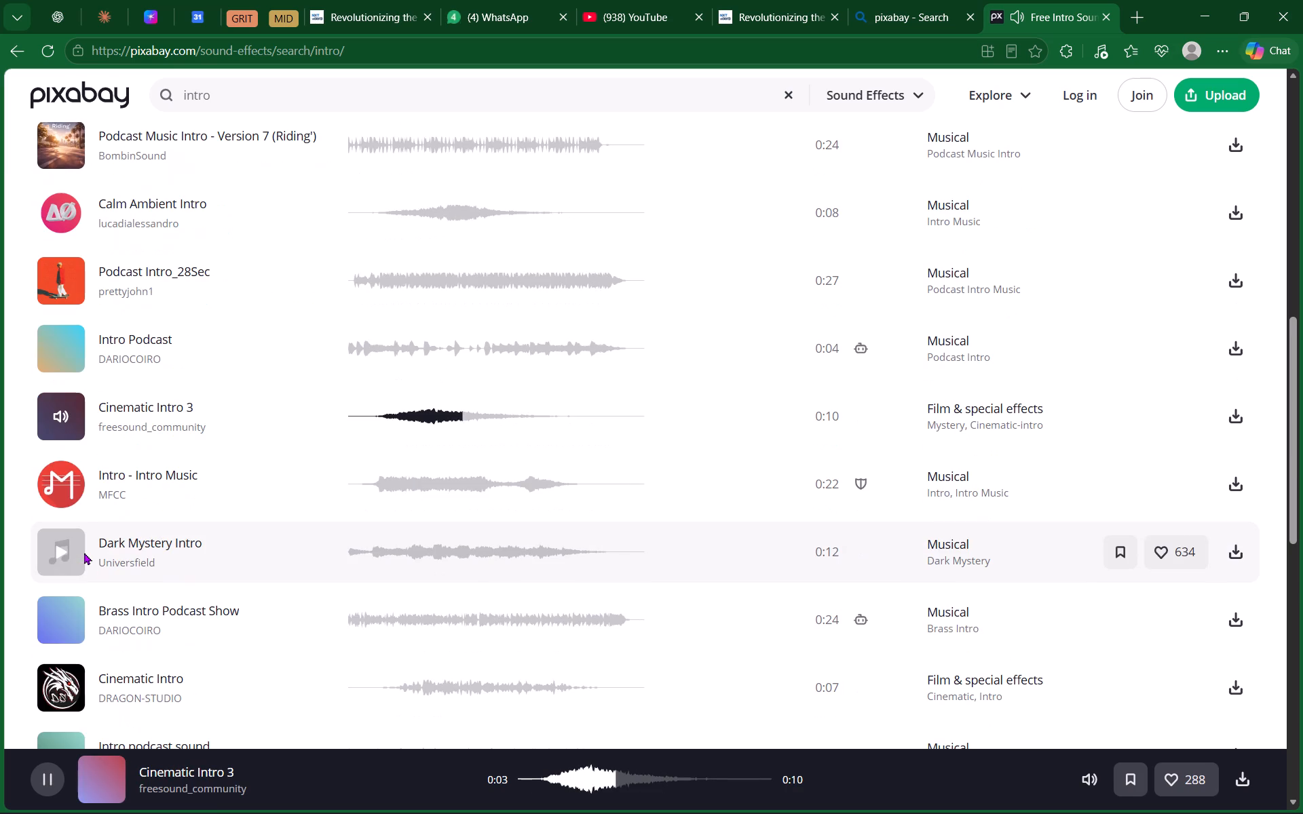
click(61, 552)
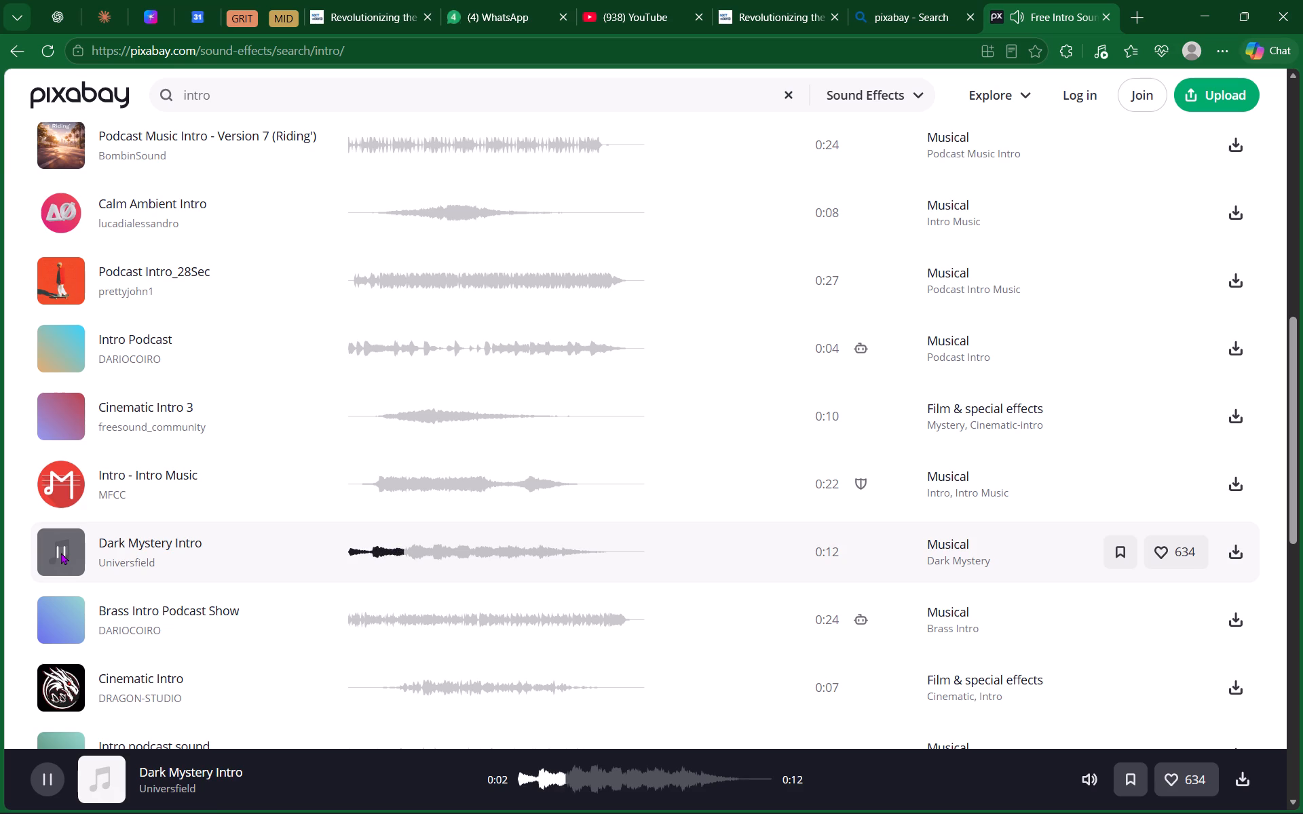
scroll(61, 552, down, 6)
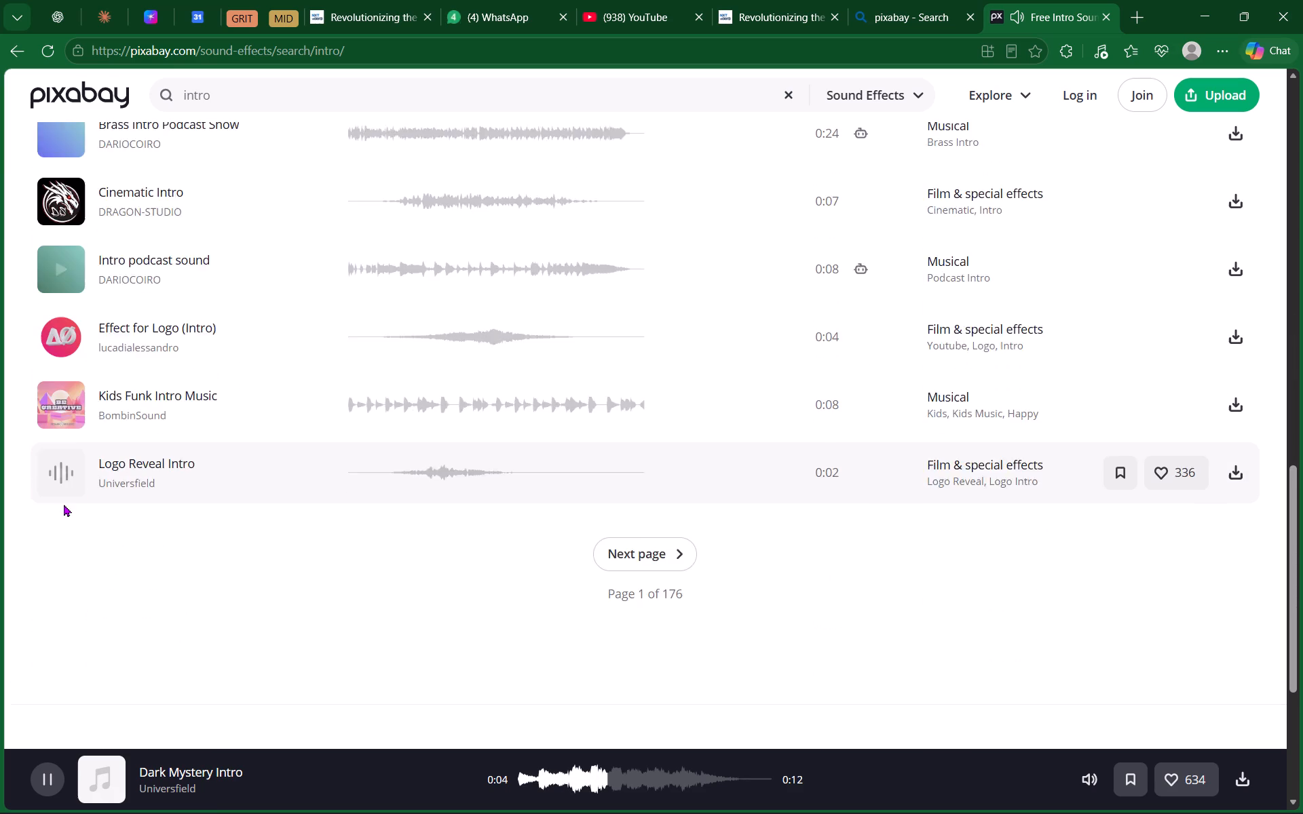
click(65, 450)
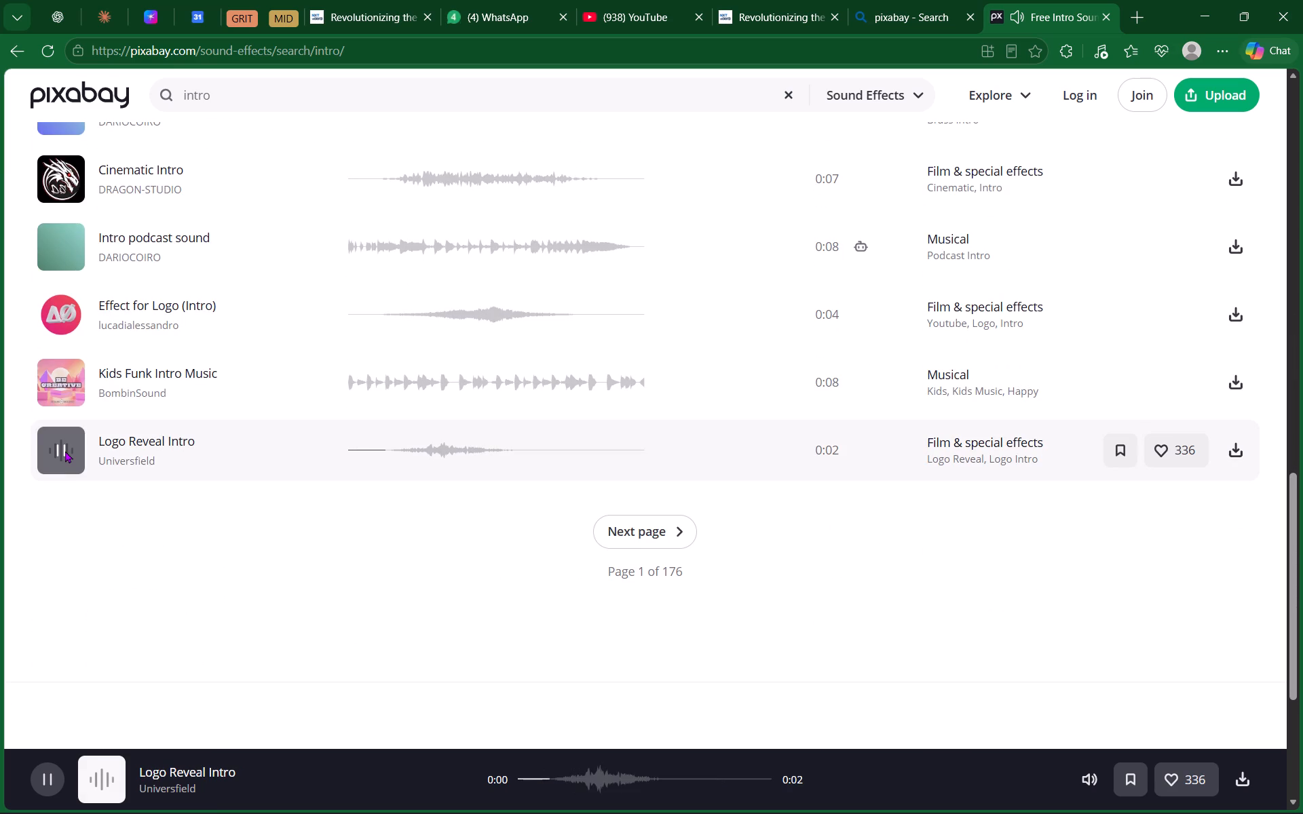
Narrow the sound effects search to the related term "cinematic intro".
scroll(65, 450, up, 14)
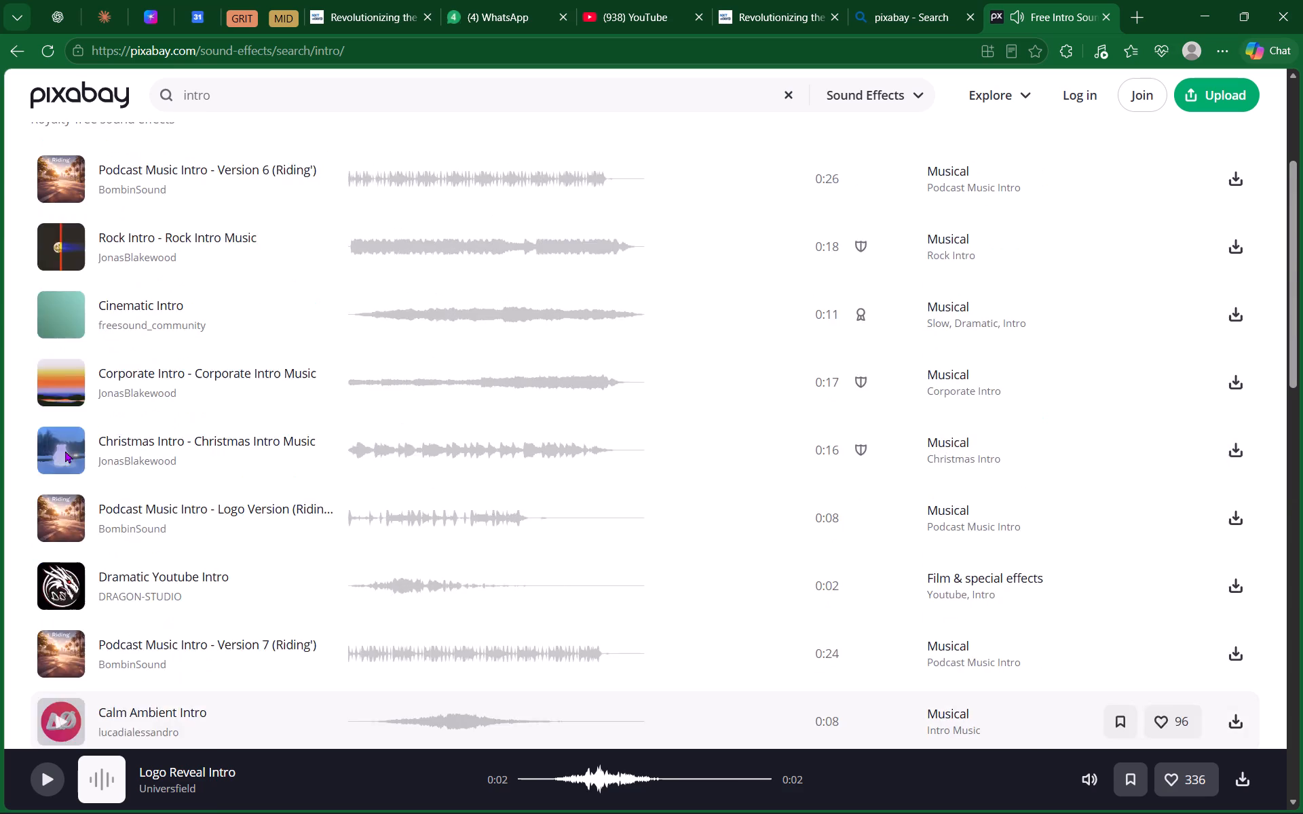
scroll(65, 450, up, 2)
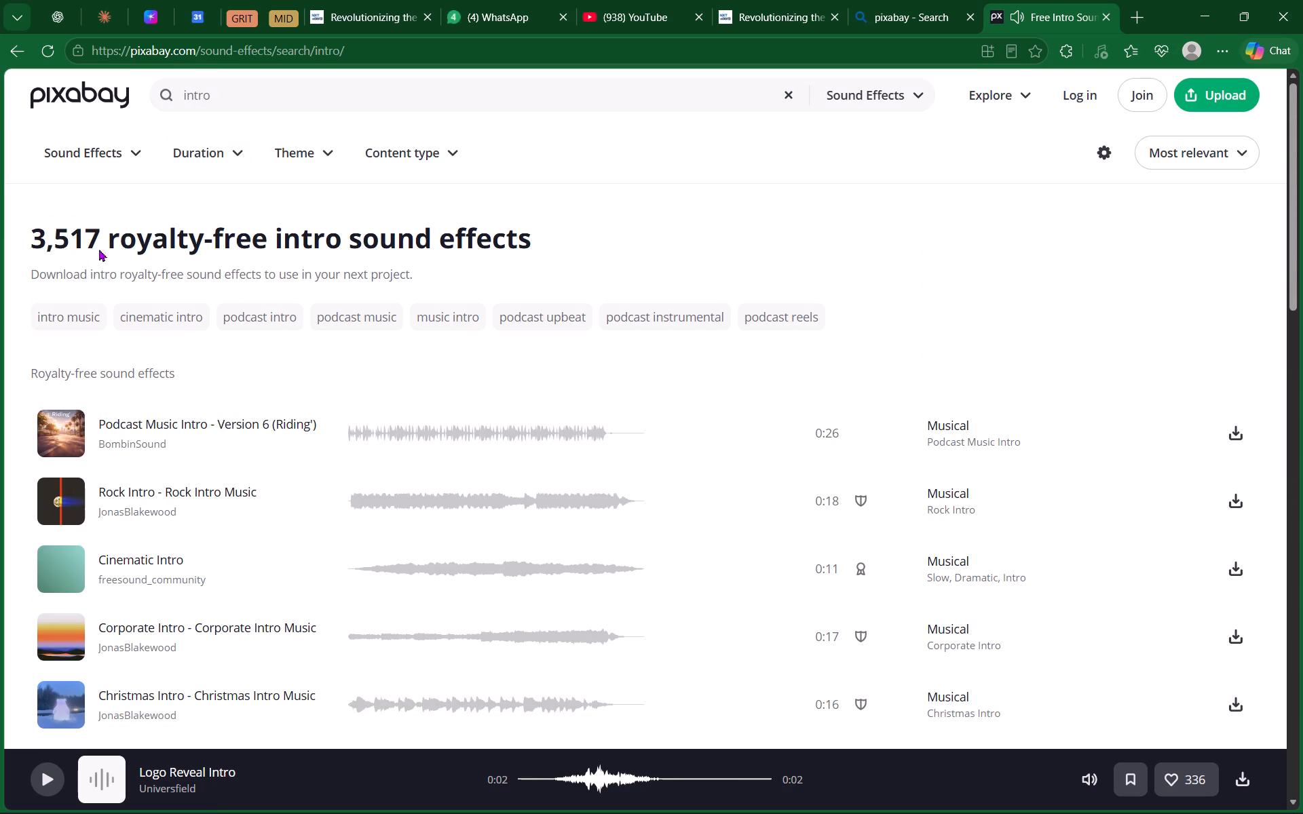
click(132, 322)
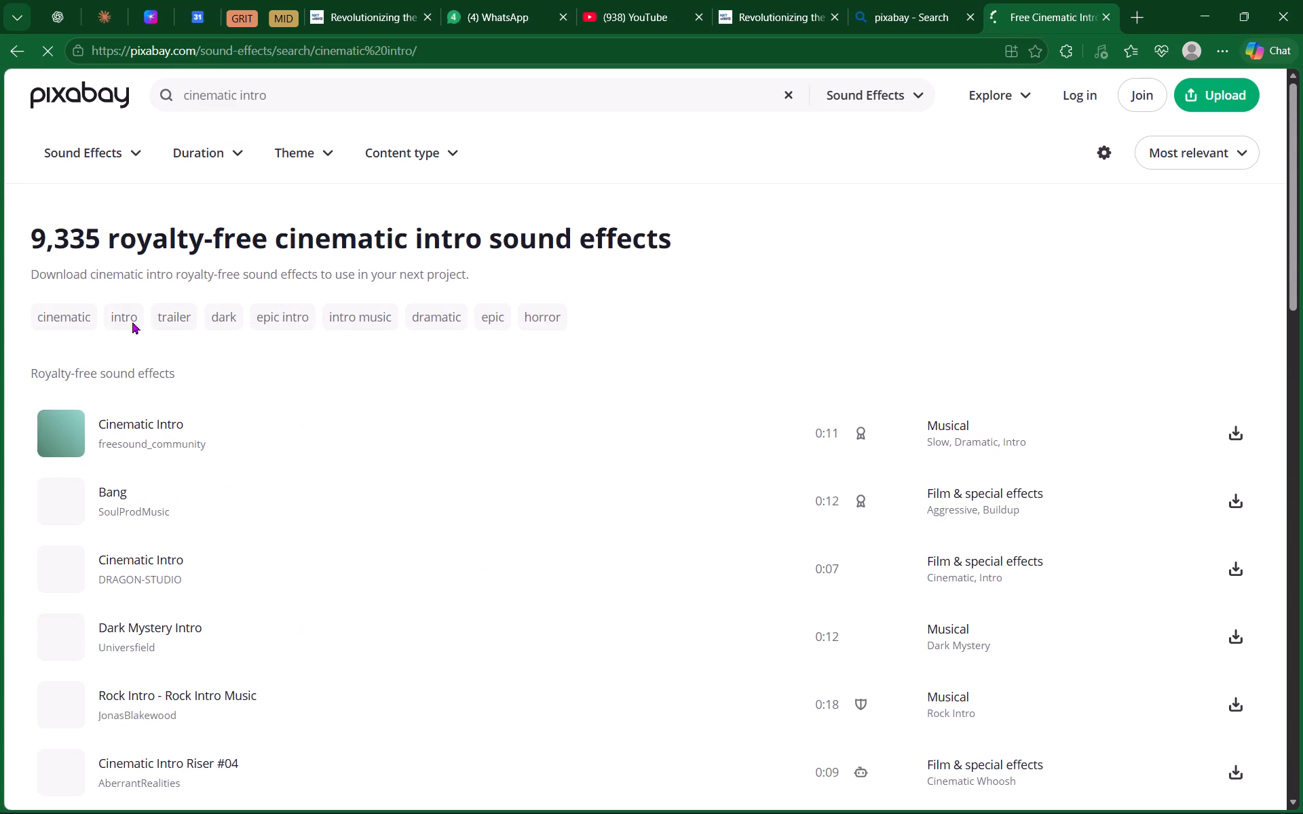
In the cinematic intro results, preview freesound_community's Cinematic Intro, Dark Mystery Intro, Cinematic Intro Riser #04 and Cinematic Intro 3.
click(63, 434)
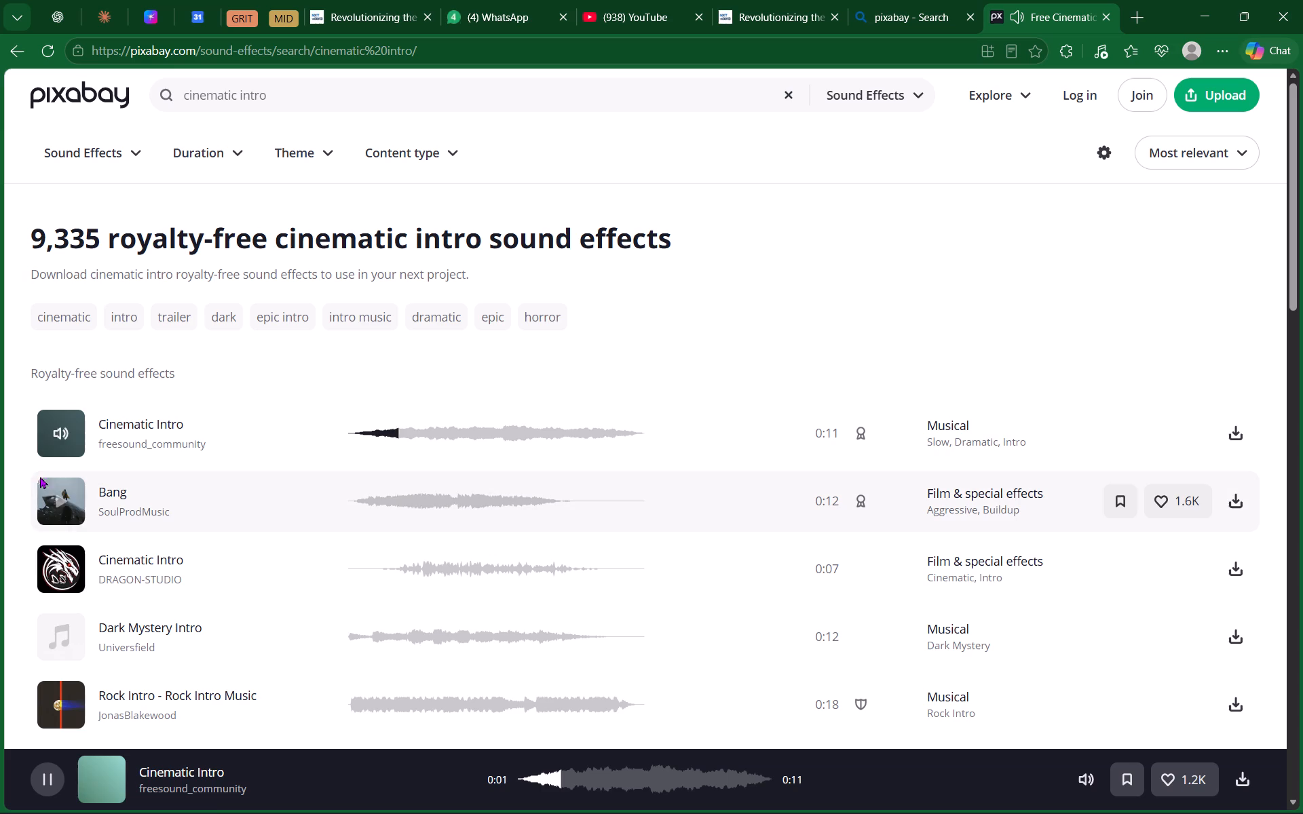
scroll(56, 589, down, 2)
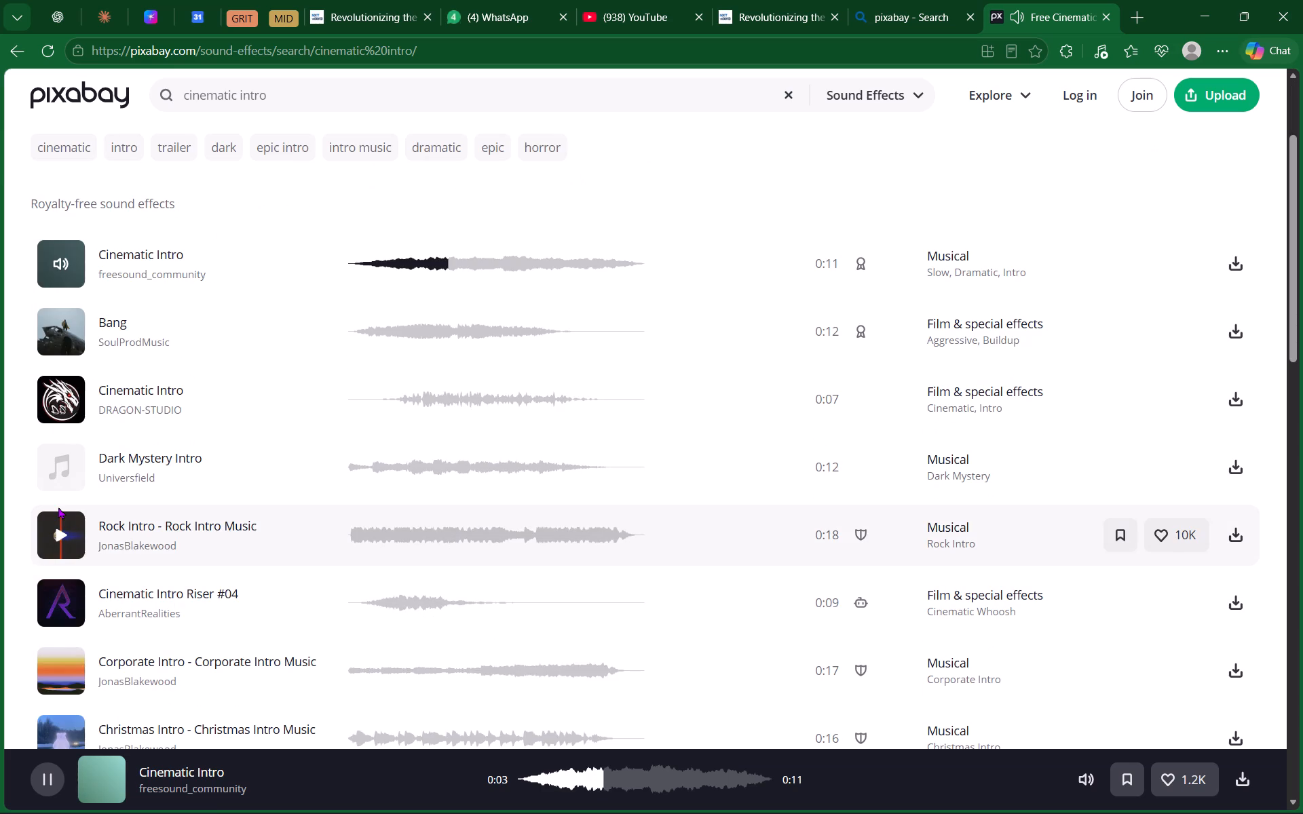
click(58, 471)
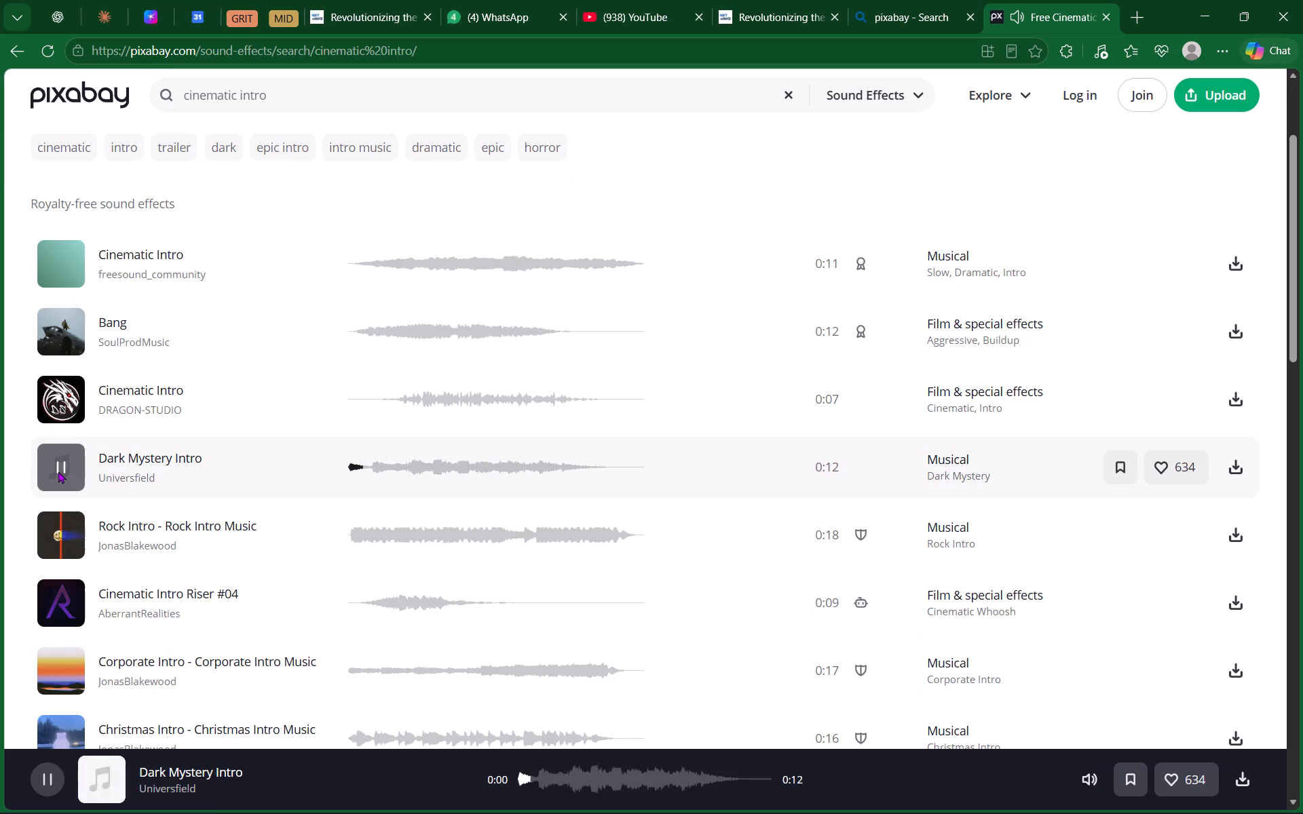
click(66, 602)
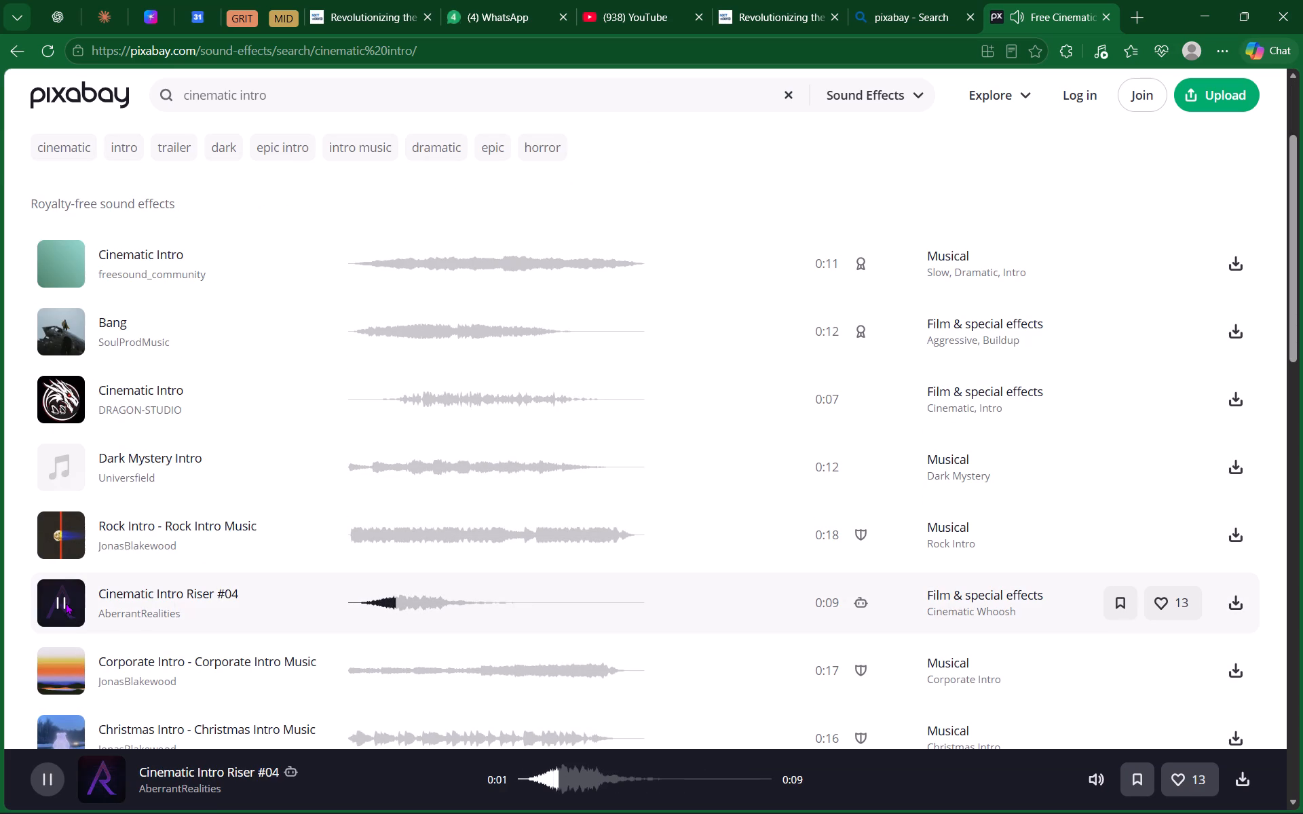
scroll(66, 602, down, 2)
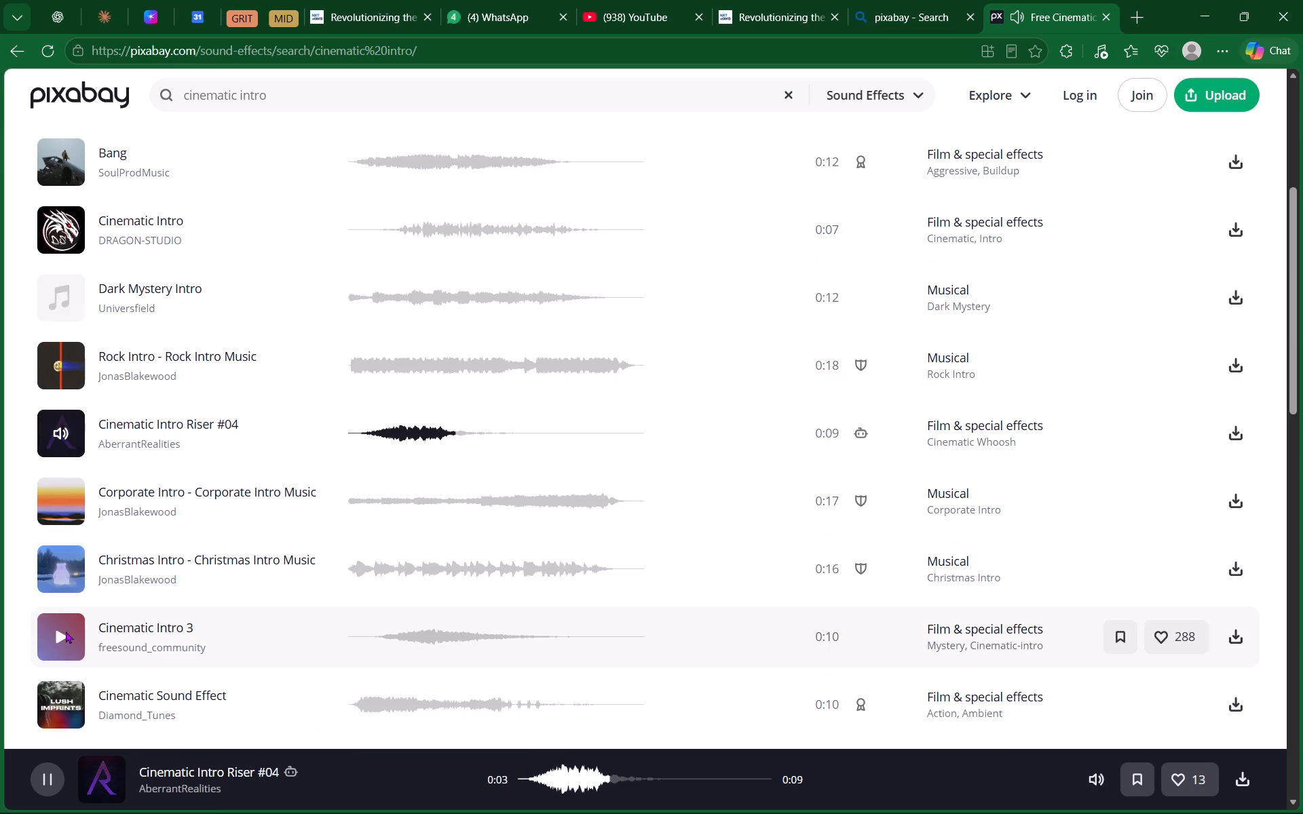
click(66, 631)
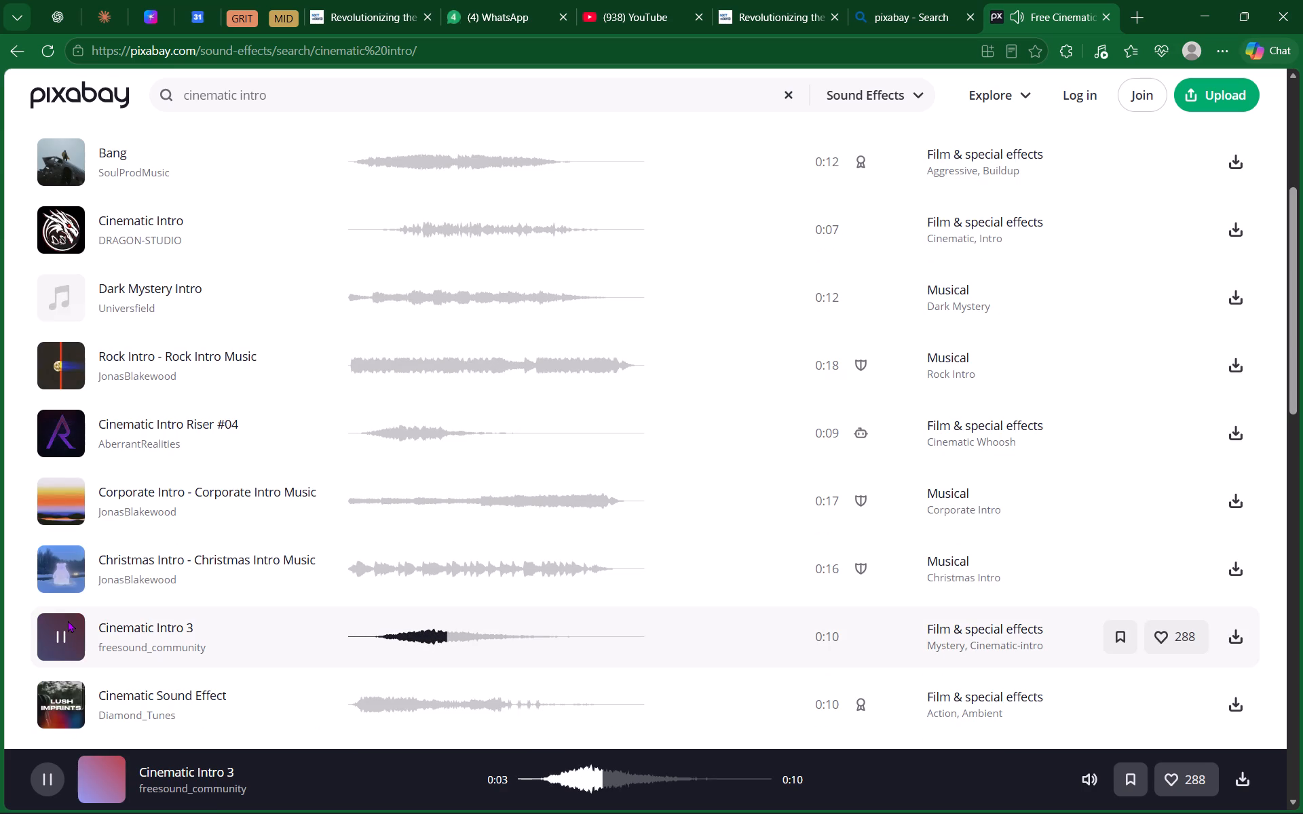
Further down the cinematic intro results, preview Cinematic Sound Effect by Diamond_Tunes and Sunrise by StudioKolomna.
scroll(68, 620, down, 2)
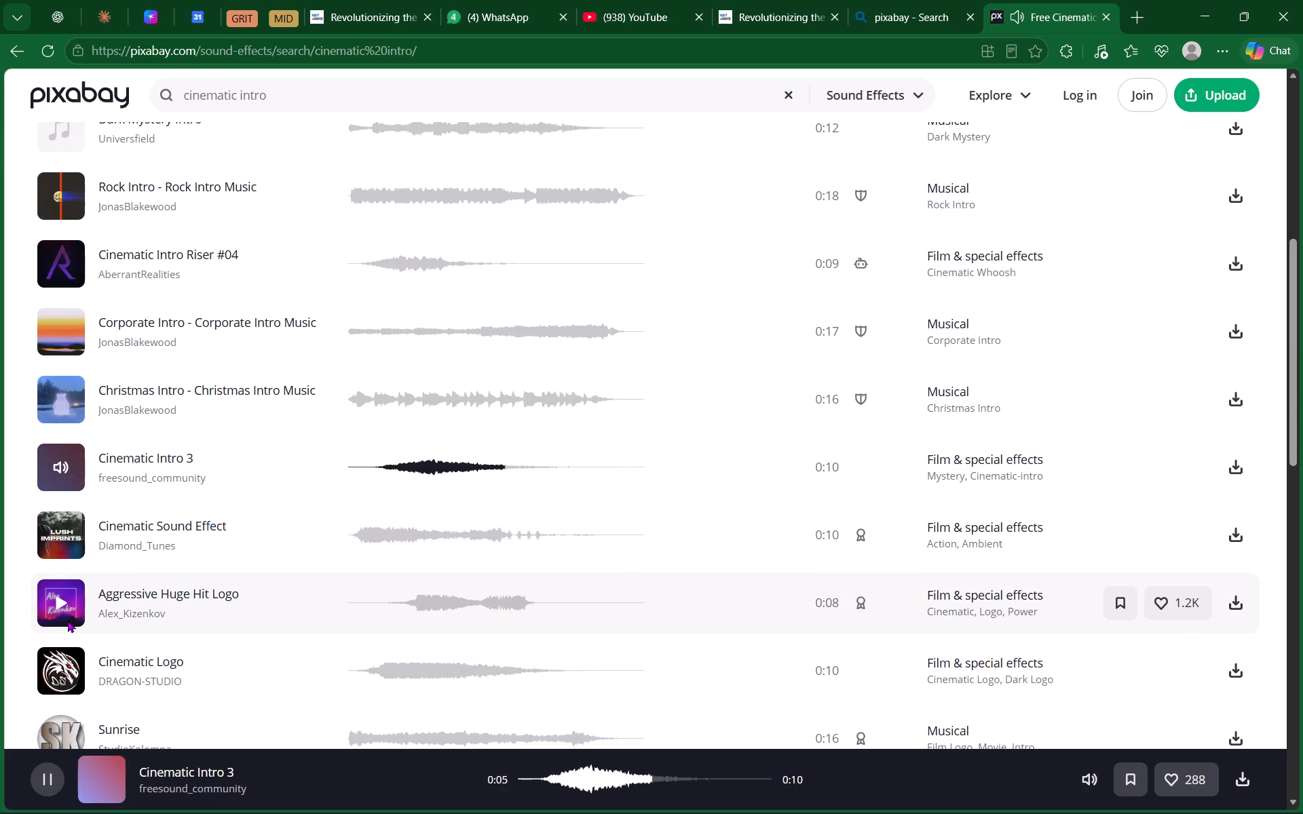
click(65, 534)
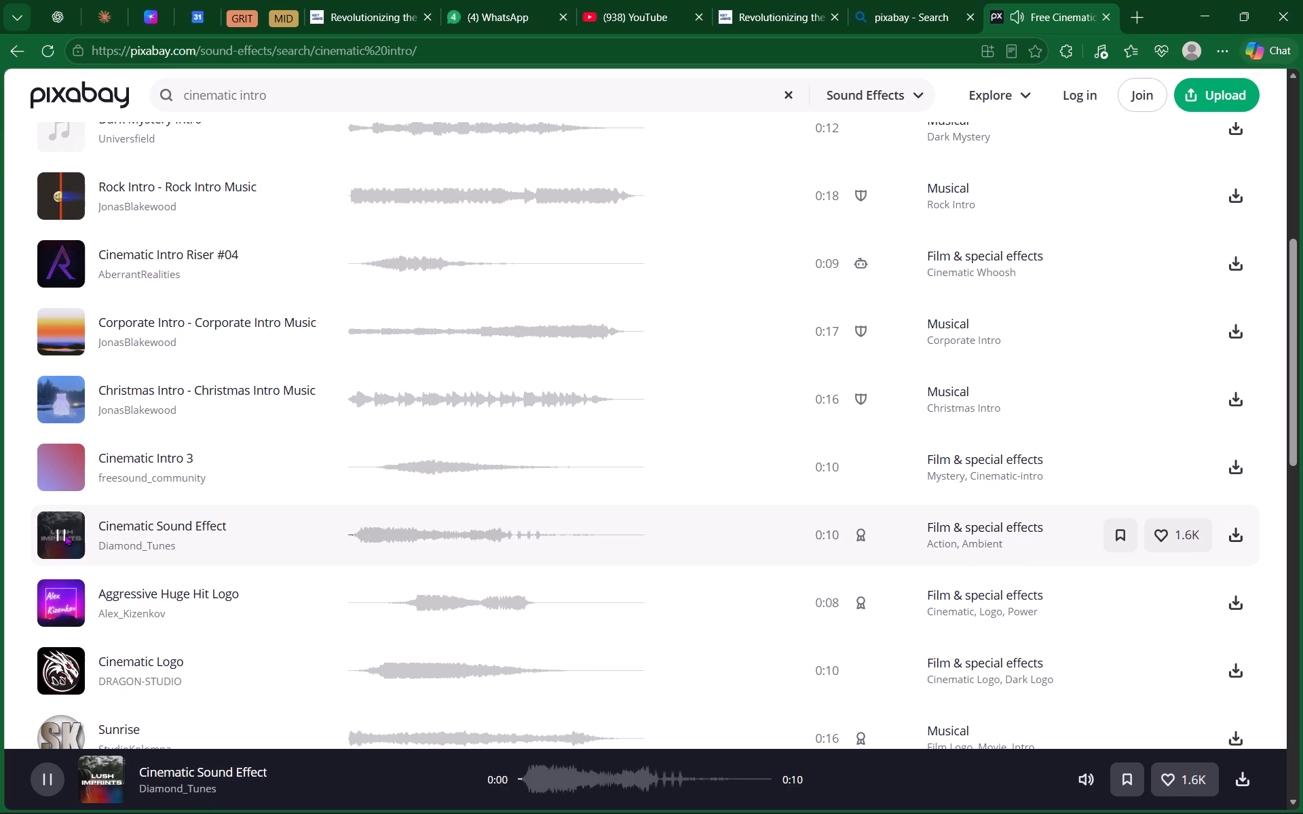
scroll(65, 534, down, 3)
click(62, 483)
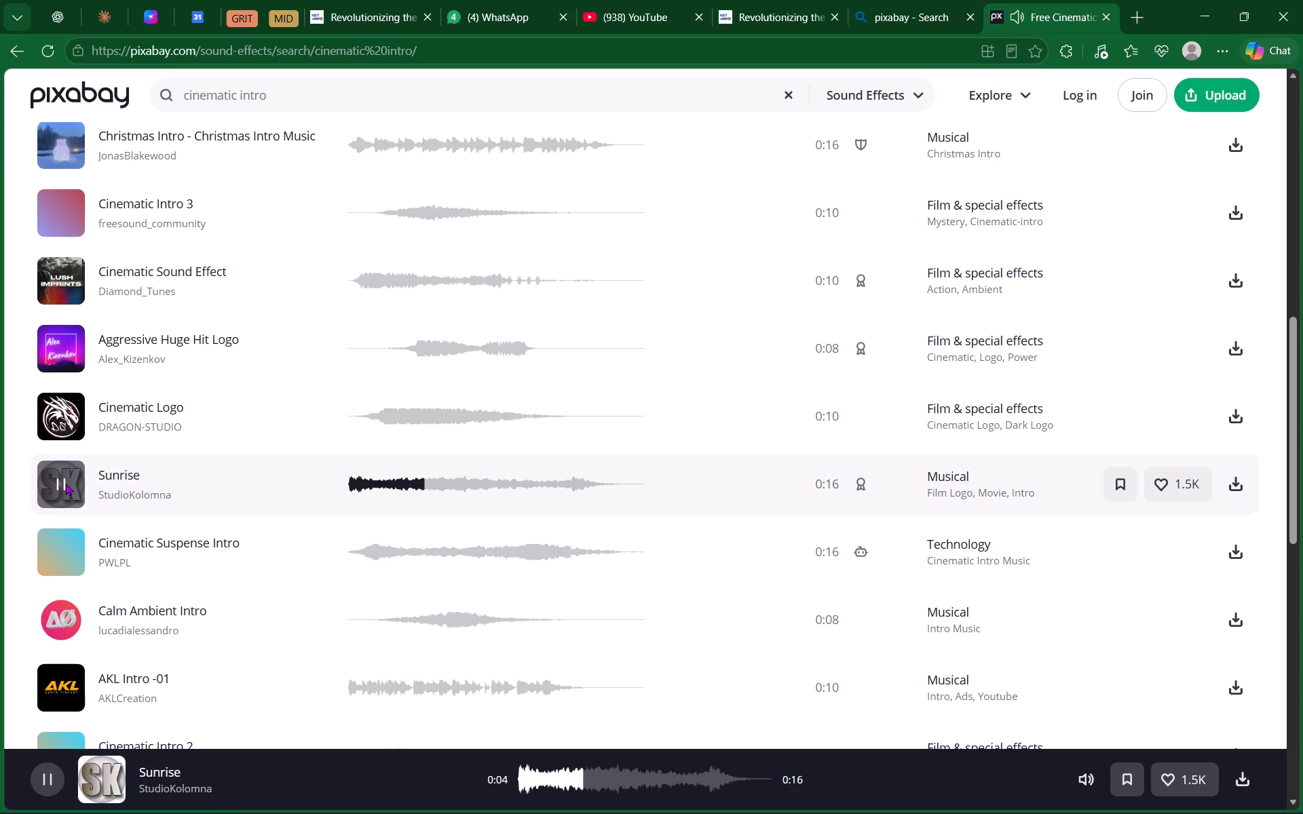
click(60, 480)
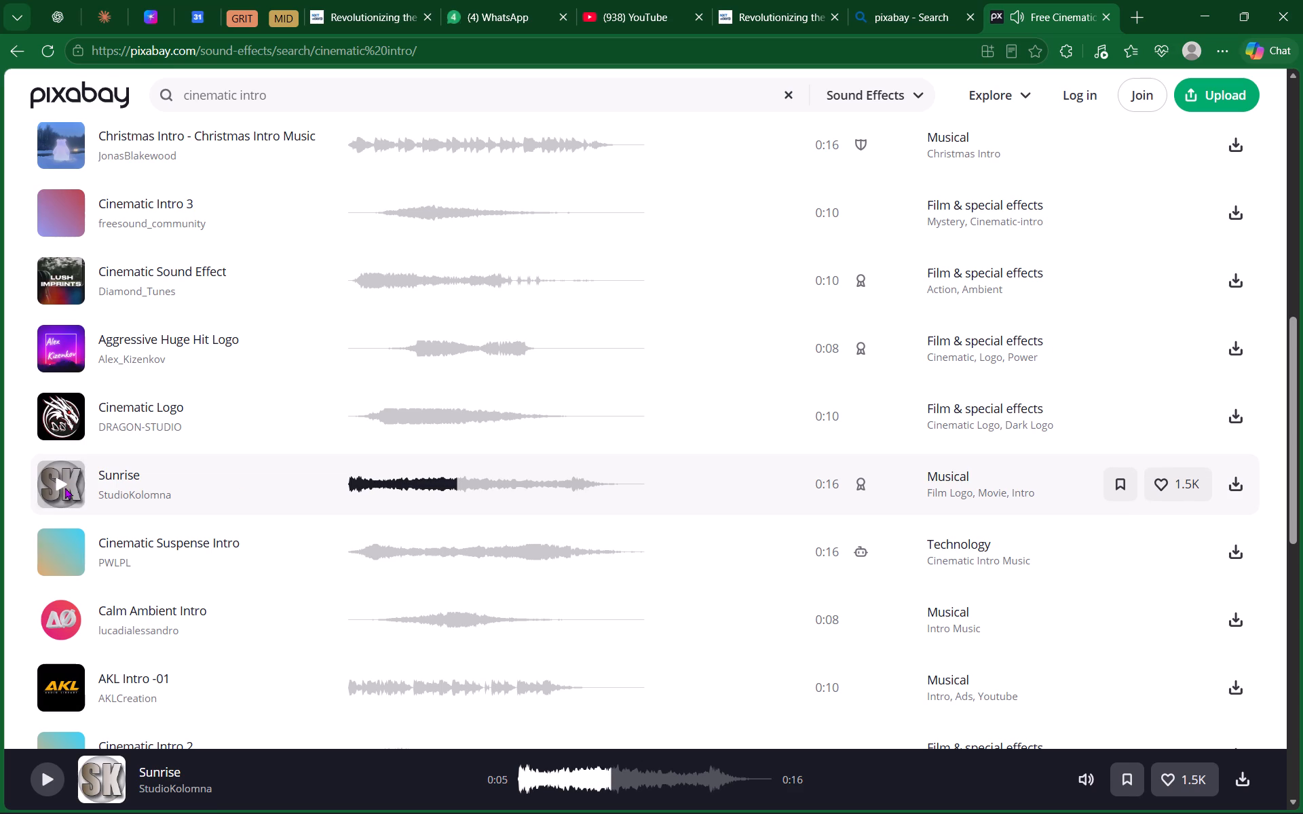
Near the end of the cinematic intro results, preview Cinematic Intro 2, Epic Glitch Intro and Intro Podcast.
scroll(86, 624, down, 1)
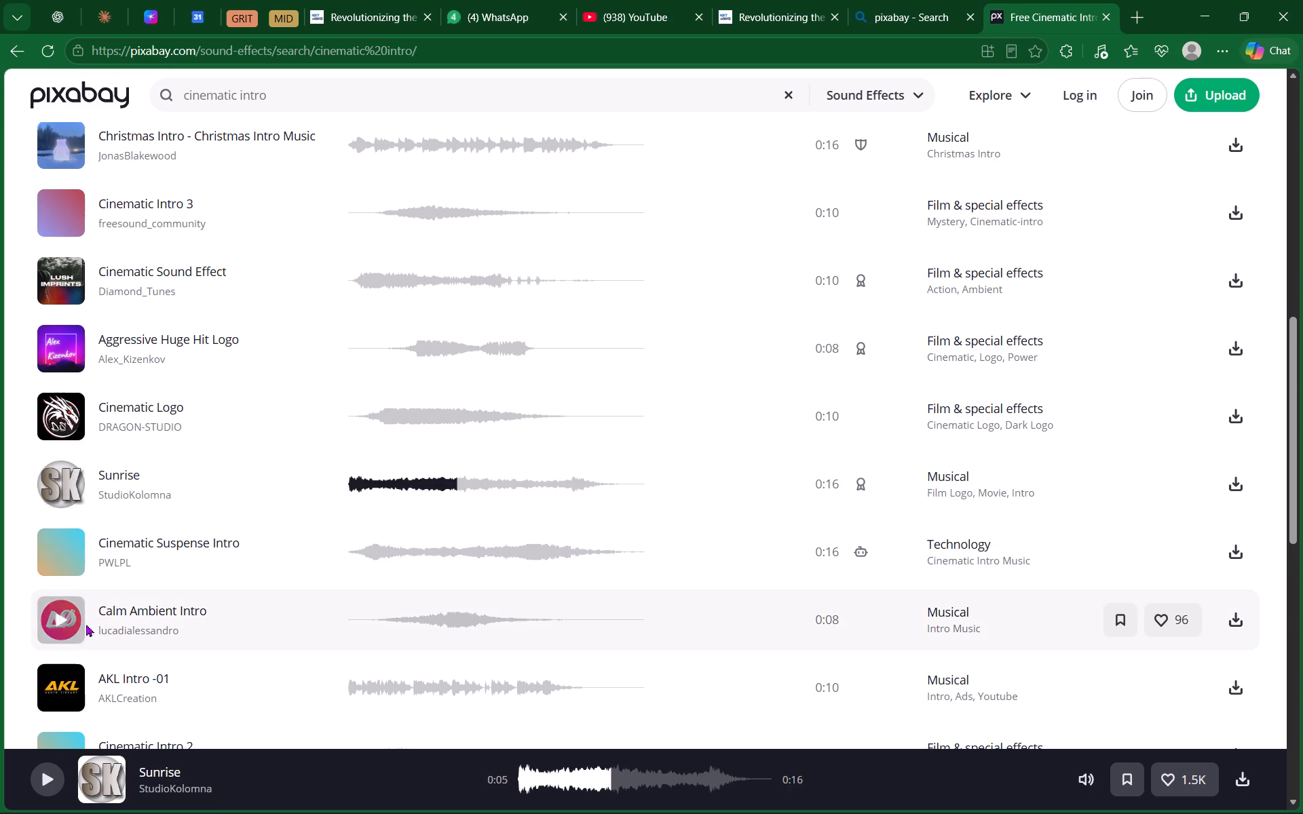
scroll(86, 624, down, 2)
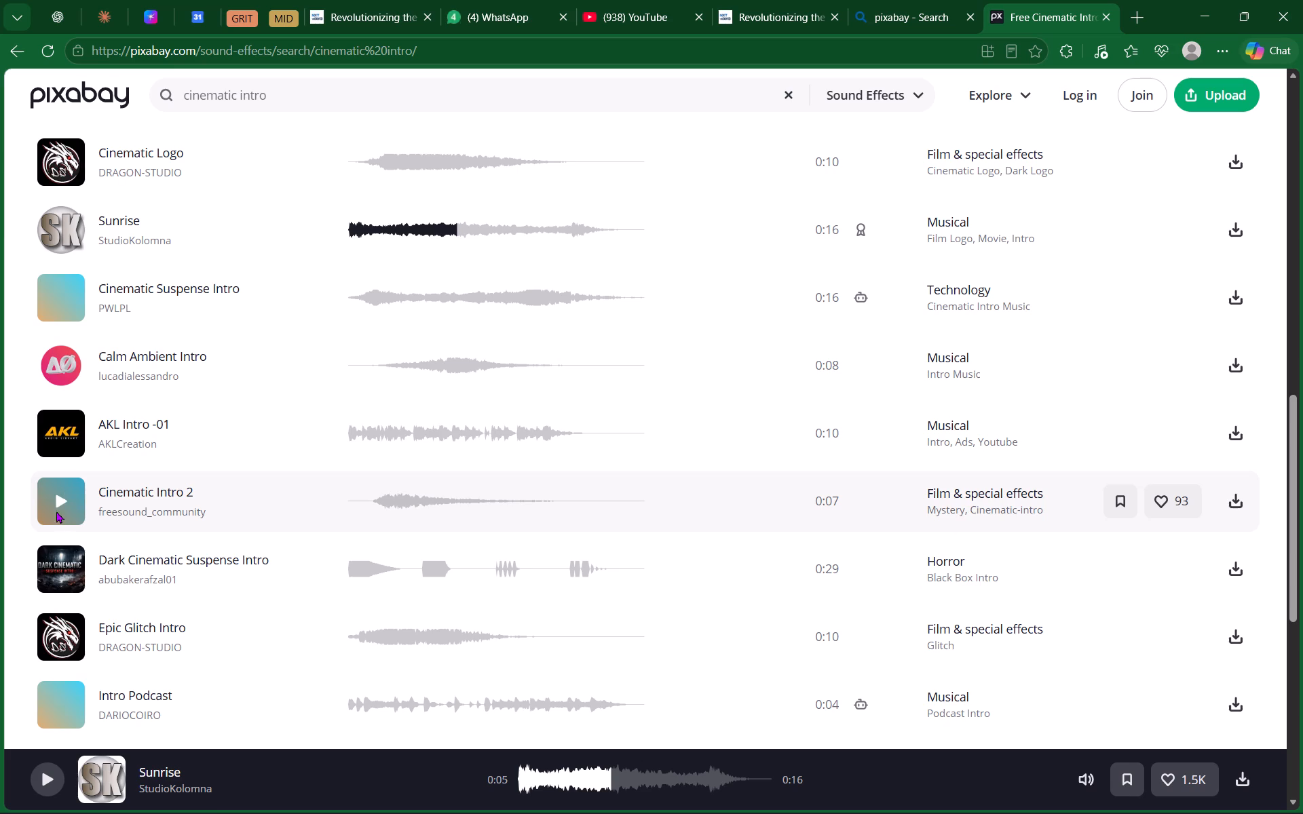
click(62, 499)
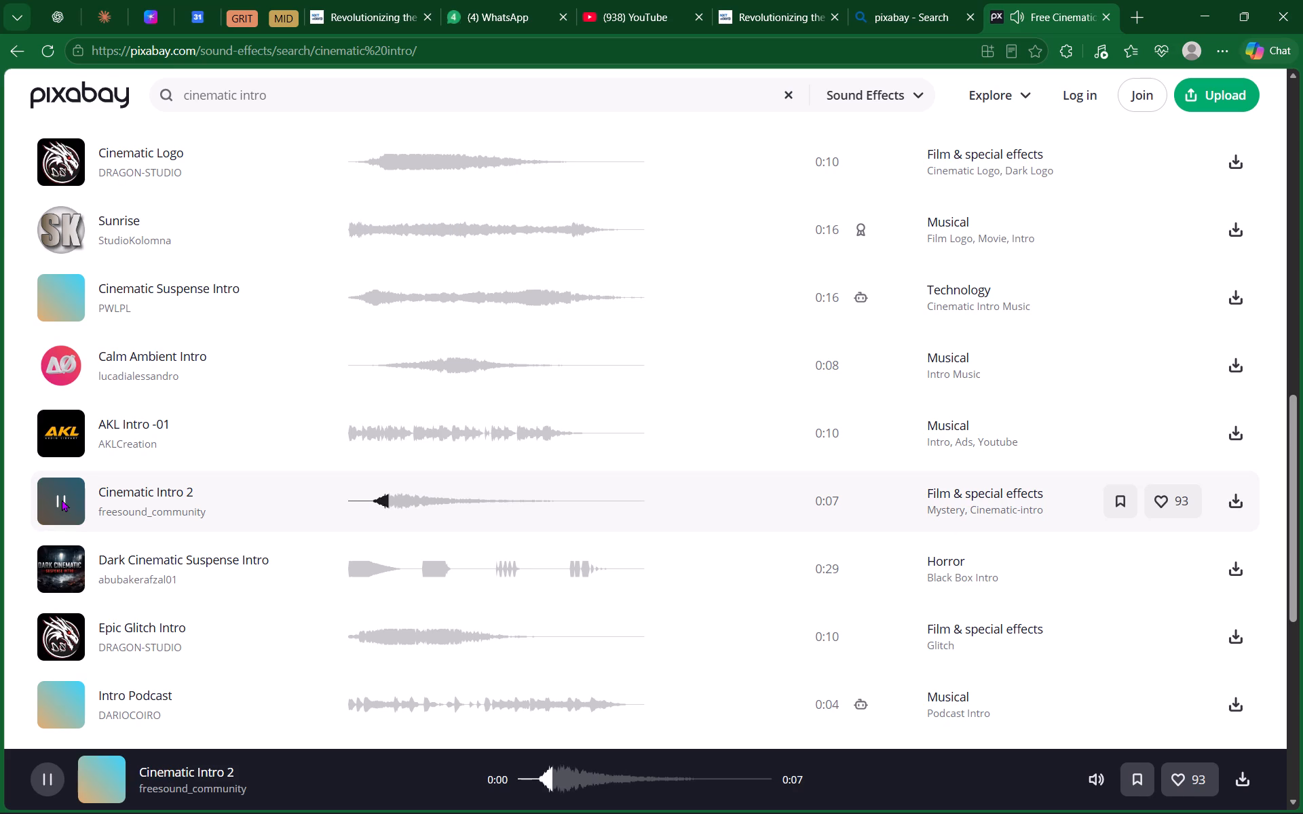
click(64, 629)
scroll(54, 672, down, 2)
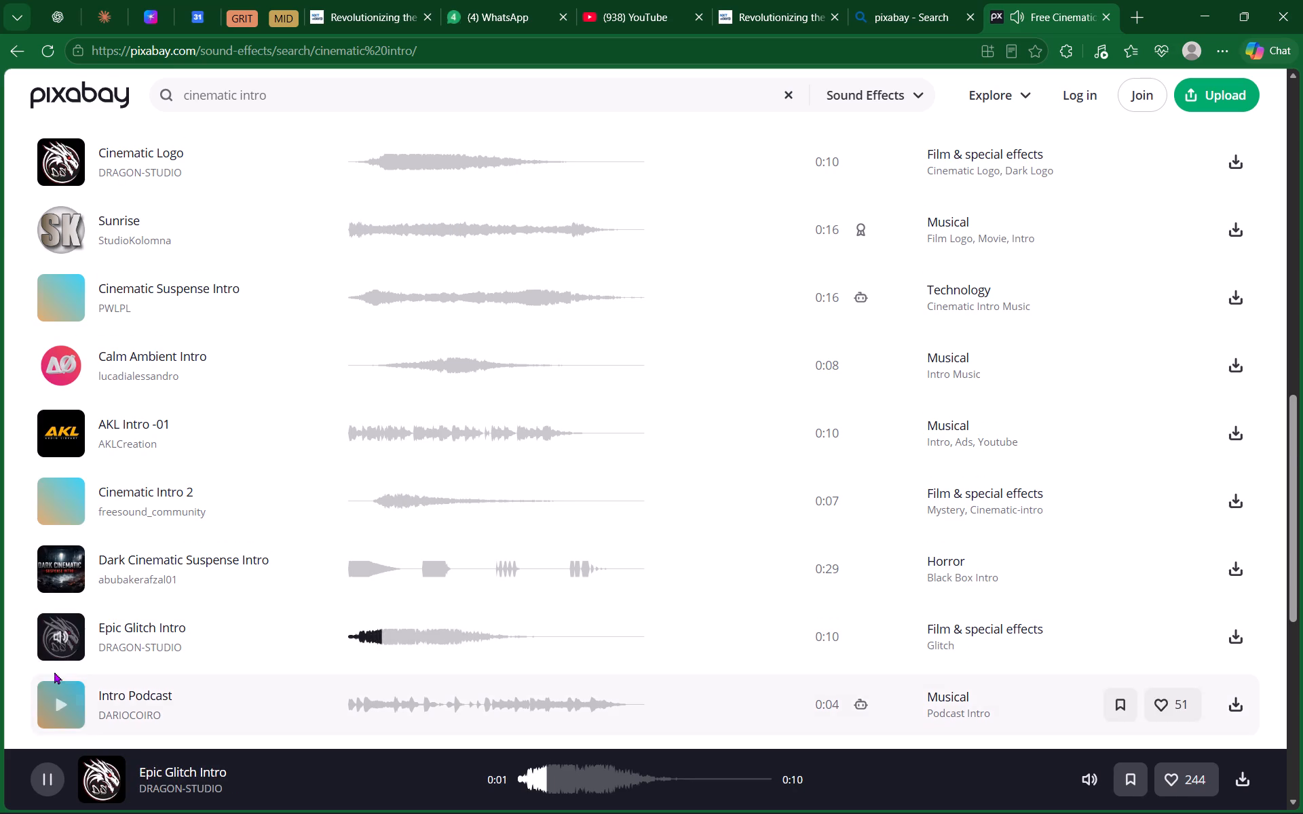
scroll(54, 672, down, 1)
click(60, 450)
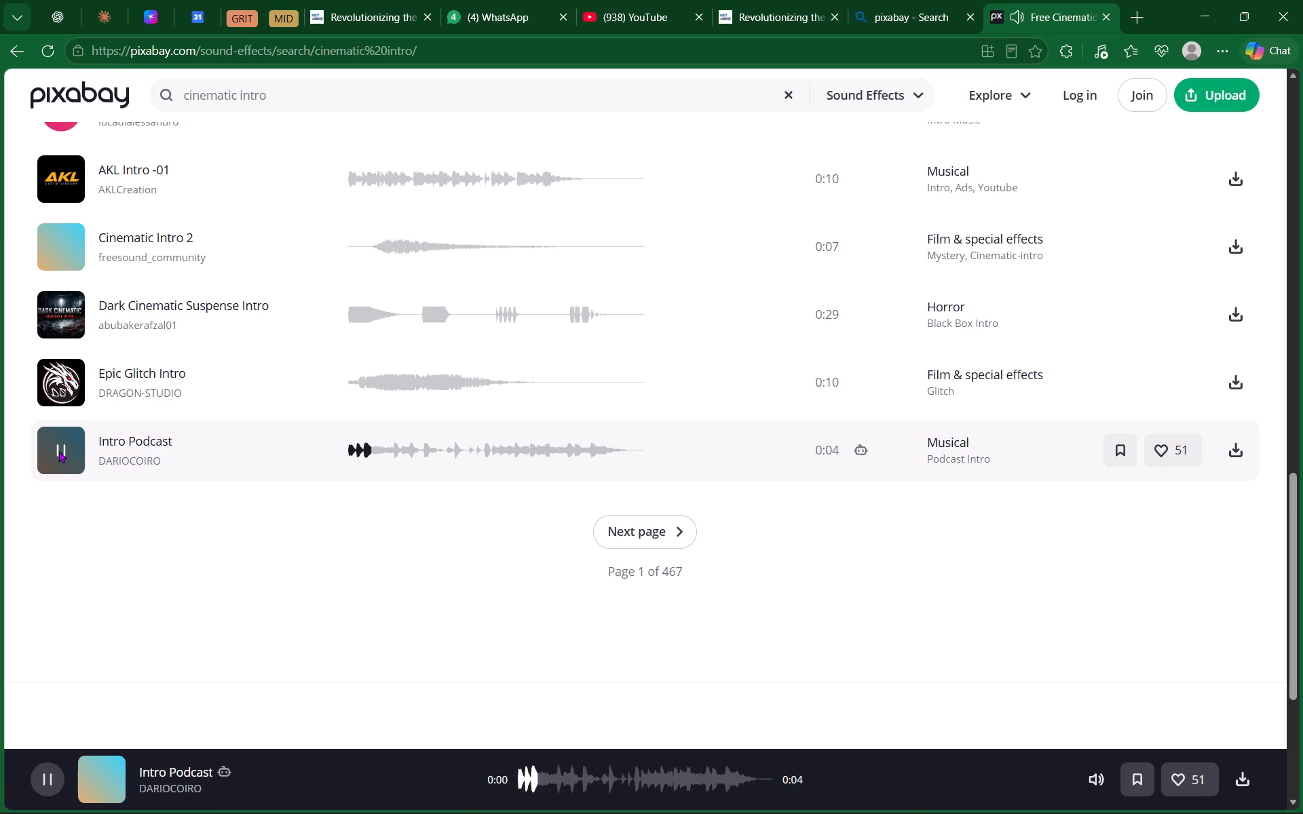
Rerun the recent sound effects search "whoosh sound" and preview Whoosh Bright Panning 6 by SoundReality.
scroll(514, 404, up, 9)
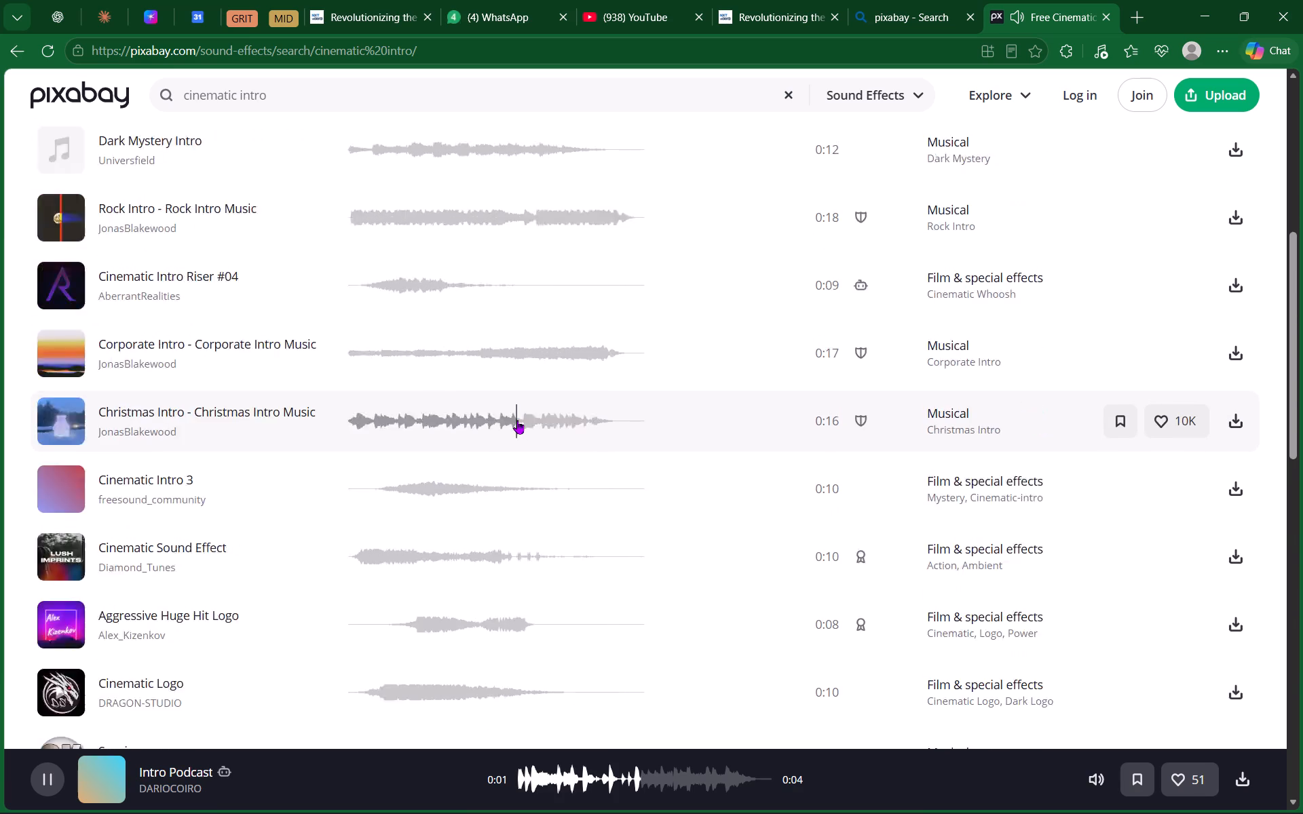
scroll(517, 420, up, 8)
click(531, 94)
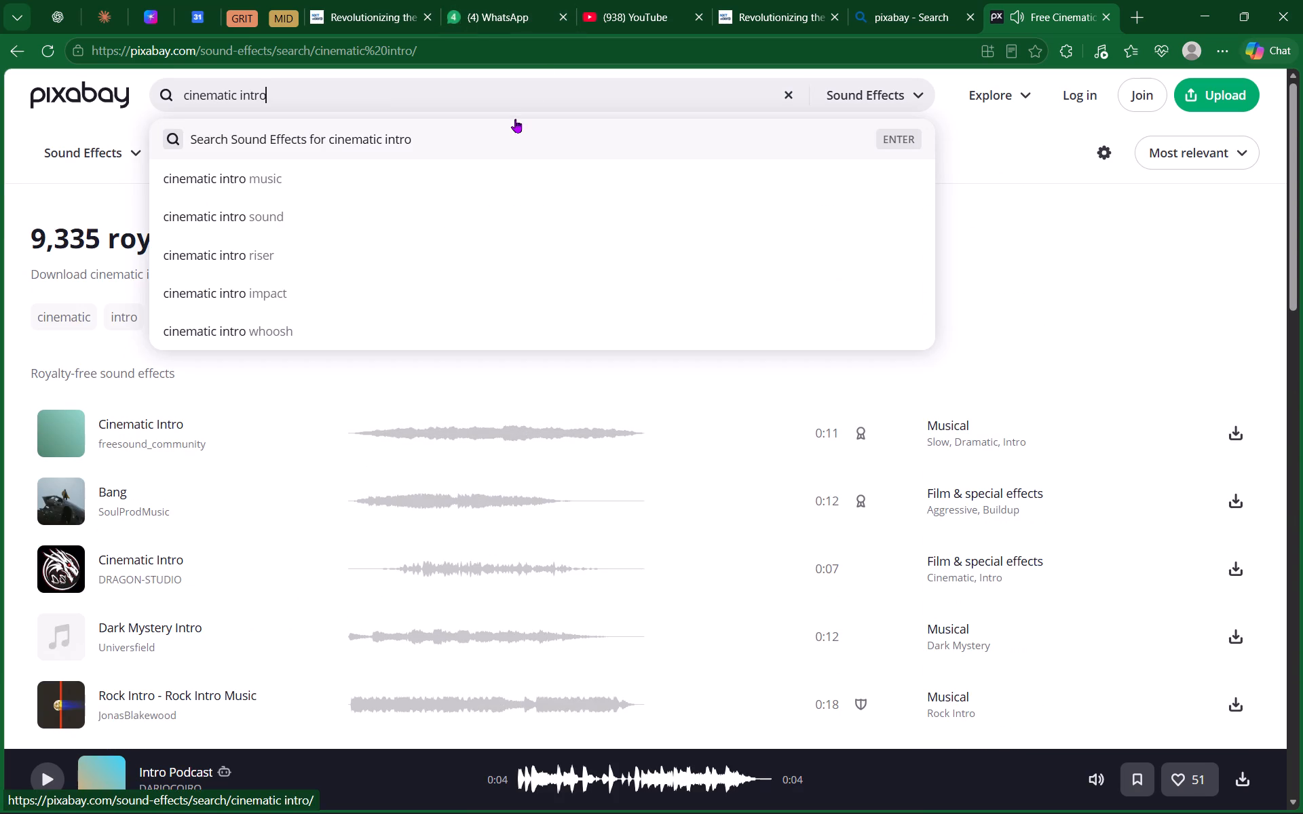
key(ctrl+a)
key(BackSpace)
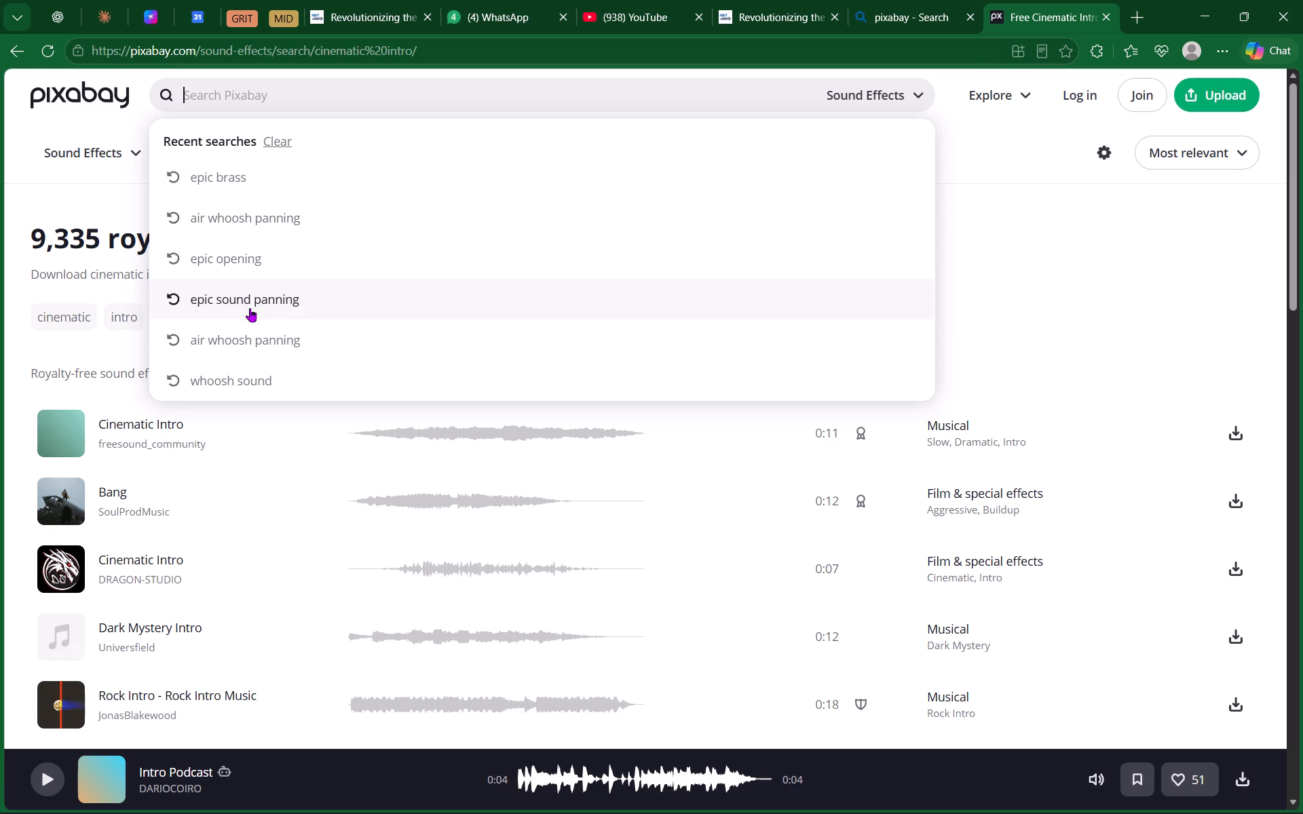
click(247, 383)
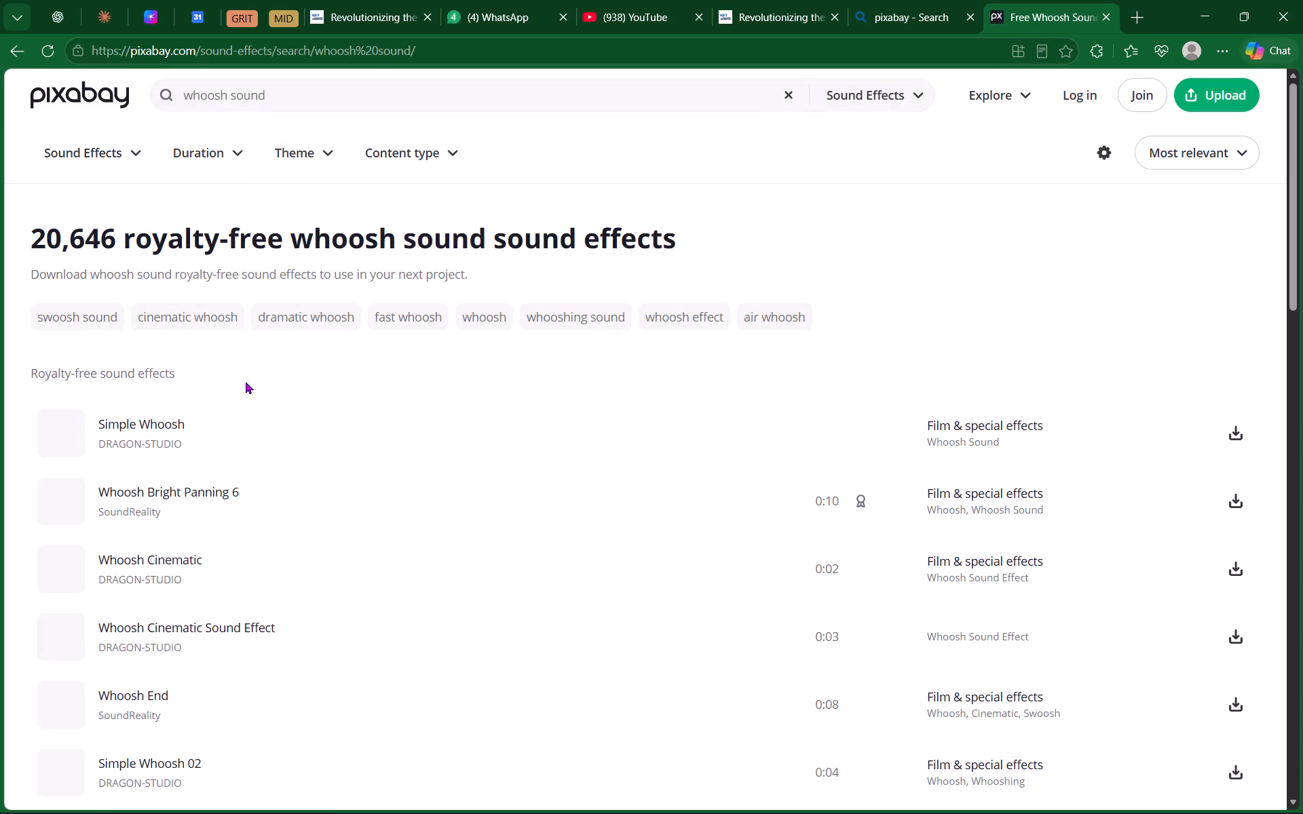
click(56, 502)
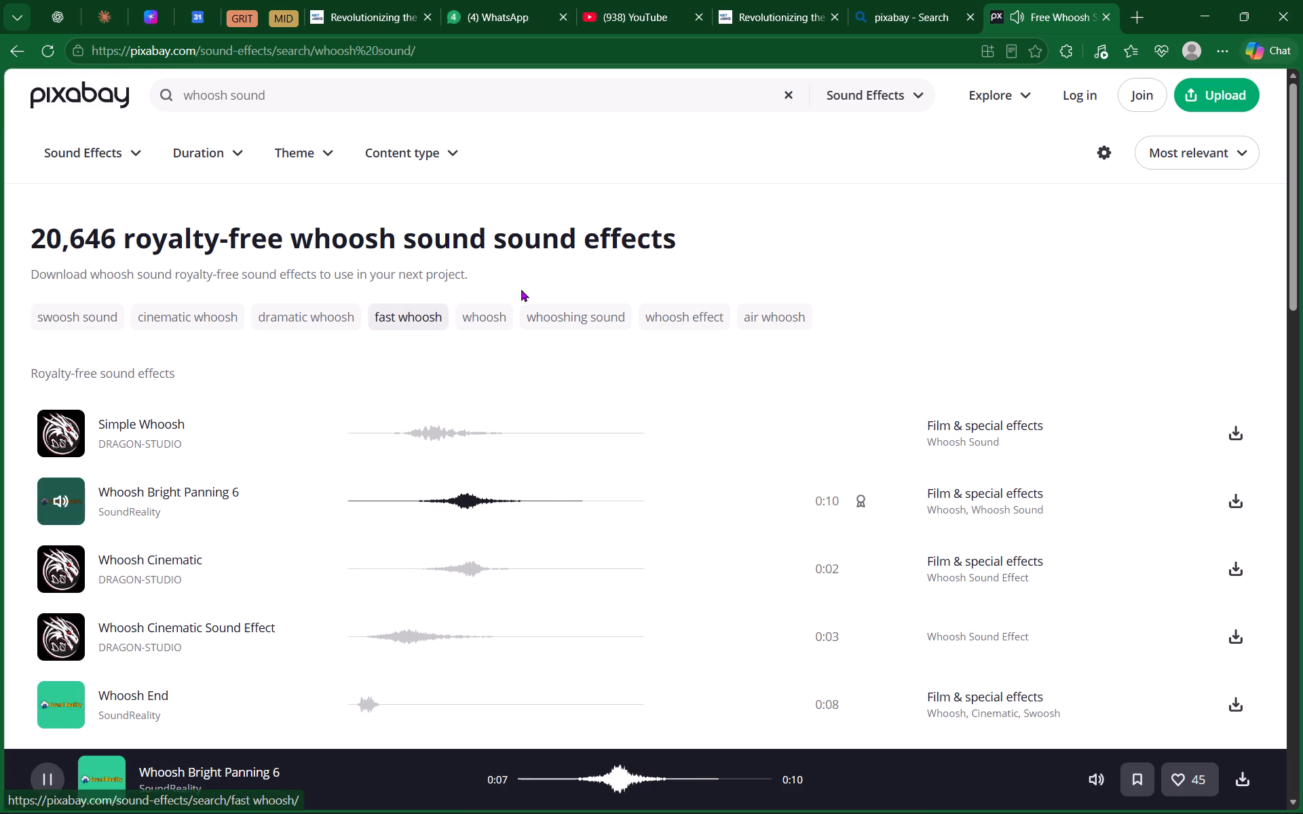
Search the sound effects for "panning".
click(792, 96)
text(panning)
key(Return)
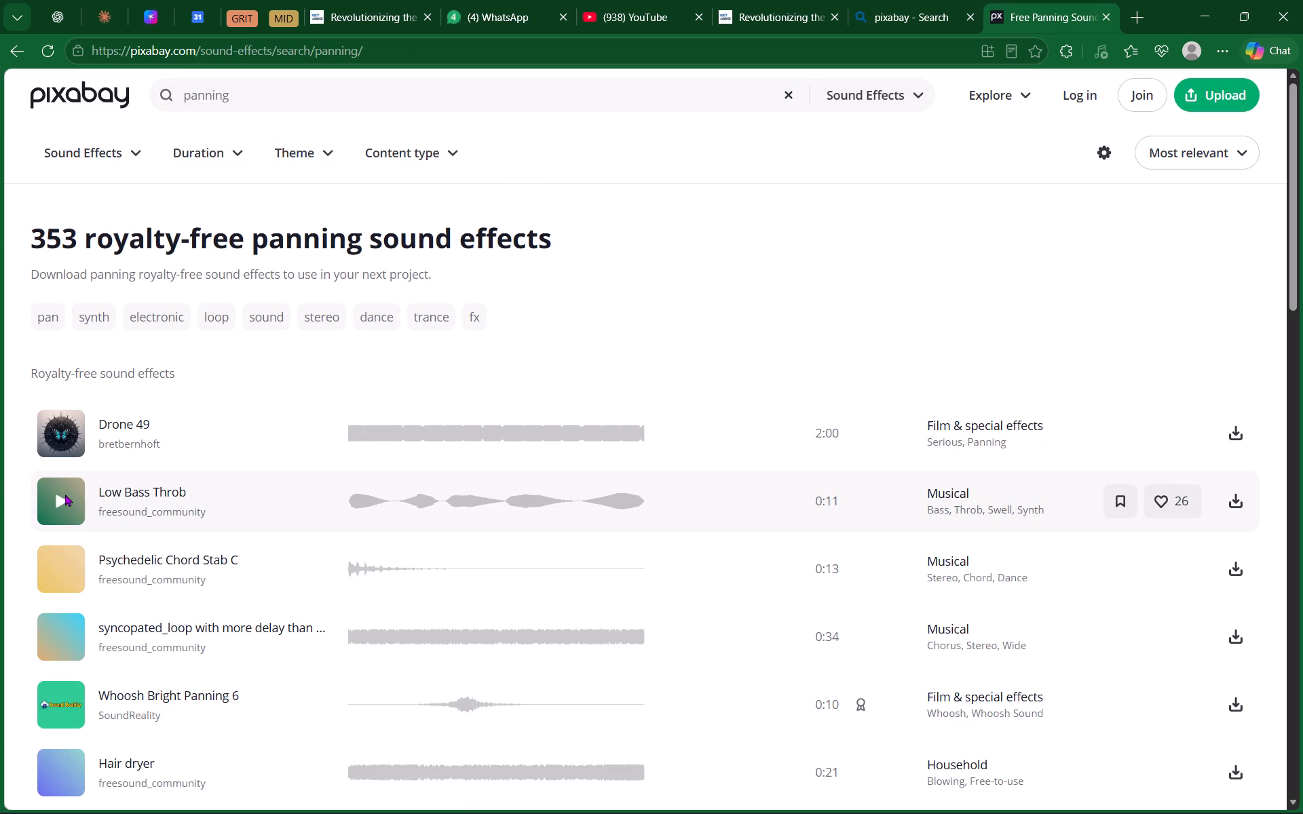
In the panning results, preview Low Bass Throb, Bright Triple Sweep Quick, intro_flamenco and Katapultor 1.
click(62, 497)
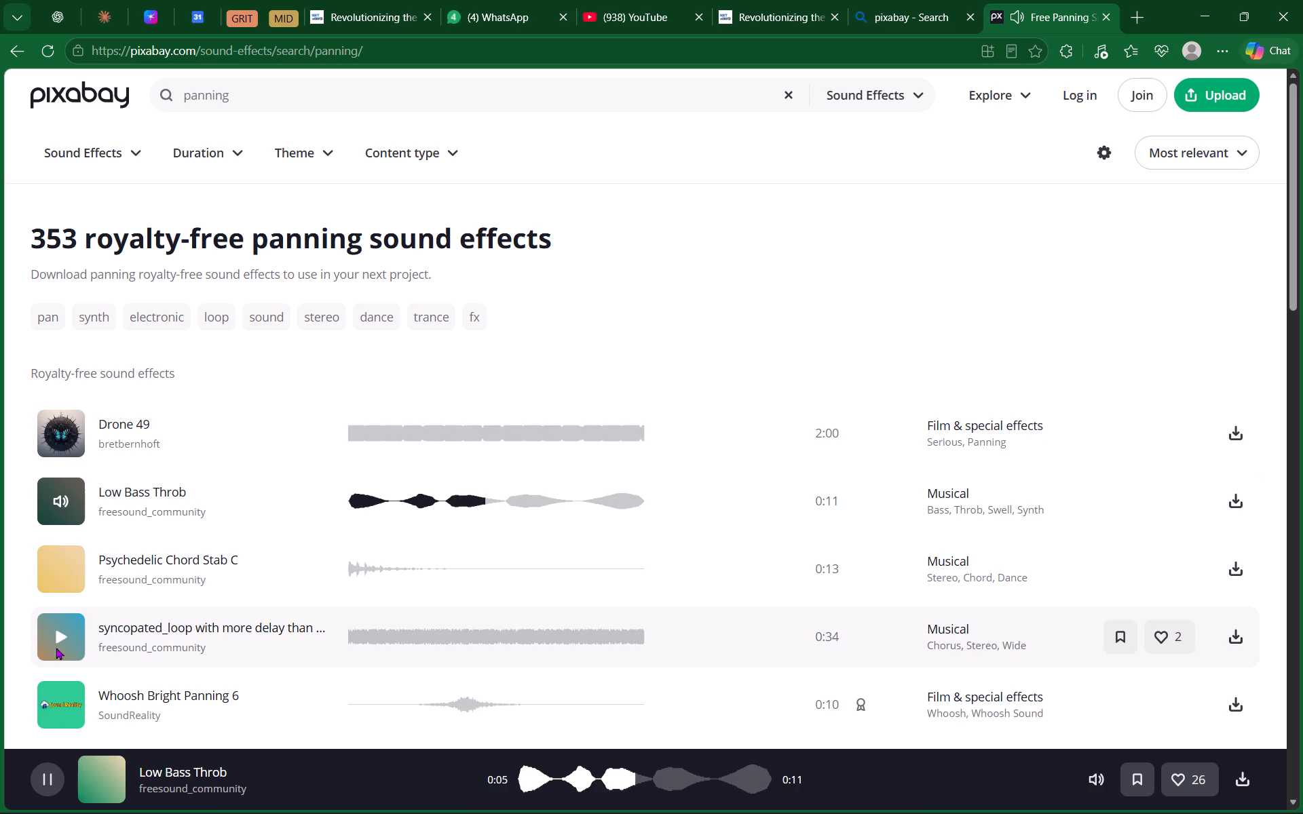
scroll(56, 620, down, 5)
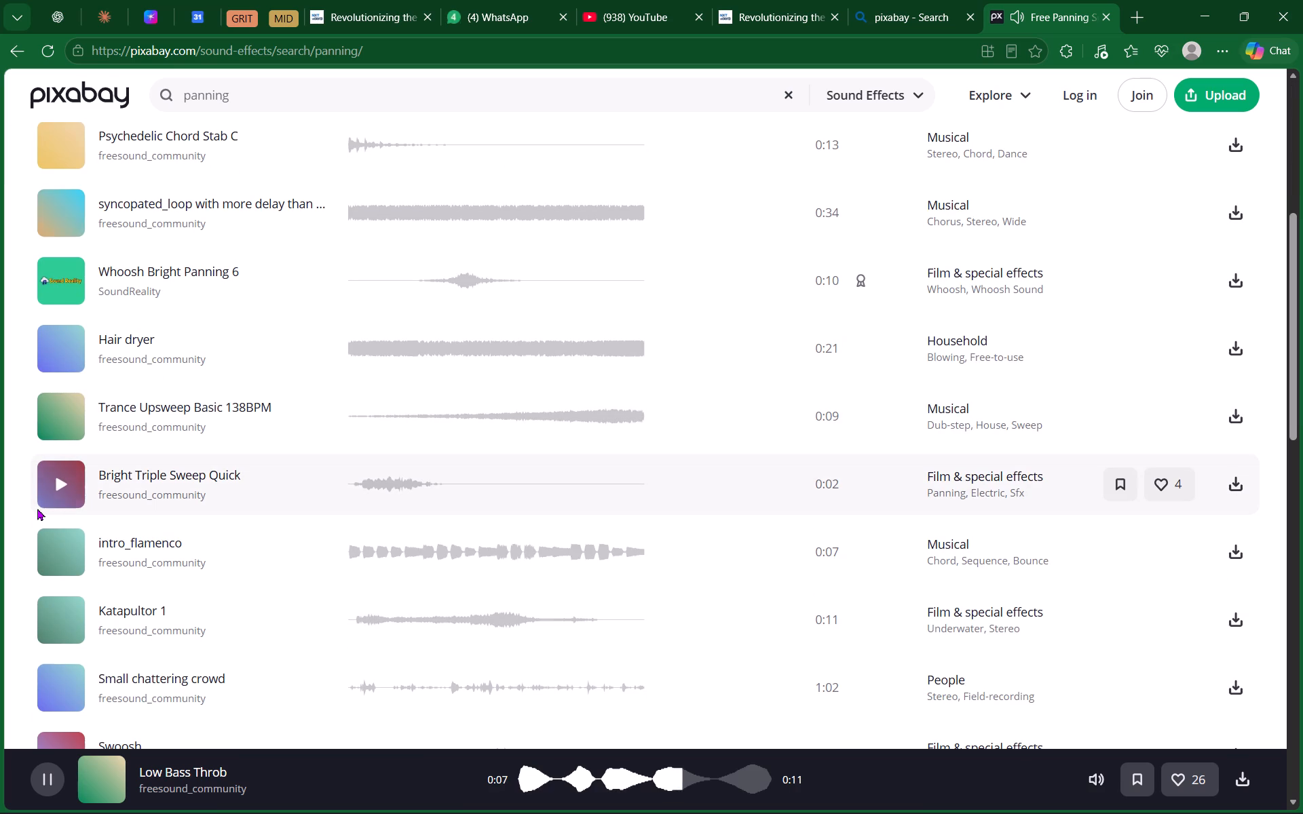
click(58, 486)
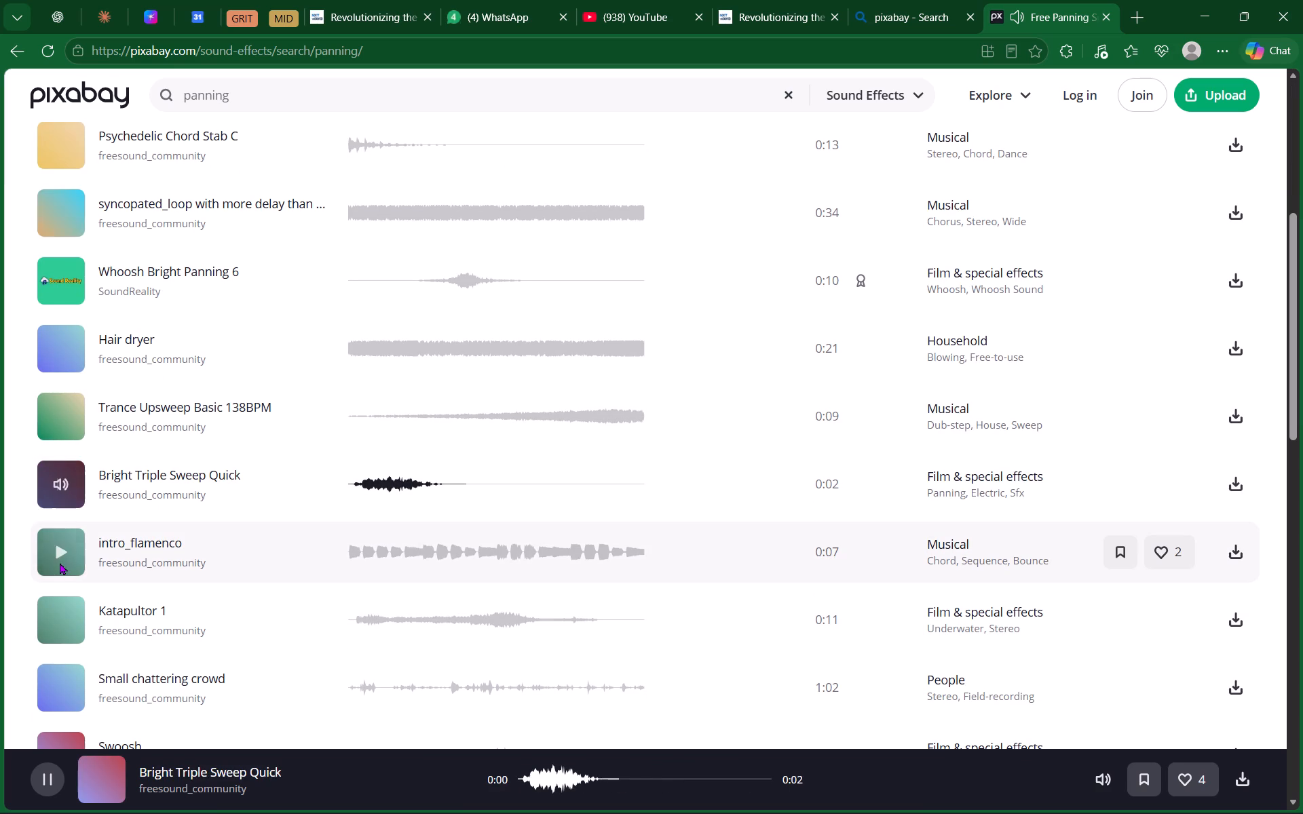
click(58, 549)
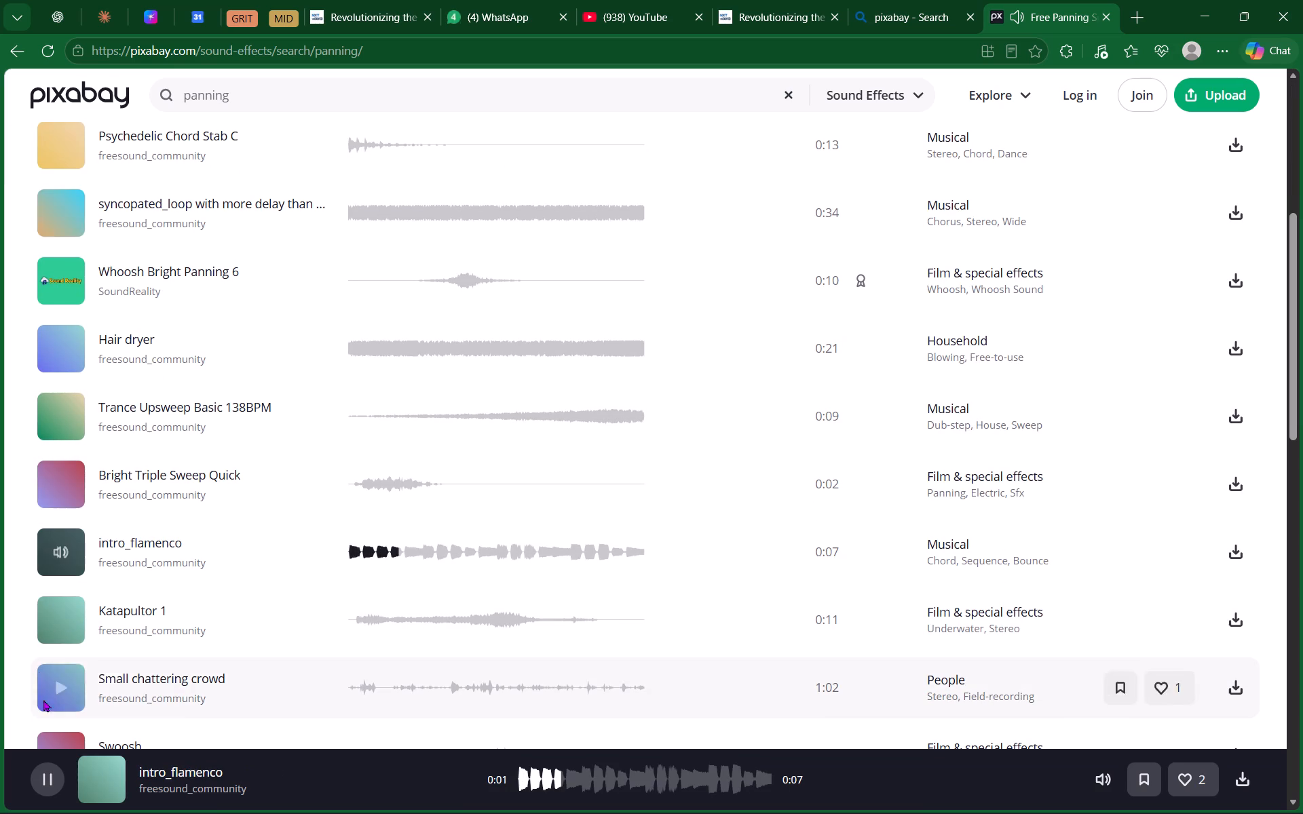
click(60, 620)
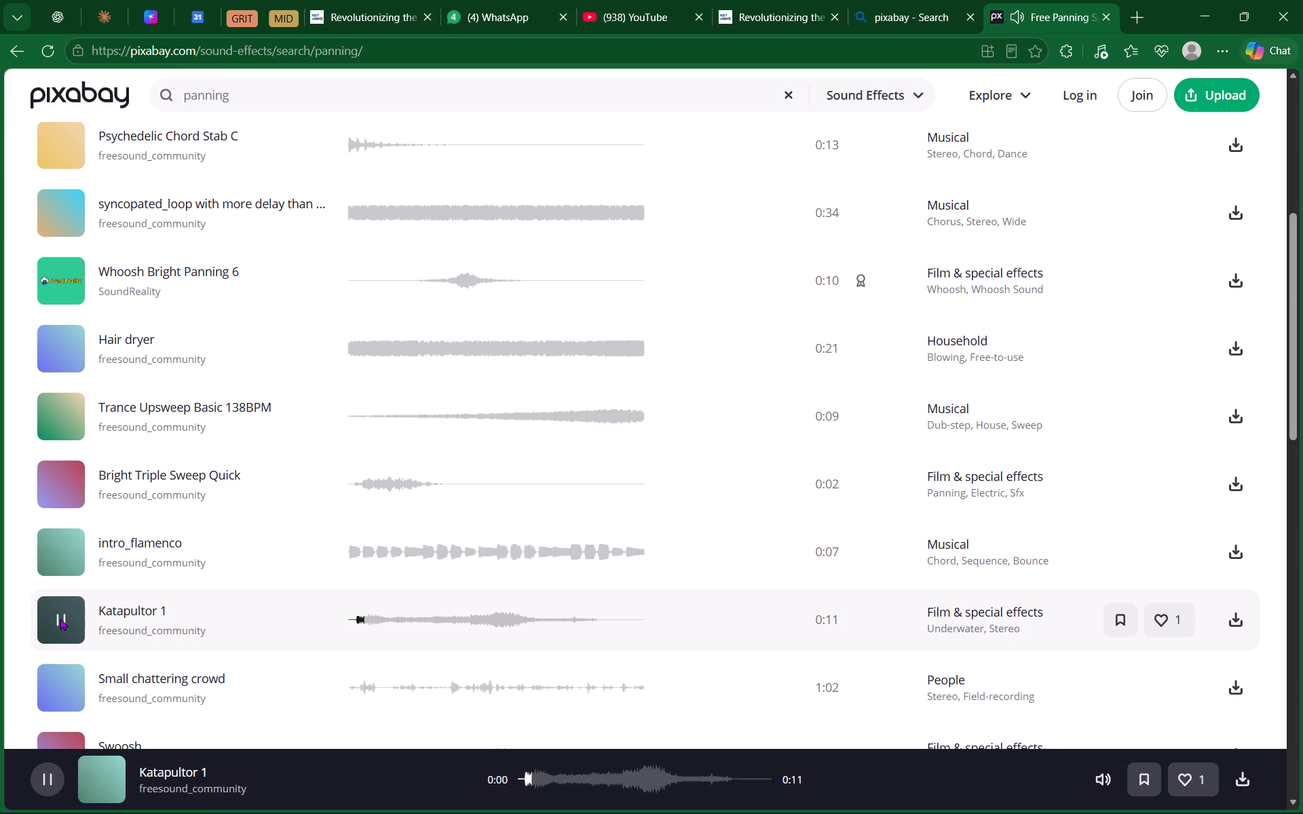
Further down the panning results, preview Swoosh and Wheeeoooww, and look through the remaining sounds on the page.
scroll(83, 586, down, 3)
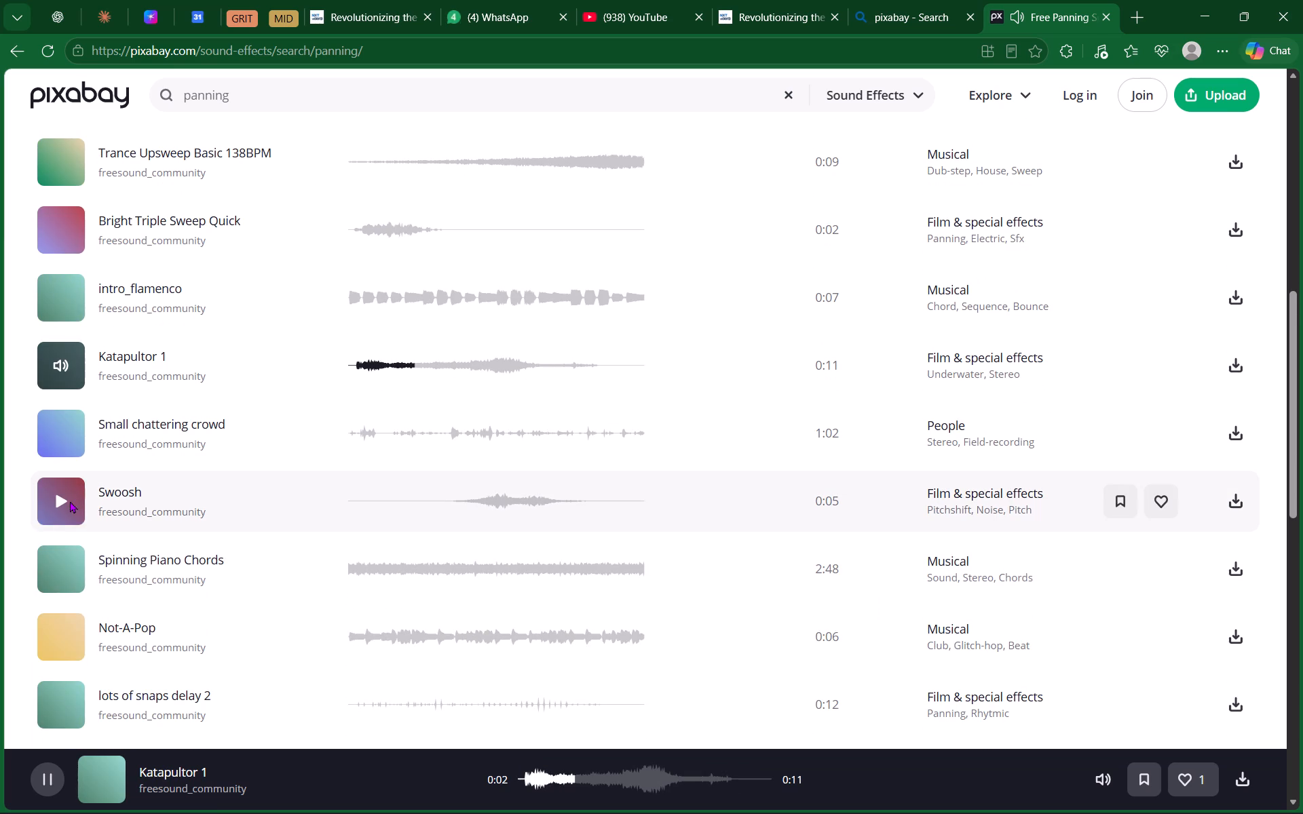
click(50, 501)
click(60, 499)
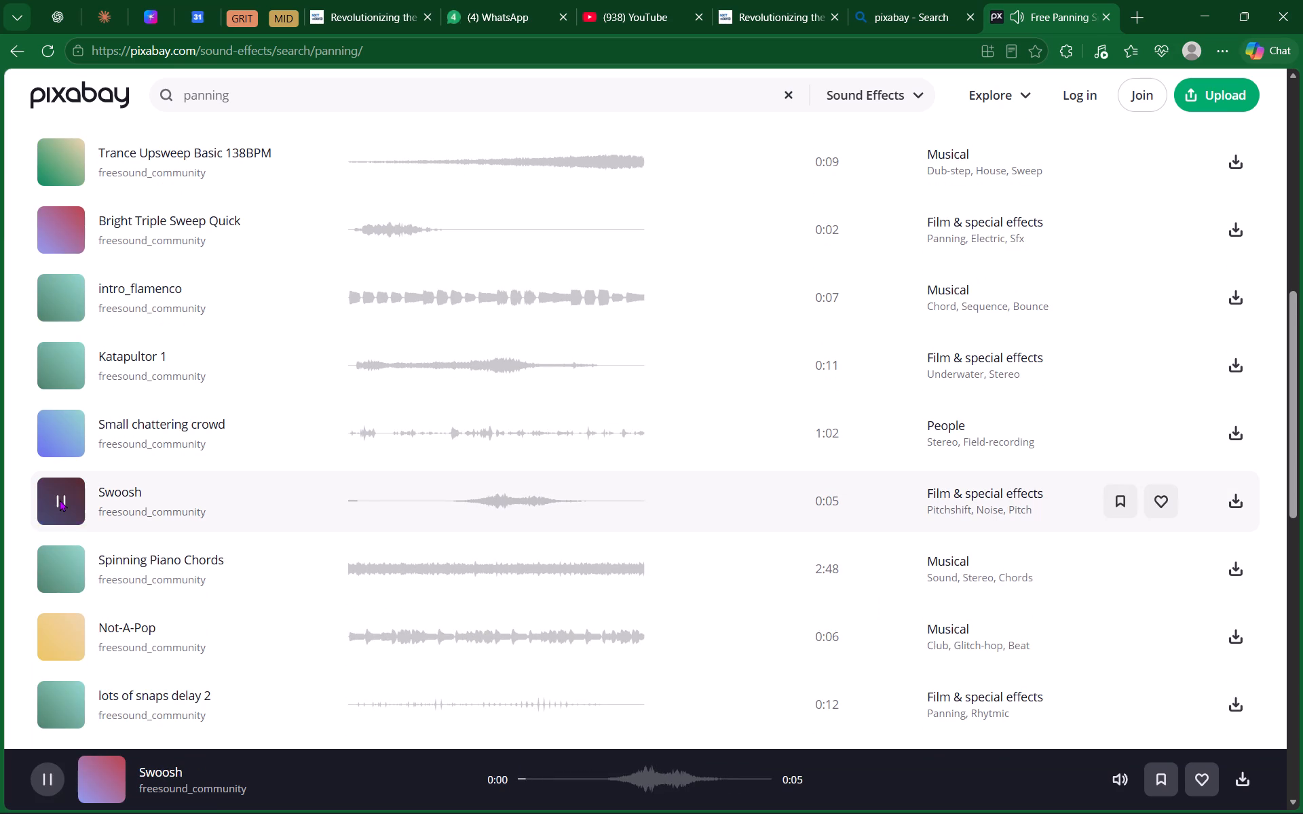
click(60, 499)
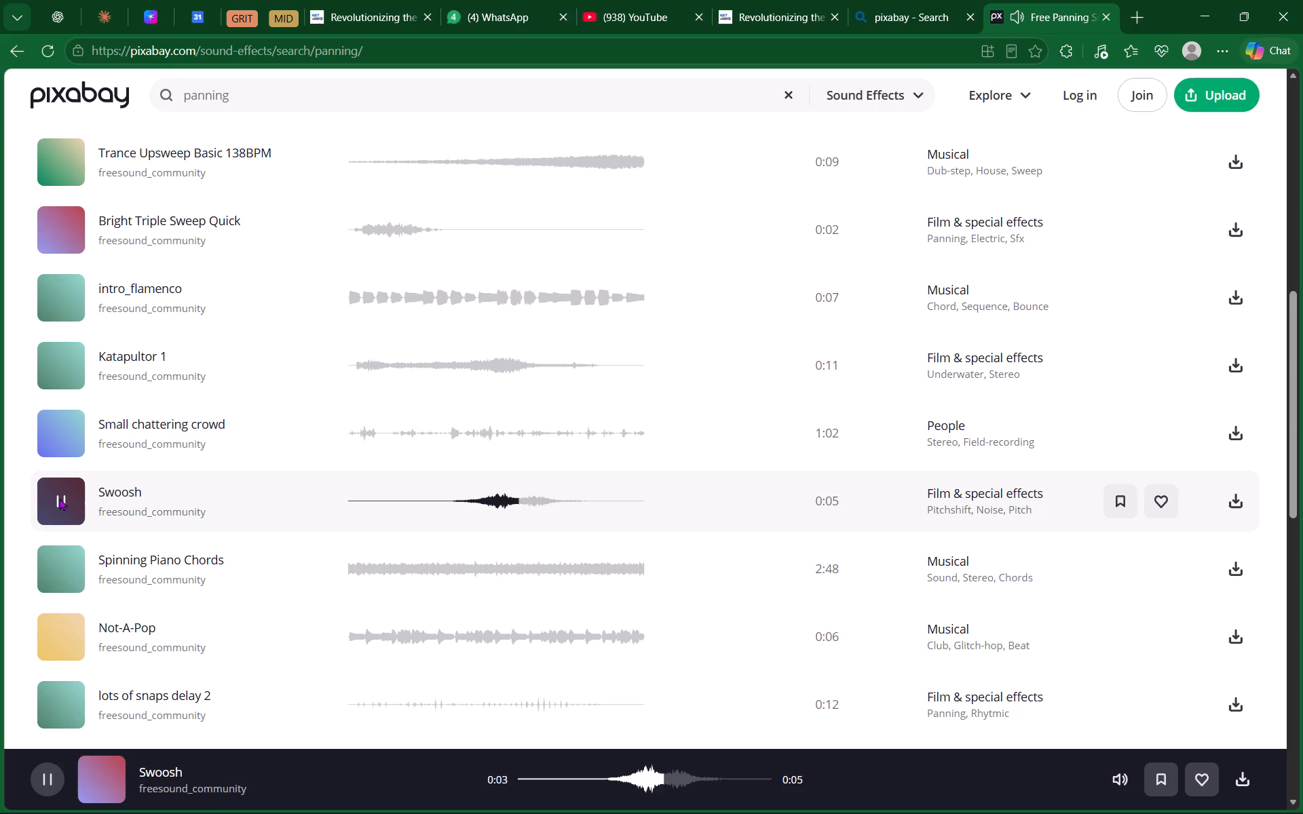
scroll(61, 518, down, 3)
click(61, 515)
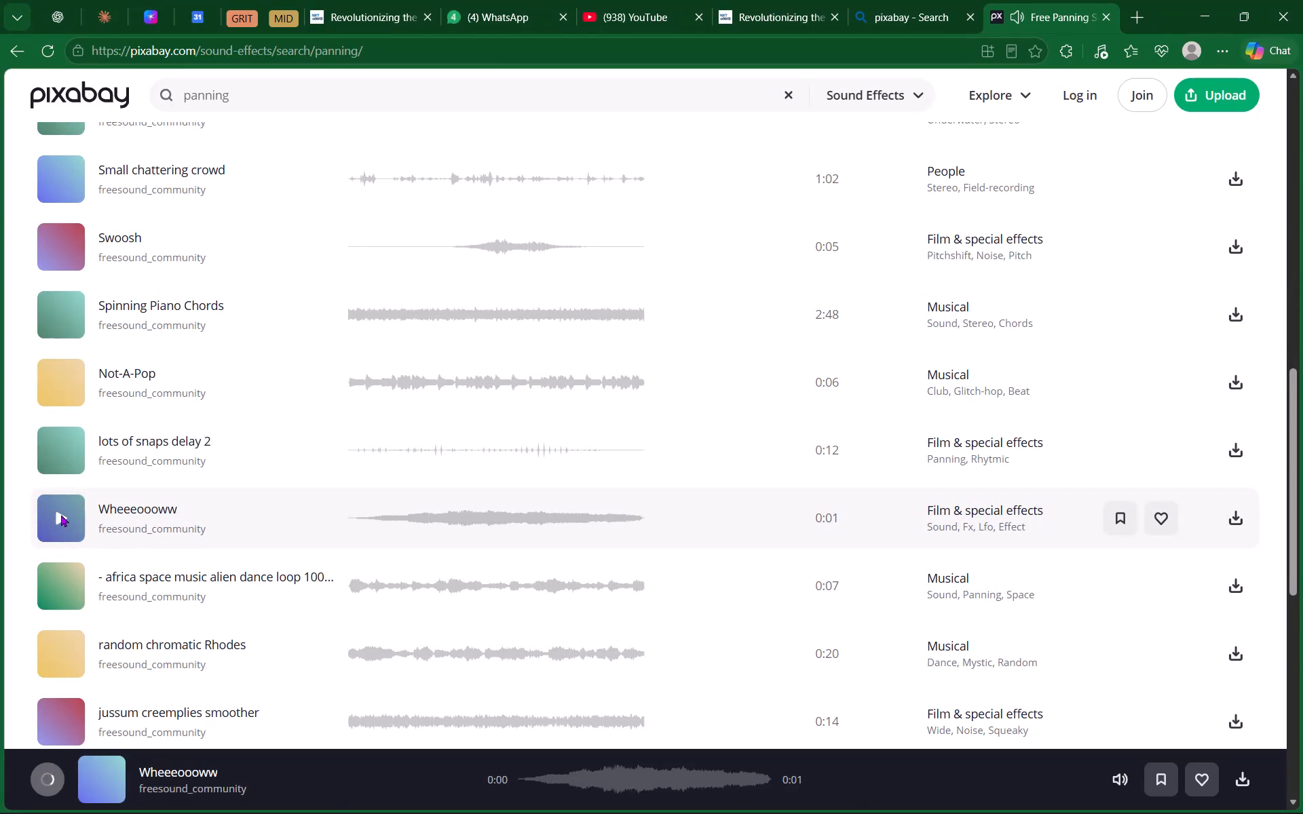
scroll(61, 514, down, 1)
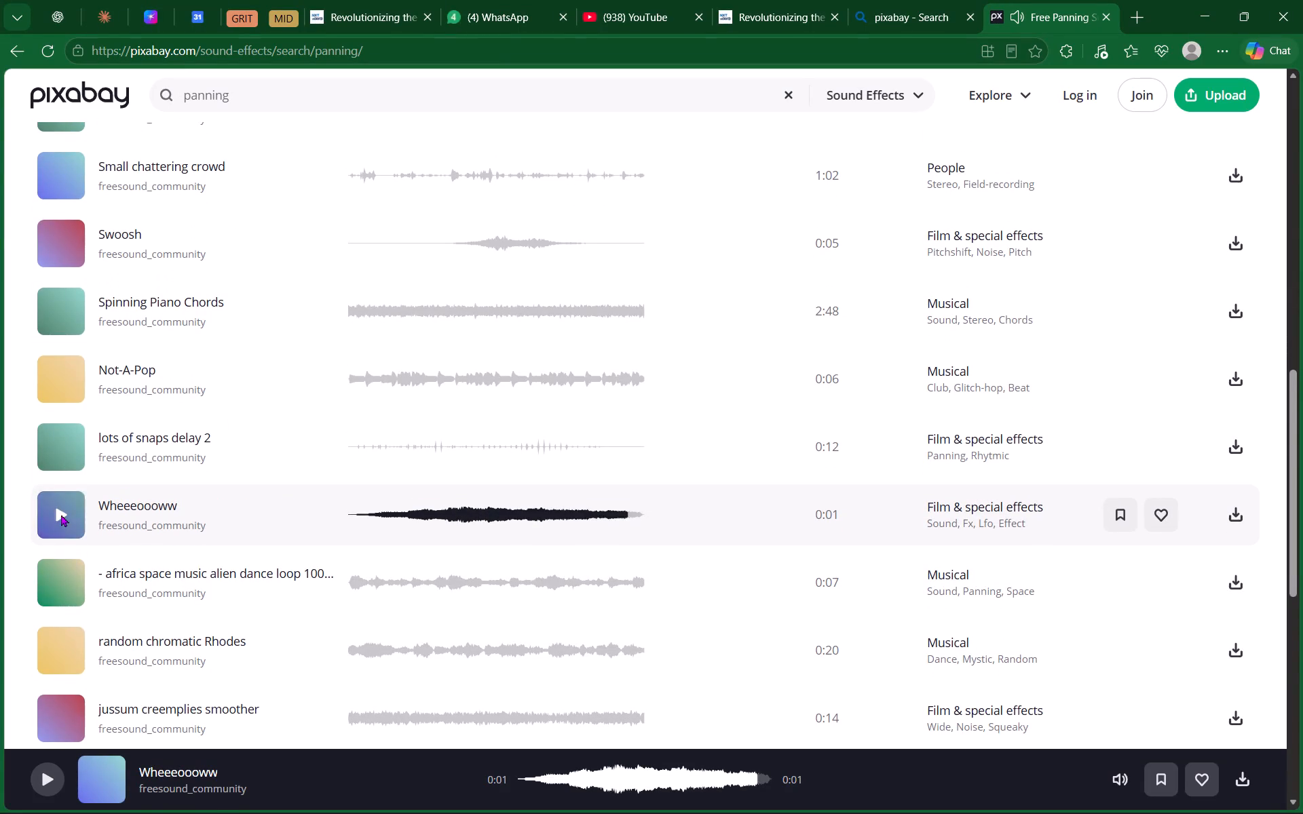
scroll(61, 514, down, 2)
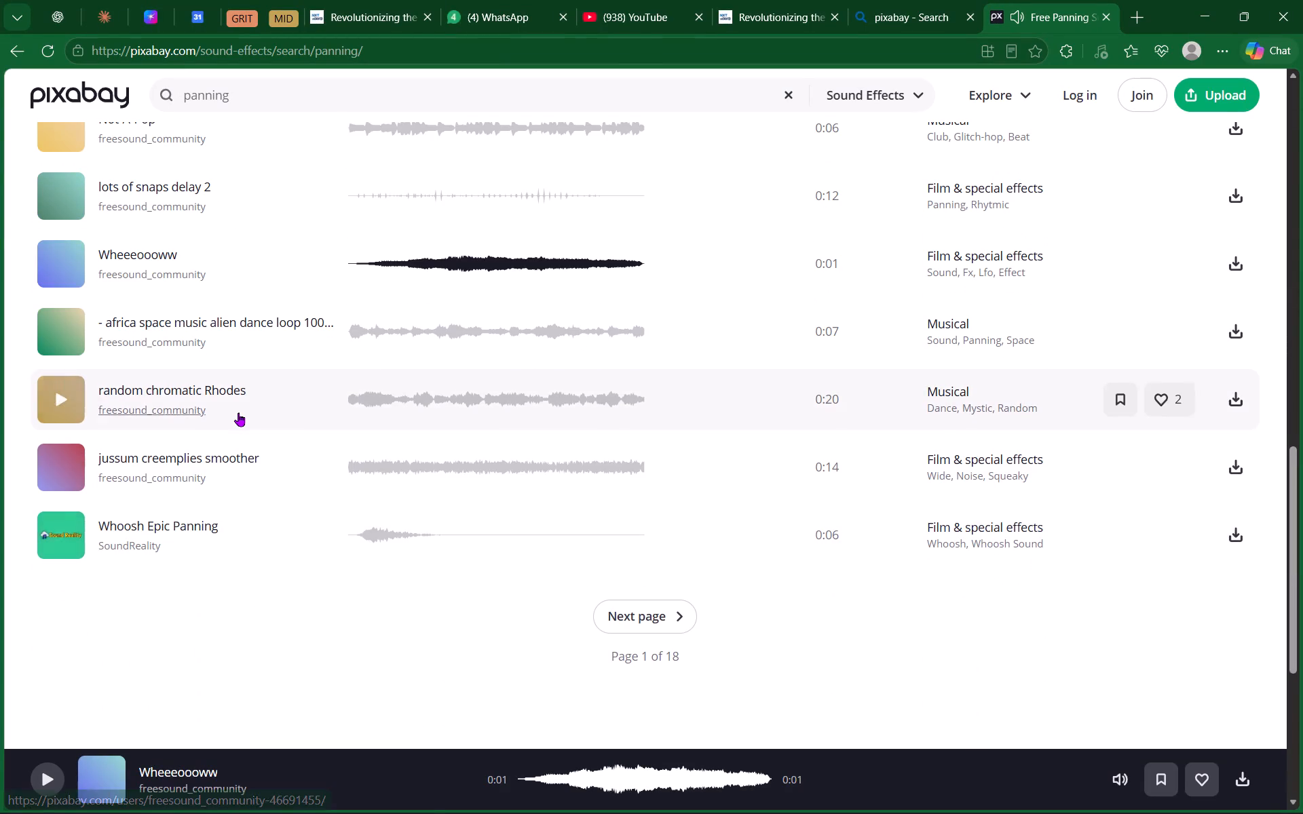
Search the sound effects for "dhoom".
scroll(238, 412, up, 12)
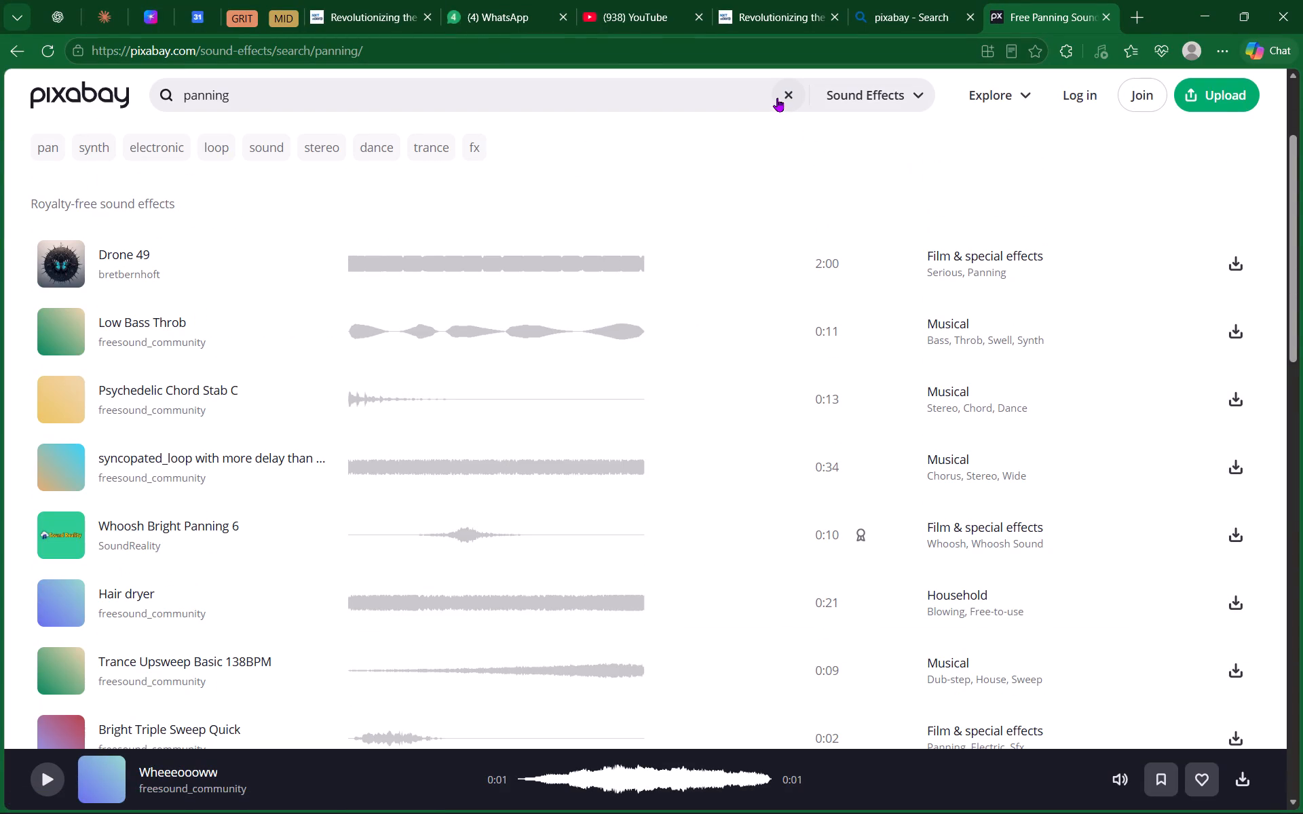
click(777, 97)
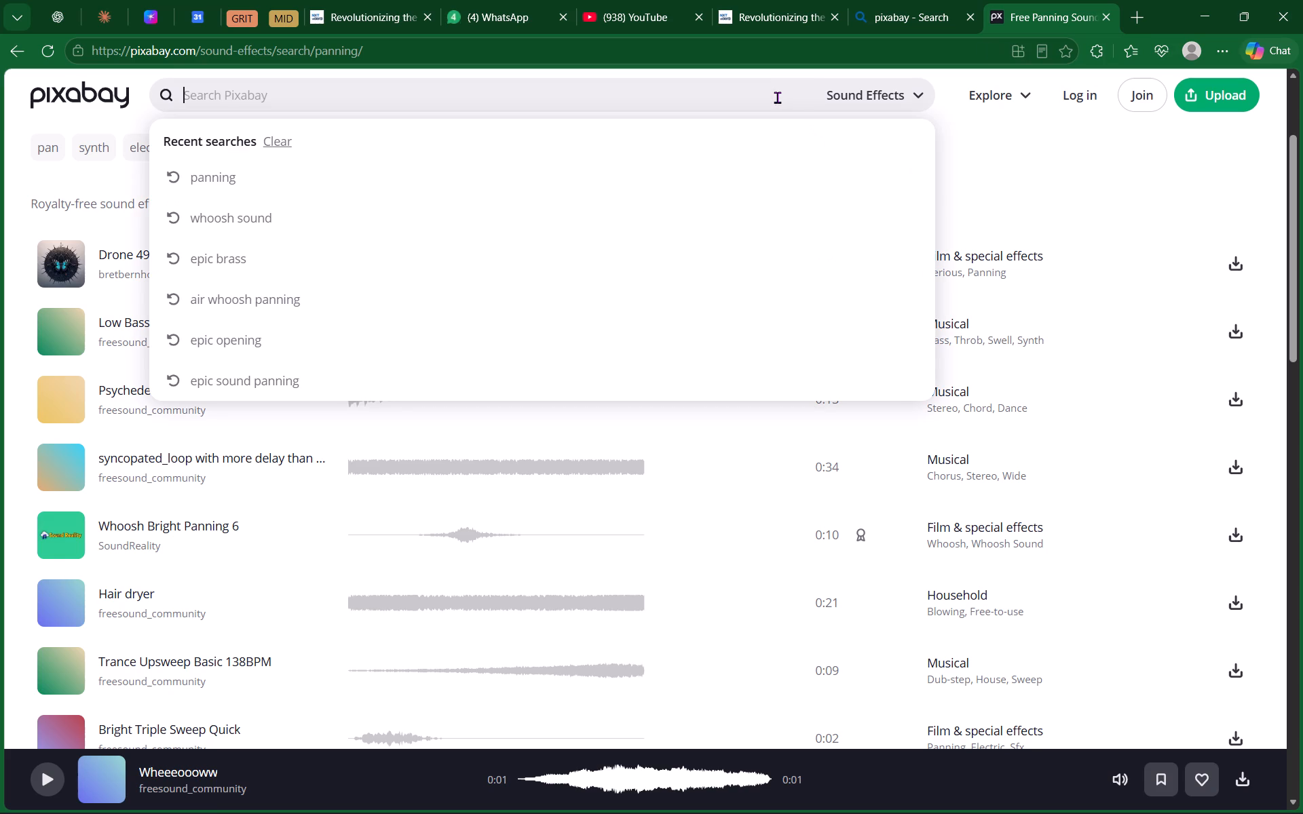
text(dho)
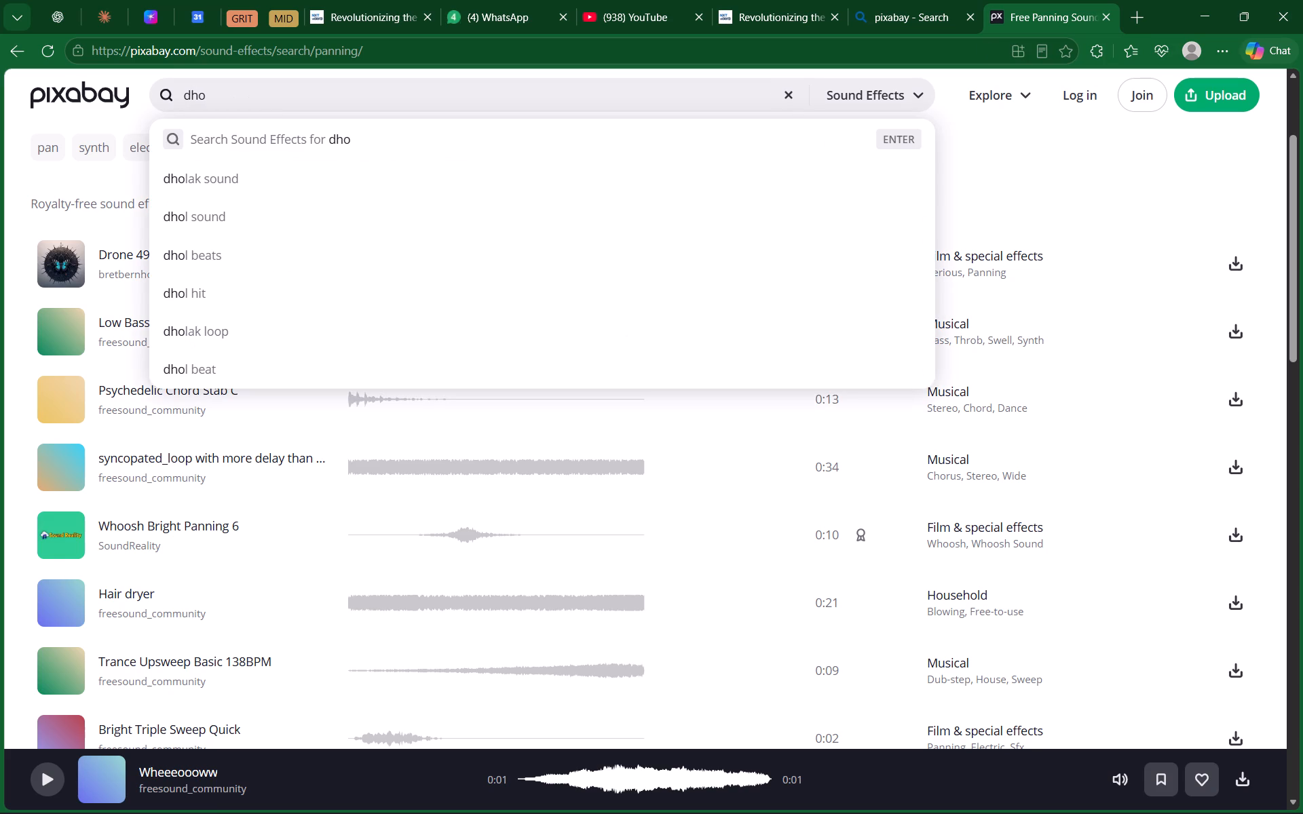
text(om)
key(m)
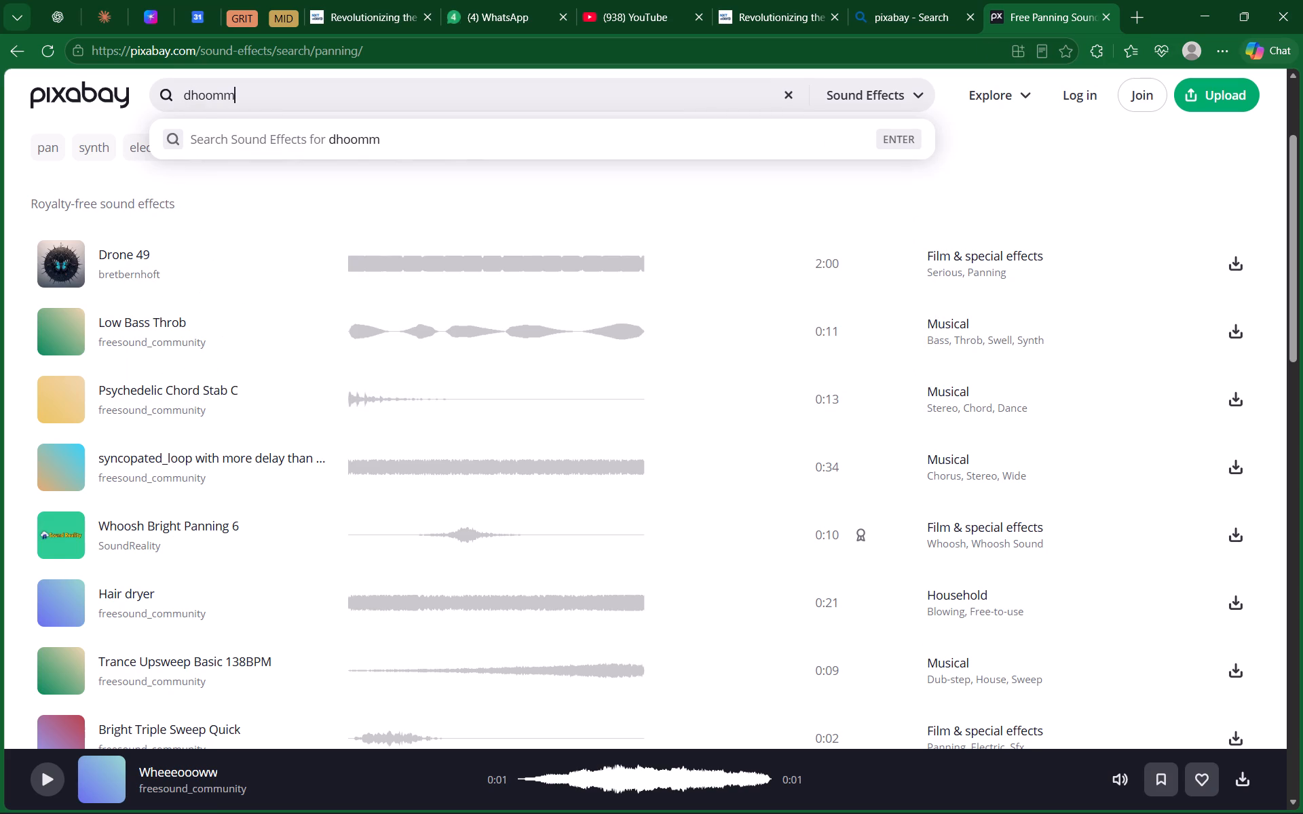
key(BackSpace)
key(Return)
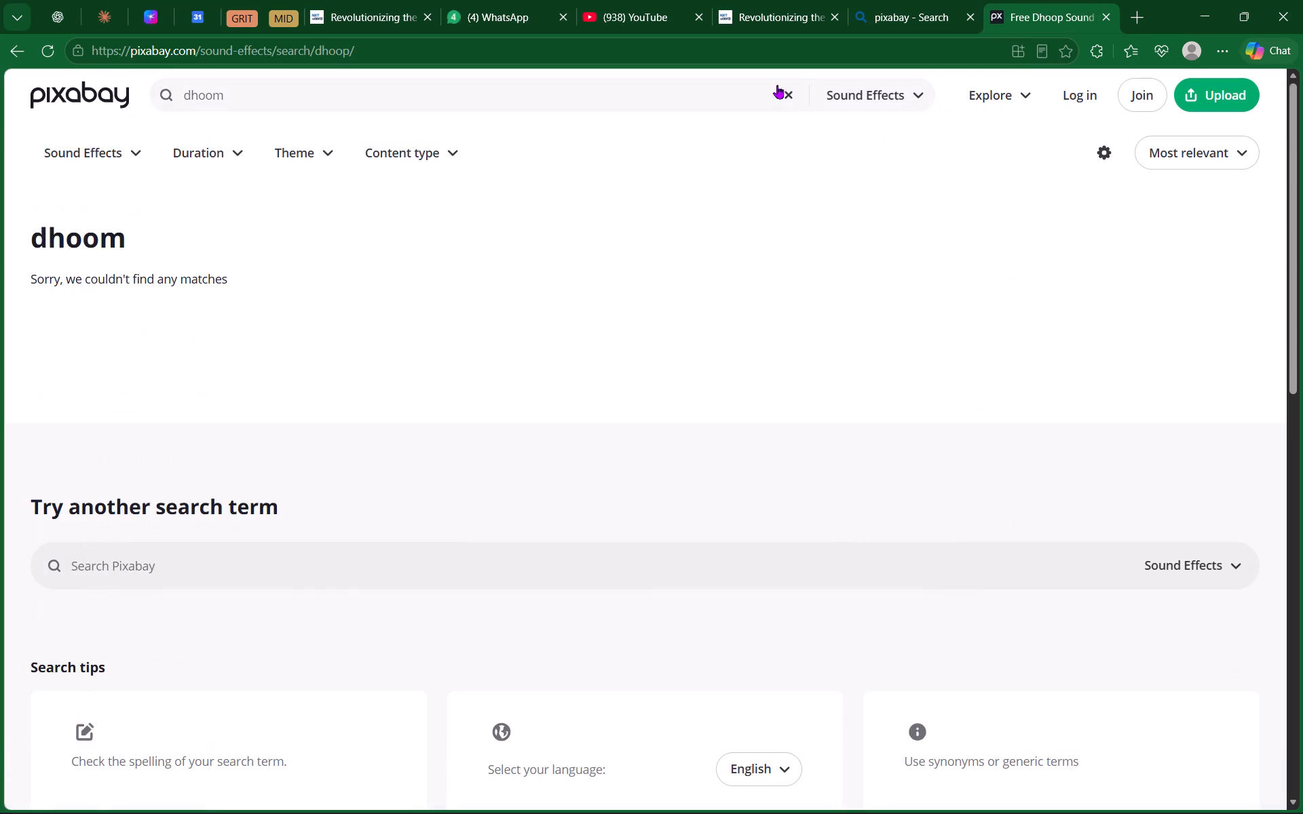
Search the sound effects for "cinematic bhoom".
click(267, 97)
key(BackSpace)
key(BackSpace)
key(BackSpace)
key(BackSpace)
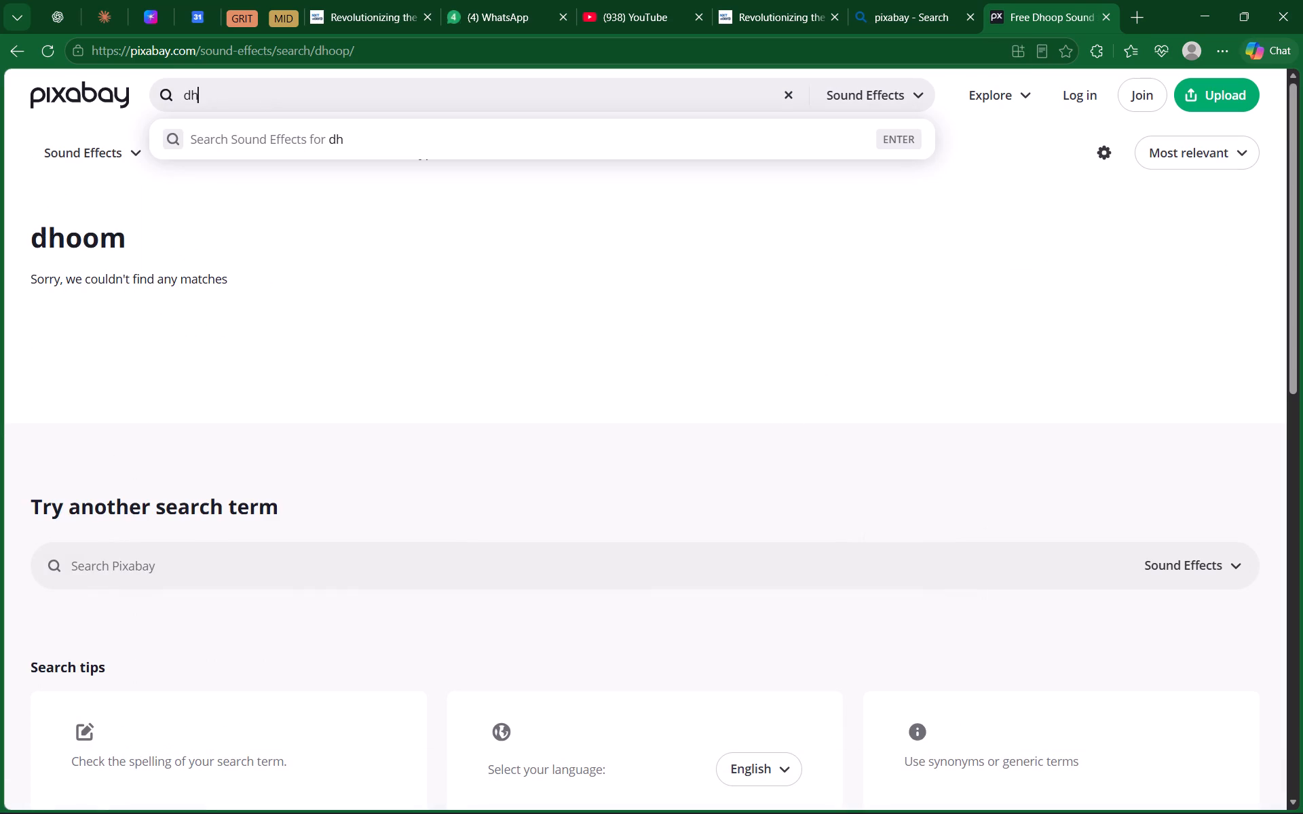
key(BackSpace)
text(cinemai)
key(BackSpace)
key(t)
text(ic)
key(space)
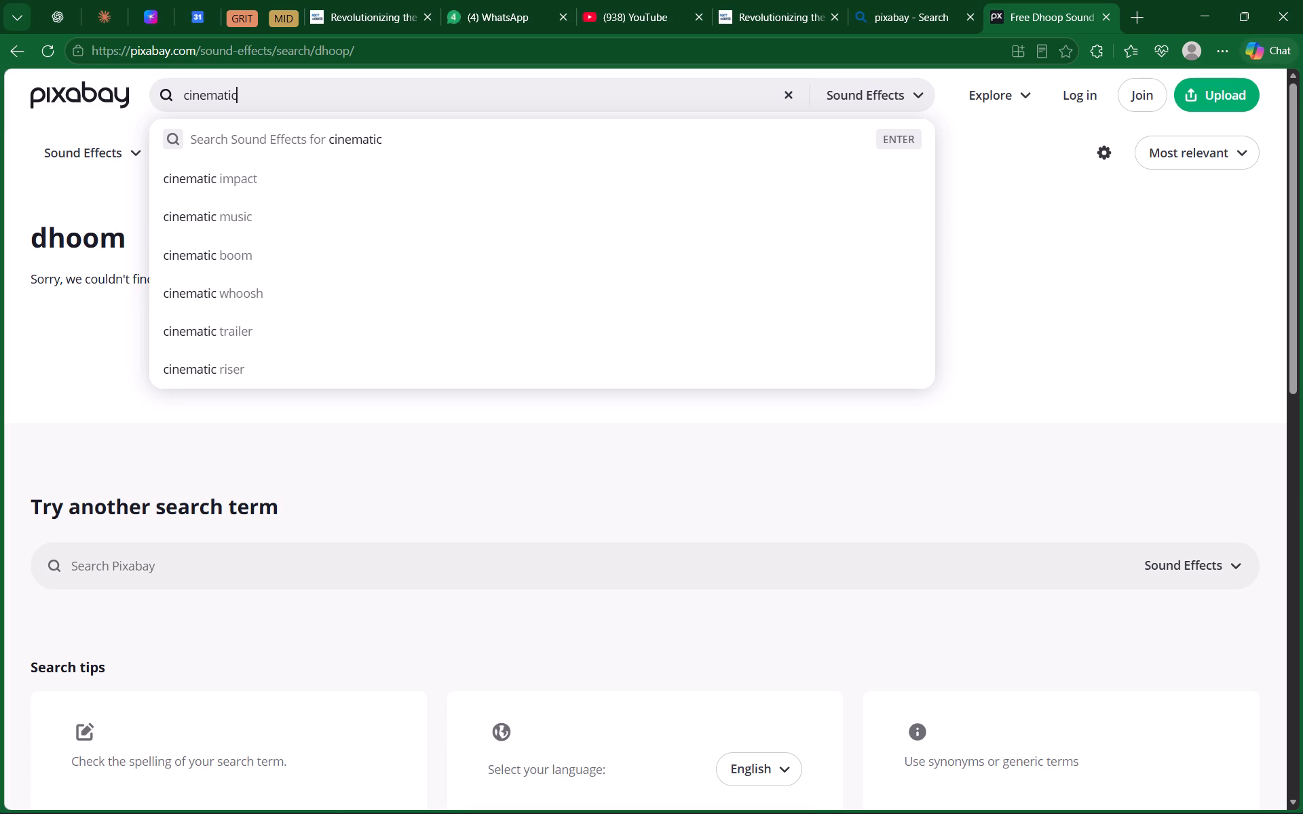
text(bhoom)
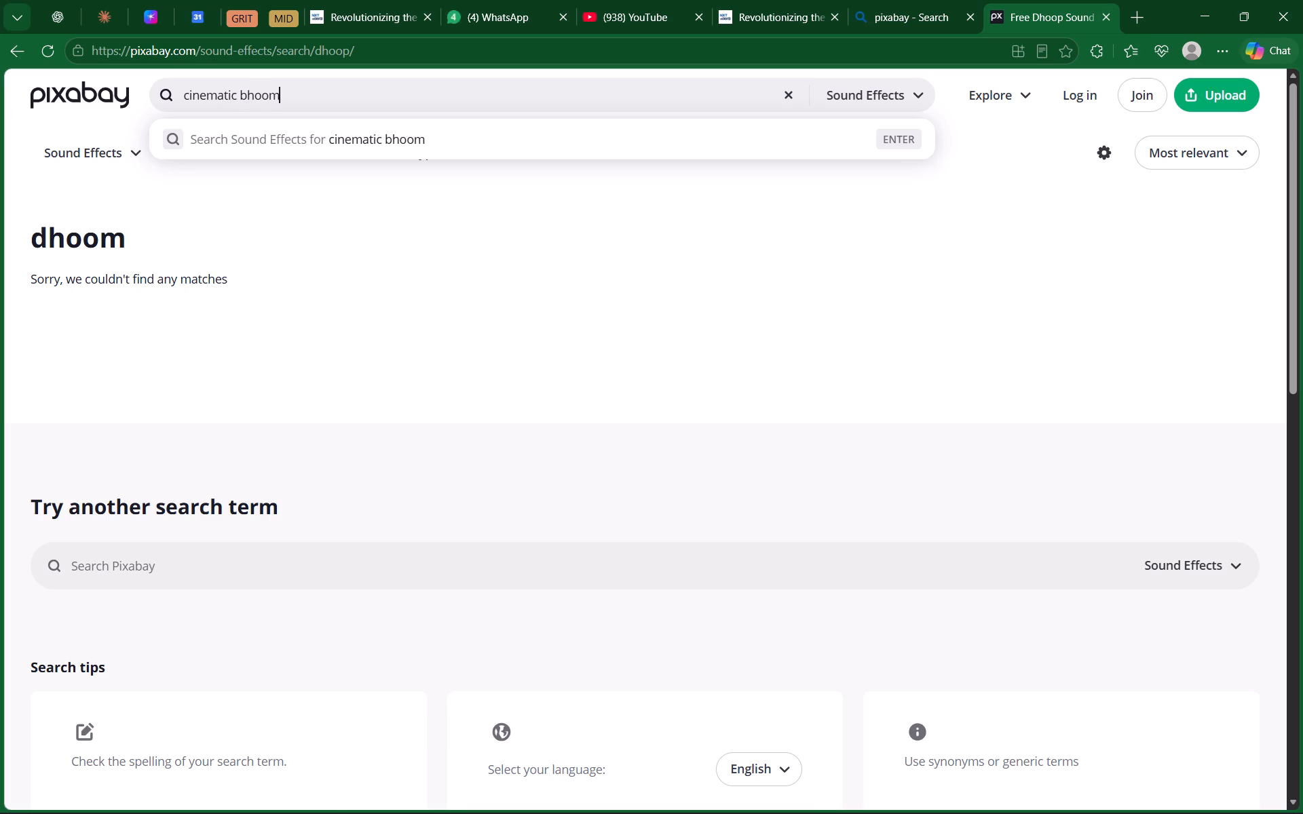
key(Return)
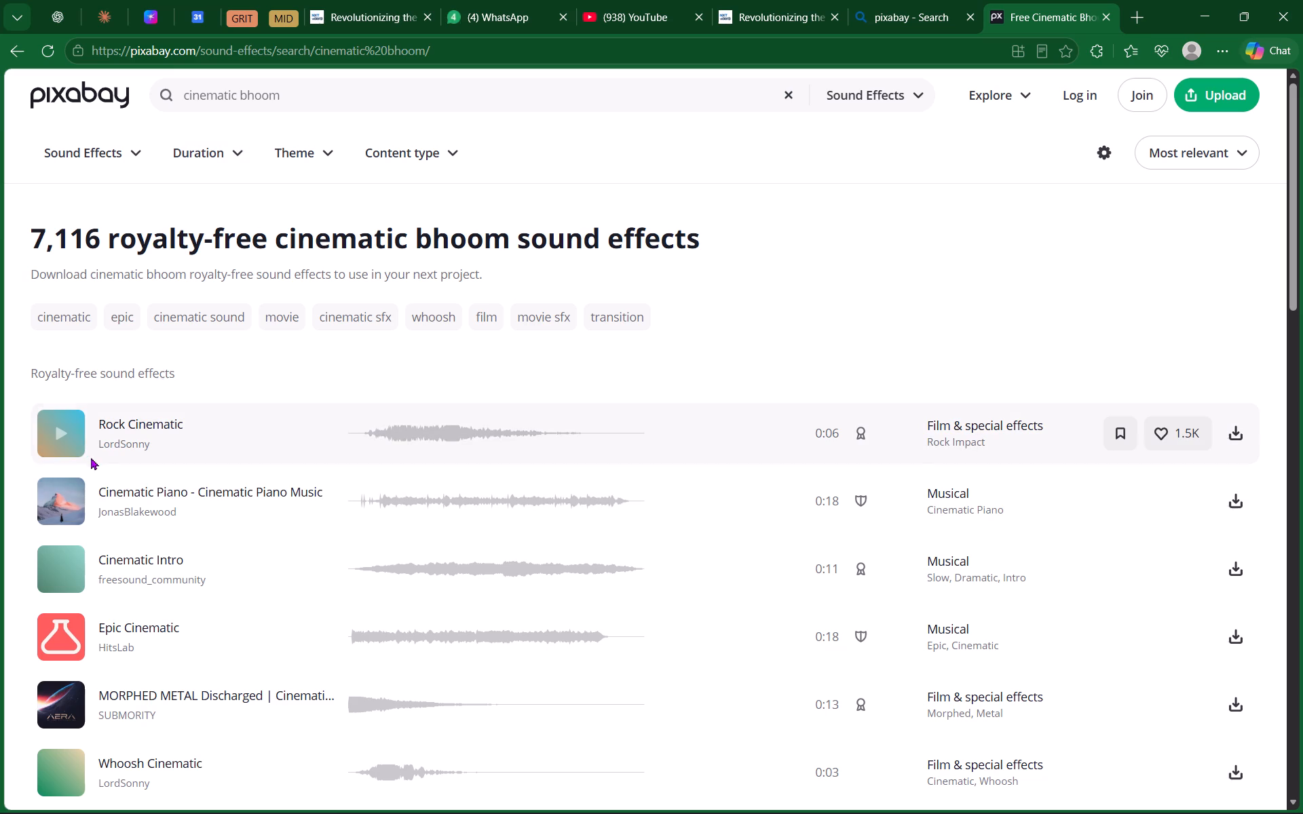
Preview the Rock Cinematic and Cinematic Piano sounds in the results.
click(64, 434)
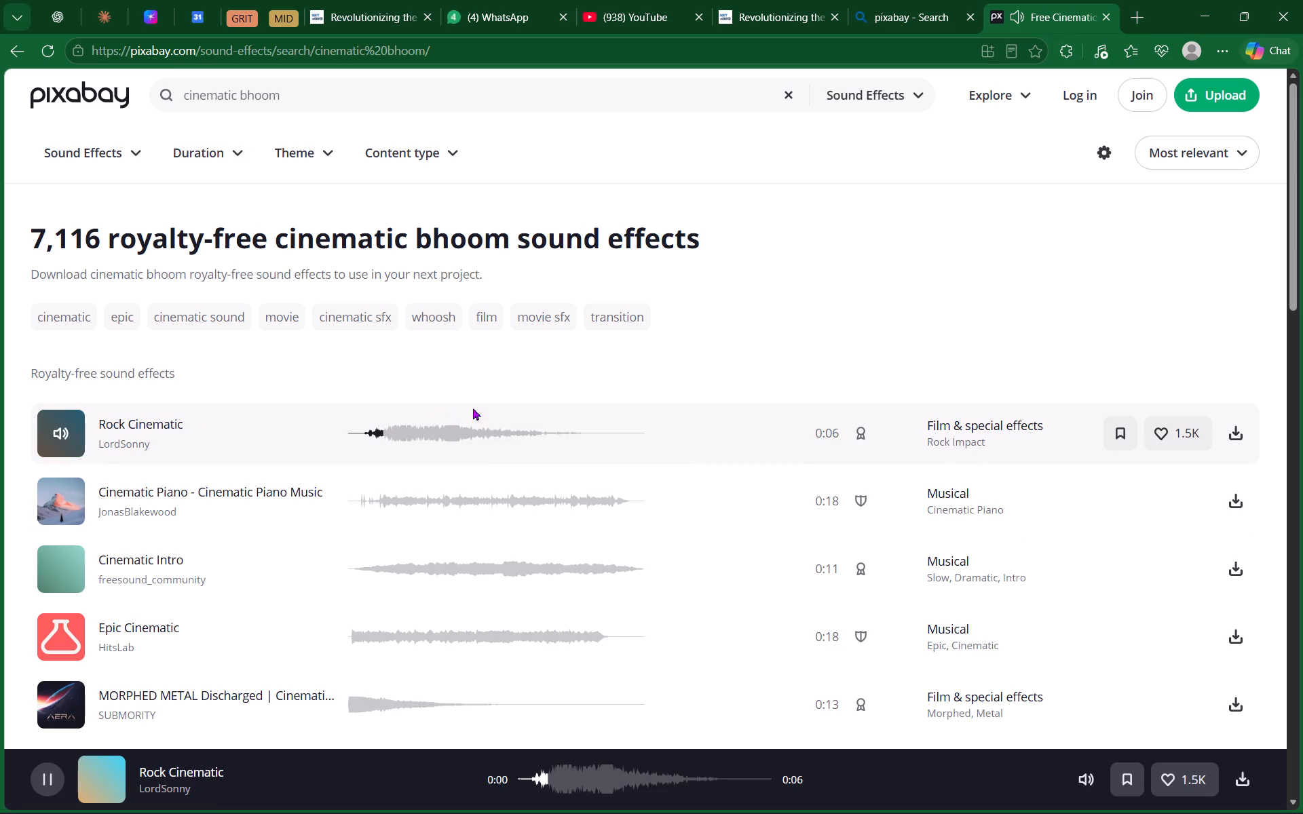
click(59, 496)
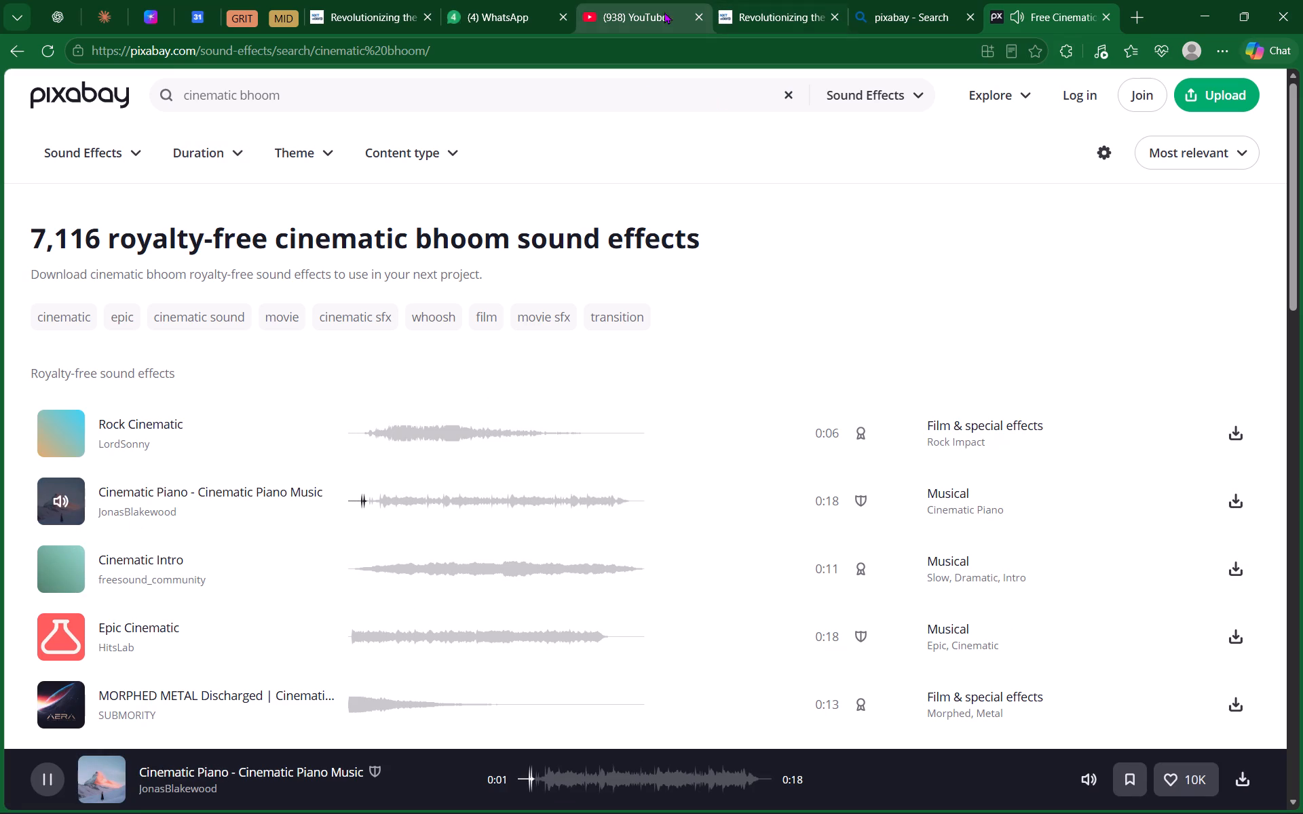
Correct the sound effects search to "cinematic boom".
click(254, 96)
key(BackSpace)
key(Return)
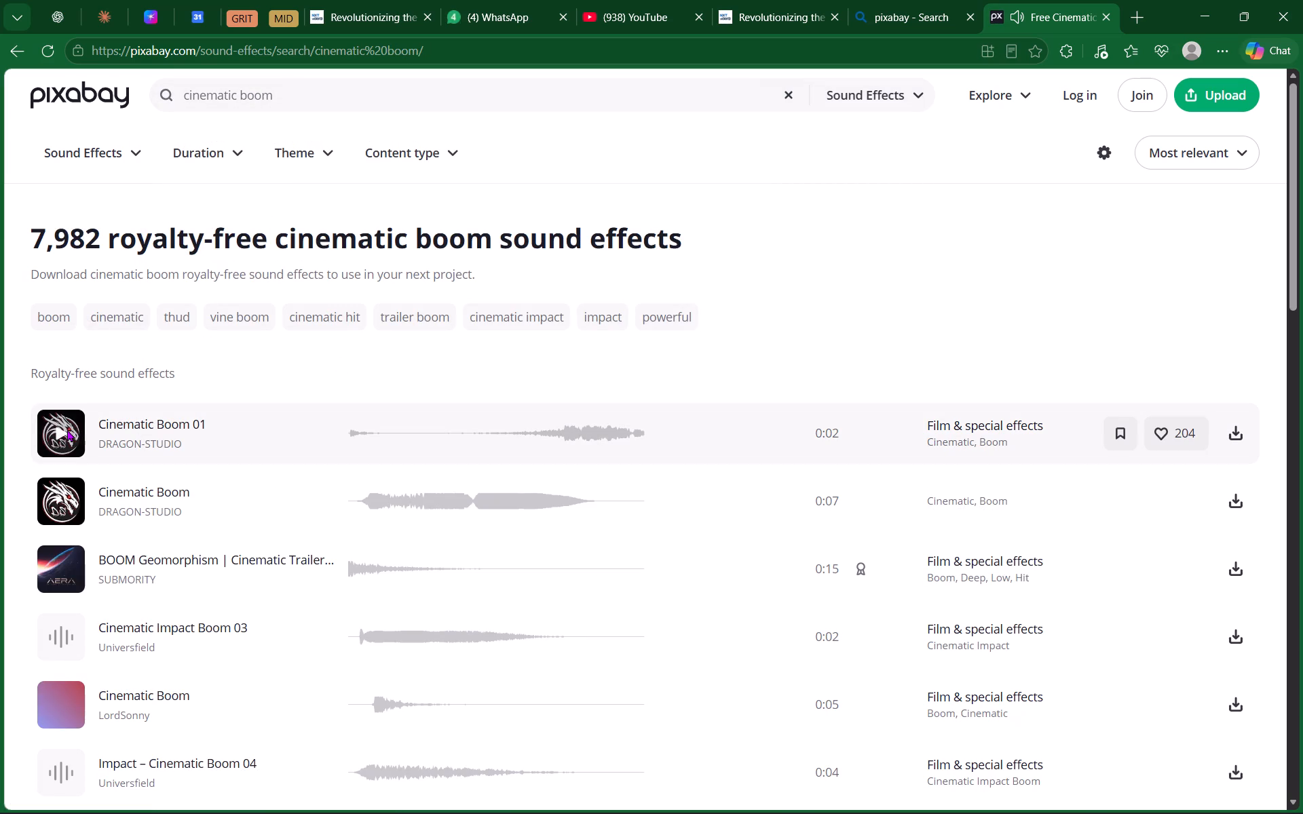
Preview the first five cinematic boom results, from Cinematic Boom 01 to the 0:05 Cinematic Boom, and replay Cinematic Impact Boom 03.
click(67, 429)
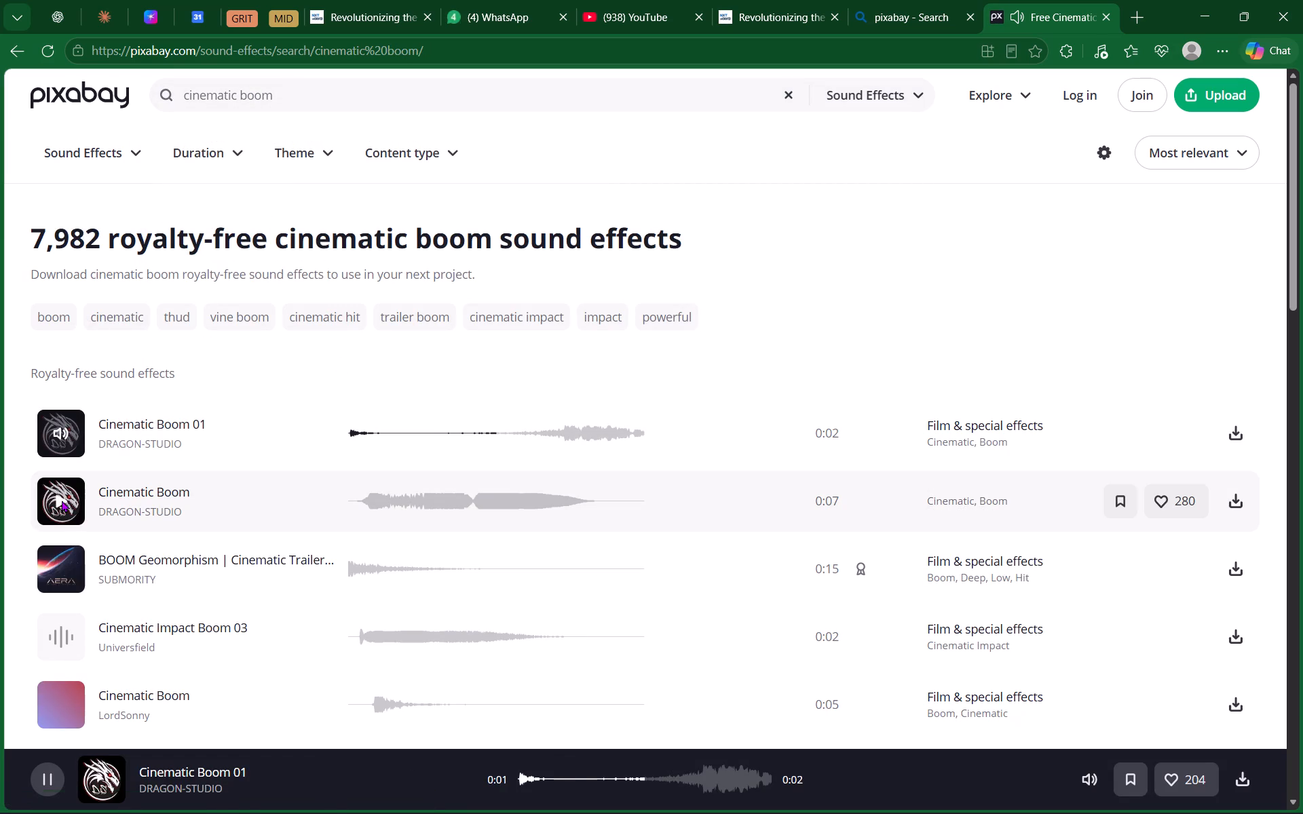
click(60, 499)
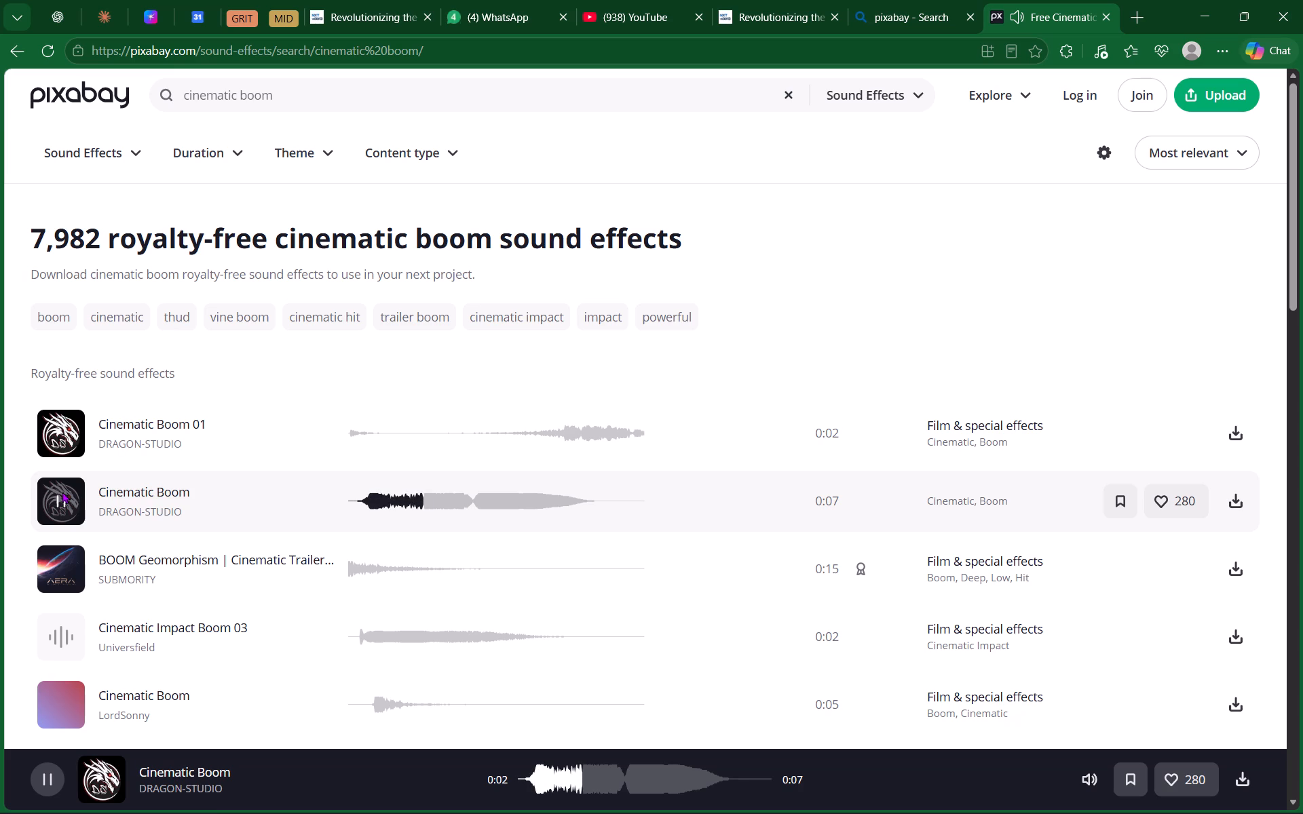
click(56, 568)
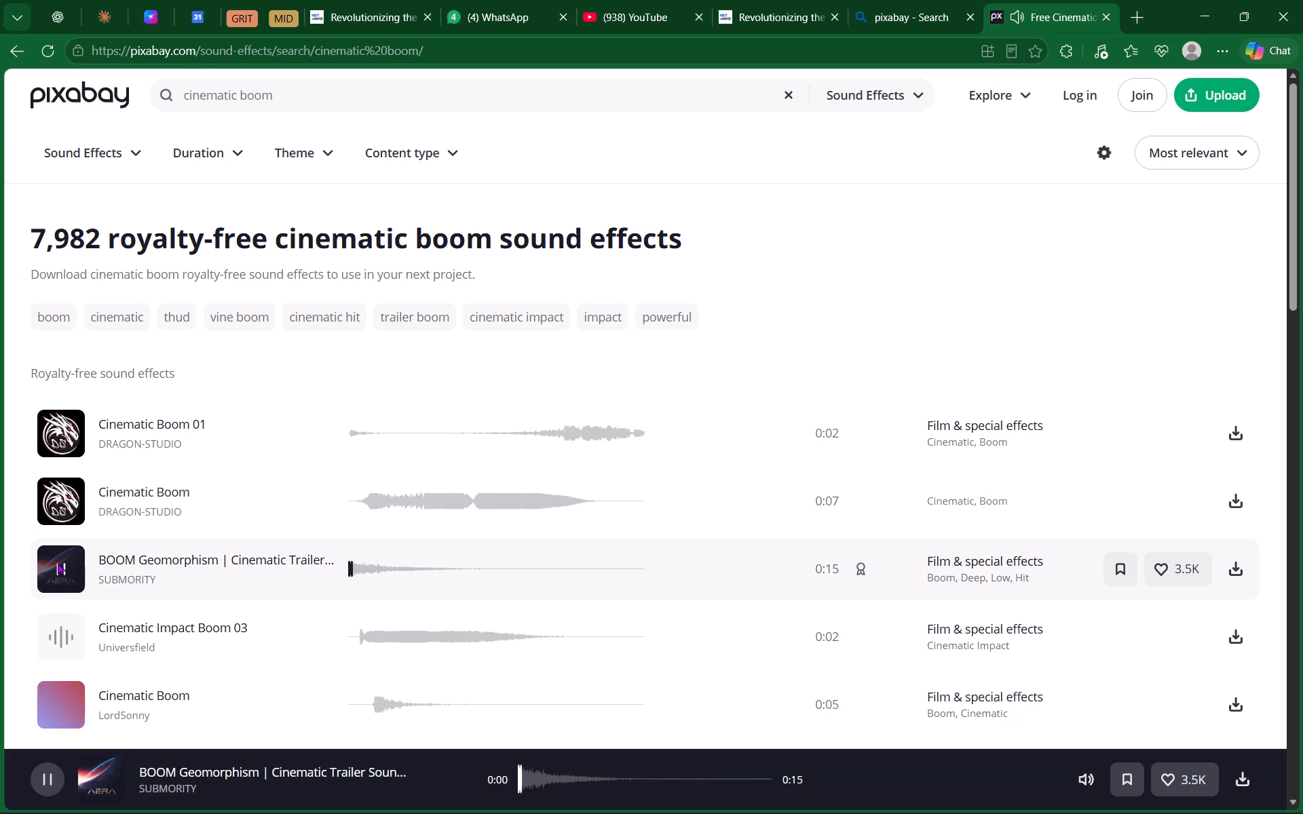
click(56, 630)
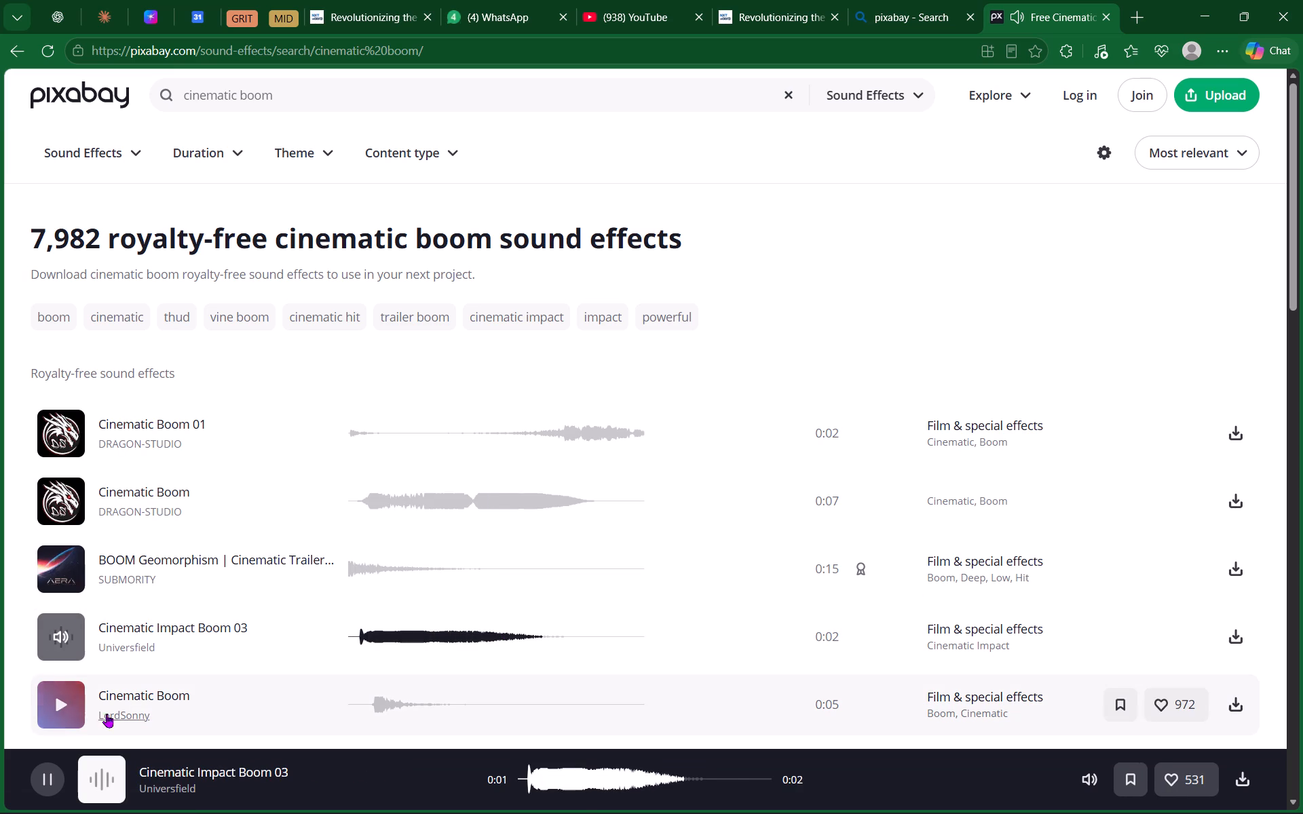
click(58, 701)
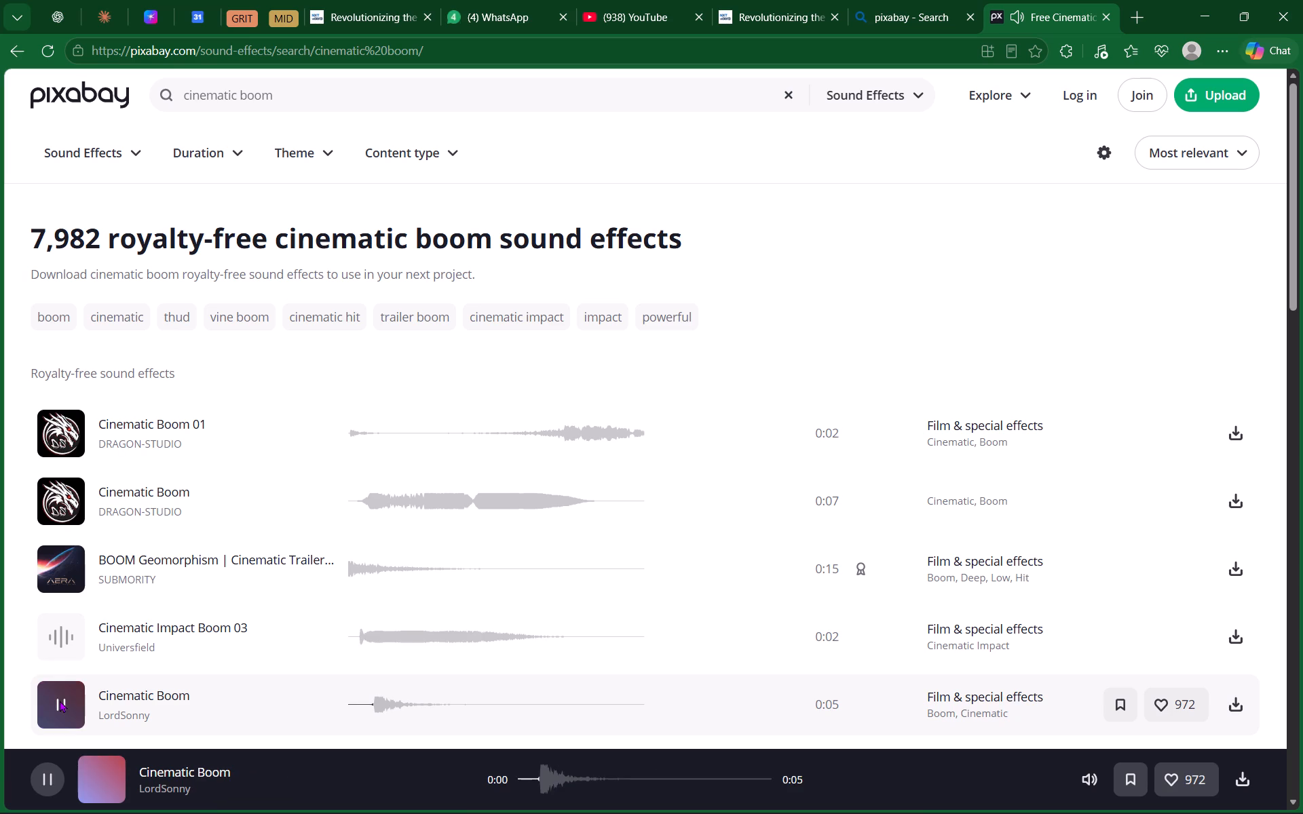
click(67, 632)
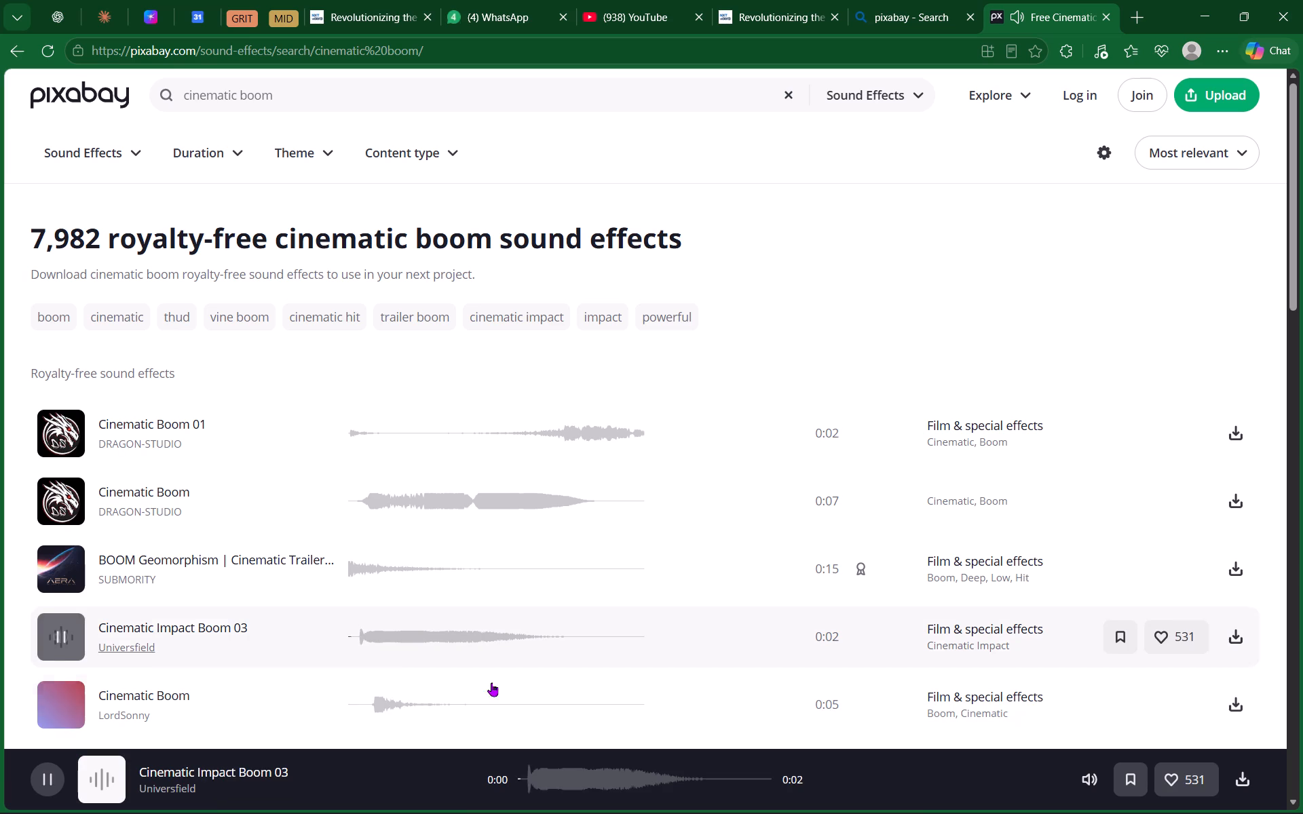
Replay the 0:05 Cinematic Boom, and preview Impact – Cinematic Boom 04, Cinematic Boom Pack and Cinematic Boom 04.
scroll(935, 613, down, 3)
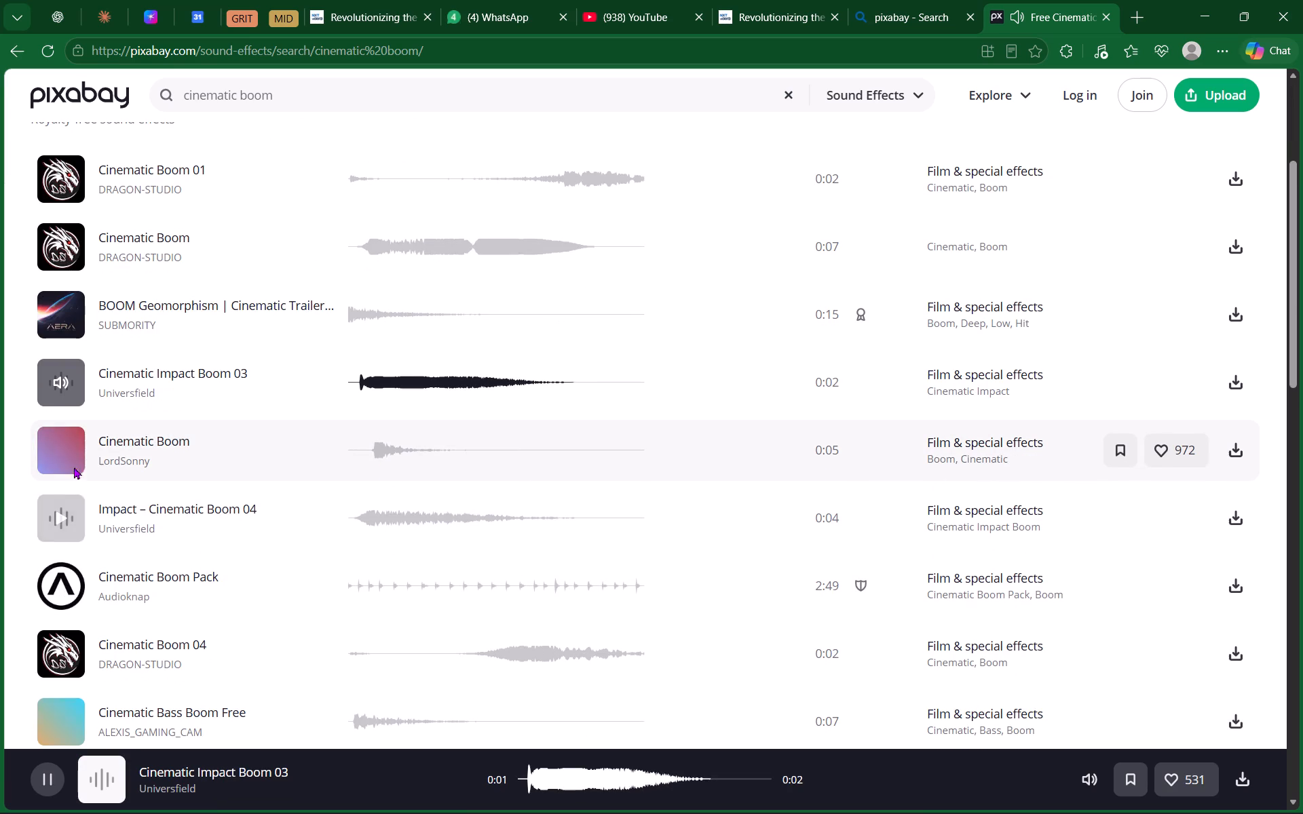
click(60, 452)
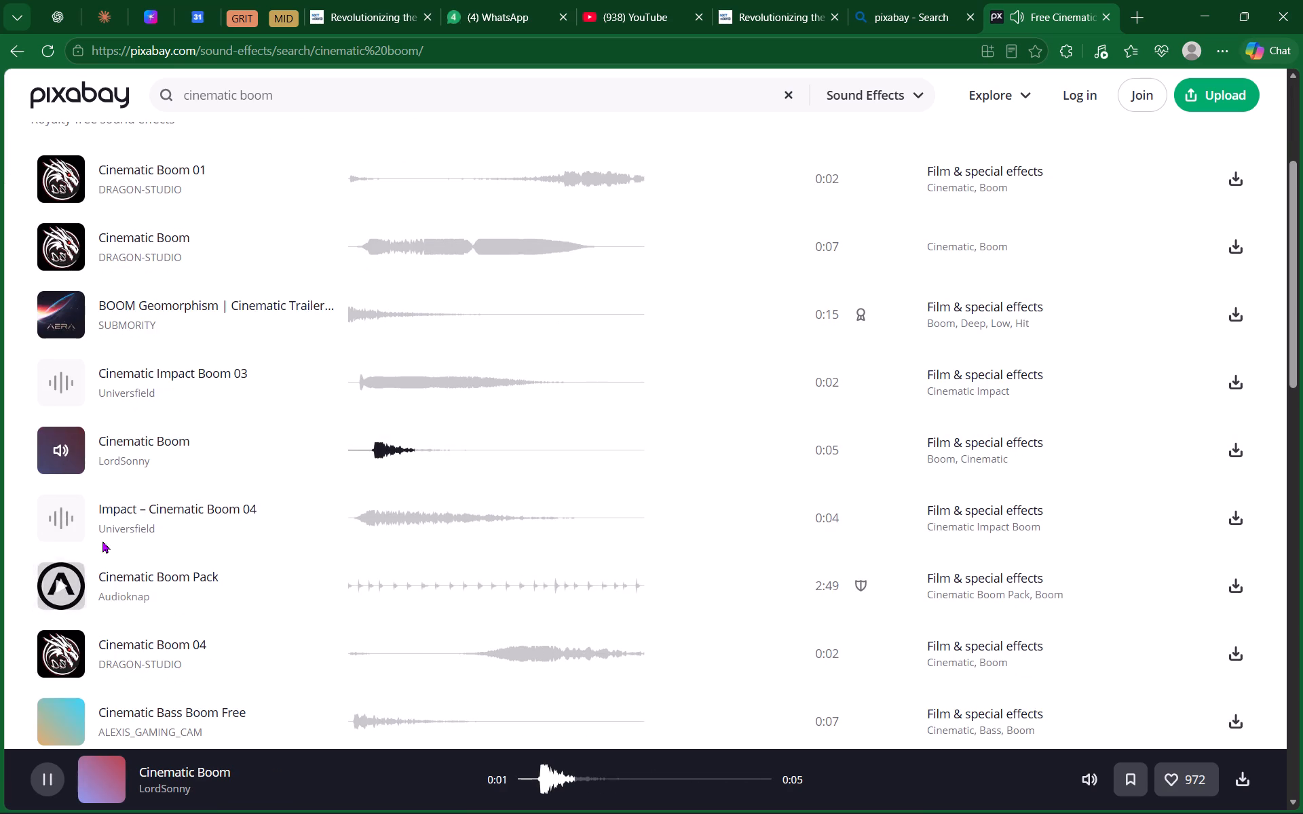
click(62, 521)
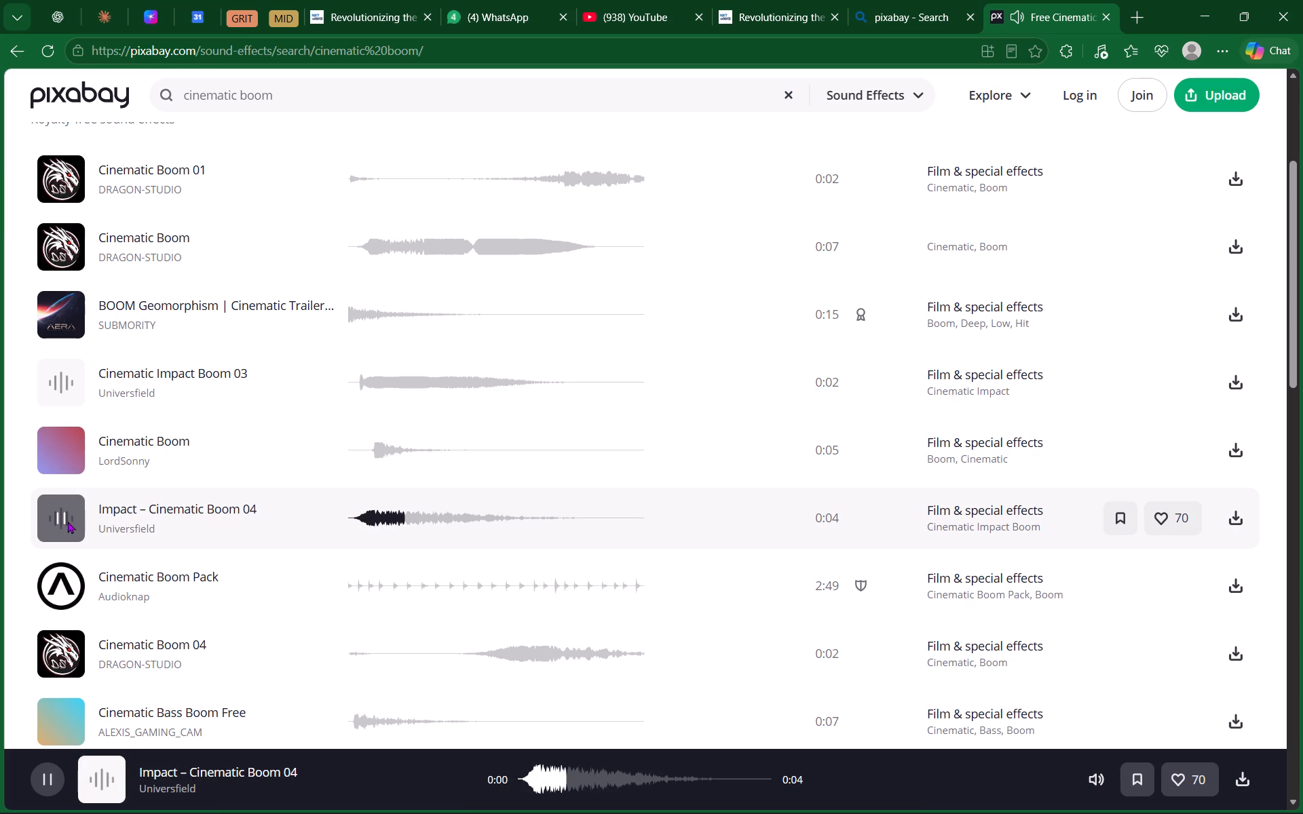
click(62, 590)
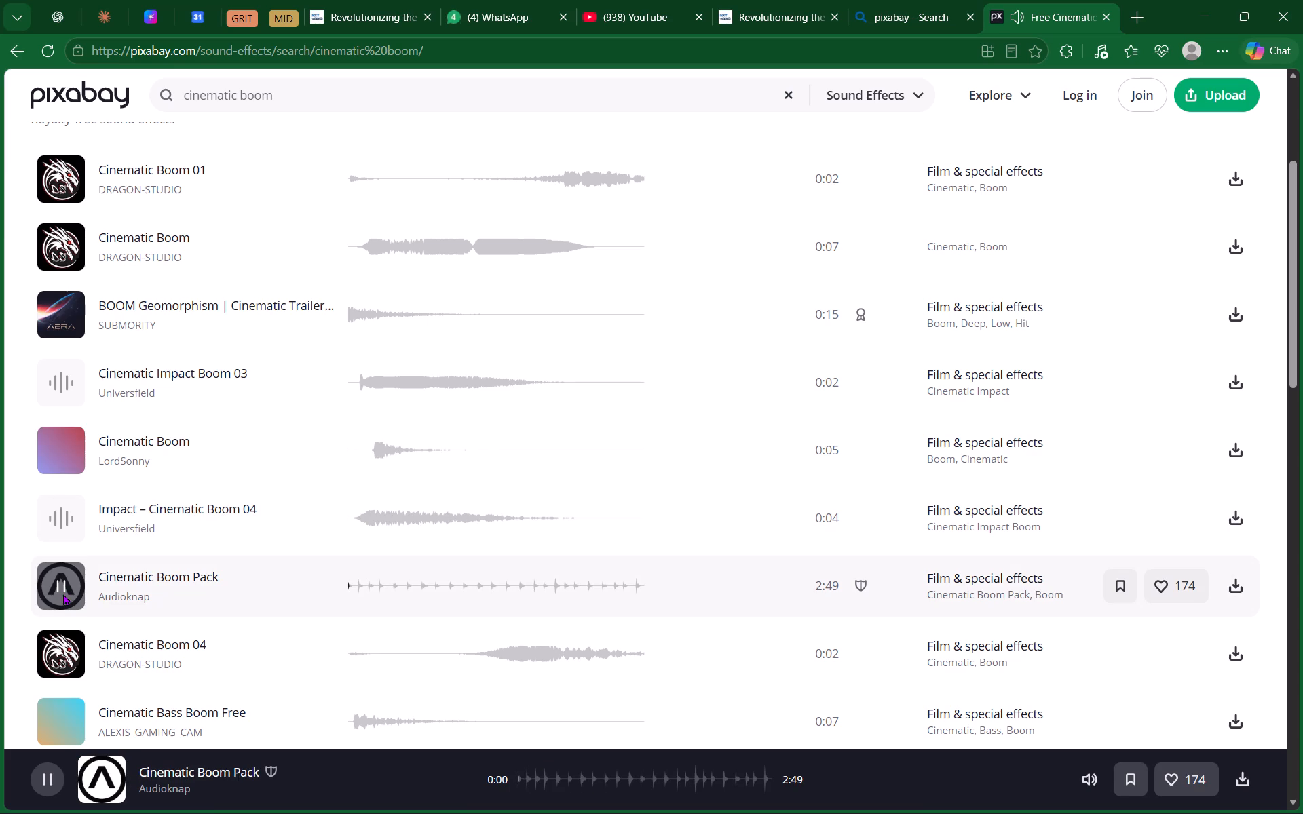
click(62, 656)
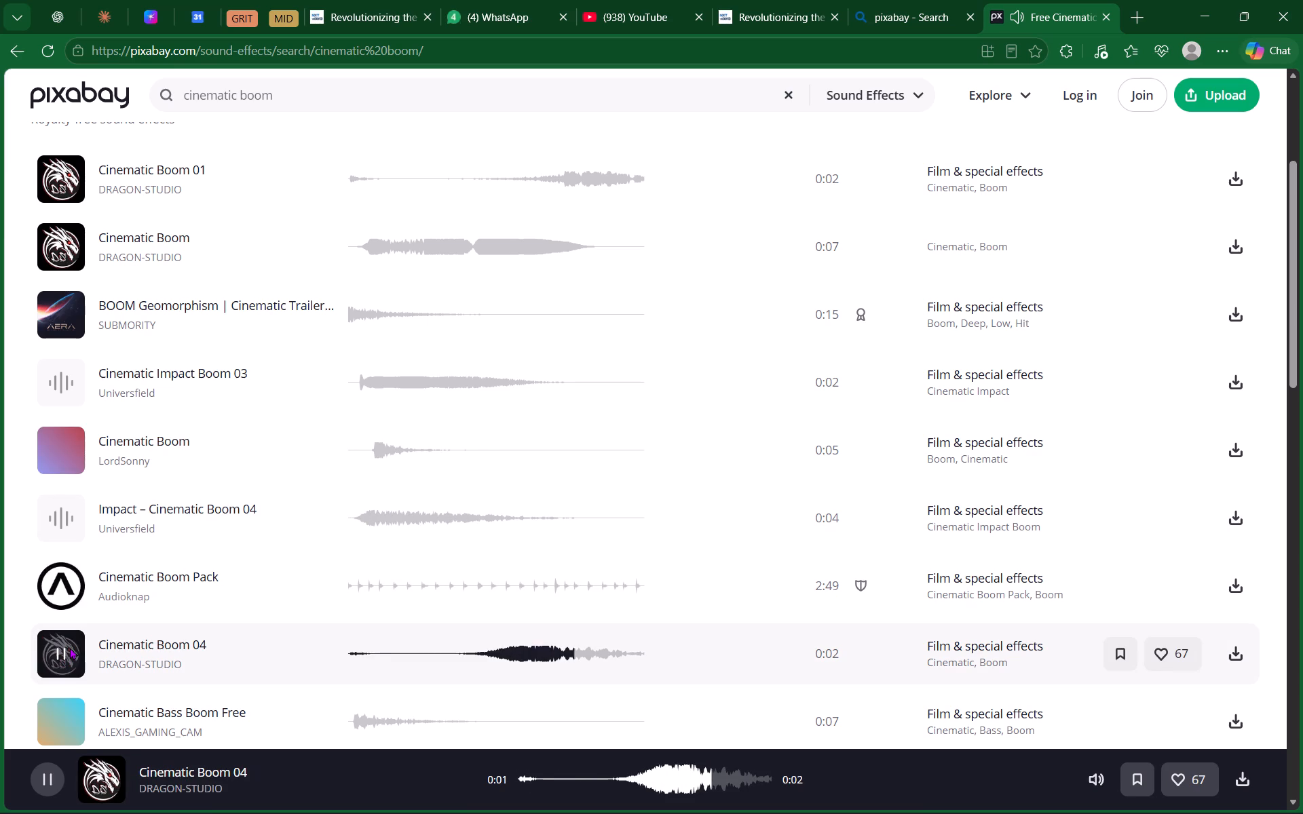
click(62, 653)
click(62, 653)
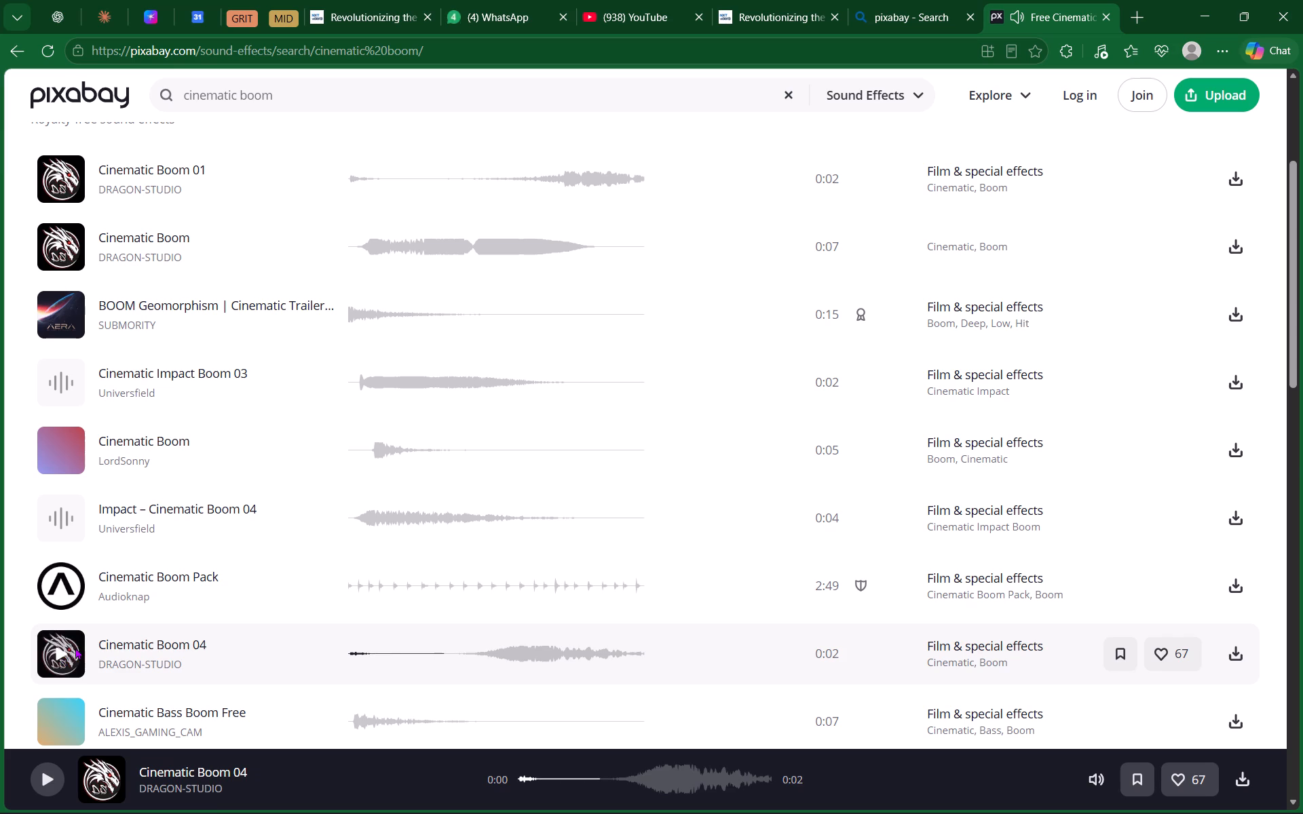
Further down the results, preview Cinematic Boom 03, Suspenseful Boom, Cinematic Boom 02, the 0:03 and 0:06 Cinematic Boom sounds and Cinematic Riser 03.
scroll(143, 625, down, 3)
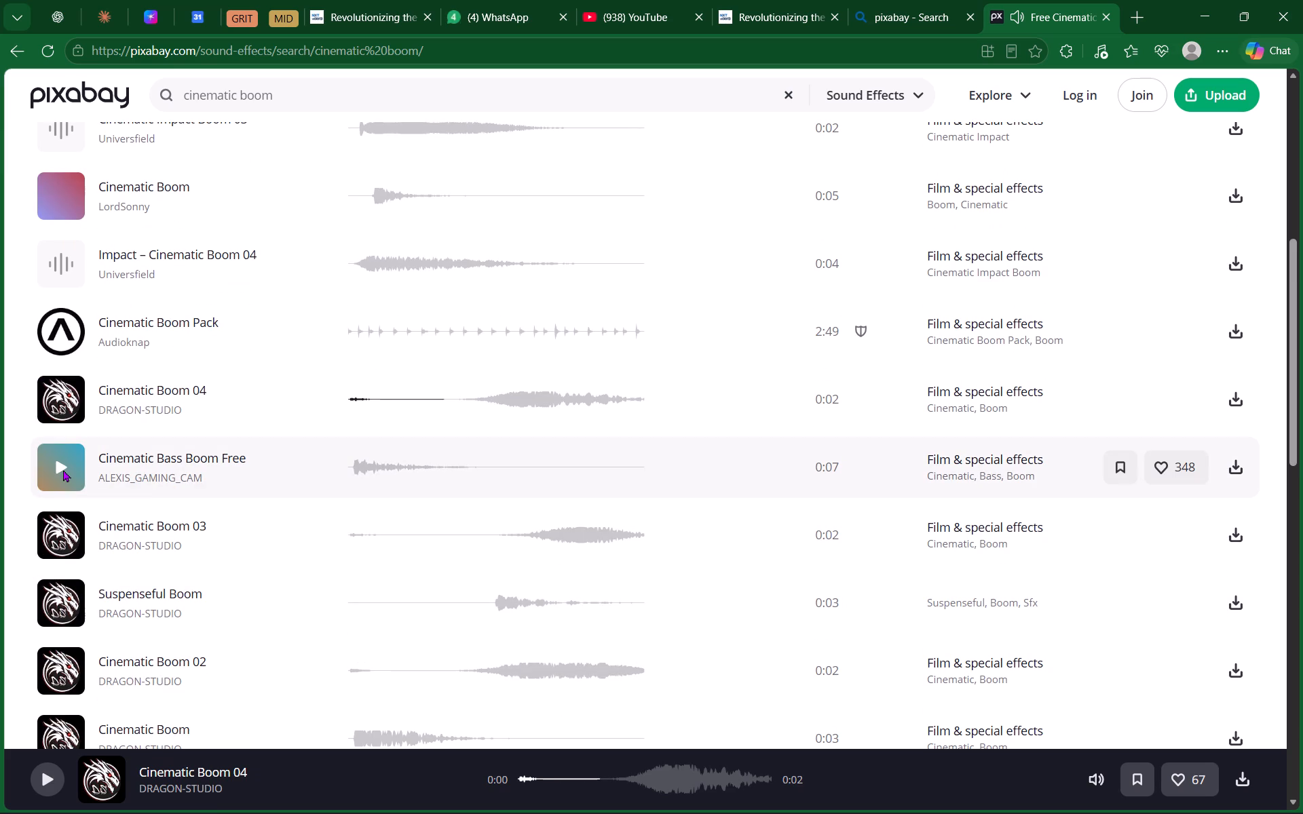
click(62, 536)
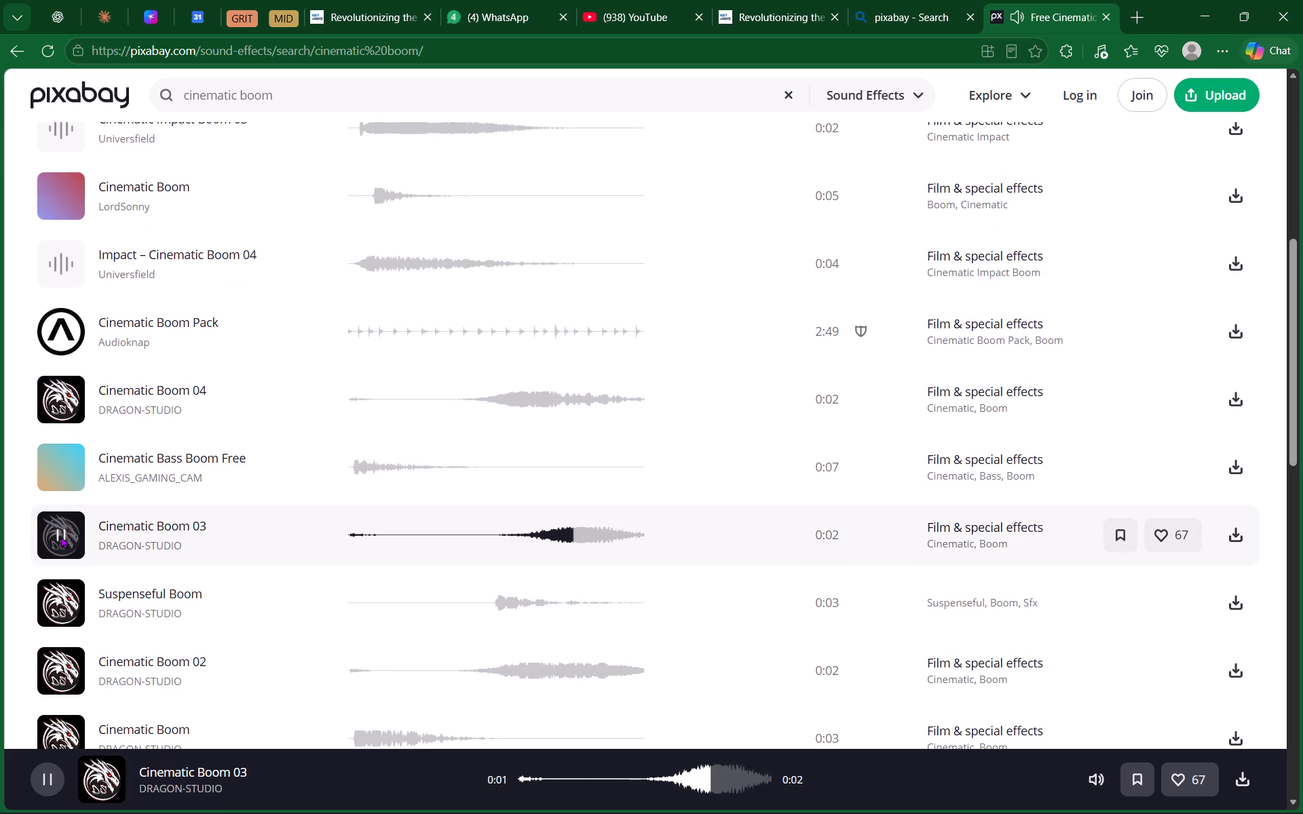
click(62, 600)
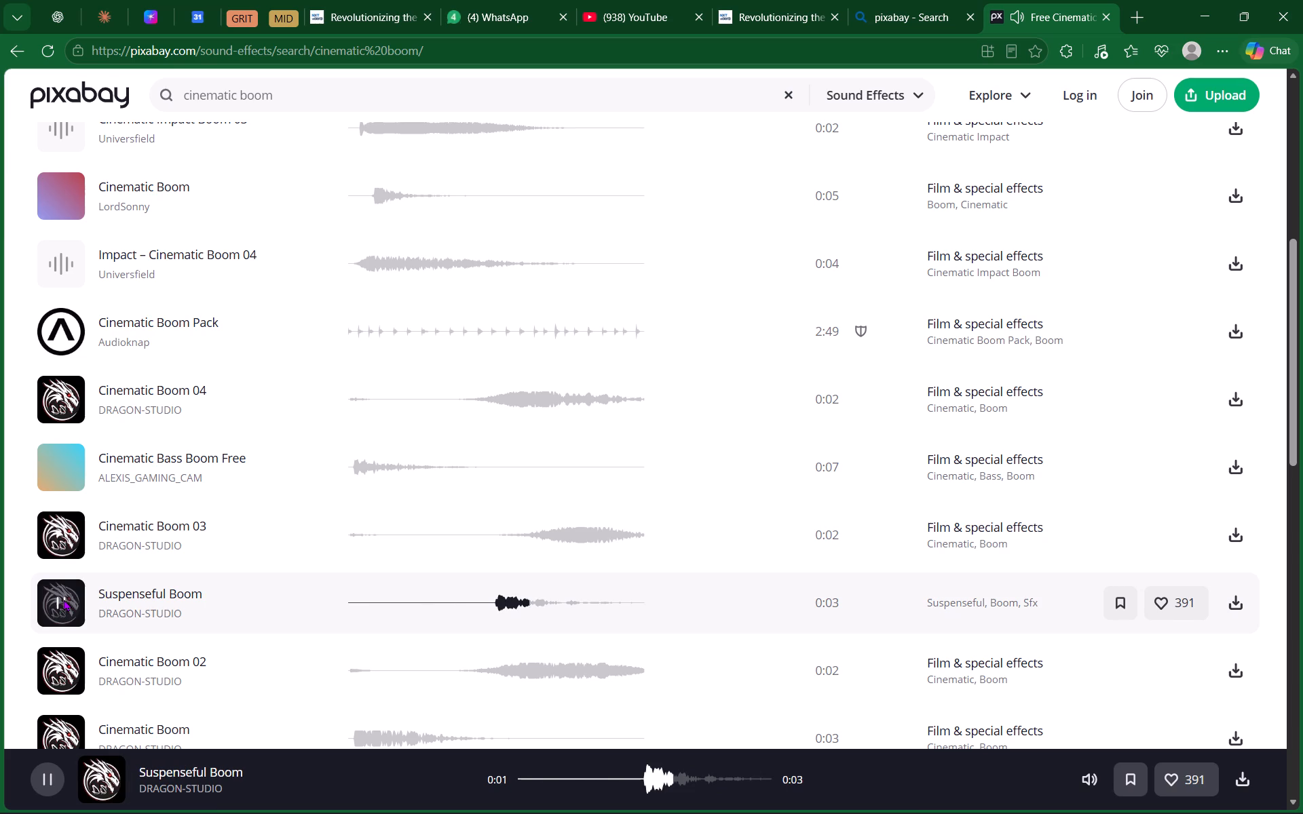
click(59, 672)
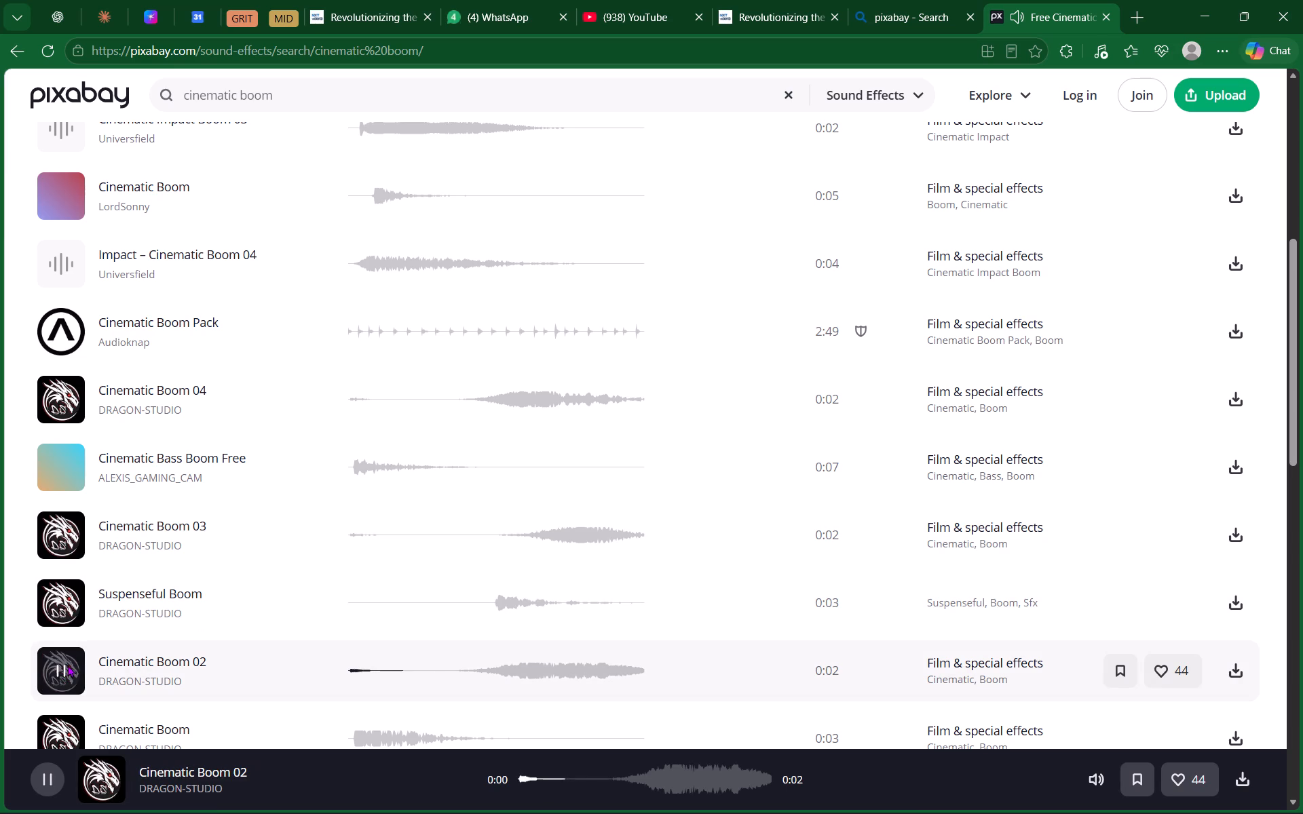
scroll(90, 627, down, 3)
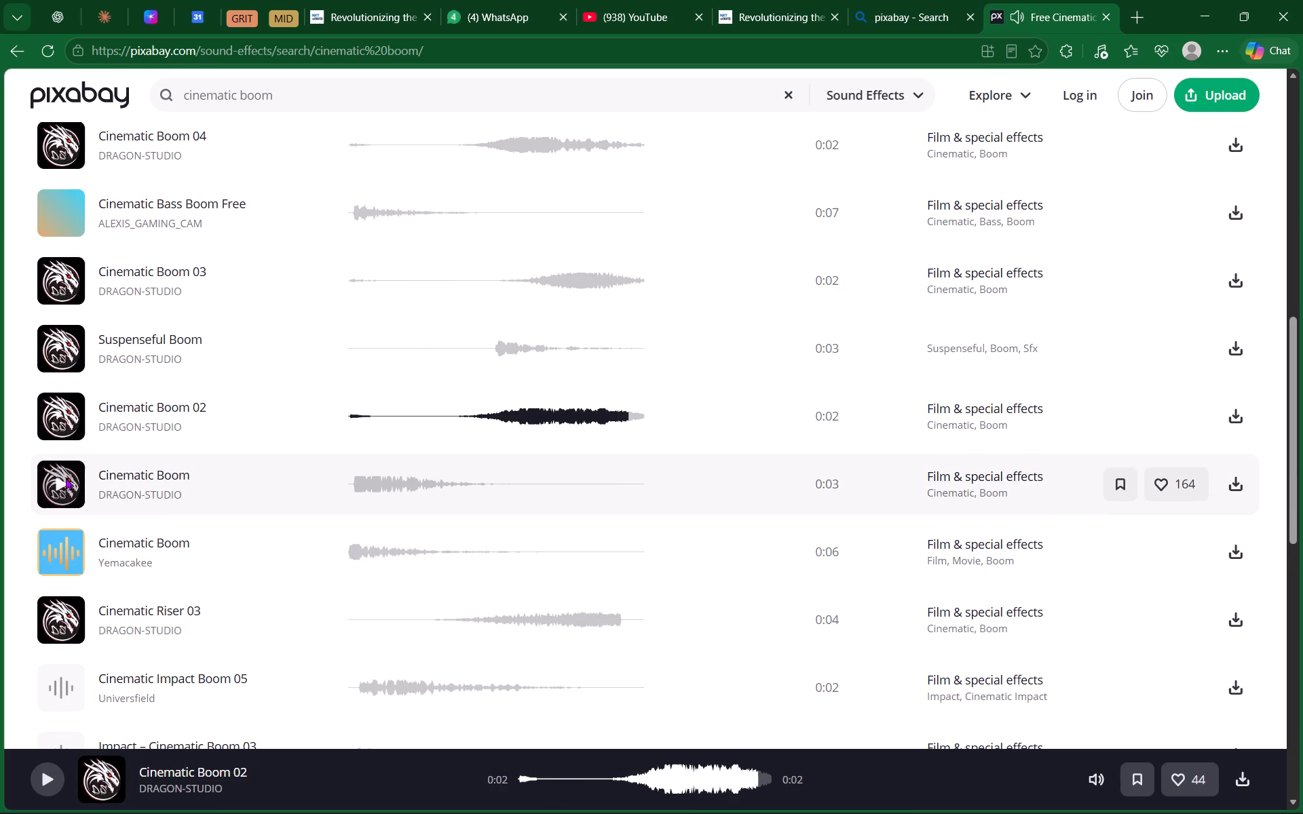
click(58, 484)
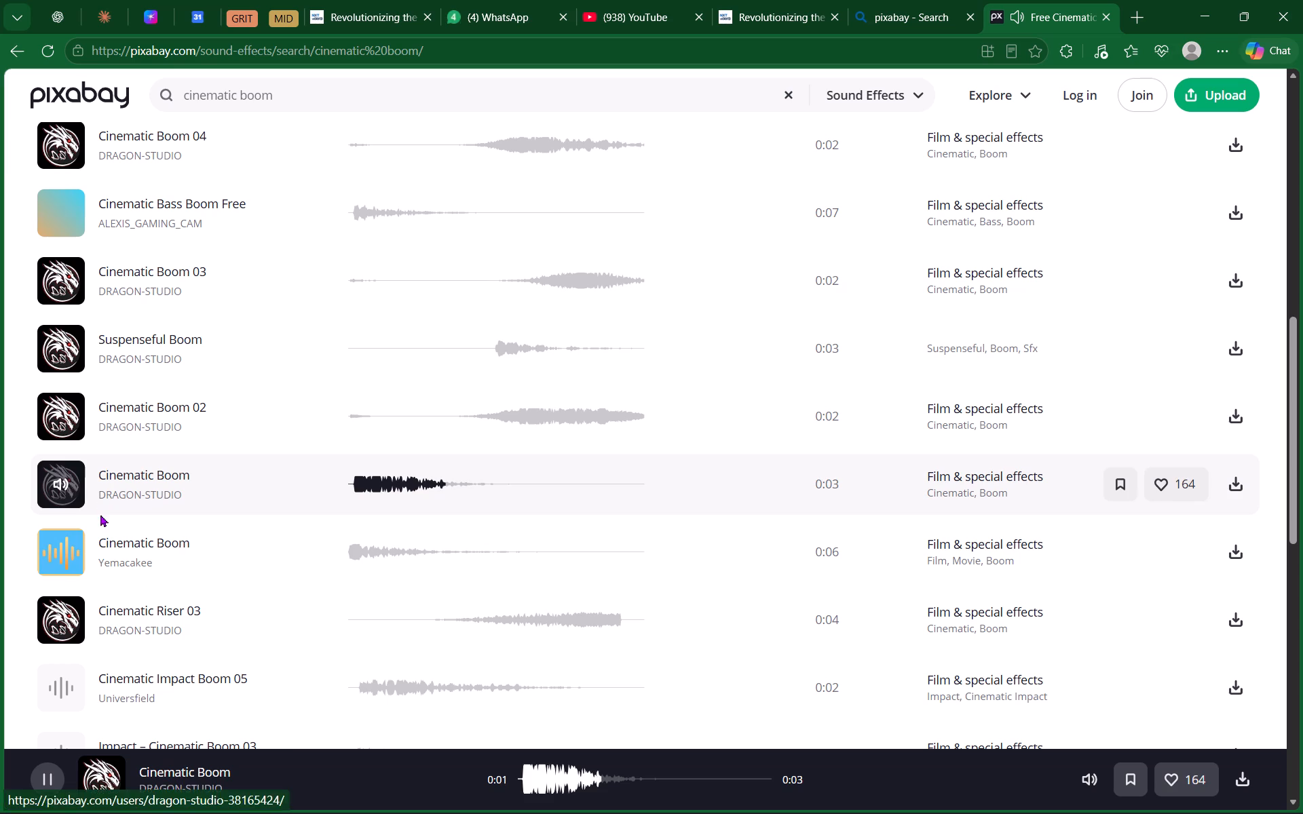
click(63, 555)
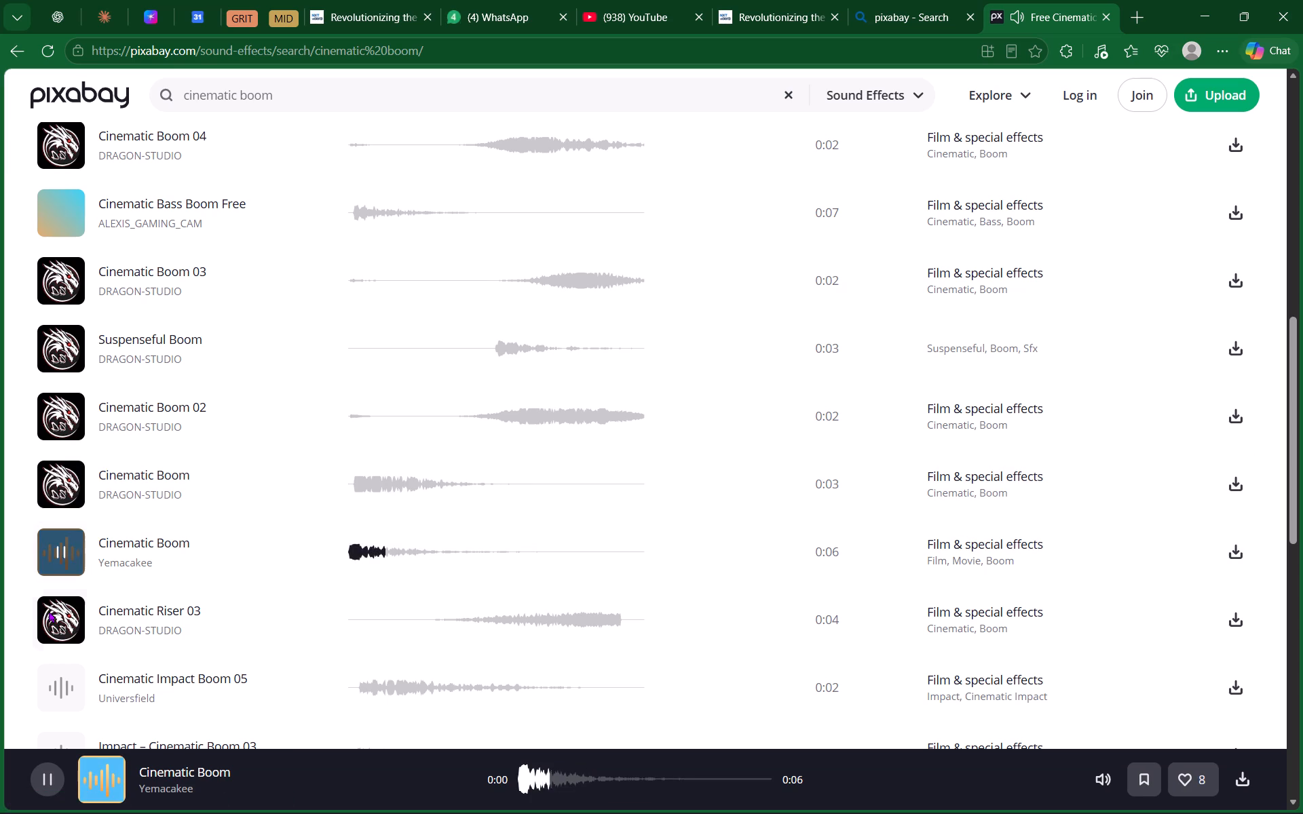
click(56, 614)
Preview Cinematic Impact Boom 05, the 0:08 Cinematic Boom and Boom Swoosh 05, and replay Cinematic Impact Boom 05.
scroll(117, 583, down, 3)
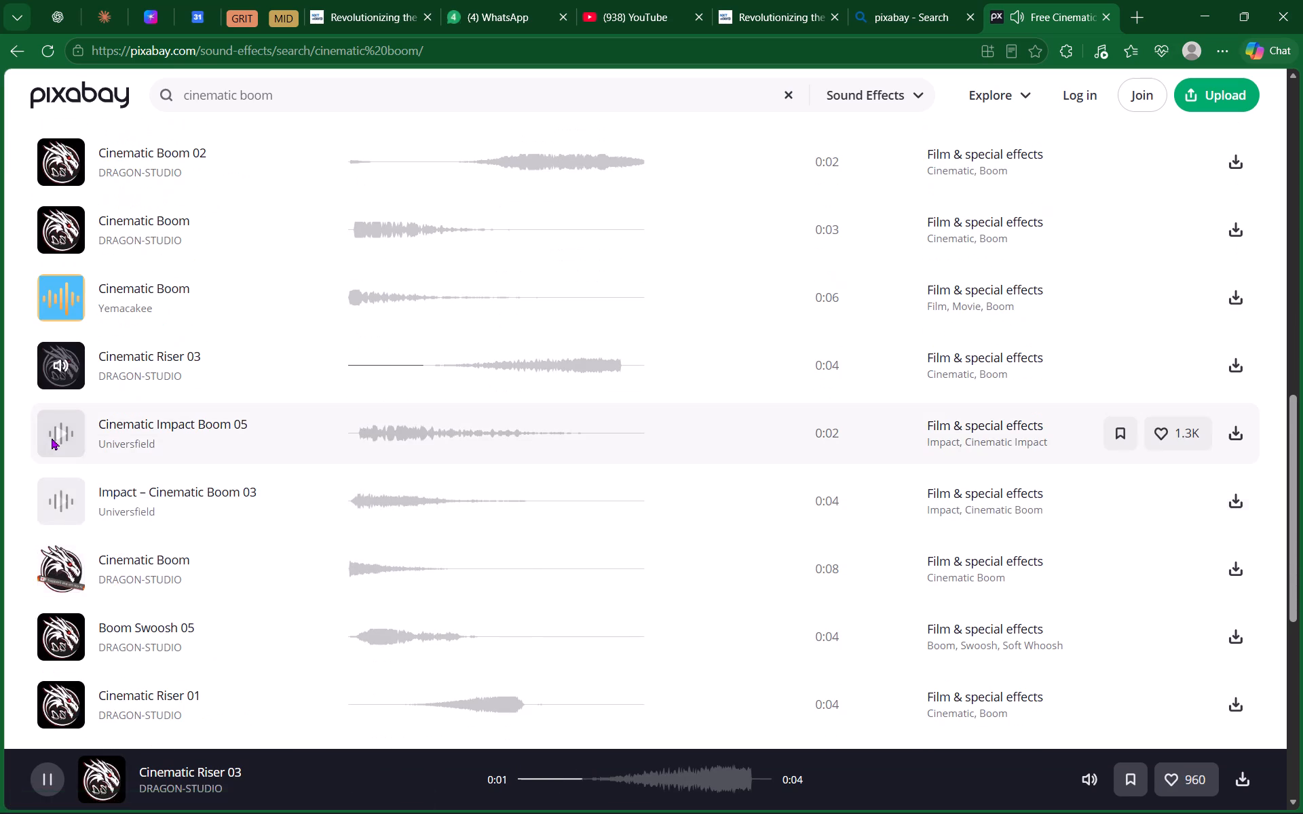
click(54, 434)
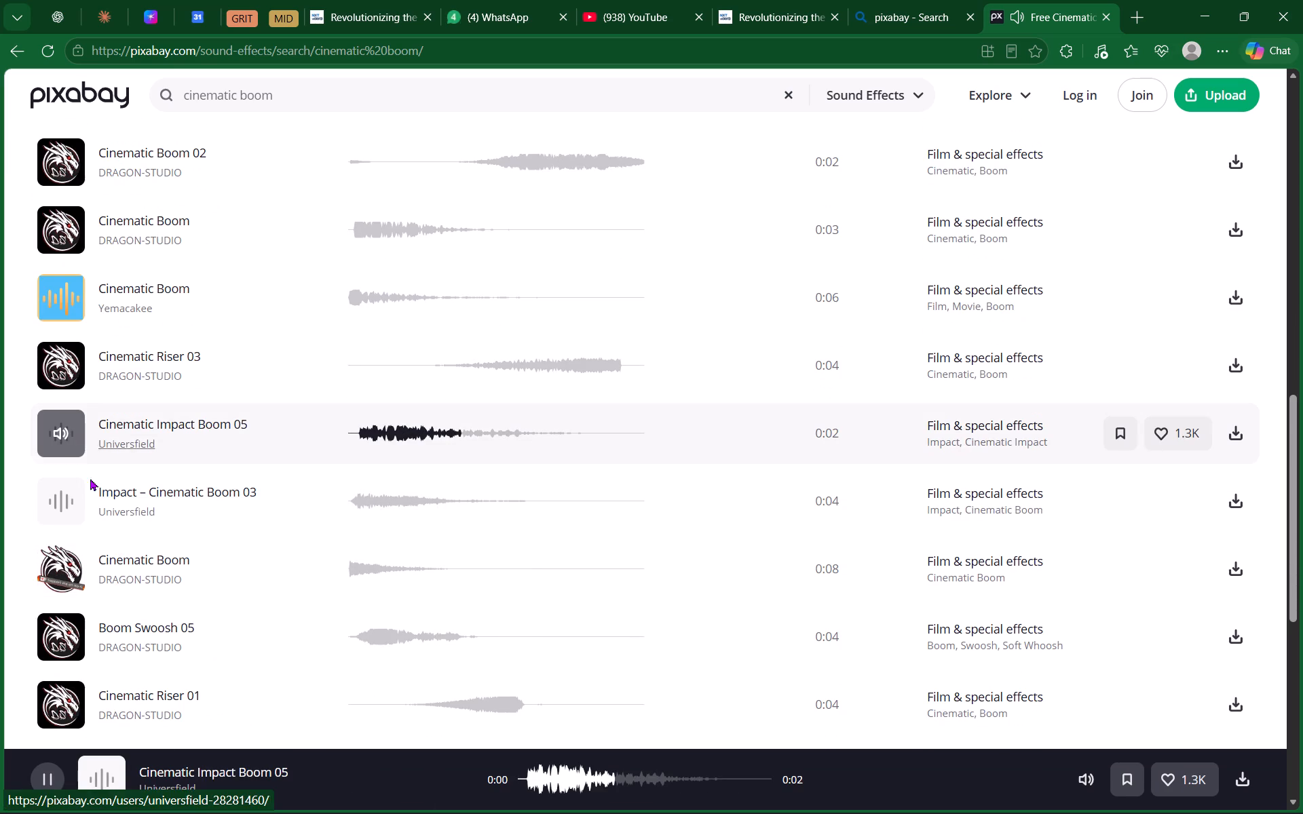
click(60, 567)
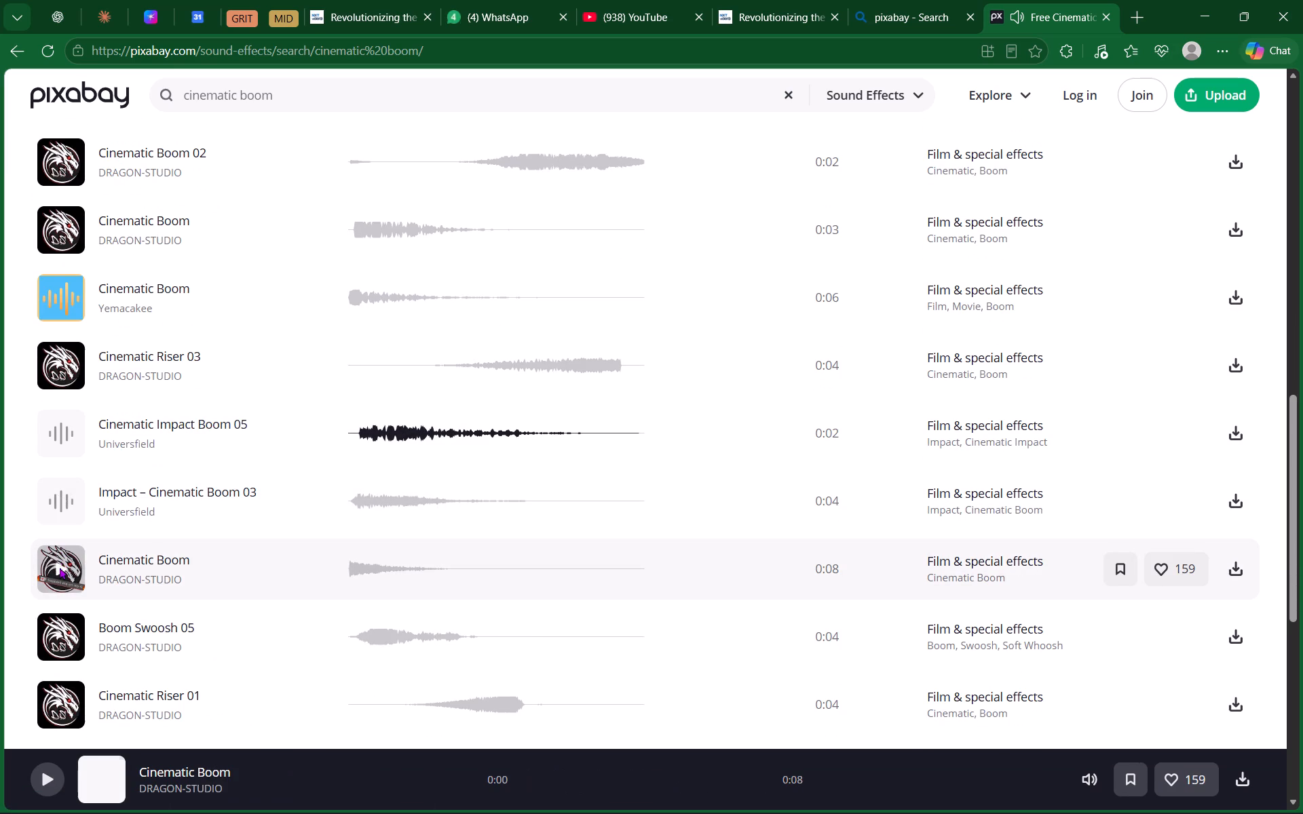
click(60, 631)
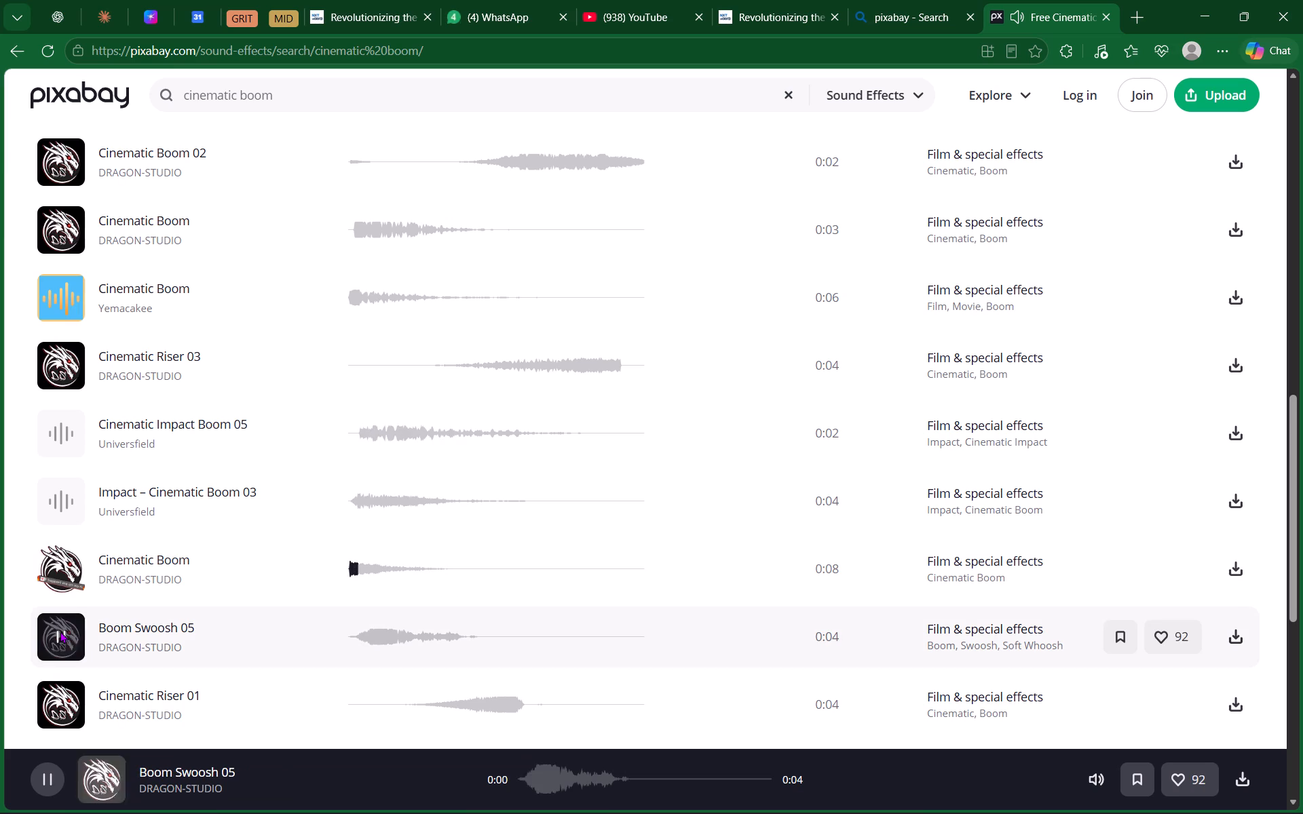
click(58, 435)
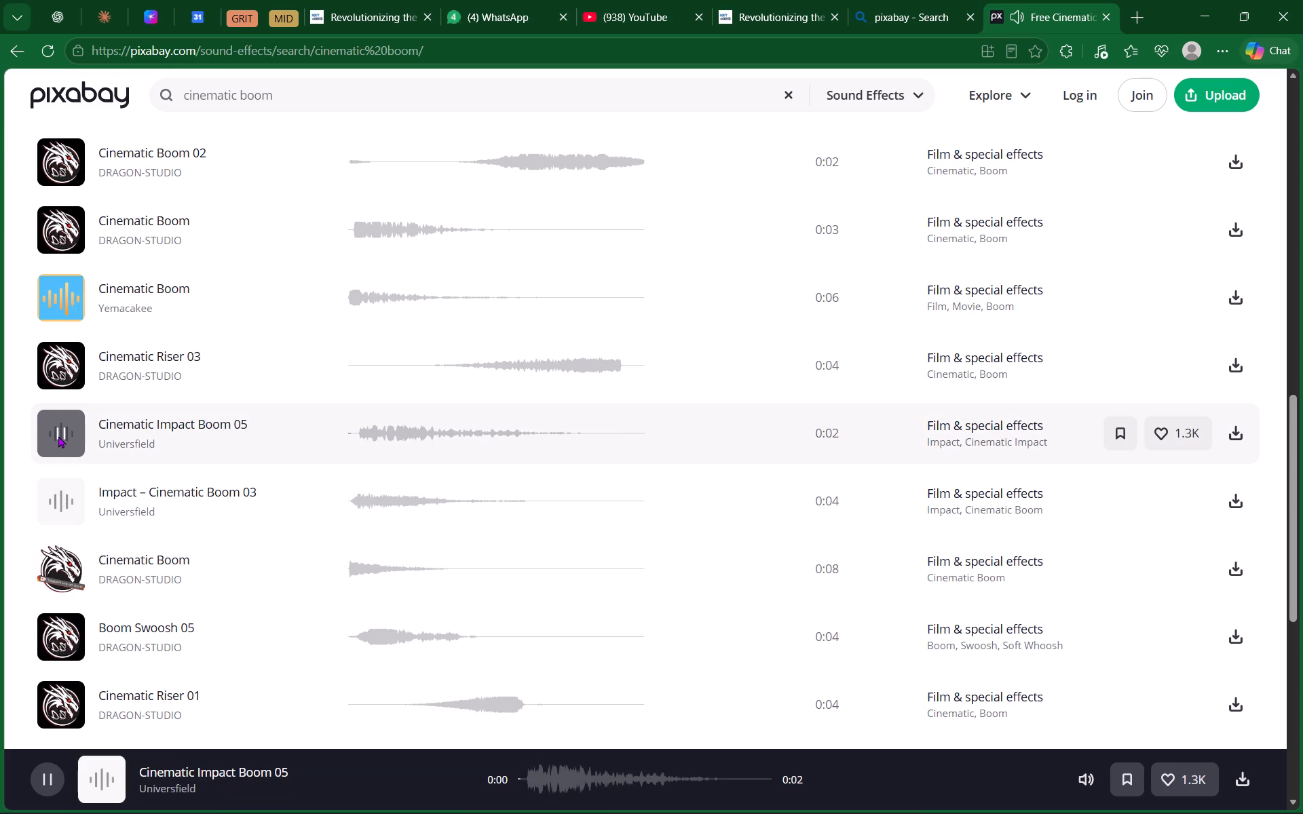
Download the Cinematic Impact Boom 05 sound effect.
click(1234, 445)
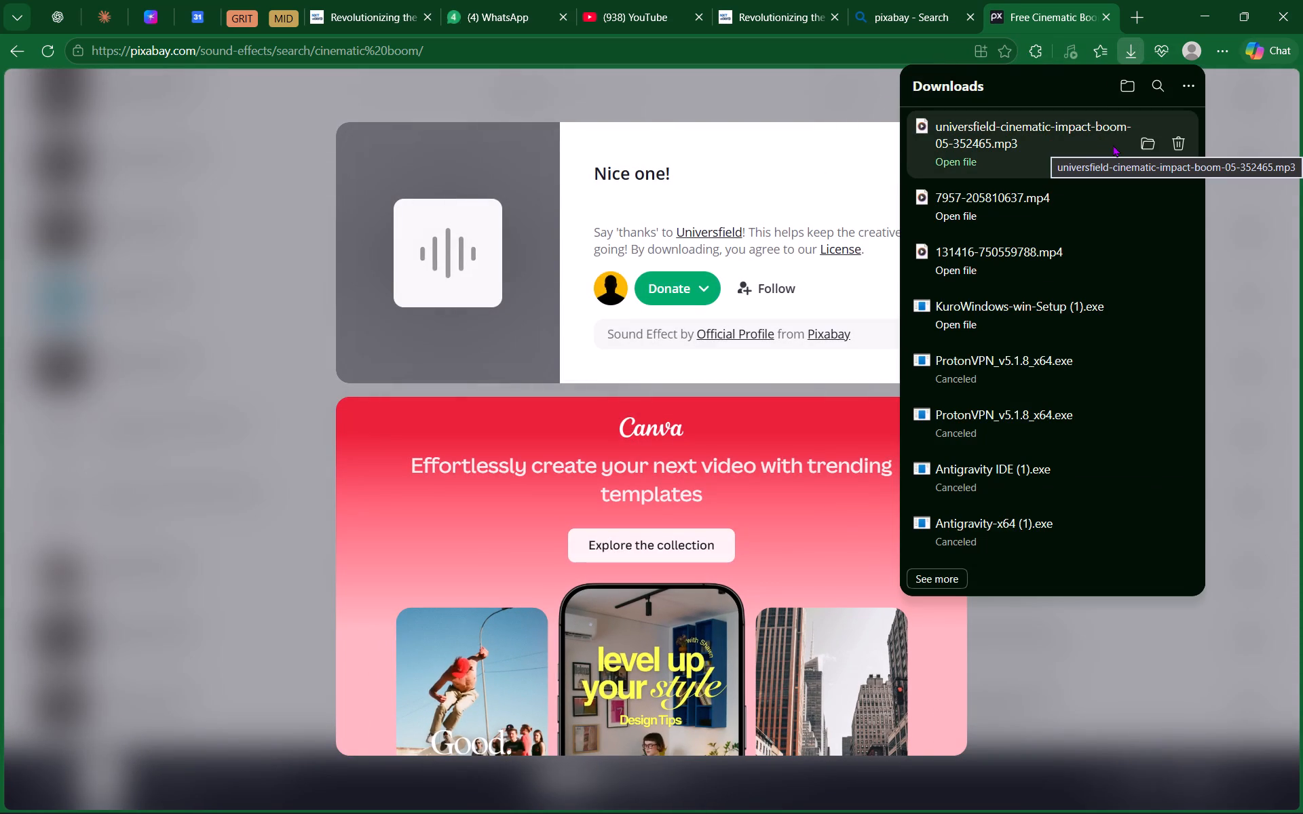
Switch to DaVinci Resolve and play the timeline from the start to review the Eye Iris opening.
click(808, 275)
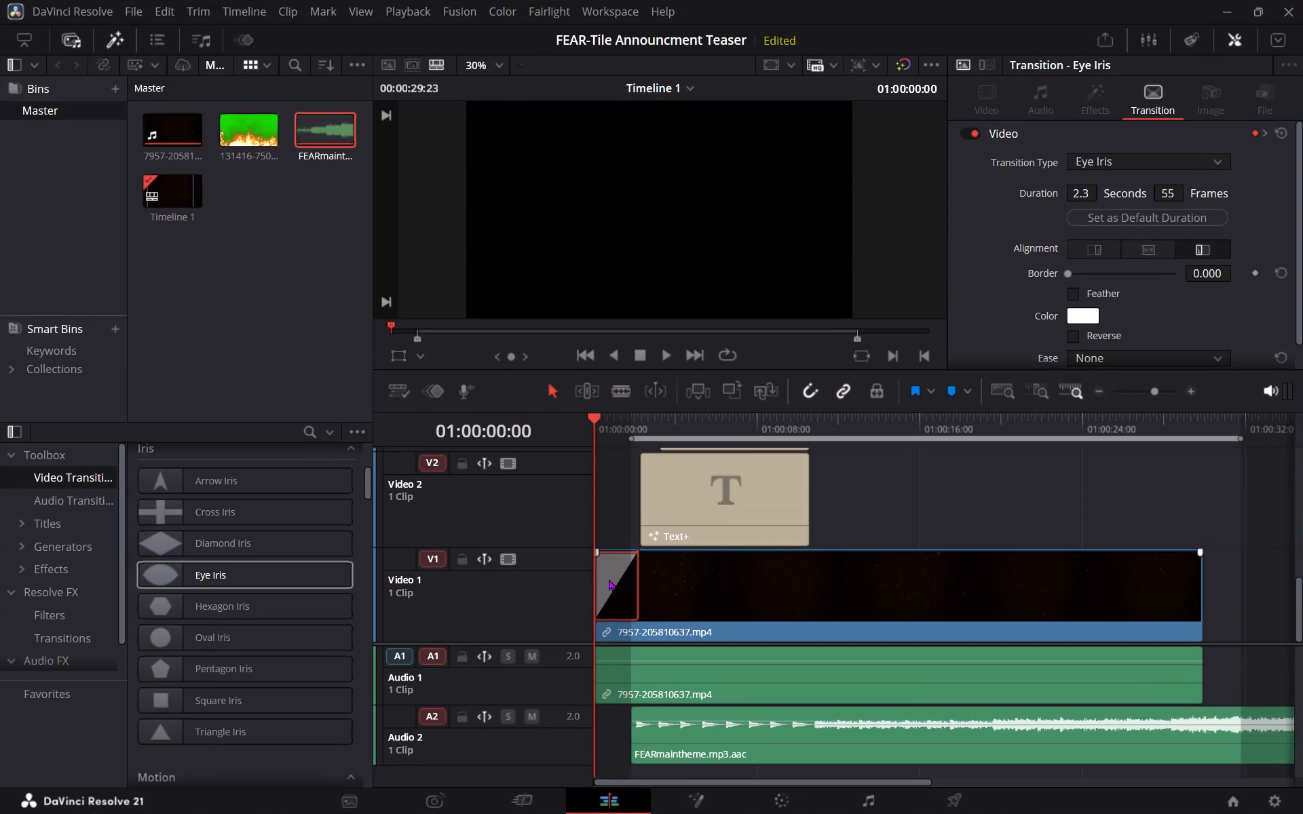
click(635, 416)
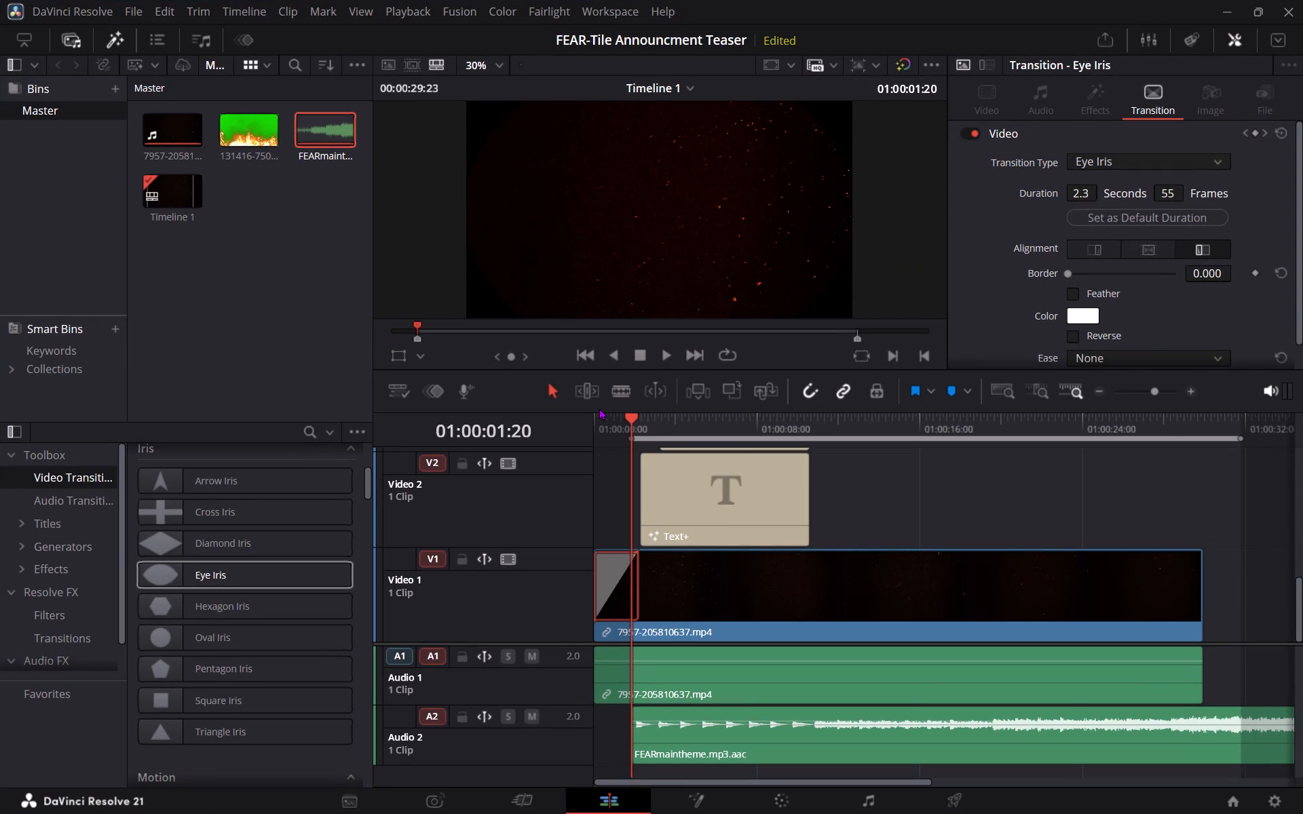
click(600, 413)
key(space)
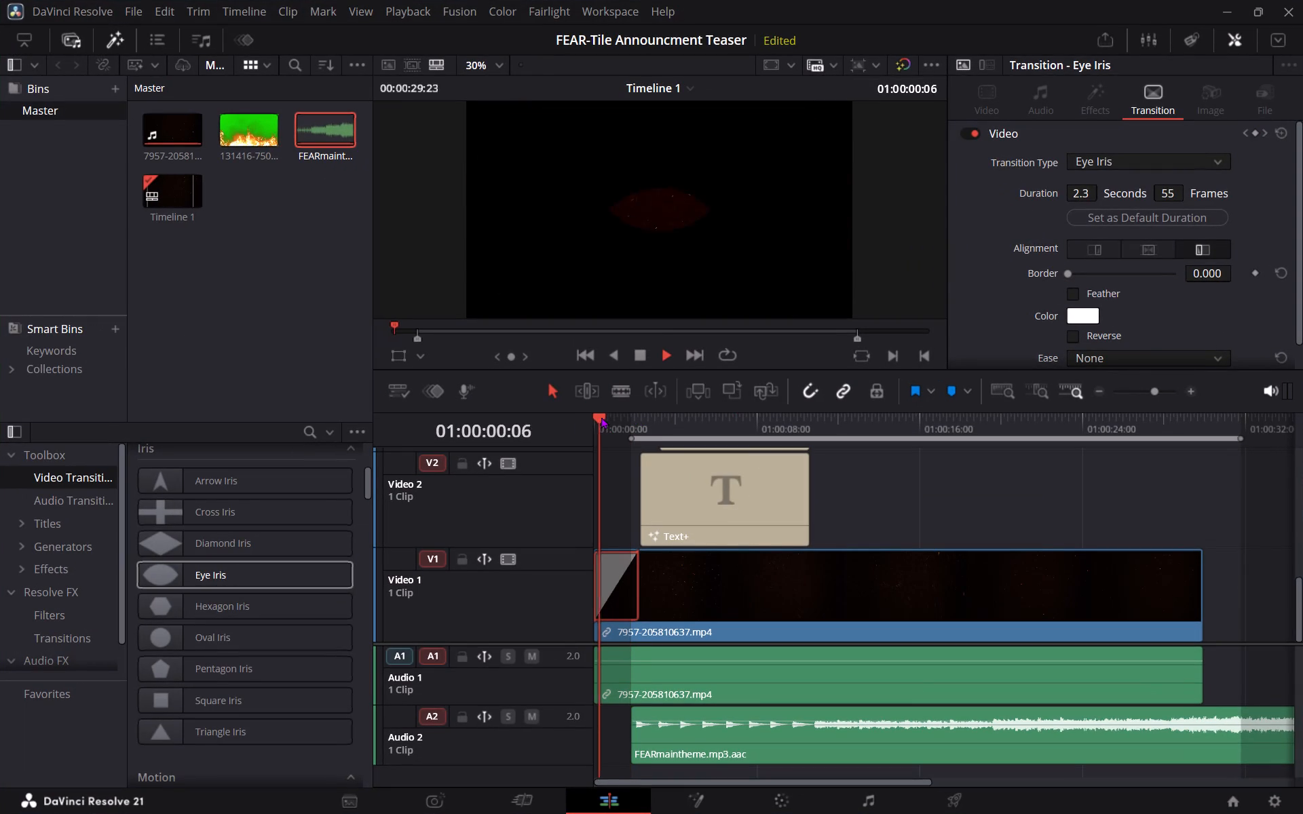
Import the universfield-cinematic-impact-boom-05-352465 sound file from Downloads into the Master bin.
key(space)
drag(607, 416, 586, 414)
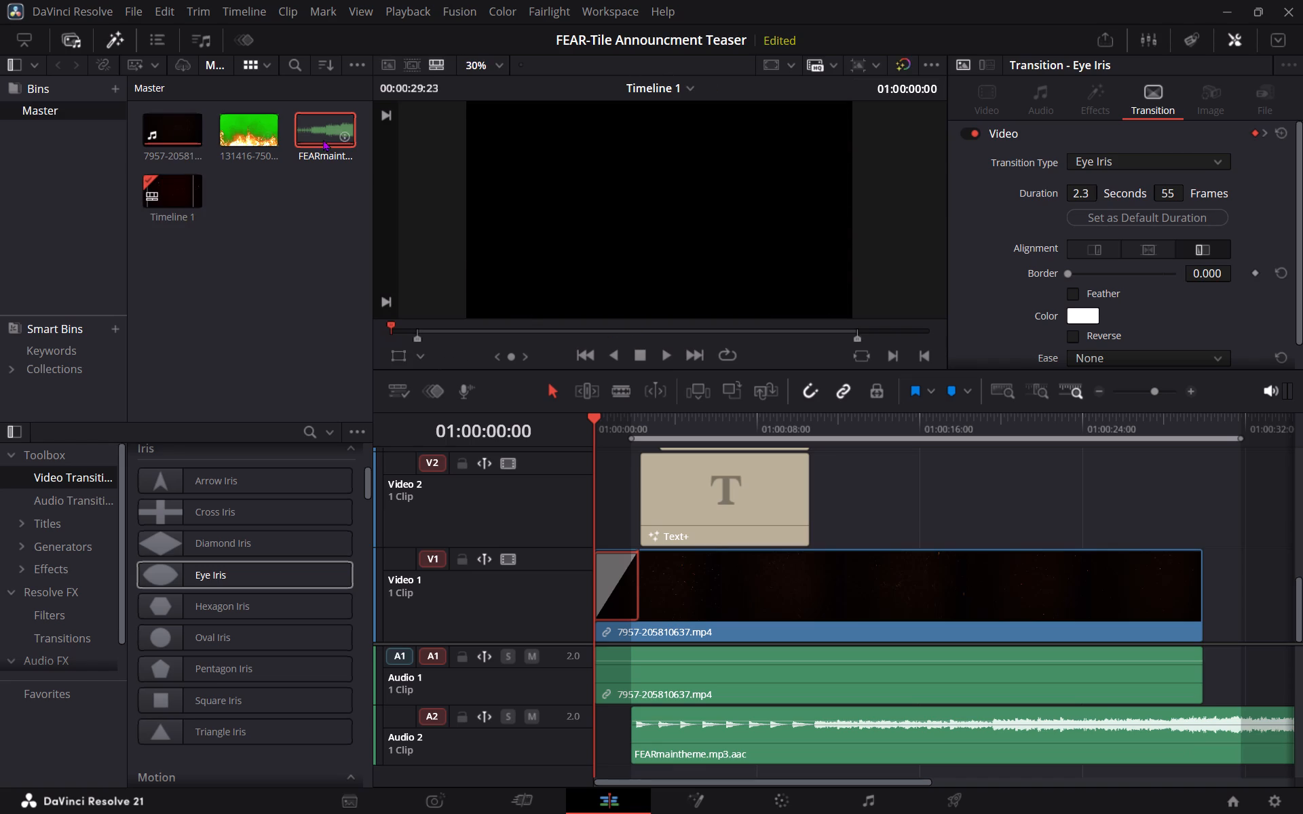
drag(170, 127, 189, 155)
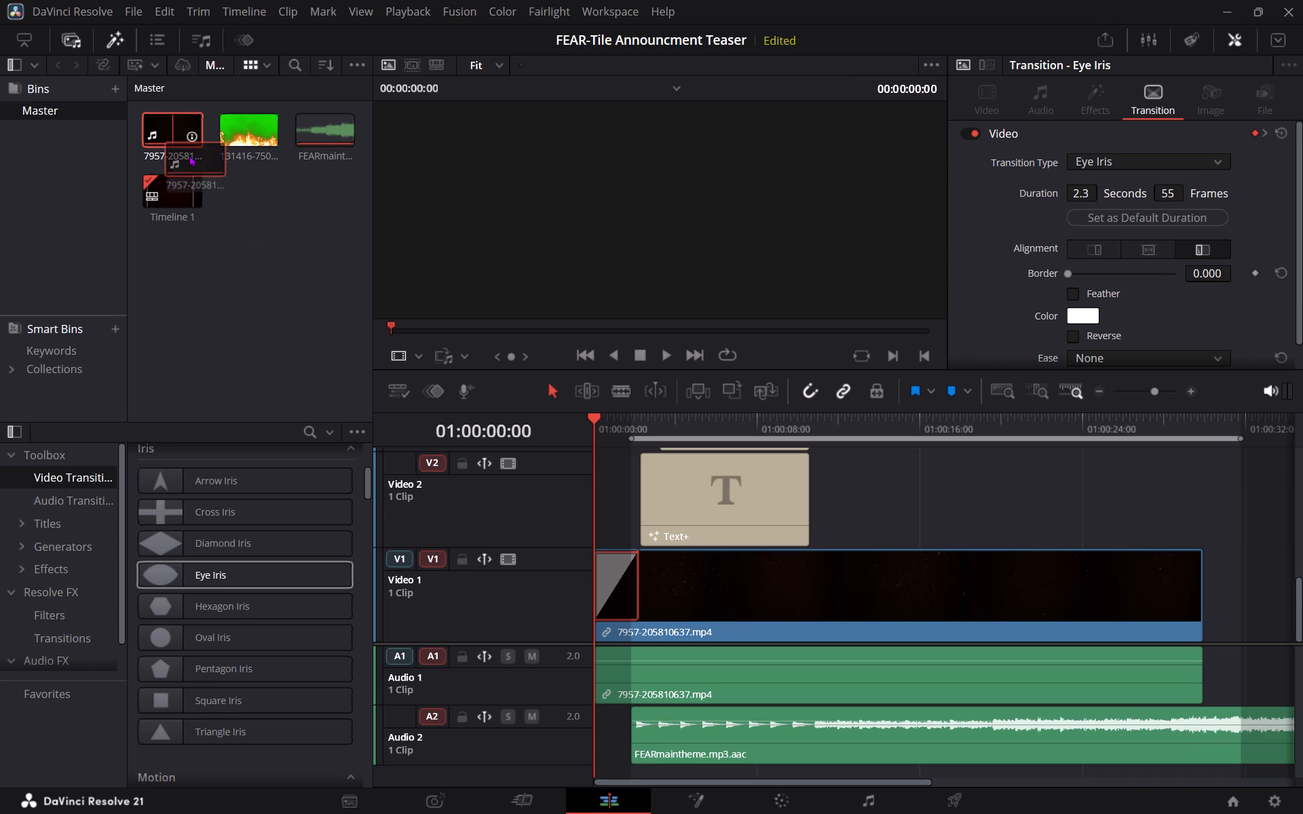
drag(189, 155, 183, 143)
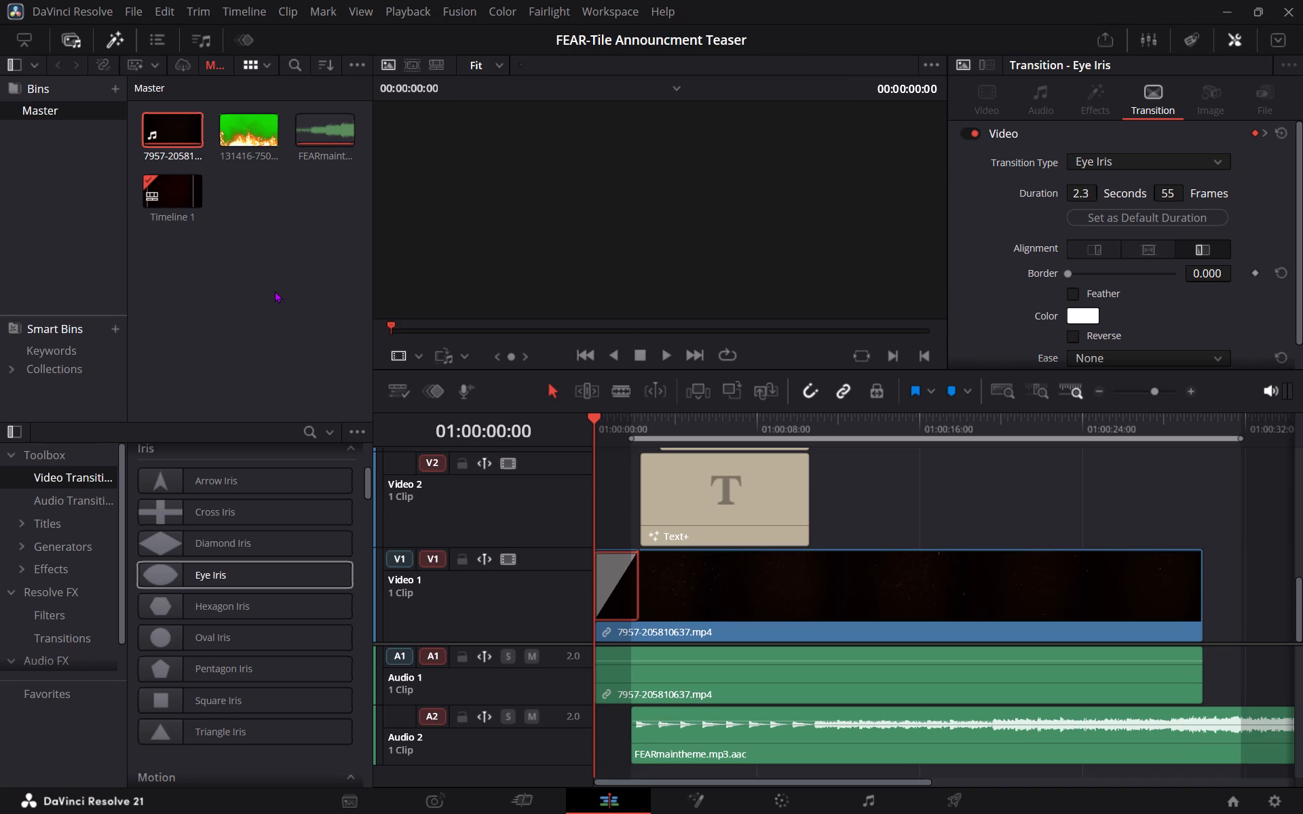
key(ctrl+i)
click(260, 163)
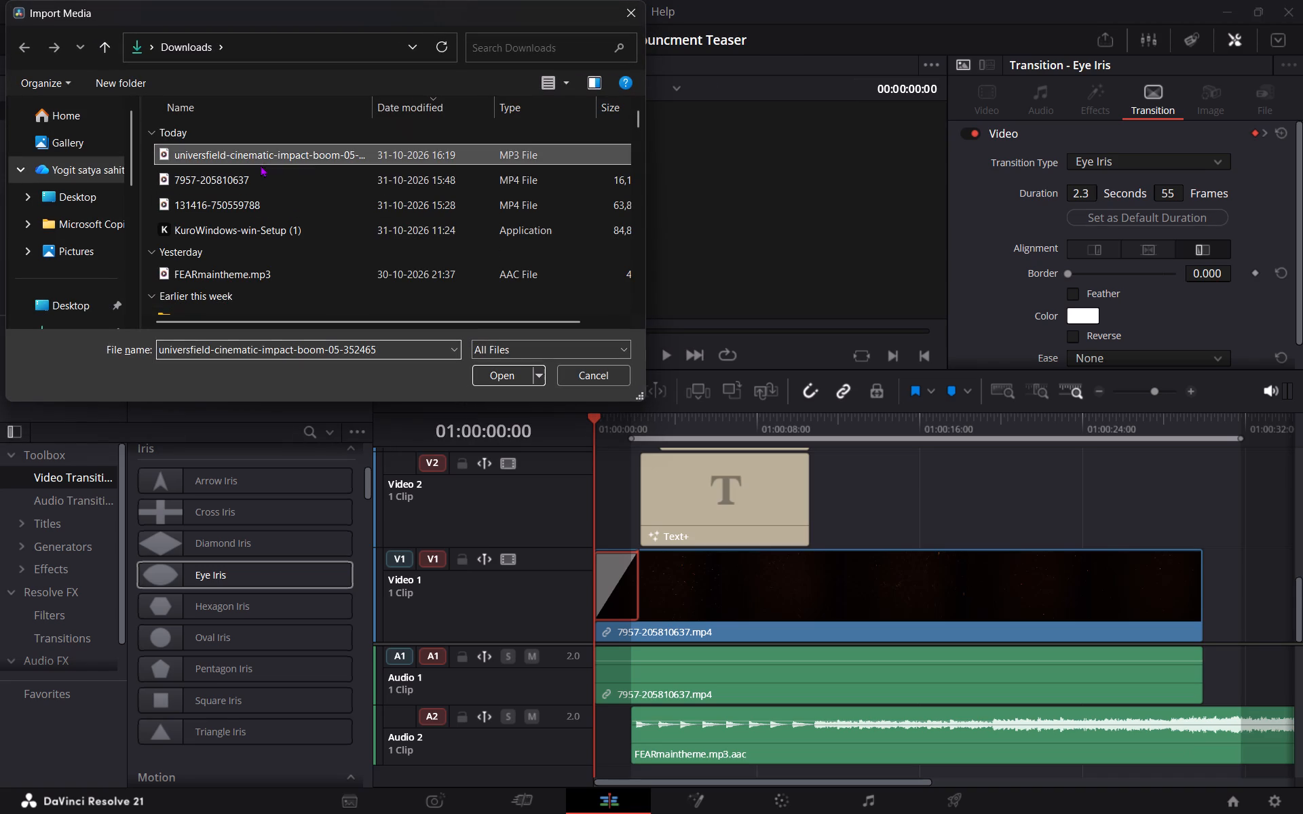
click(511, 378)
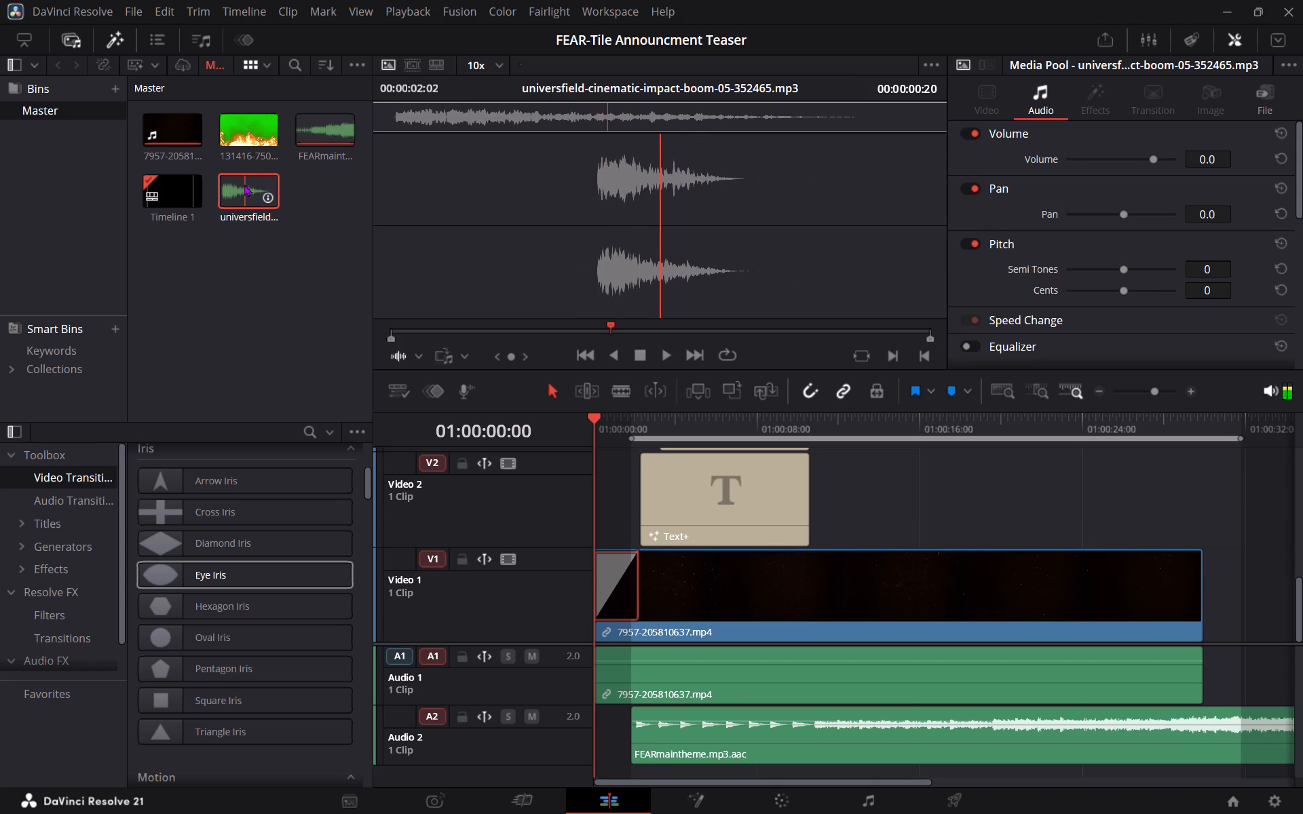
Place the cinematic boom on Audio 2 at 01:00:00:00, ahead of the FEARmaintheme music, and play the opening.
drag(244, 184, 591, 750)
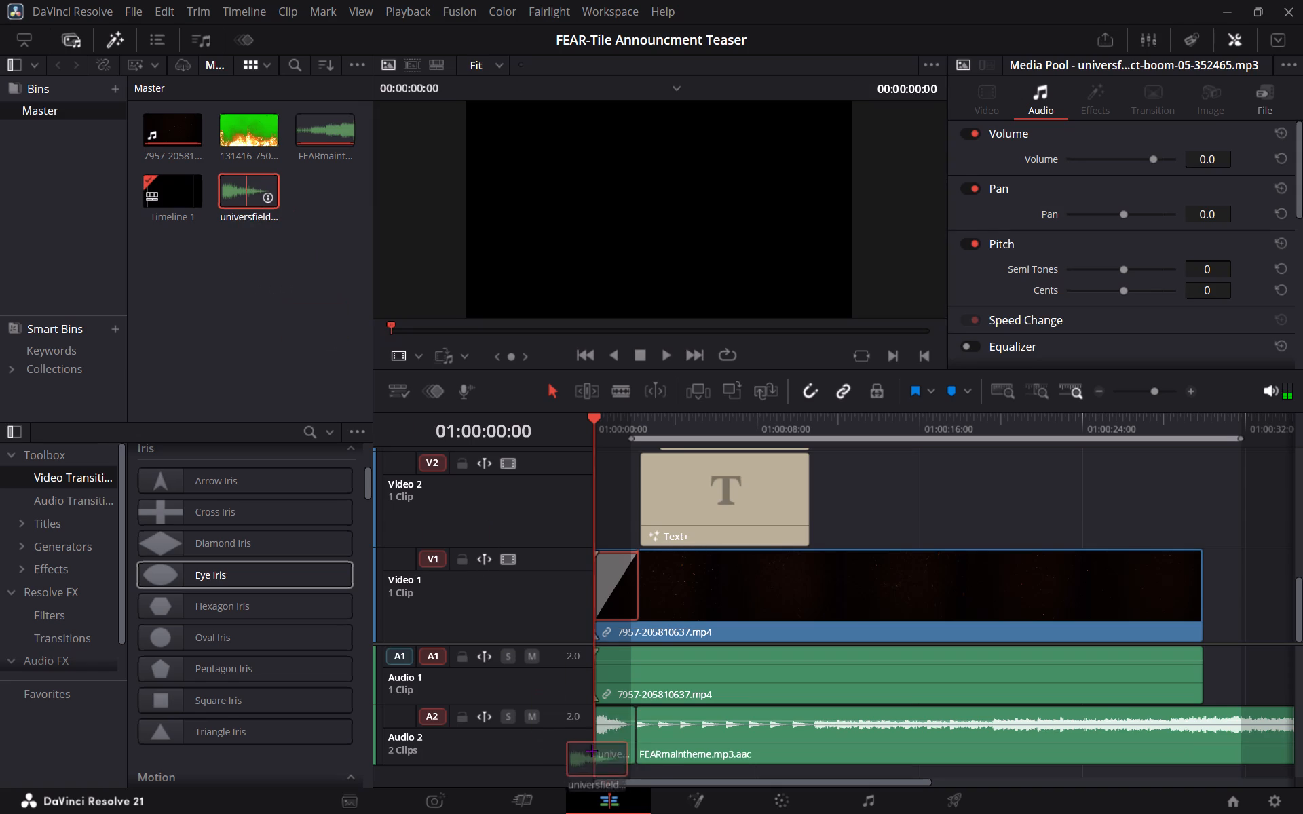
drag(591, 750, 586, 743)
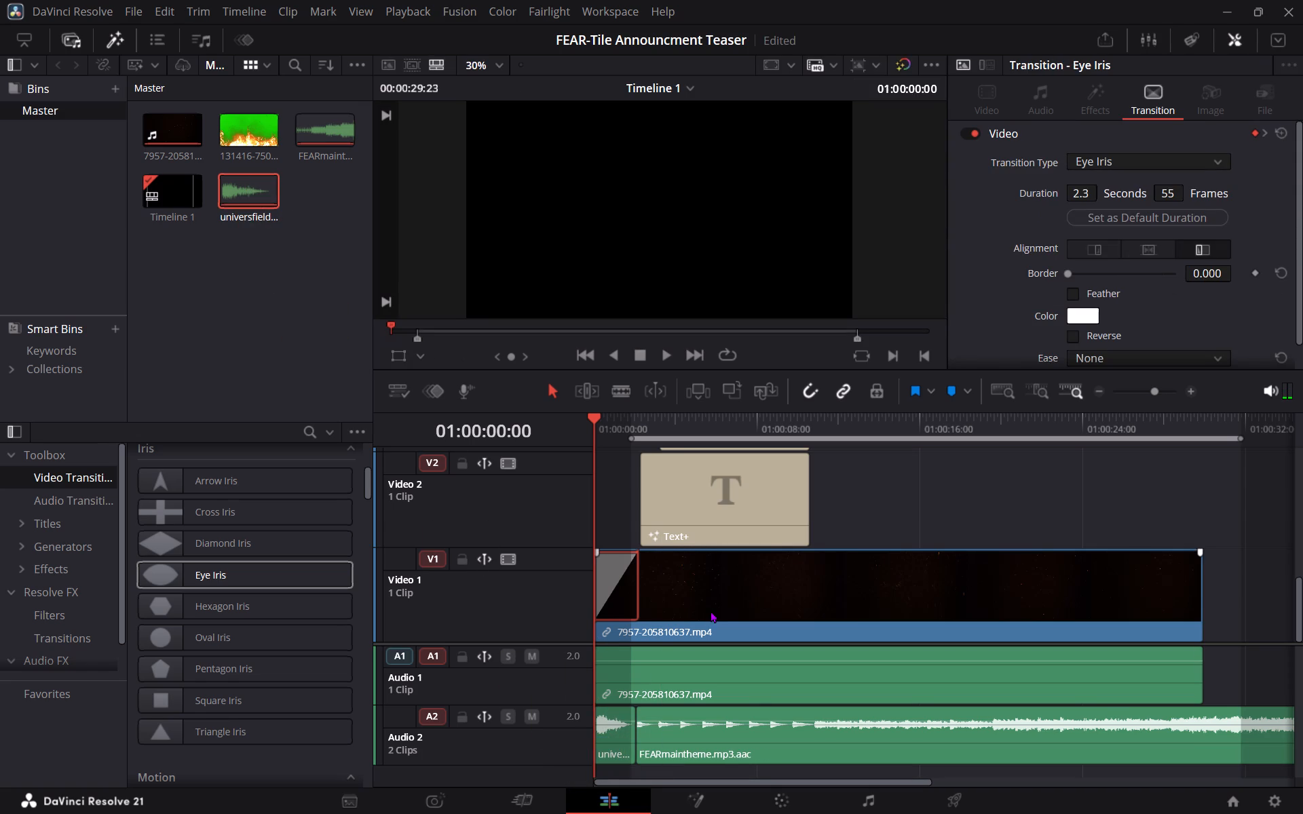
key(space)
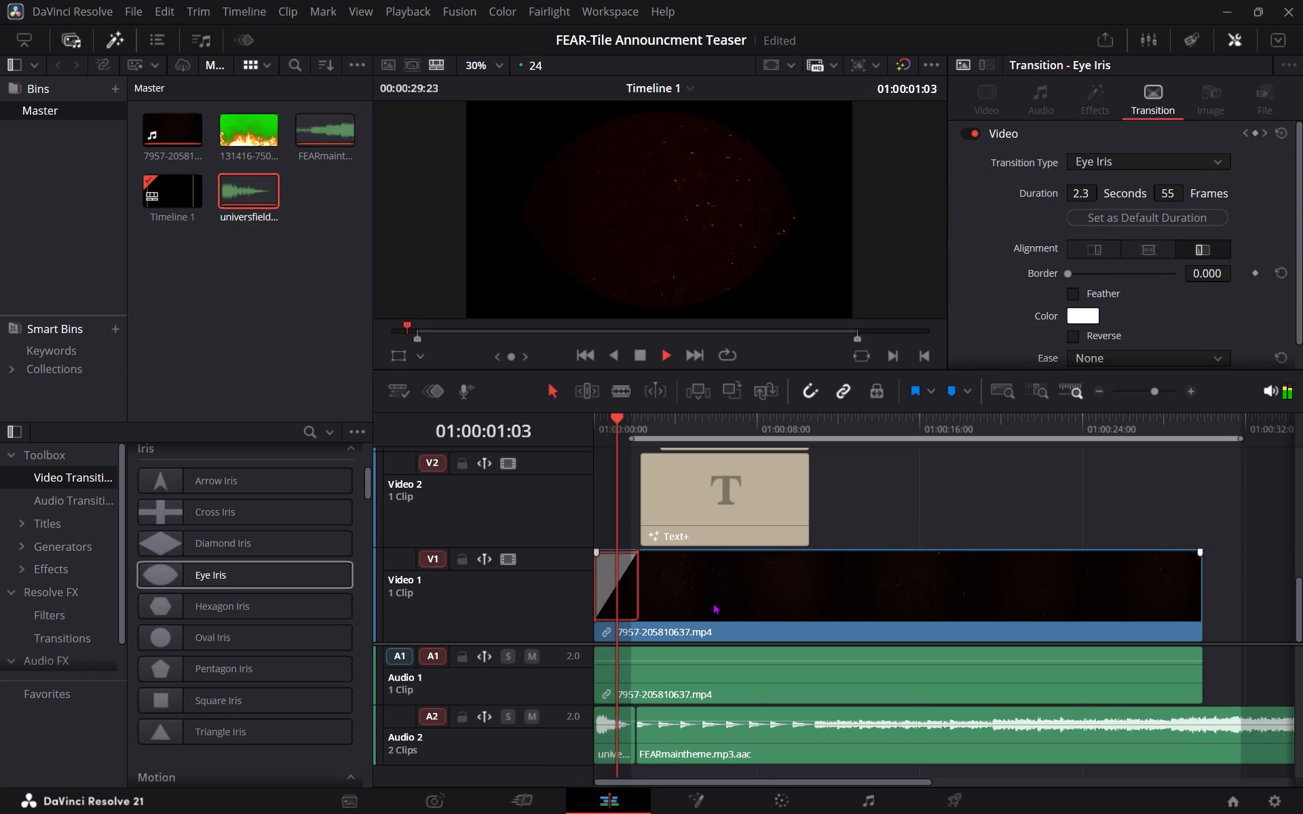
key(space)
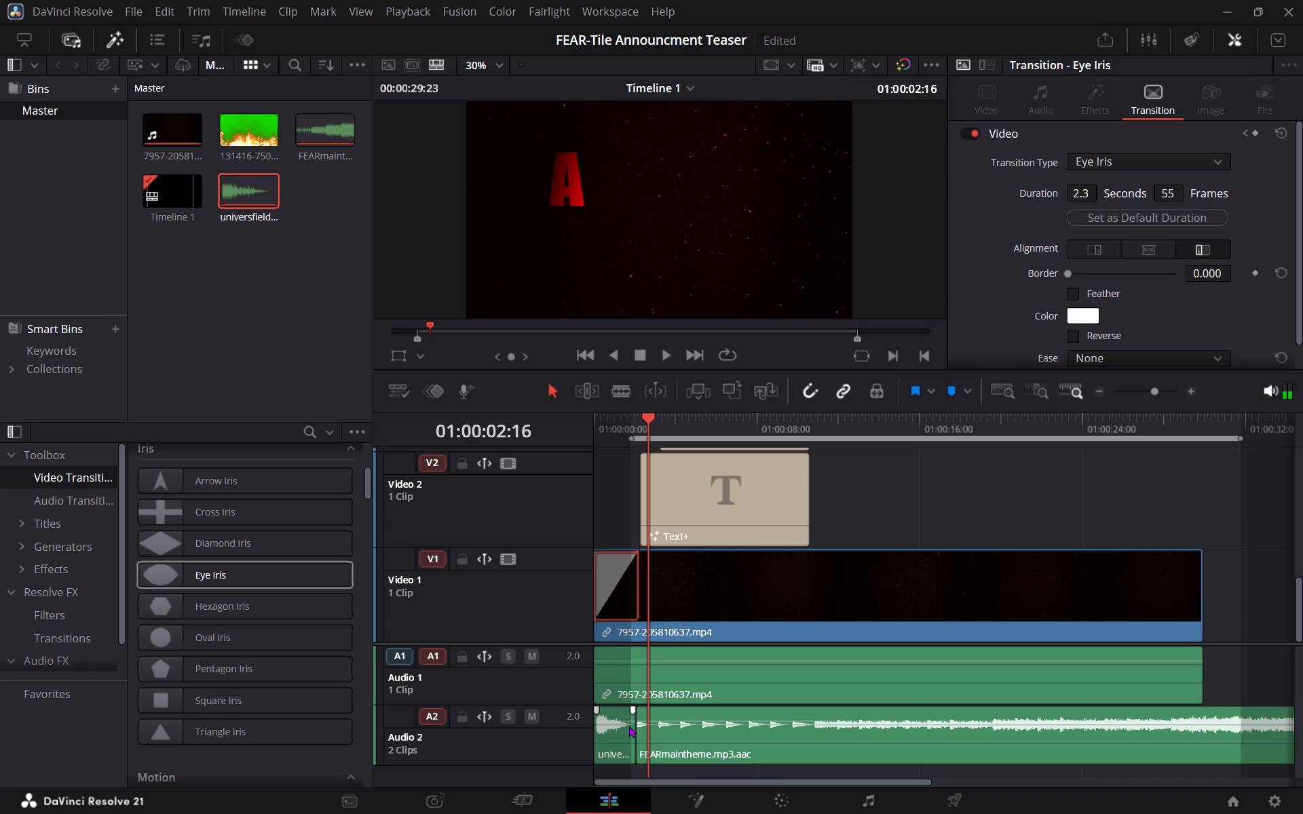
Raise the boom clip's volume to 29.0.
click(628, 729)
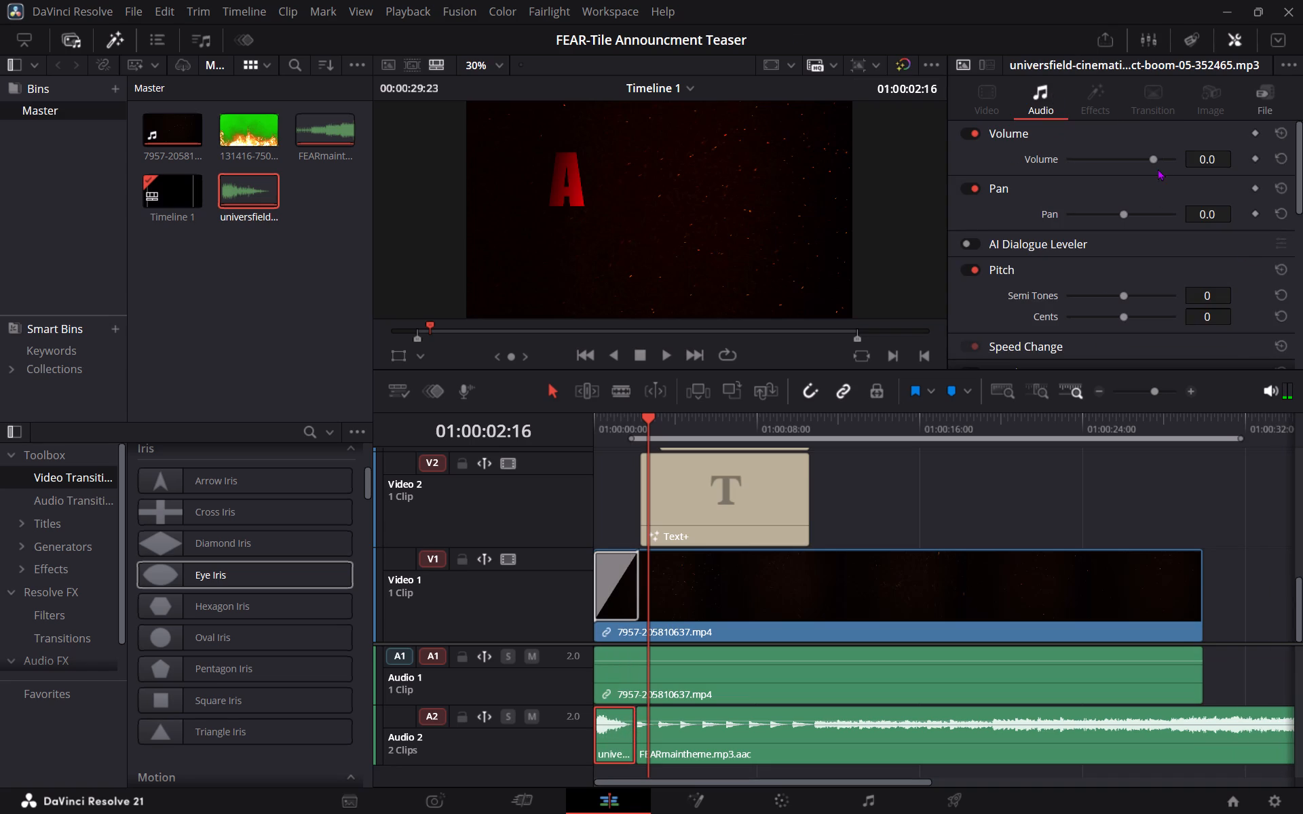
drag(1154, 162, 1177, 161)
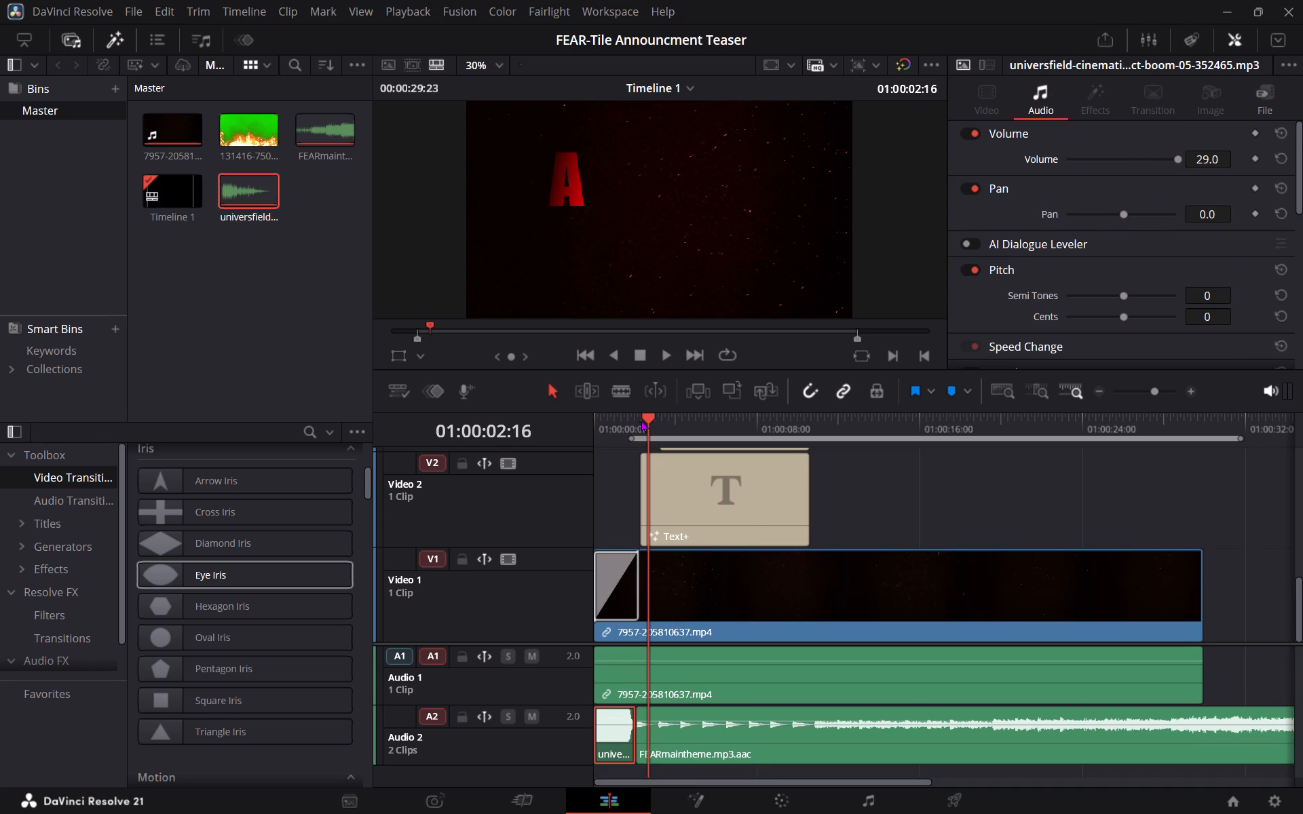
Keyframe the boom's pan from -40.5 at the timeline start to 40.5 at 01:00:01:20, and play it back.
drag(644, 418, 603, 423)
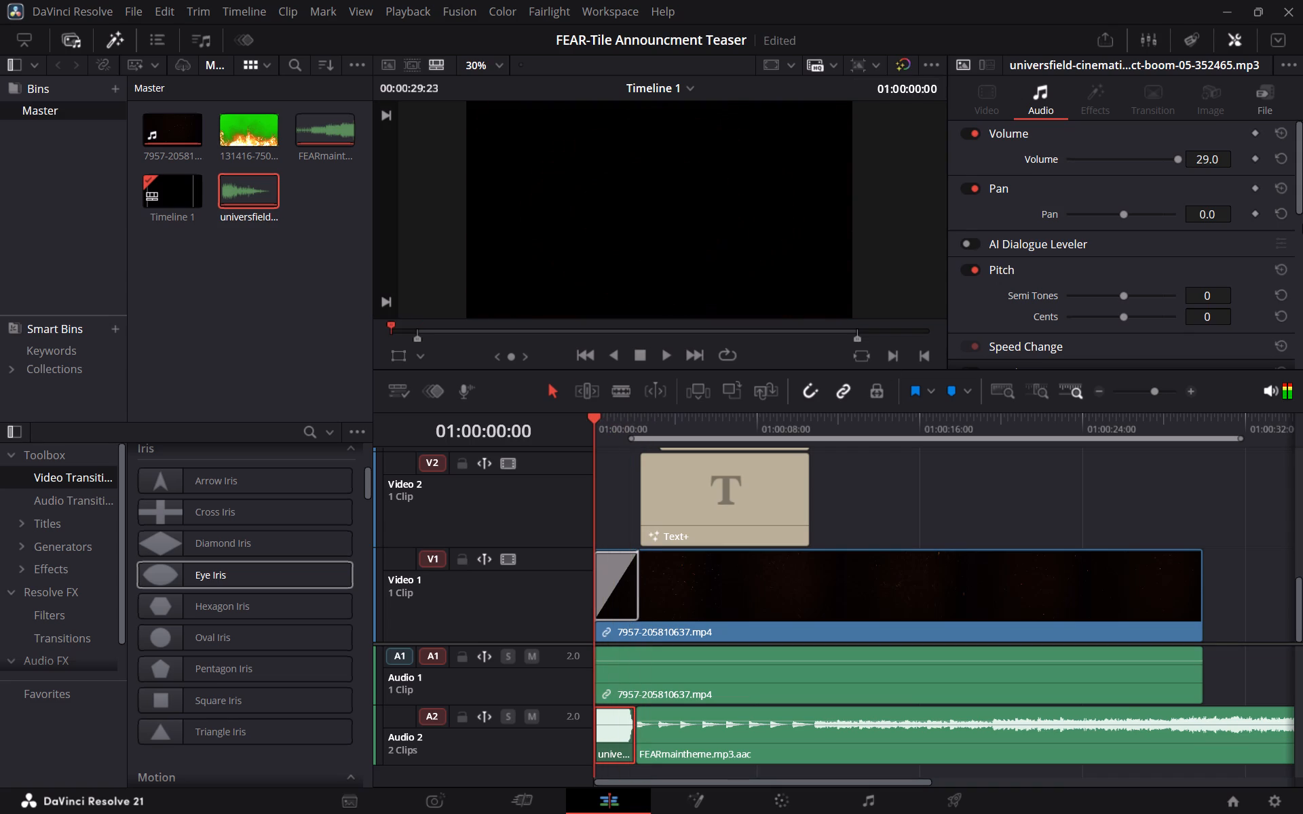
click(1255, 212)
drag(1122, 214, 1101, 214)
click(623, 414)
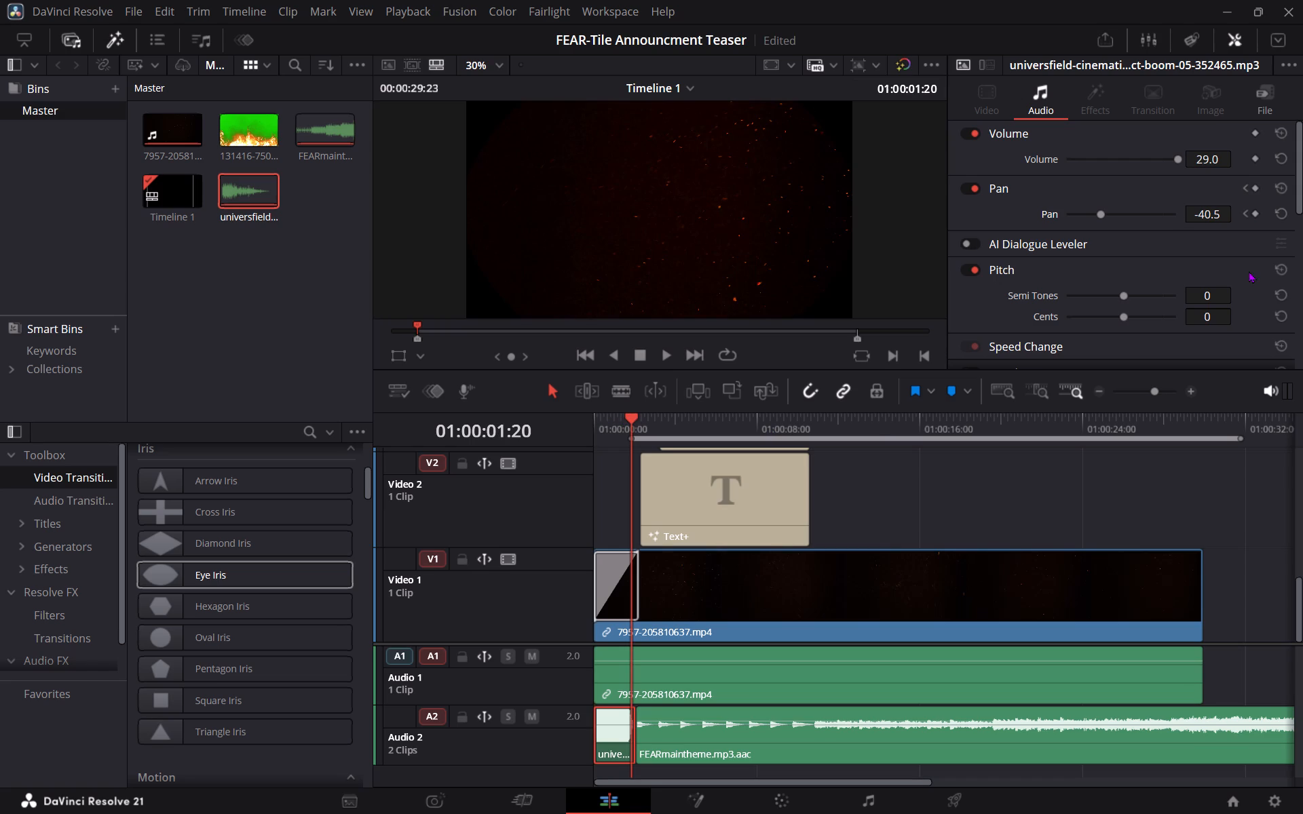
click(1251, 210)
drag(1102, 211, 1146, 218)
drag(637, 418, 594, 423)
key(space)
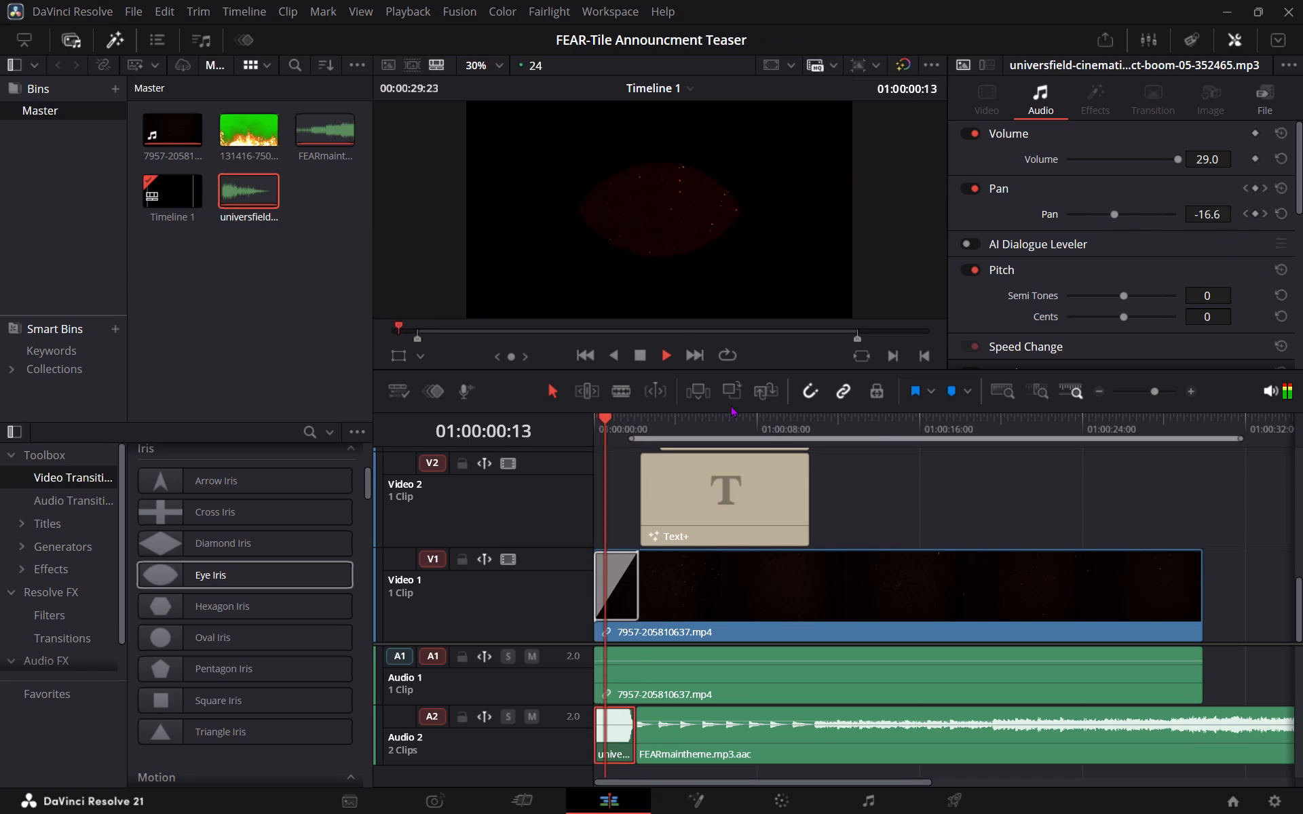
key(space)
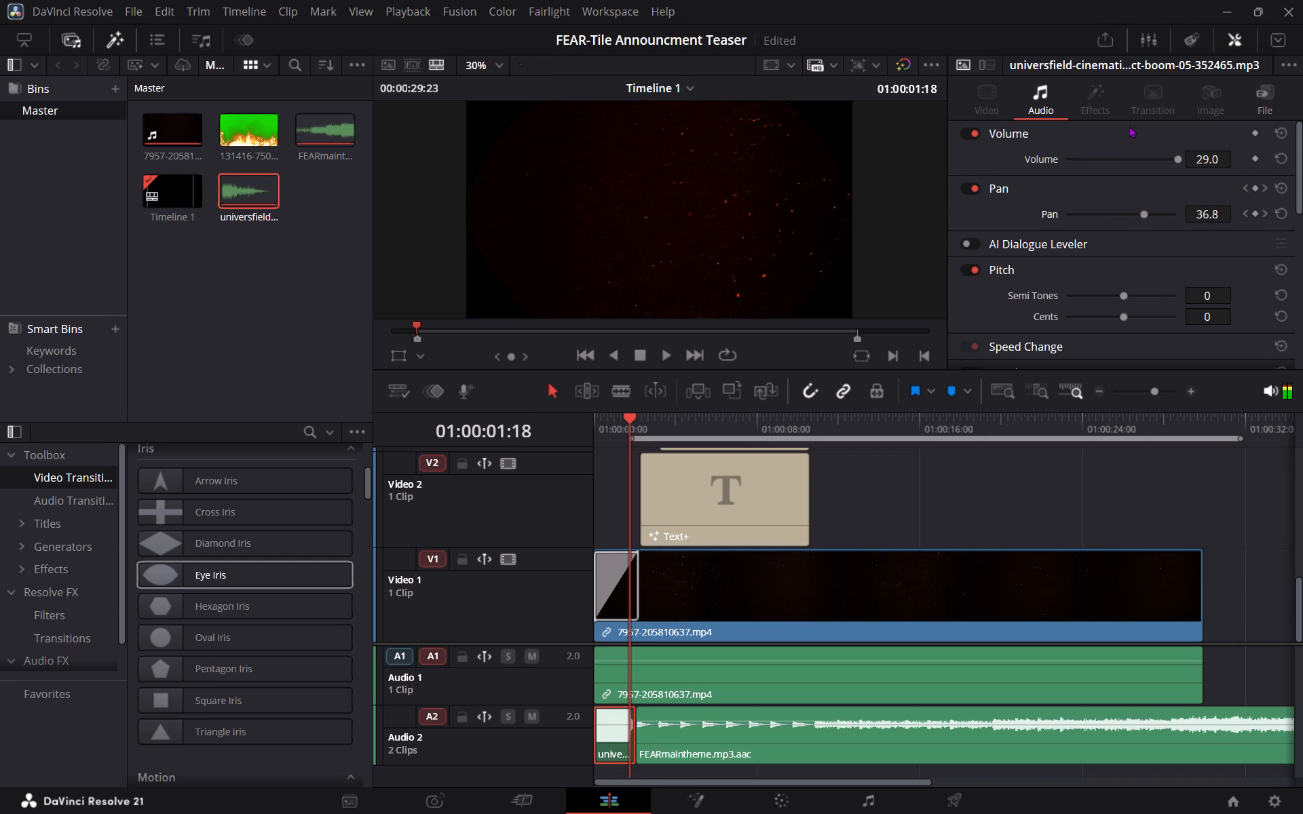
Set the boom clip's volume to 6.2 and play the opening from the start.
click(1130, 161)
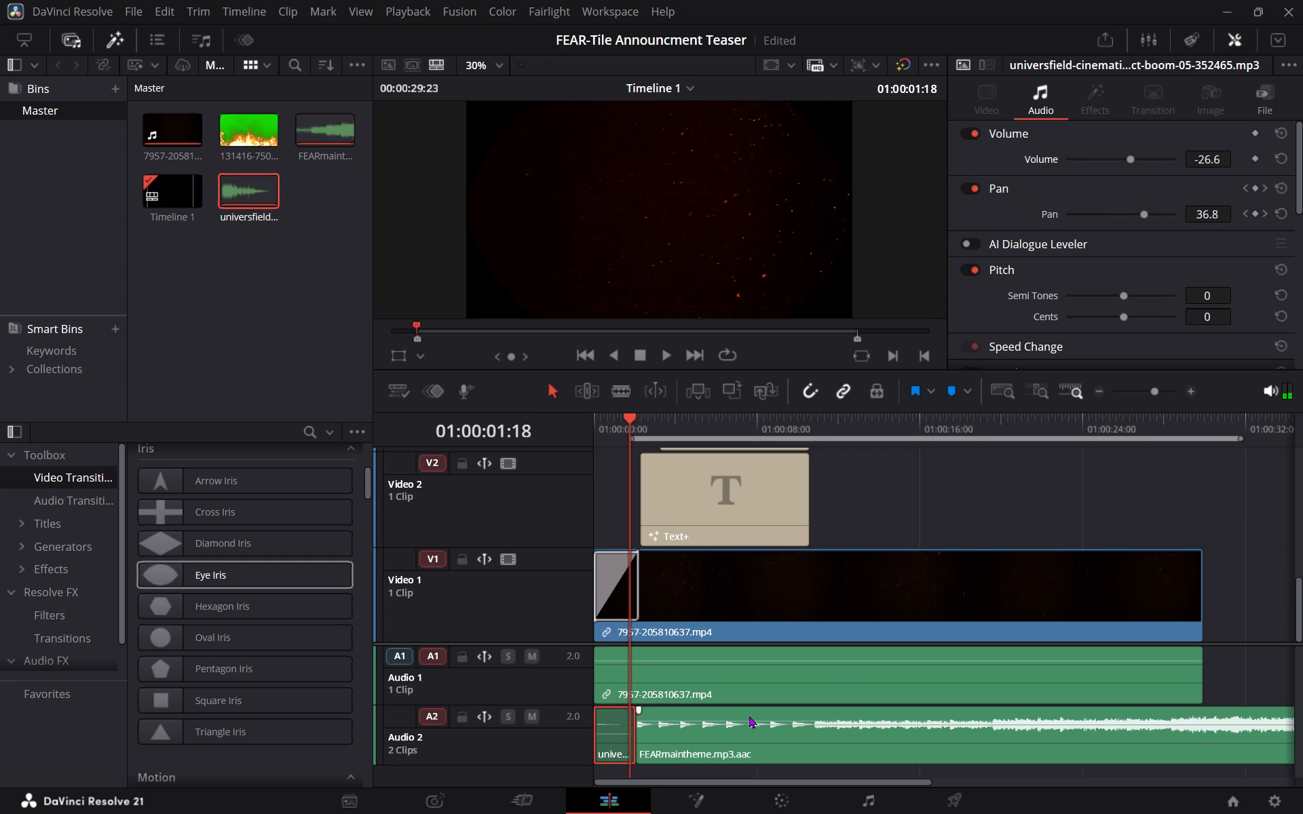
click(1147, 161)
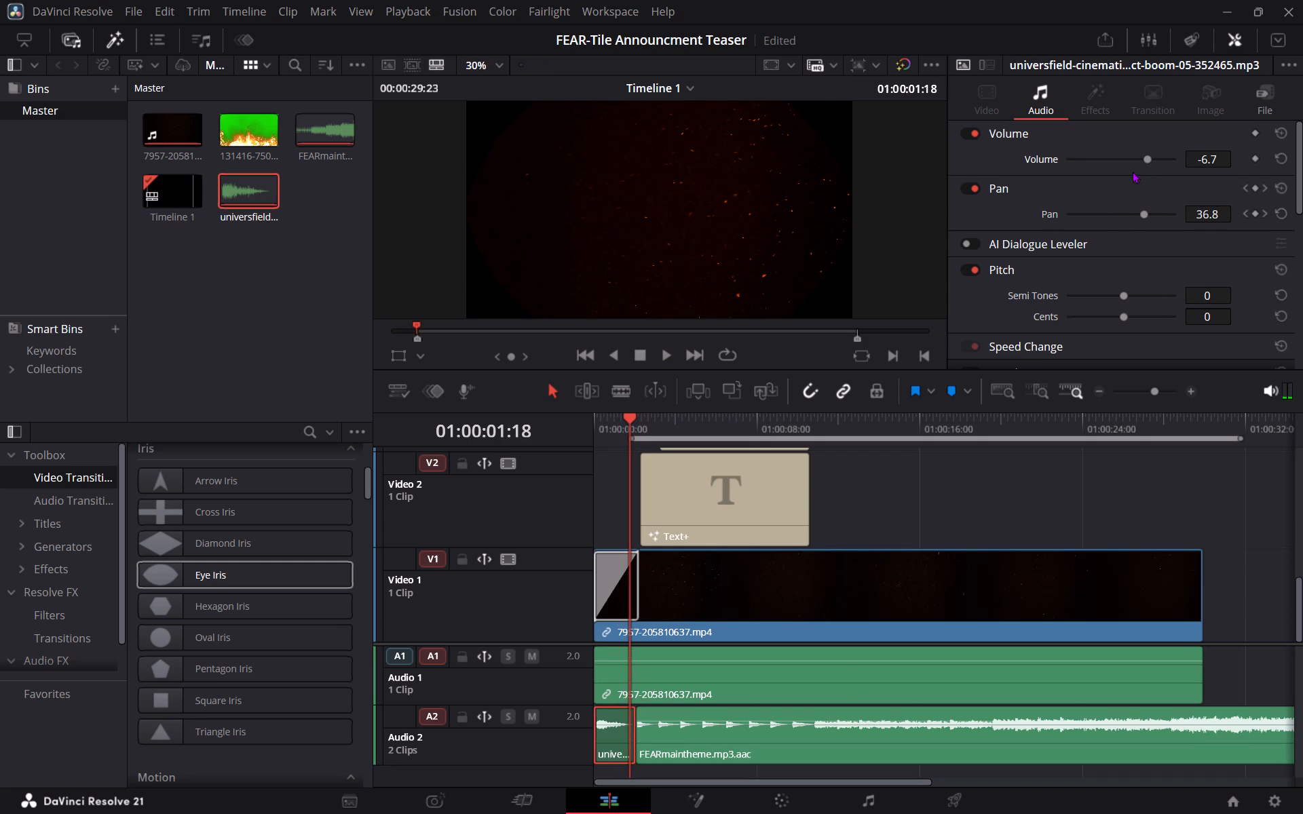
click(1158, 159)
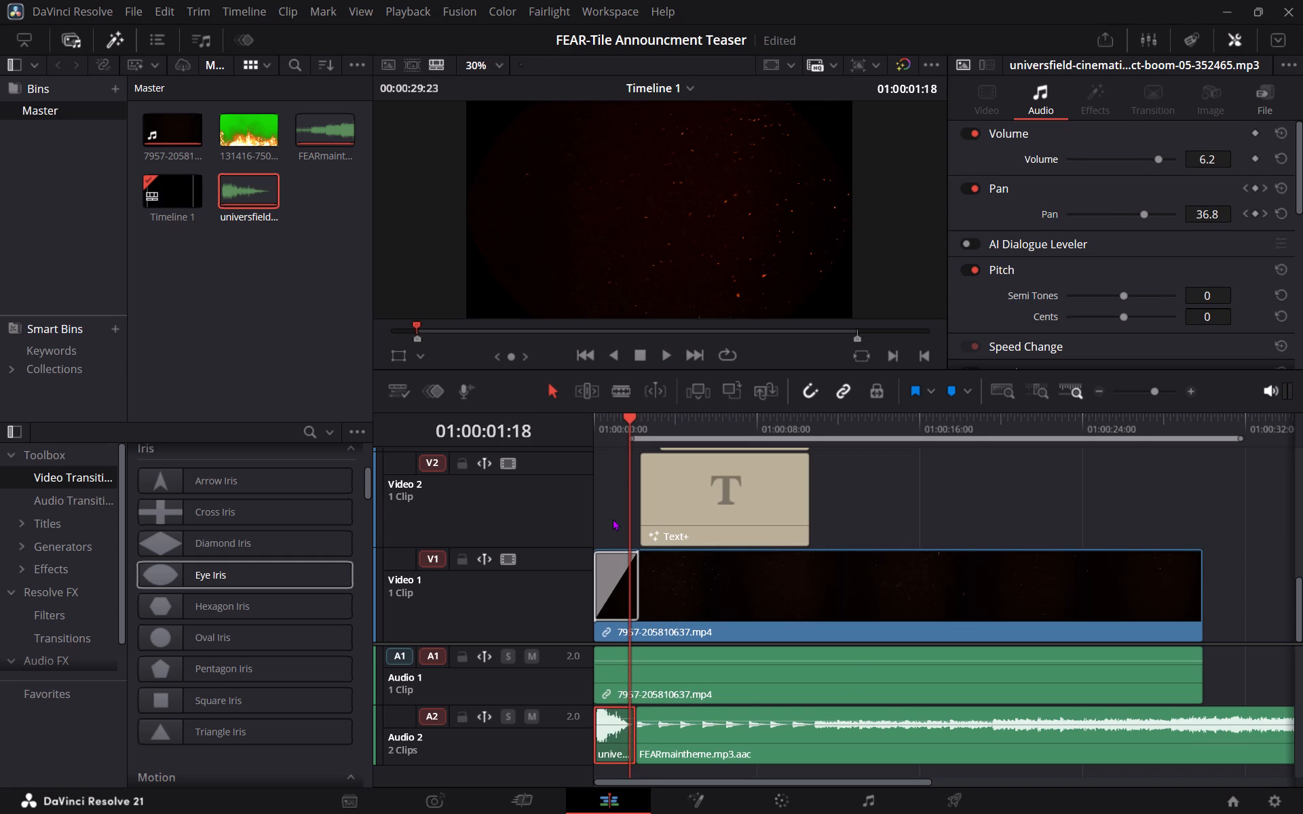
drag(629, 423, 599, 426)
key(space)
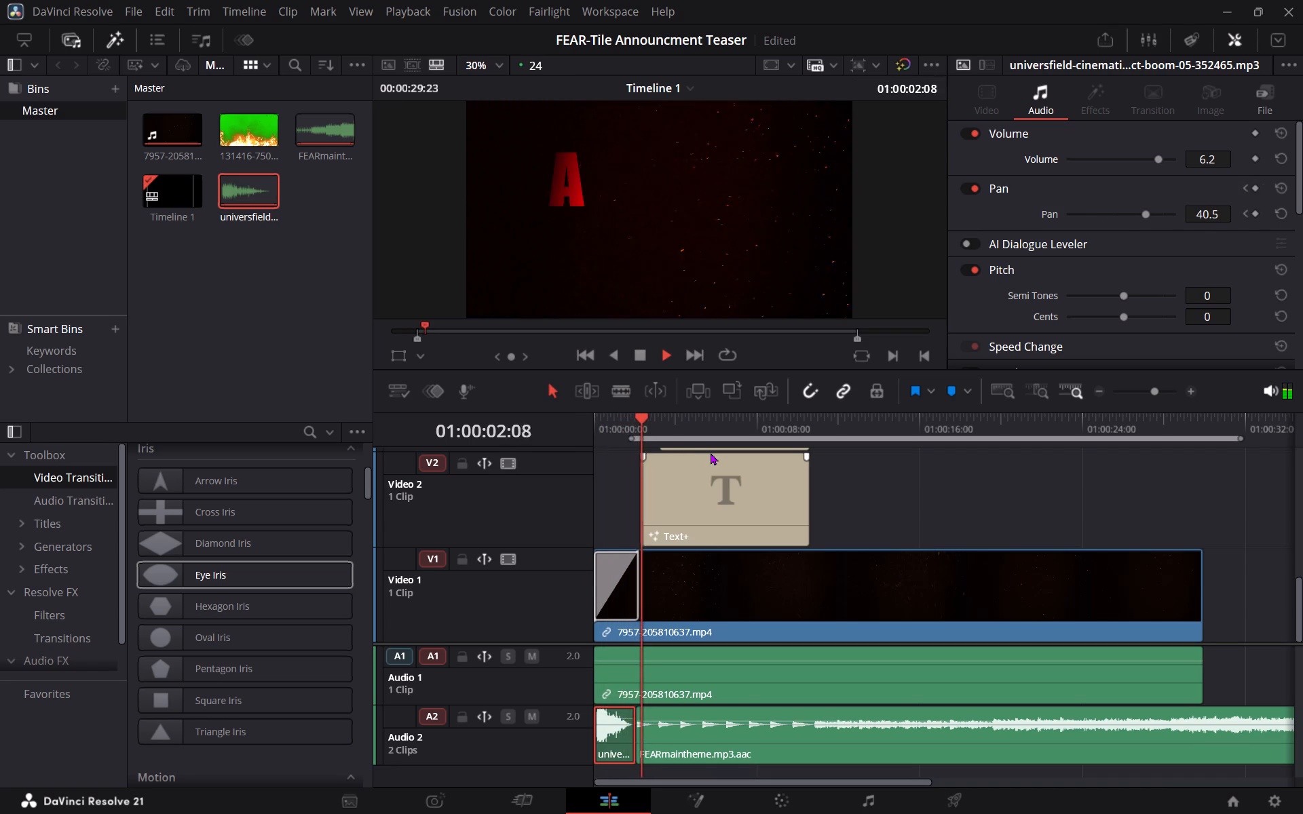
key(space)
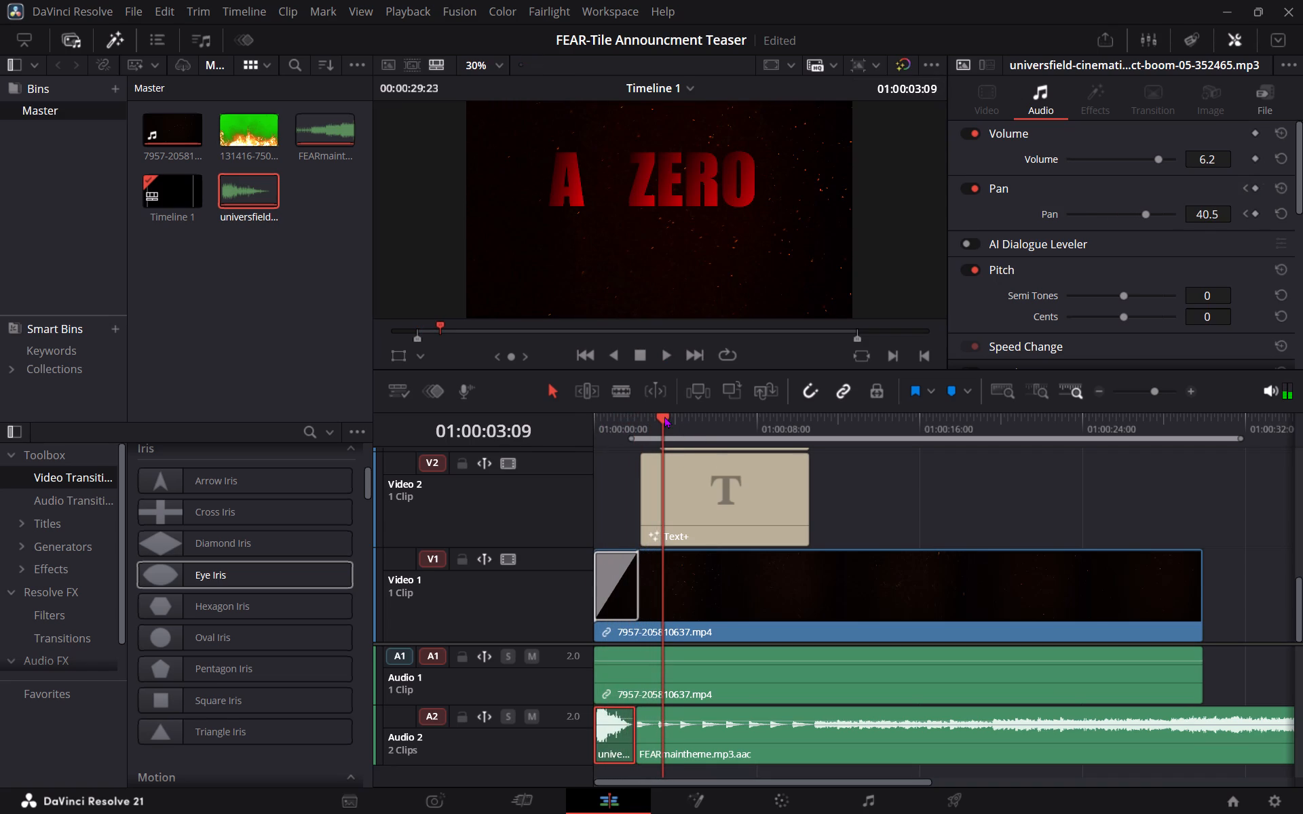
Replay the opening from the start and examine the boom clip's equalizer graph and band settings.
drag(663, 414, 595, 412)
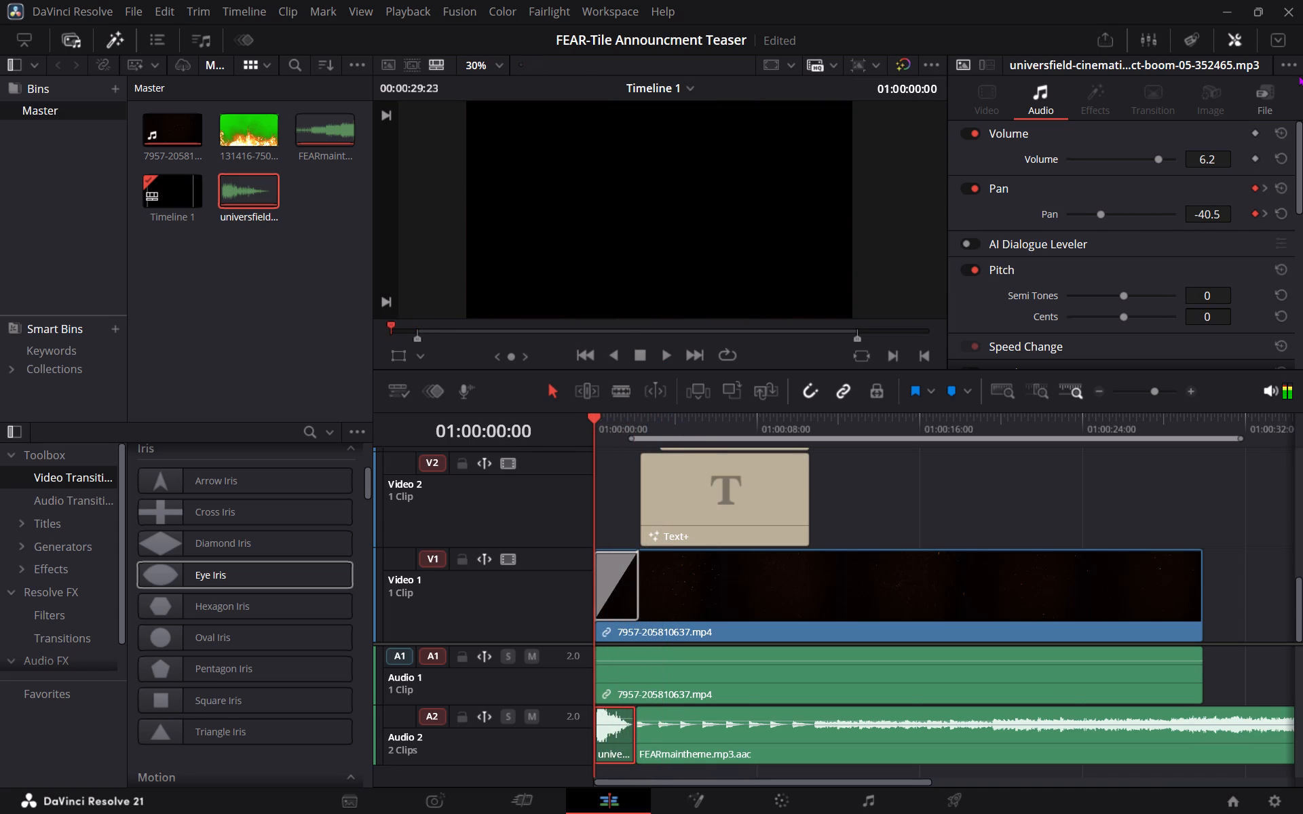
key(space)
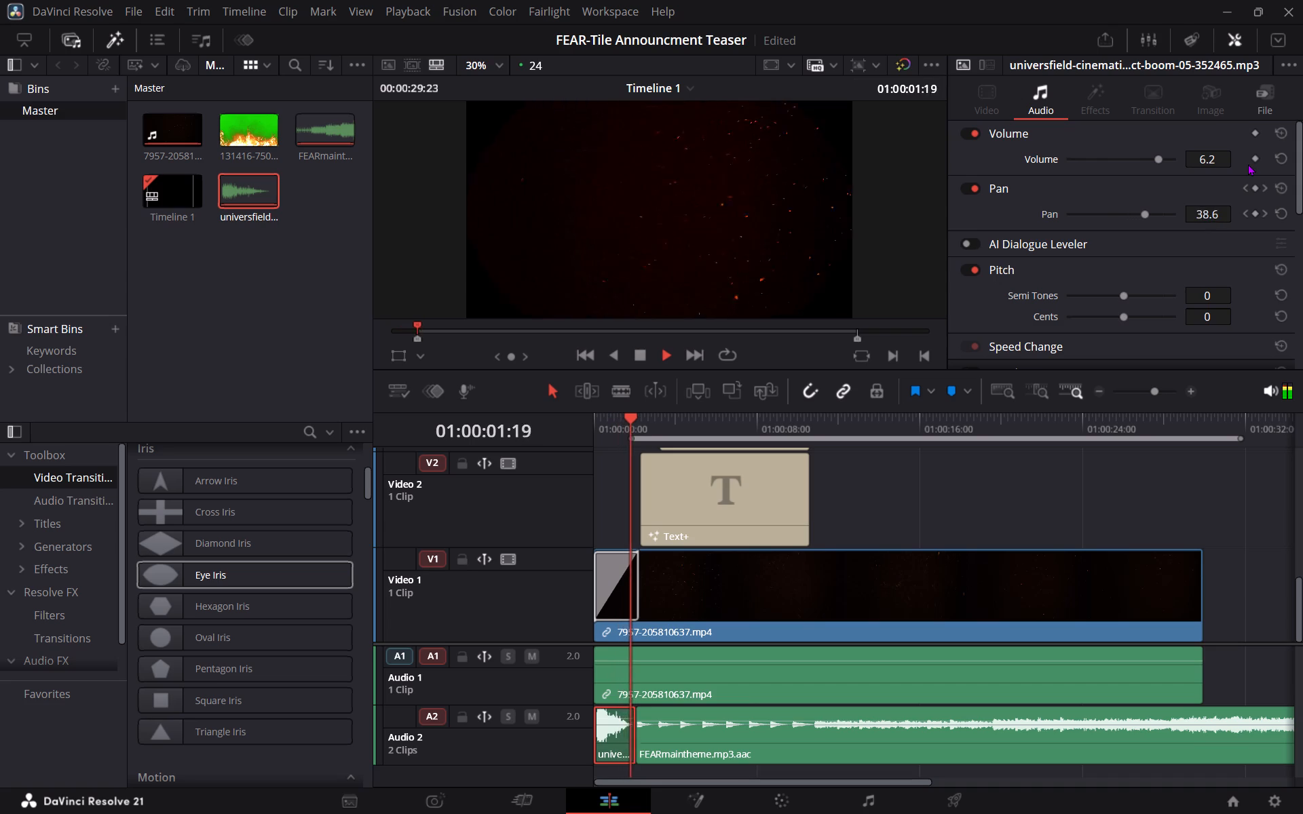
scroll(1070, 292, down, 3)
scroll(1036, 244, down, 3)
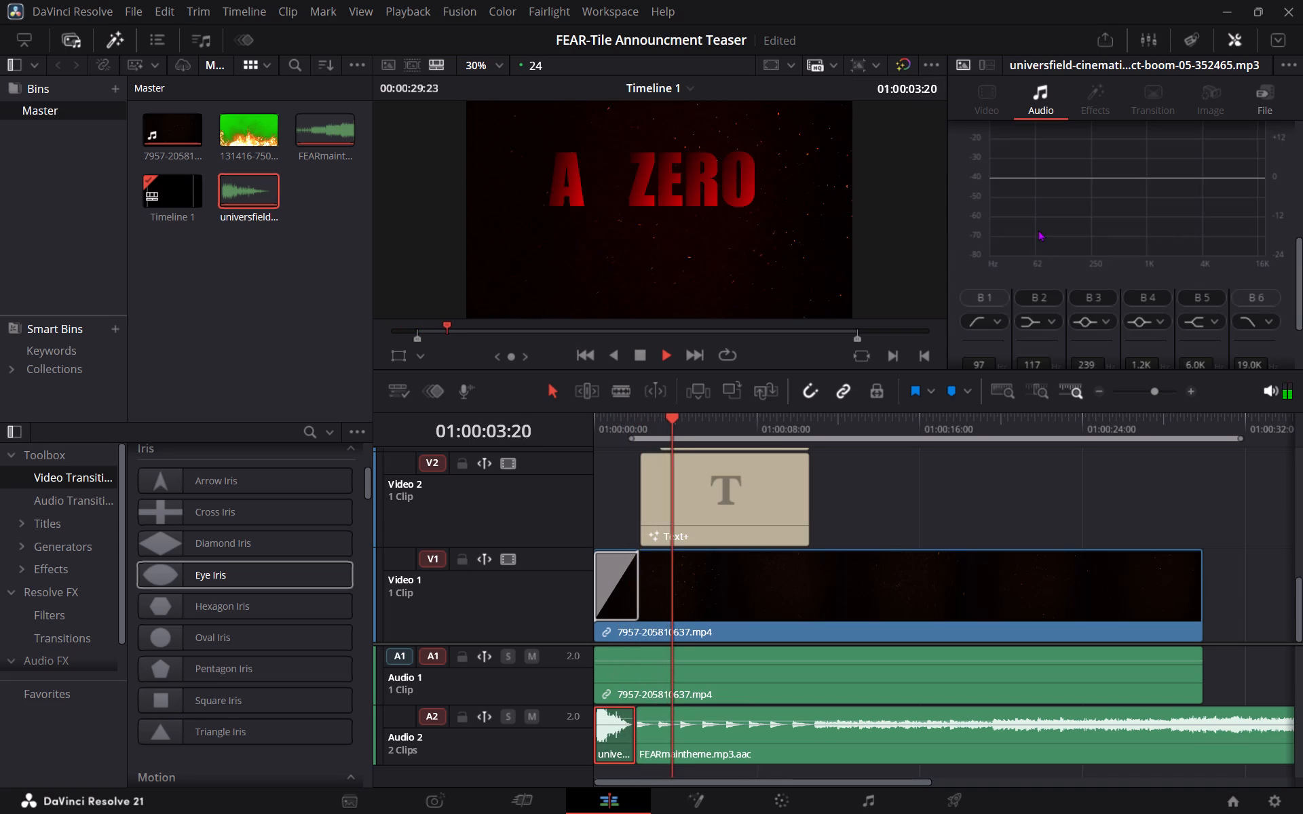
scroll(1039, 229, up, 1)
scroll(1039, 229, down, 1)
scroll(1082, 238, up, 1)
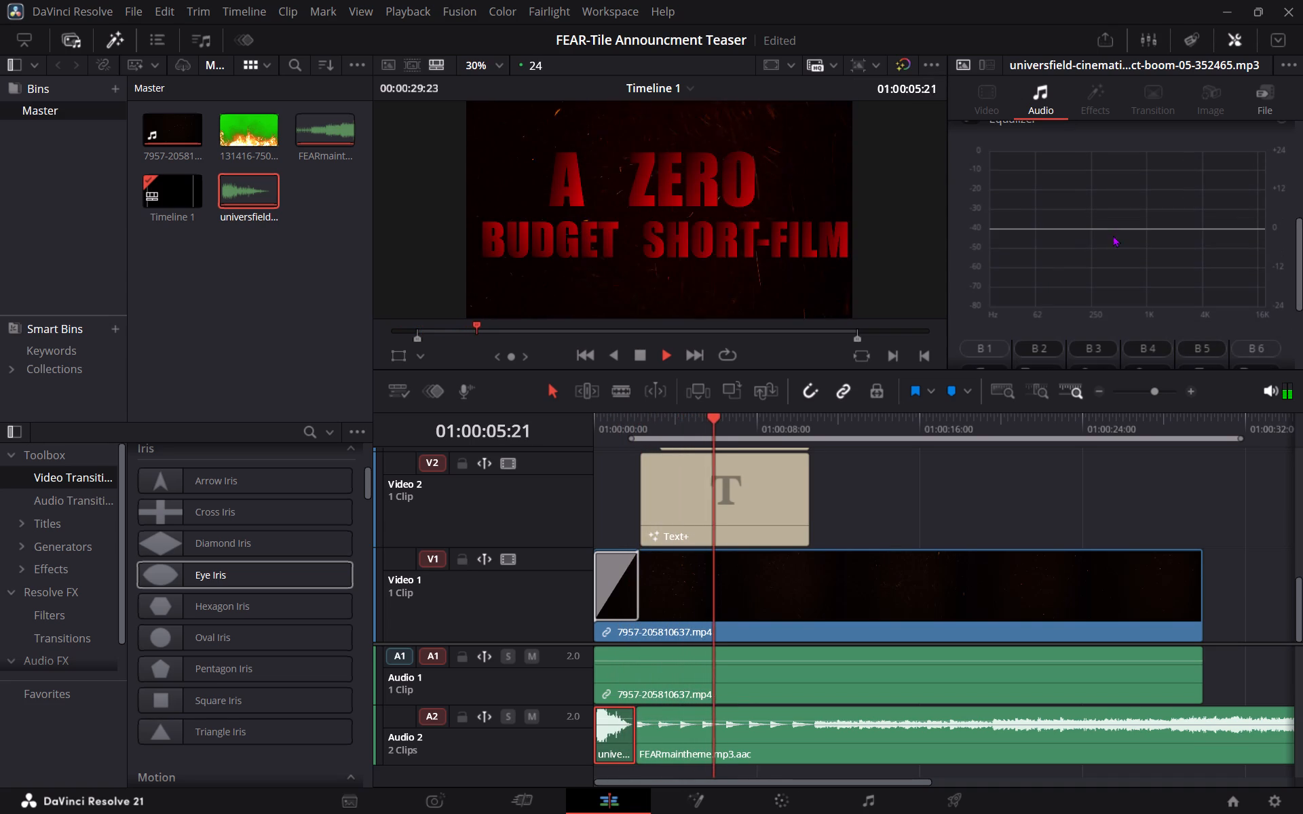
click(1135, 227)
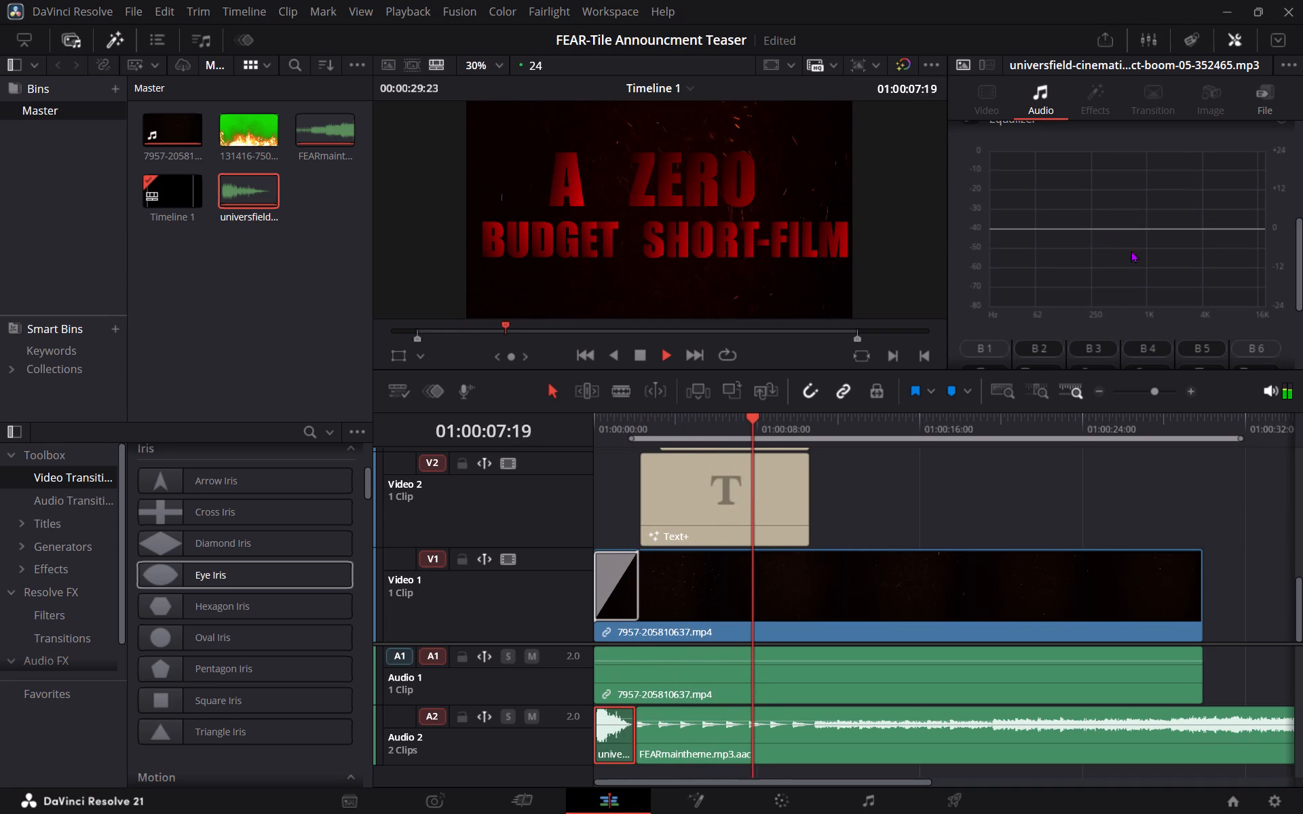
scroll(1047, 305, down, 4)
click(977, 216)
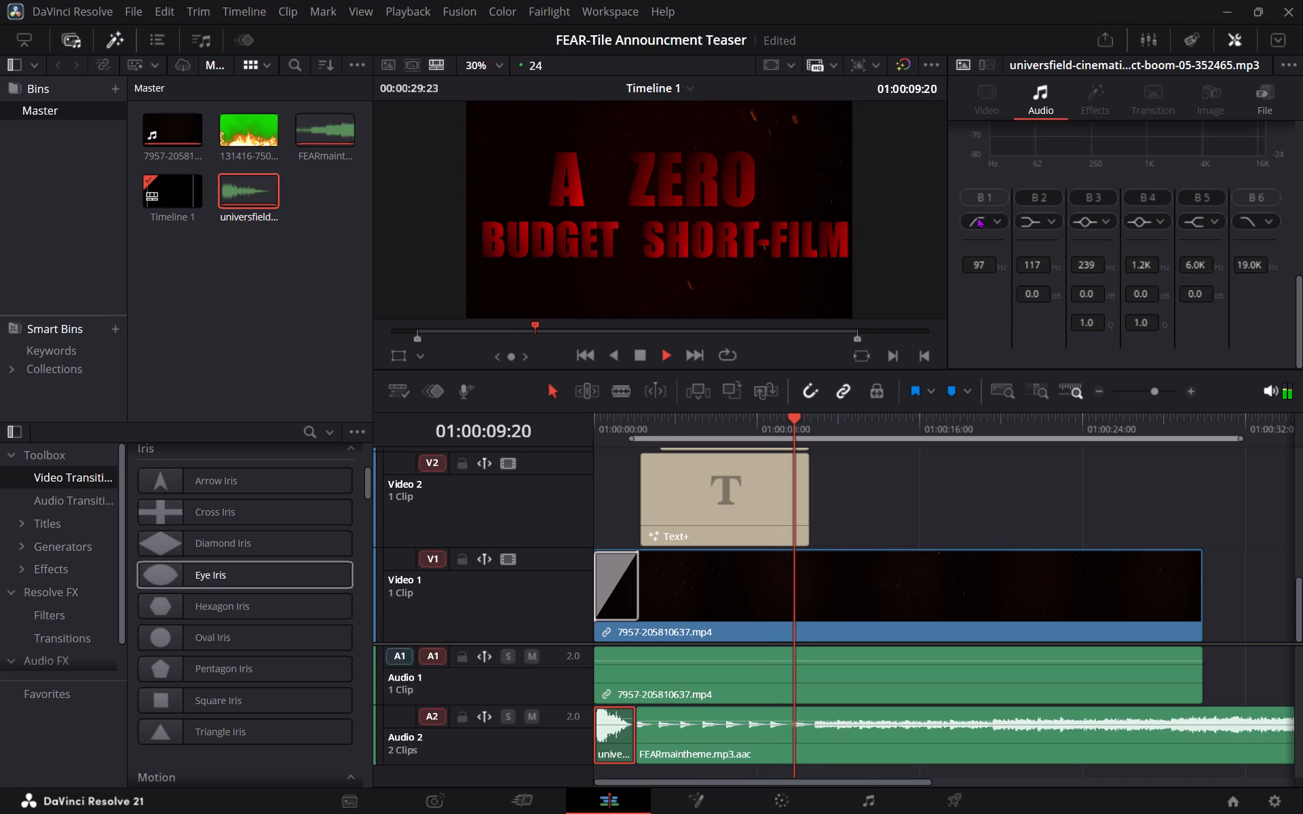
click(987, 224)
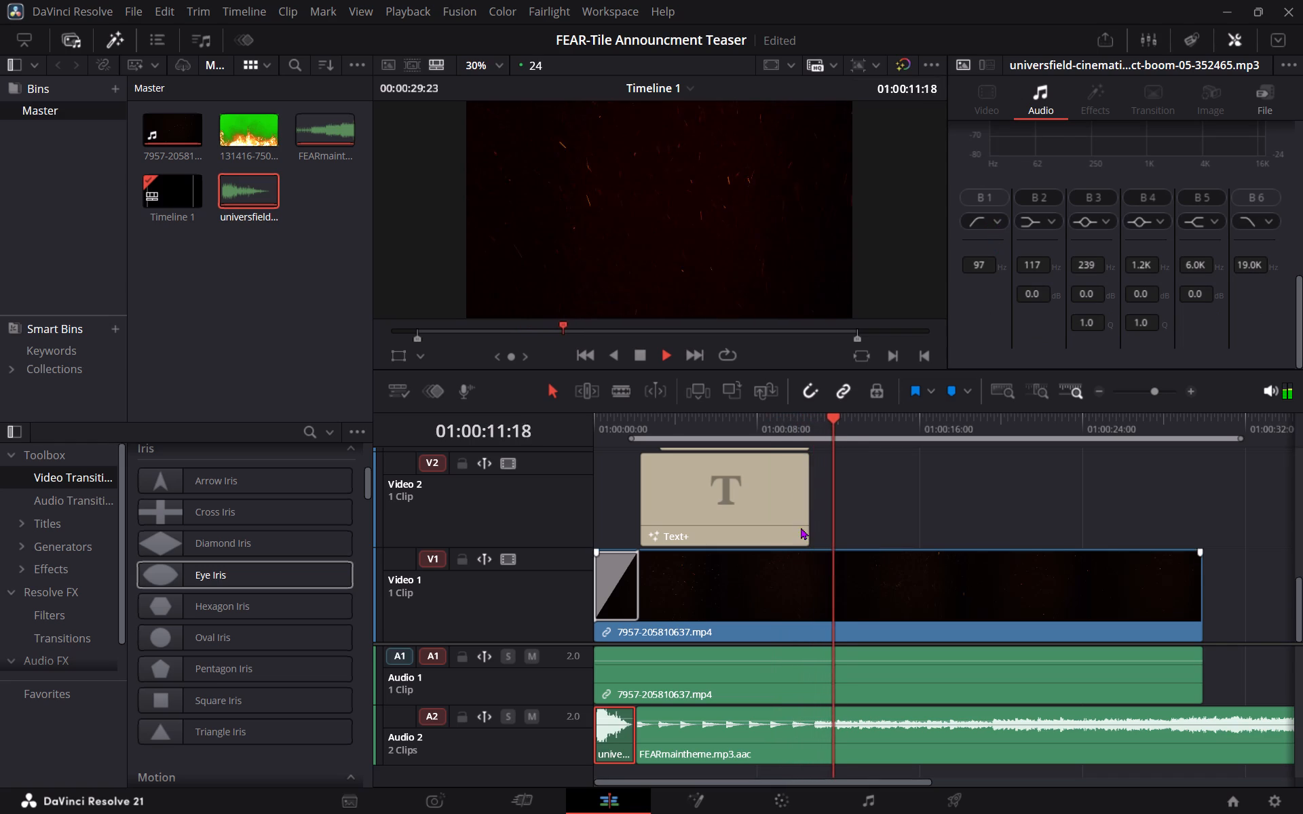
Replay the opening from the start to check the boom against the Eye Iris transition.
drag(845, 419, 542, 484)
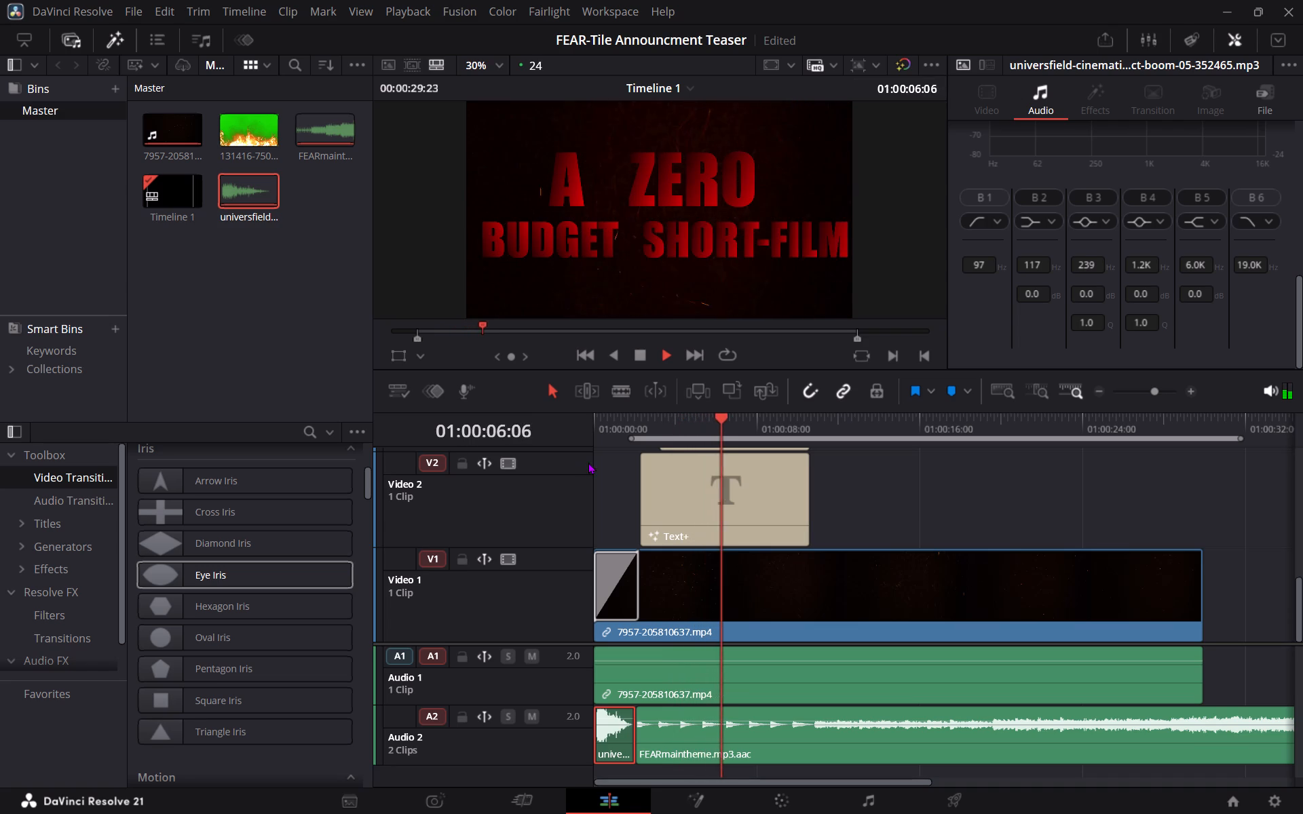
drag(740, 416, 504, 453)
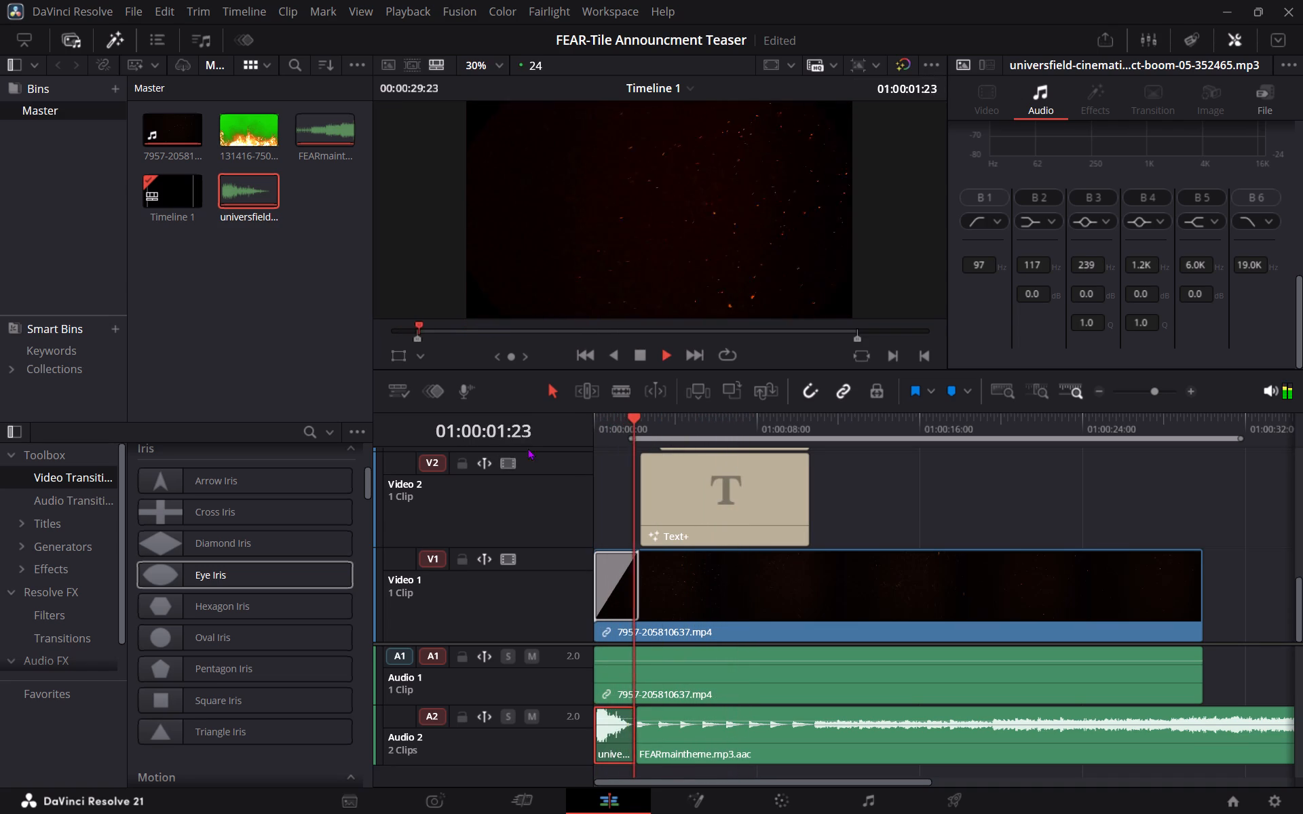
drag(636, 417, 543, 402)
key(space)
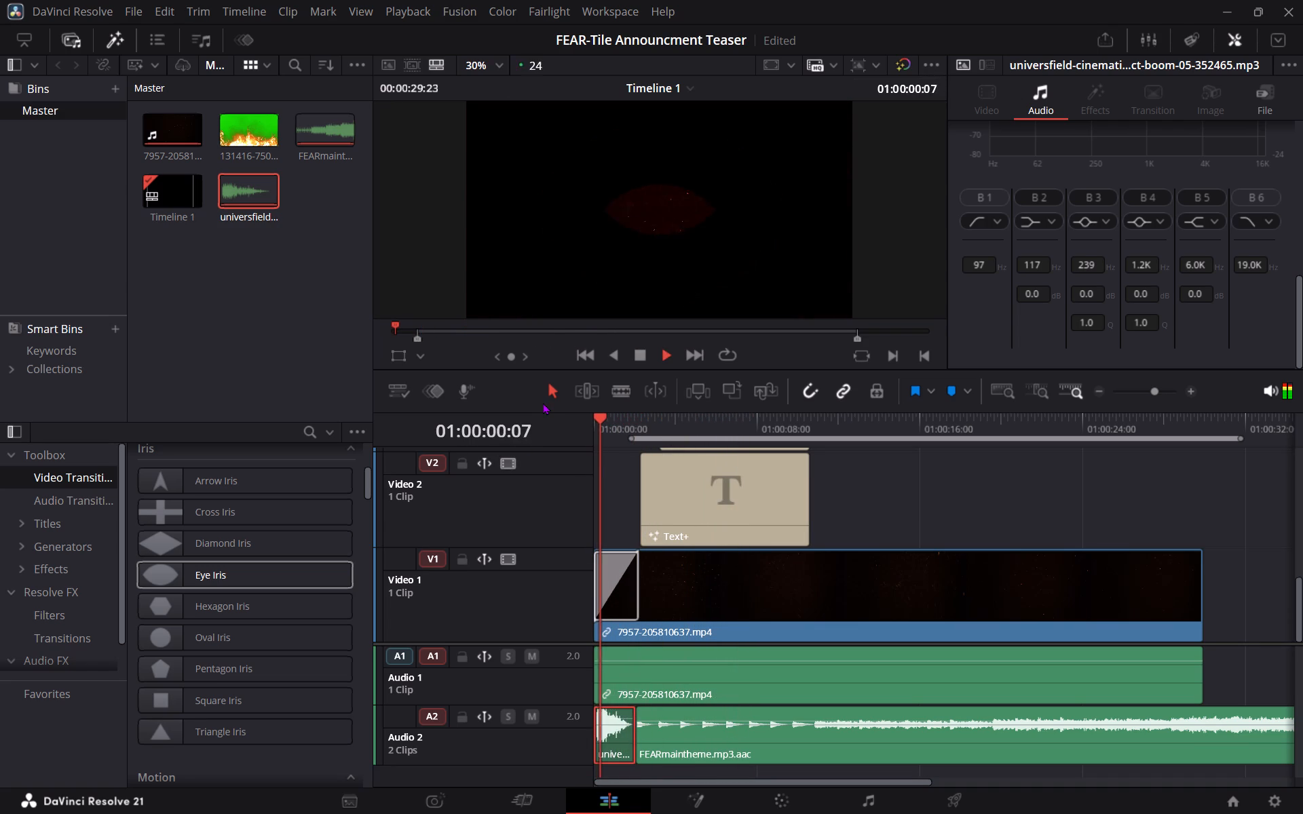
drag(605, 421, 571, 420)
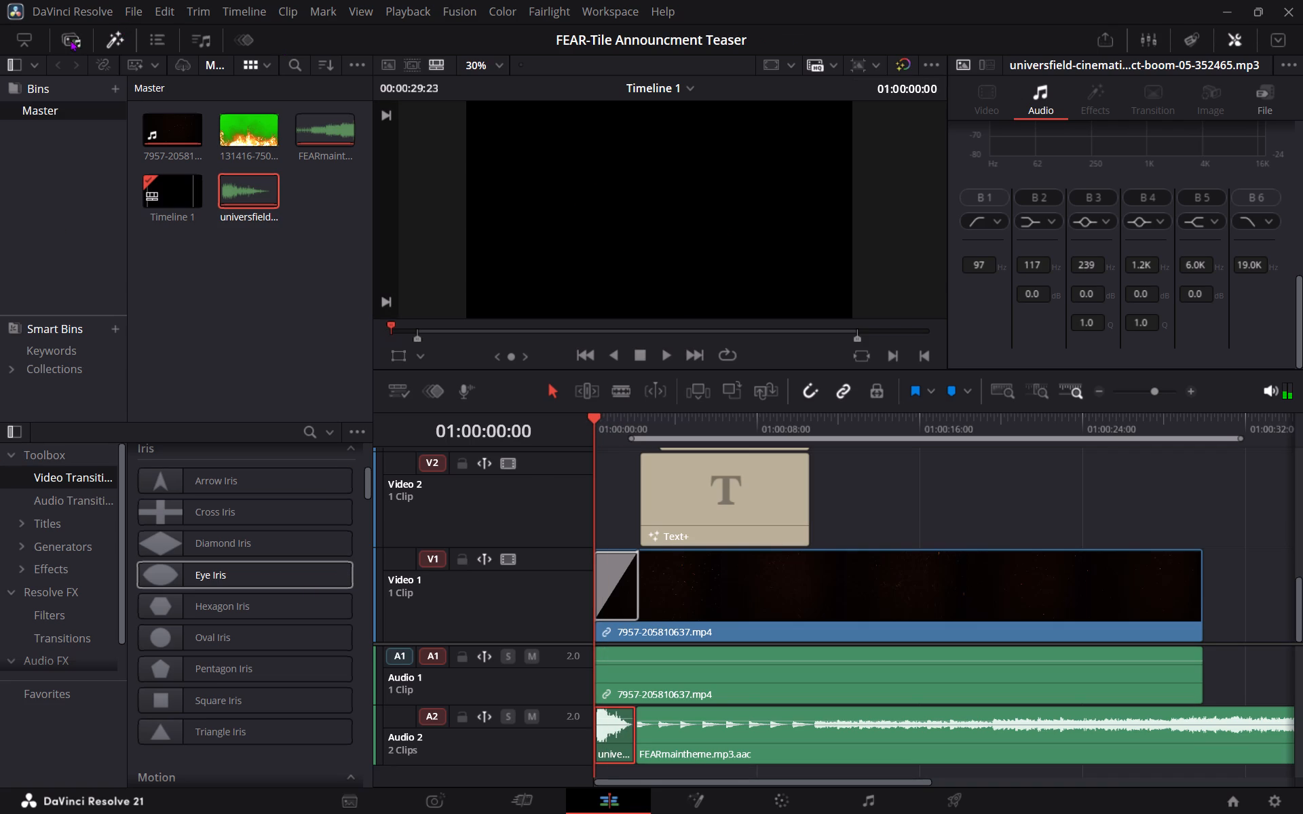
Hide the effects library.
click(127, 43)
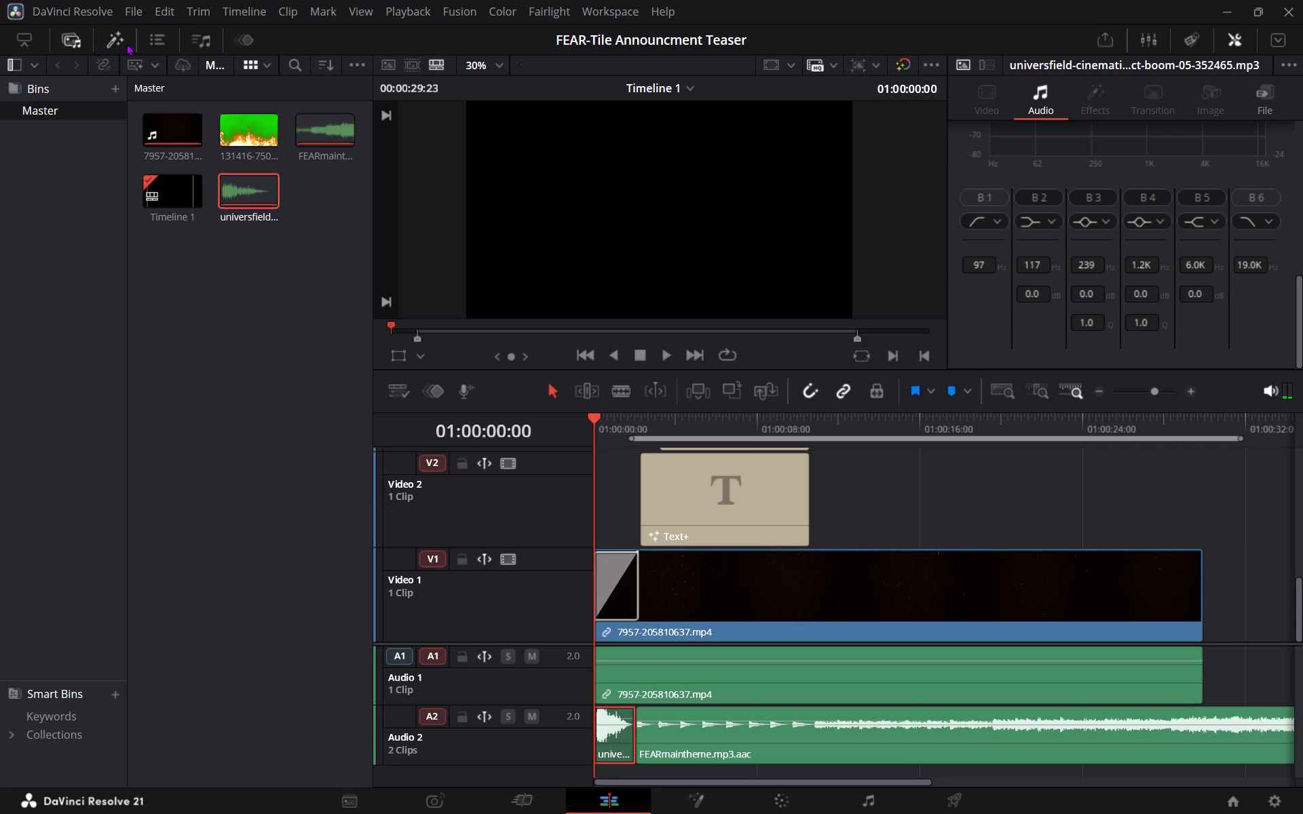
Replay the teaser from the timeline start through the A ZERO BUDGET SHORT-FILM title reveal.
key(space)
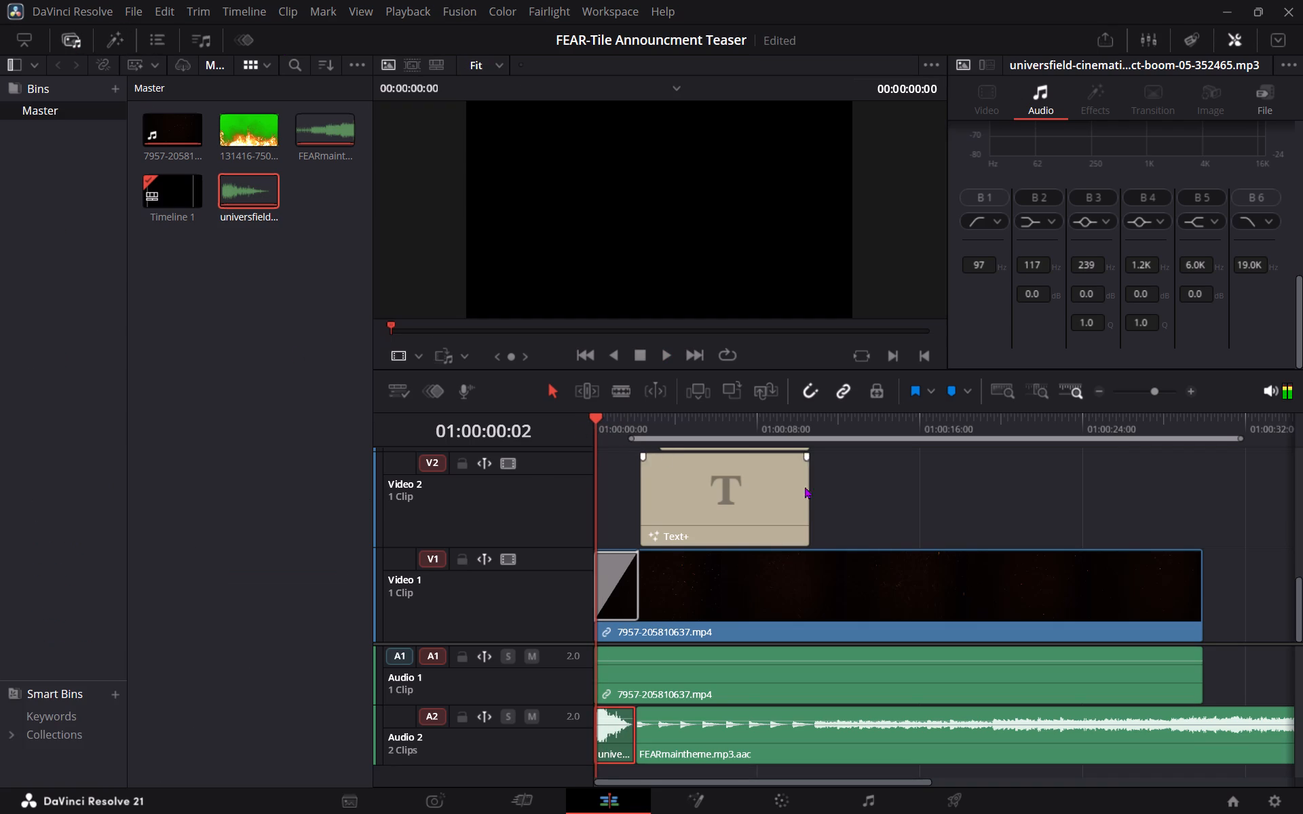
key(space)
key(space)
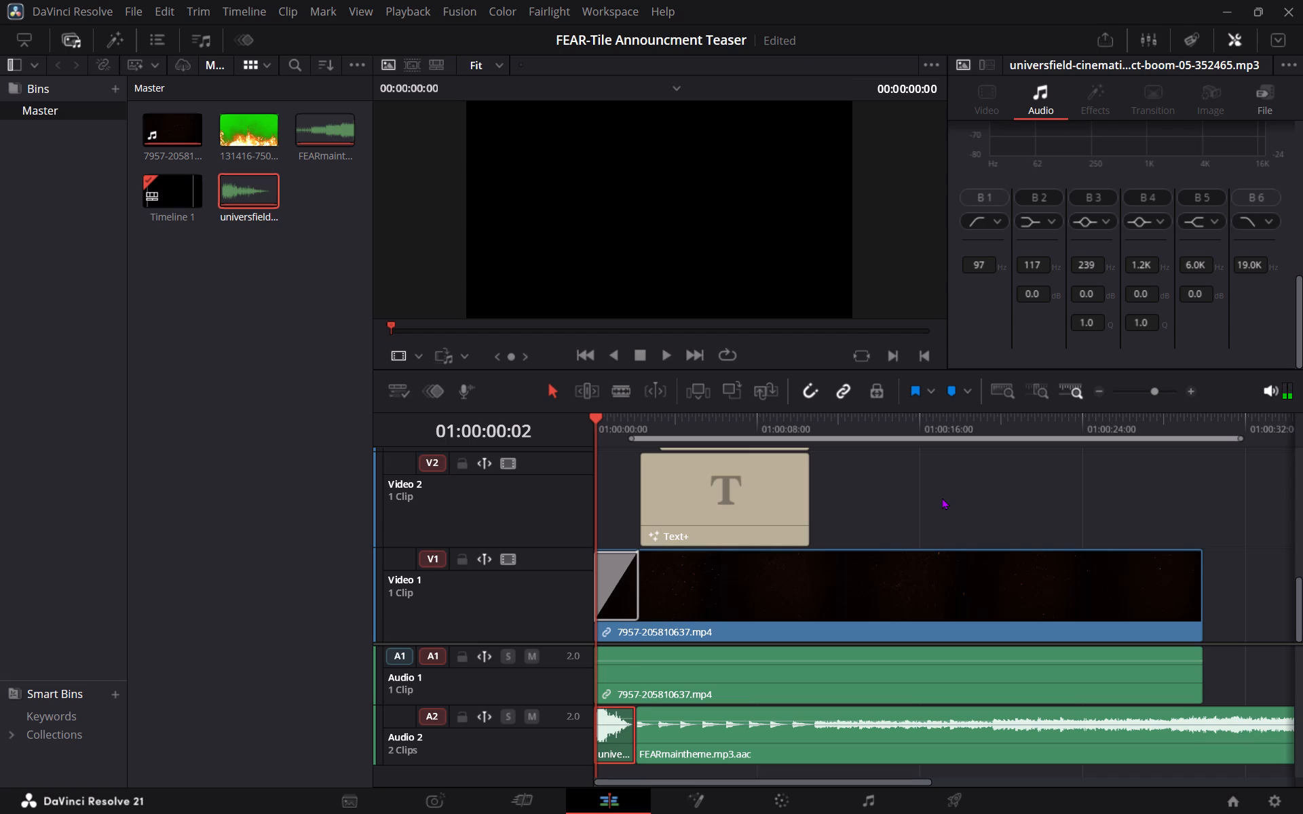
click(942, 497)
key(space)
key(space)
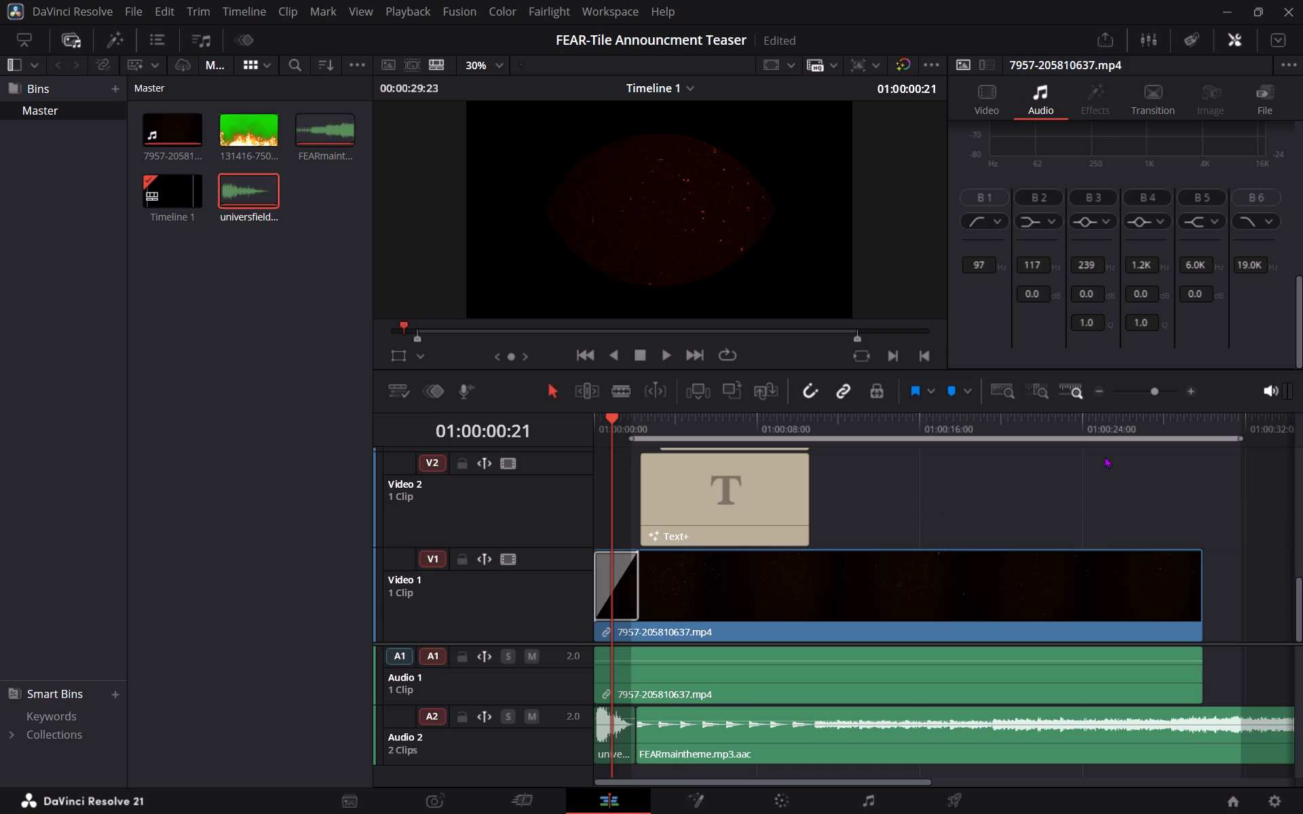
key(Left)
key(Left)
key(Left)
key(Left)
key(Left)
key(Left)
key(Left)
key(Left)
key(Left)
key(Left)
key(Left)
key(Left)
key(Left)
key(Left)
key(Left)
key(Left)
key(Left)
key(Left)
key(Left)
key(Left)
key(Left)
key(Left)
key(Left)
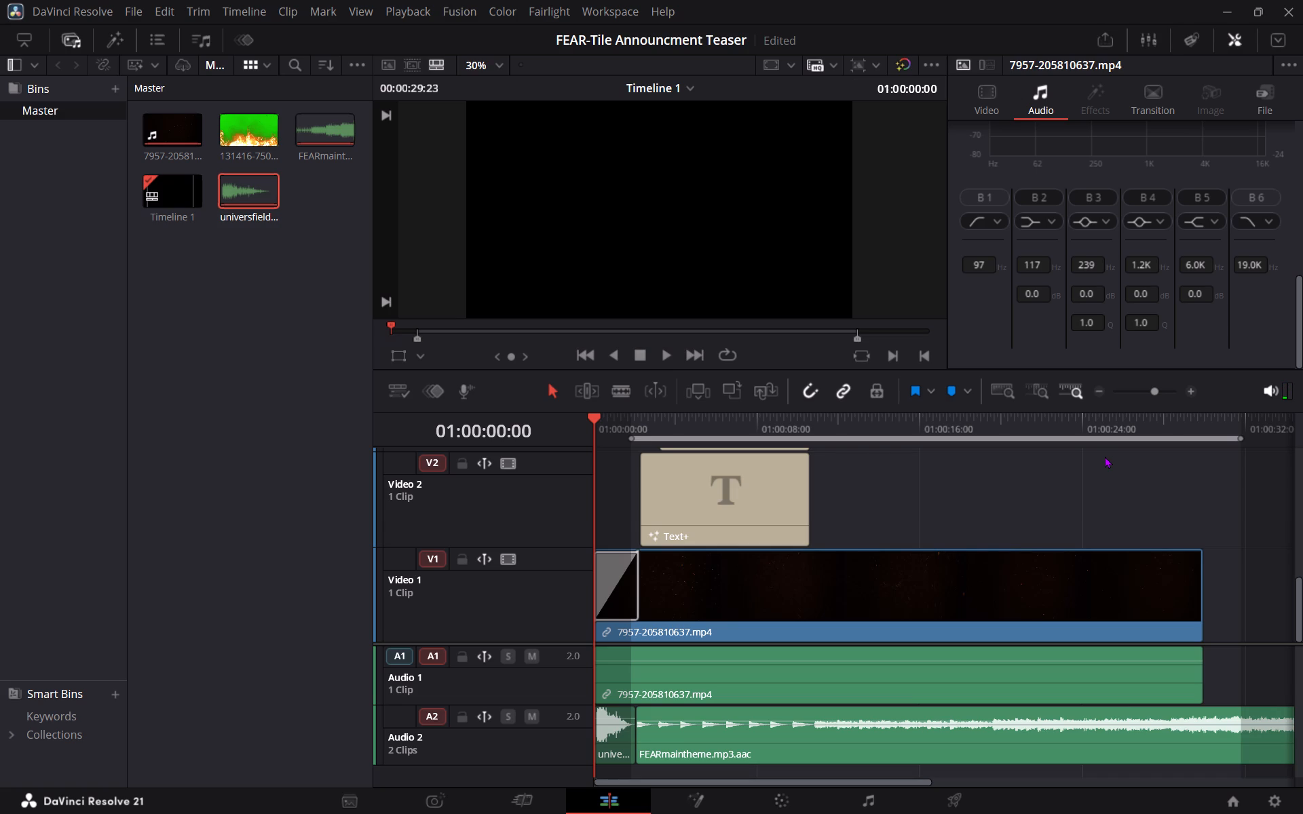
key(space)
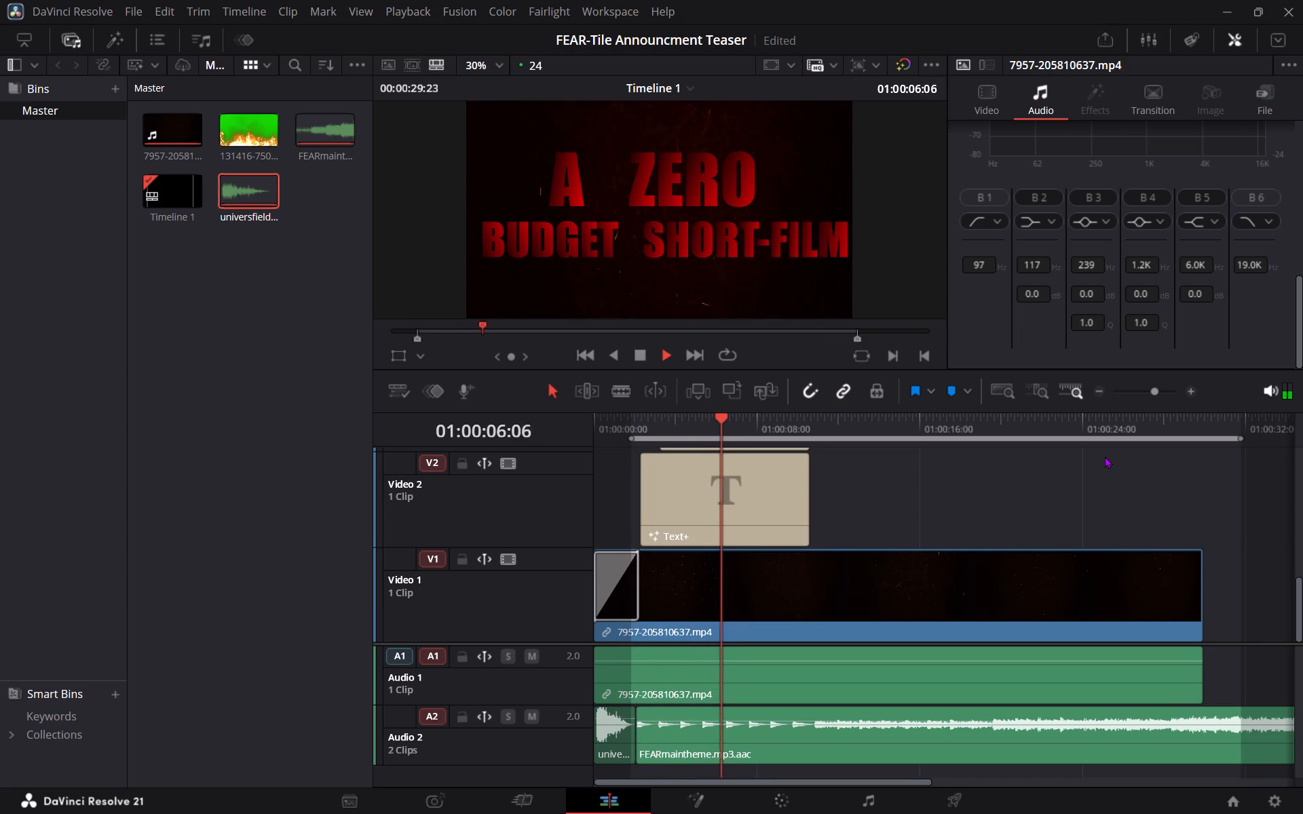
key(space)
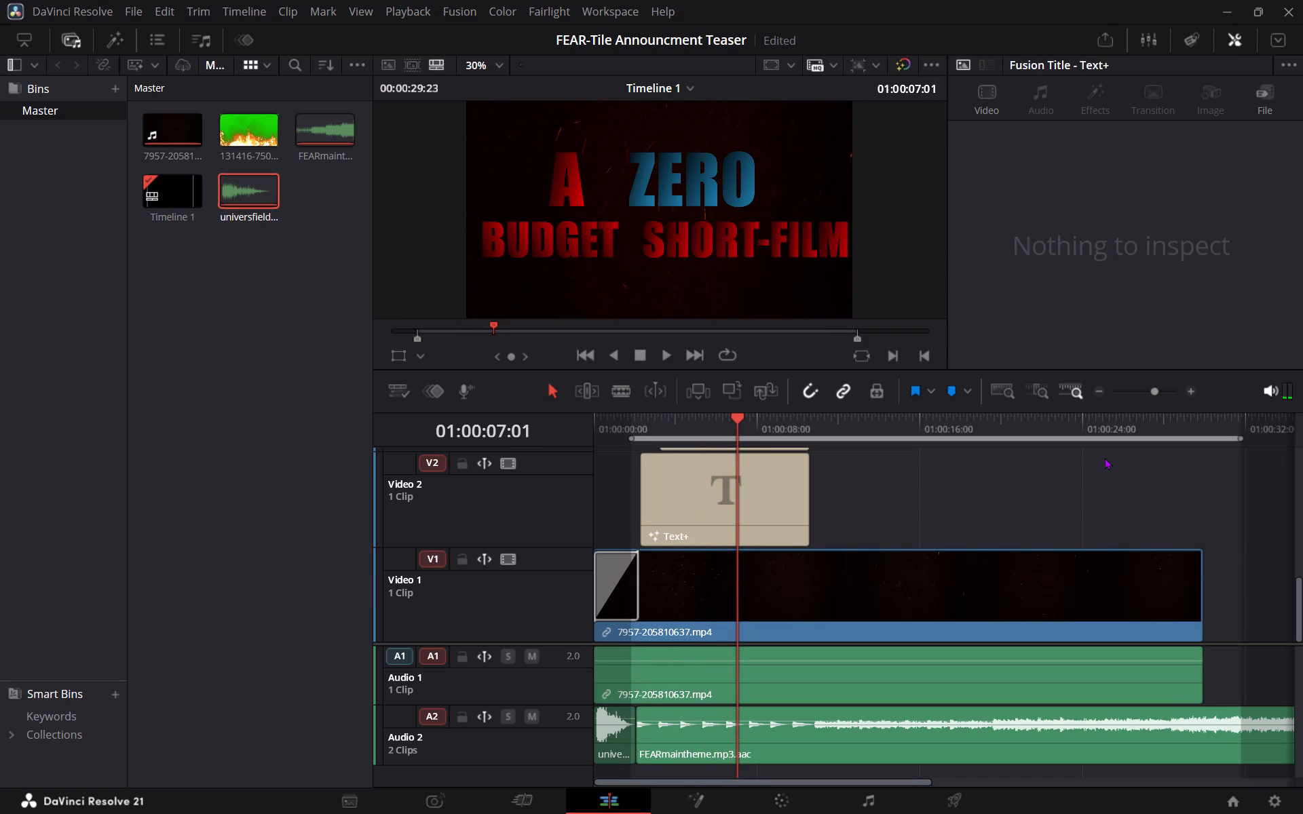
Examine the shading settings of the Text+ title on Video 2.
scroll(758, 586, up, 1)
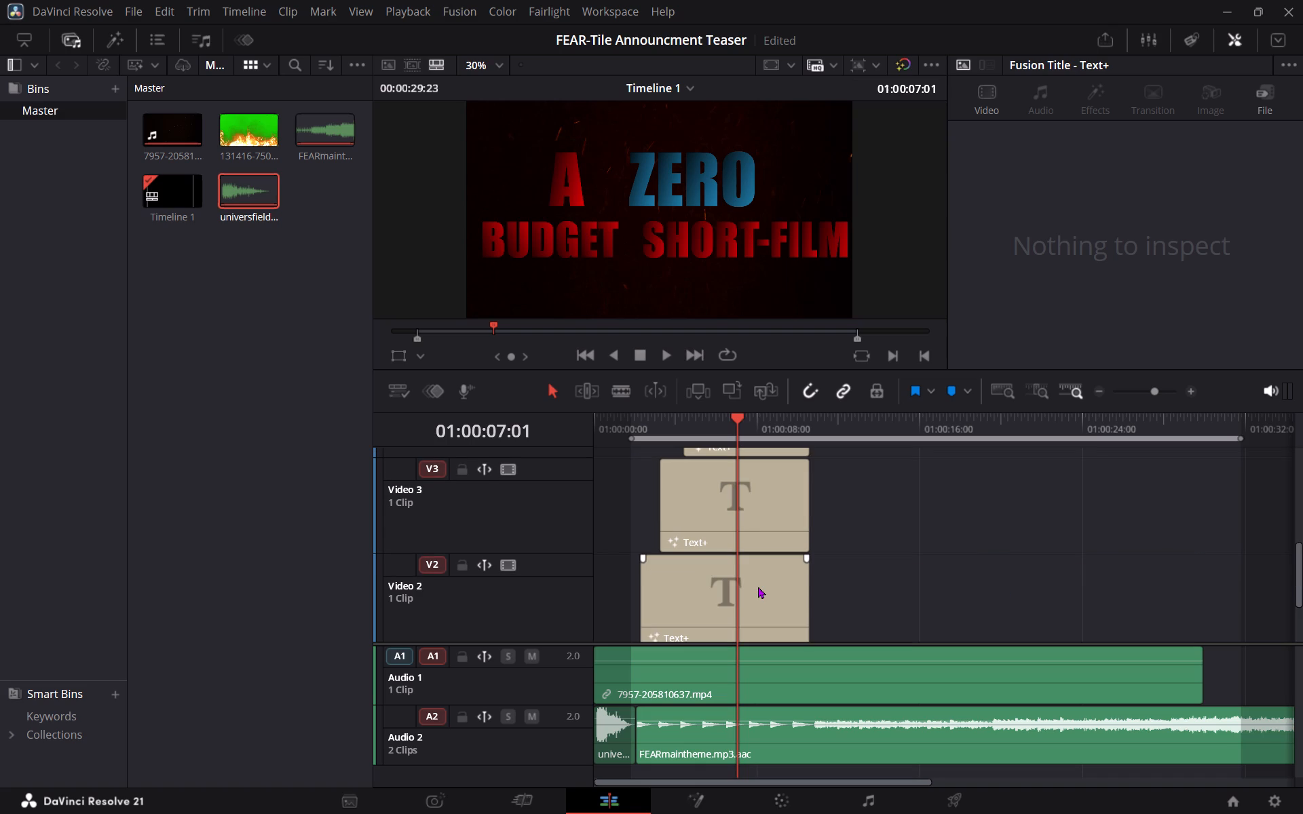
click(743, 581)
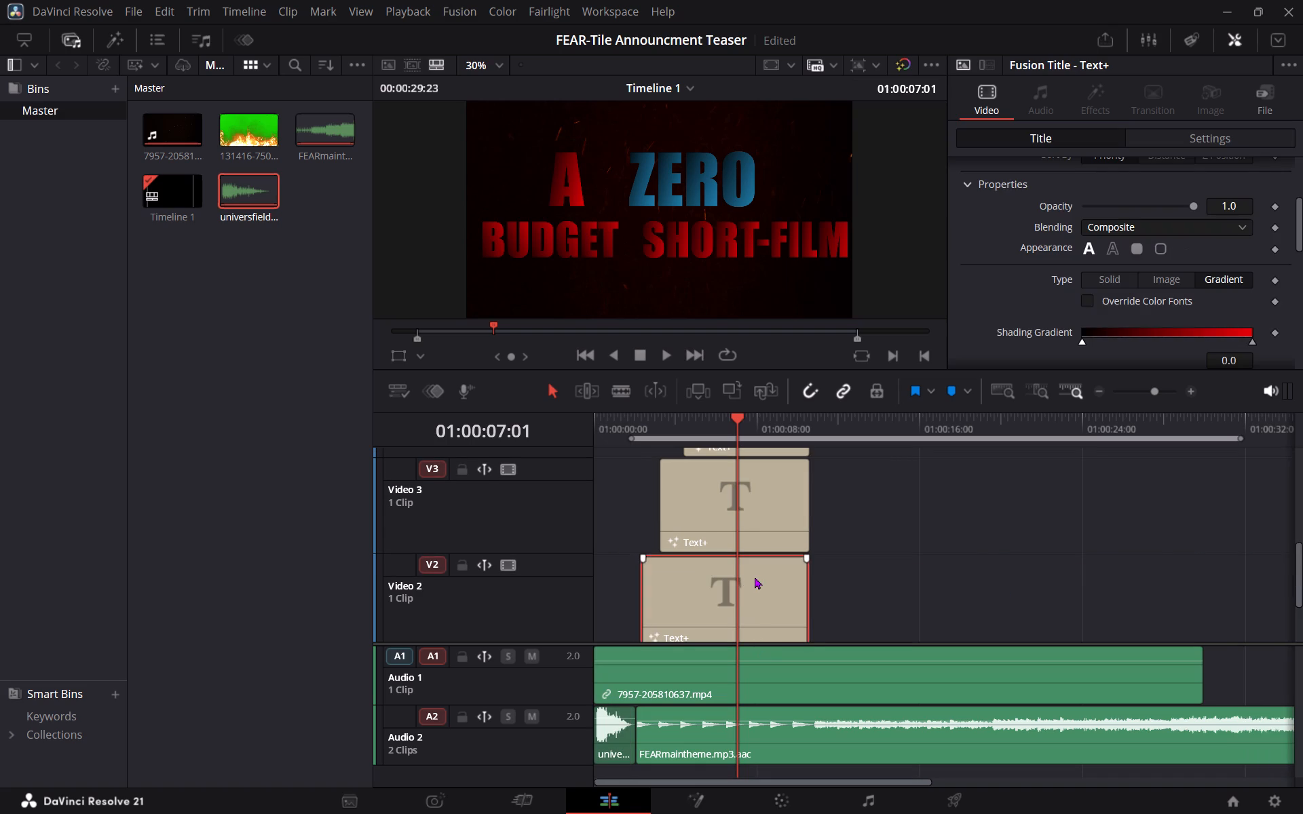
scroll(1030, 305, down, 5)
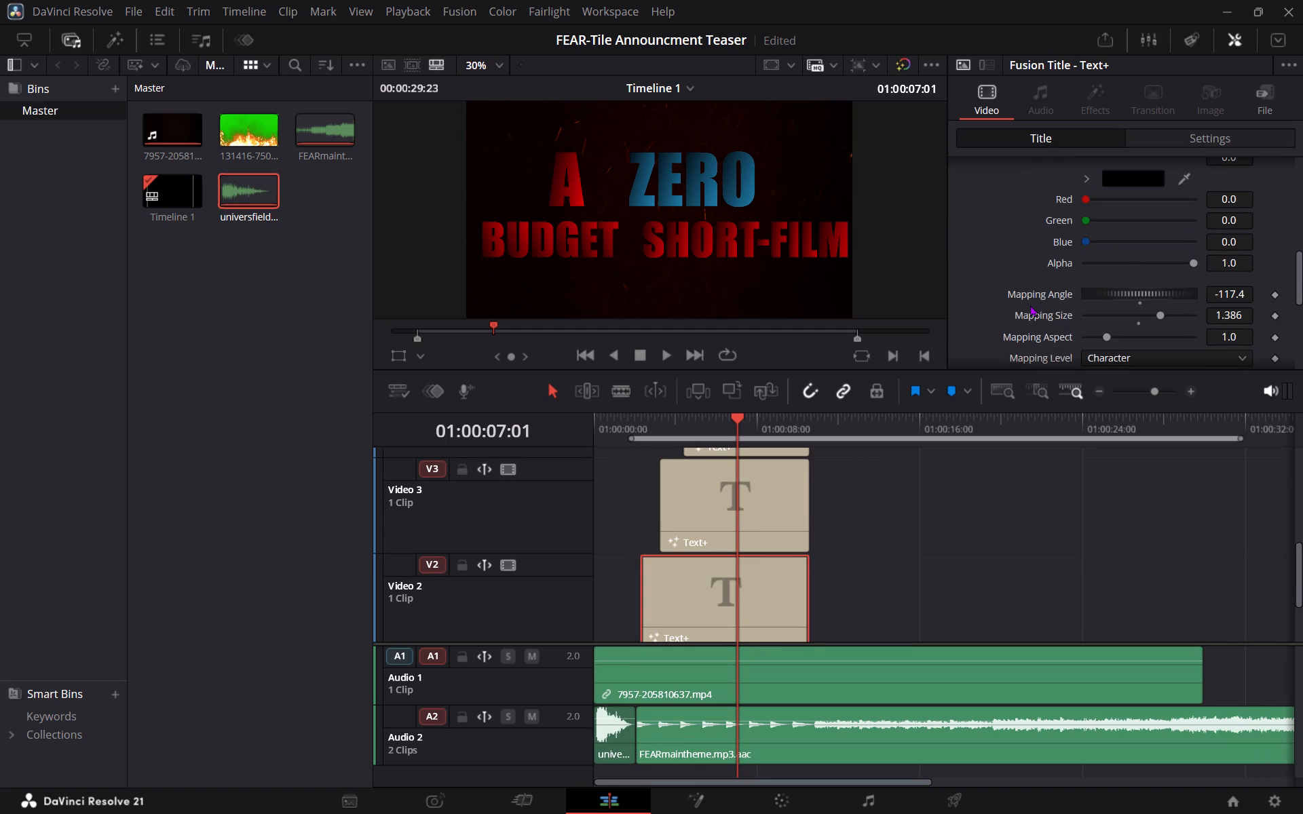
scroll(1030, 305, down, 6)
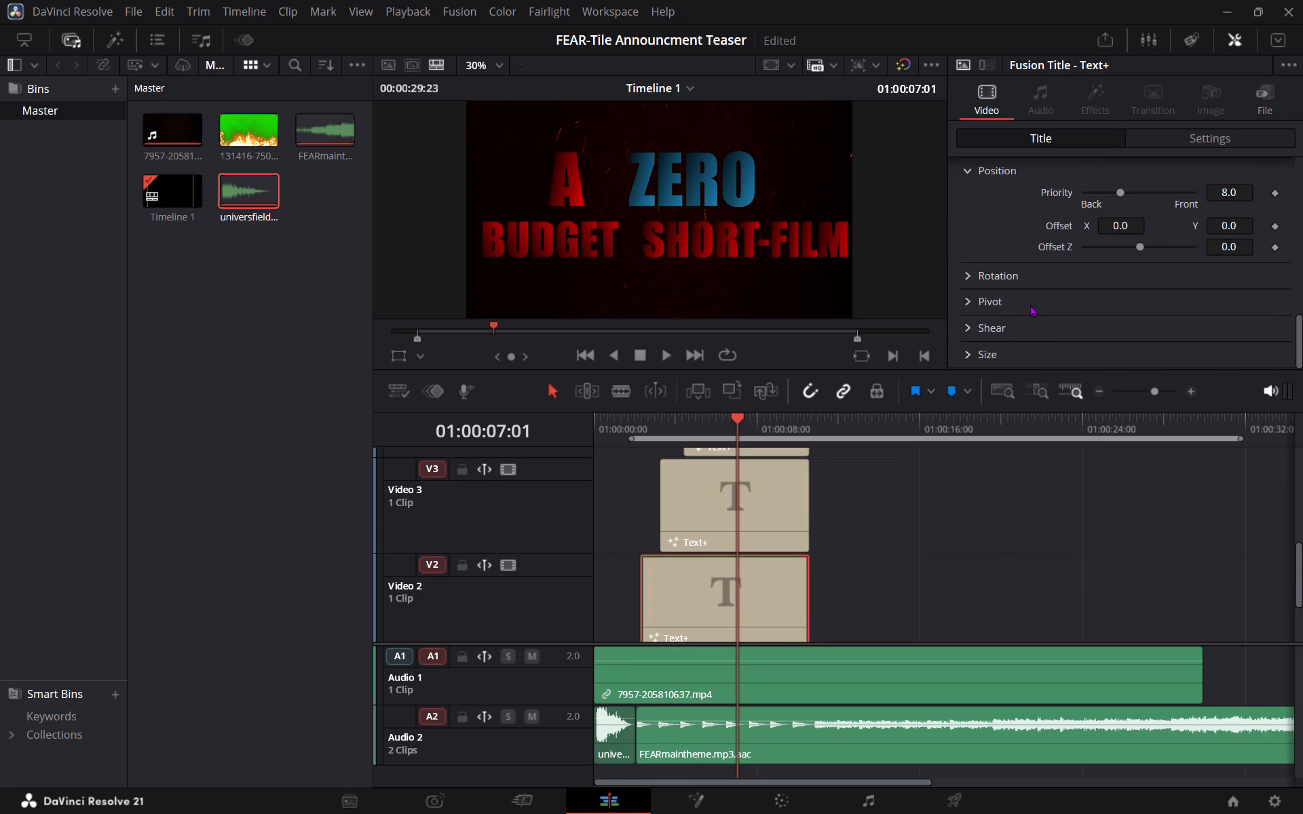
scroll(1030, 305, up, 3)
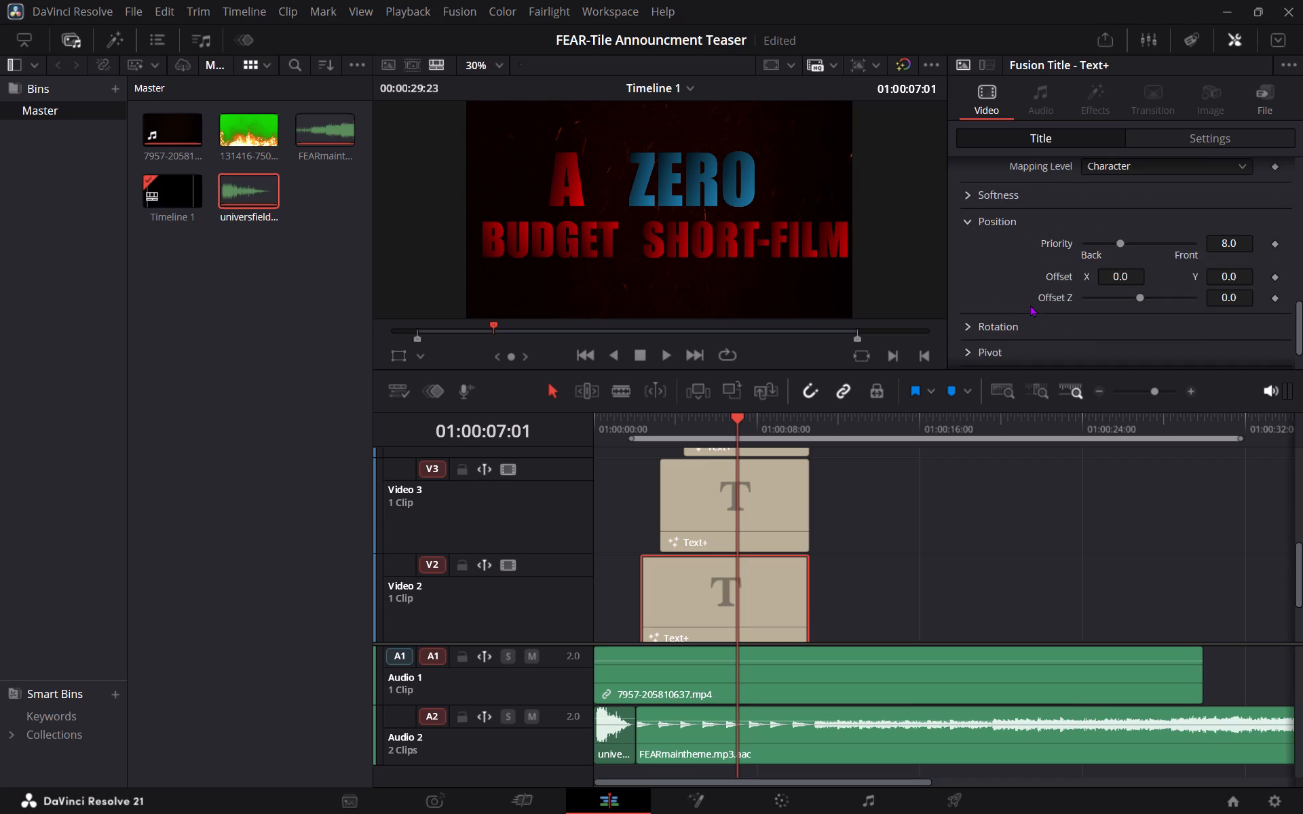
scroll(1030, 305, up, 10)
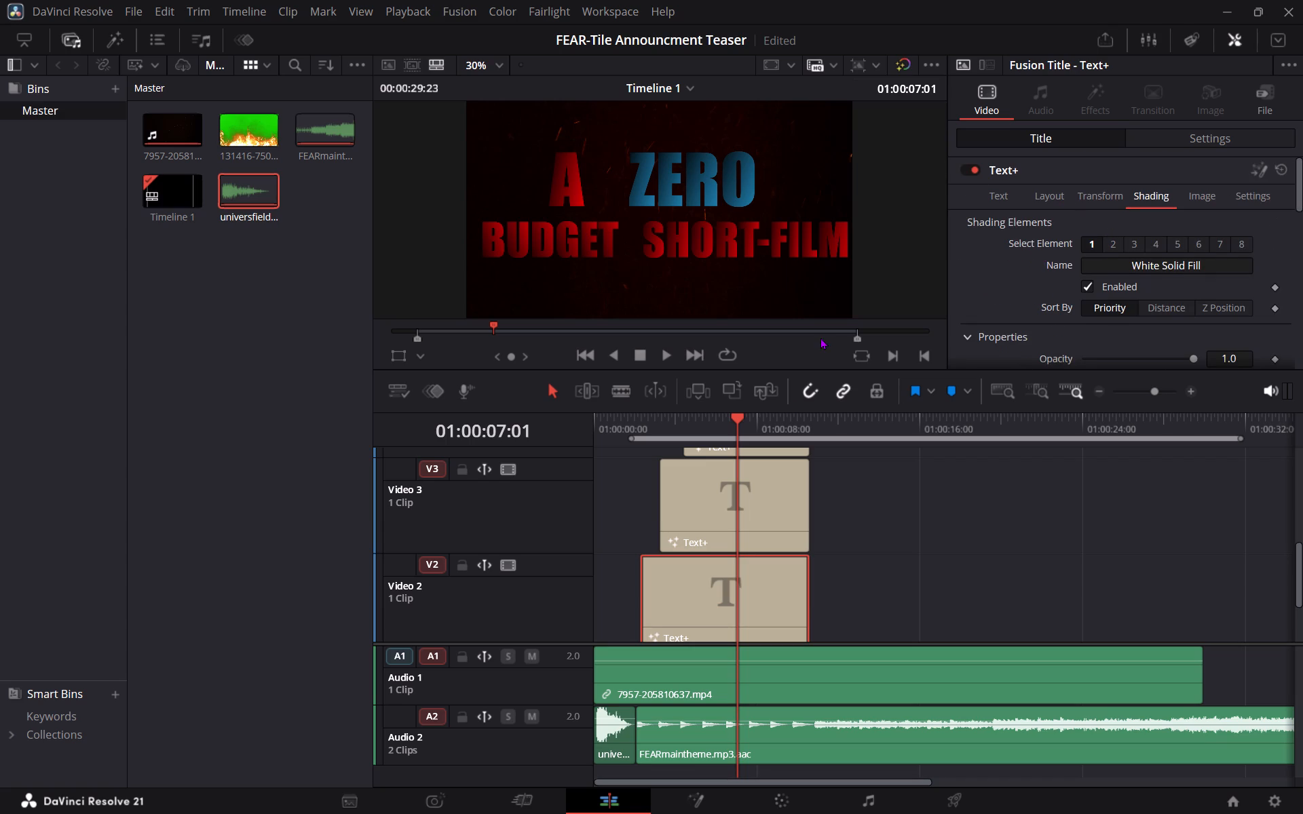
Scrub back through the title words' reveal, replay the opening from the start and return to the timeline start.
drag(736, 411, 724, 411)
drag(724, 411, 708, 410)
click(704, 423)
click(694, 422)
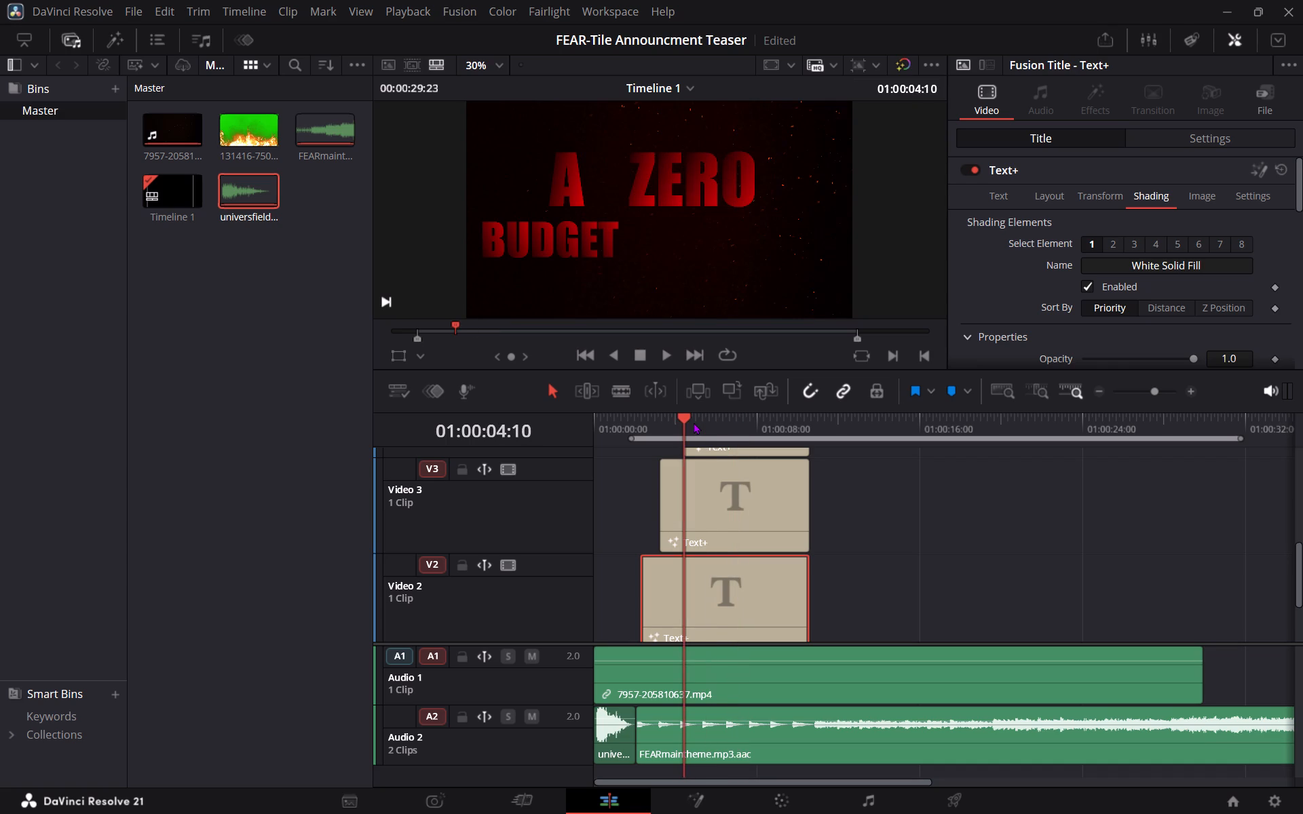
click(709, 422)
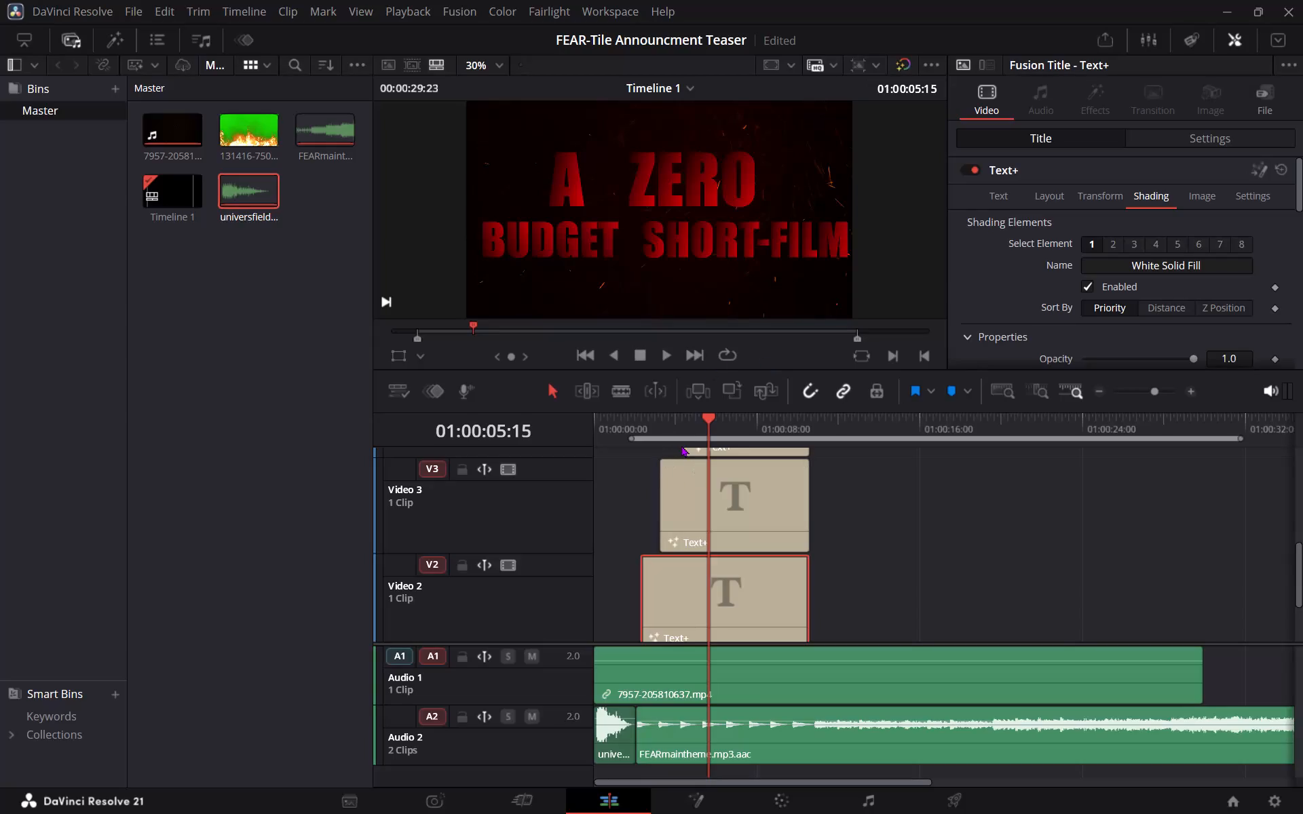
drag(709, 416, 565, 427)
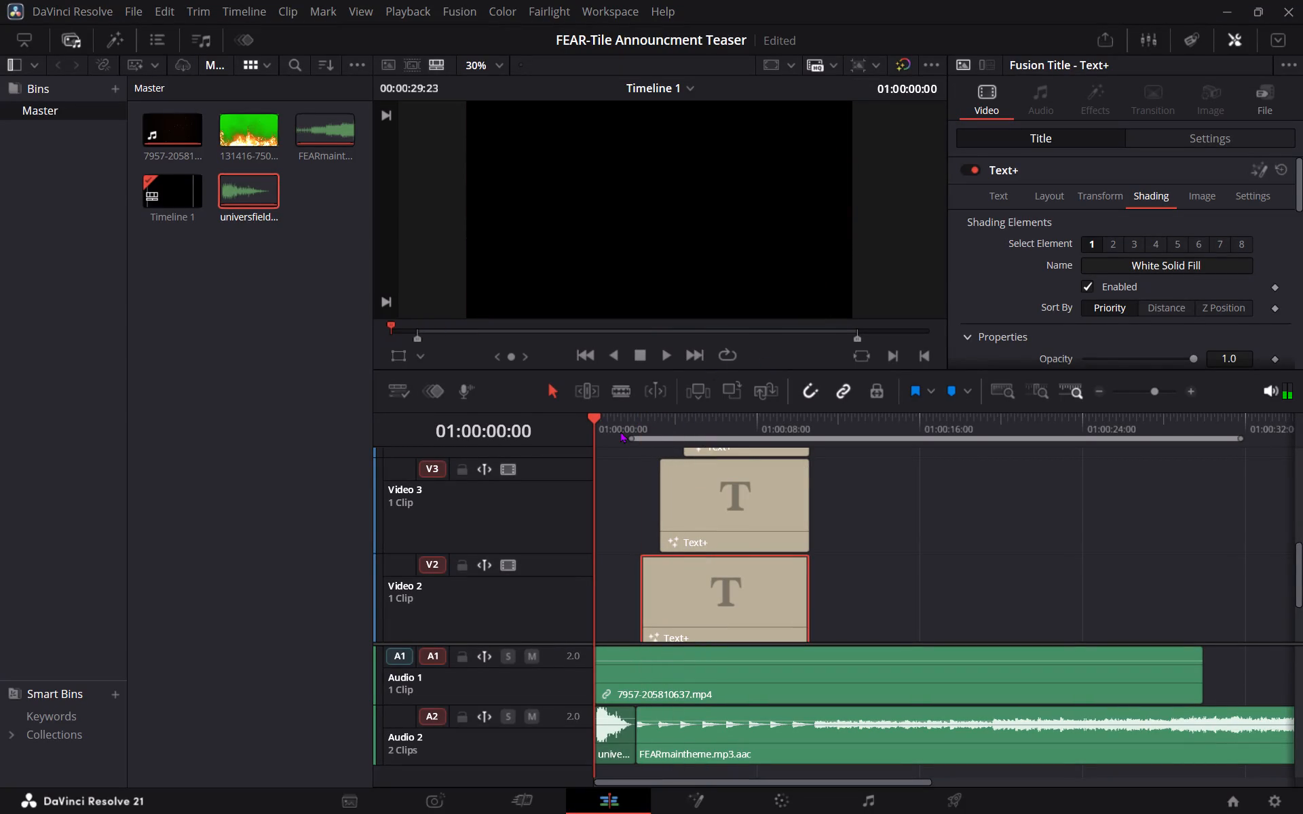
key(space)
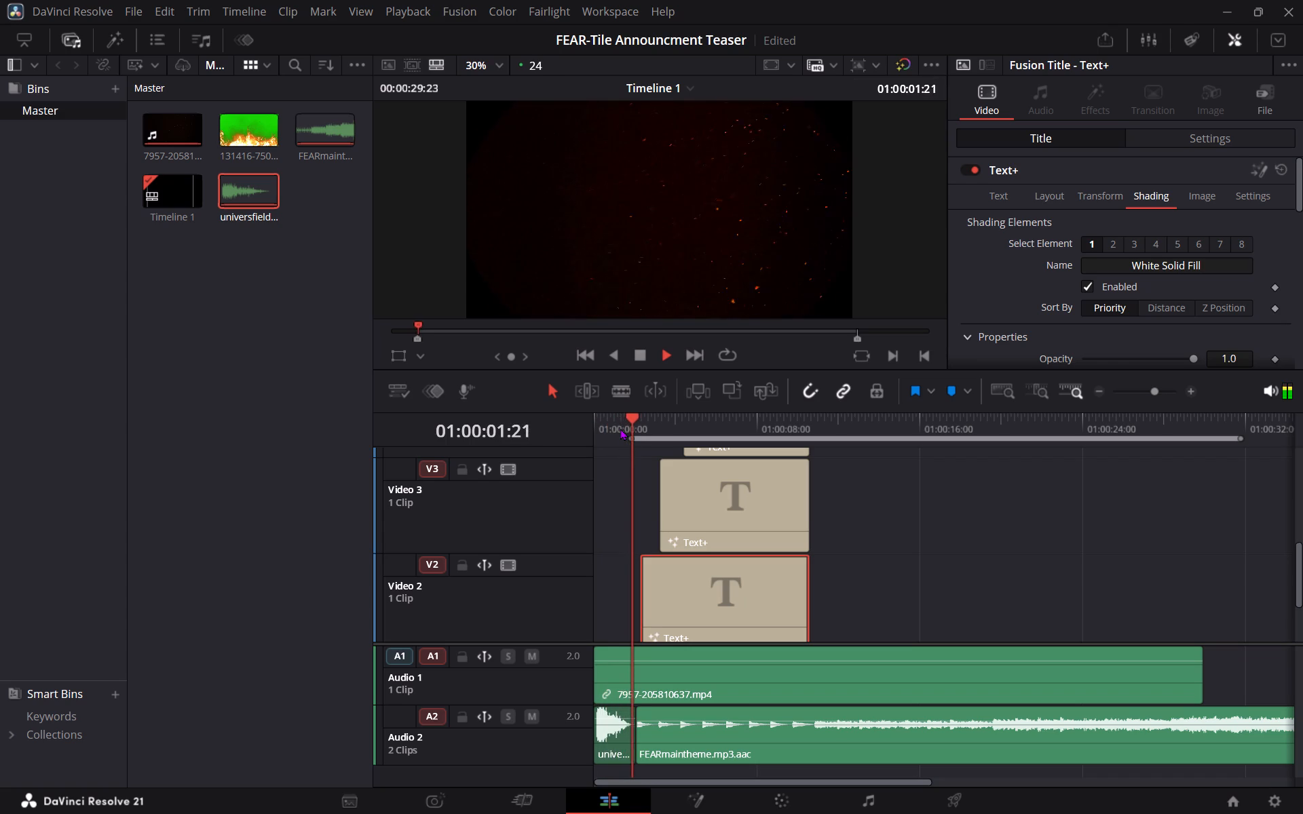
key(space)
drag(649, 414, 618, 415)
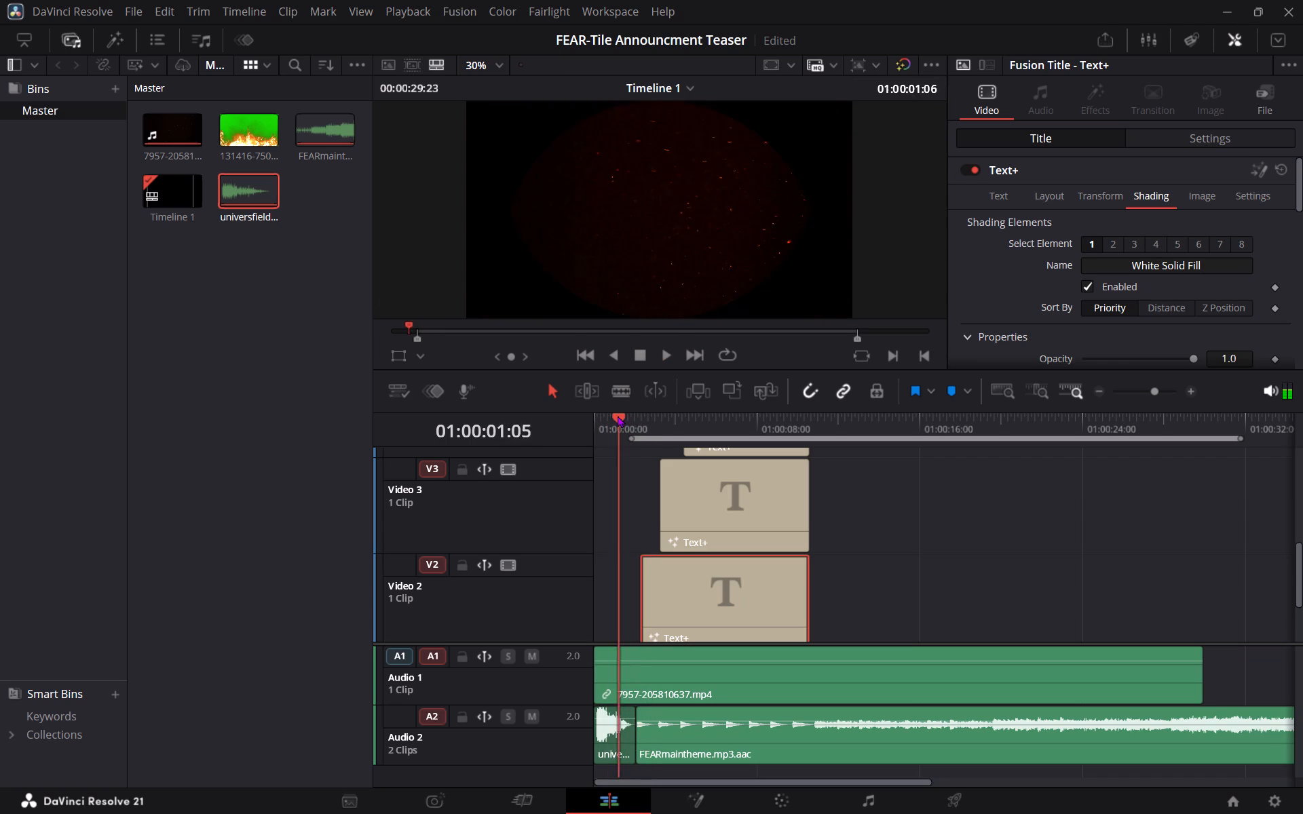
drag(618, 415, 590, 410)
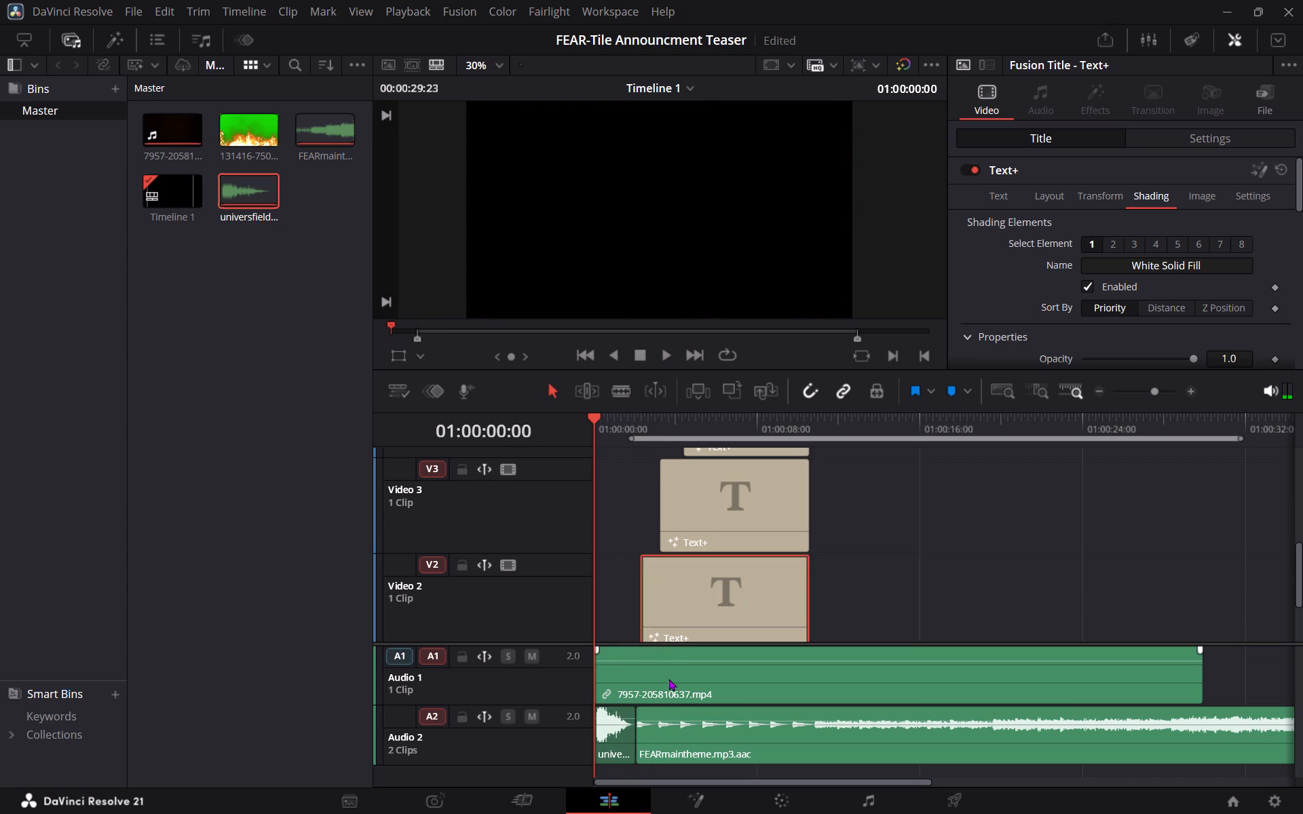
On the Color page at 01:00:03:06, add a serial node after node 01 for the Video 3 title clip.
scroll(680, 563, down, 1)
click(680, 563)
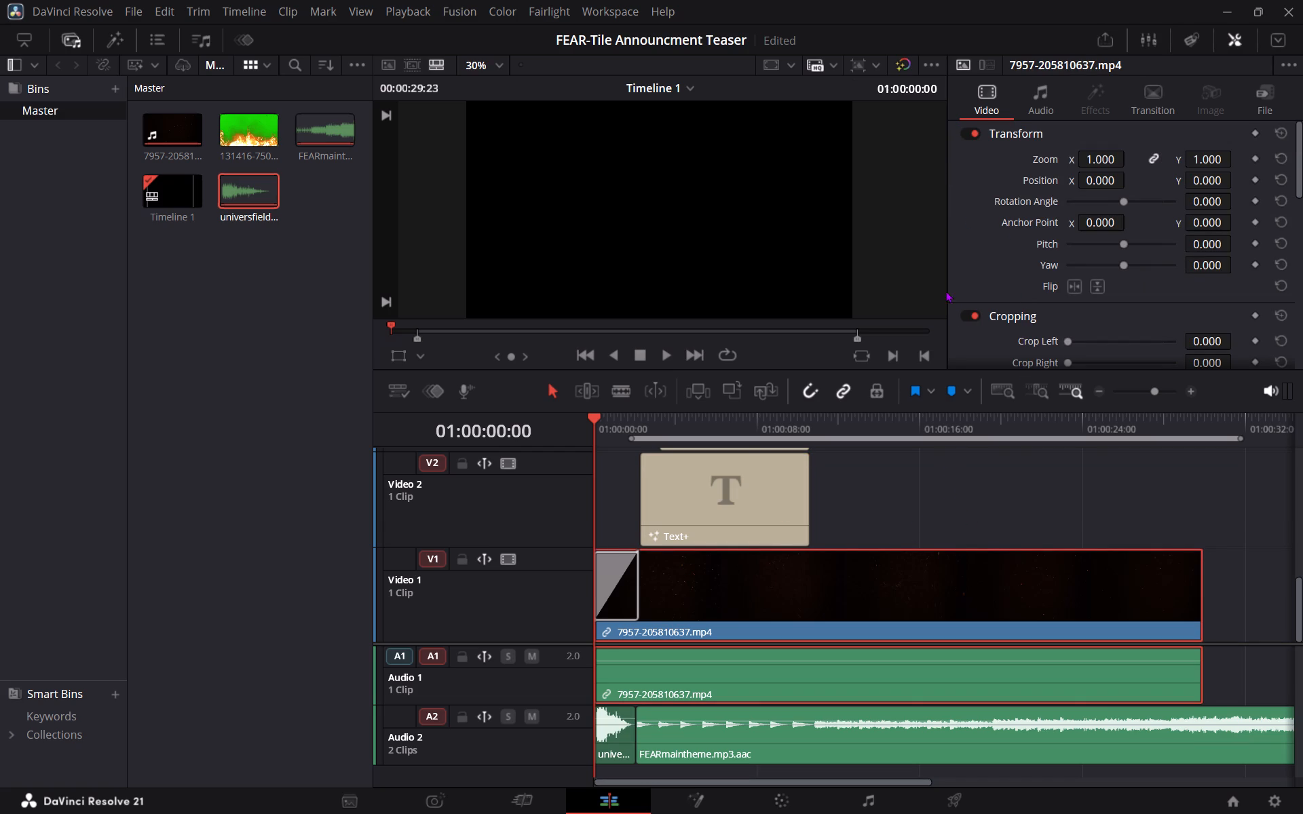
click(653, 423)
click(755, 808)
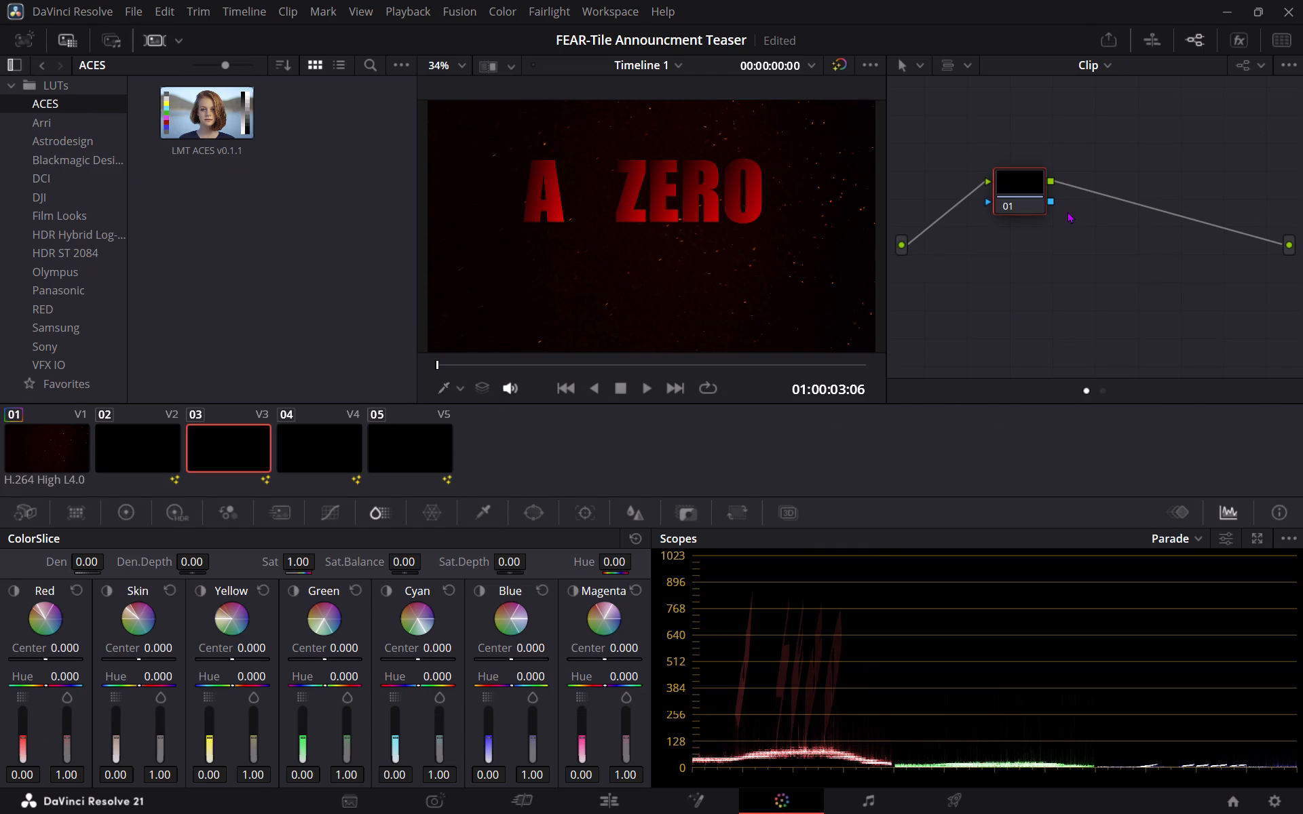
key(alt+s)
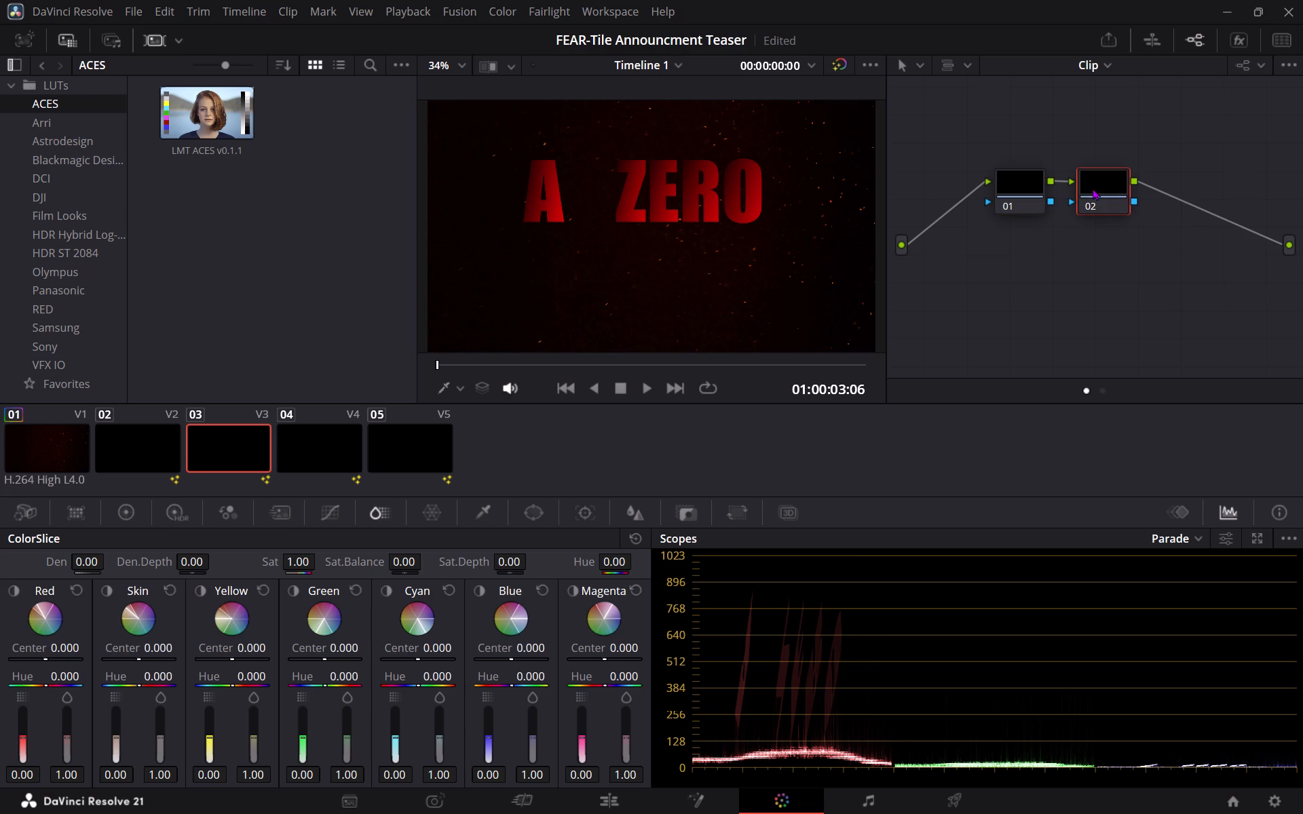
Browse the Arri, Astrodesign, Blackmagic Design and Olympus LUT folders for a suitable look.
click(67, 123)
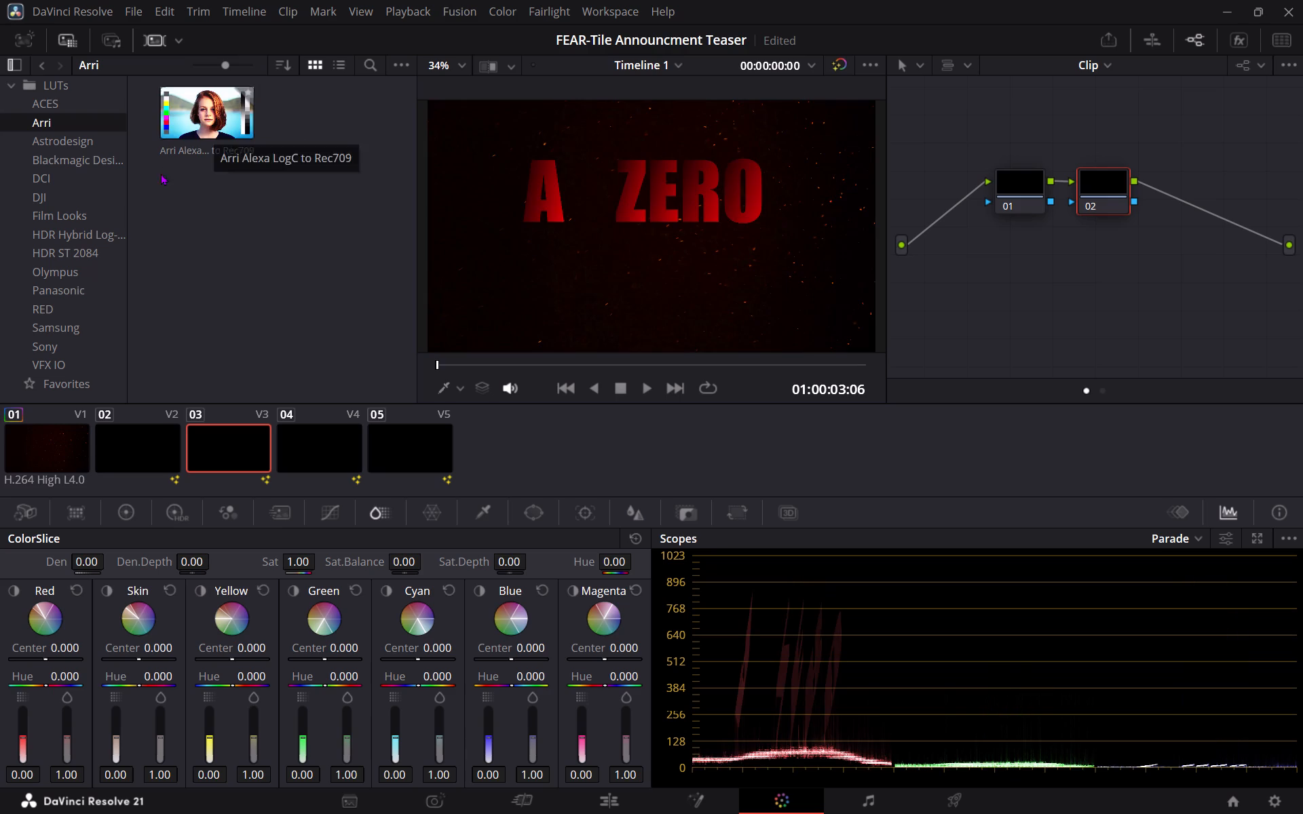
click(80, 143)
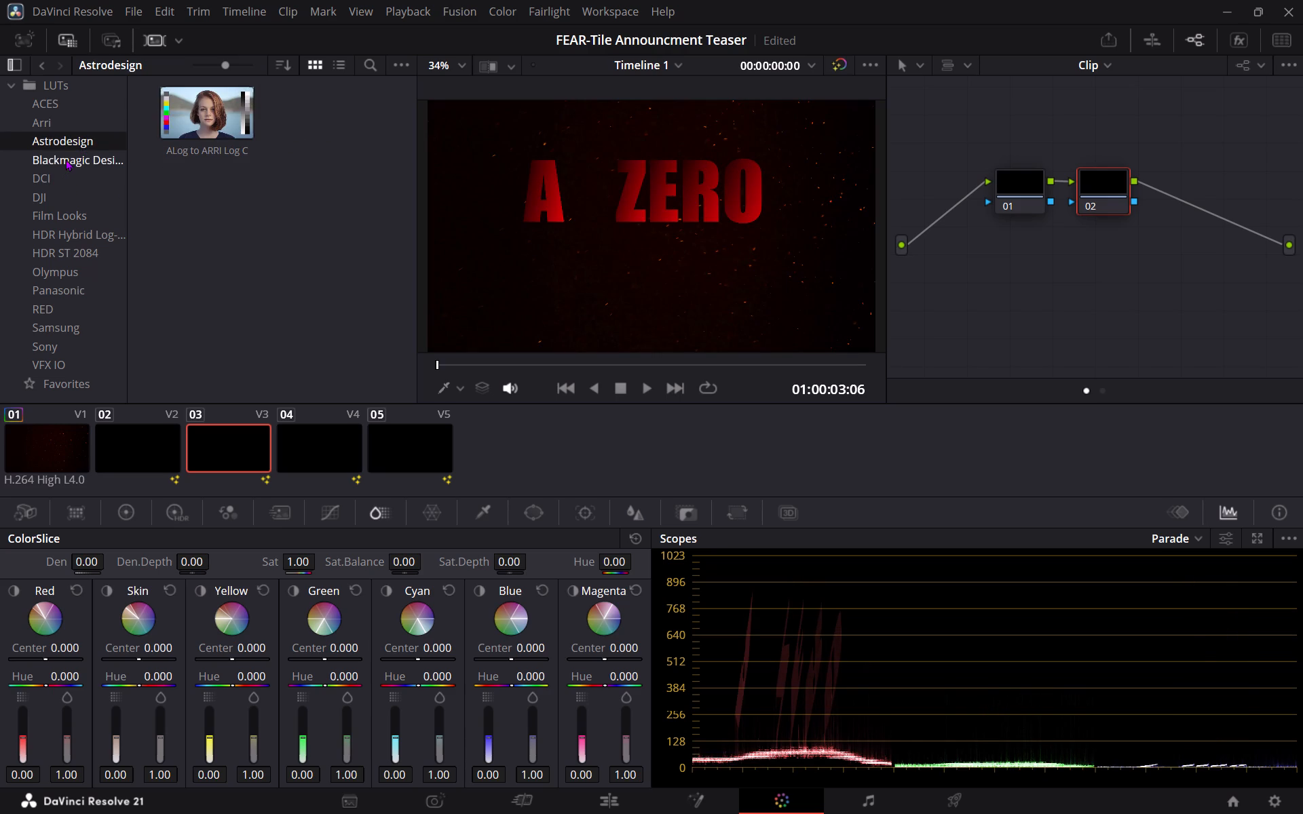
click(66, 159)
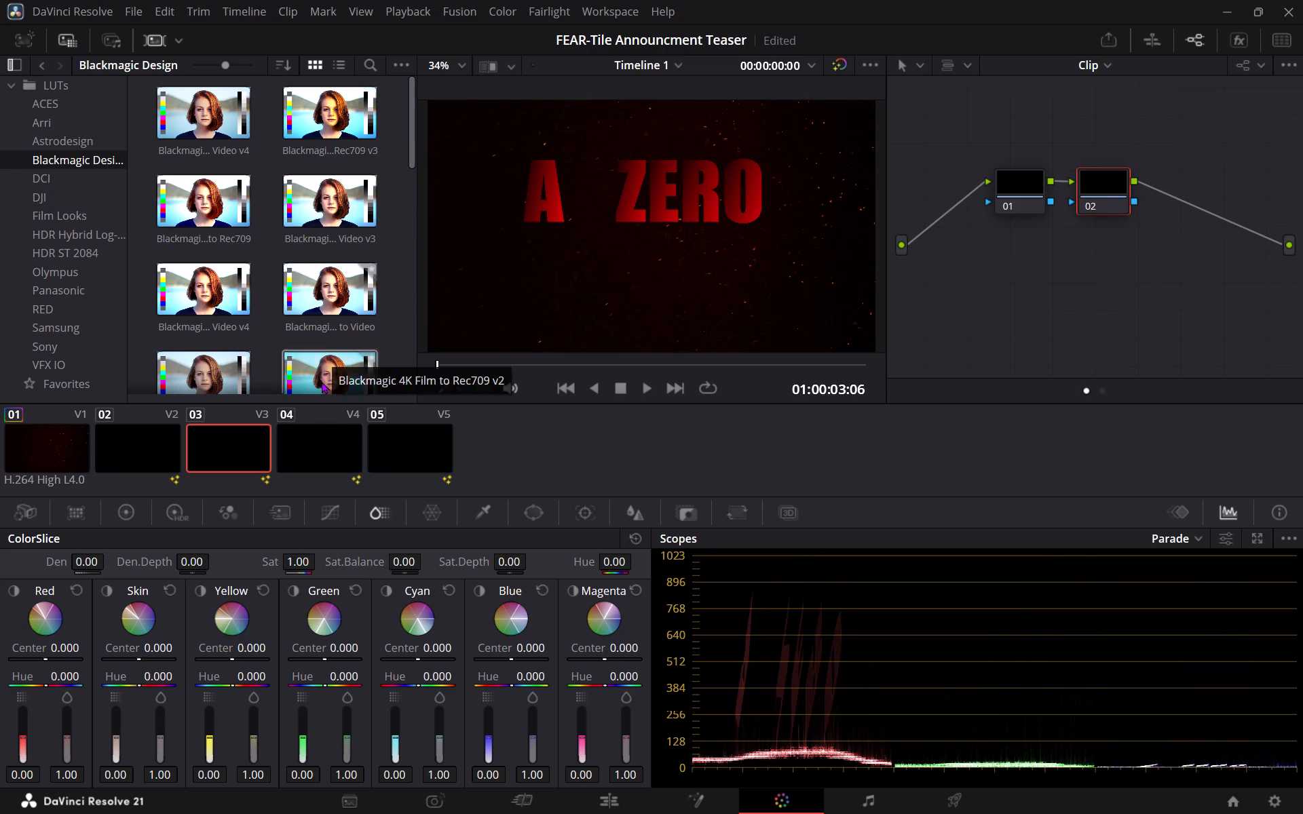
click(65, 276)
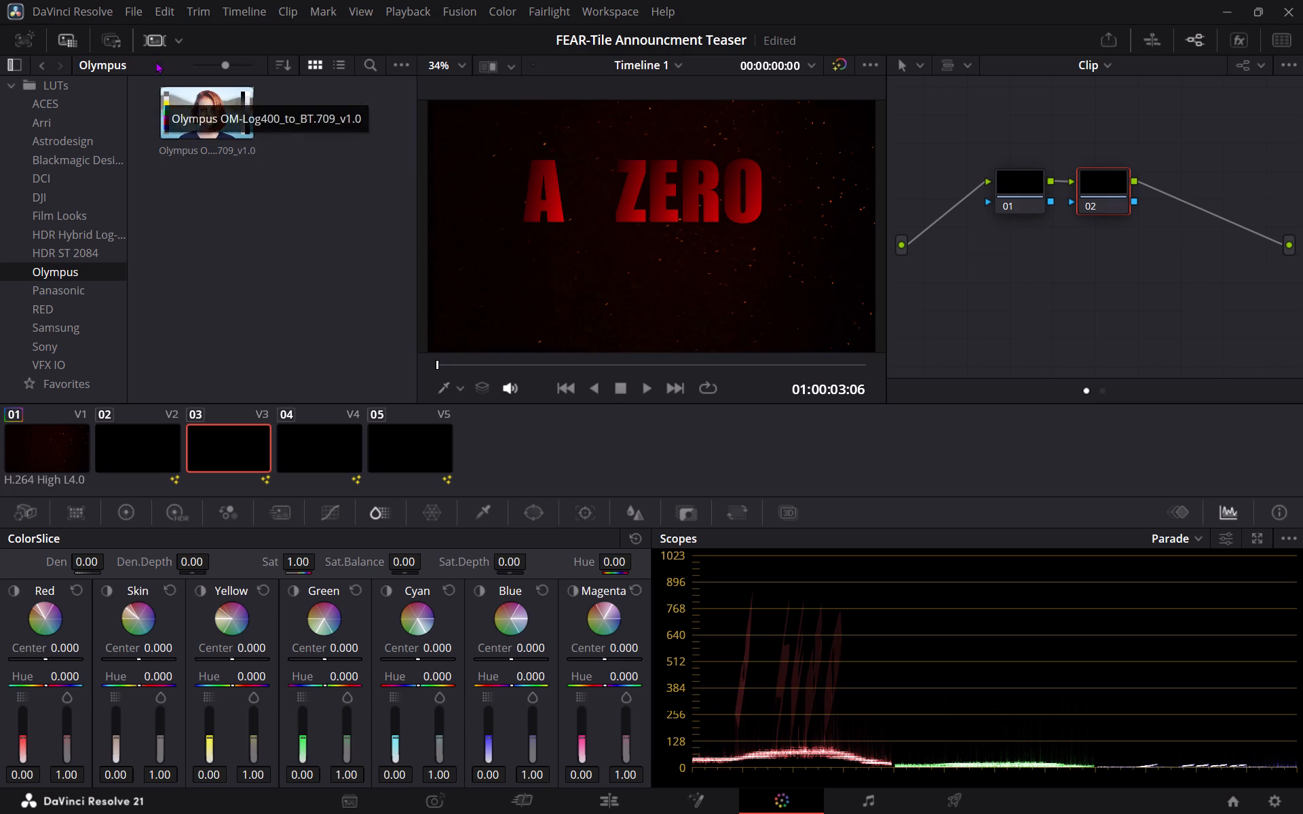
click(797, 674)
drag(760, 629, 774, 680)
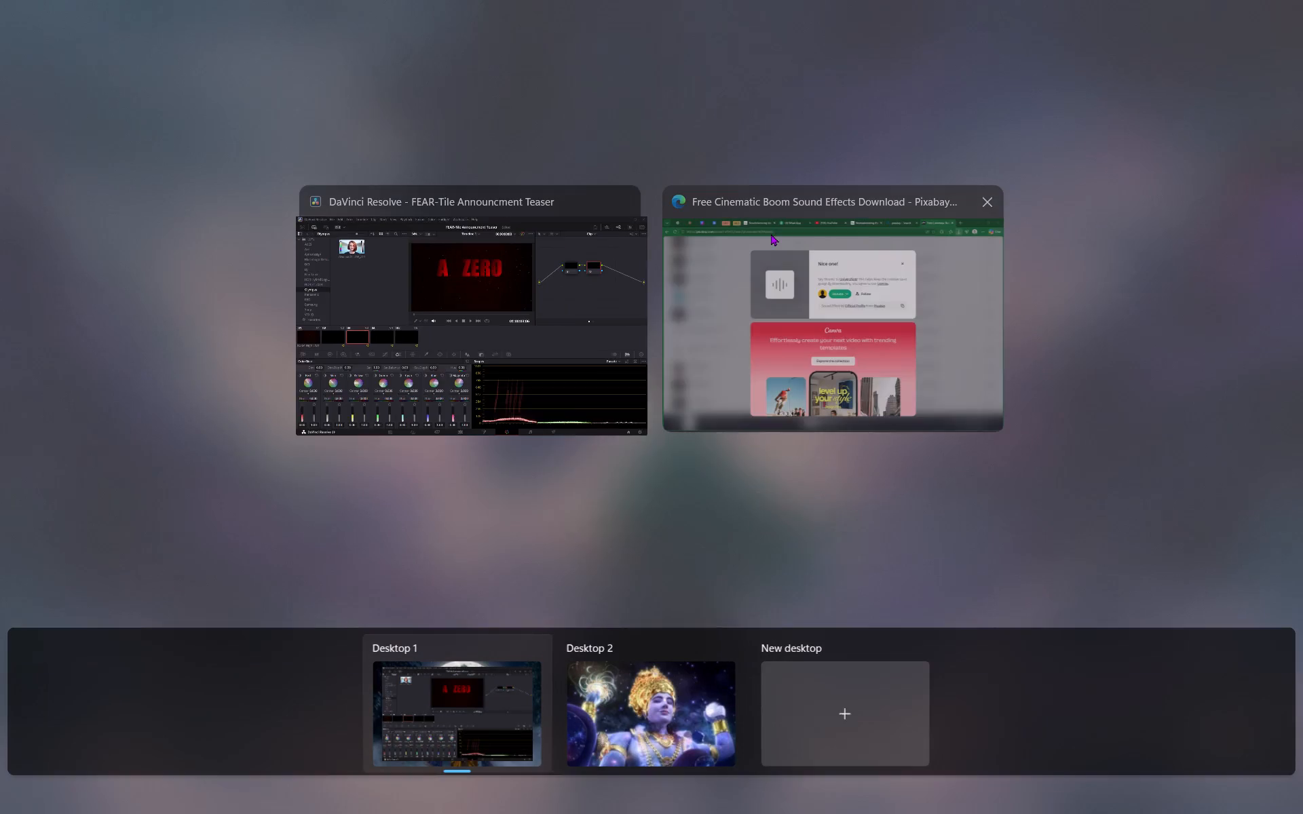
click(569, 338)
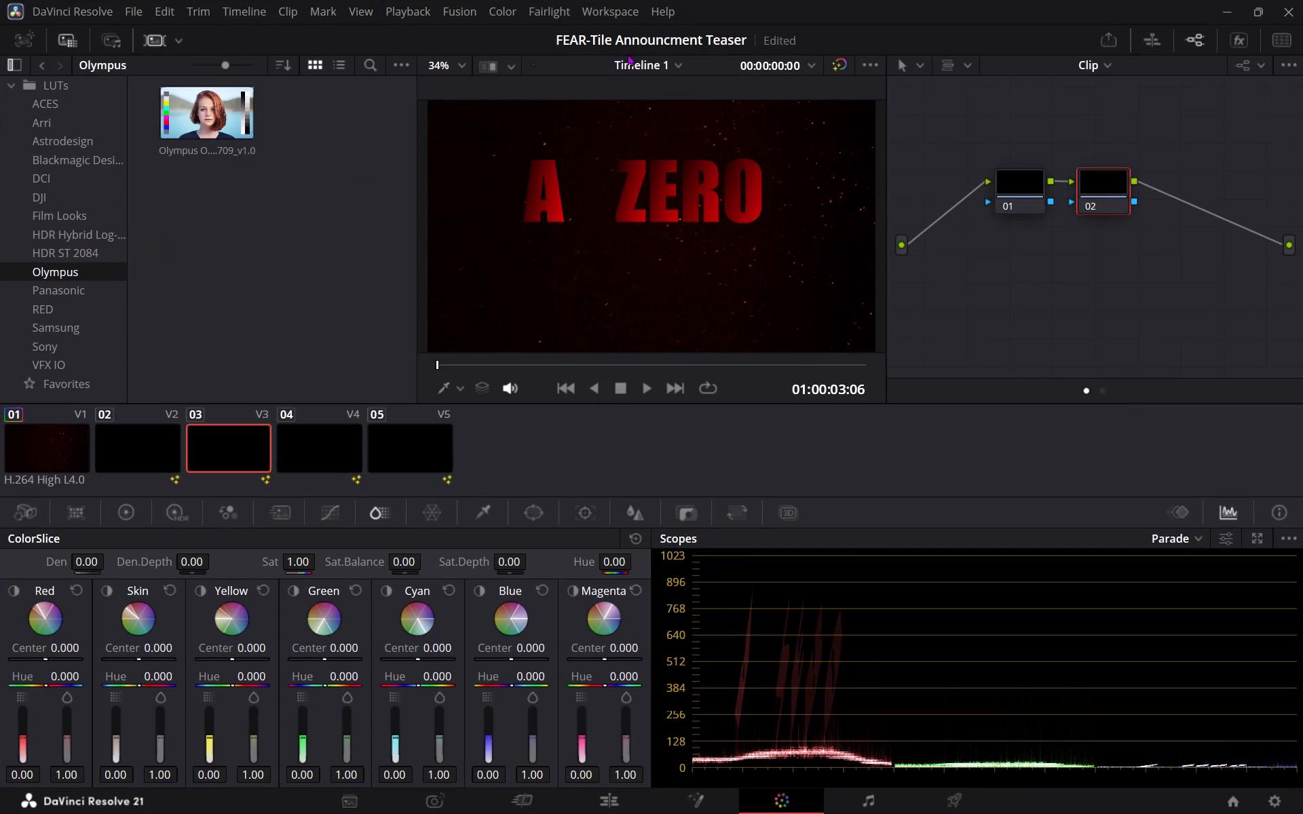
Return to the Edit page and play the teaser from the start past the end of the titles.
click(620, 807)
click(601, 428)
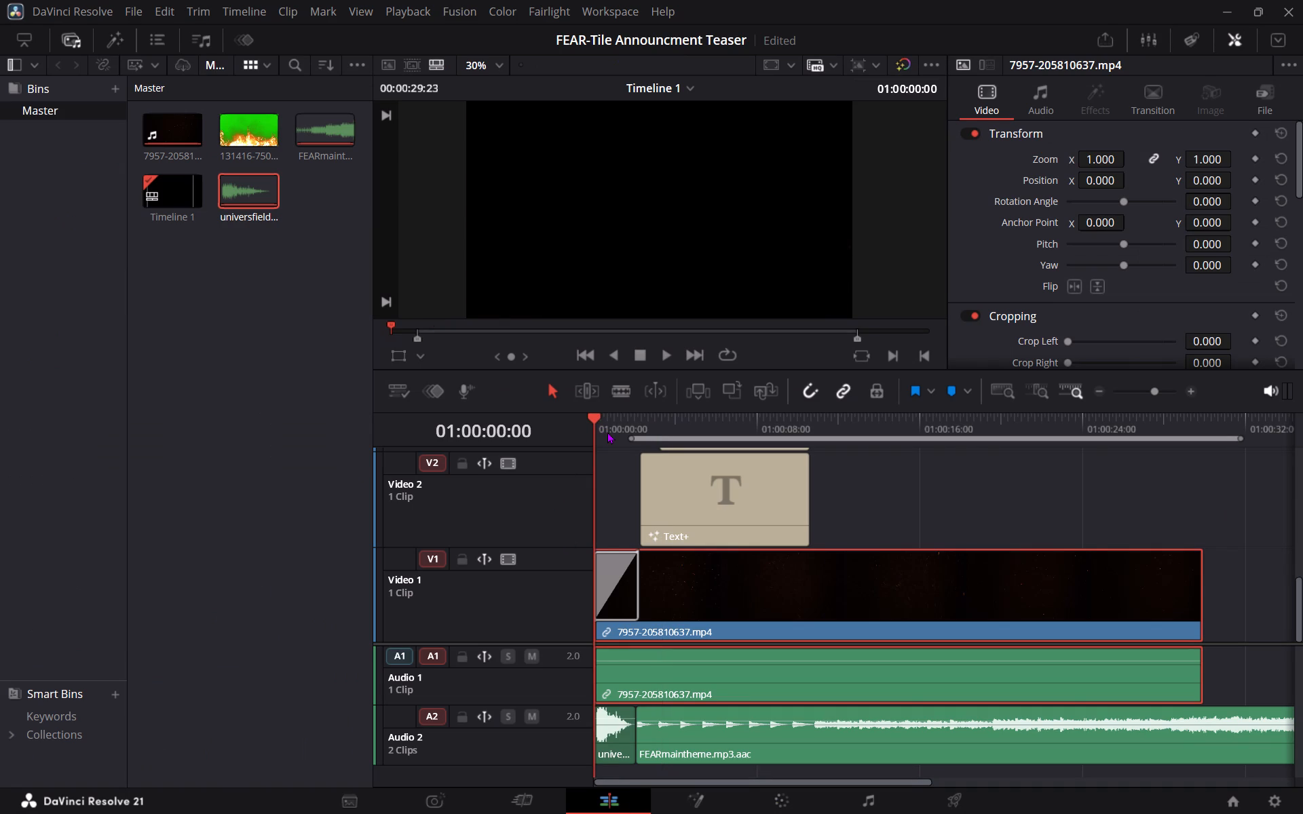
key(c)
key(space)
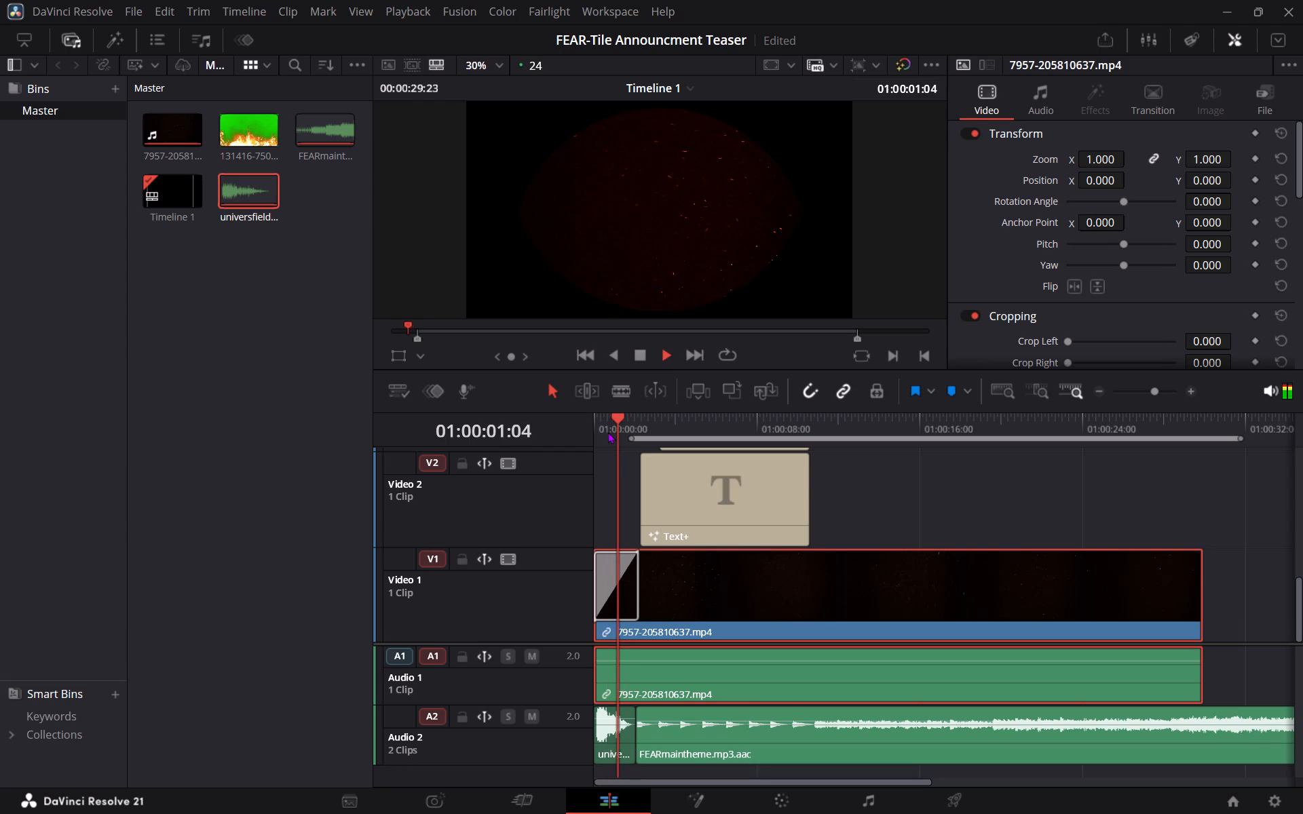
key(Left)
key(Left)
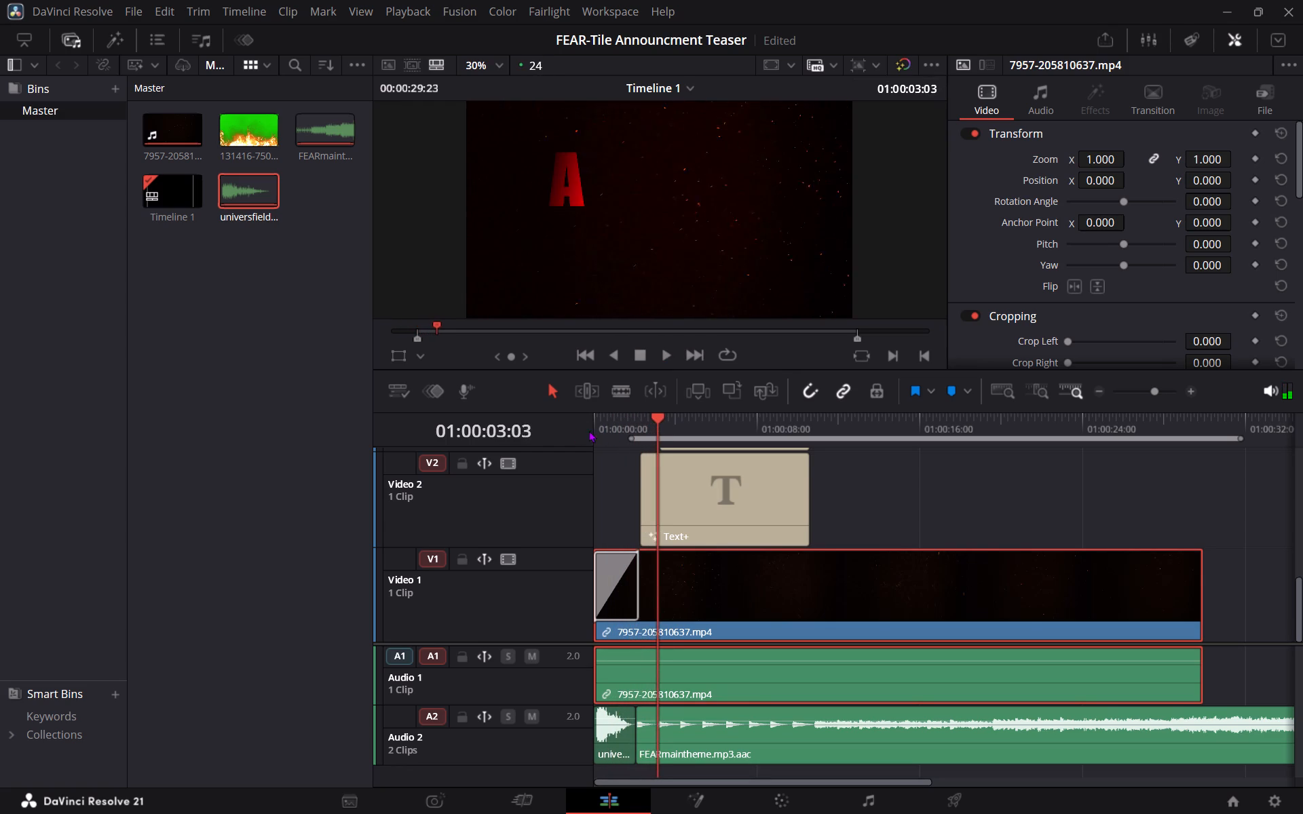
click(599, 431)
key(space)
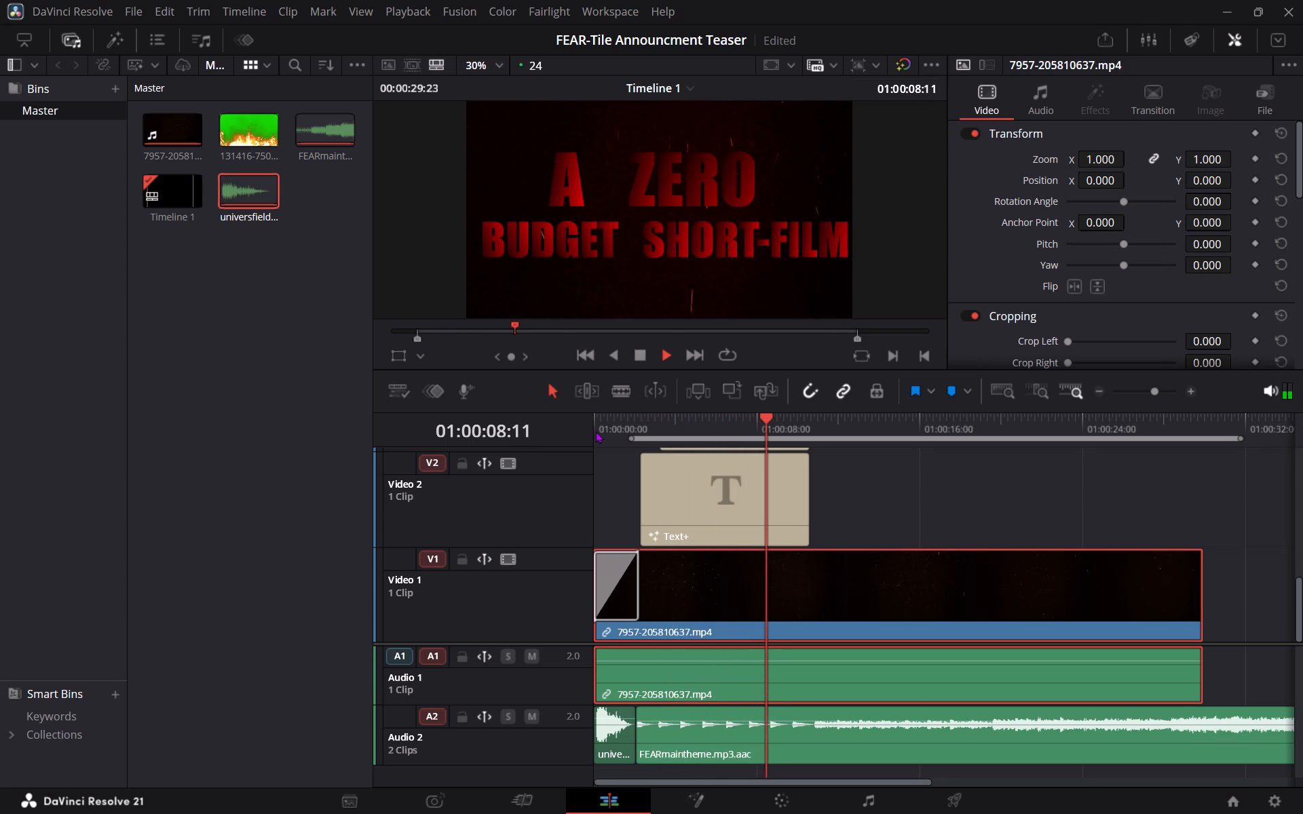
key(v)
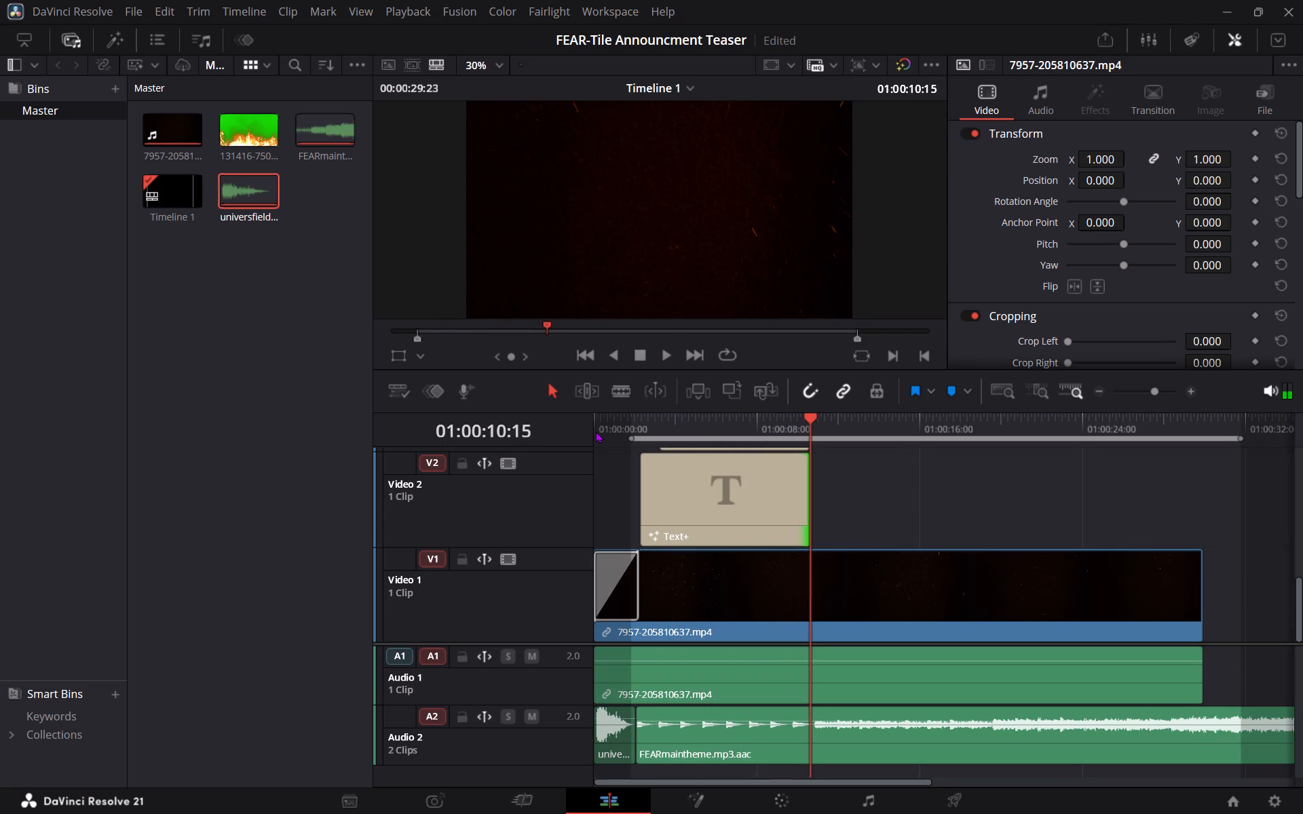
Replay the end of the titles from 01:00:09:10 until they leave the screen.
scroll(819, 461, down, 4)
click(786, 414)
key(space)
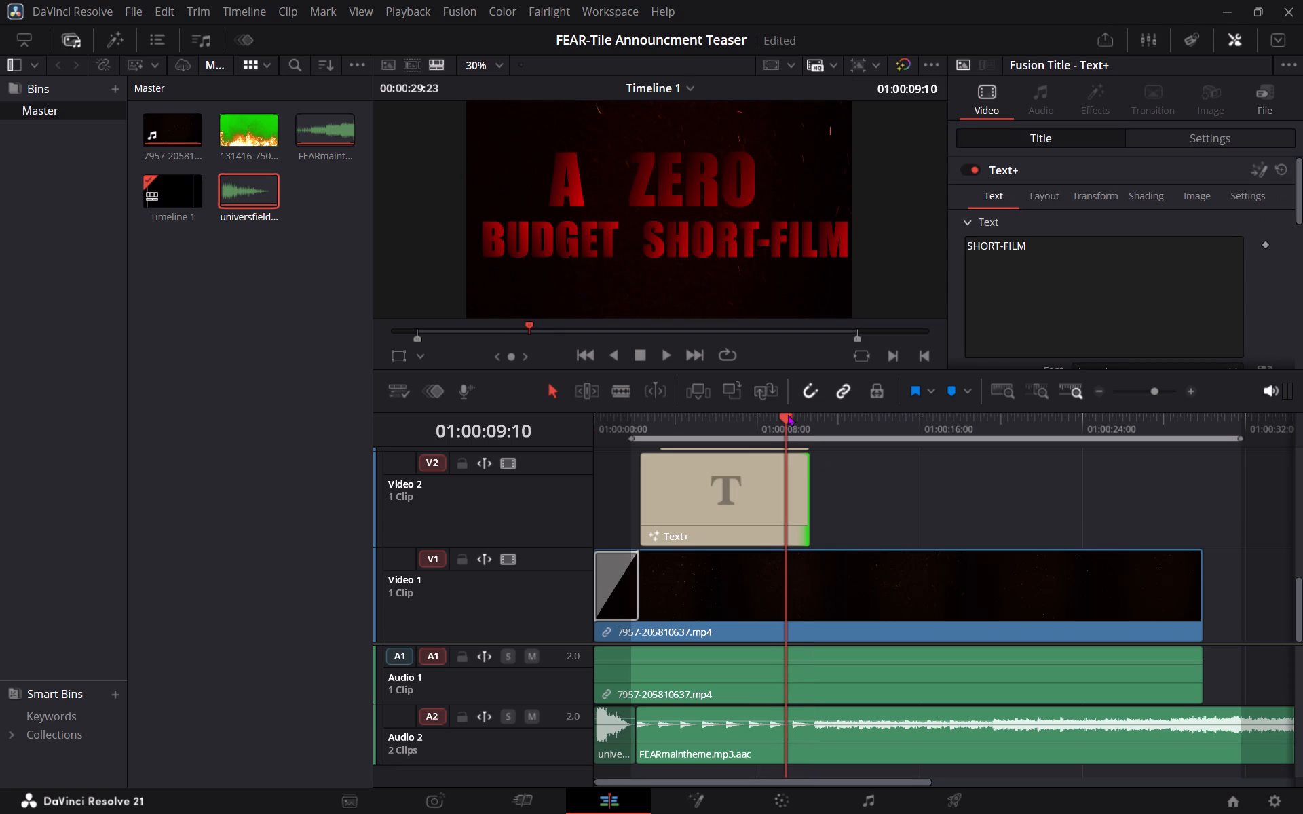
key(space)
key(space)
key(space)
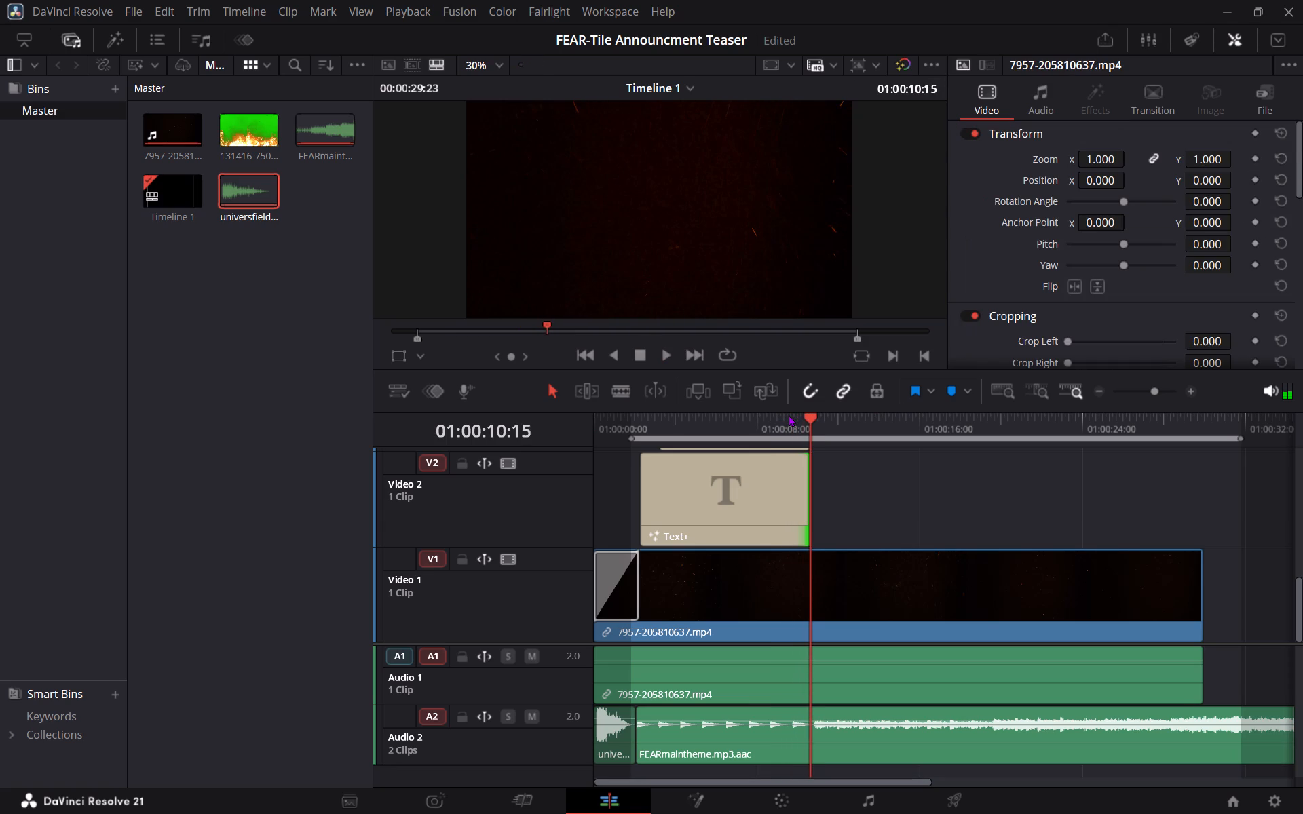
Scrub back to 01:00:02:07 and play the title words' reveal with pauses, stopping at about 01:00:08:20.
drag(810, 419, 791, 417)
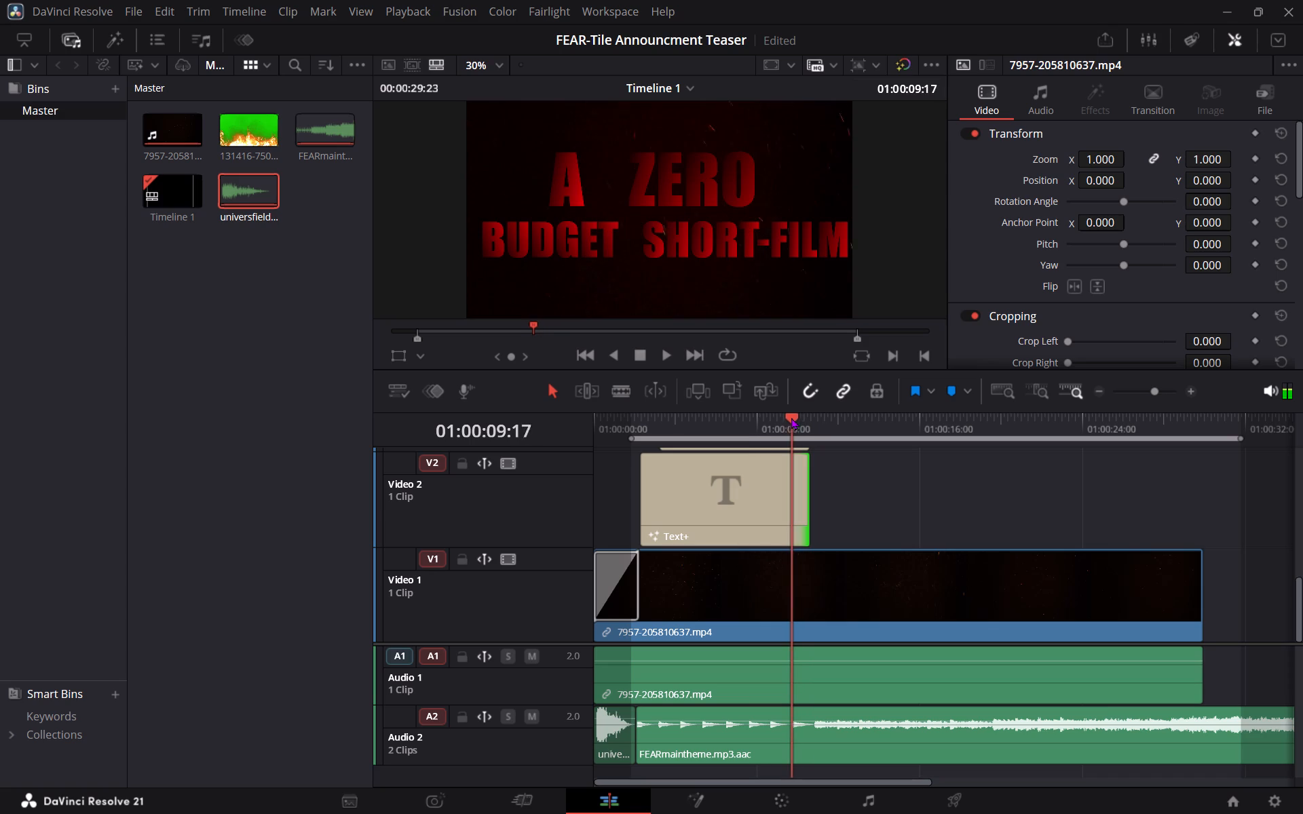
drag(791, 417, 649, 454)
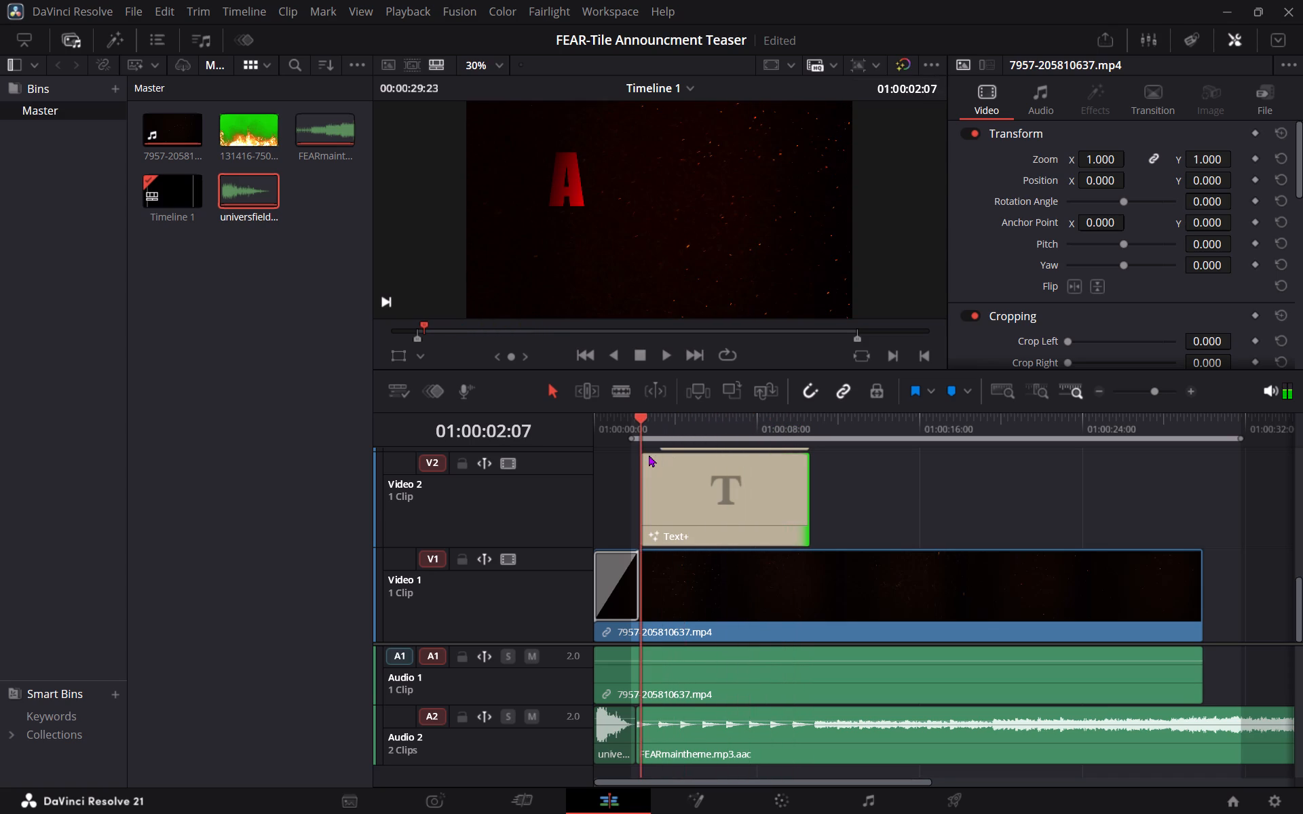
drag(649, 454, 648, 454)
key(space)
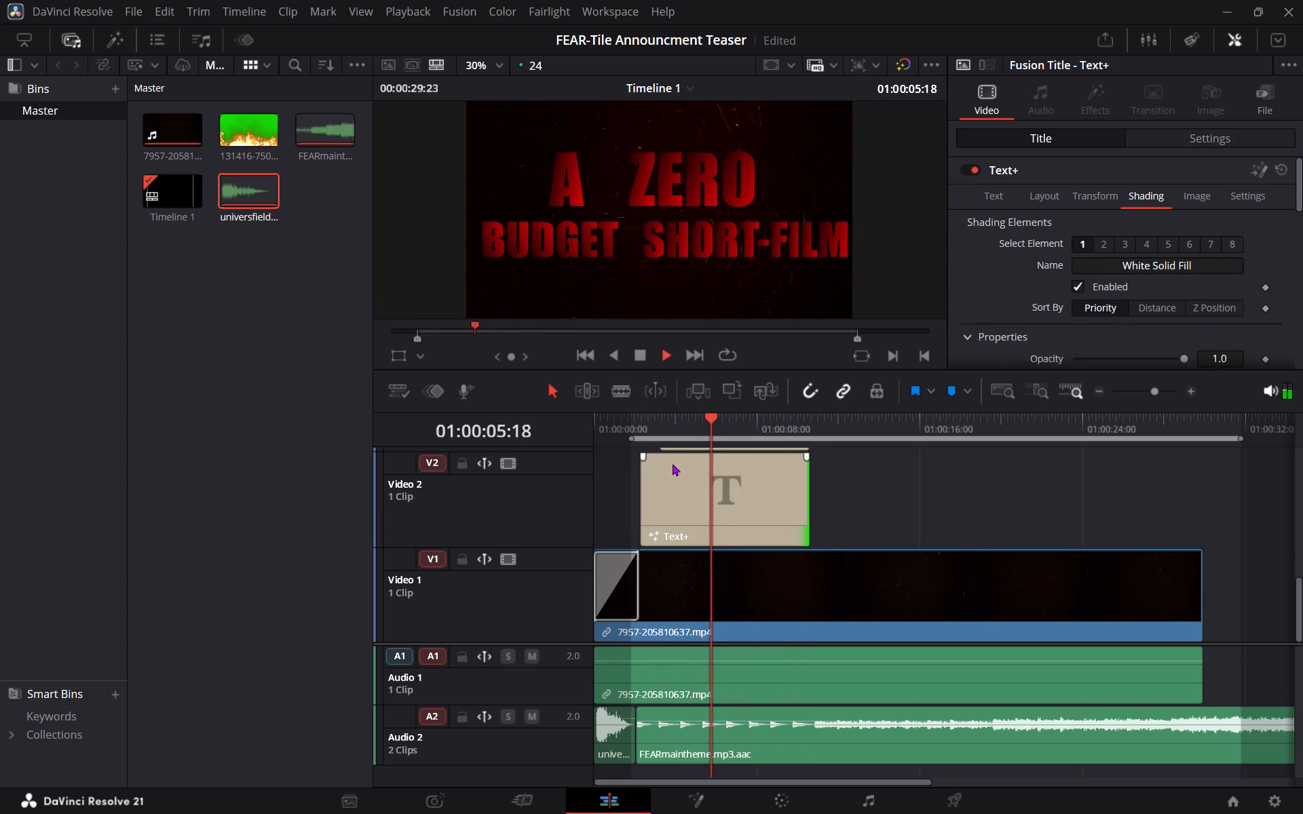
key(space)
key(space)
key(space)
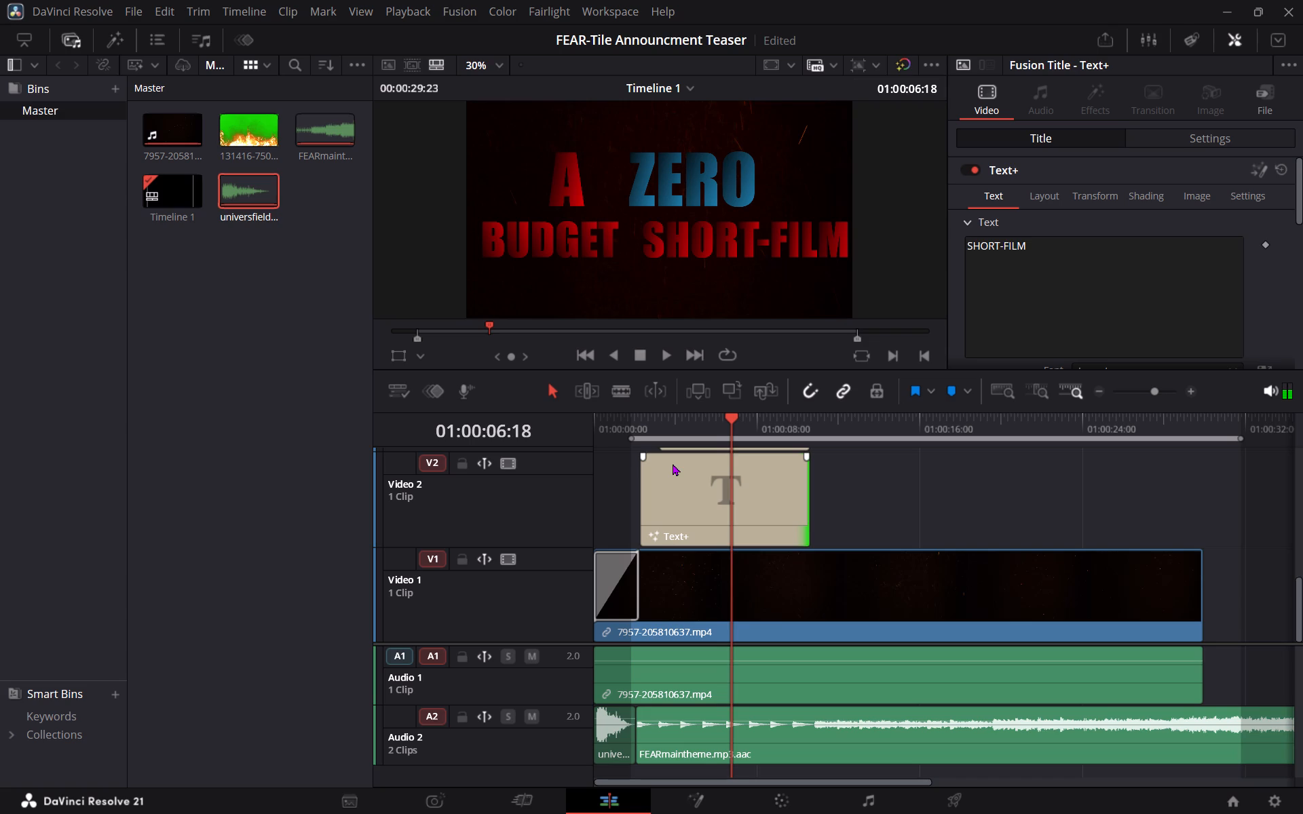
key(space)
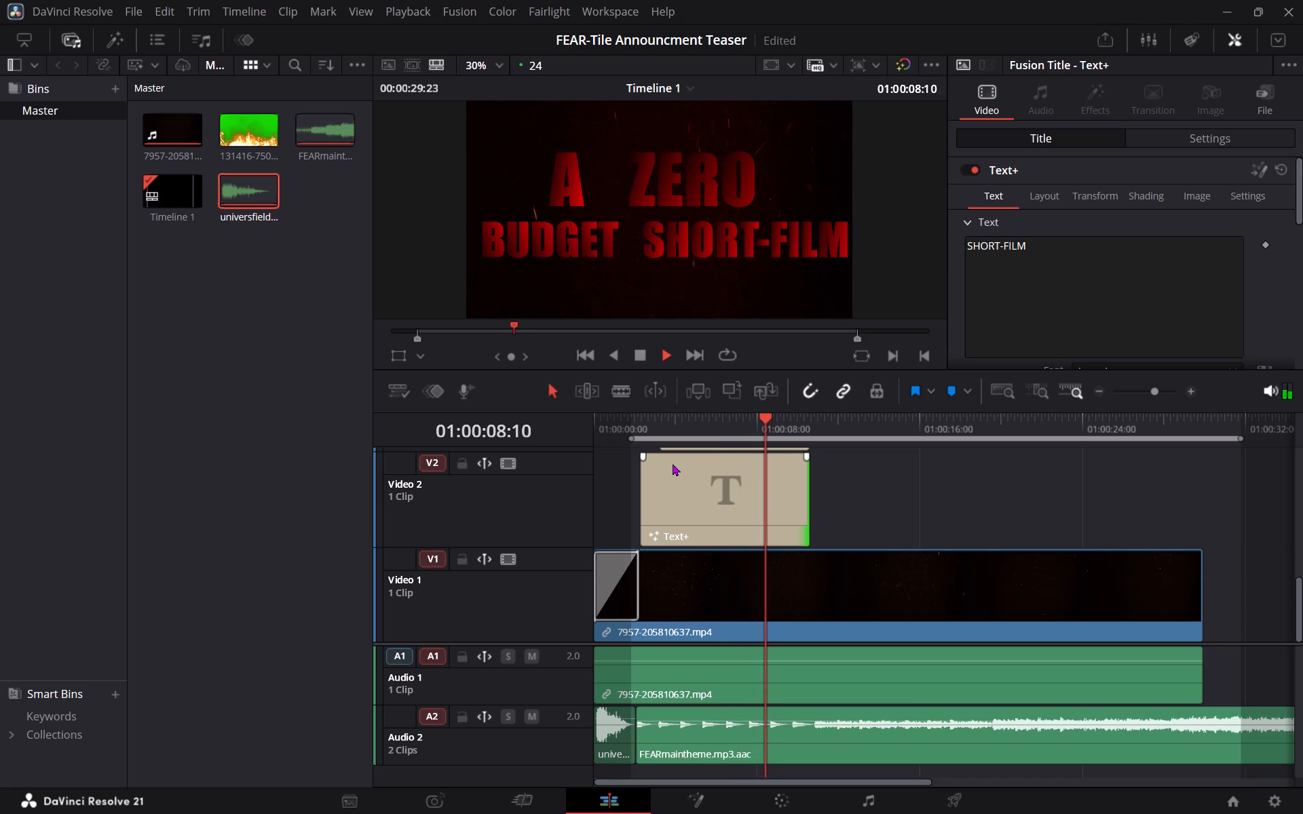
key(space)
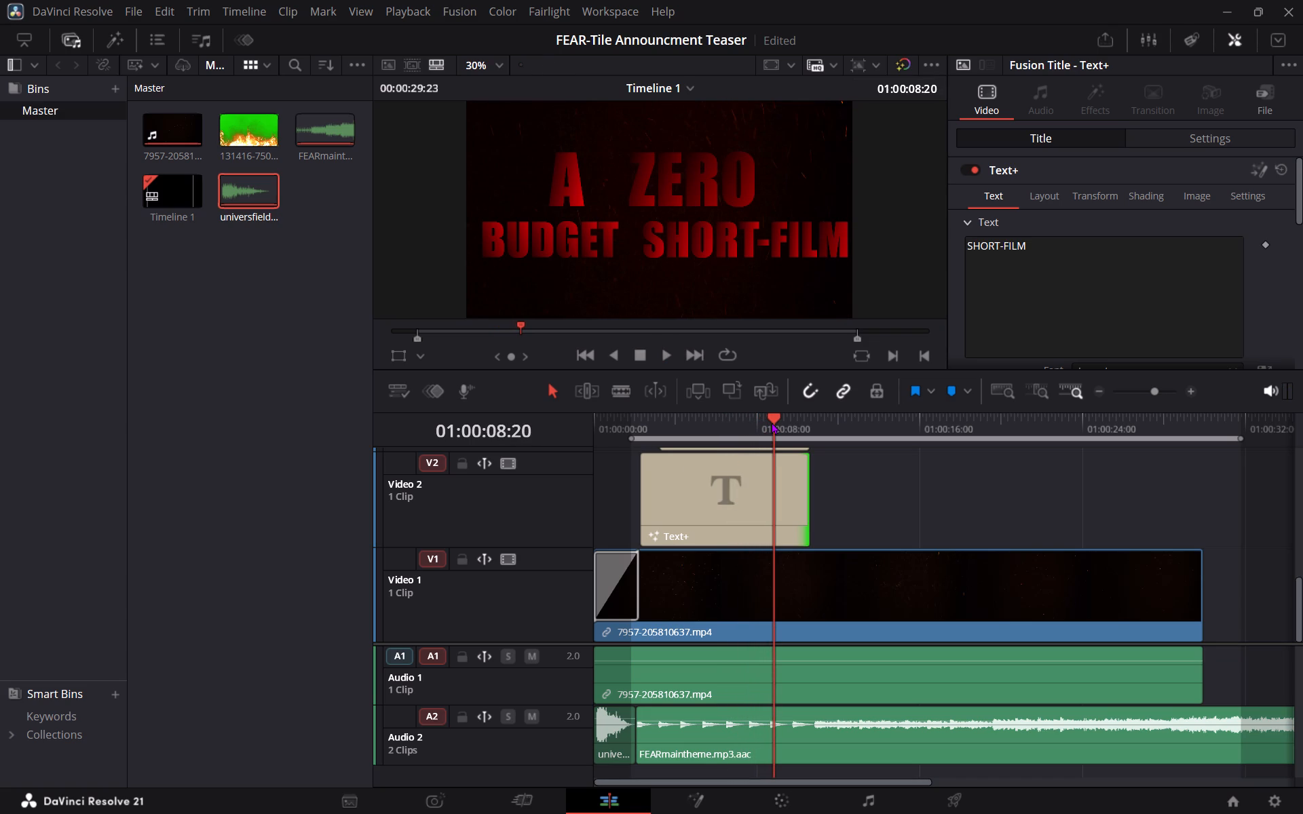
Examine the titles frame by frame between 01:00:08:10 and 01:00:09:02, stopping at 01:00:08:18.
key(Left)
key(Left)
key(Left)
key(Left)
key(Left)
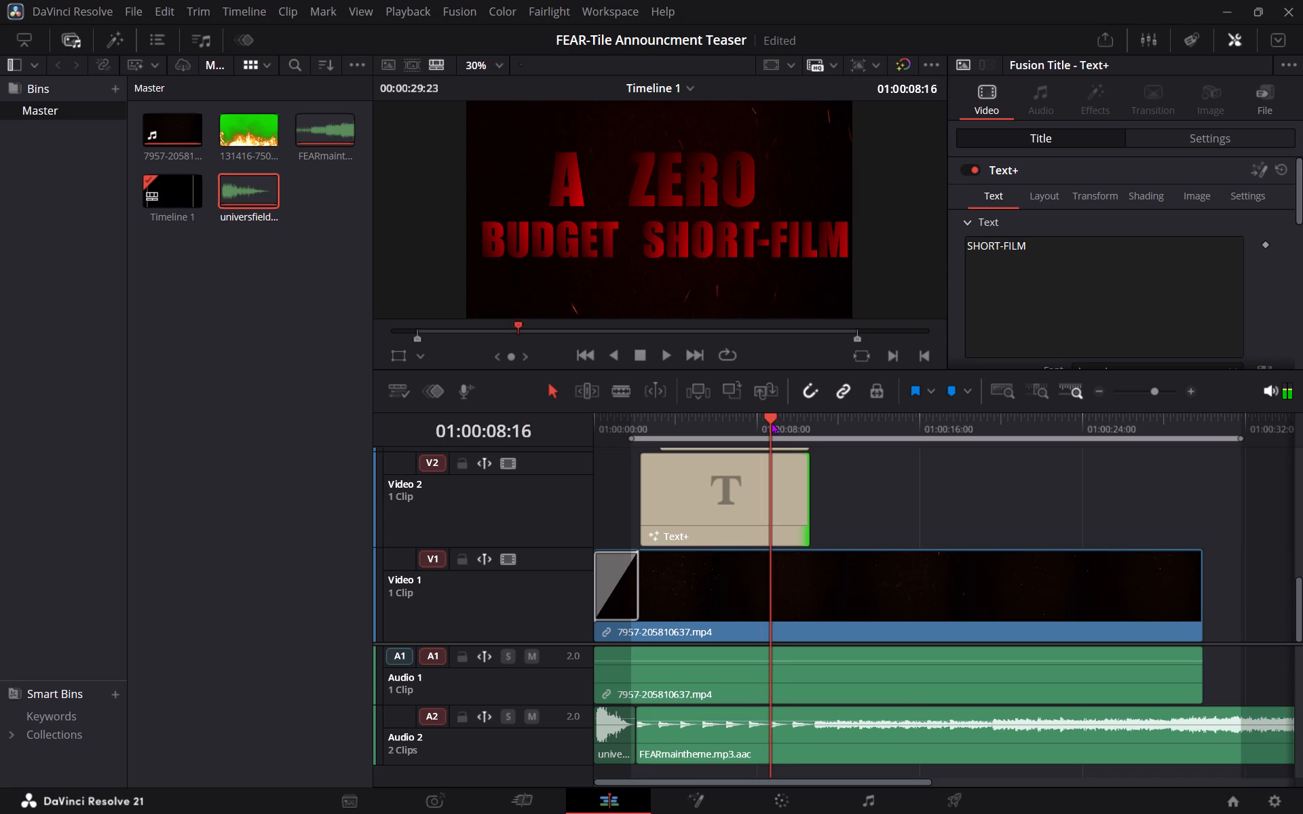
key(Left)
key(Left)
key(Left)
key(Left)
key(Left)
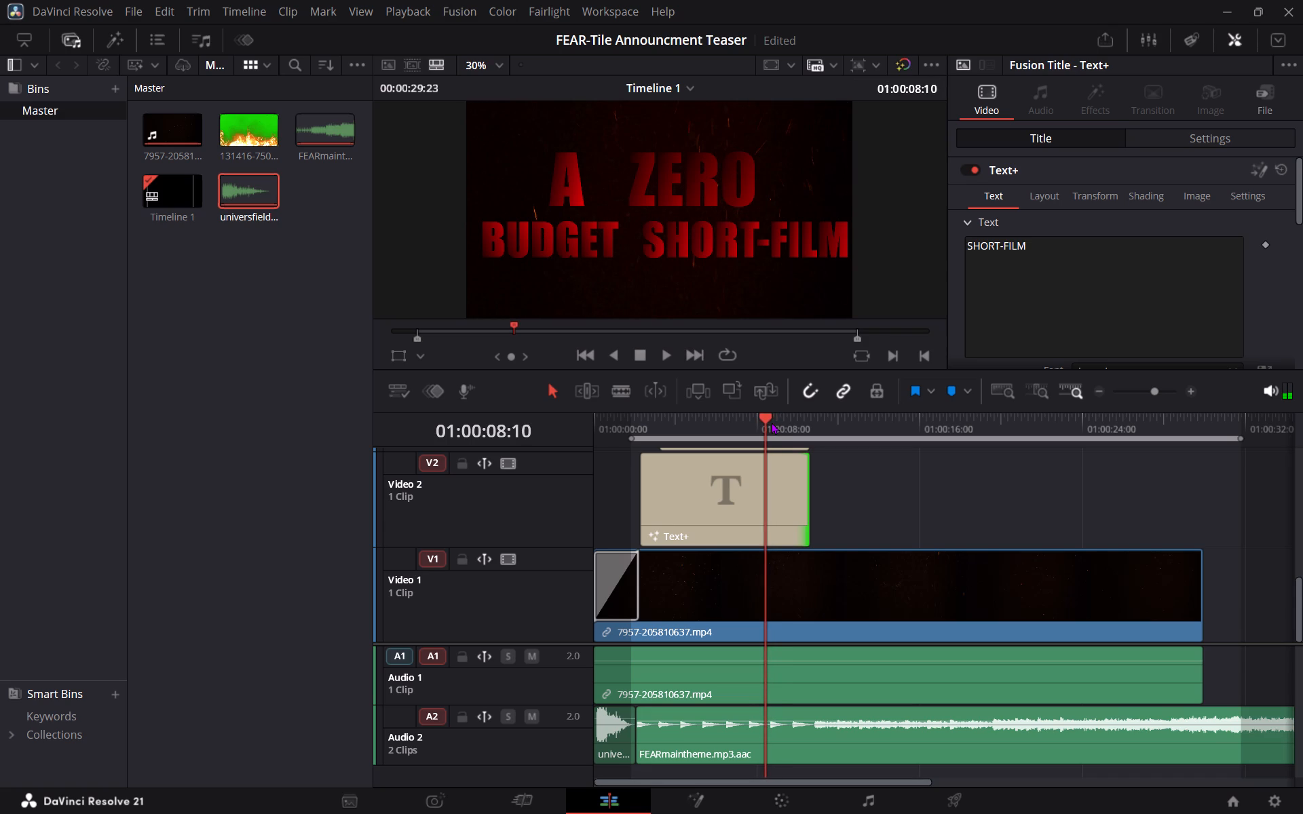
key(Right)
key(space)
key(space)
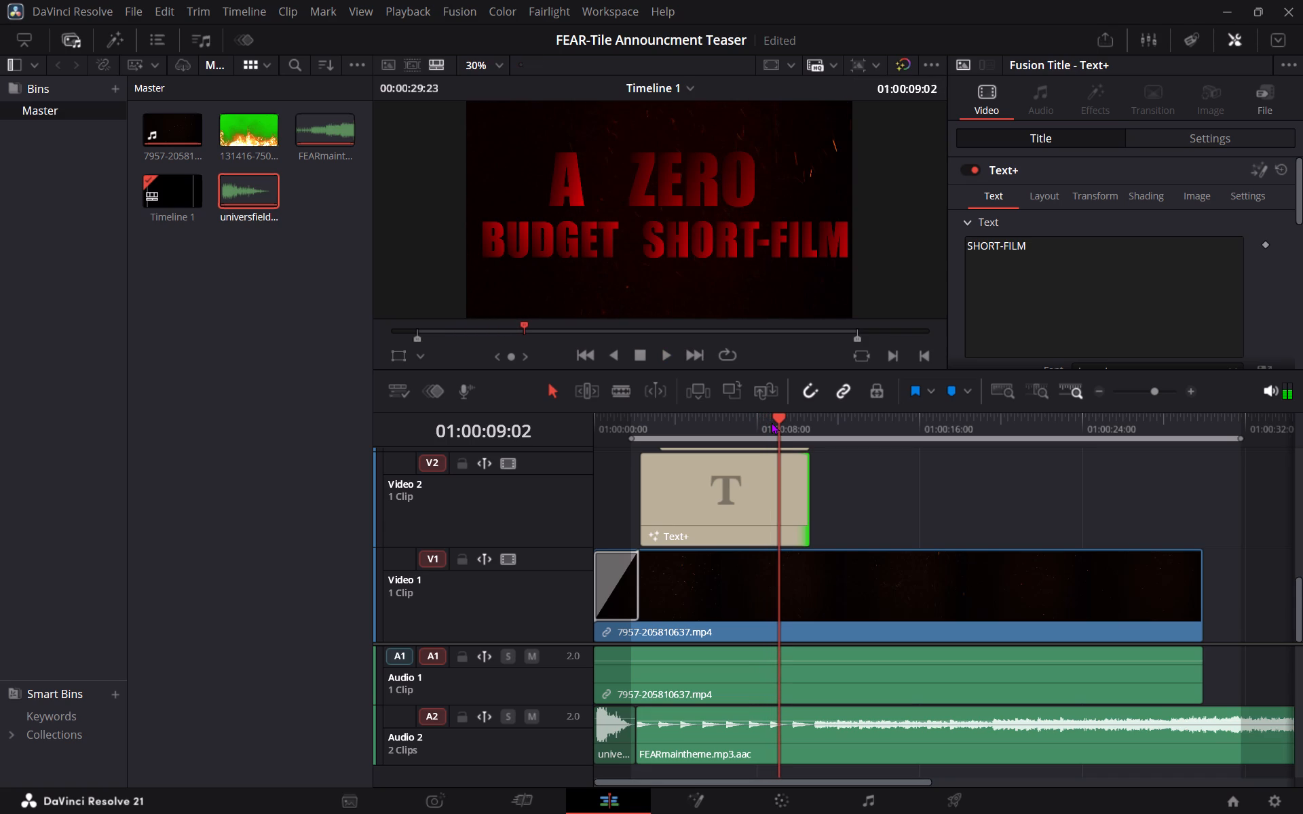
key(Left)
key(Left)
key(Left)
key(Left)
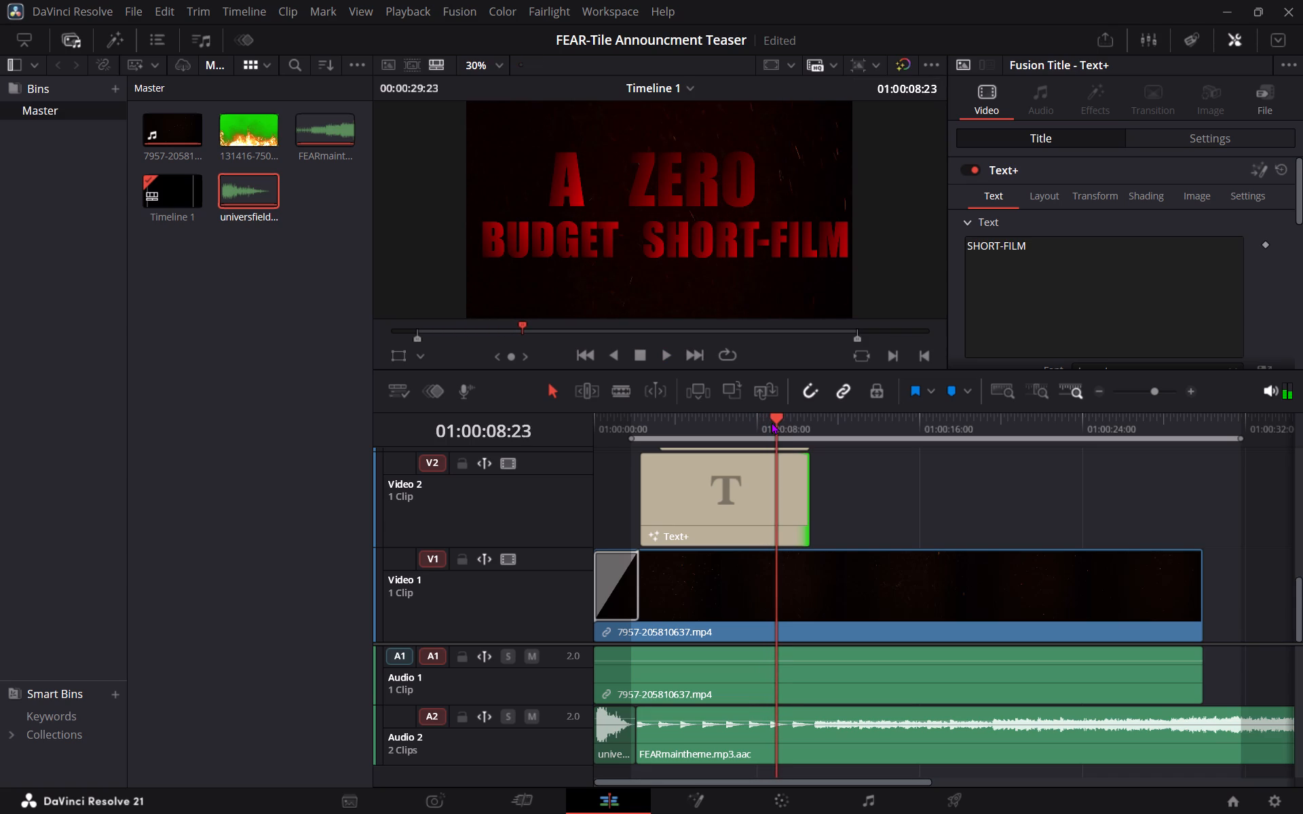
key(Left)
key(Left)
key(Left)
key(Left)
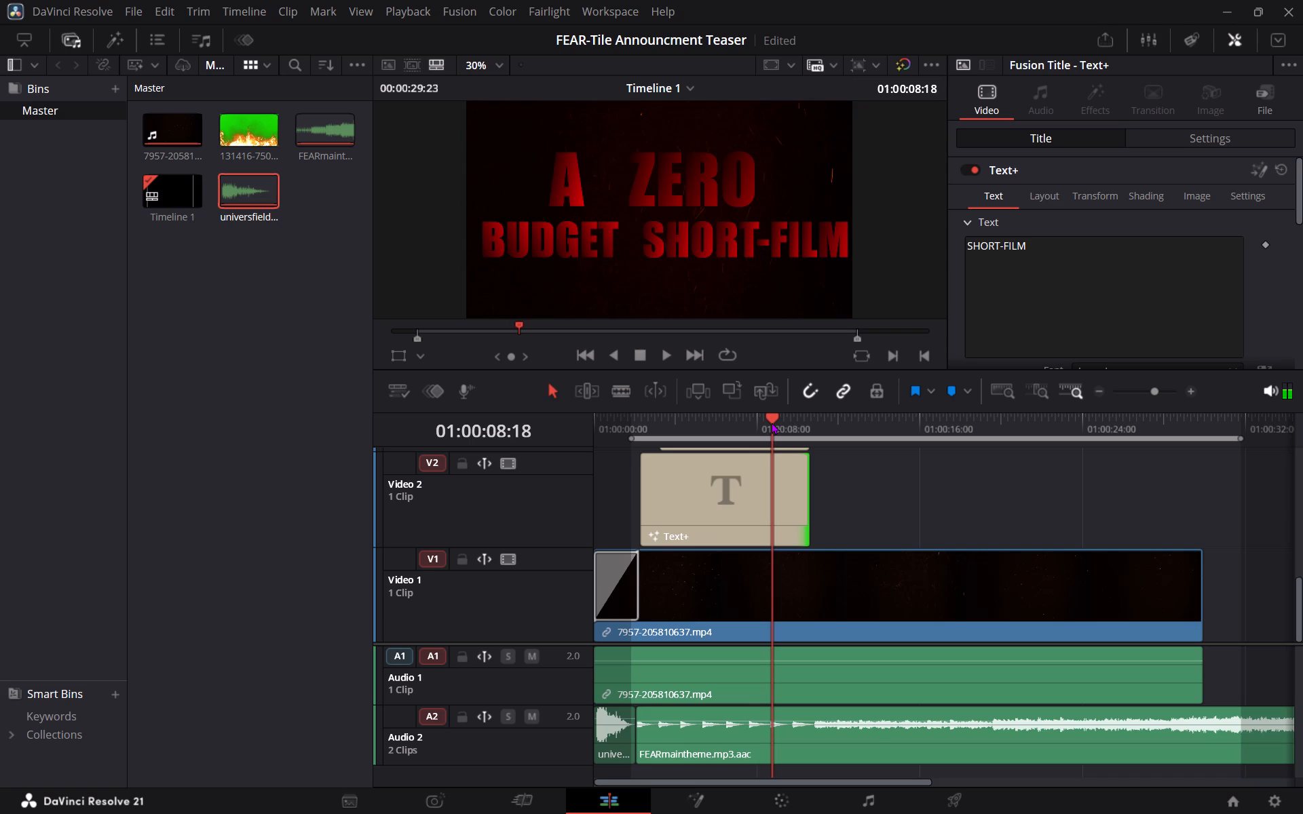
Remove the ZERO title's Color keyframes at 01:00:08:19 and 01:00:09:02, and return to its keyframe at 01:00:08:18.
scroll(882, 505, up, 1)
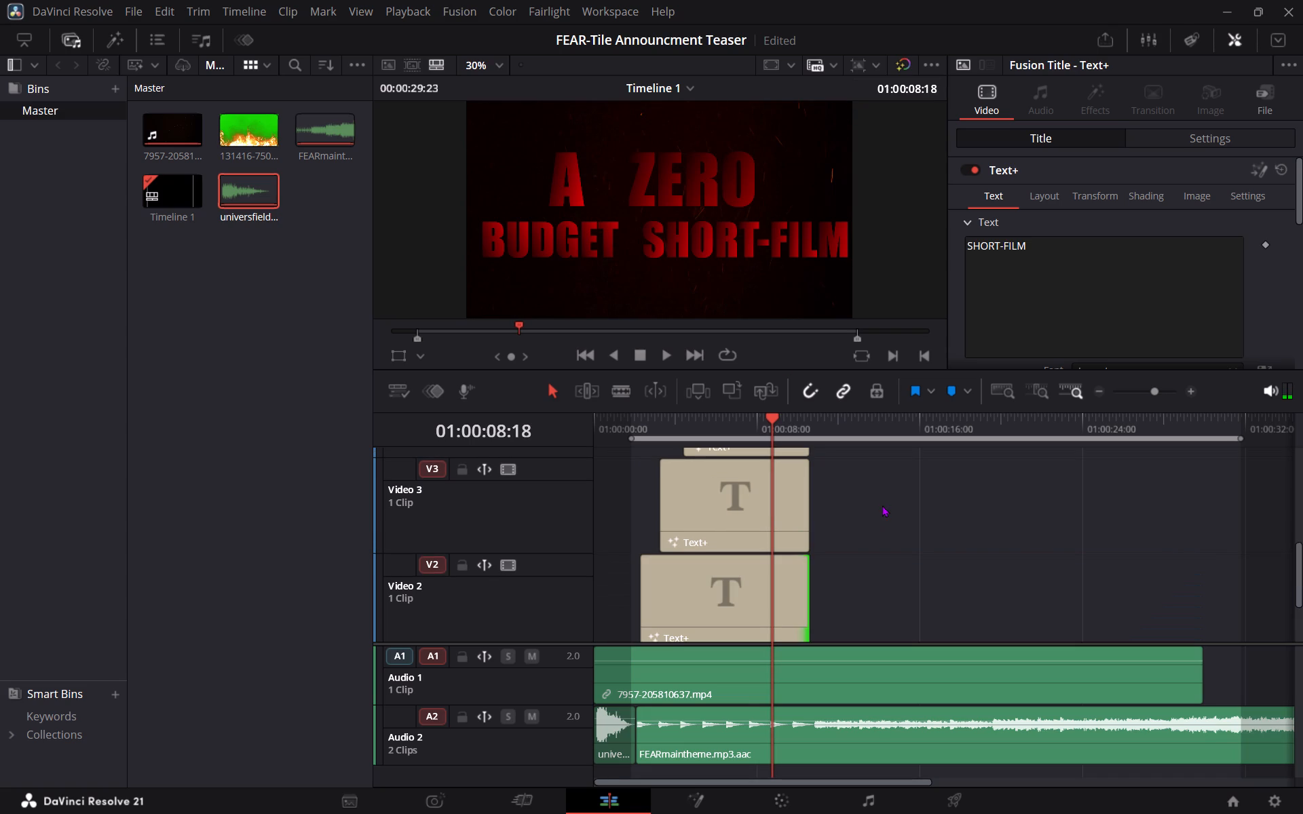
click(711, 470)
scroll(1100, 315, down, 1)
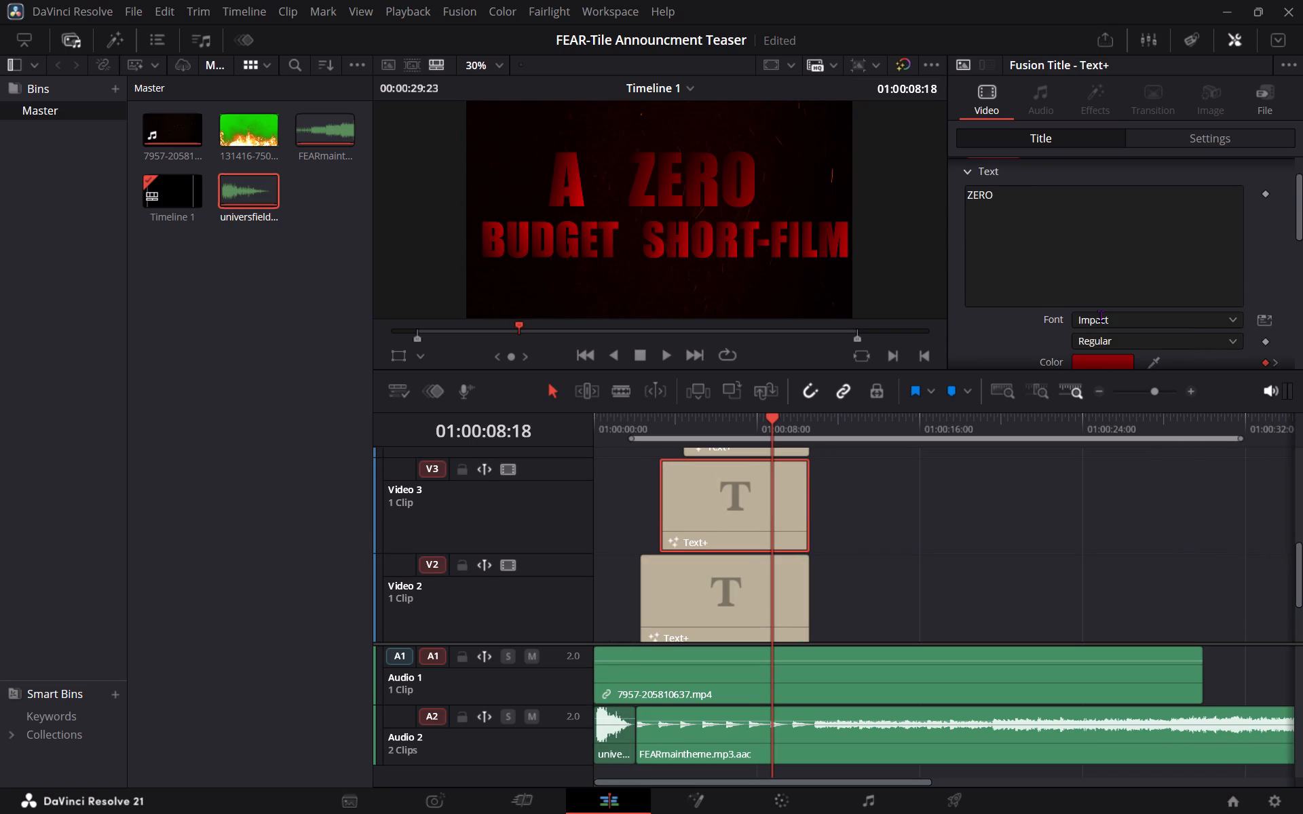
scroll(1100, 315, down, 1)
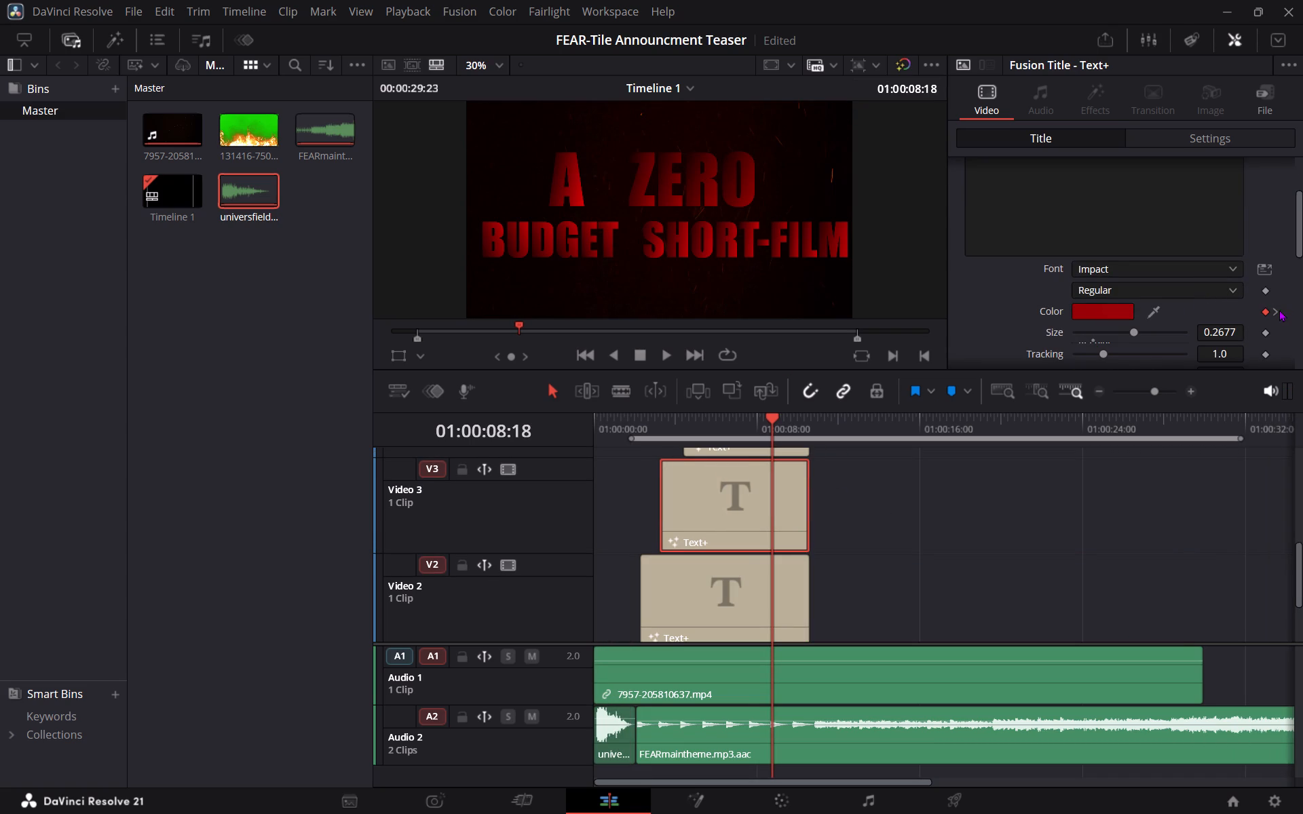
click(1278, 309)
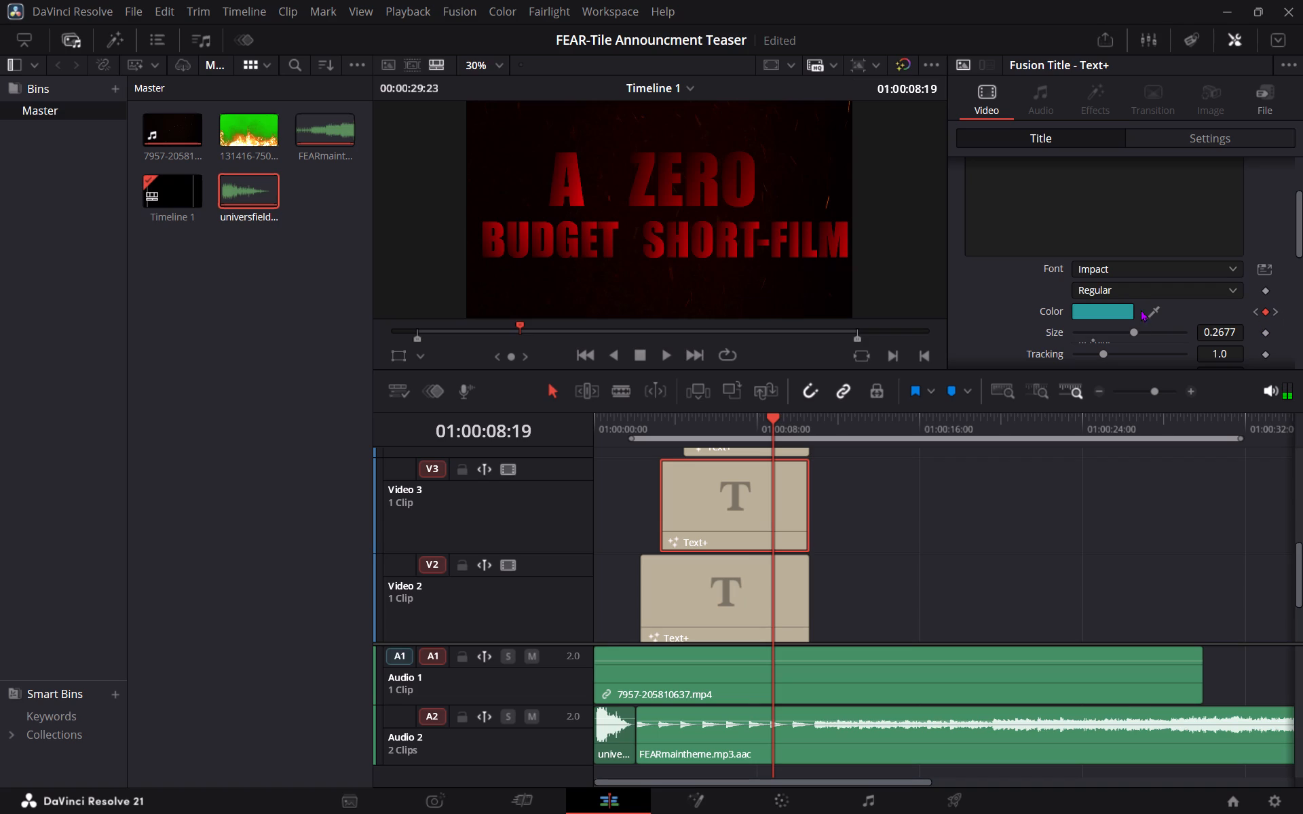
click(1259, 313)
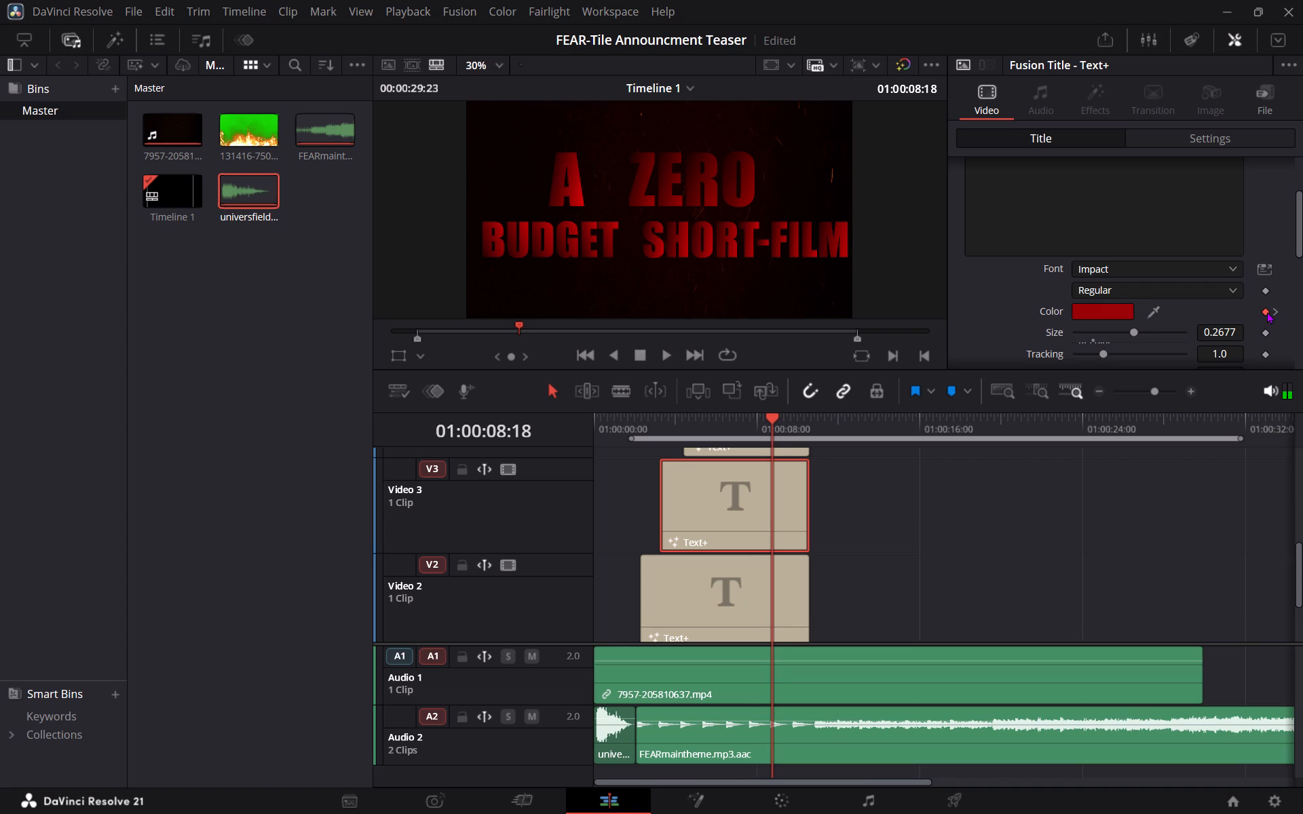
click(1273, 310)
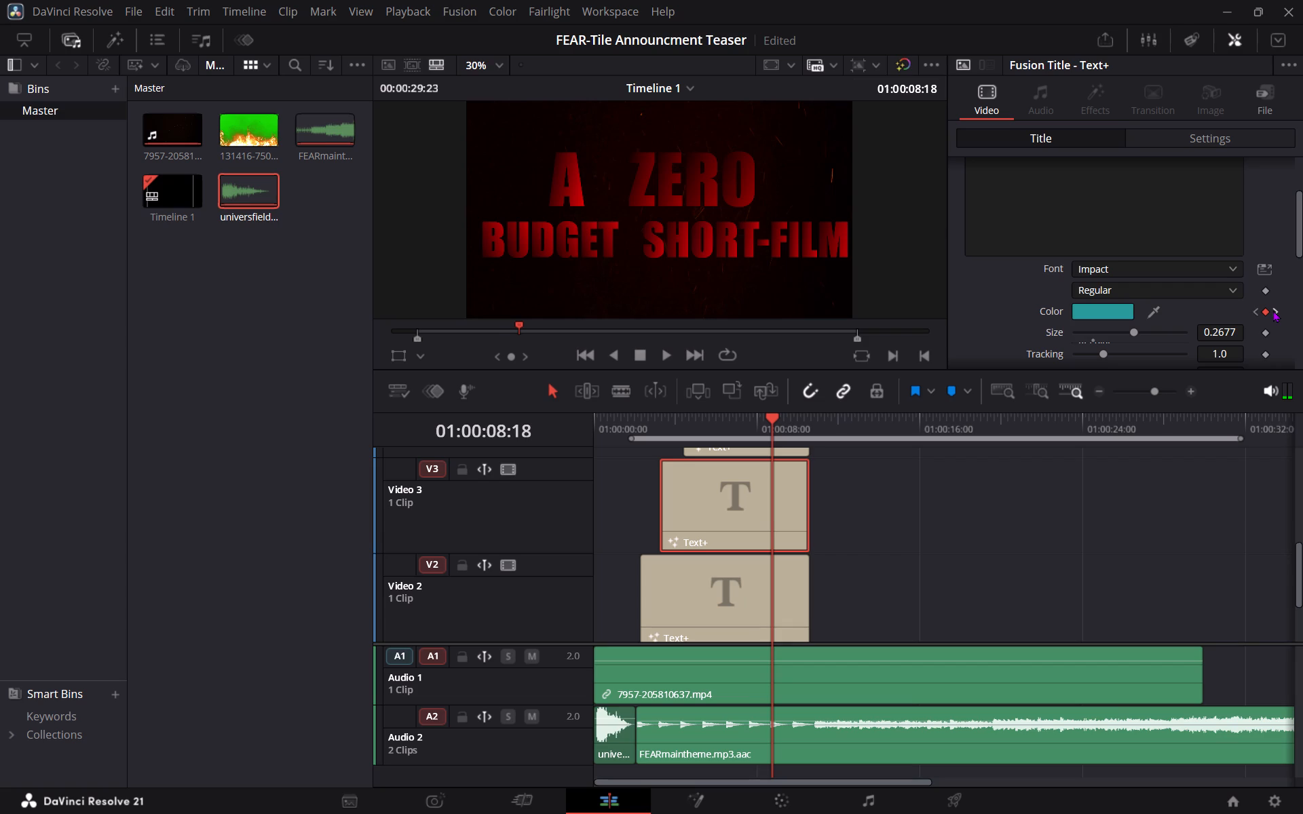
click(1266, 309)
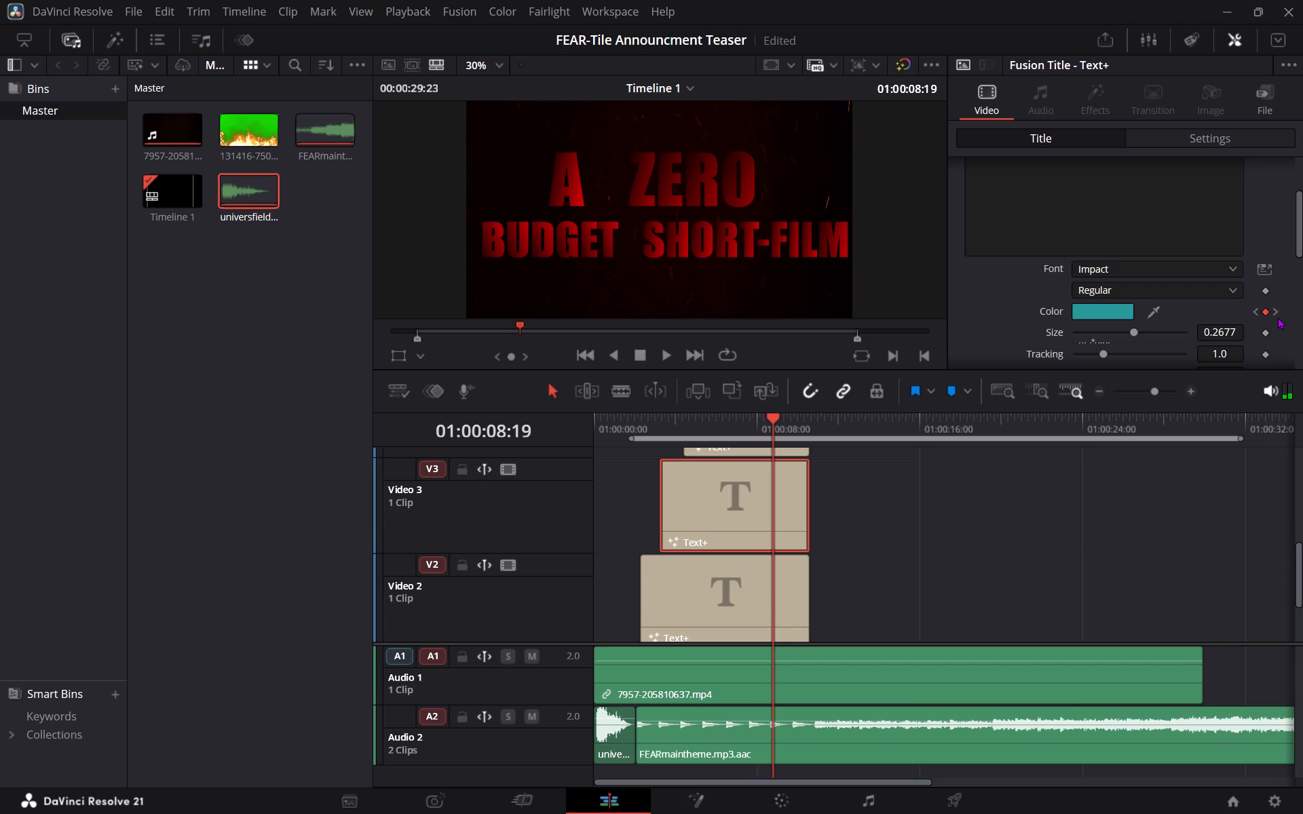
click(1266, 312)
click(1276, 313)
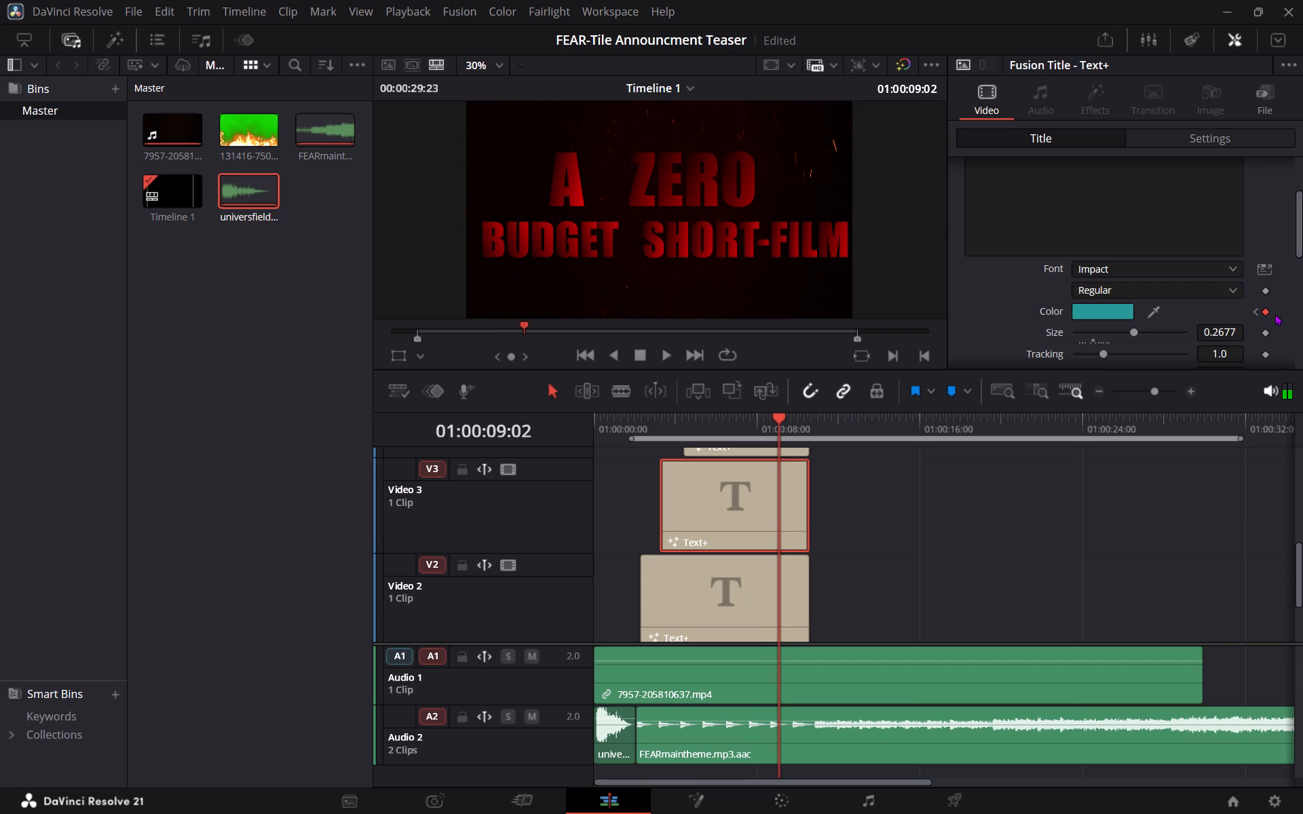
click(1267, 309)
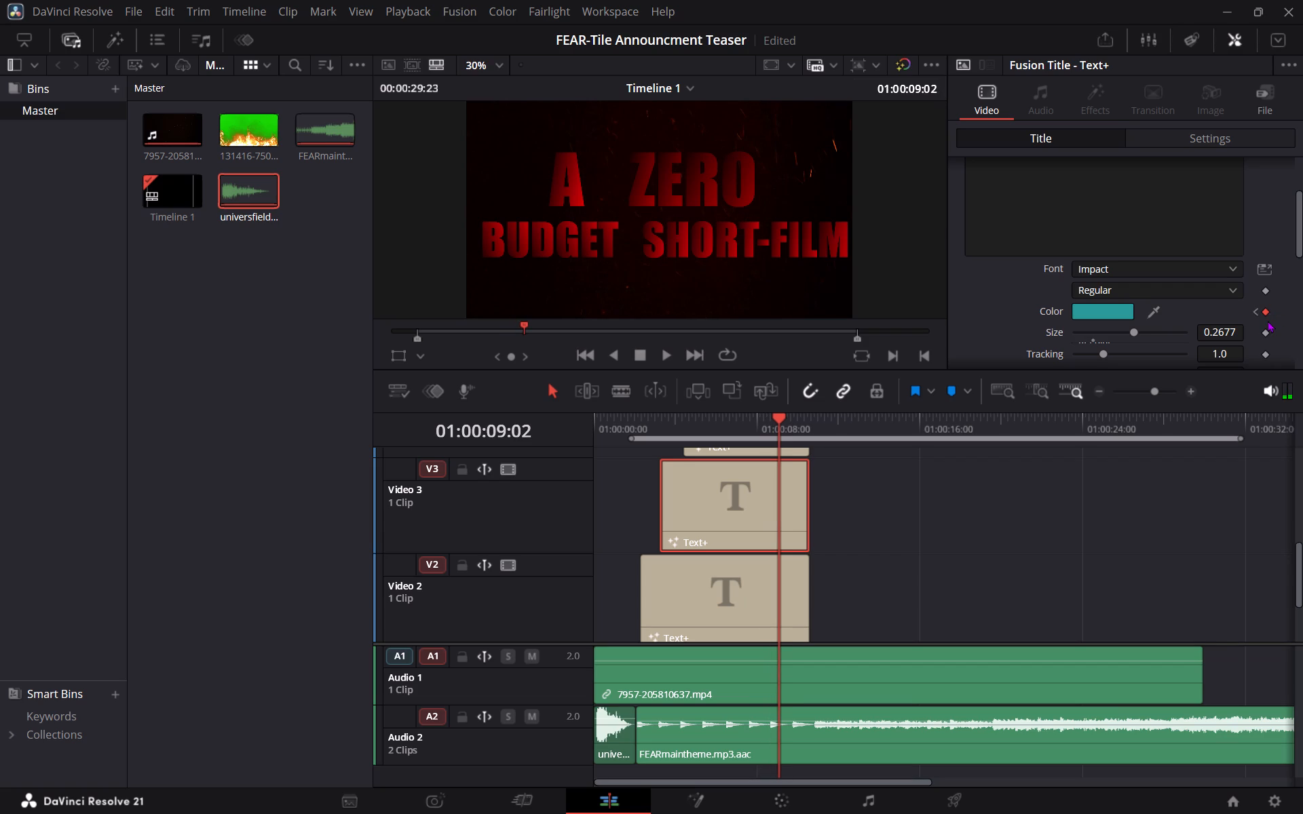
click(1265, 311)
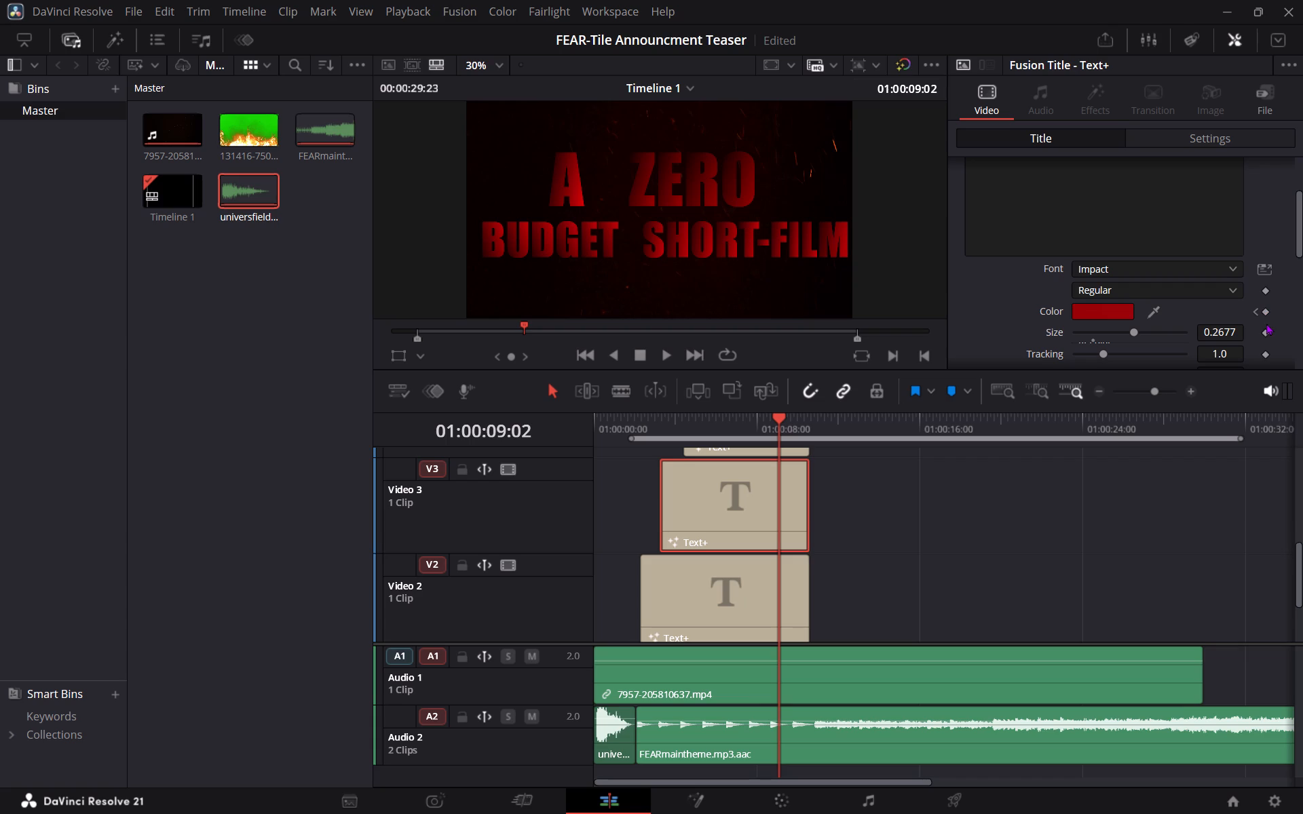
click(1258, 313)
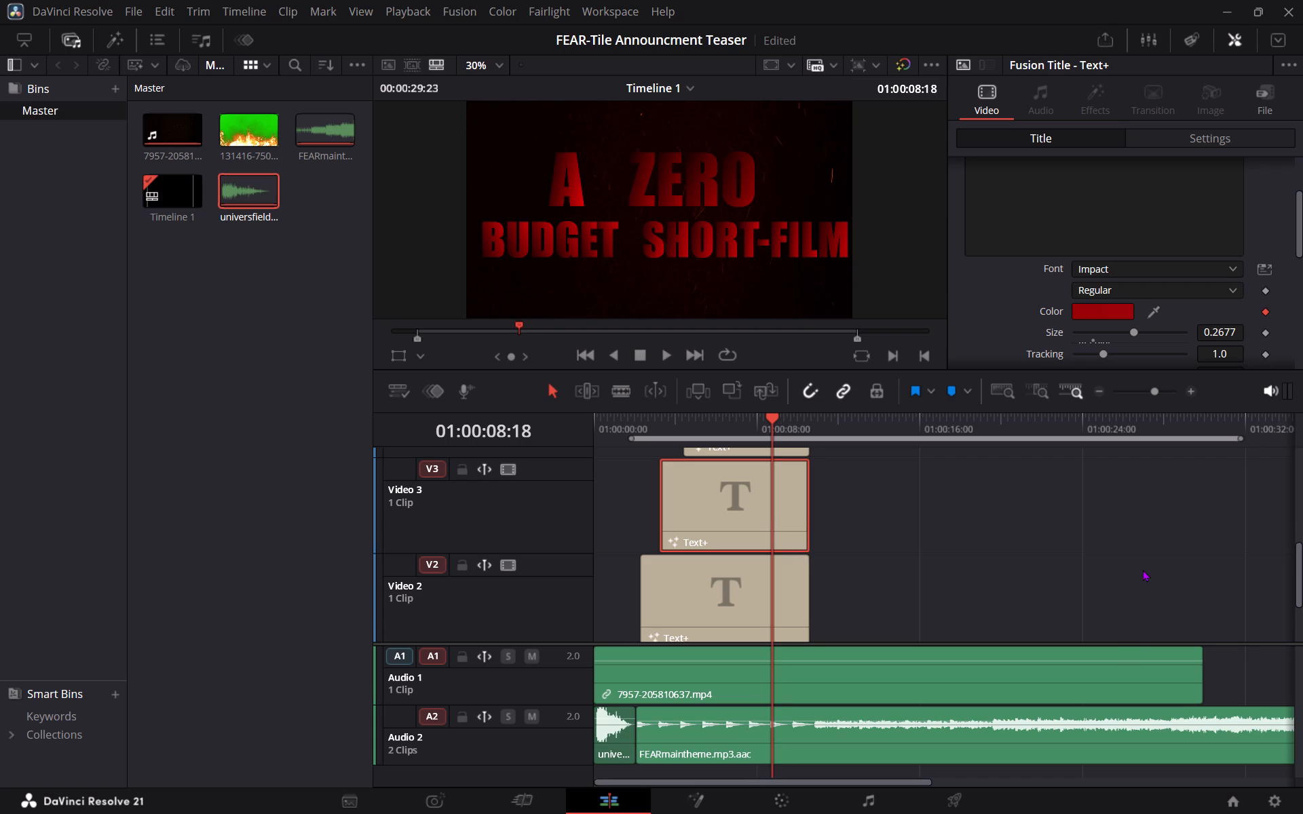
Add a Color keyframe to the ZERO title at 01:00:08:19 and set the colour to teal.
key(Right)
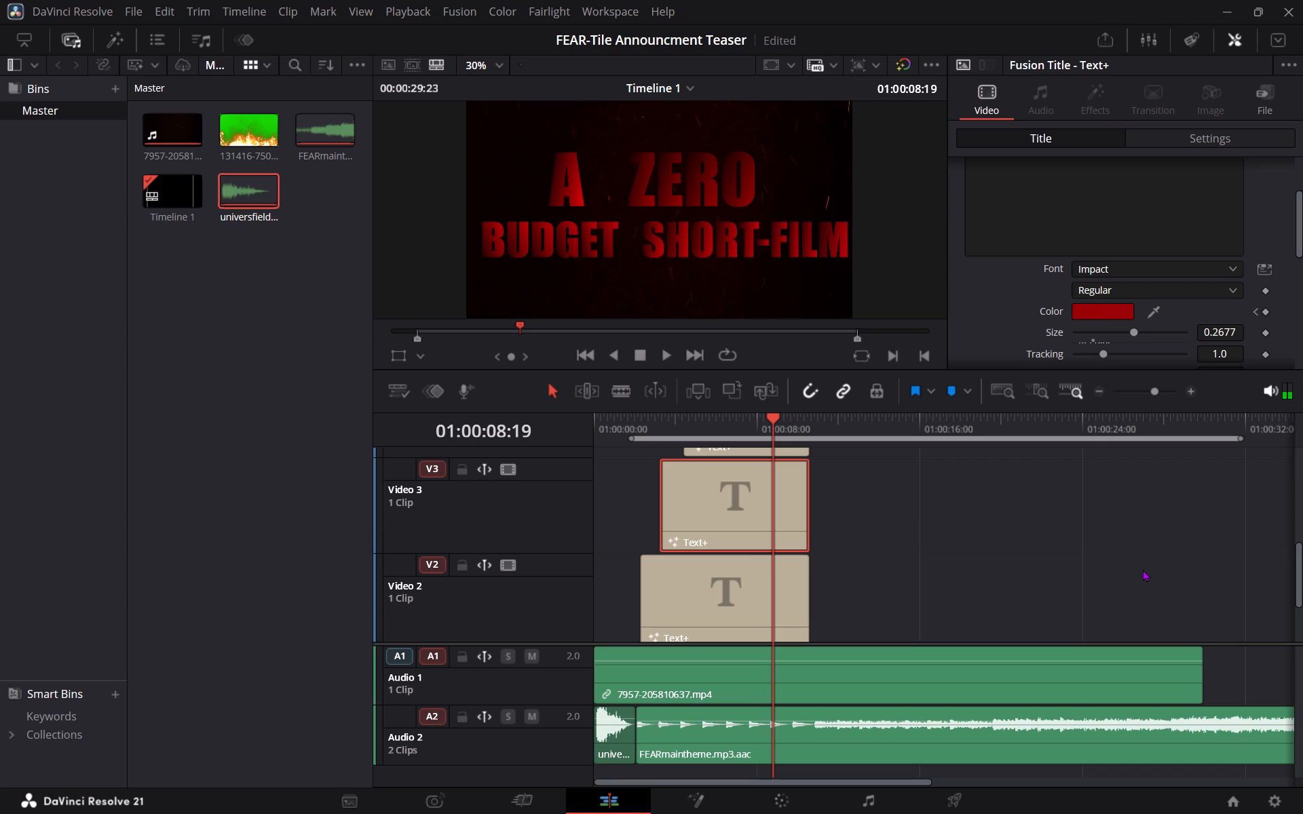
click(1264, 310)
click(1090, 307)
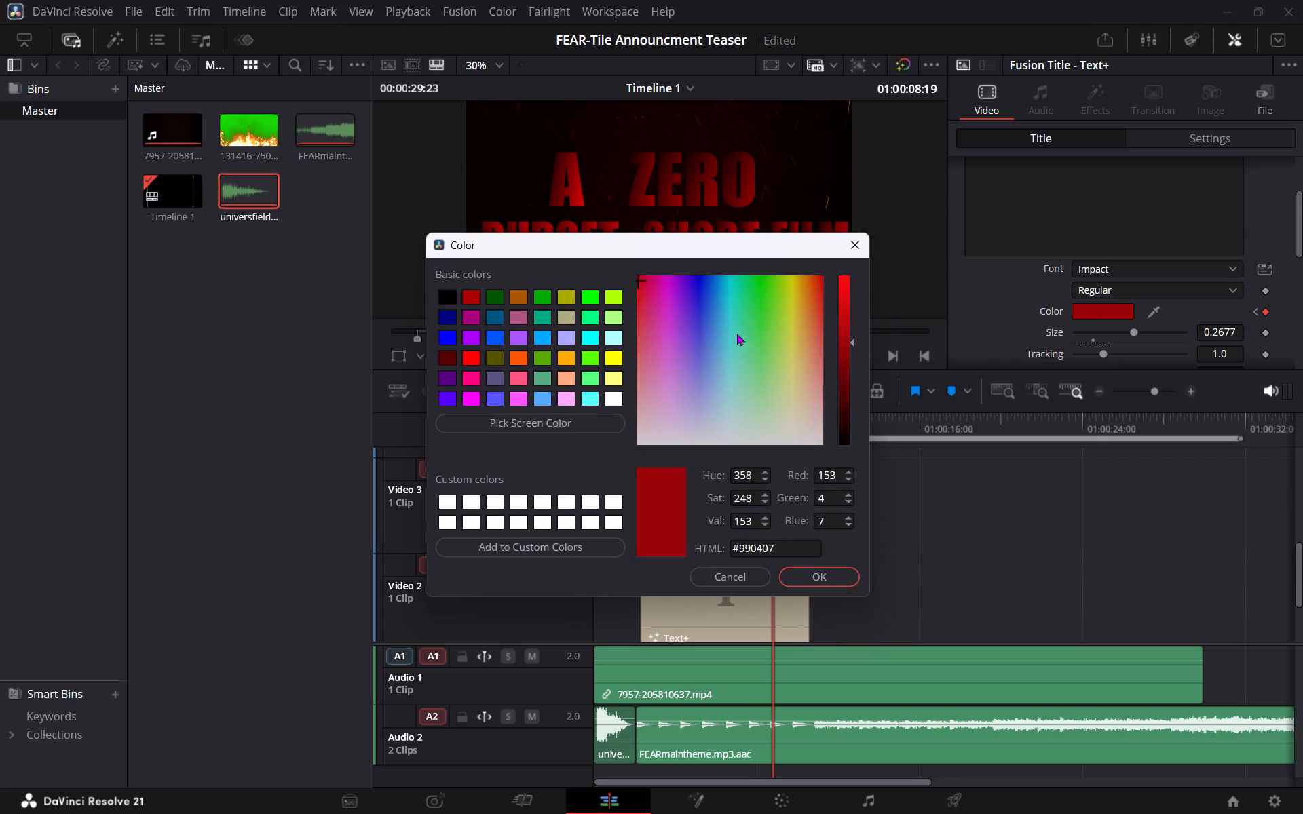
click(732, 308)
click(810, 583)
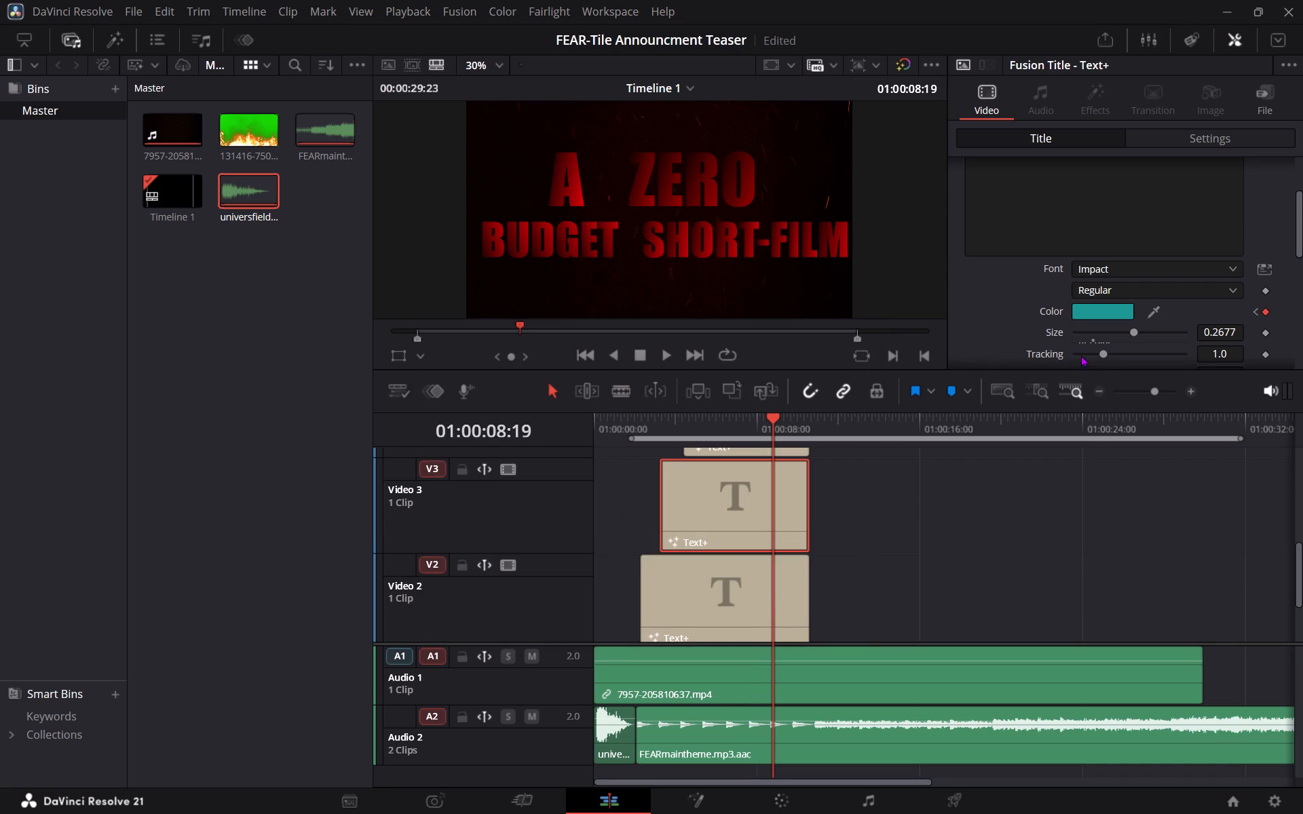
Review the ZERO title's text settings and compare its Color keyframes at 01:00:08:18 and 01:00:08:19.
scroll(982, 303, up, 1)
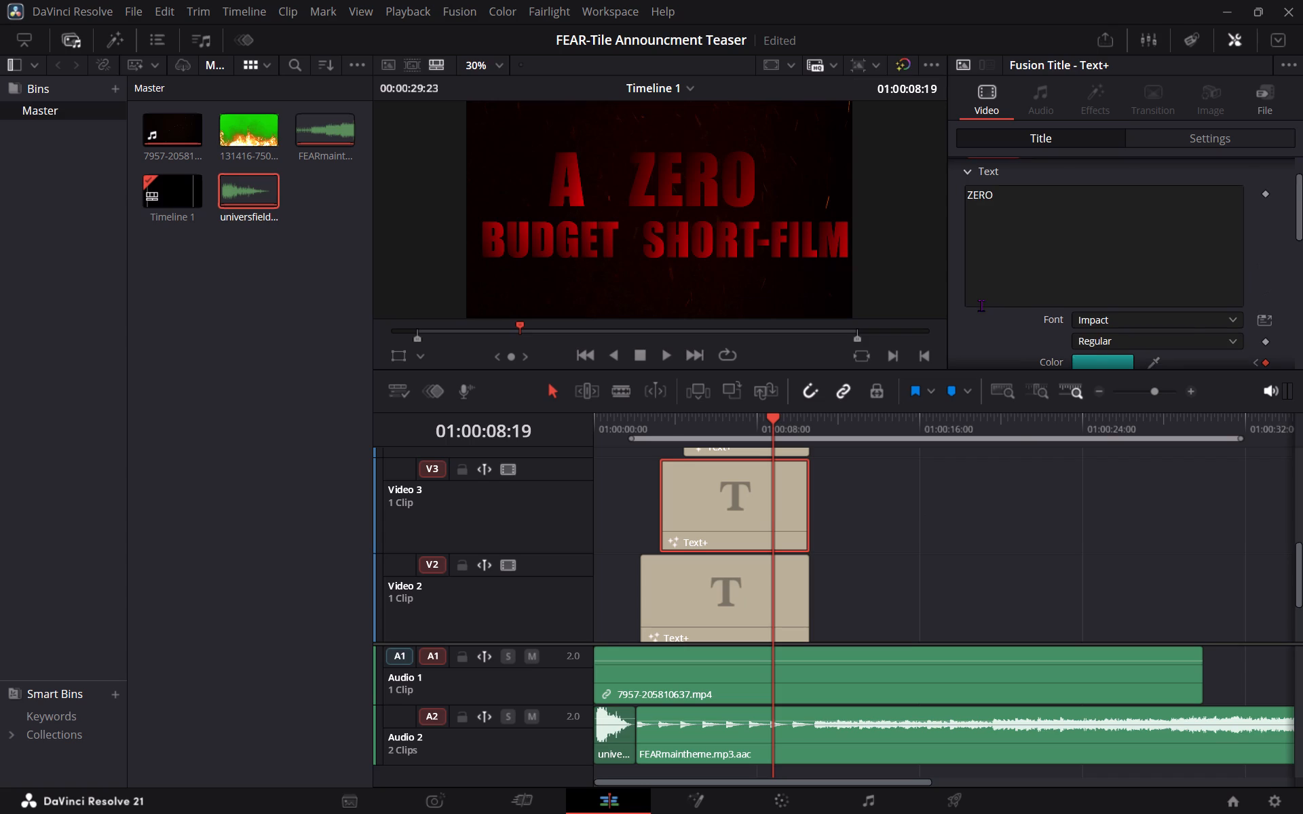
scroll(981, 305, down, 5)
scroll(979, 305, up, 5)
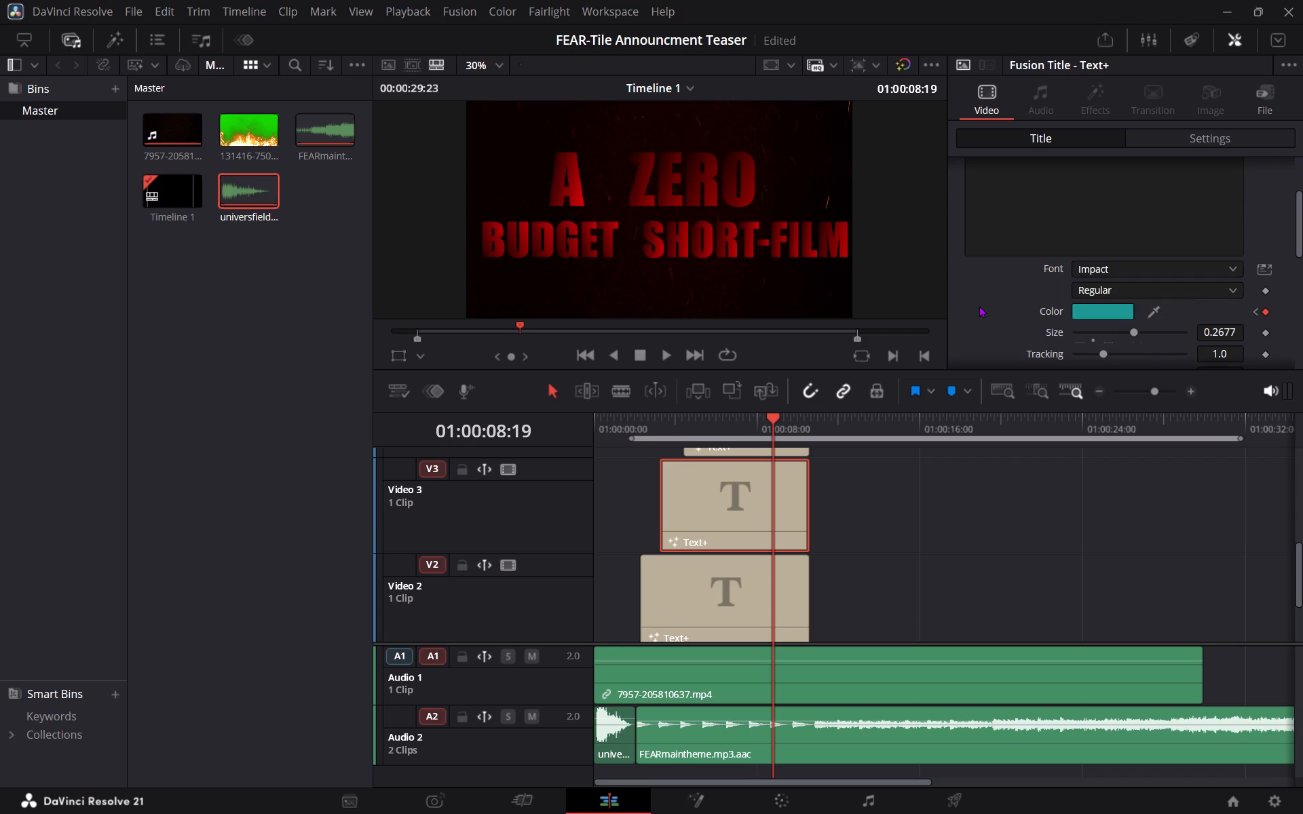
scroll(979, 305, up, 2)
scroll(979, 305, down, 4)
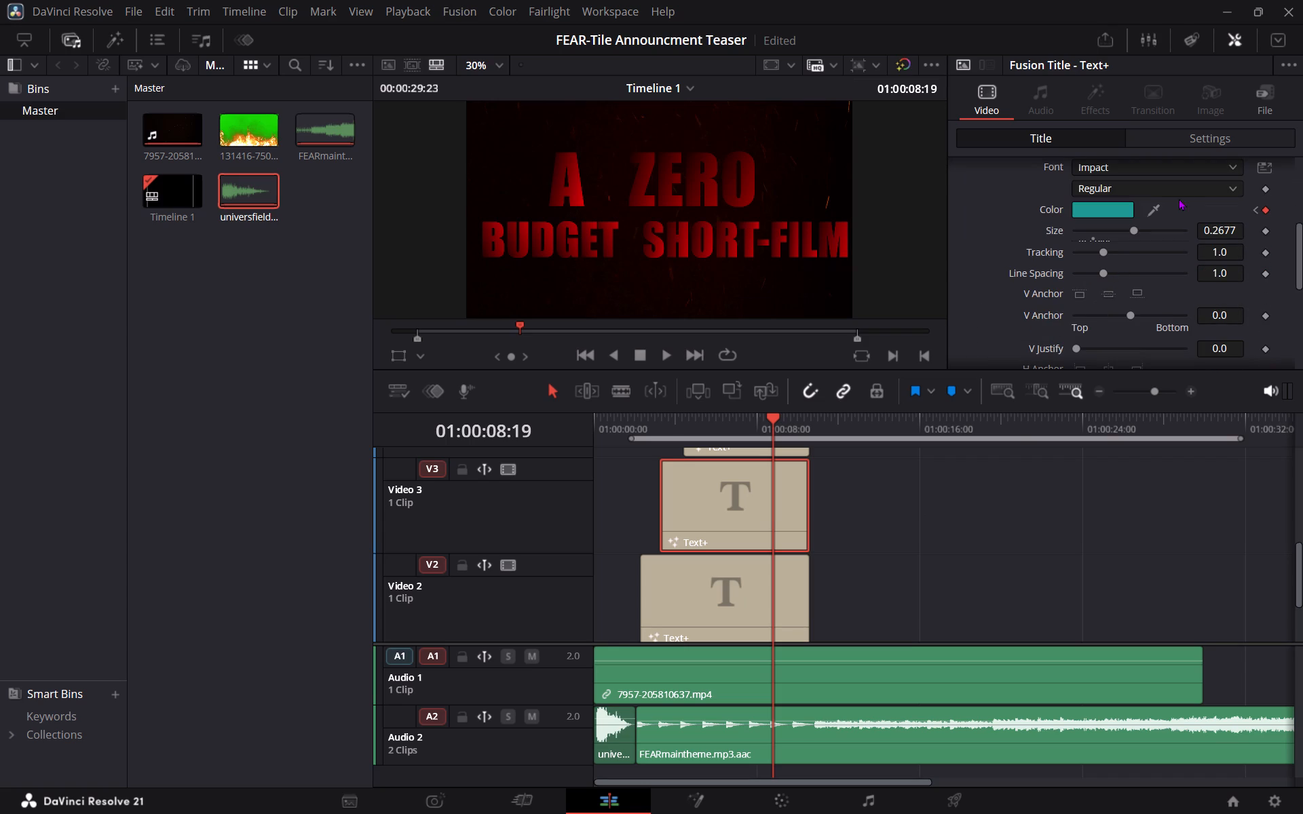
click(1255, 213)
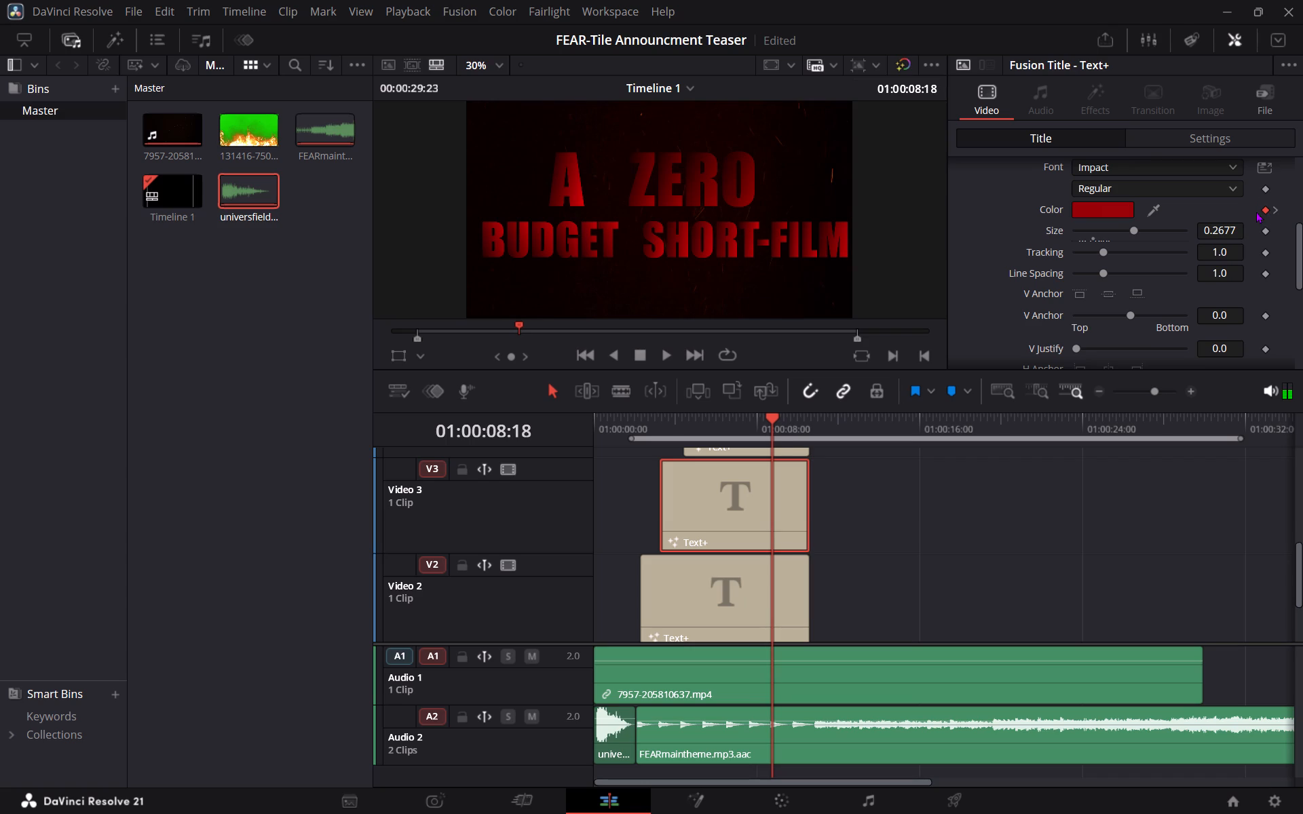
click(1277, 209)
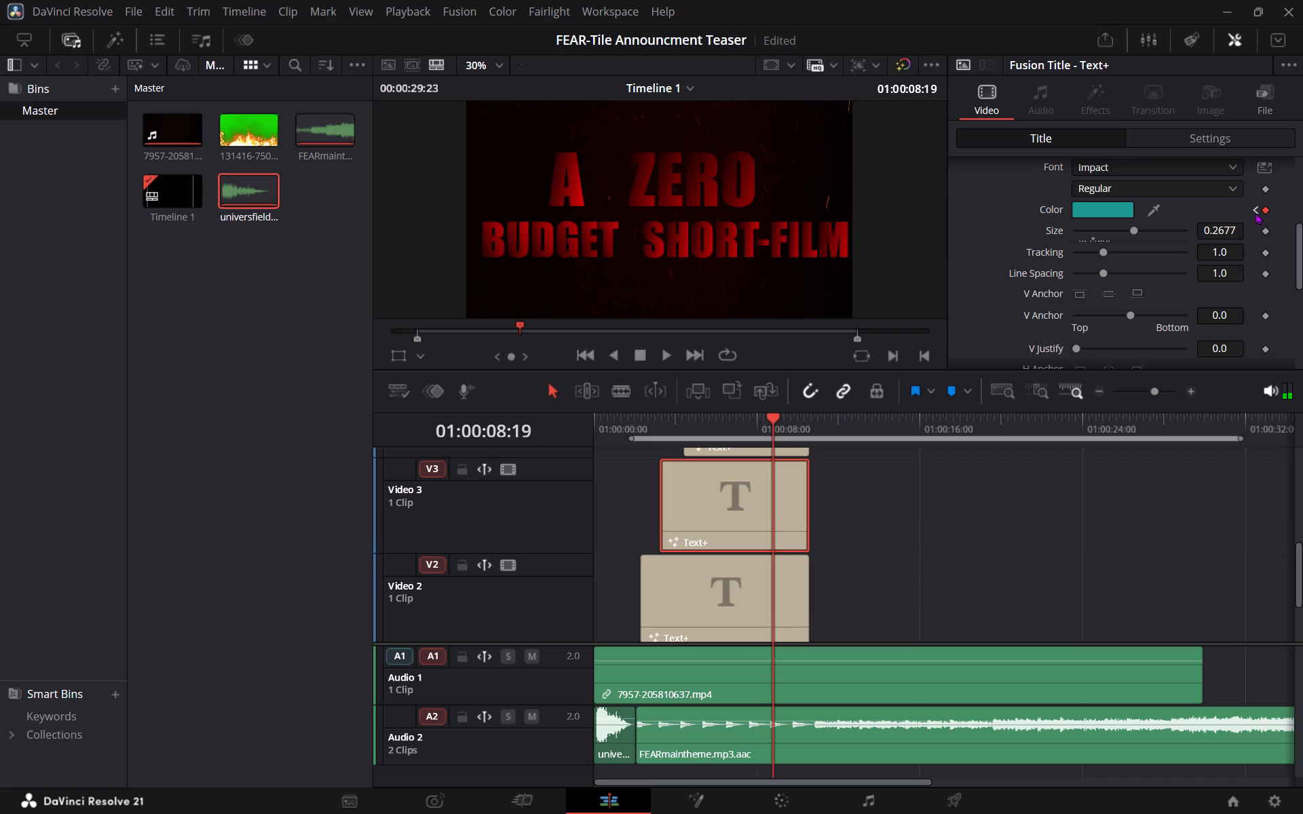
Examine the titles frame by frame from 01:00:08:19 to 01:00:09:13, and back past the Color keyframes to before 01:00:08:10.
key(Right)
key(Right)
key(Right)
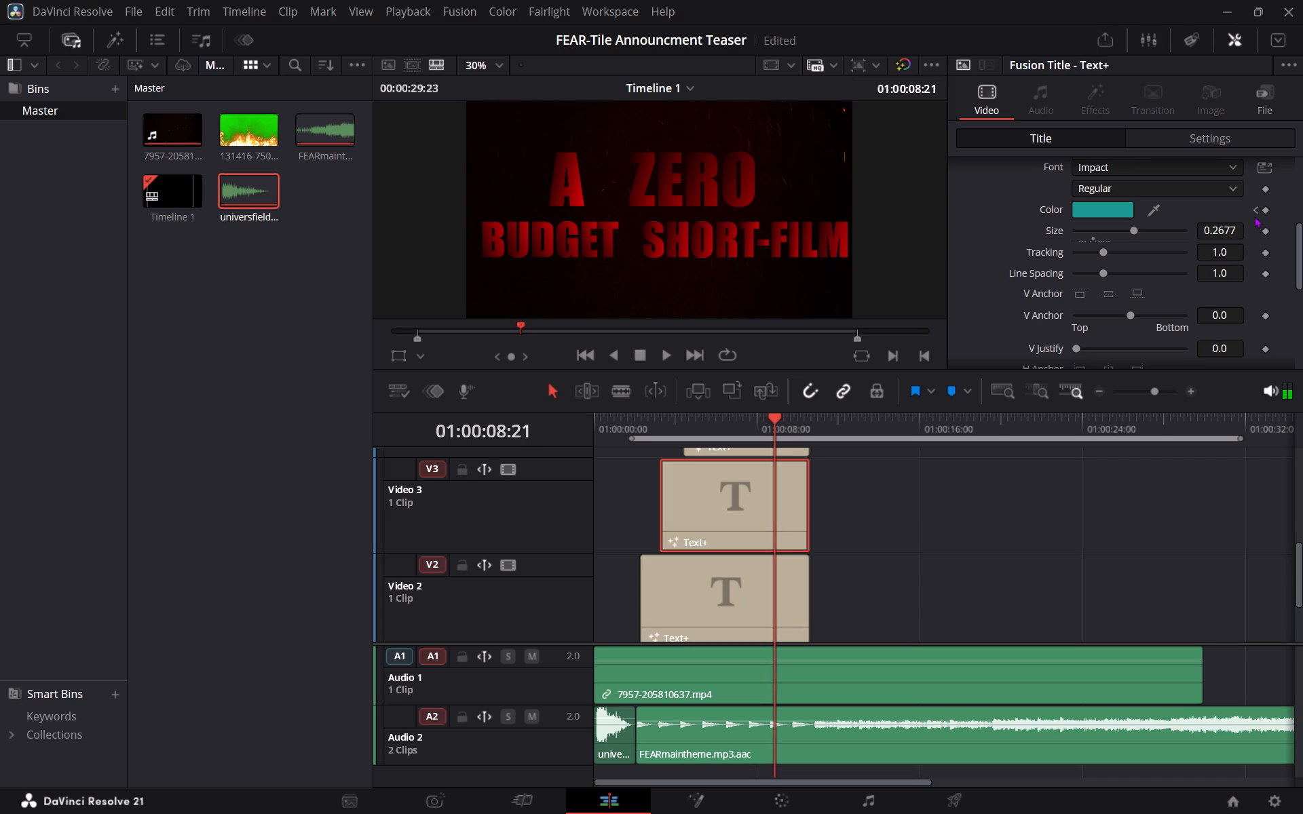
key(Right)
key(Right)
key(Right)
key(Right)
key(Right)
key(Right)
key(Right)
key(Right)
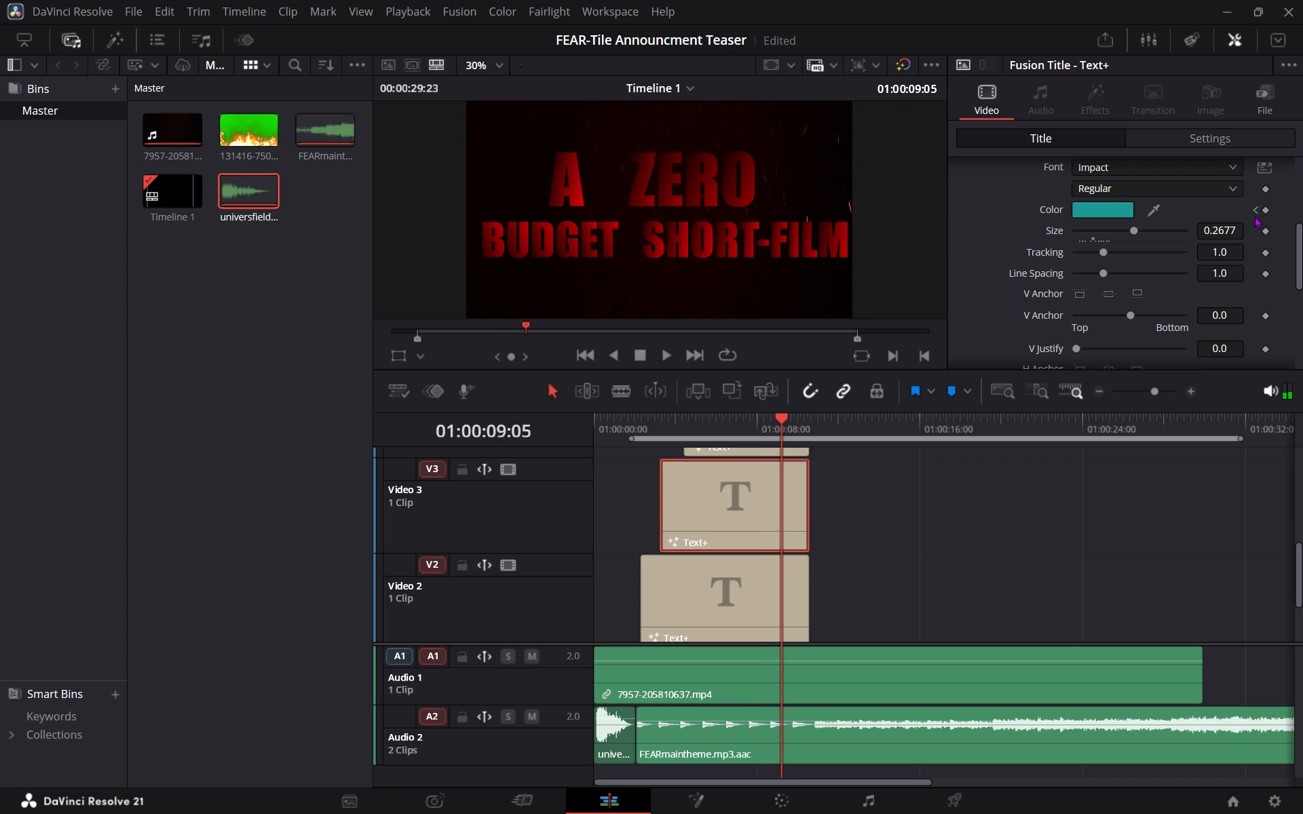
key(Right)
key(Right)
key(Right)
key(Right)
key(Right)
key(Right)
key(Right)
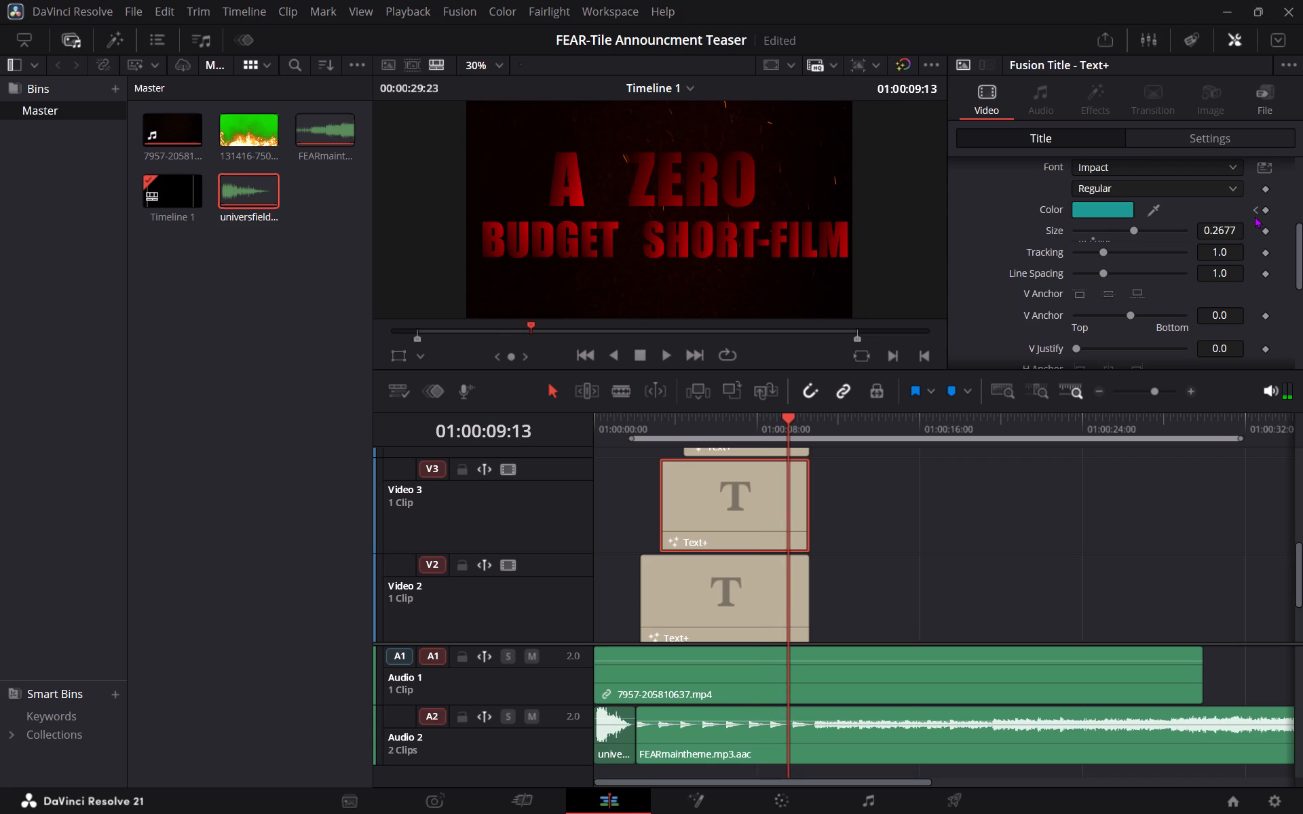
key(Left)
key(Left)
key(Left)
key(Left)
key(Left)
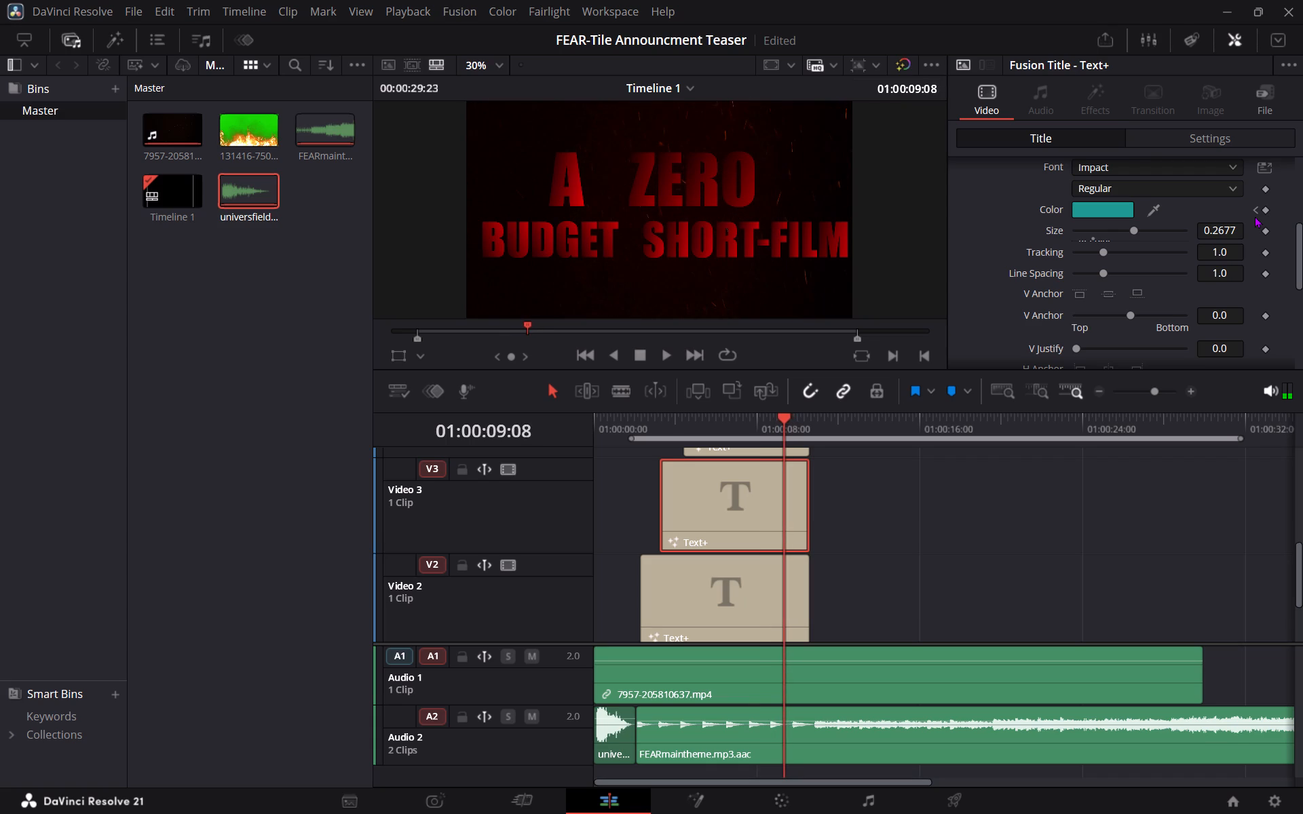
key(Left)
key(Left)
key(Left)
key(Left)
key(Left)
key(Left)
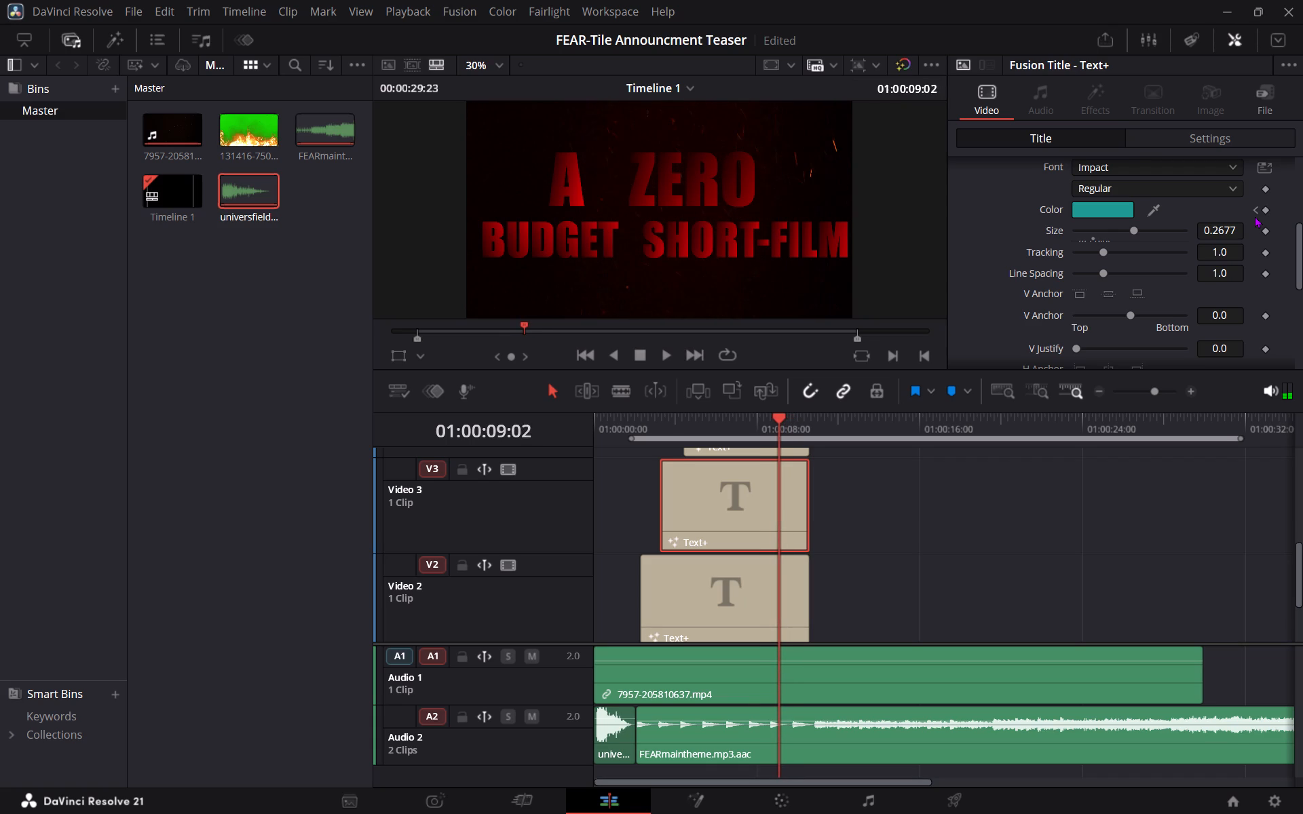
key(Left)
key(Left)
key(Left)
key(Left)
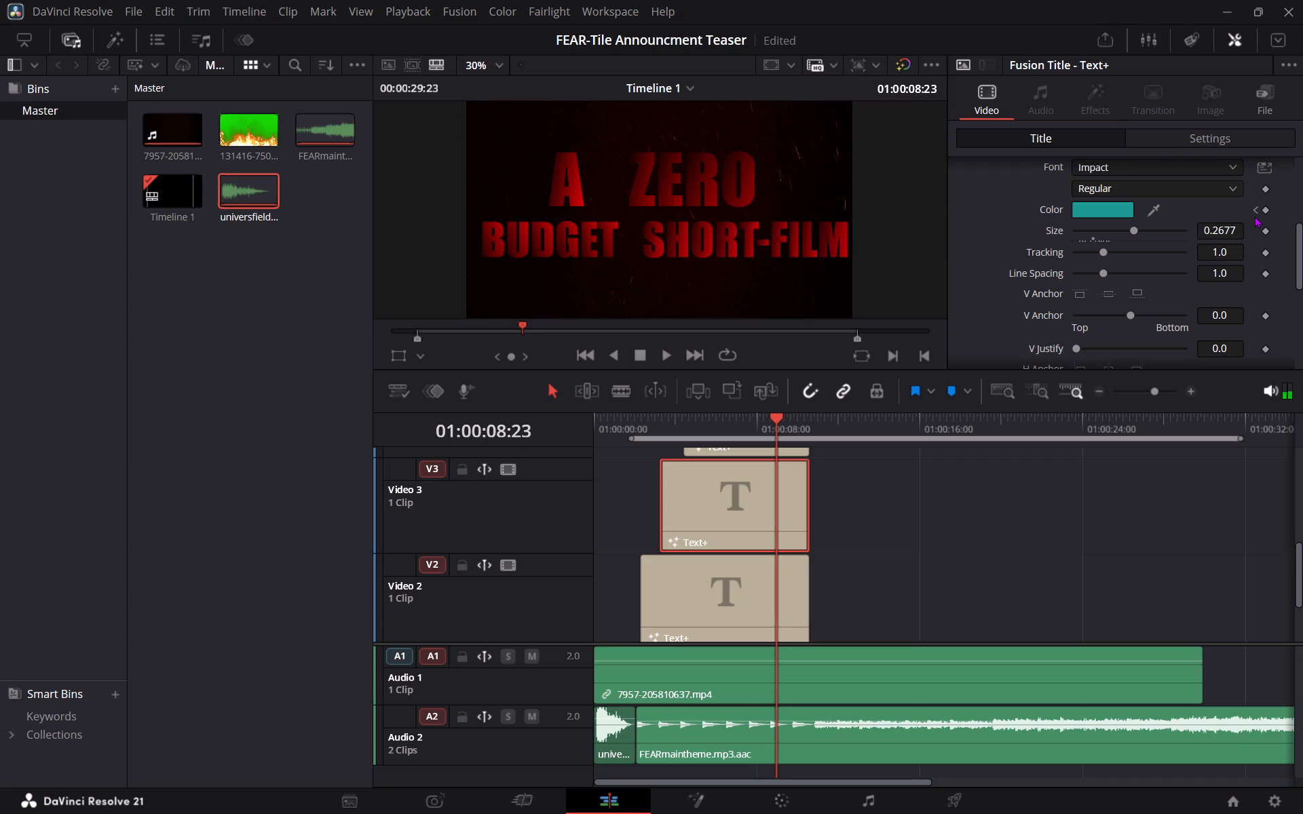
key(Left)
key(Left)
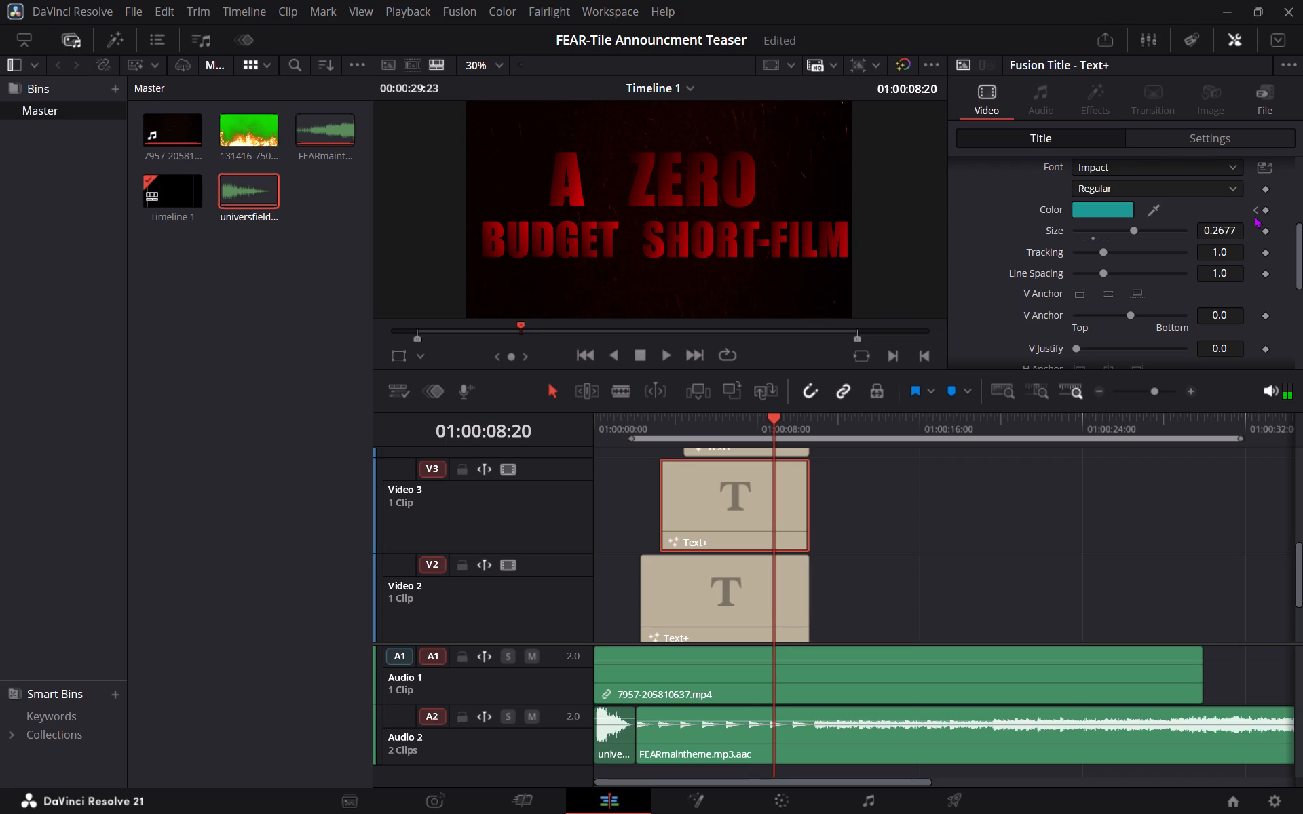
key(Left)
key(Left)
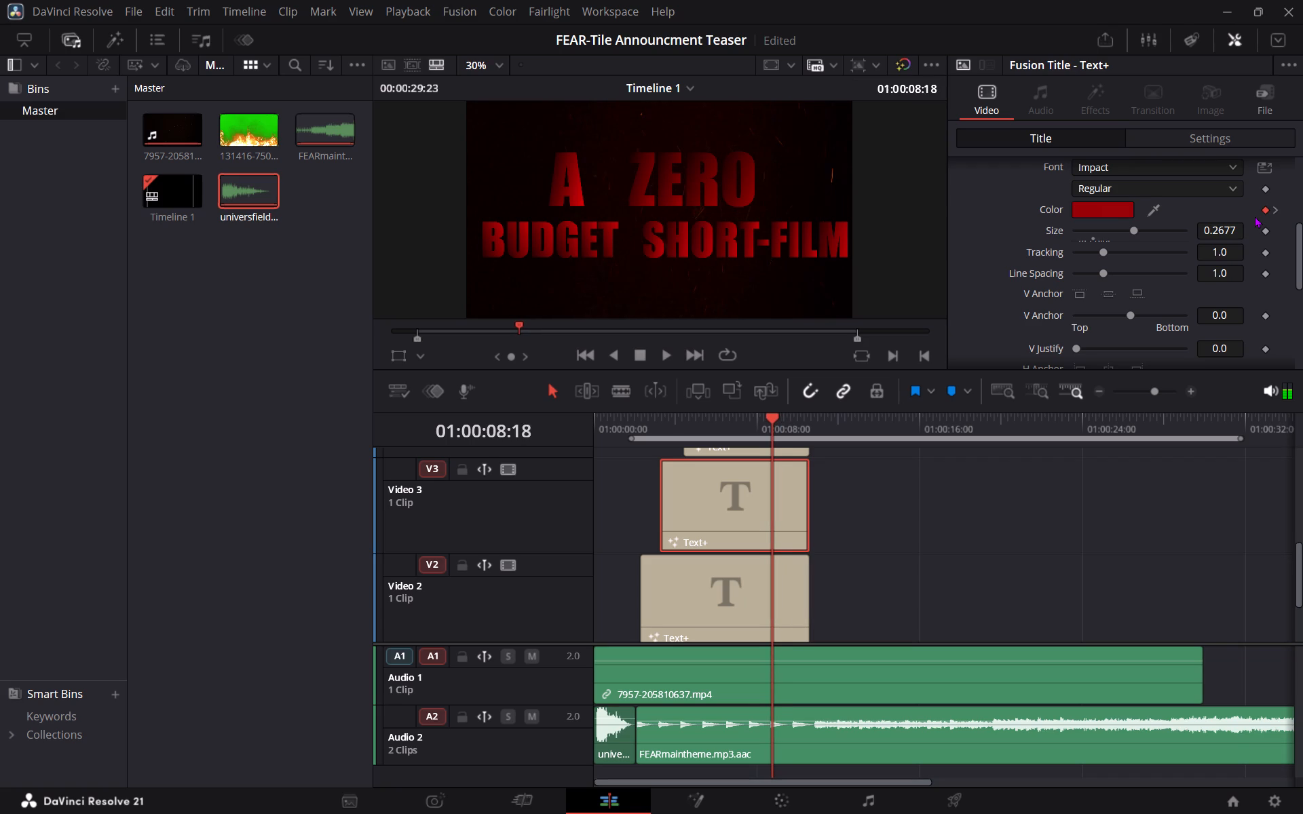
key(Left)
key(Left)
key(Left)
key(Left)
key(Left)
key(Left)
key(Left)
key(Left)
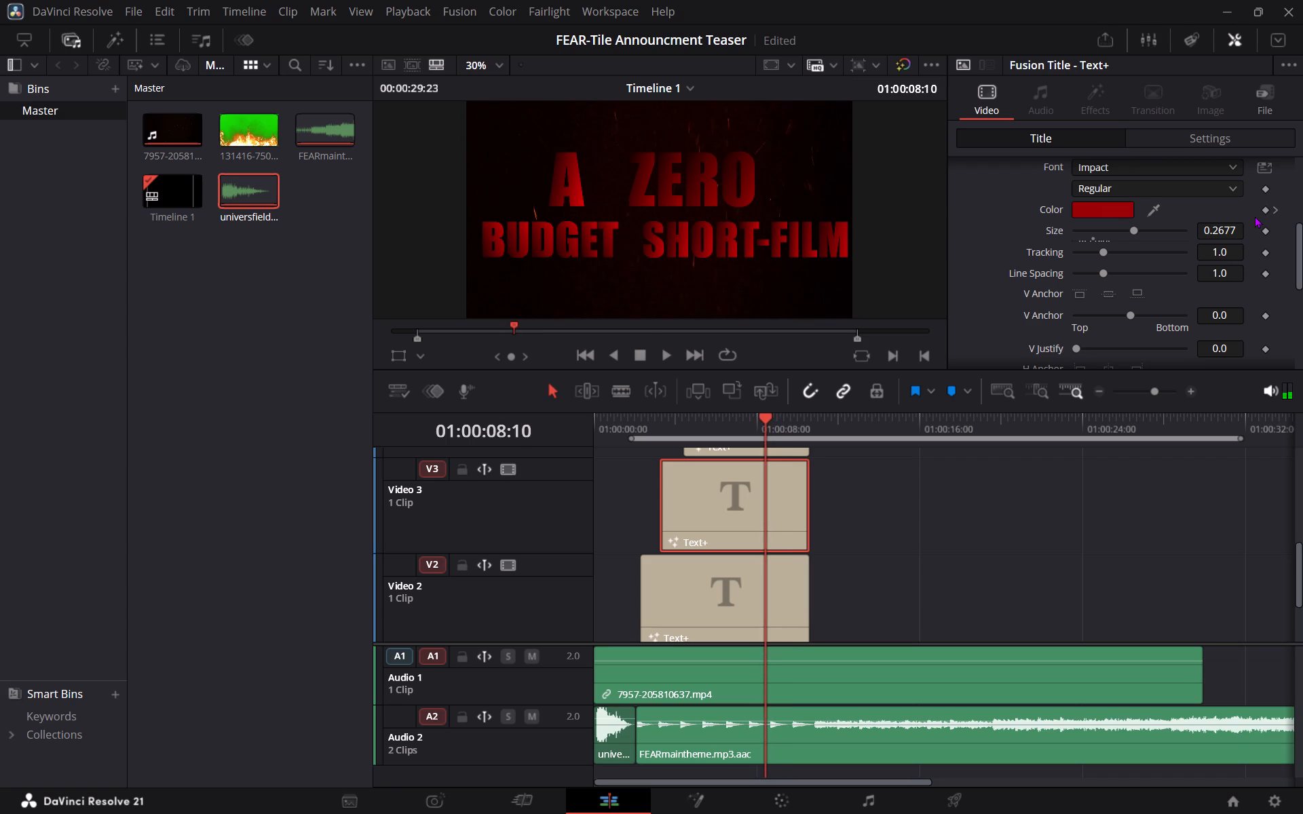
key(Left)
key(Left)
key(Left)
key(Left)
Play the titles past their Color change, and replay the teaser from the beginning up to 01:00:09:23.
key(space)
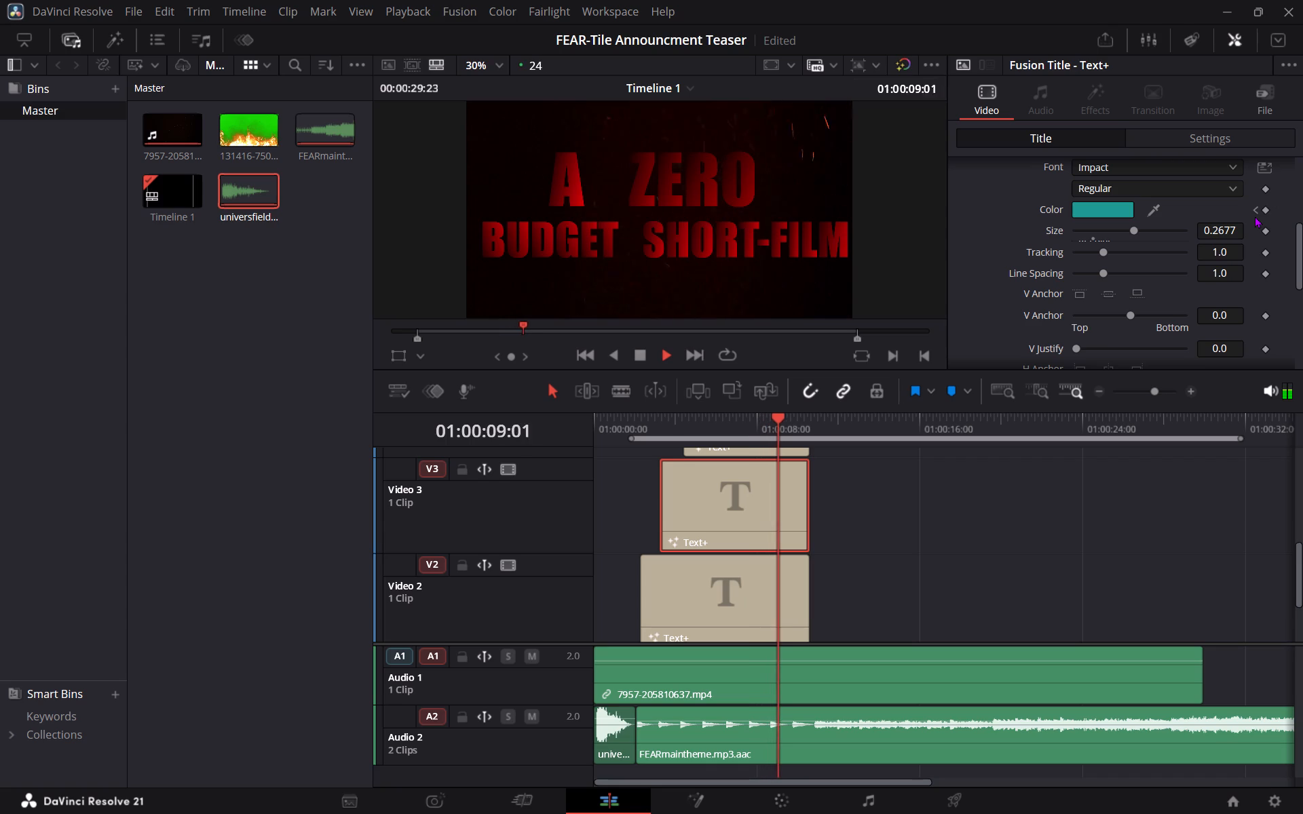
key(space)
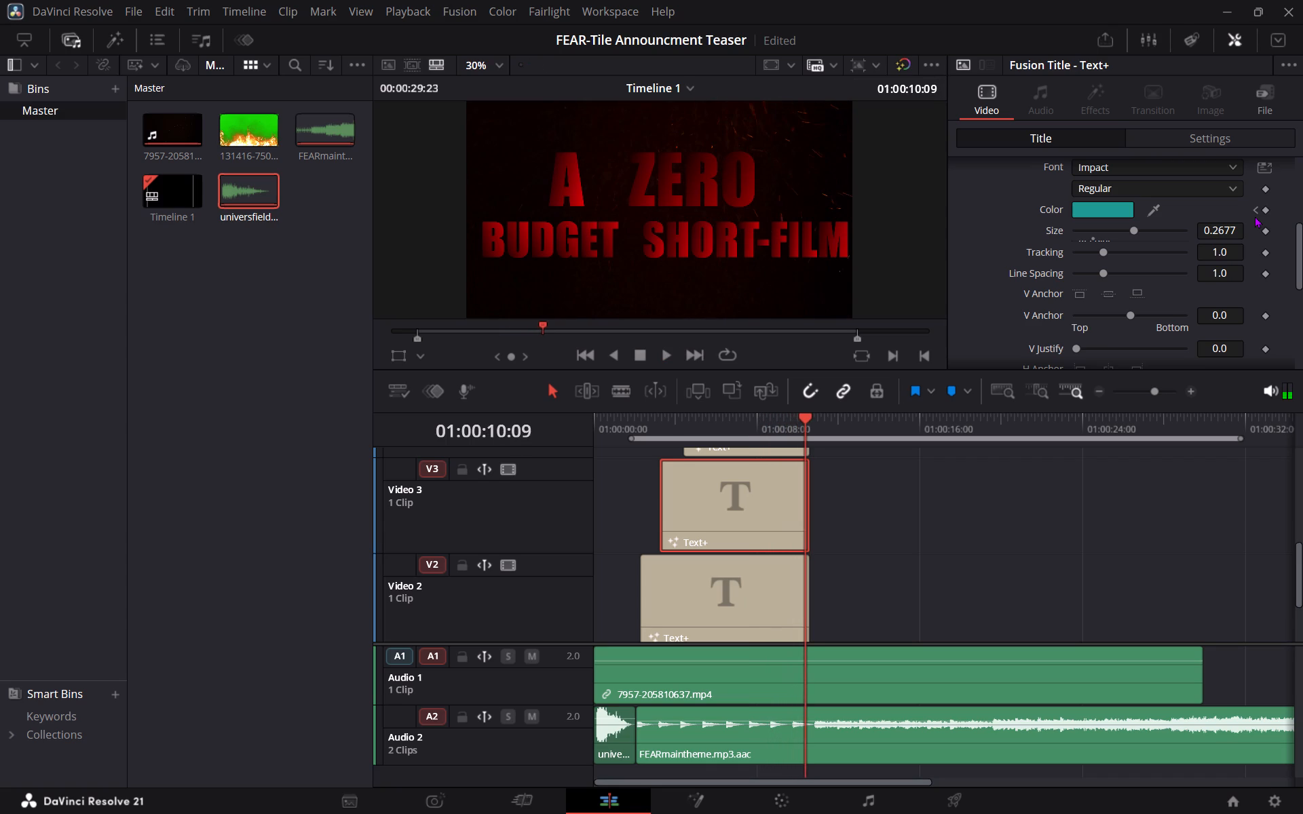
click(602, 419)
key(space)
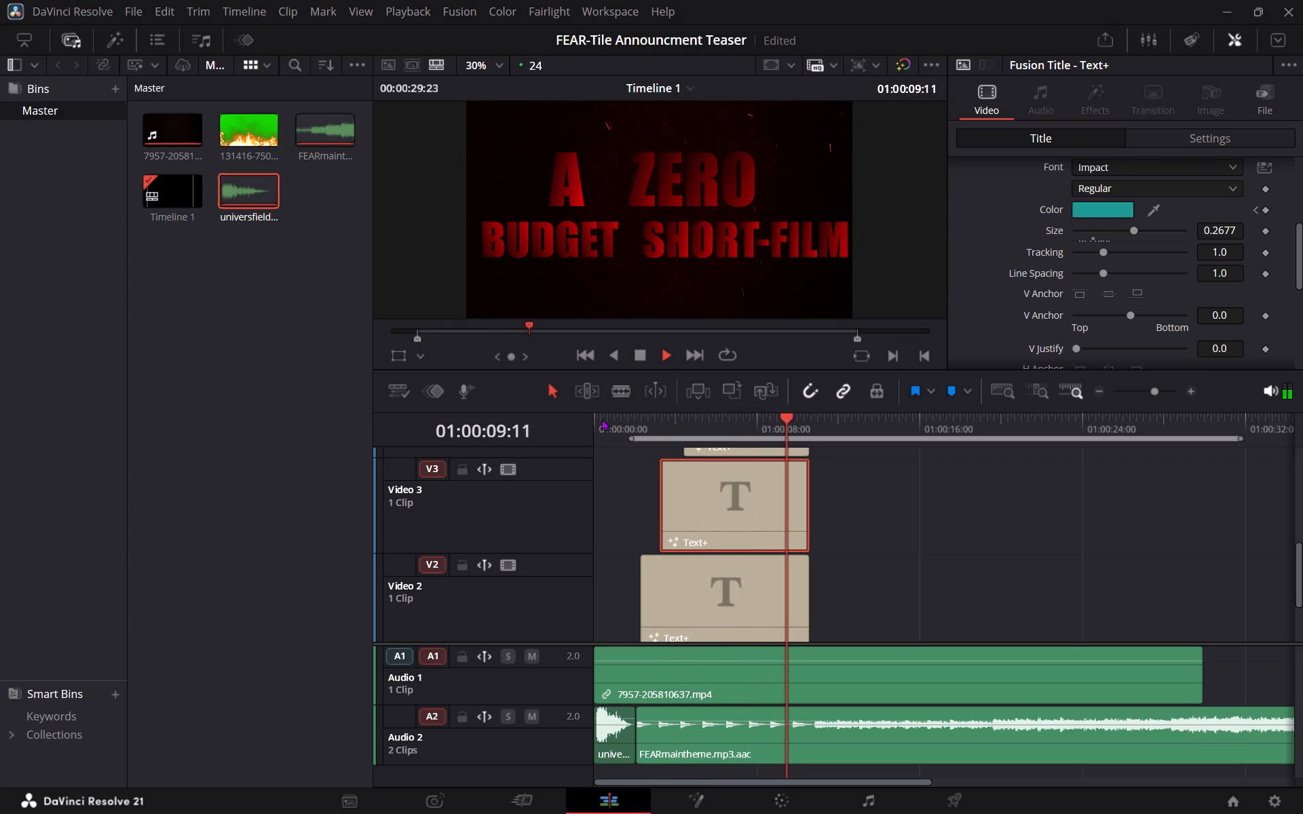
key(space)
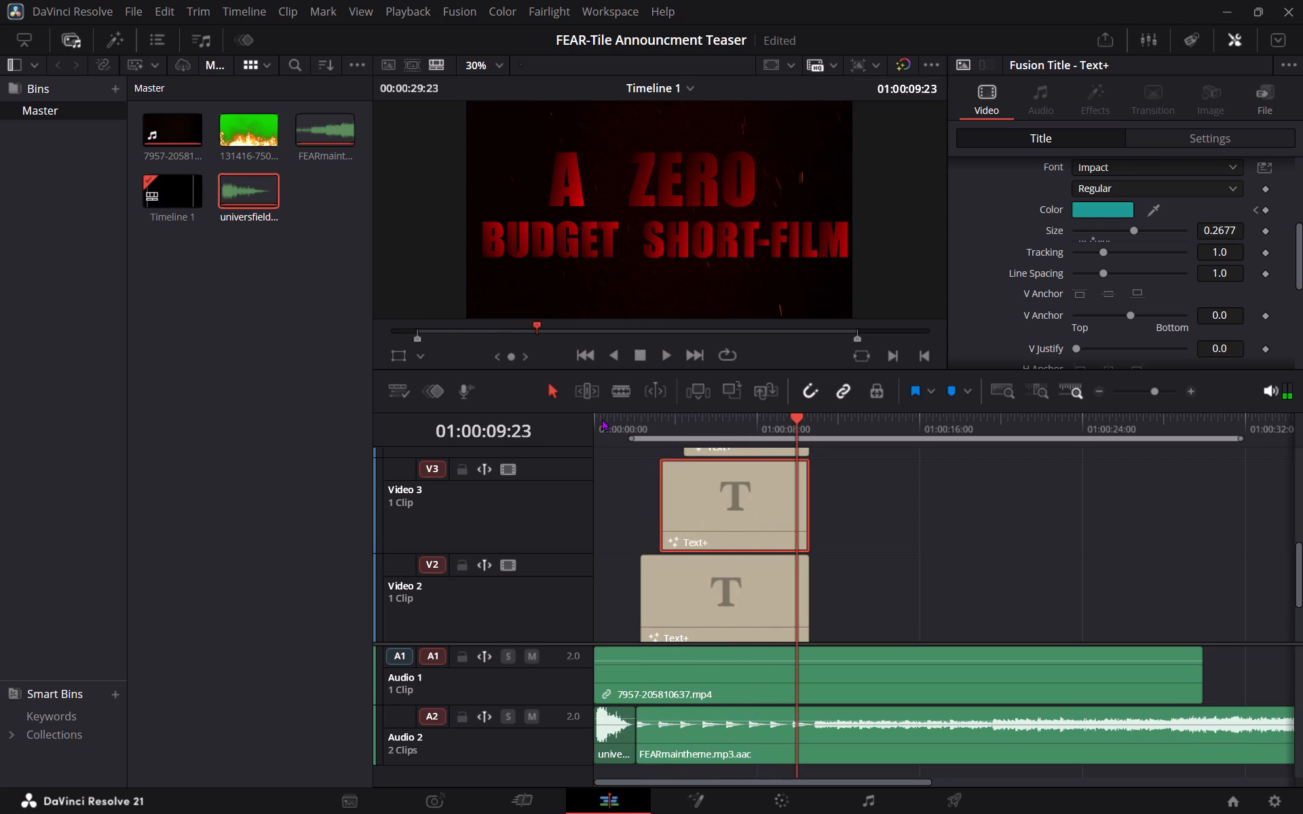
Trim the end of the A title on Video 2 to 01:00:09:21.
key(Left)
key(Left)
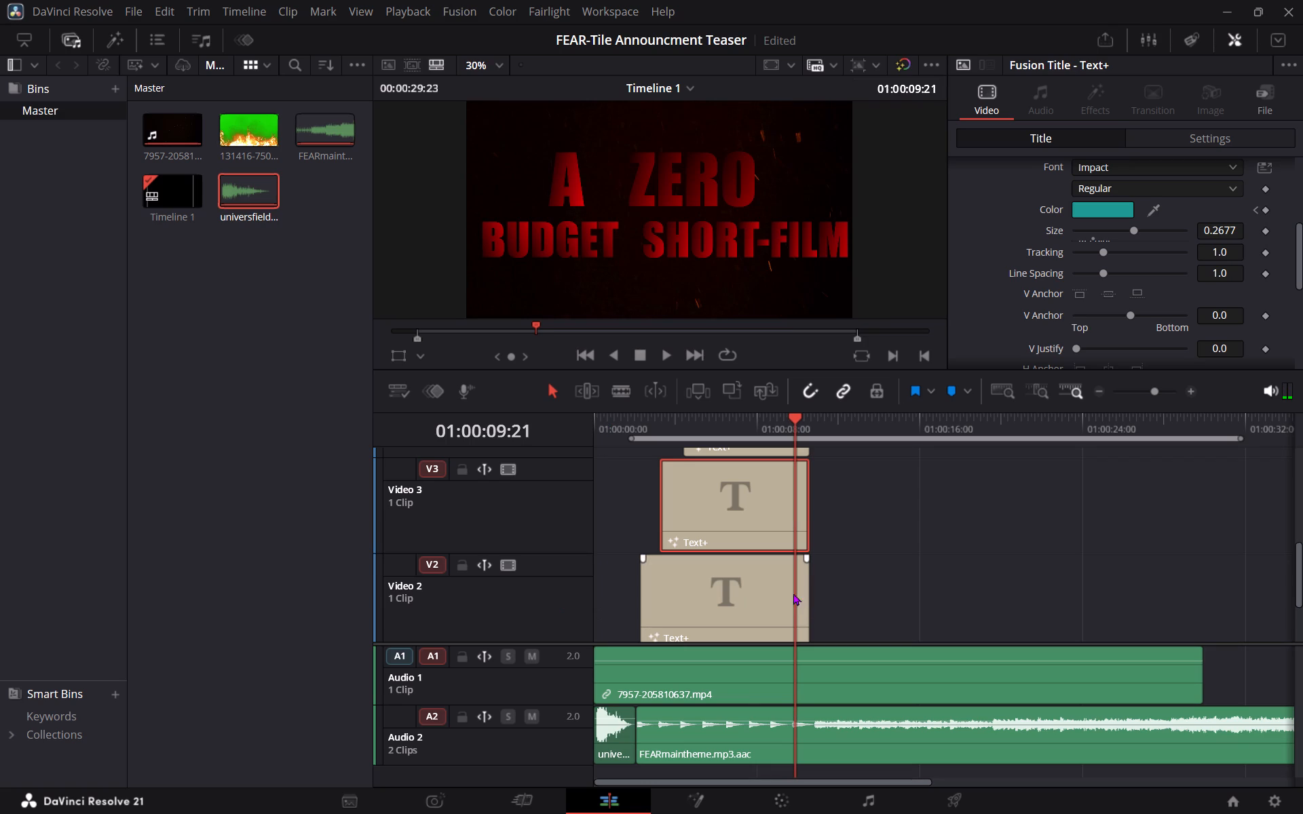
click(768, 592)
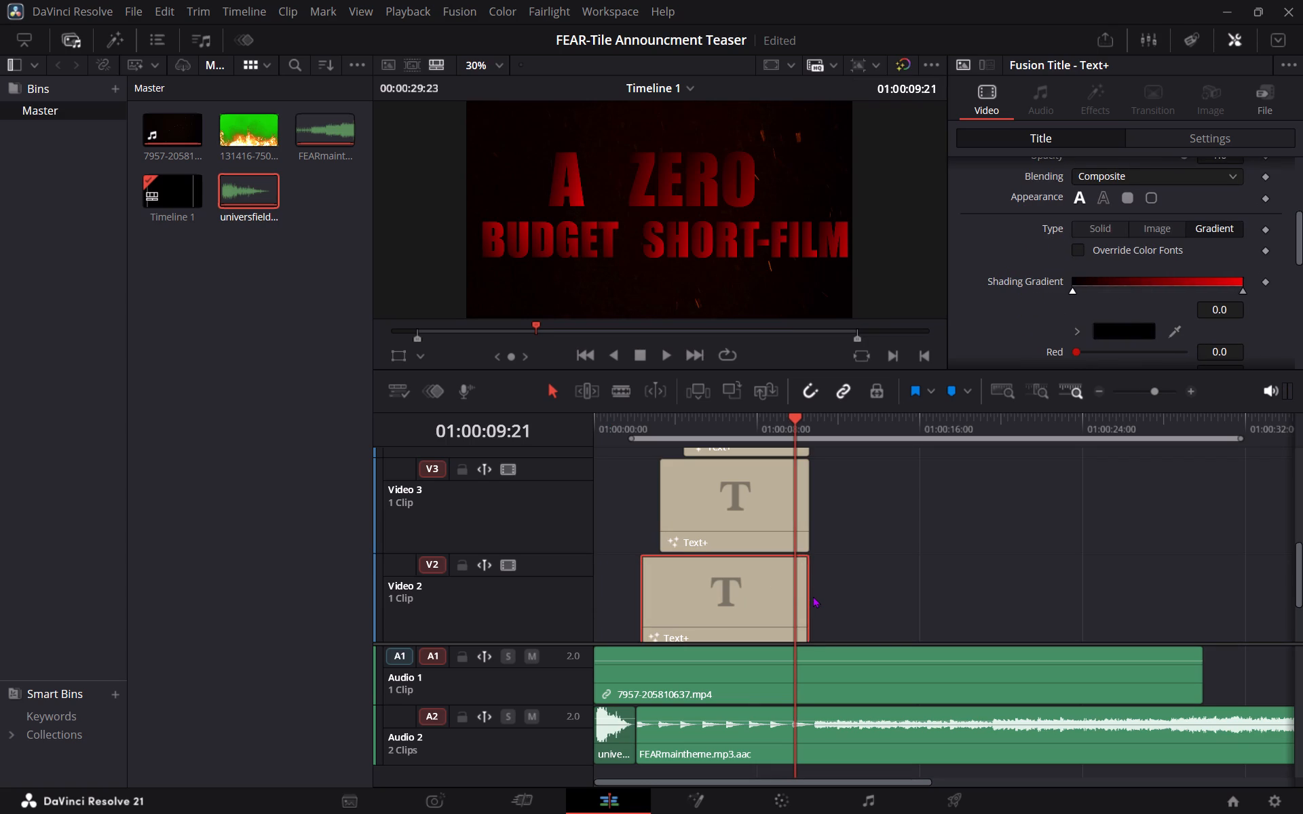
drag(810, 598, 792, 599)
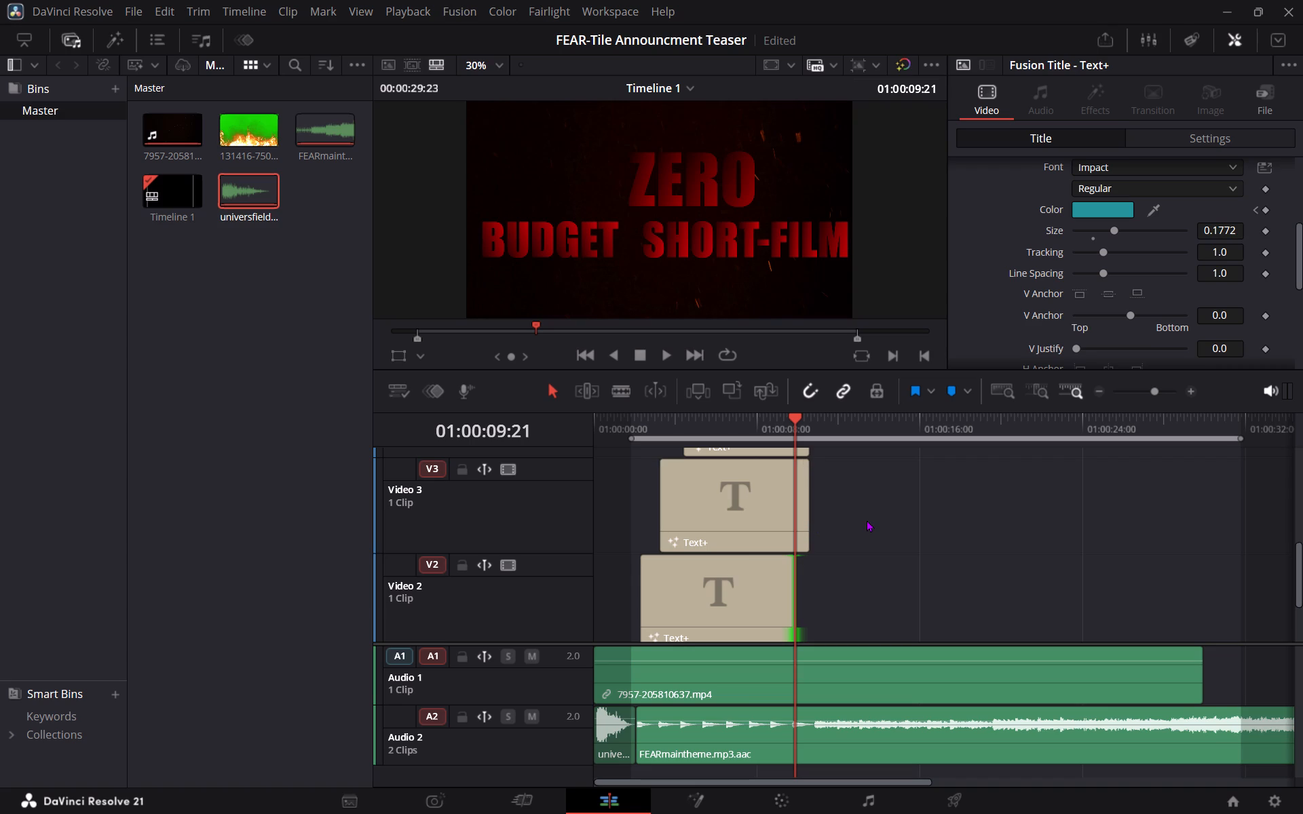
Step back to around 01:00:09:03 and play past the A title's new end to 01:00:10:14.
key(Left)
key(Left)
key(Left)
key(Left)
key(Left)
key(Left)
key(Left)
key(Left)
key(Left)
key(Left)
key(Left)
key(Left)
key(Left)
key(Left)
key(Left)
key(Left)
key(Left)
key(Left)
key(Left)
key(Left)
key(Left)
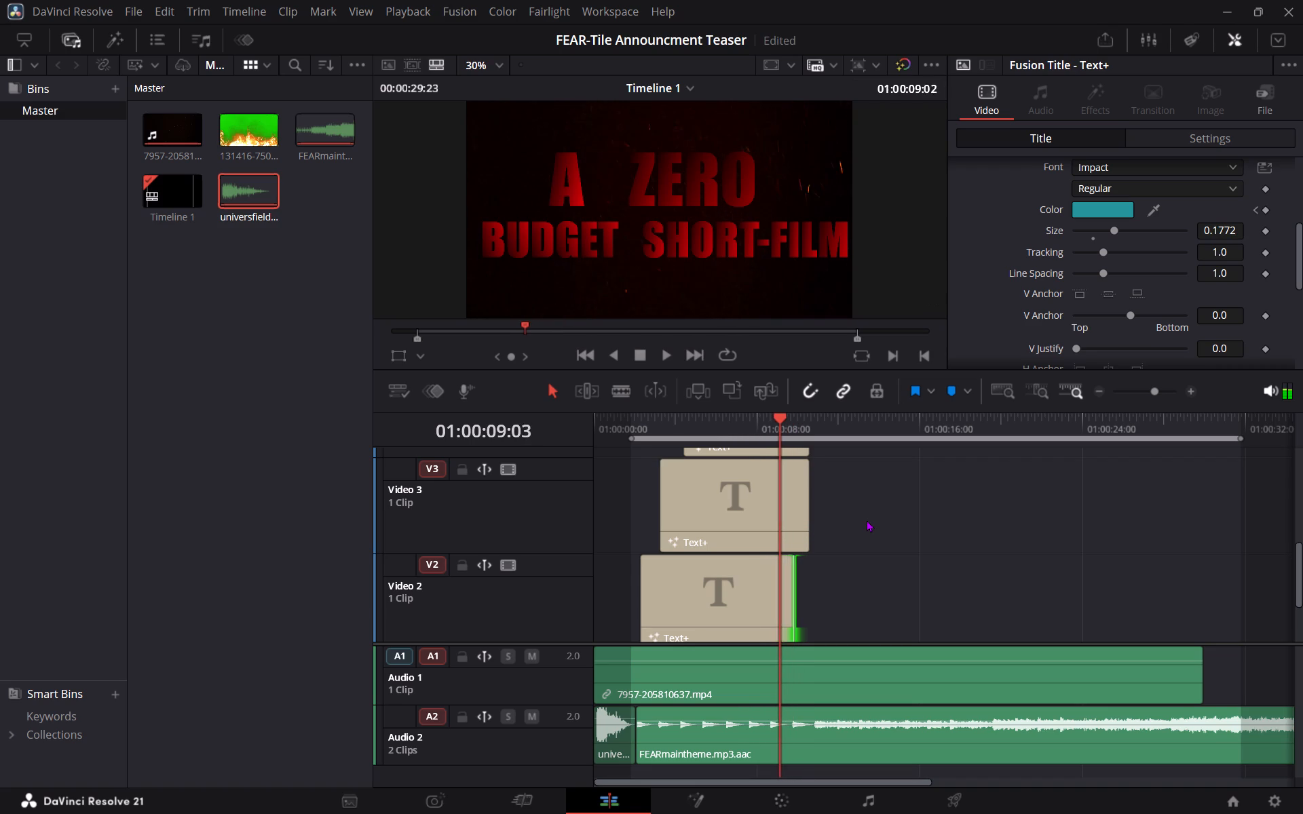
key(space)
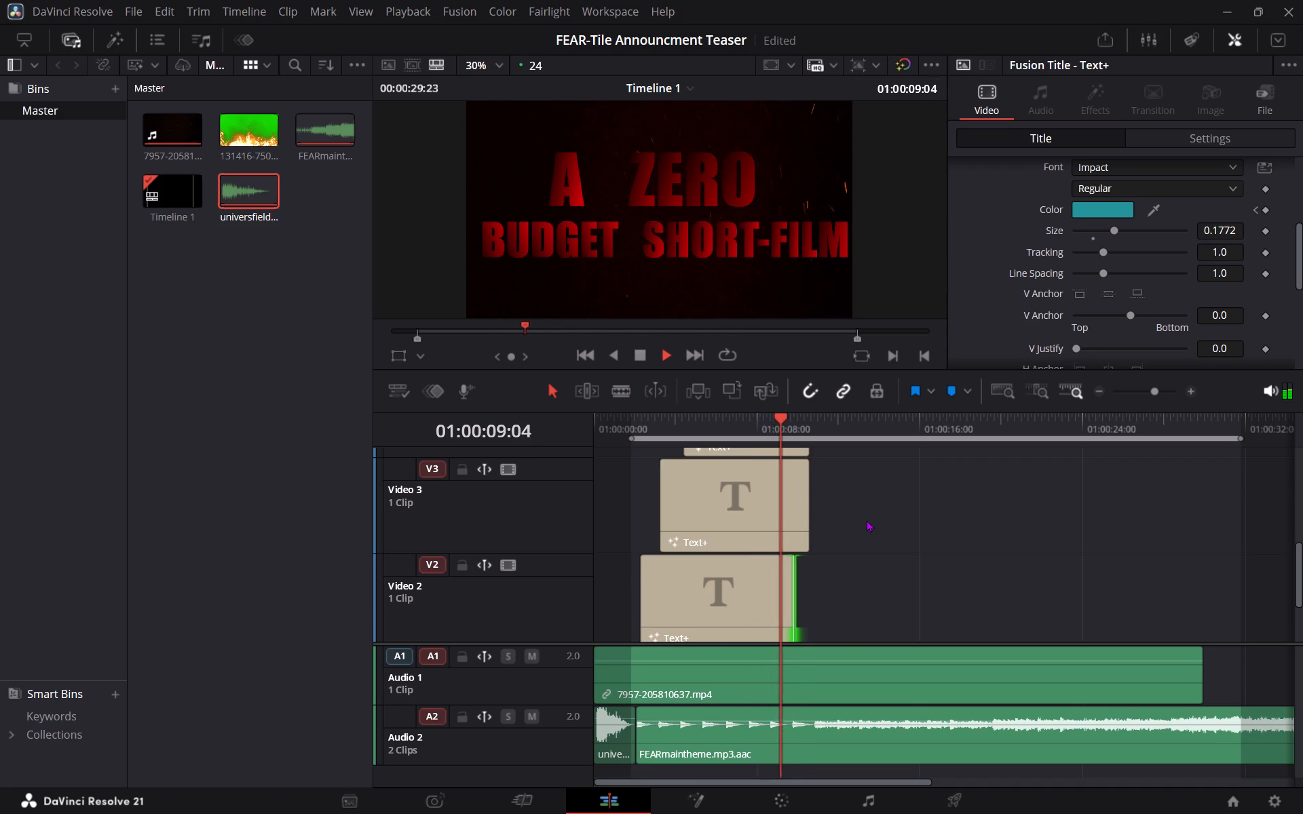
key(space)
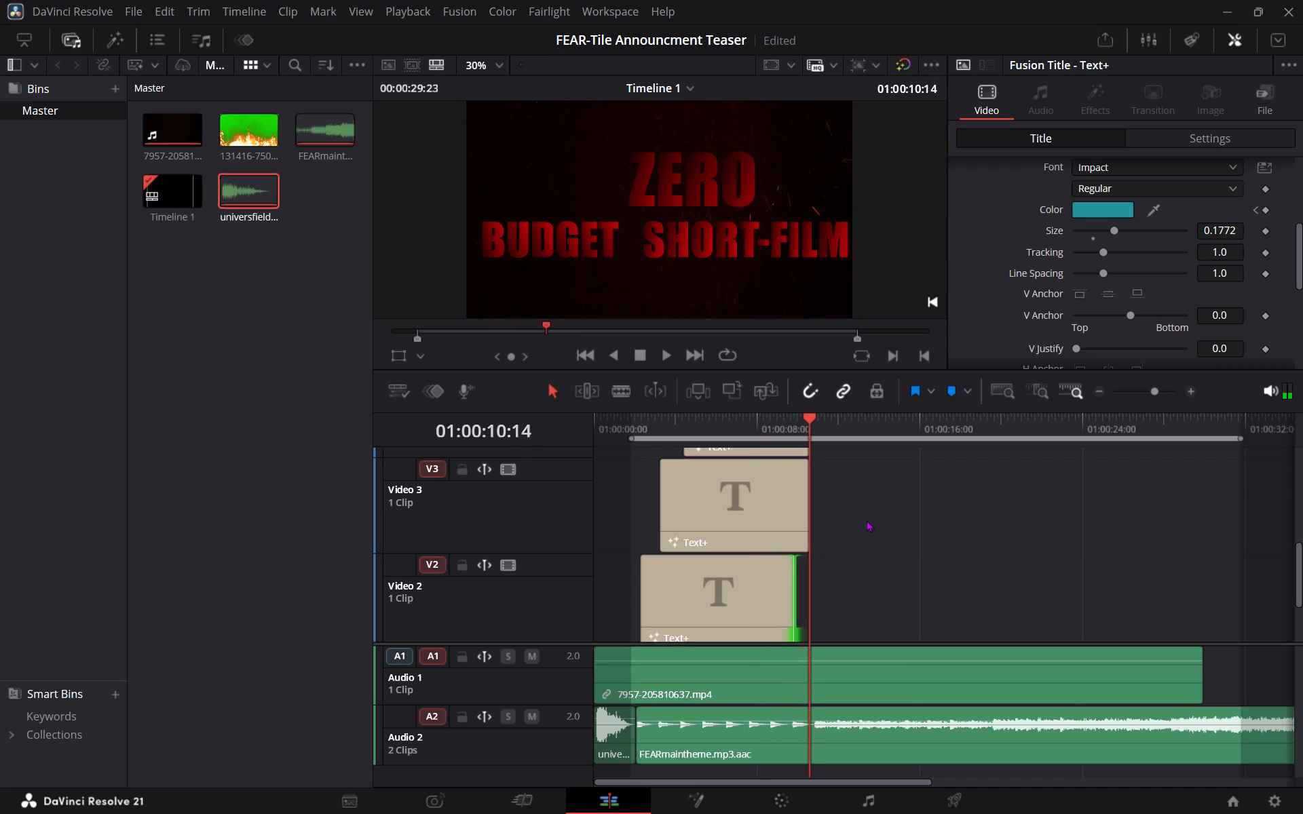
Trim the ends of the ZERO, BUDGET and SHORT-FILM titles on Video 3, 4 and 5 to 01:00:09:21.
click(790, 421)
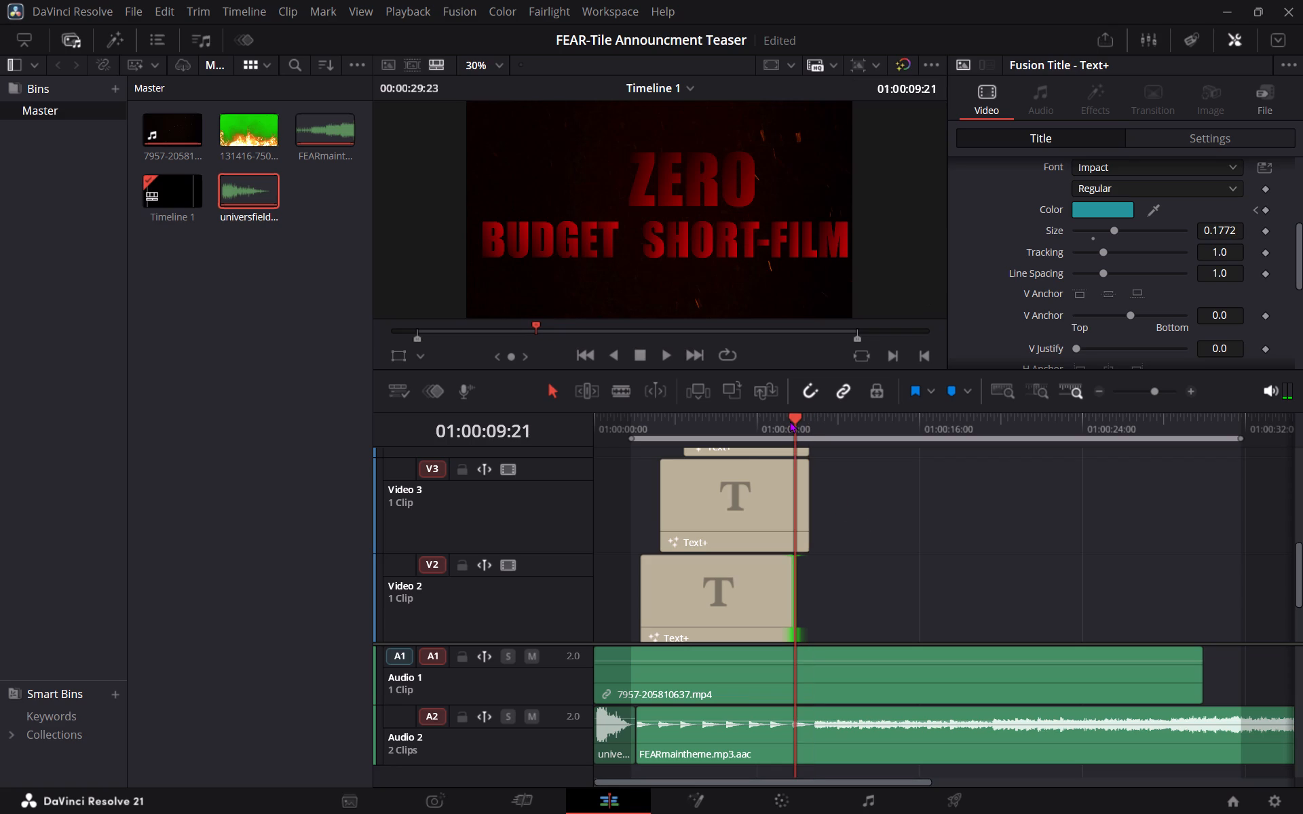
drag(807, 508, 795, 507)
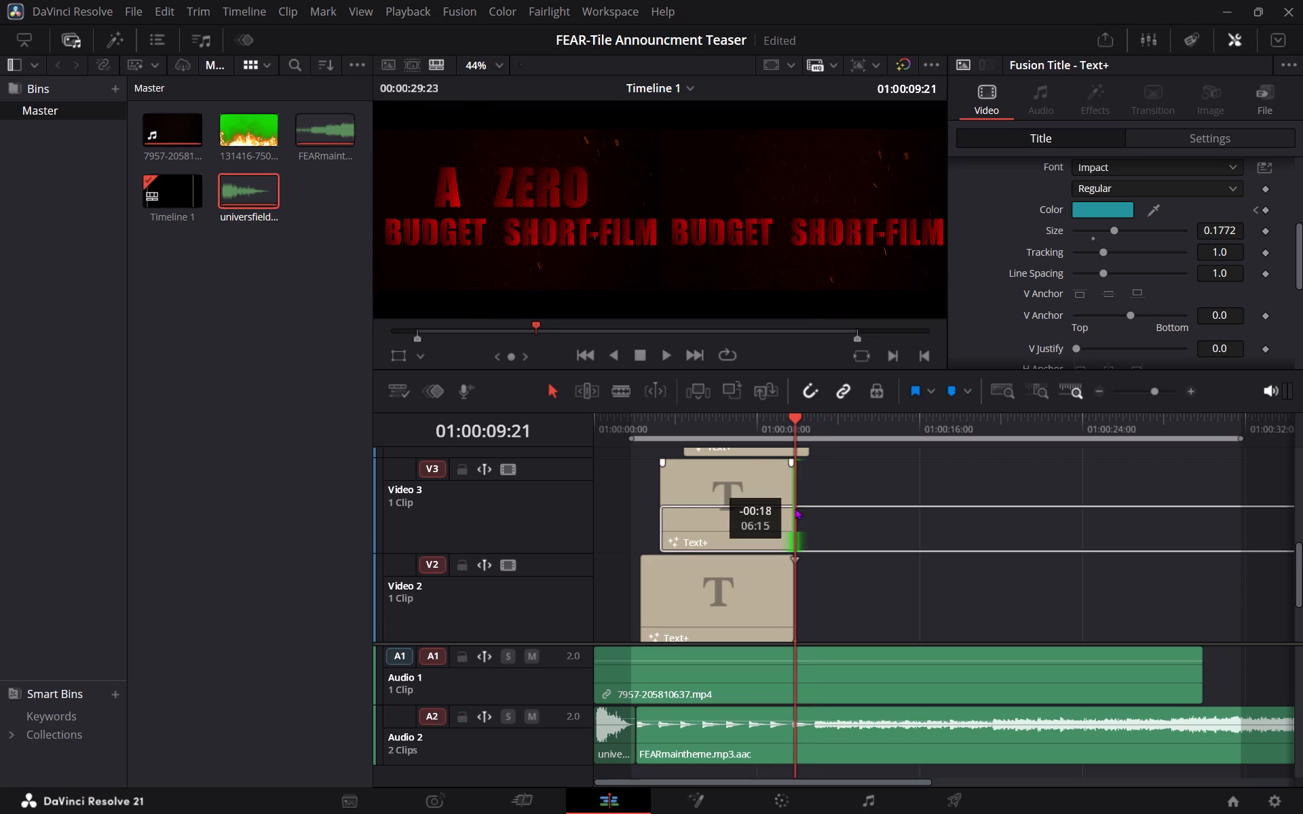
scroll(827, 526, up, 1)
drag(808, 526, 799, 526)
scroll(816, 528, up, 2)
scroll(818, 535, down, 1)
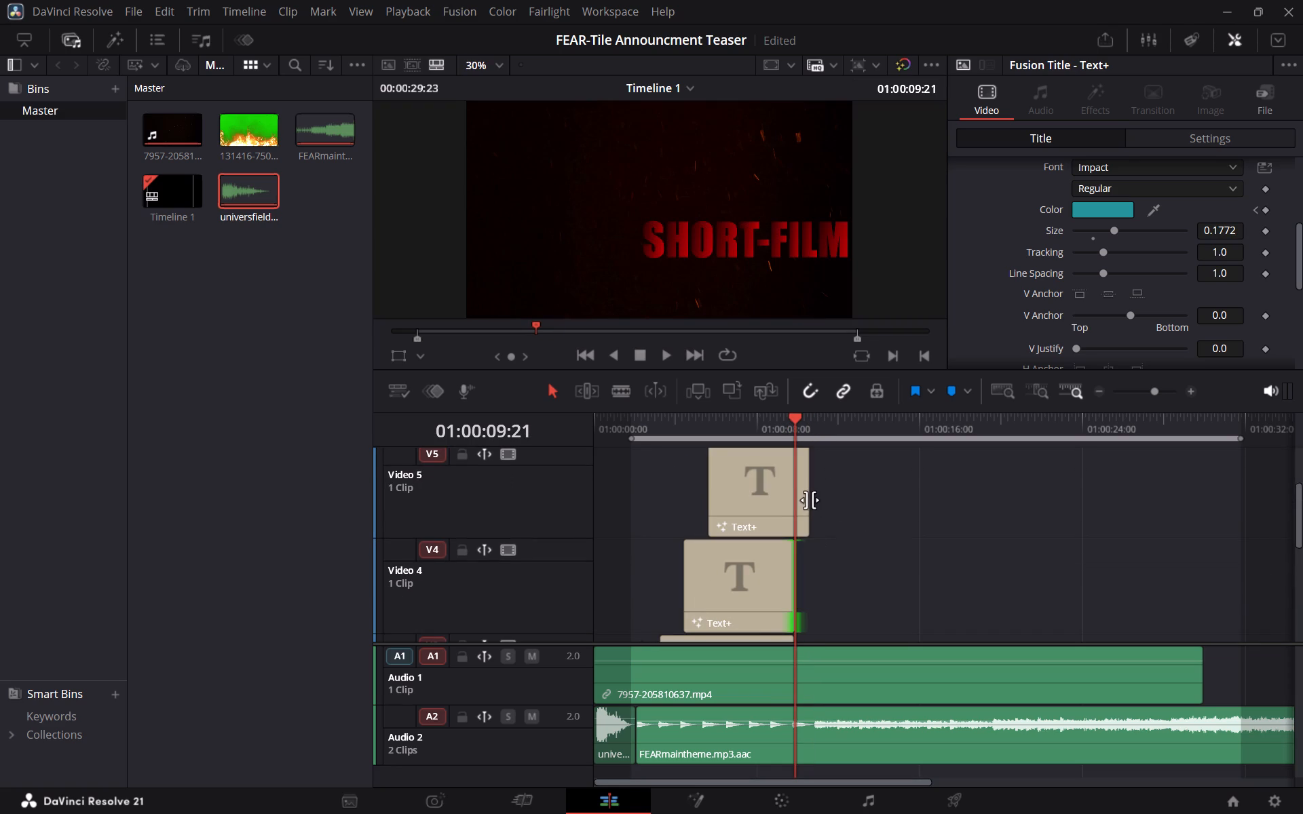
drag(810, 500, 797, 499)
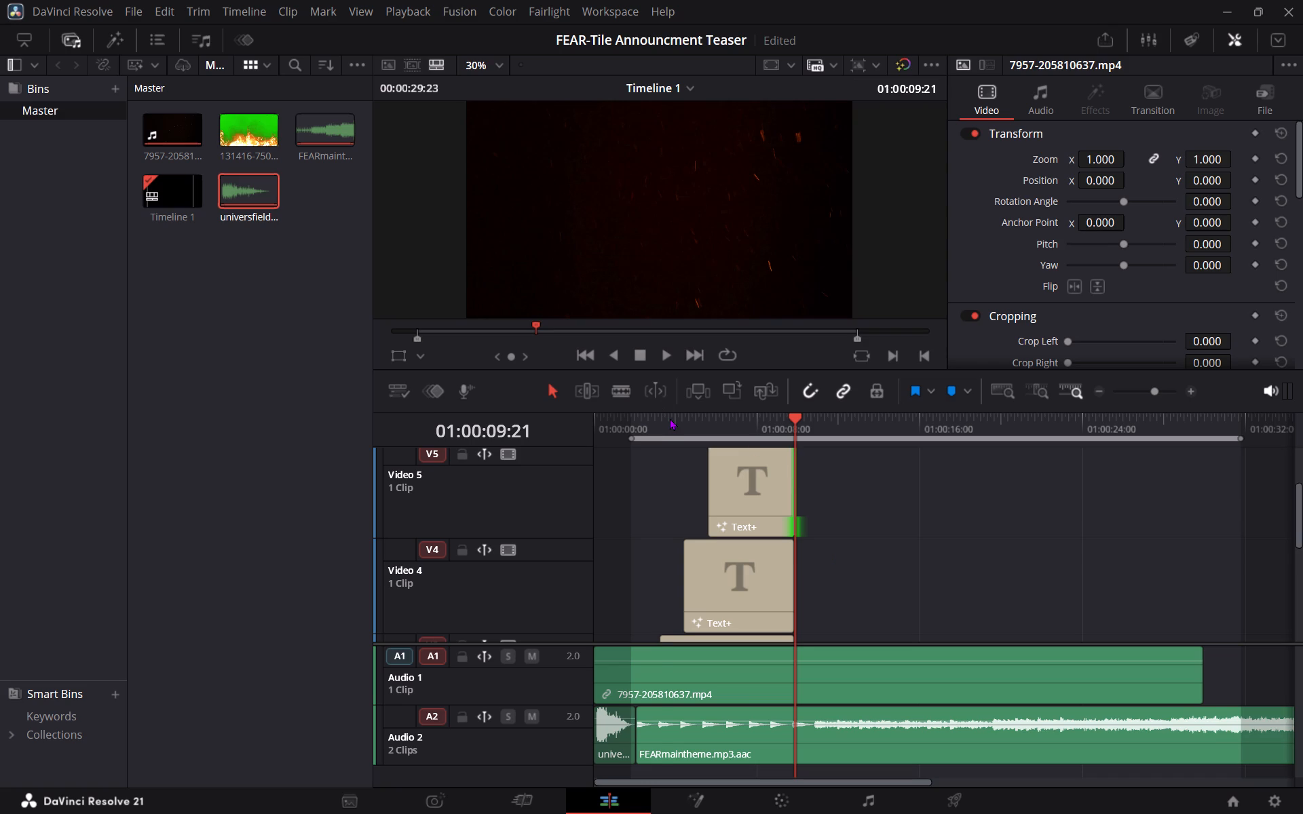
Play the teaser from the beginning through the end of the titles, stopping at 01:00:10:18.
click(670, 416)
drag(657, 416, 628, 415)
key(space)
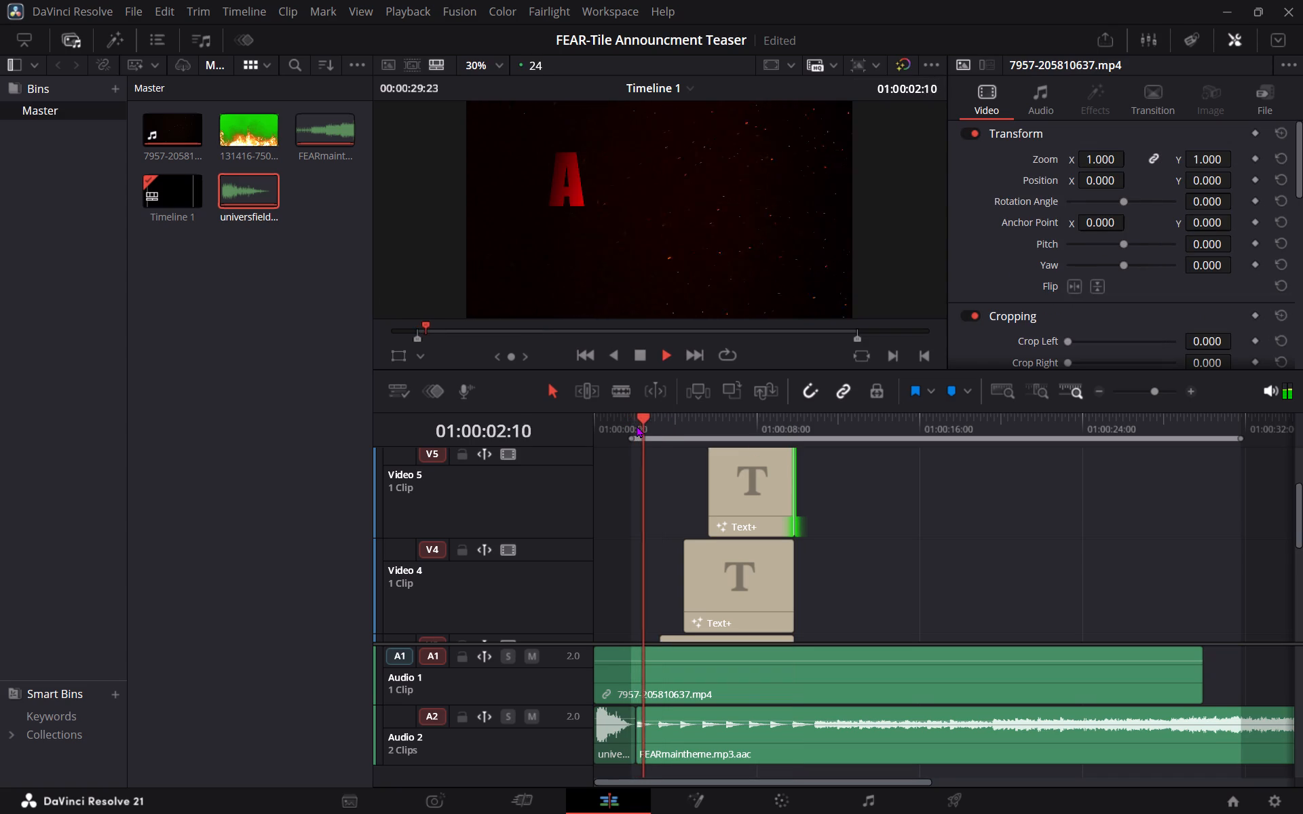
key(space)
click(601, 424)
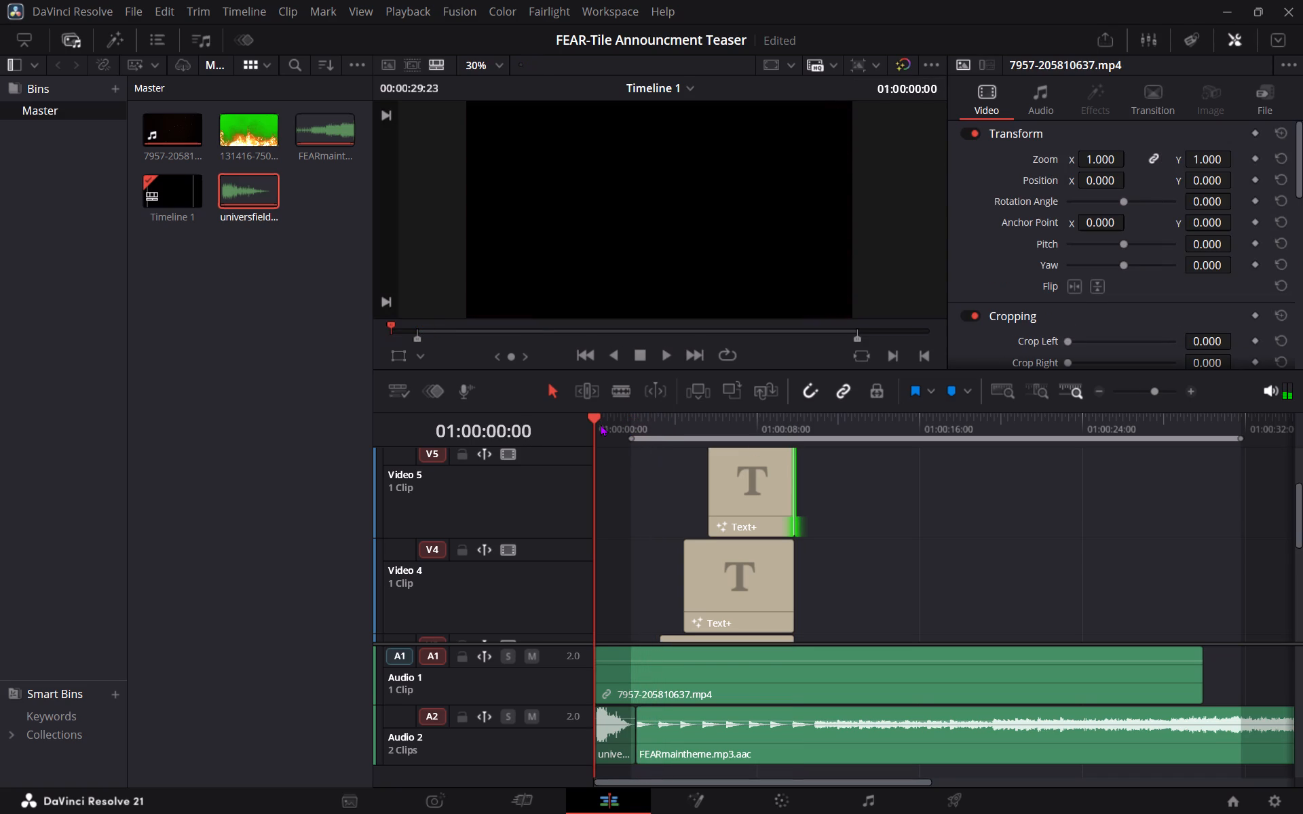
key(space)
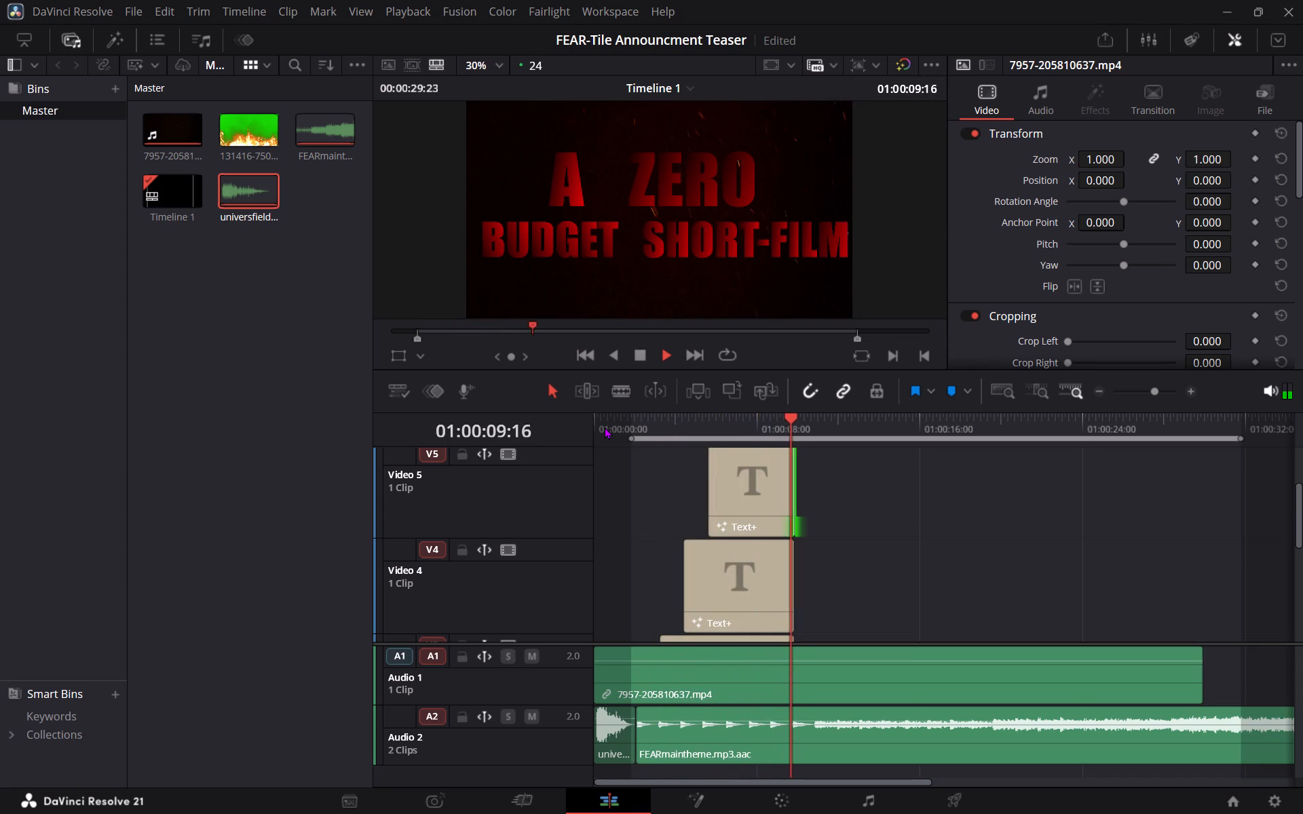
key(space)
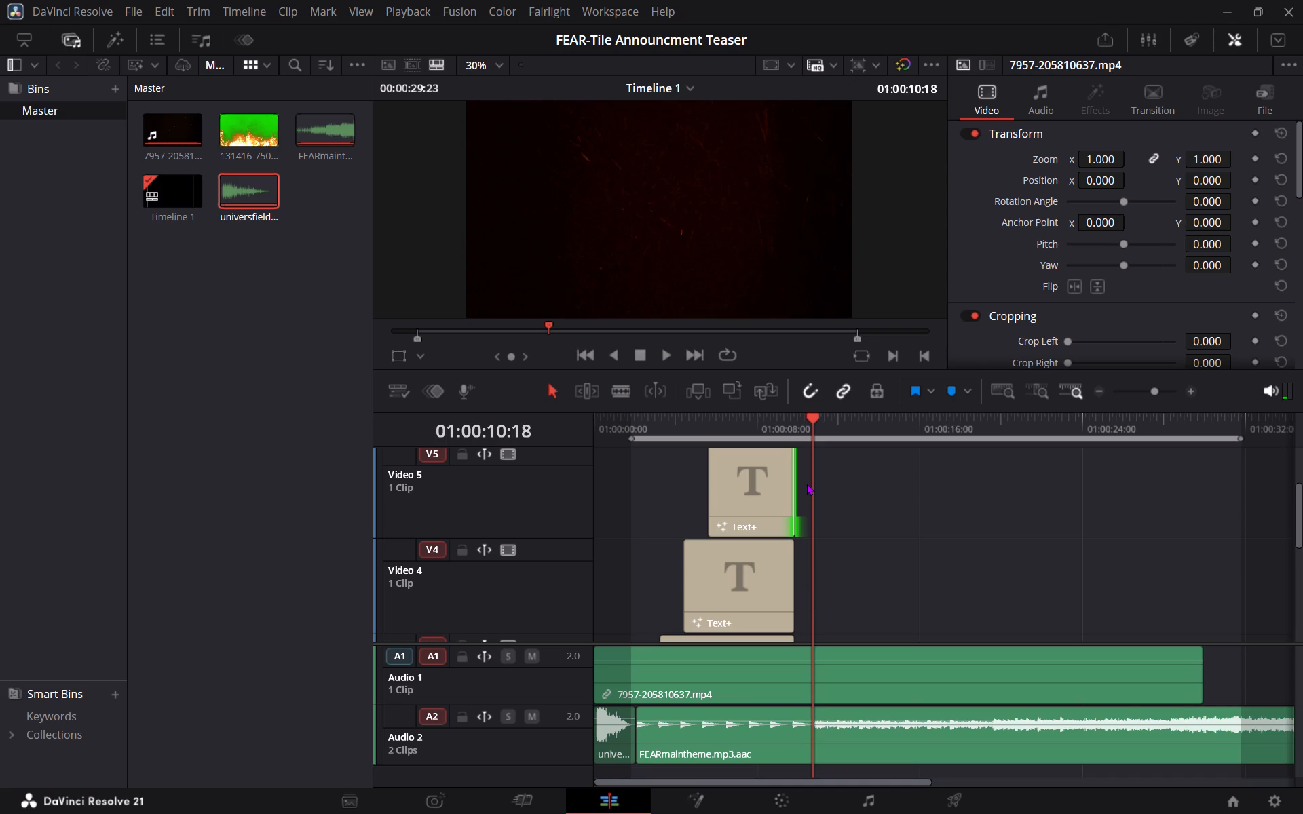
Examine the embers just after the titles between 01:00:10:18 and 01:00:09:21, and scrub back to the start of the timeline.
key(Left)
key(Left)
key(Left)
key(Left)
key(Left)
key(Left)
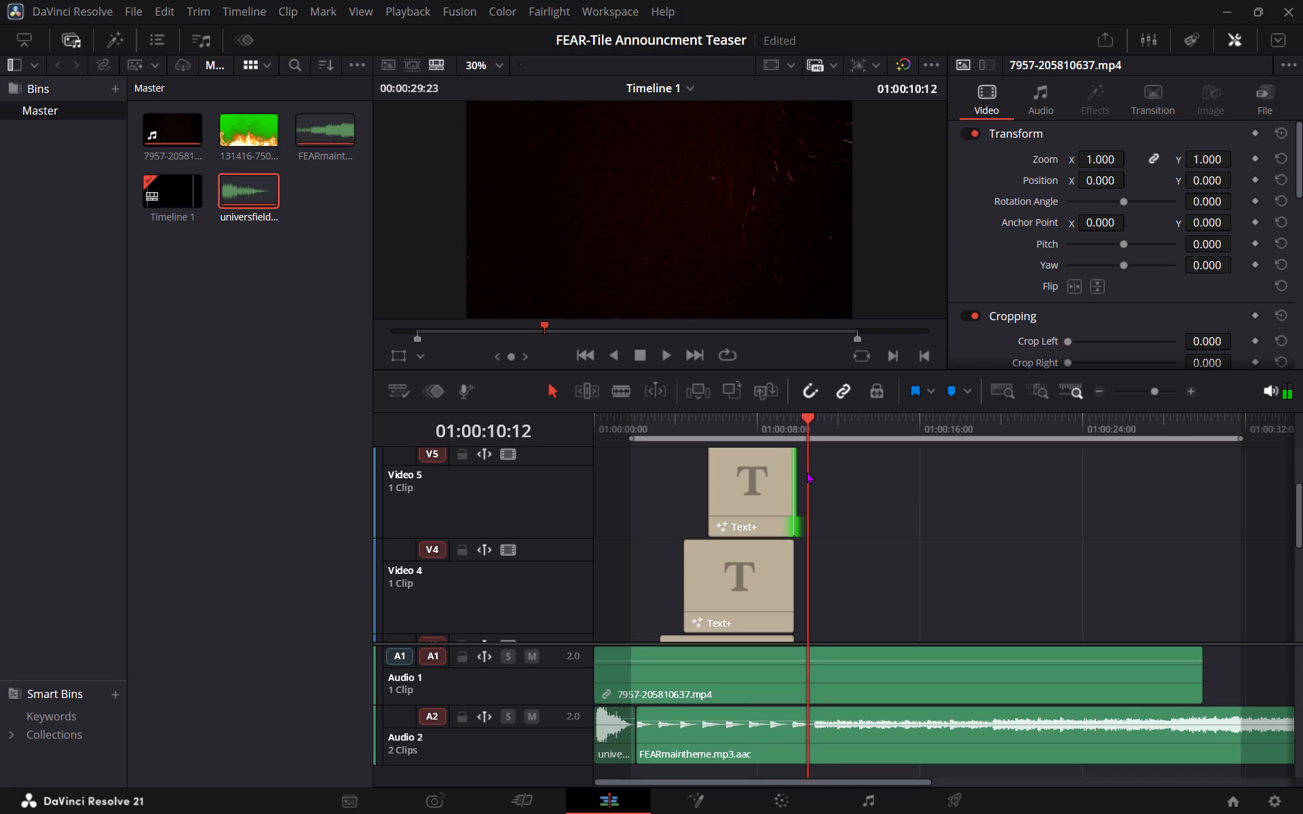
key(Left)
key(Left)
key(Left)
key(Left)
key(Left)
key(Left)
key(Left)
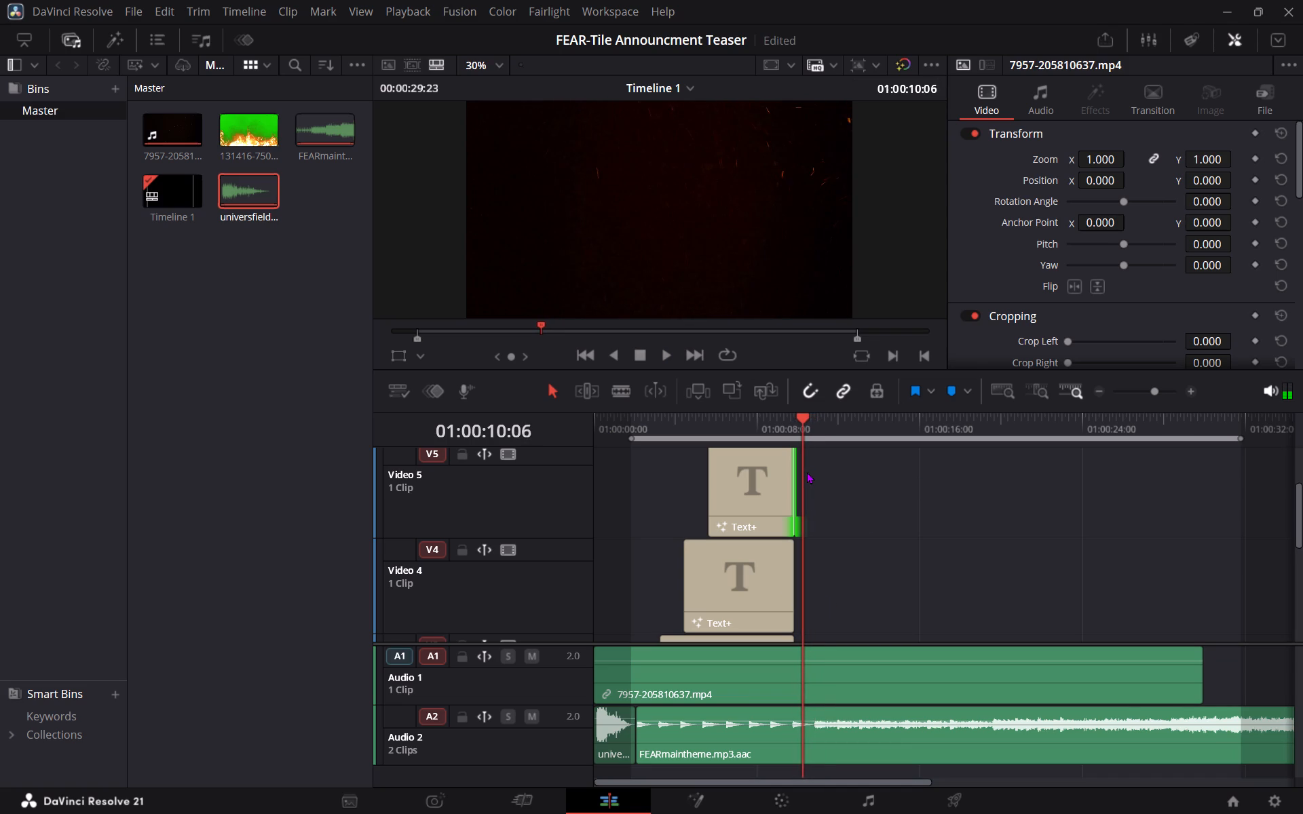
key(Left)
key(Left)
key(Left)
key(Left)
key(Right)
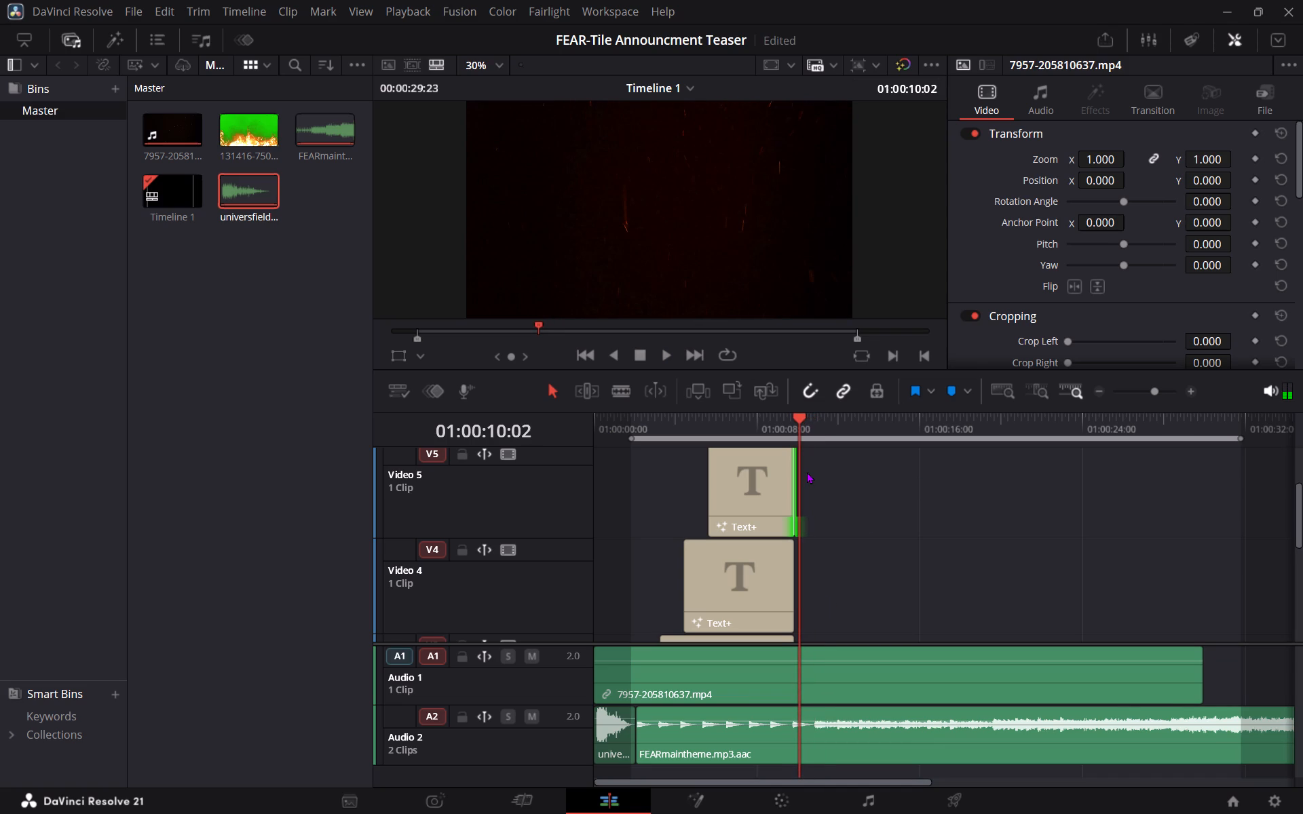
click(797, 422)
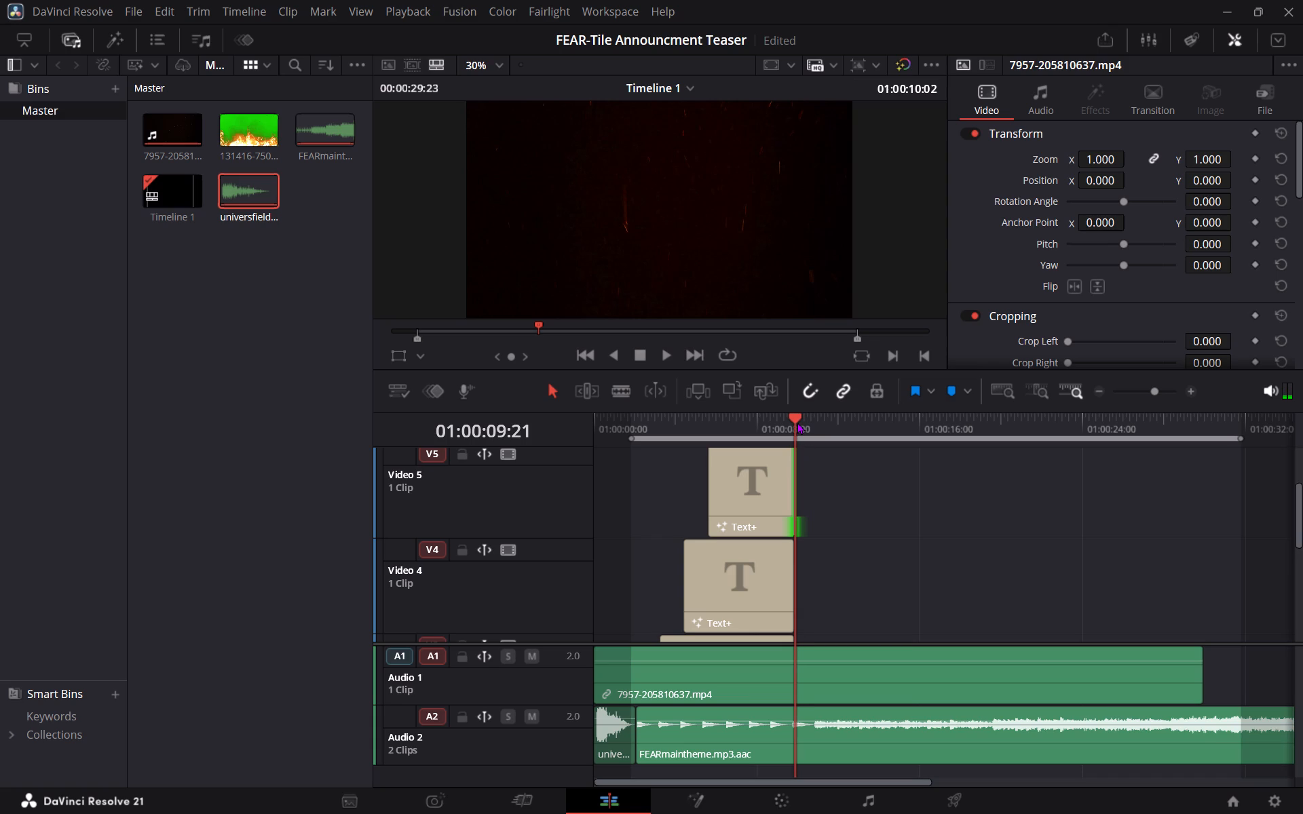
drag(796, 414, 795, 414)
drag(795, 414, 804, 418)
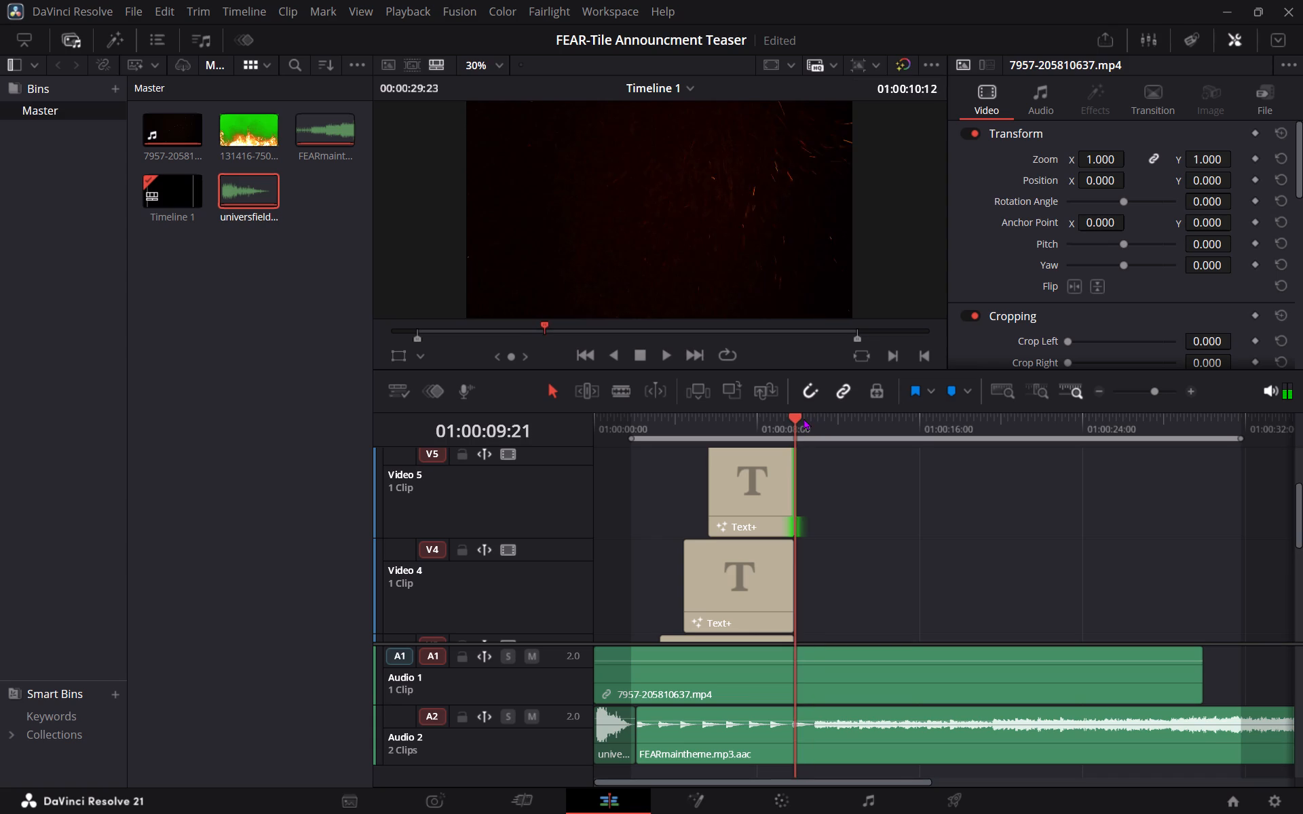
drag(804, 418, 729, 421)
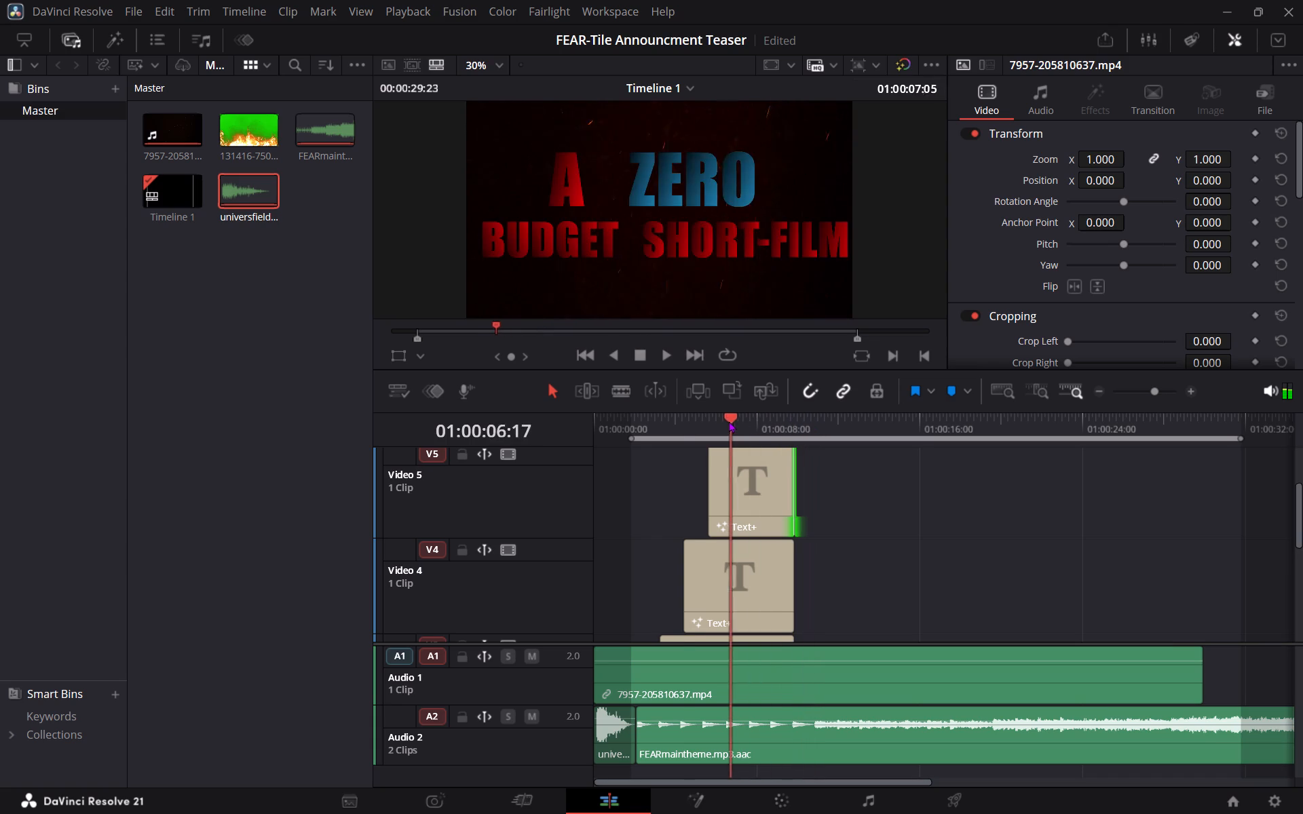
drag(729, 421, 603, 427)
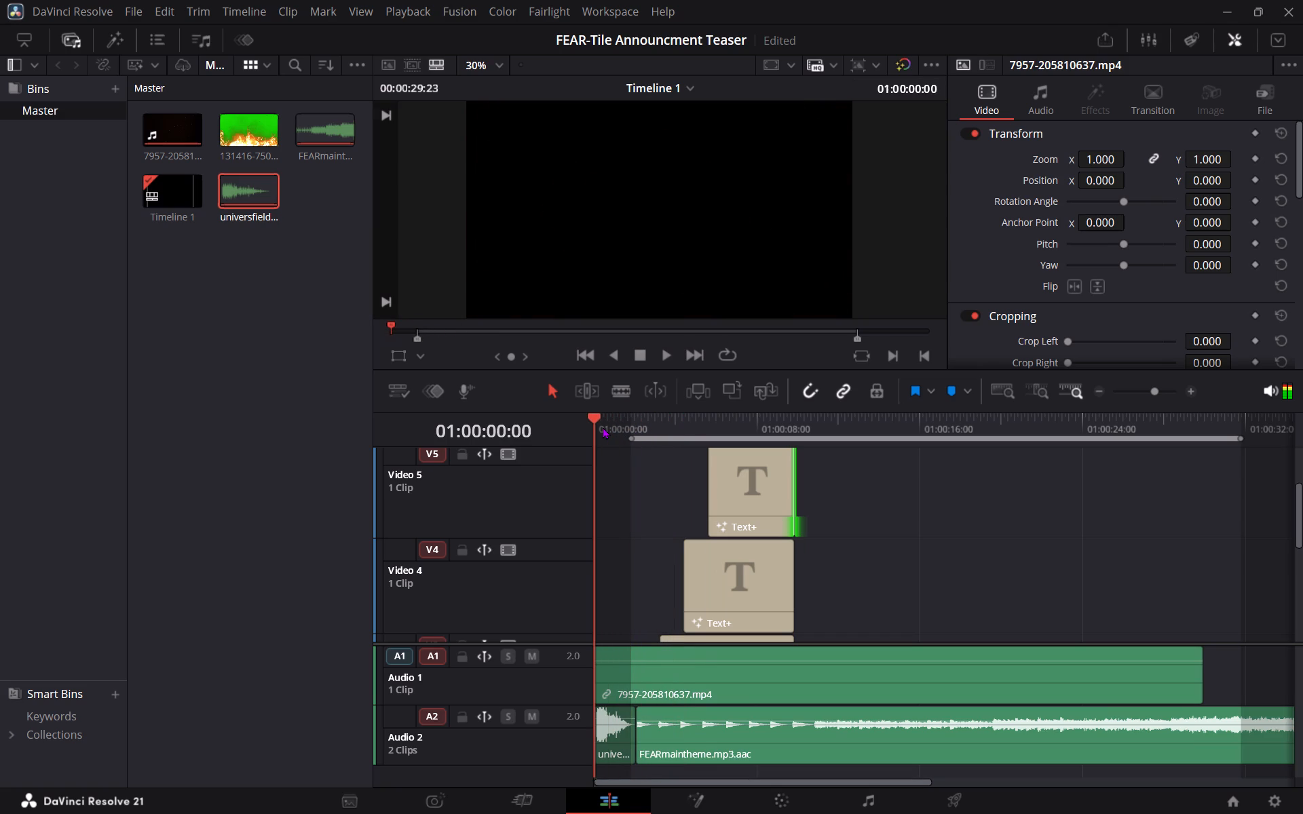
Play the teaser from the beginning to 01:00:10:20, and scrub back across the titles to the timeline's start.
drag(603, 427, 601, 426)
key(space)
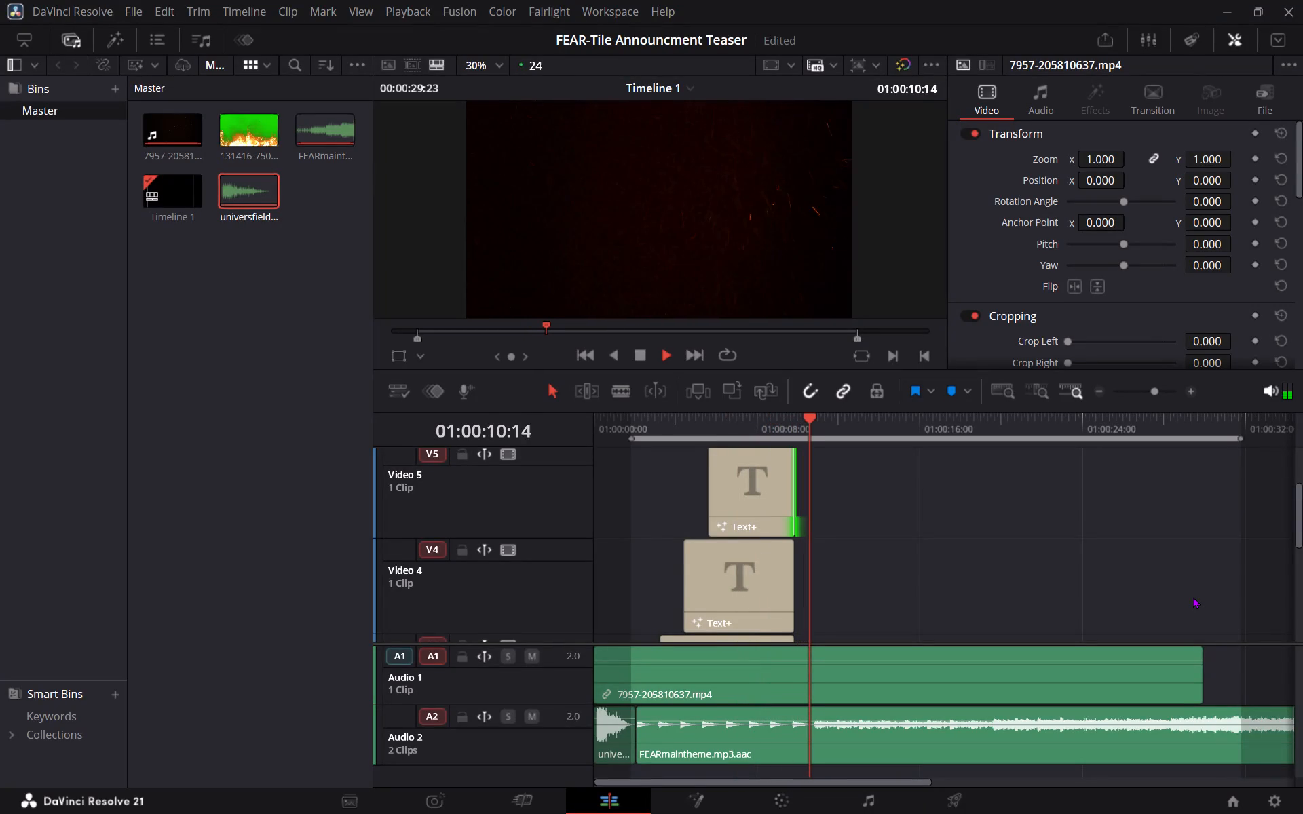
key(space)
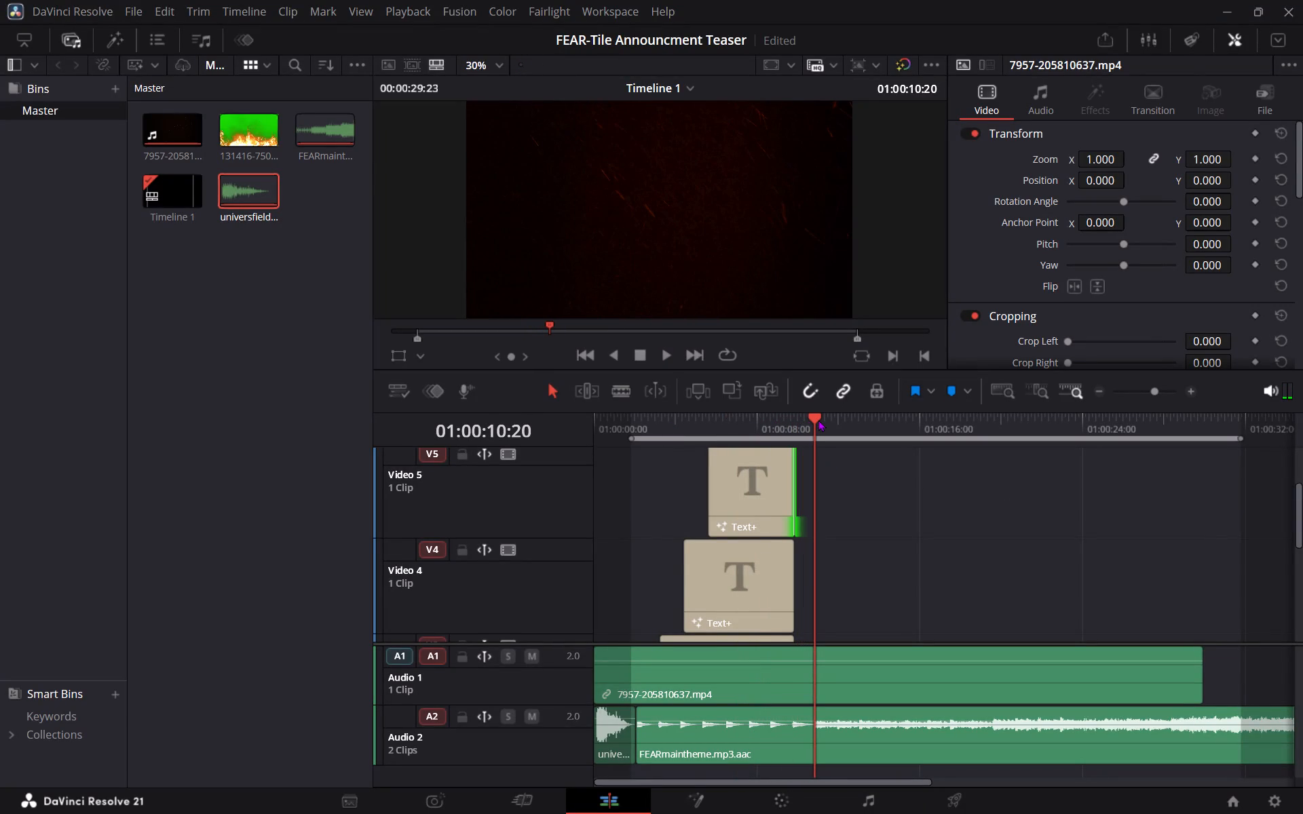
drag(818, 419, 770, 419)
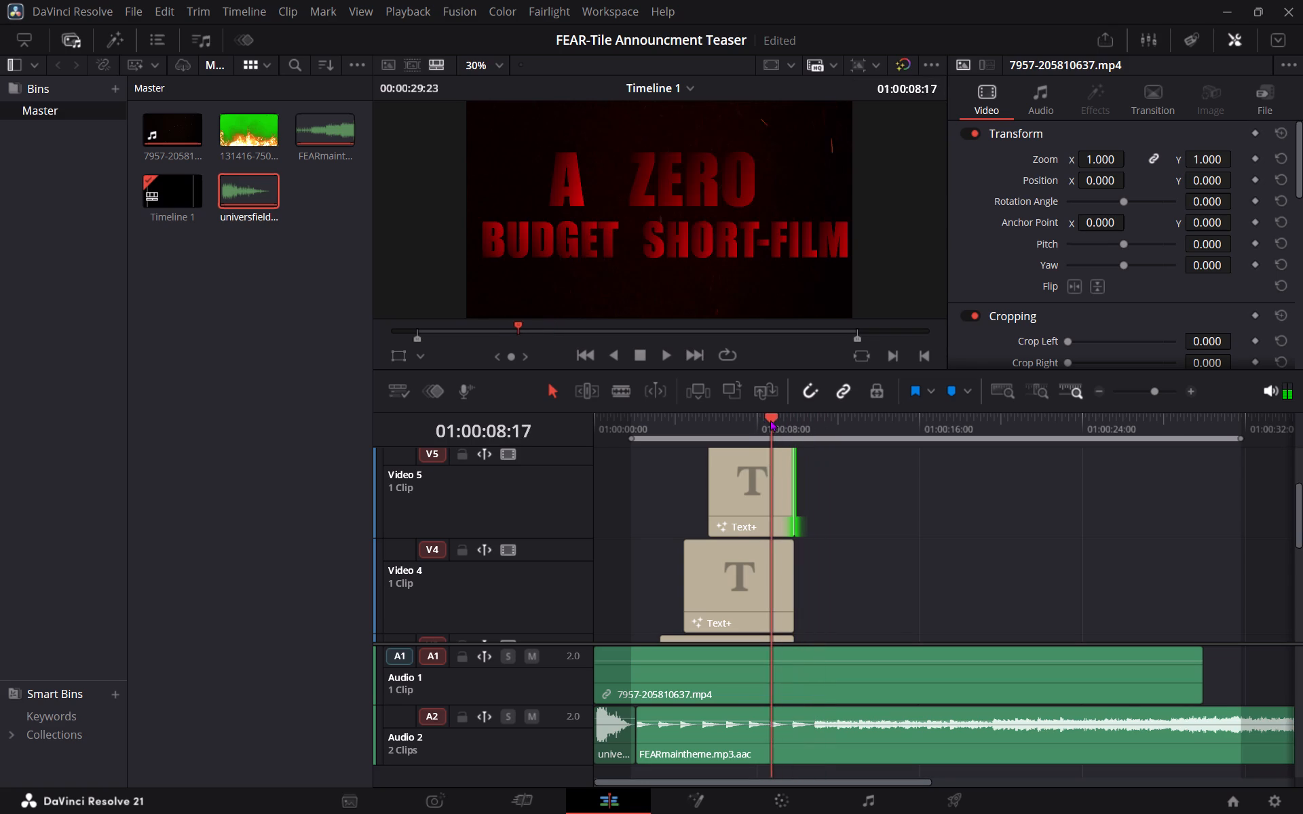
drag(770, 419, 757, 419)
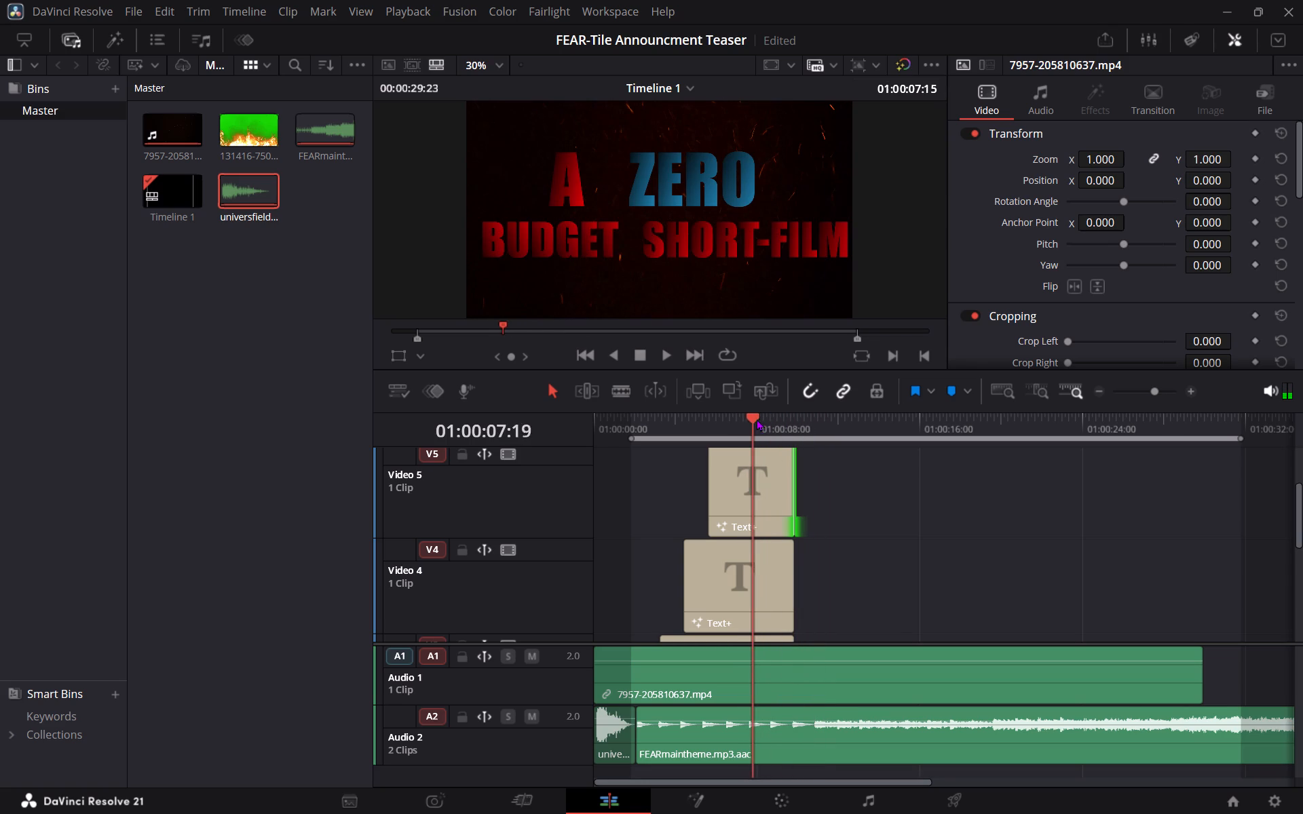
drag(757, 419, 683, 437)
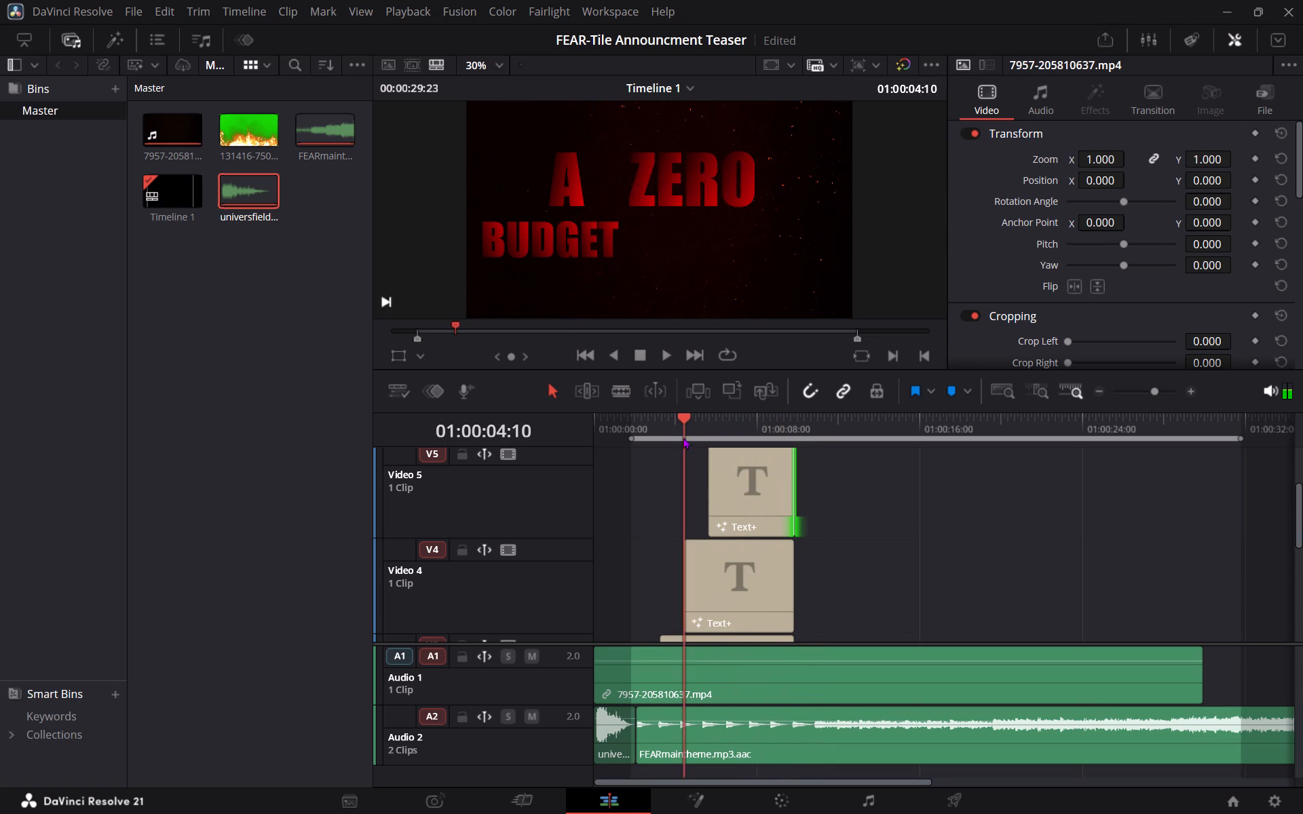
drag(683, 437, 532, 478)
Select the BUDGET title on Video 4, and examine the frames at 01:00:04:10 and 01:00:09:21 and the tracks below.
scroll(1107, 534, down, 1)
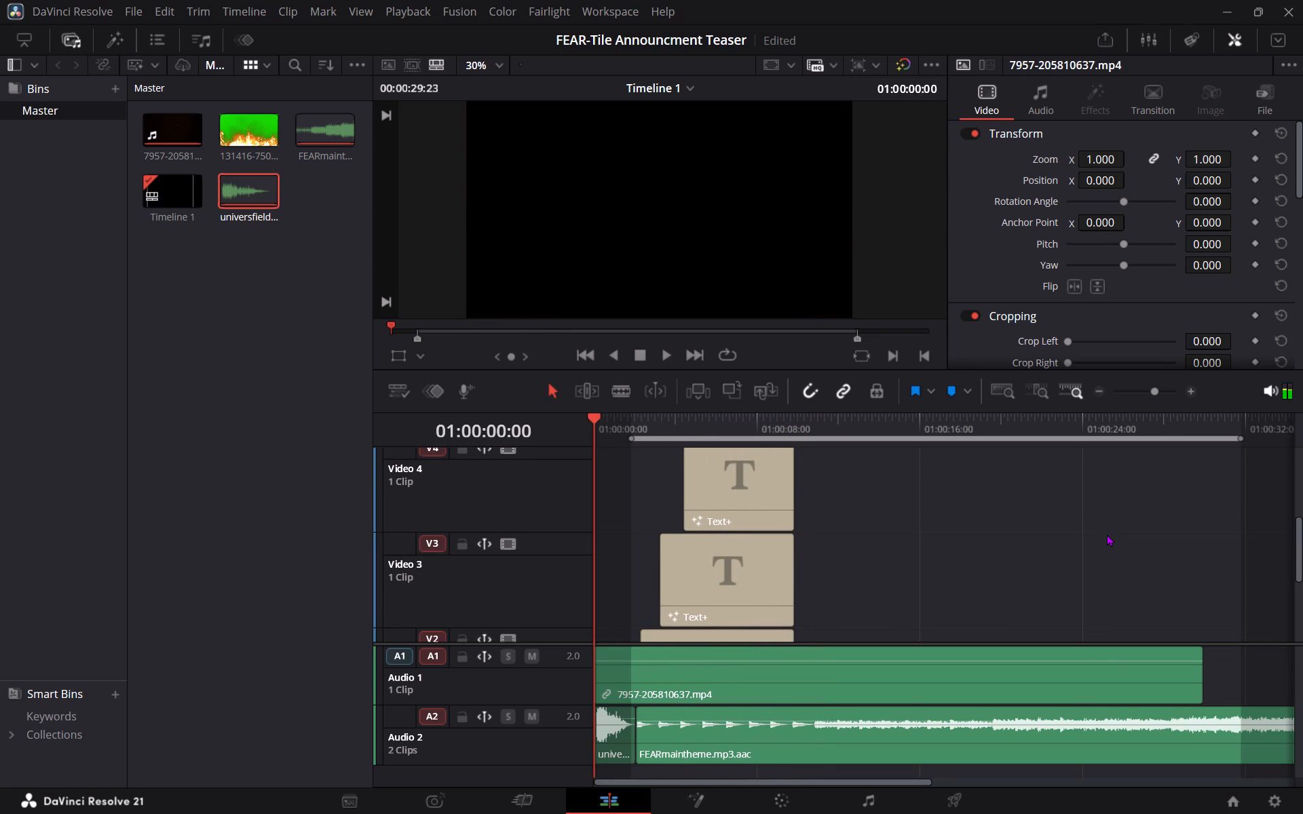
scroll(1107, 534, up, 3)
scroll(1107, 534, down, 2)
click(692, 508)
click(708, 499)
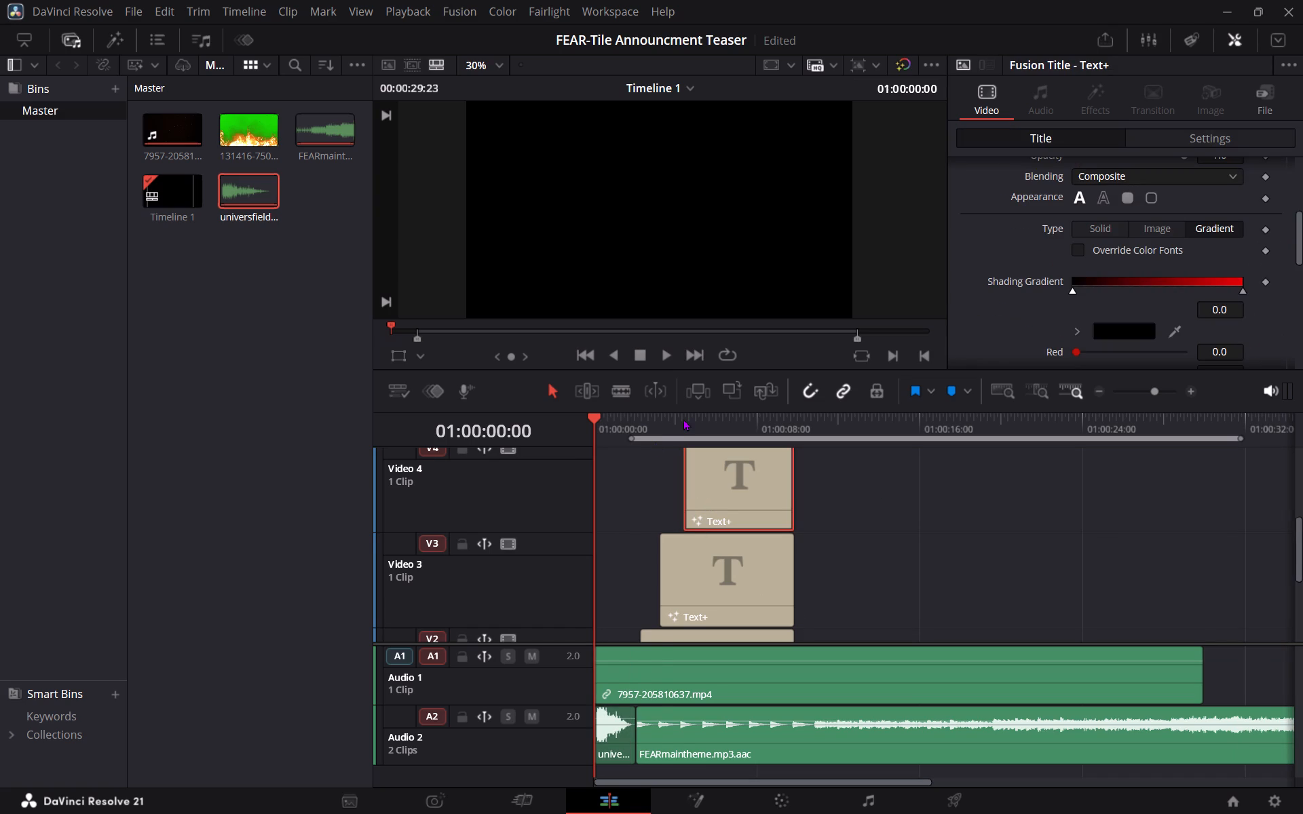
click(660, 425)
click(683, 416)
click(747, 404)
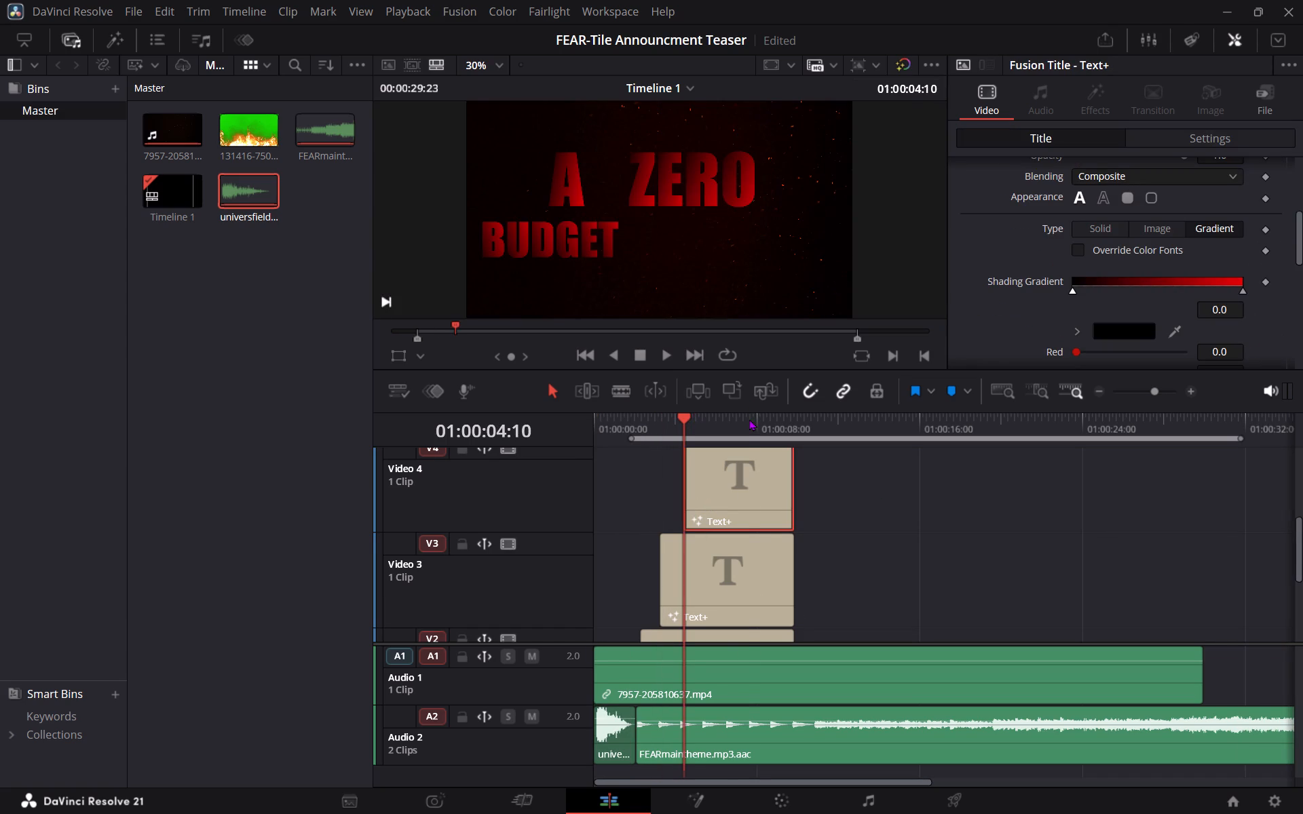
click(749, 419)
click(801, 423)
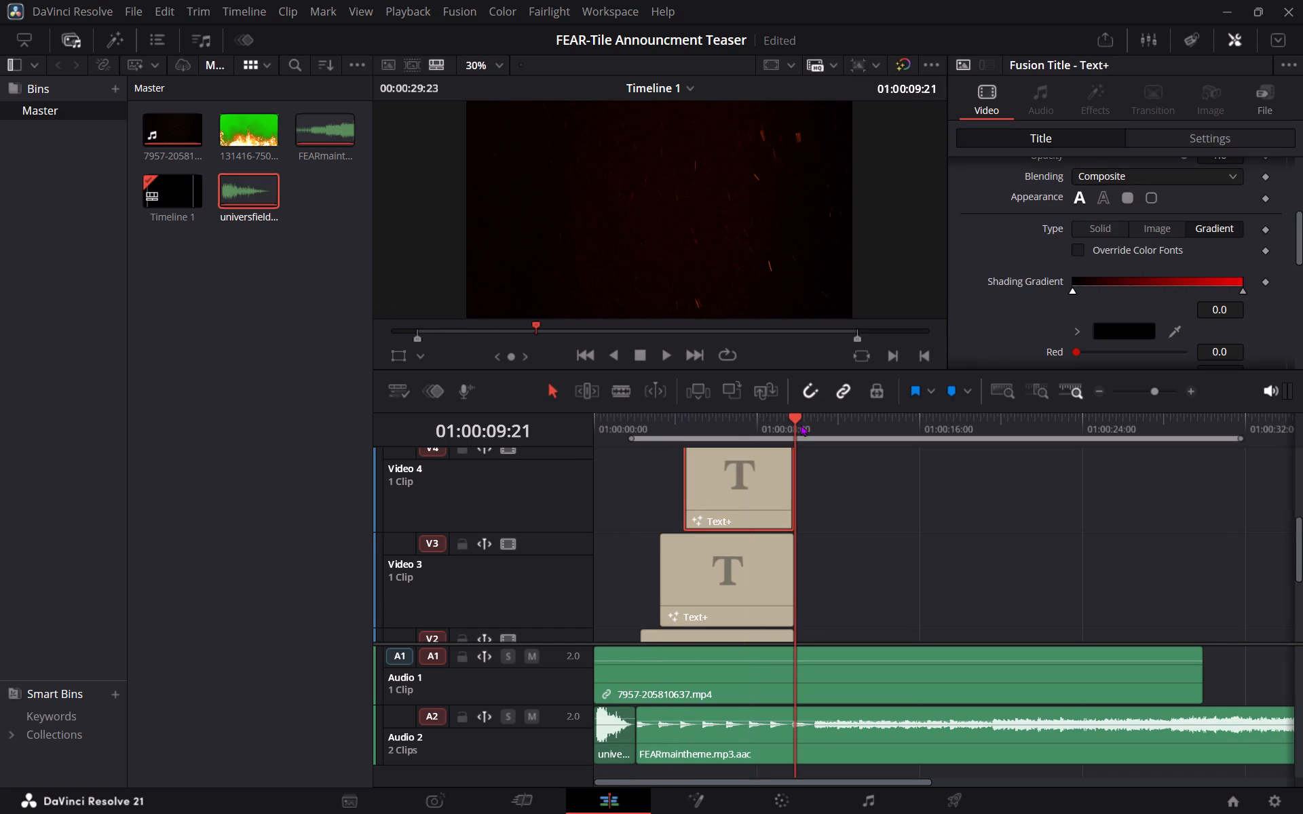
scroll(816, 574, down, 3)
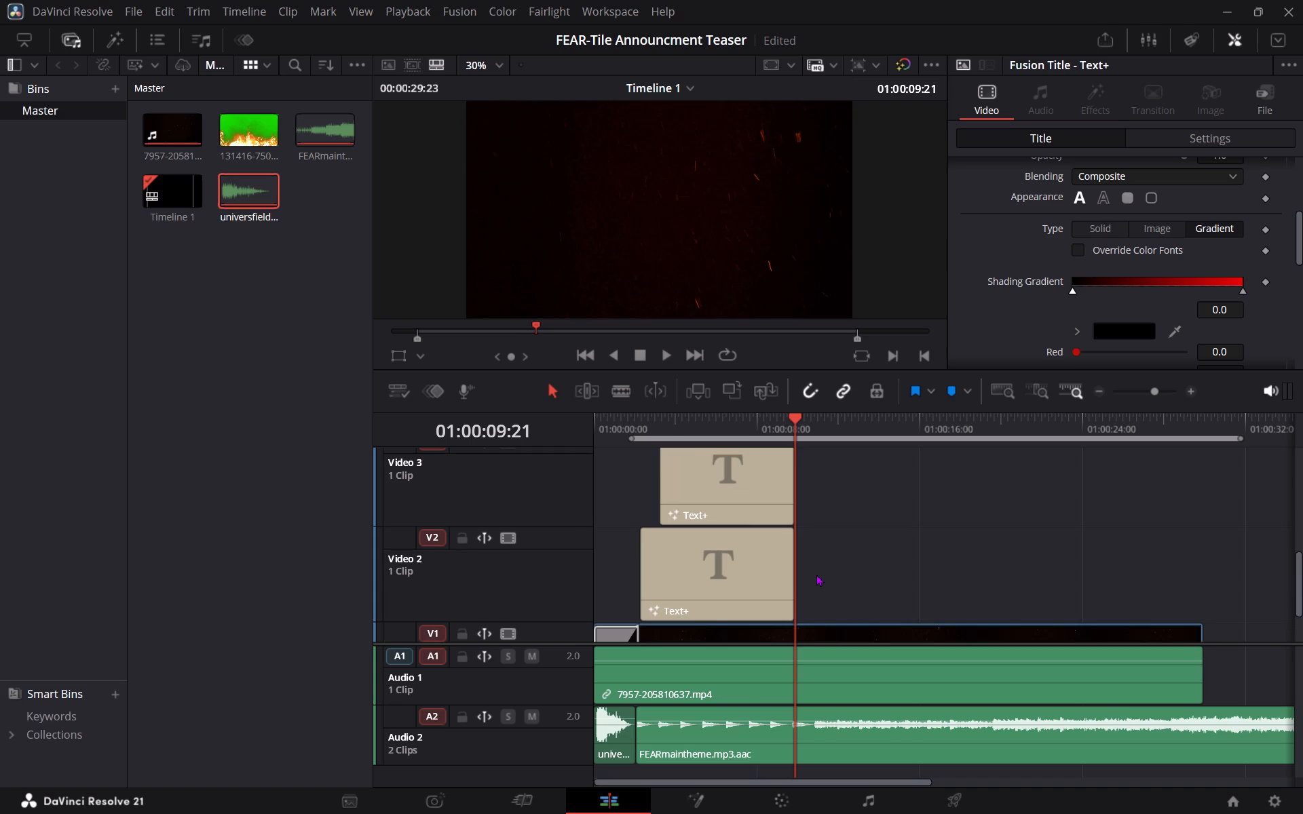
scroll(816, 574, down, 1)
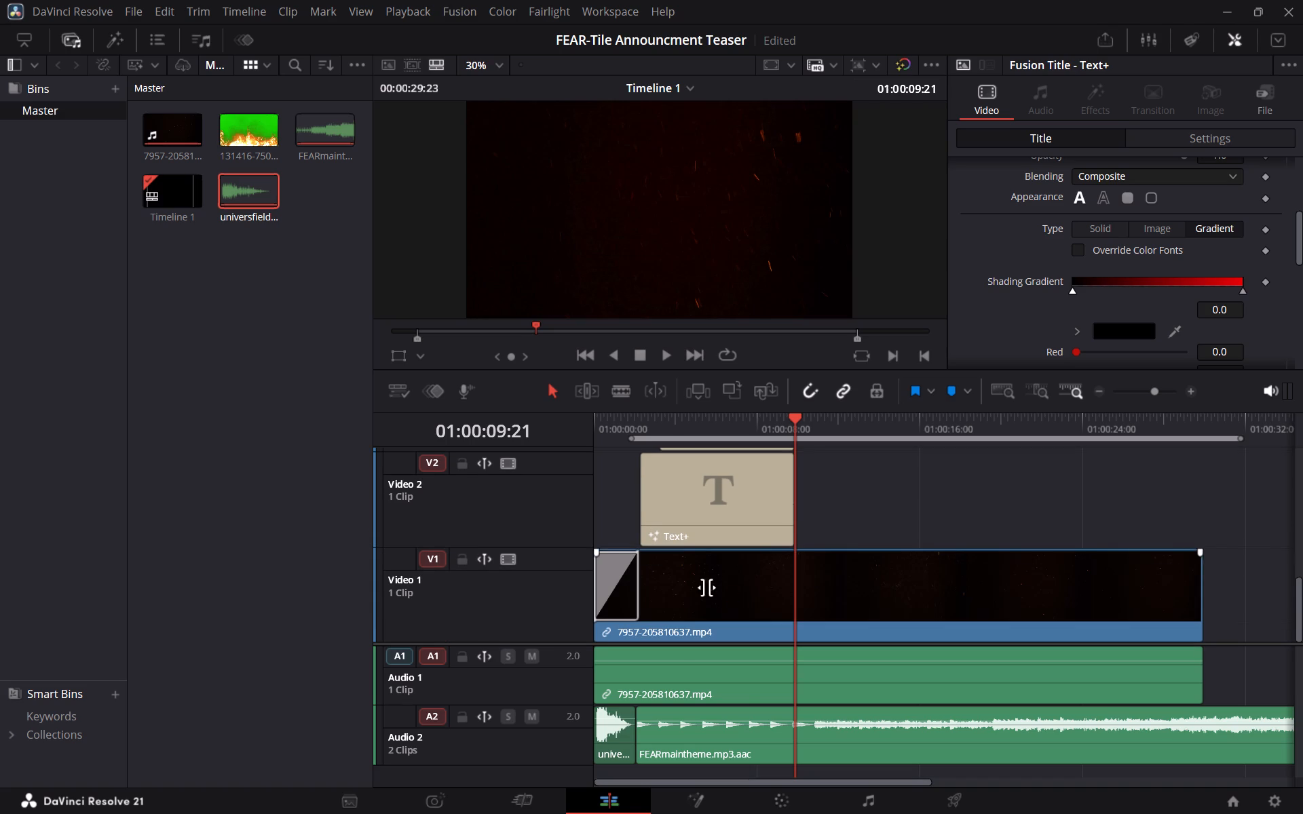
Start playback from the beginning and move the timeline's In point back to the very start at 01:00:00:00.
click(597, 432)
key(space)
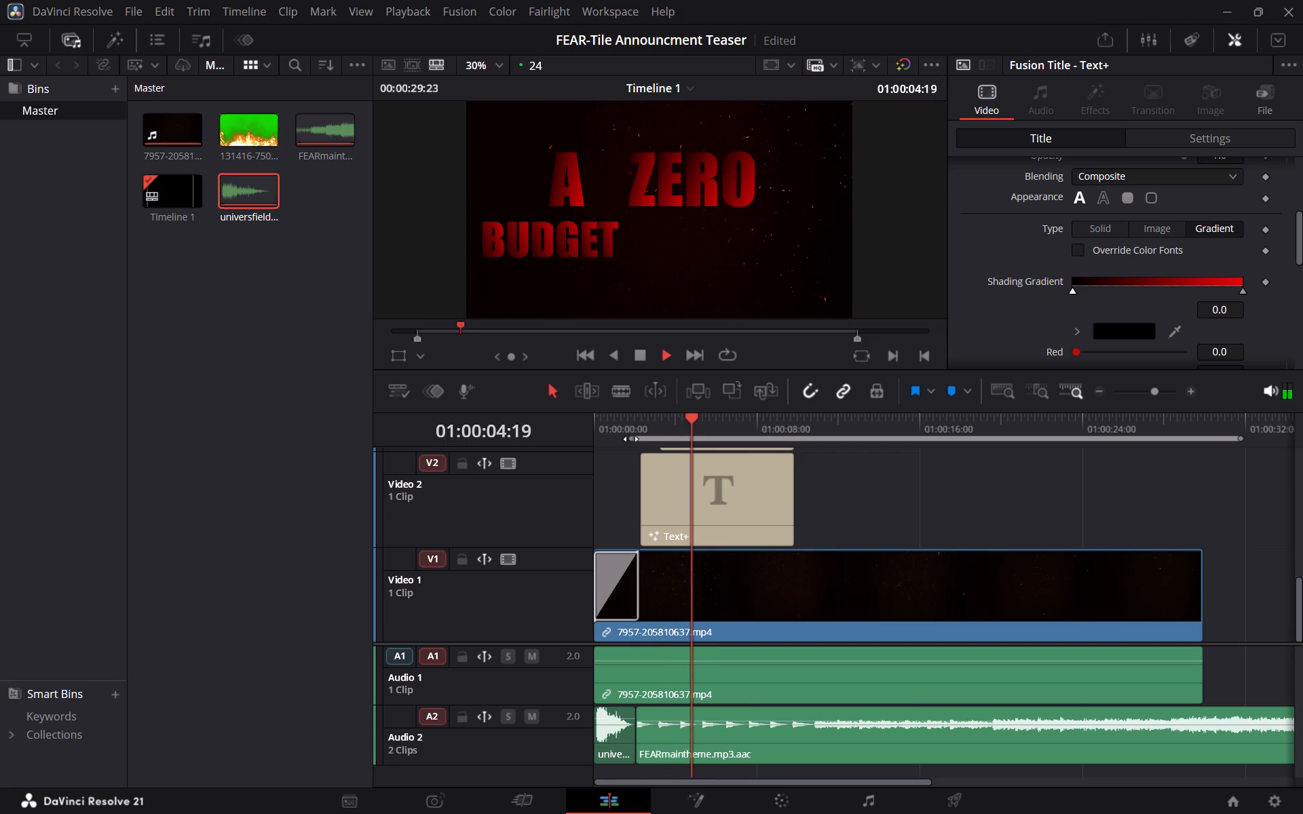
drag(631, 439, 603, 439)
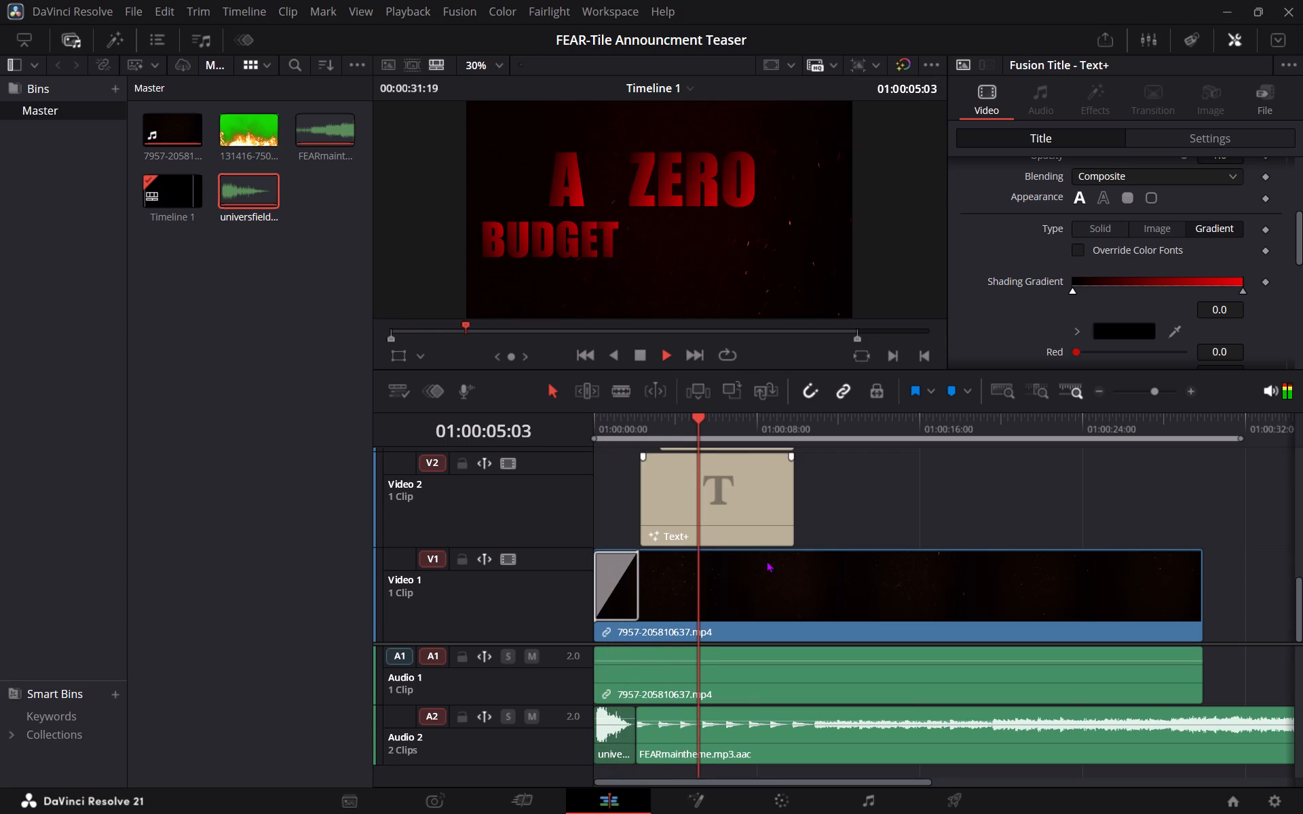
Play on past the titles' end to 01:00:11:09, and replay their ending from 01:00:08:01 to 01:00:11:03.
key(space)
key(space)
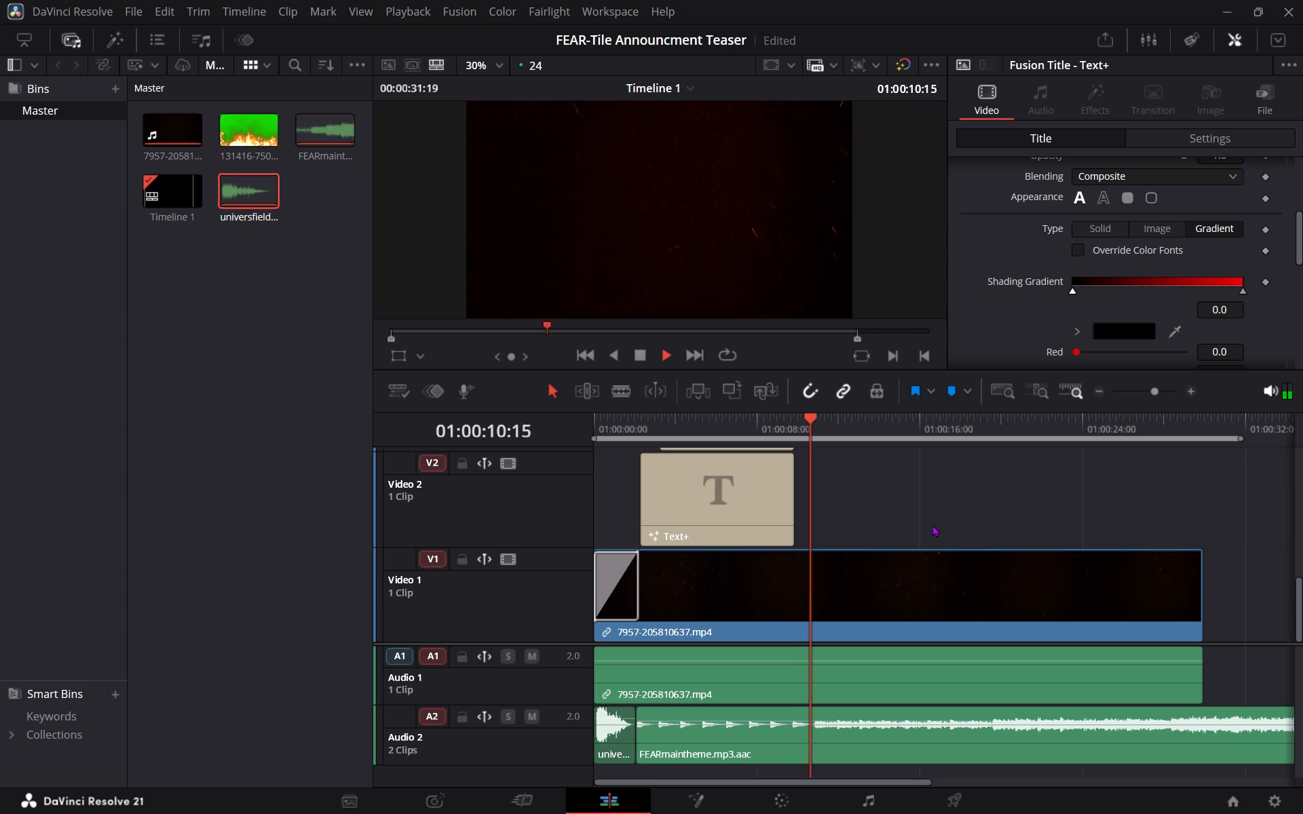
key(space)
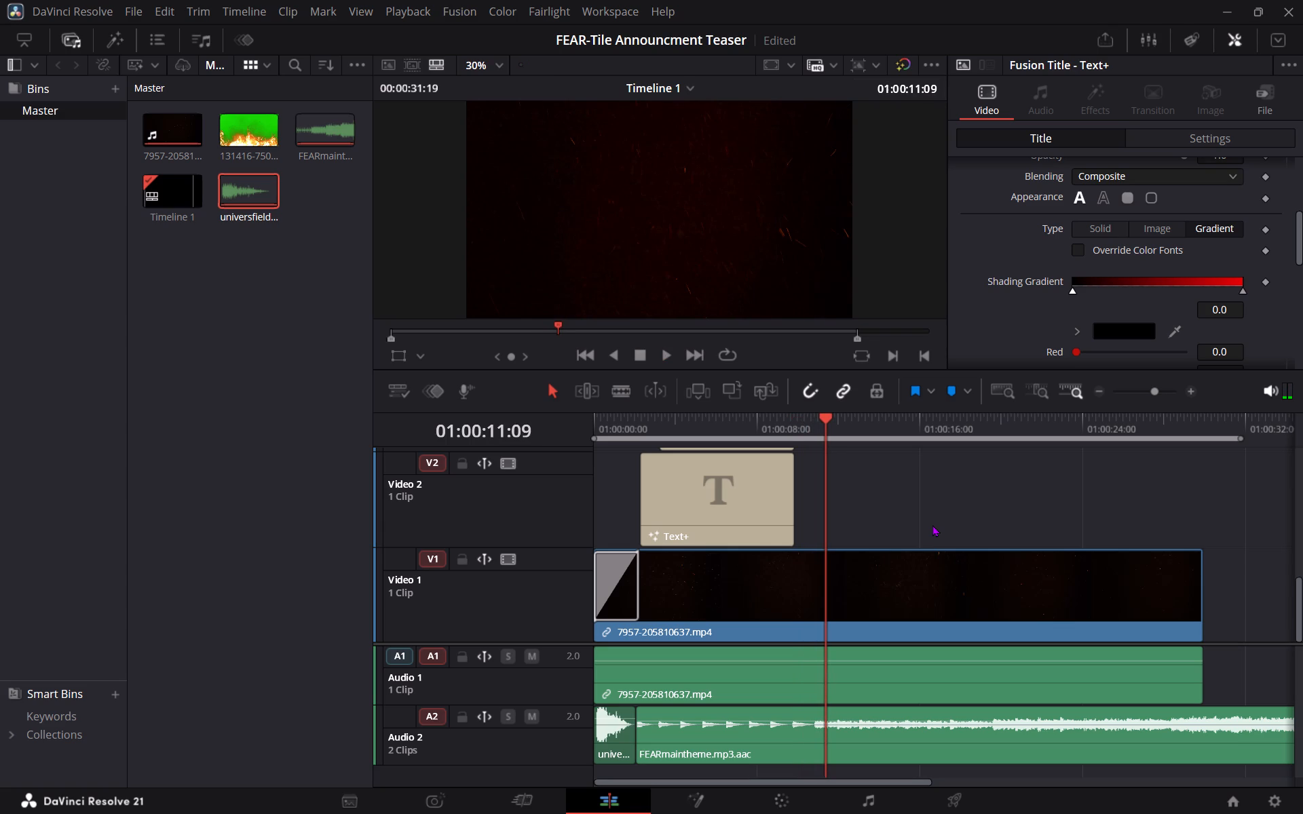
drag(827, 418, 806, 415)
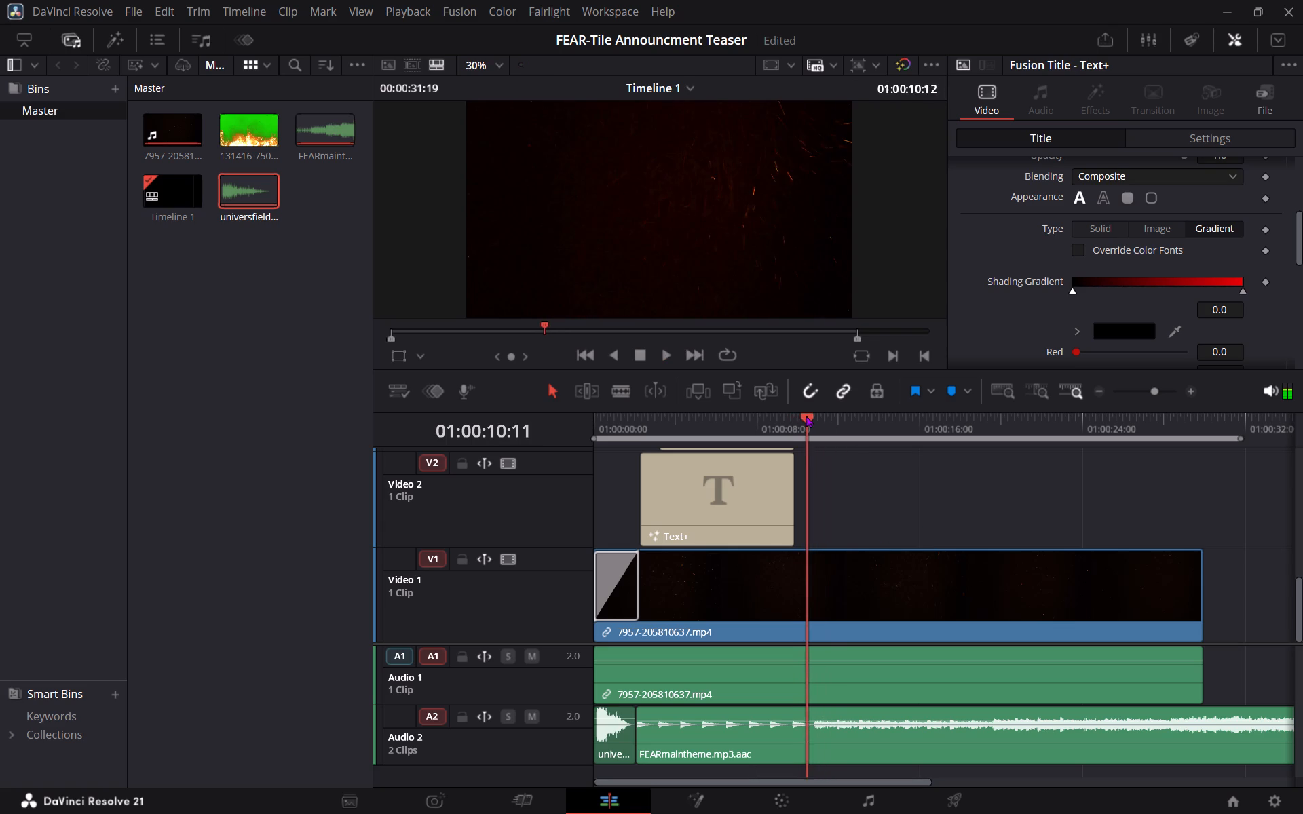
drag(806, 415, 757, 407)
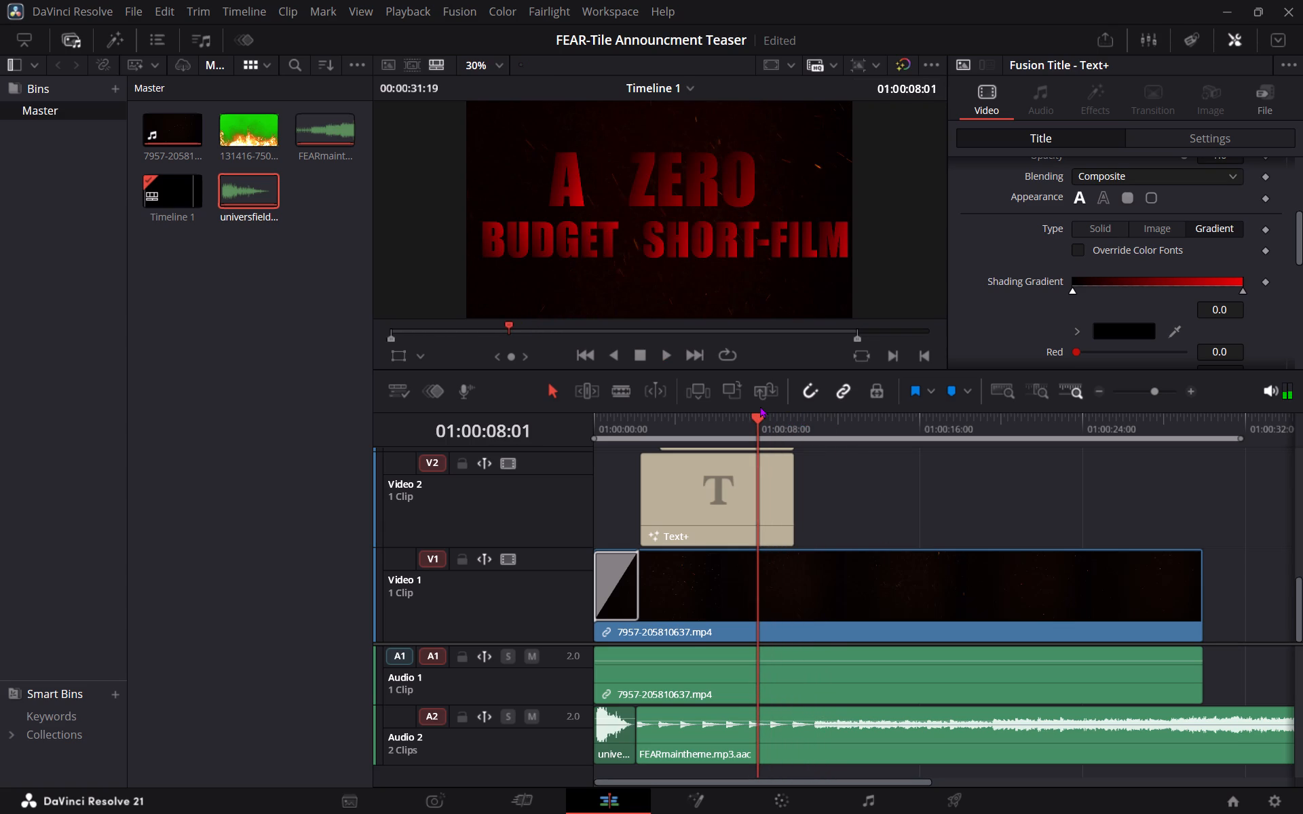
key(space)
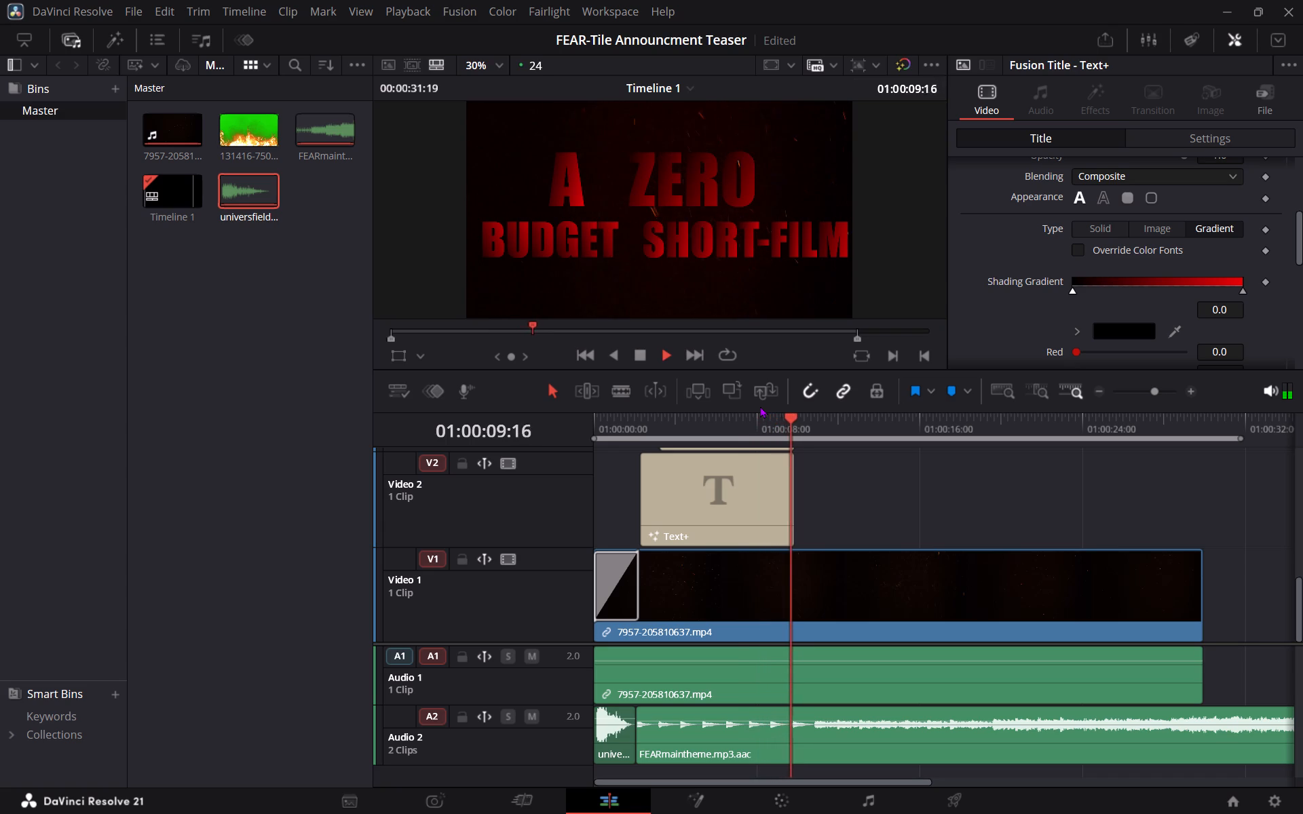
key(space)
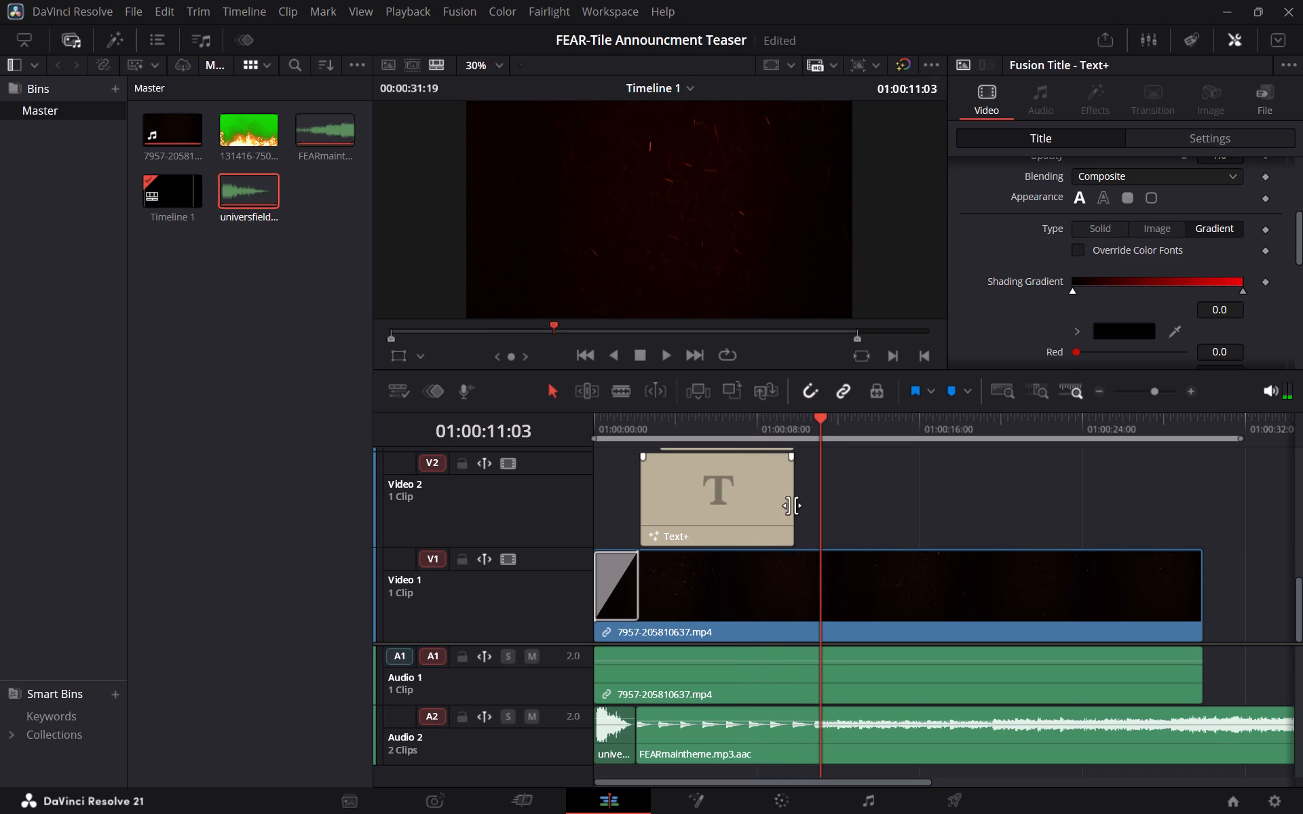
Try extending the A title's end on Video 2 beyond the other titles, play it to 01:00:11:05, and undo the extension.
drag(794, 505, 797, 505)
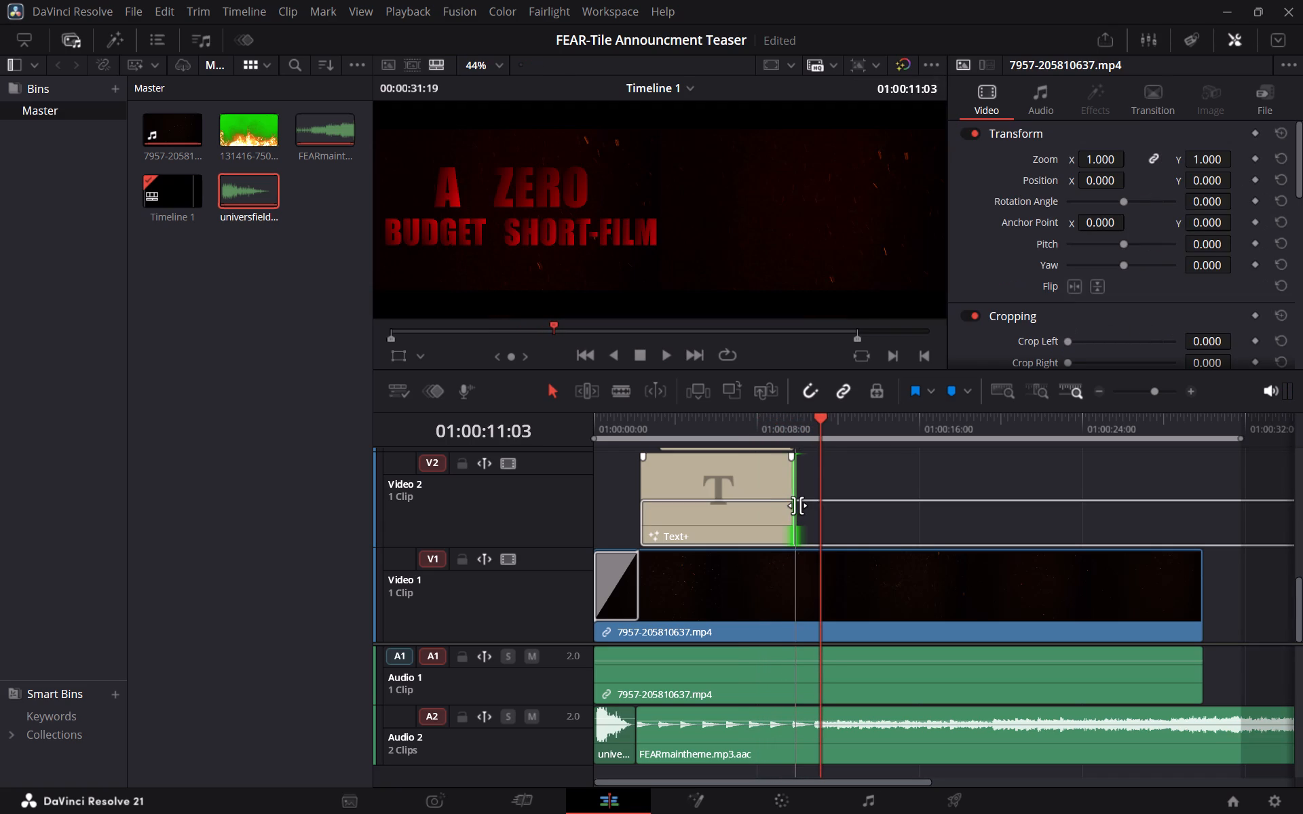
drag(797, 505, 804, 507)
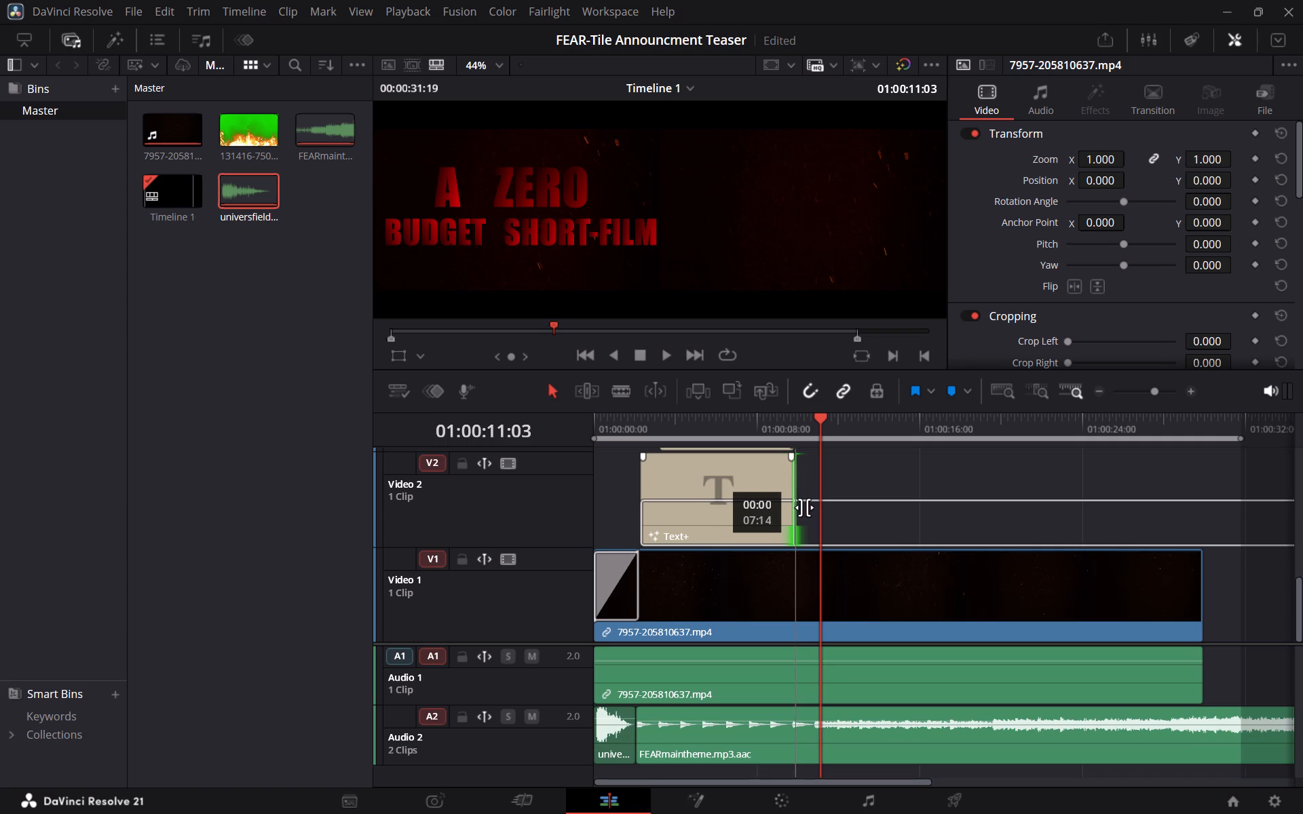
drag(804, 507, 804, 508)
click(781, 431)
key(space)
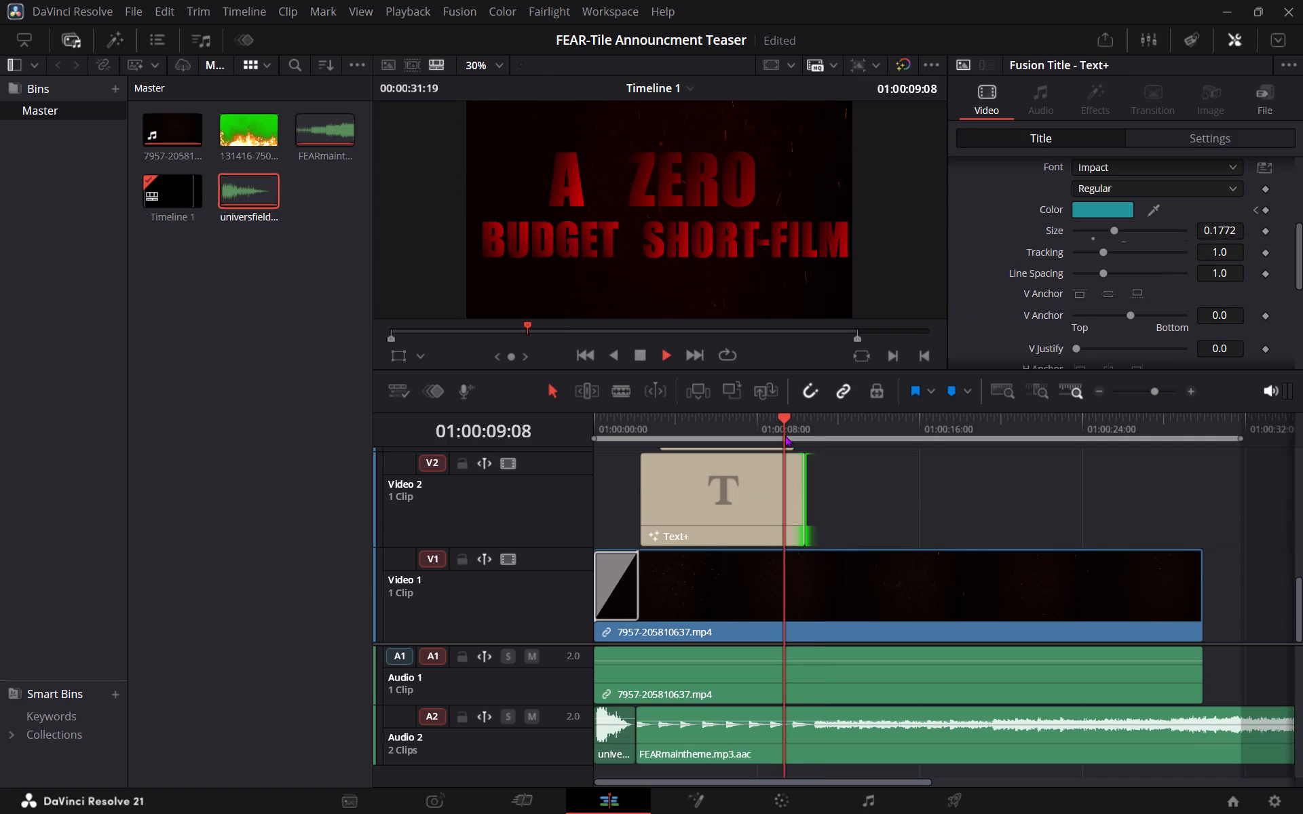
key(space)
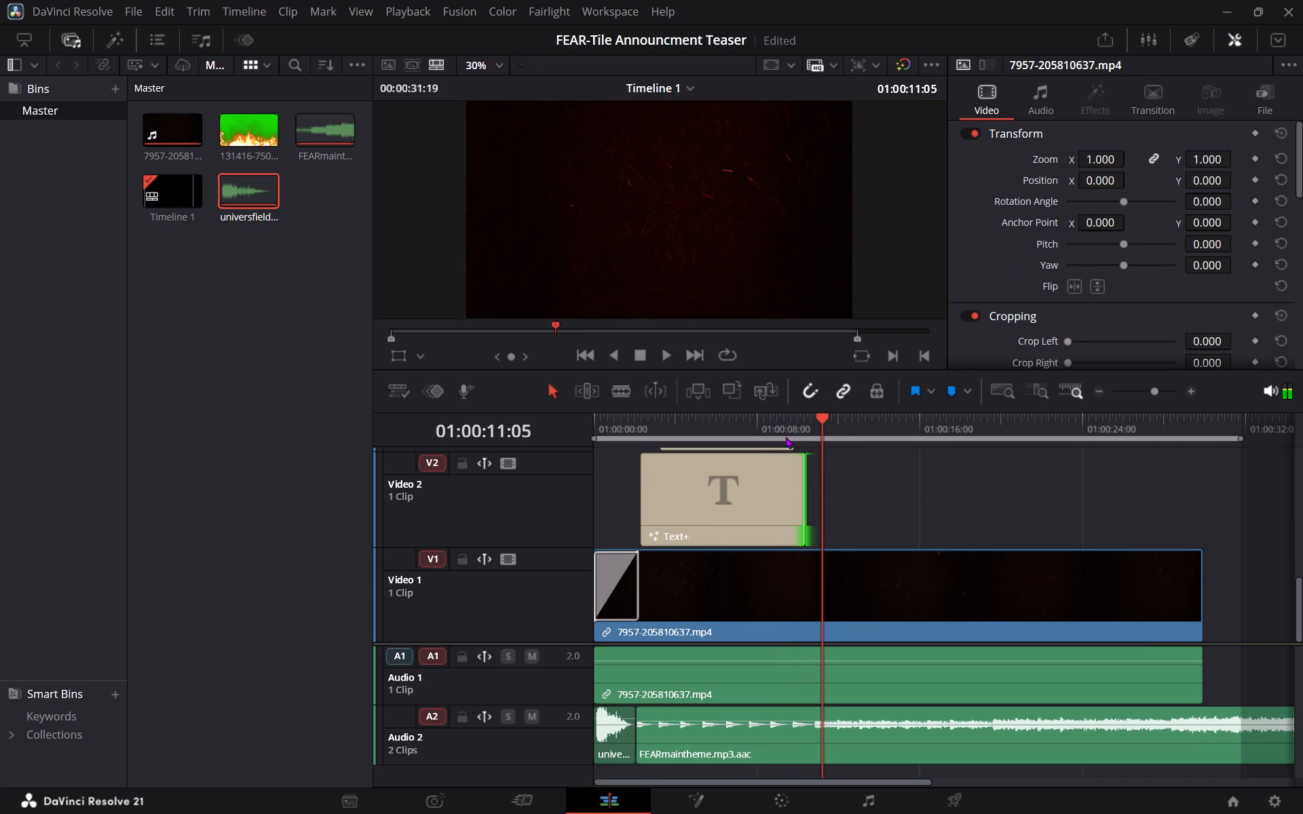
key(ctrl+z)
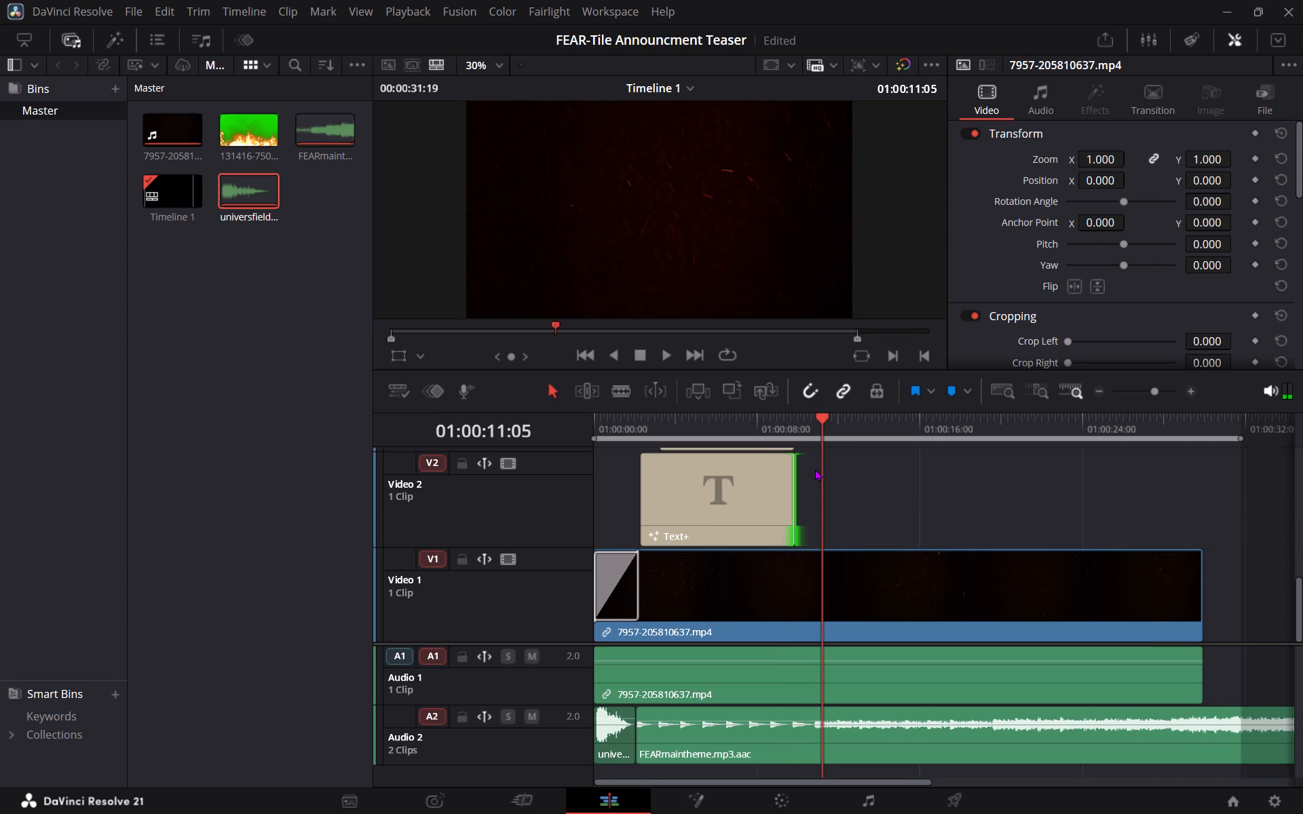
Play the teaser from the beginning, pausing at 01:00:06:09, and continue past the titles' end to 01:00:10:16.
click(863, 508)
scroll(863, 508, up, 4)
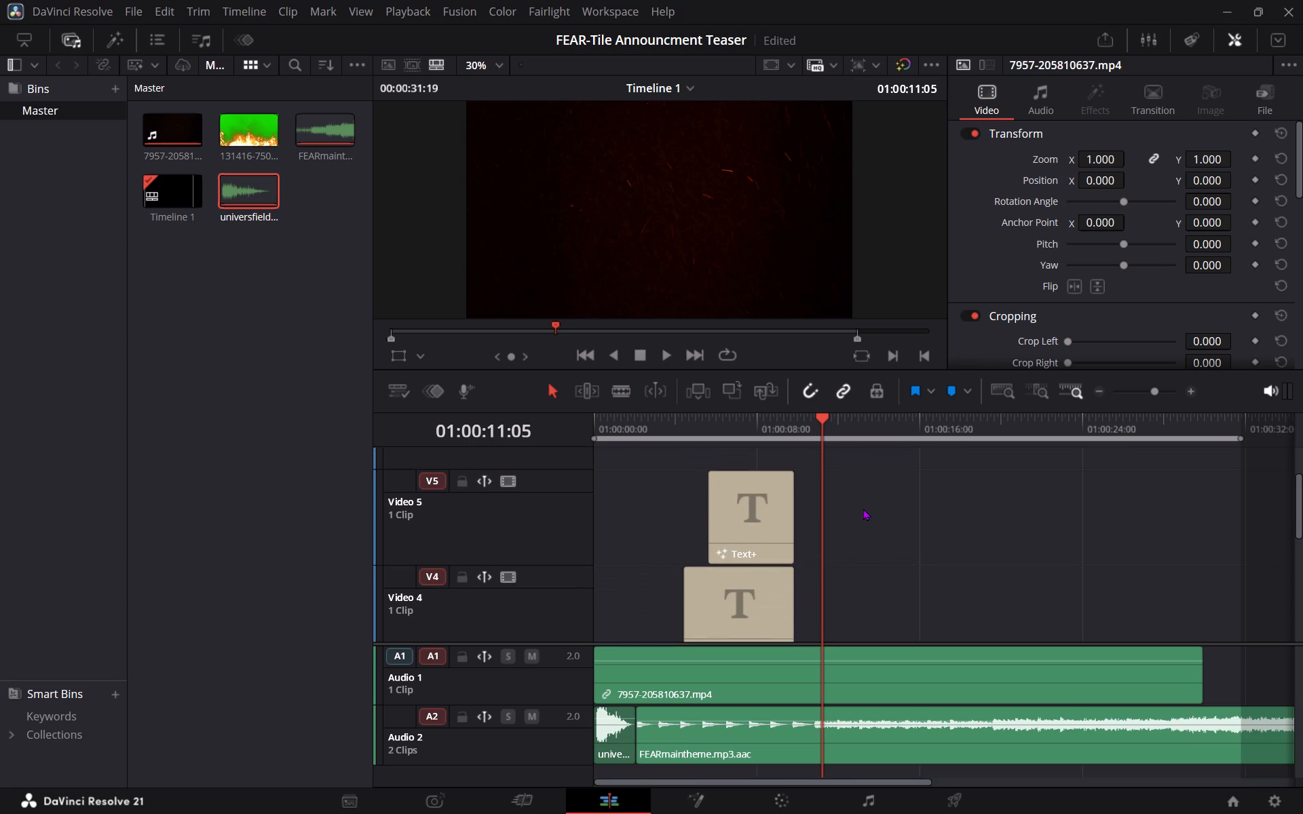
scroll(863, 508, down, 4)
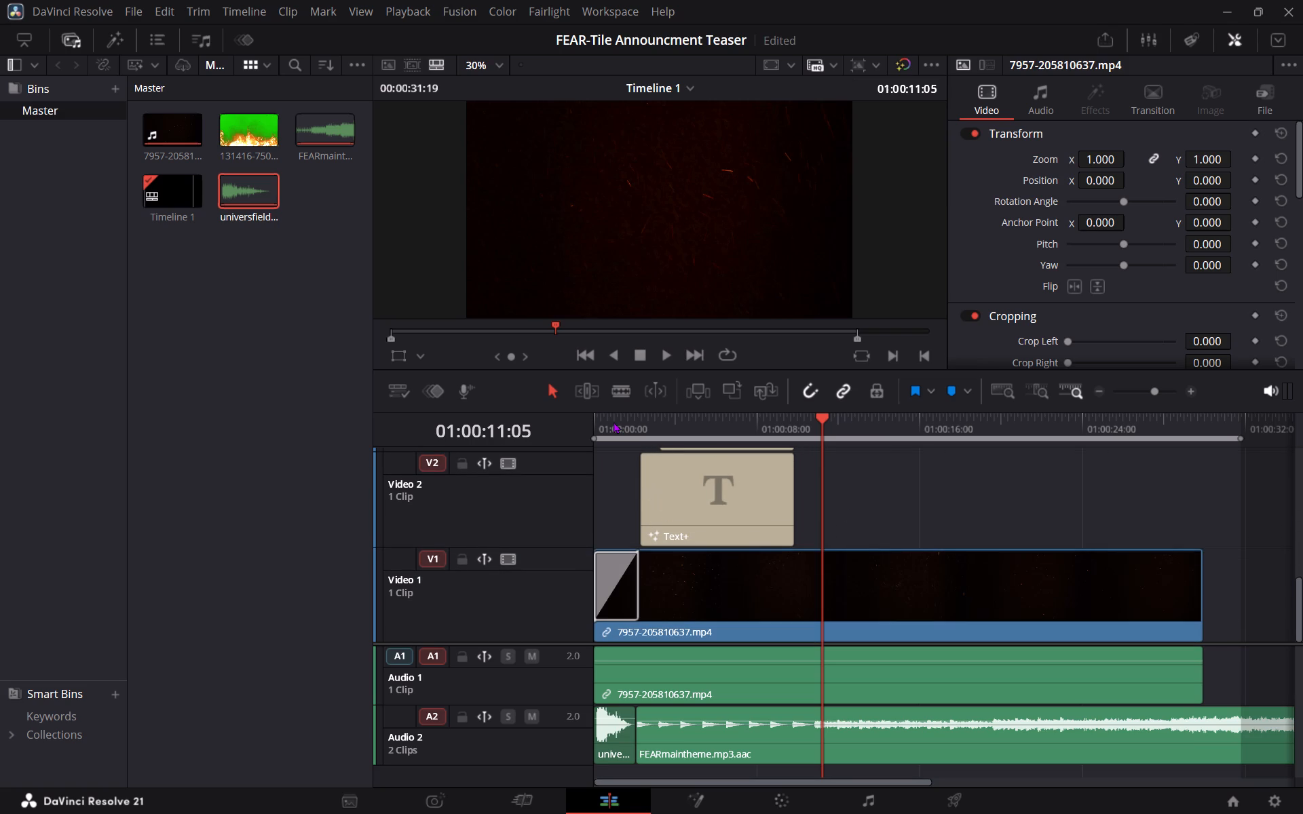
click(598, 413)
key(space)
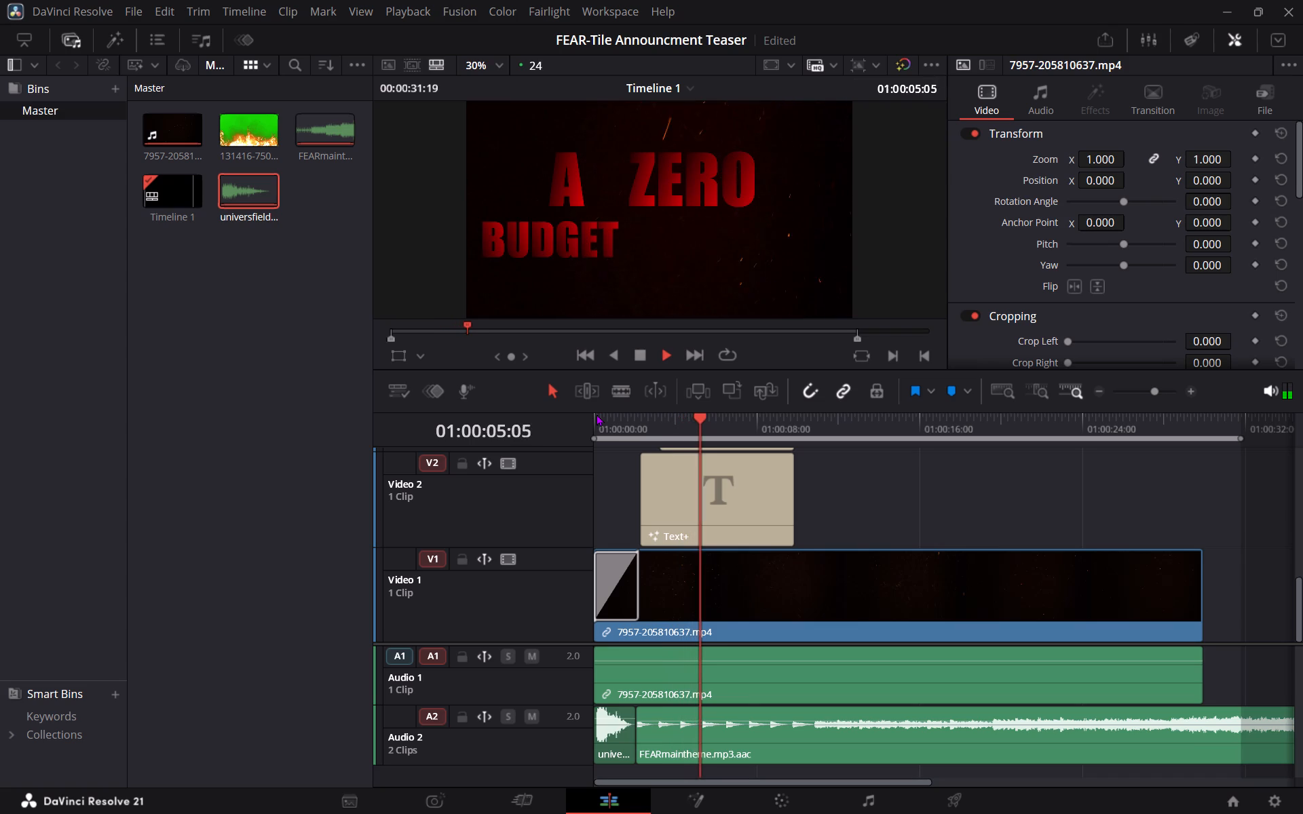
key(space)
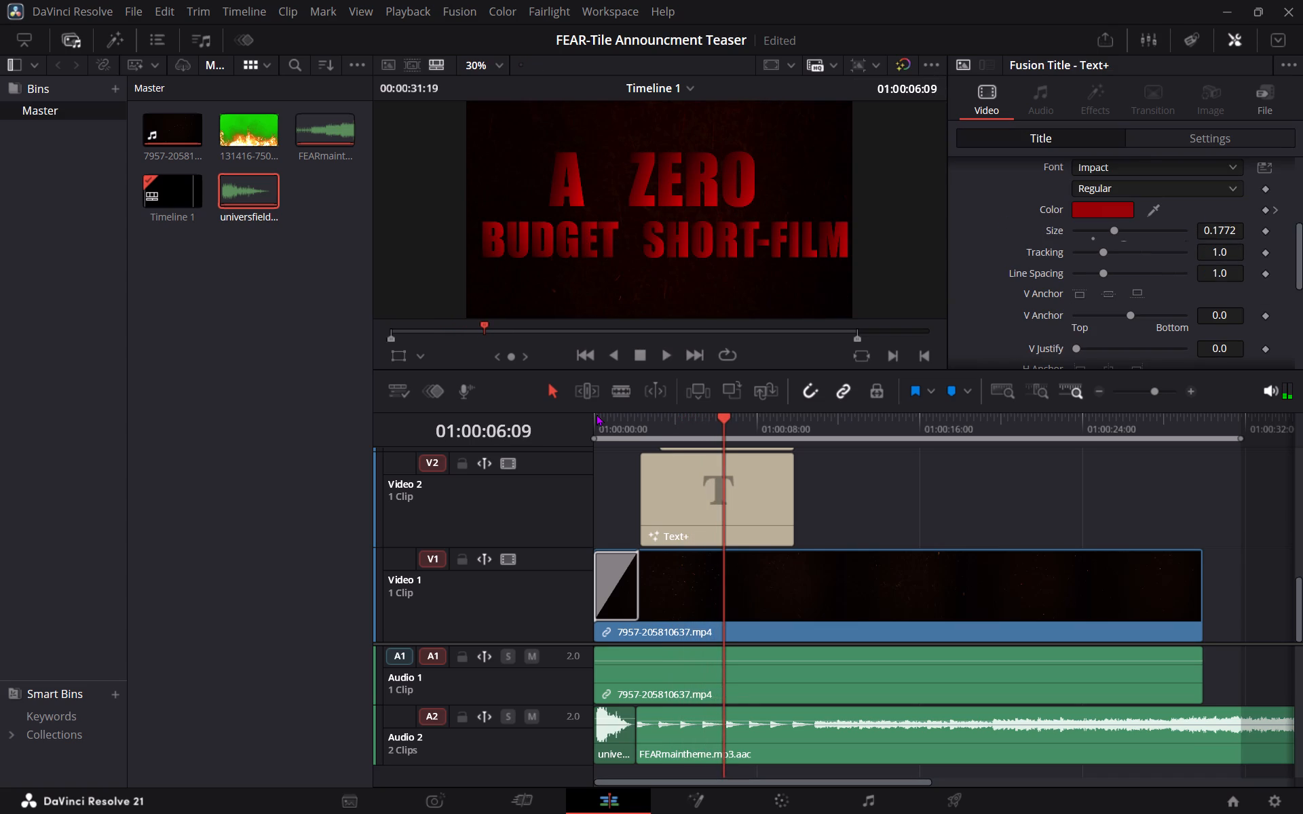
key(space)
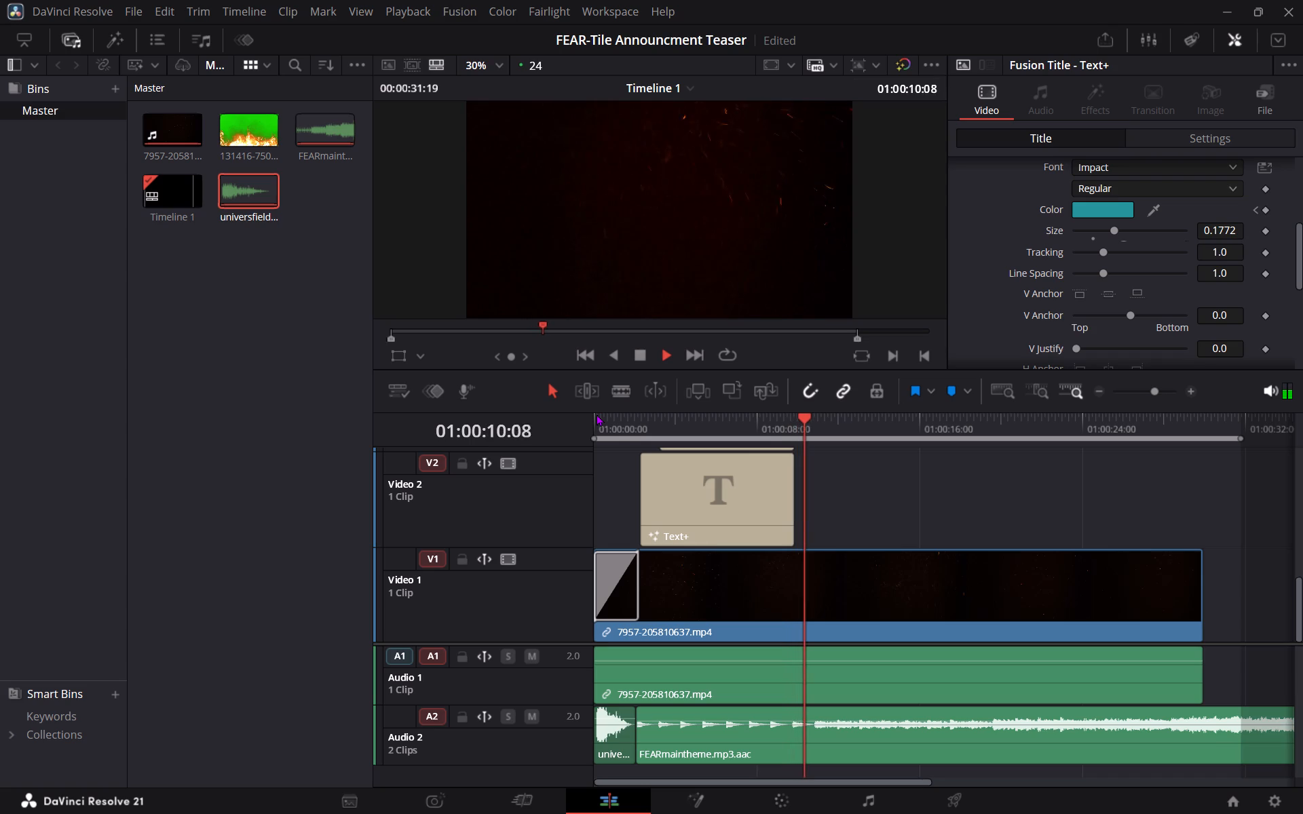
key(space)
Select the A title on Video 2 and place the playhead at 01:00:05:15.
click(692, 492)
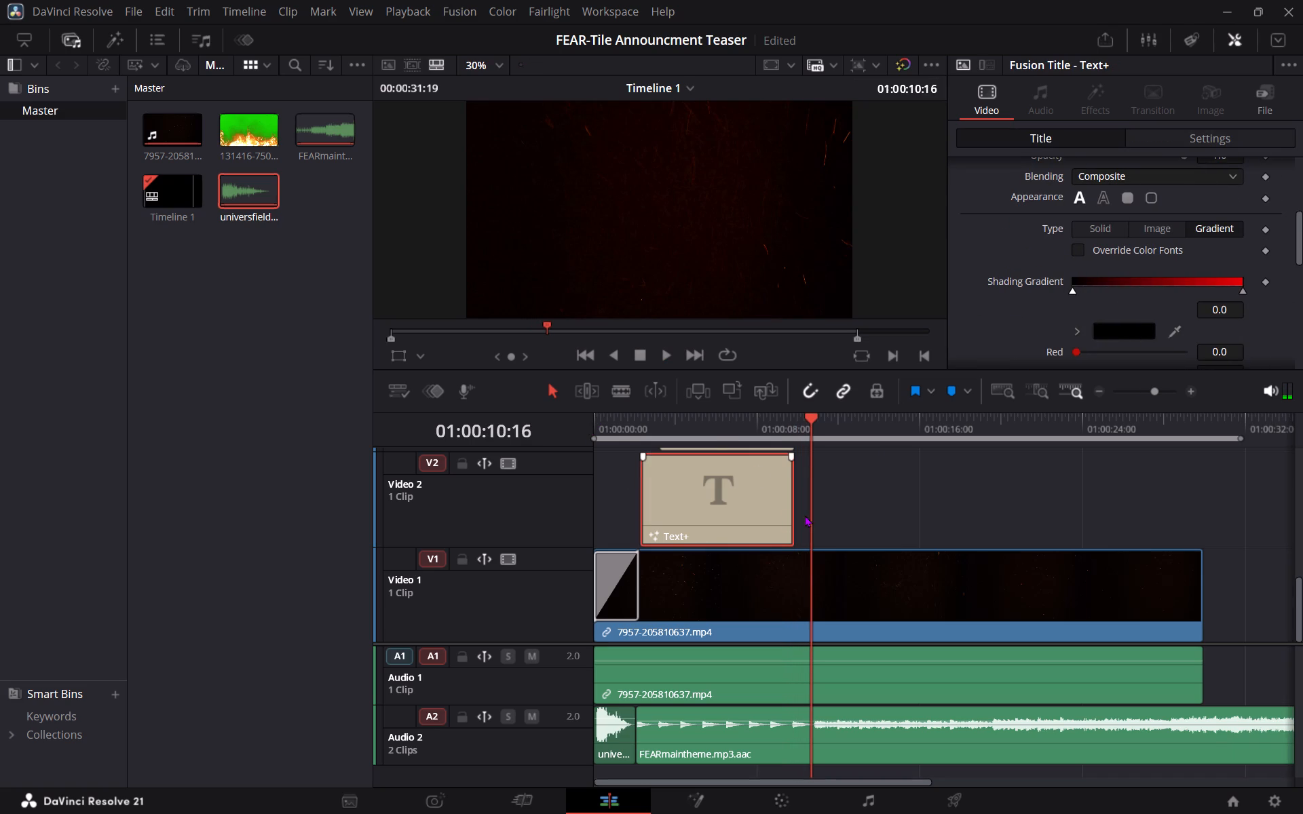
click(711, 422)
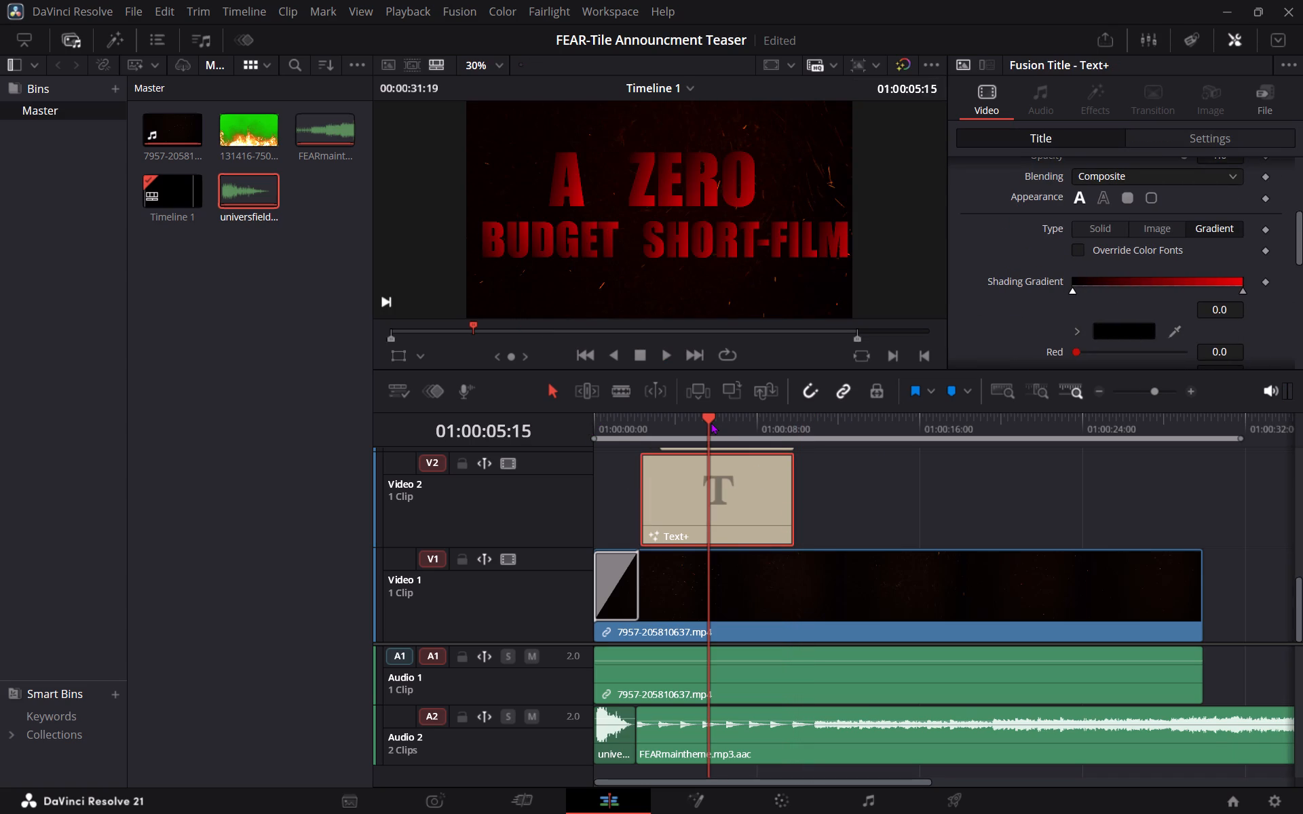
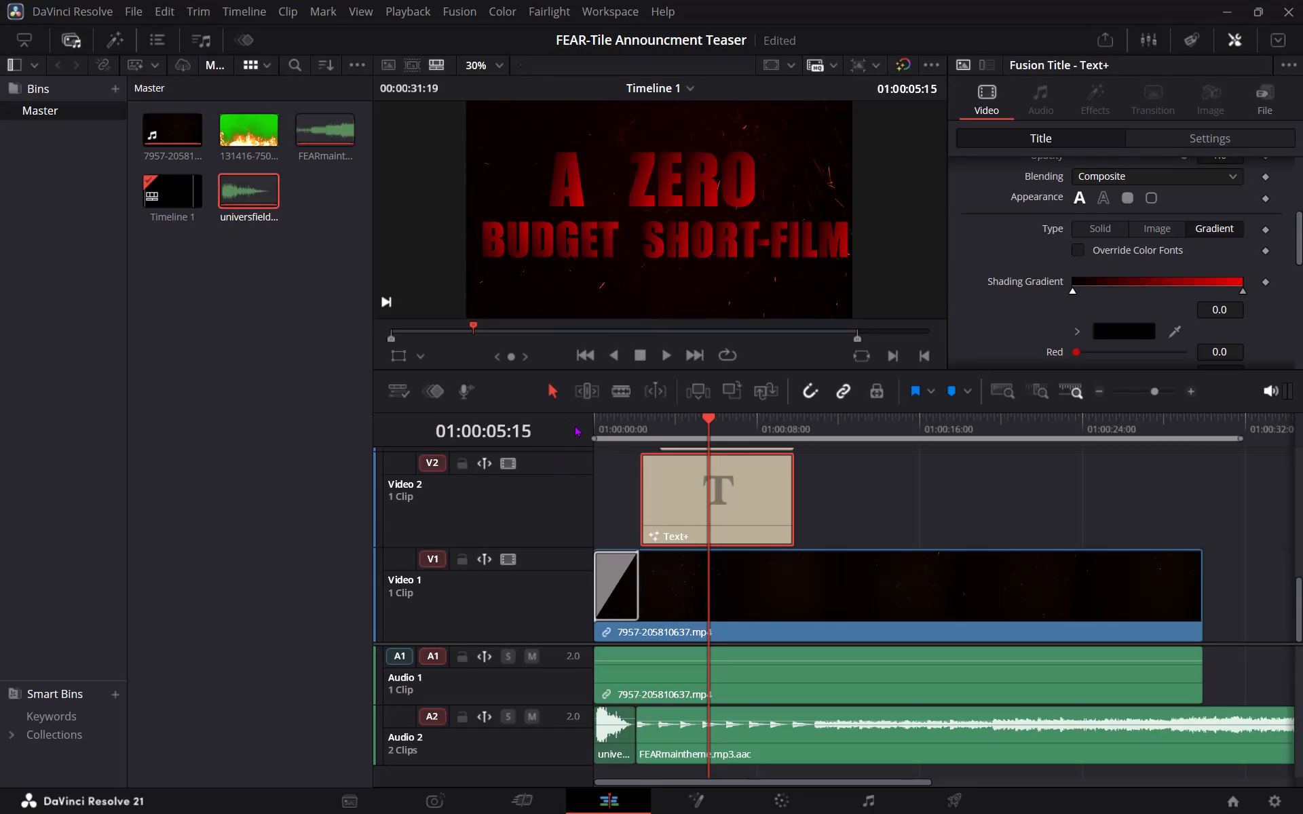
Play the timeline from its beginning and check how the words of the Text+ title come in.
click(592, 420)
click(622, 417)
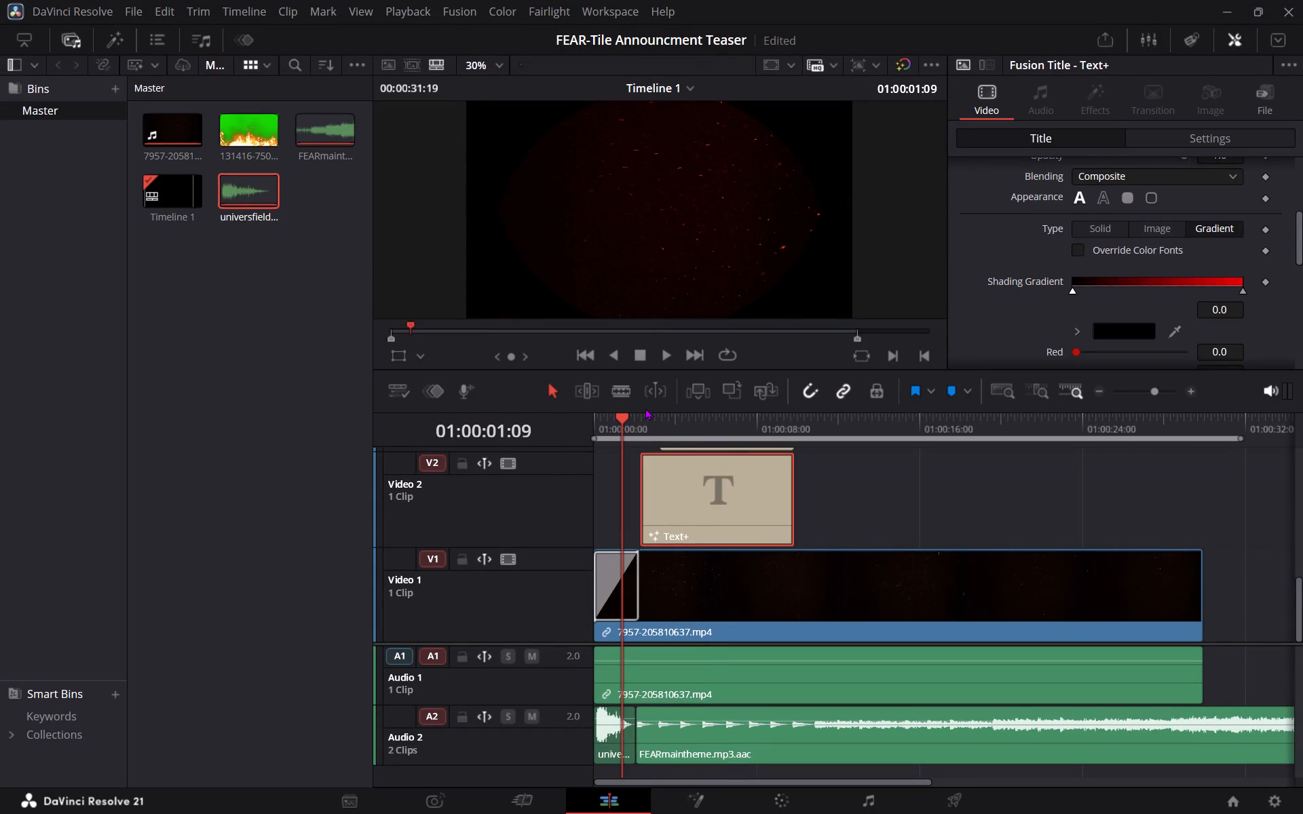
drag(618, 421, 588, 428)
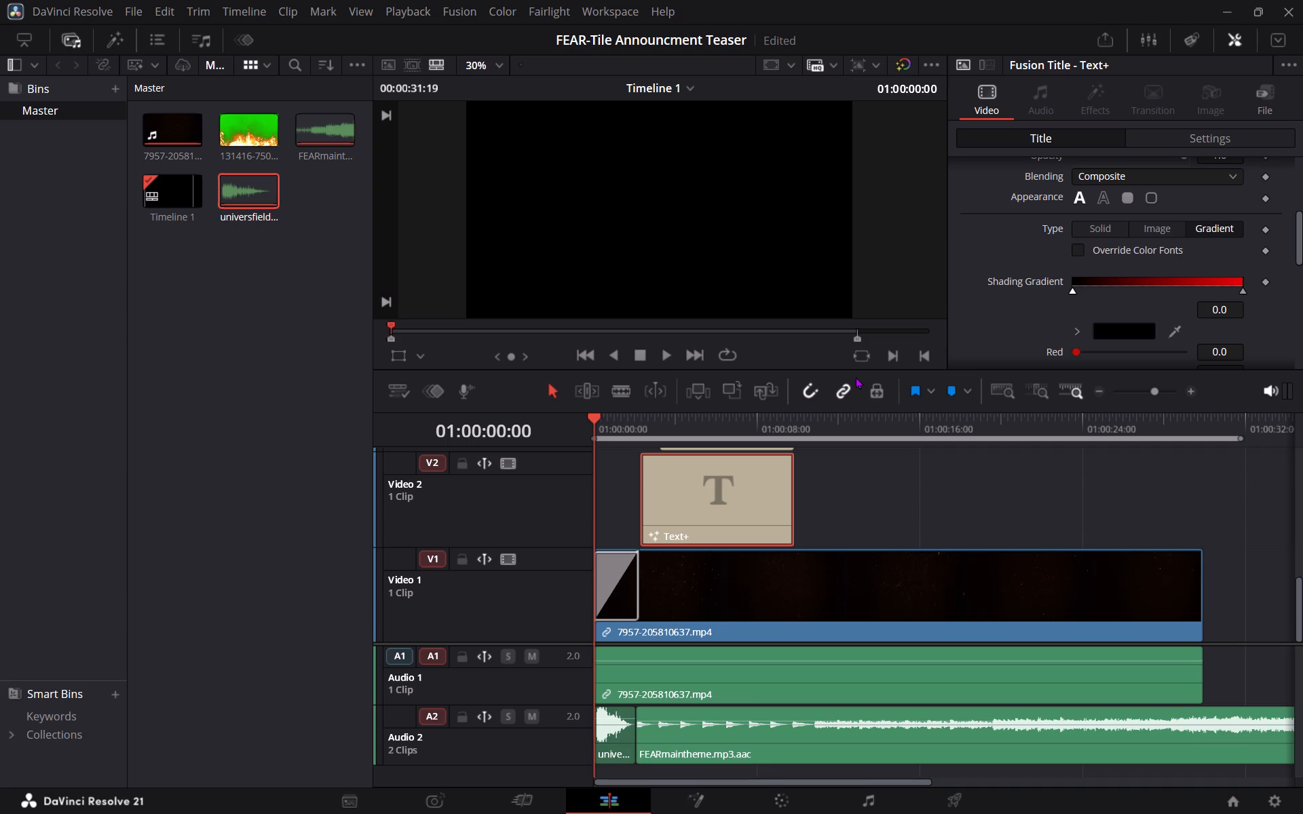
key(space)
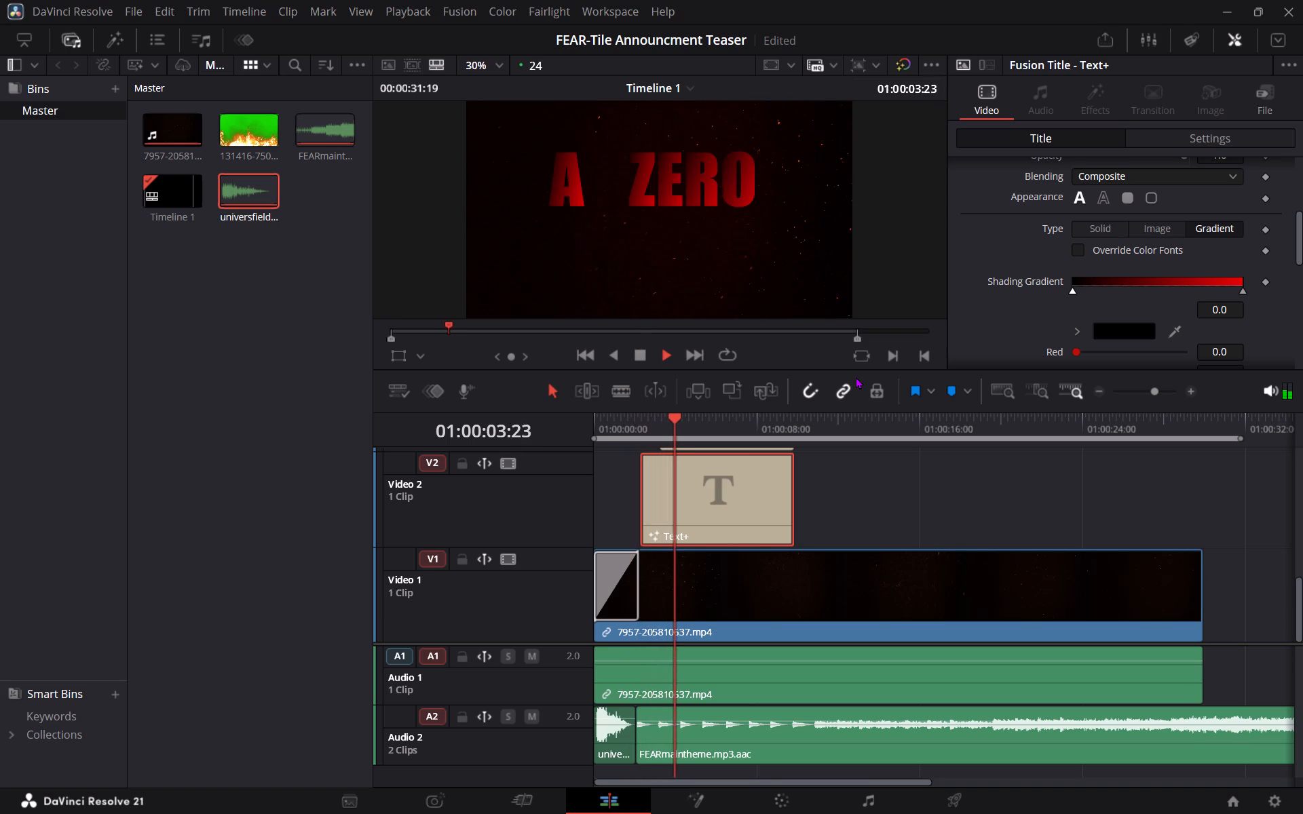
key(space)
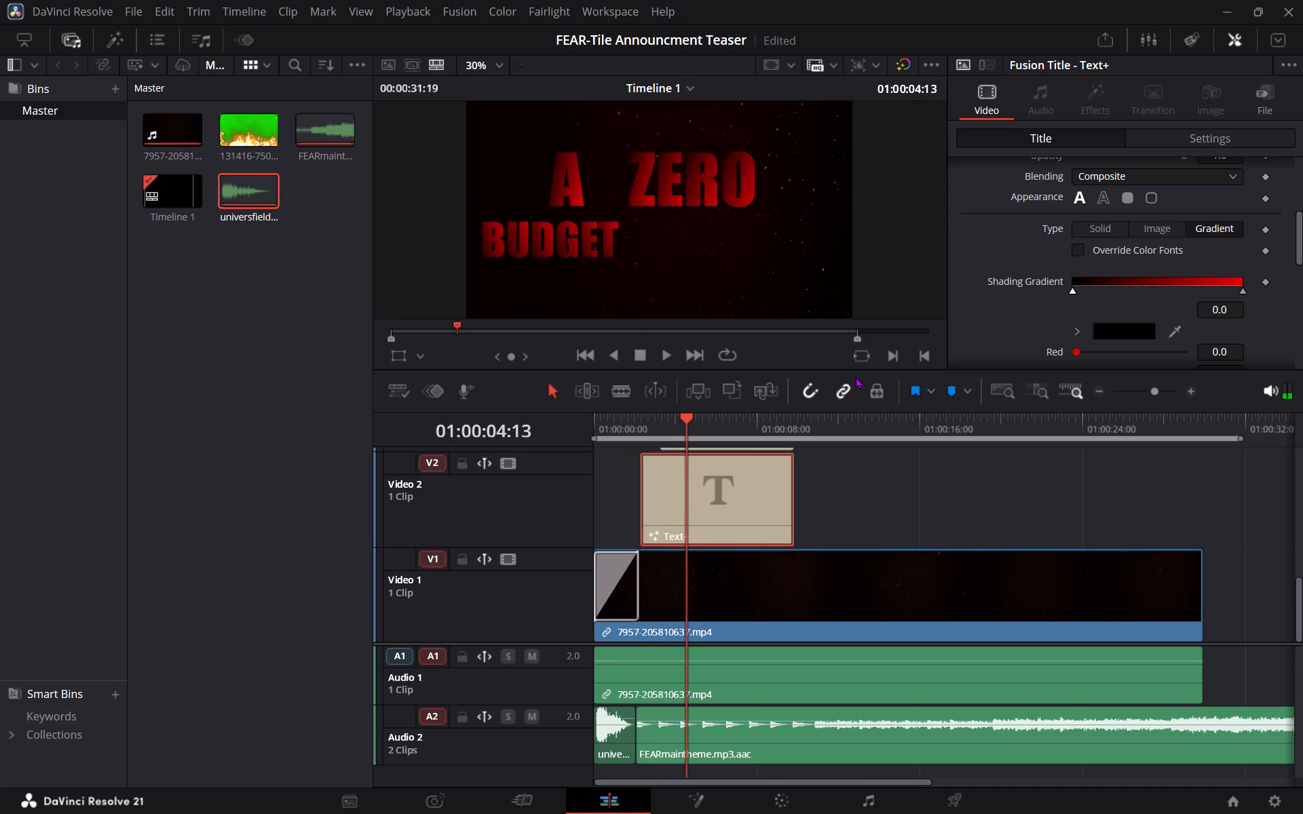
click(711, 431)
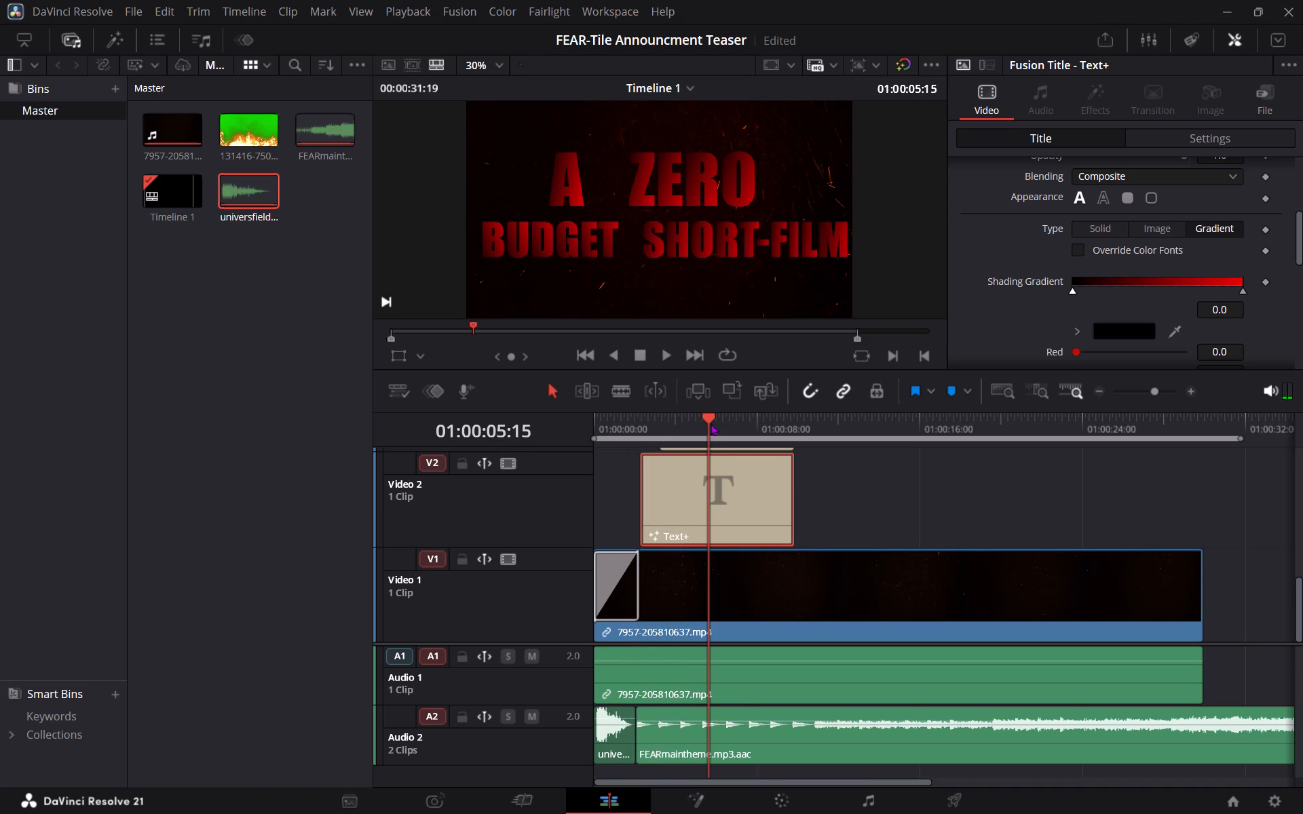
click(658, 429)
click(696, 423)
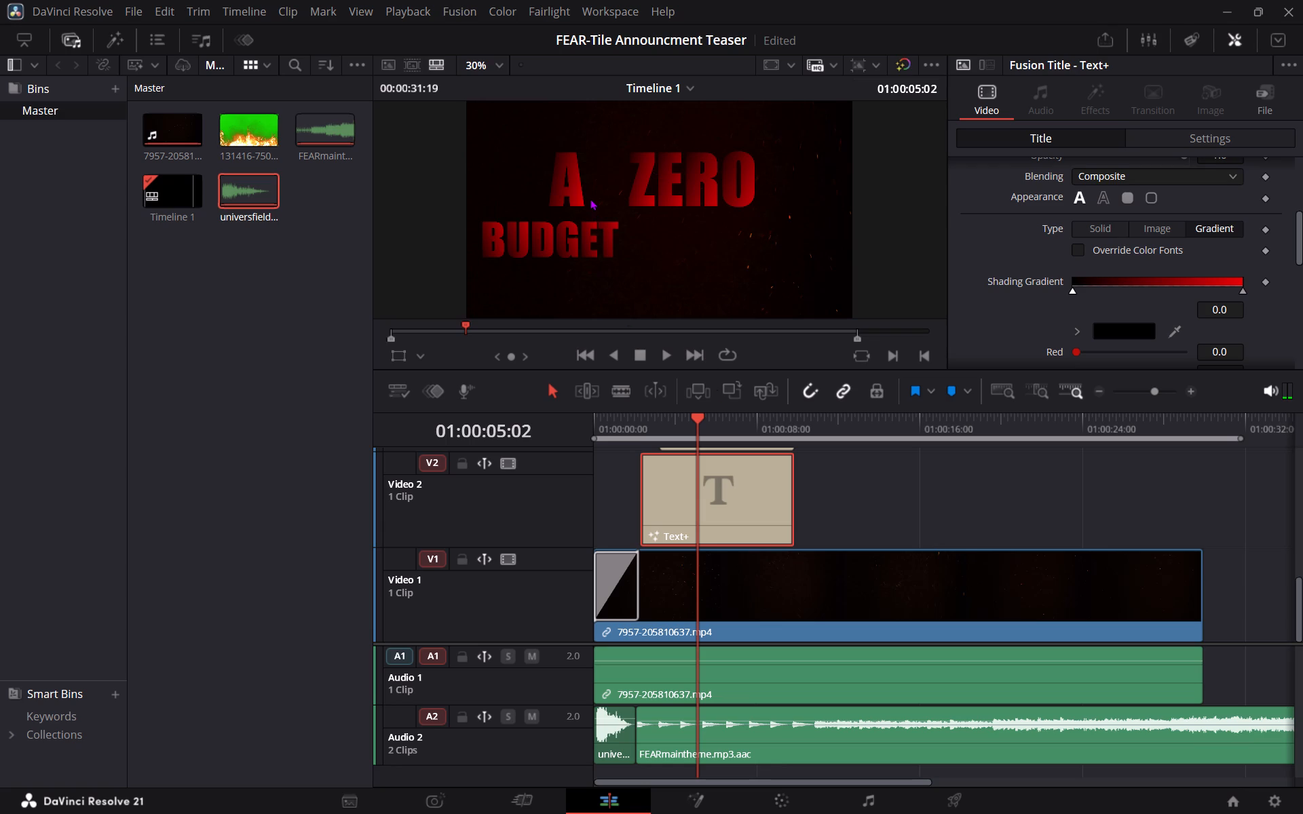
Look through the Text+ title's shading settings and open its transform settings.
scroll(1061, 220, down, 1)
scroll(1061, 220, up, 4)
scroll(1082, 167, down, 5)
scroll(1082, 170, up, 5)
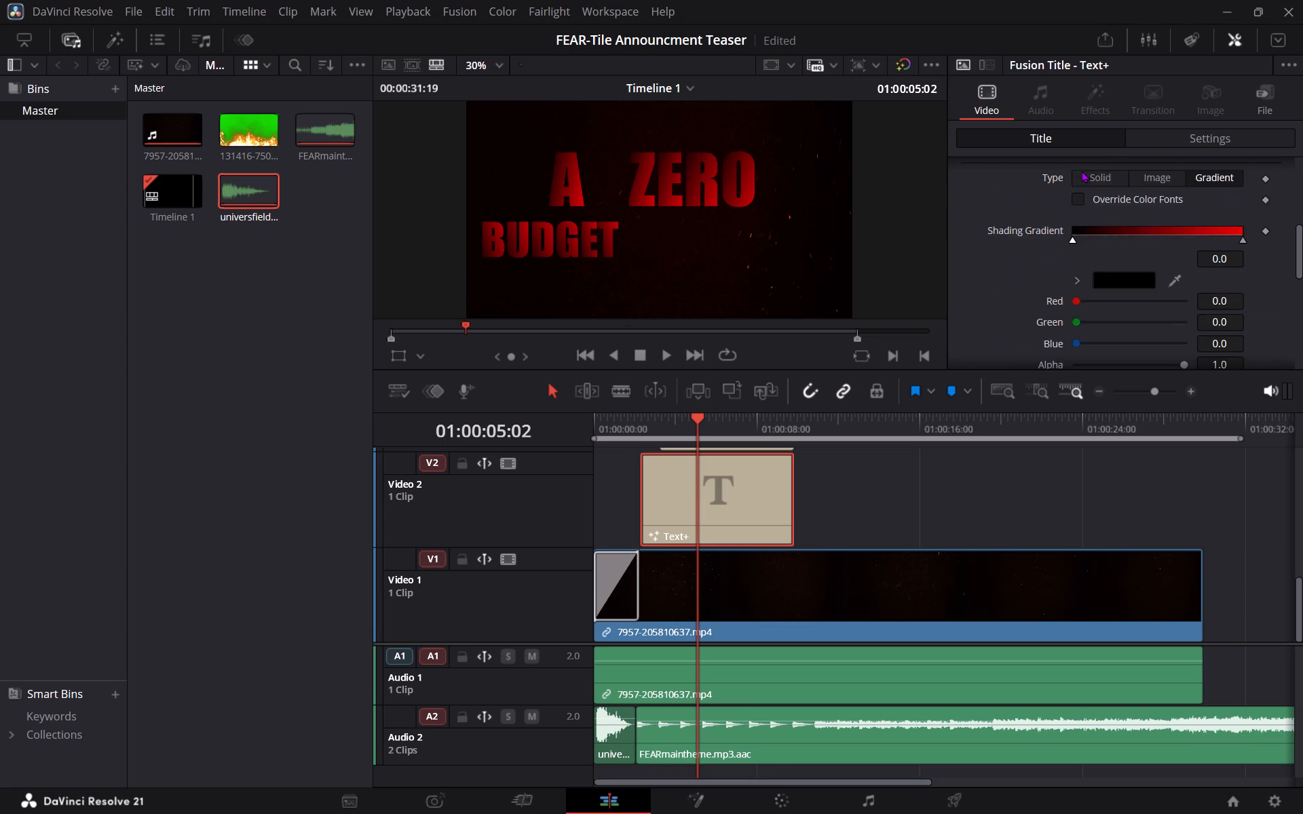
scroll(1077, 181, up, 5)
click(1080, 198)
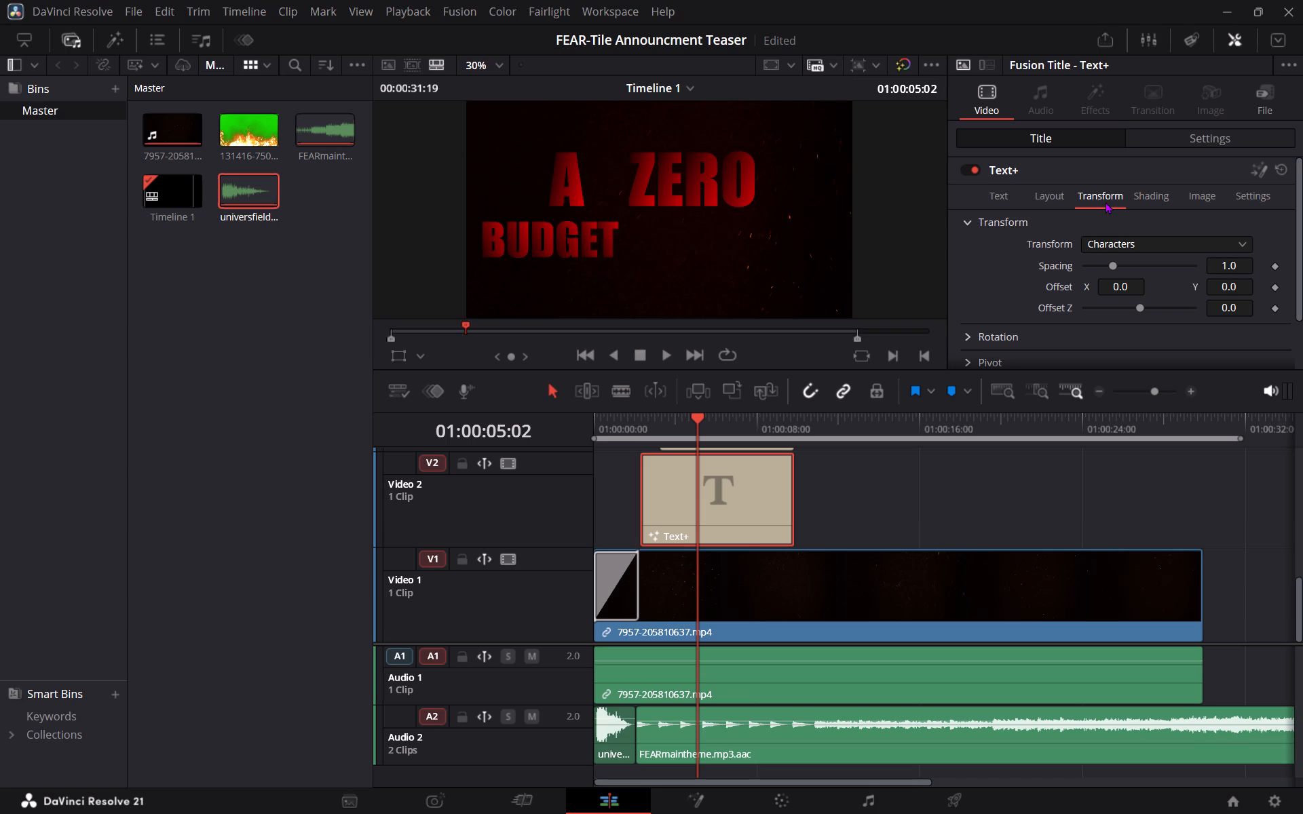
Scrub back and forth through the whole Text+ title to examine its text reveal and shading over time.
click(677, 419)
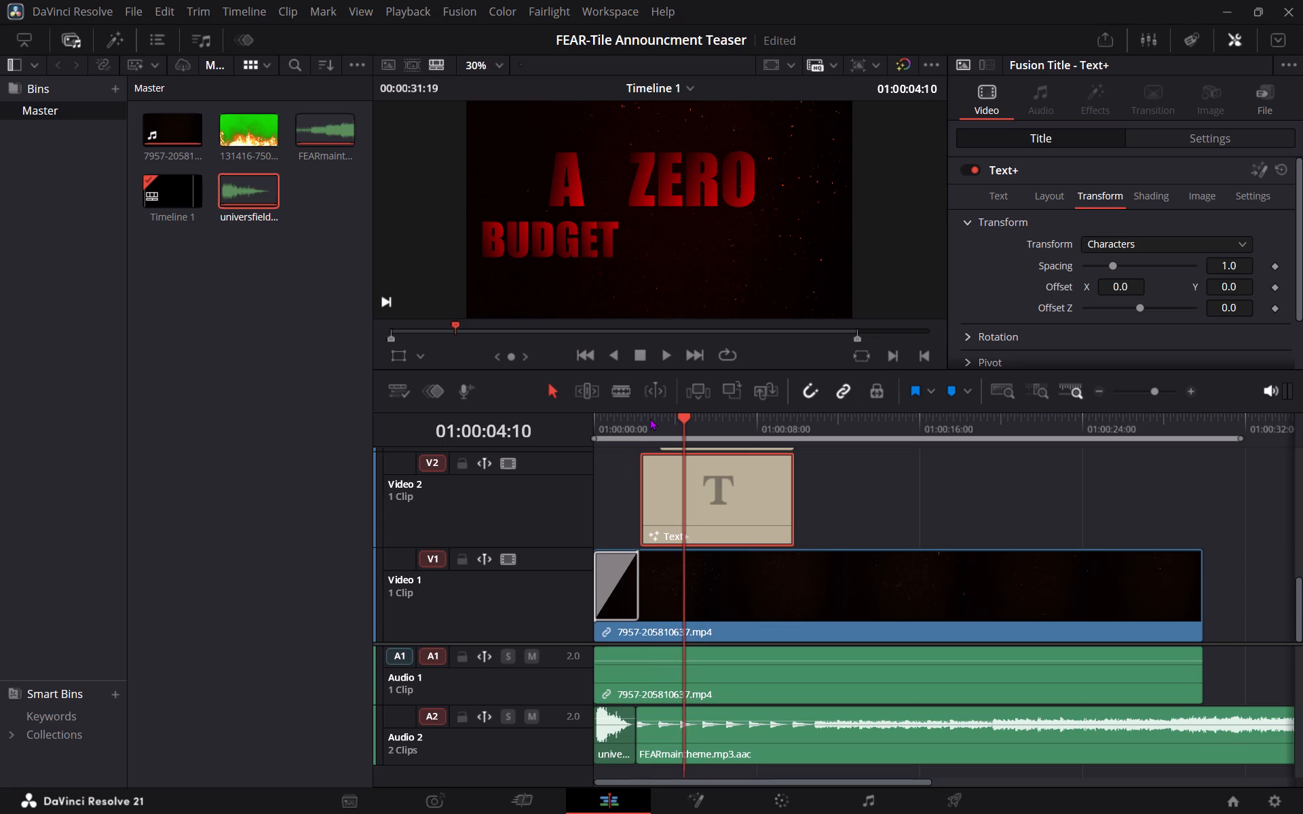
click(650, 418)
click(658, 415)
click(711, 412)
click(736, 422)
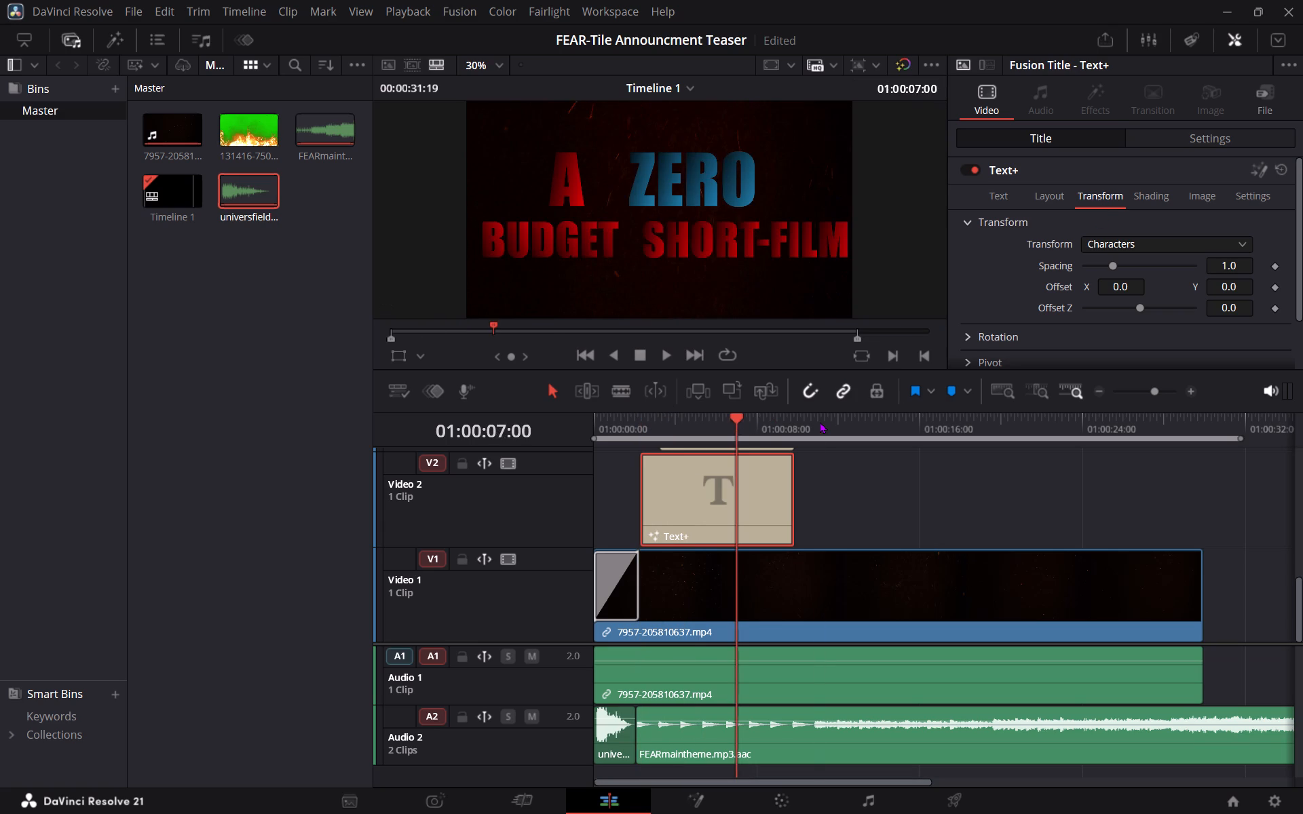
click(820, 421)
click(825, 421)
click(754, 421)
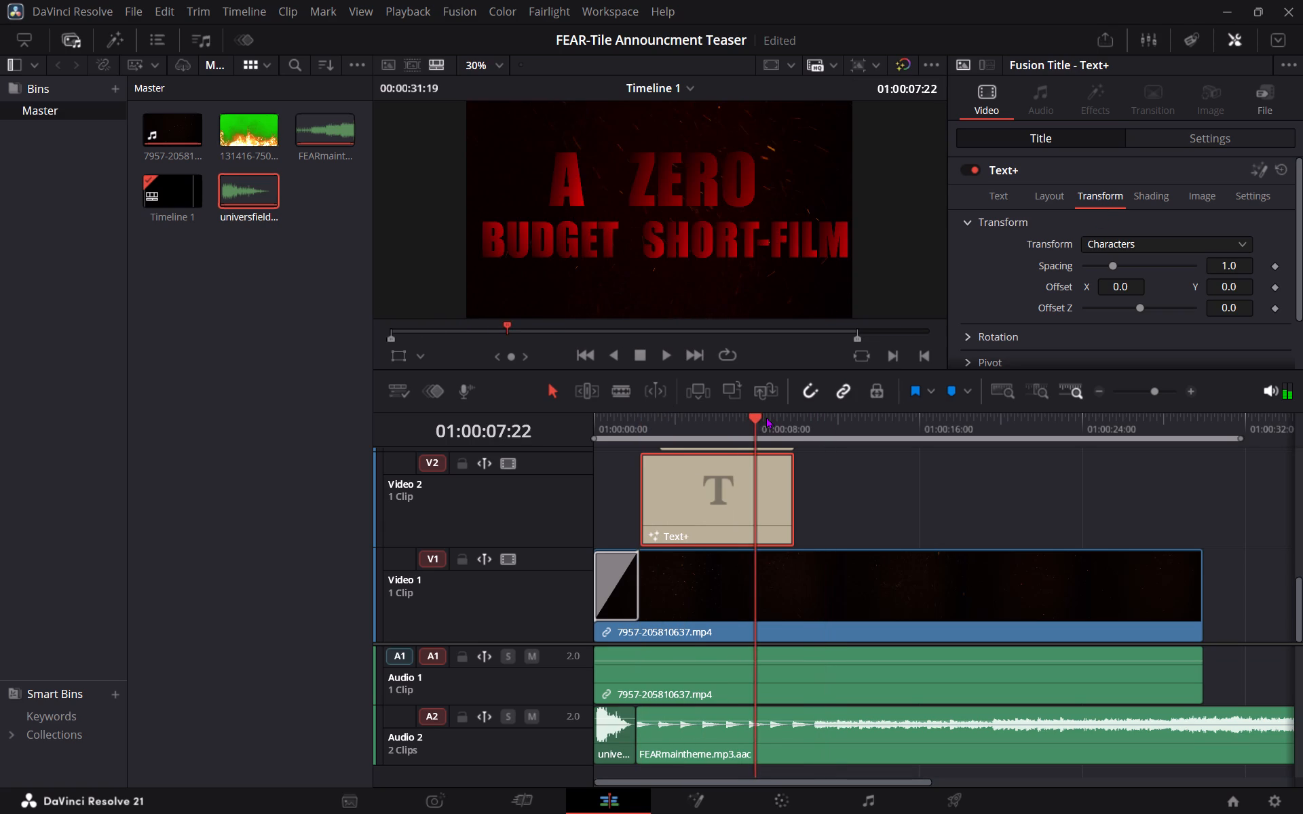
click(766, 416)
click(777, 415)
click(778, 414)
click(787, 420)
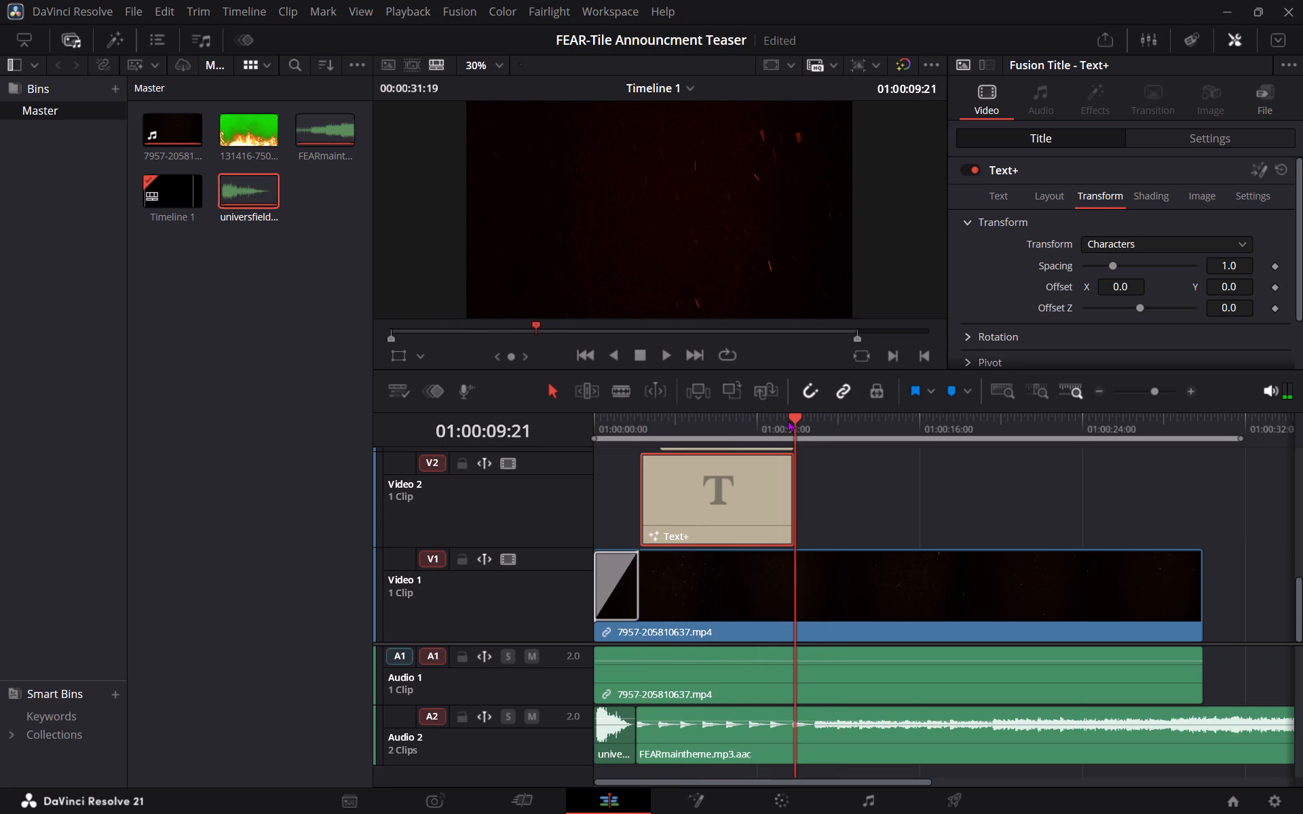
click(673, 422)
click(652, 421)
click(644, 420)
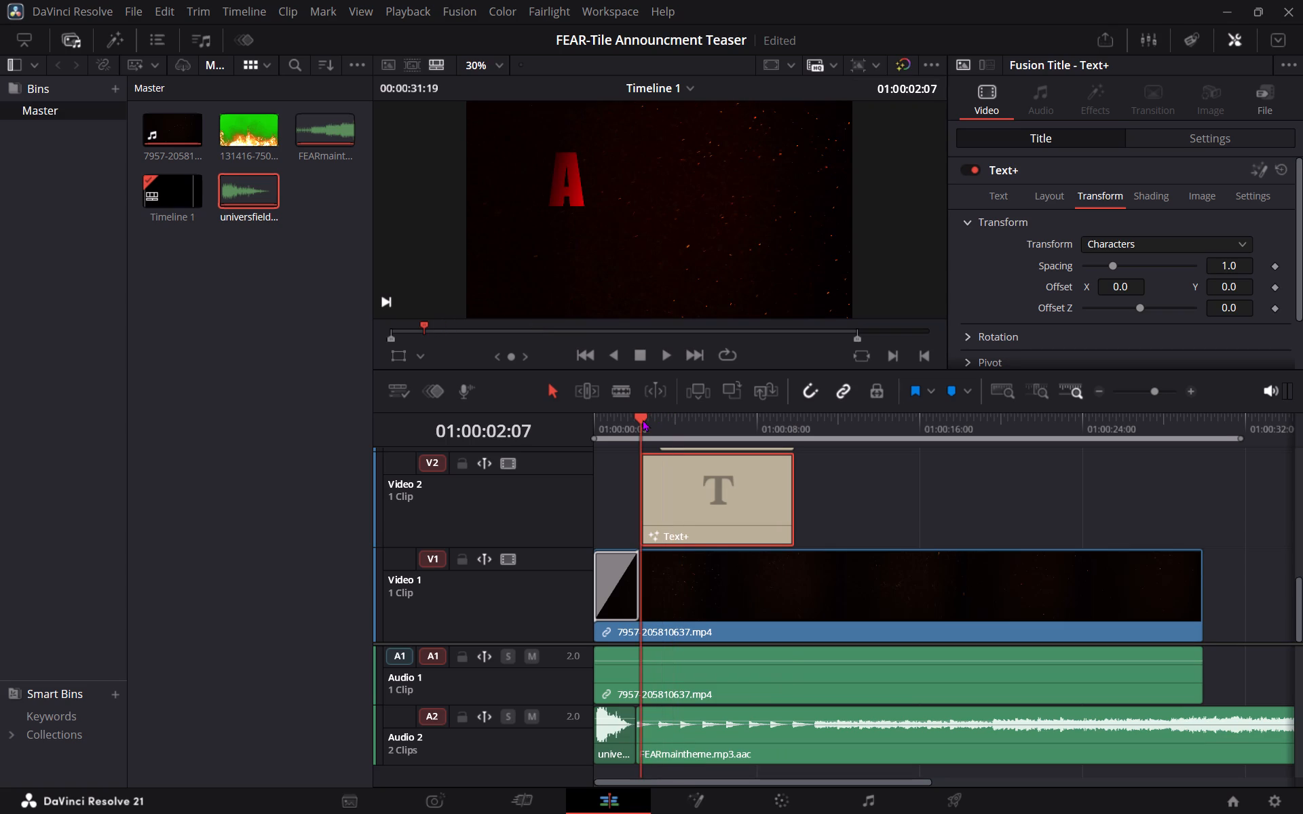
click(594, 420)
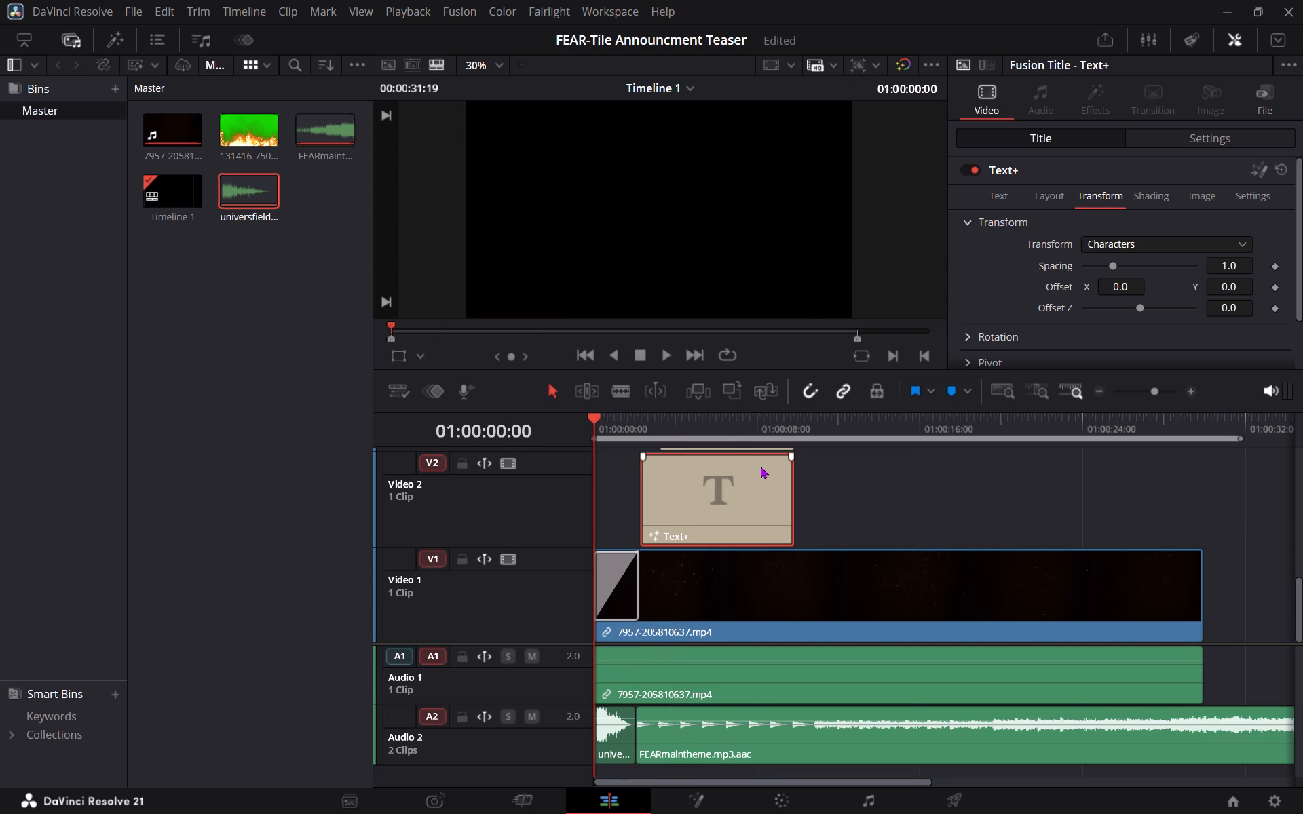
With the title's first word in view, set the shading gradient's Mapping Aspect to 1.26.
click(649, 421)
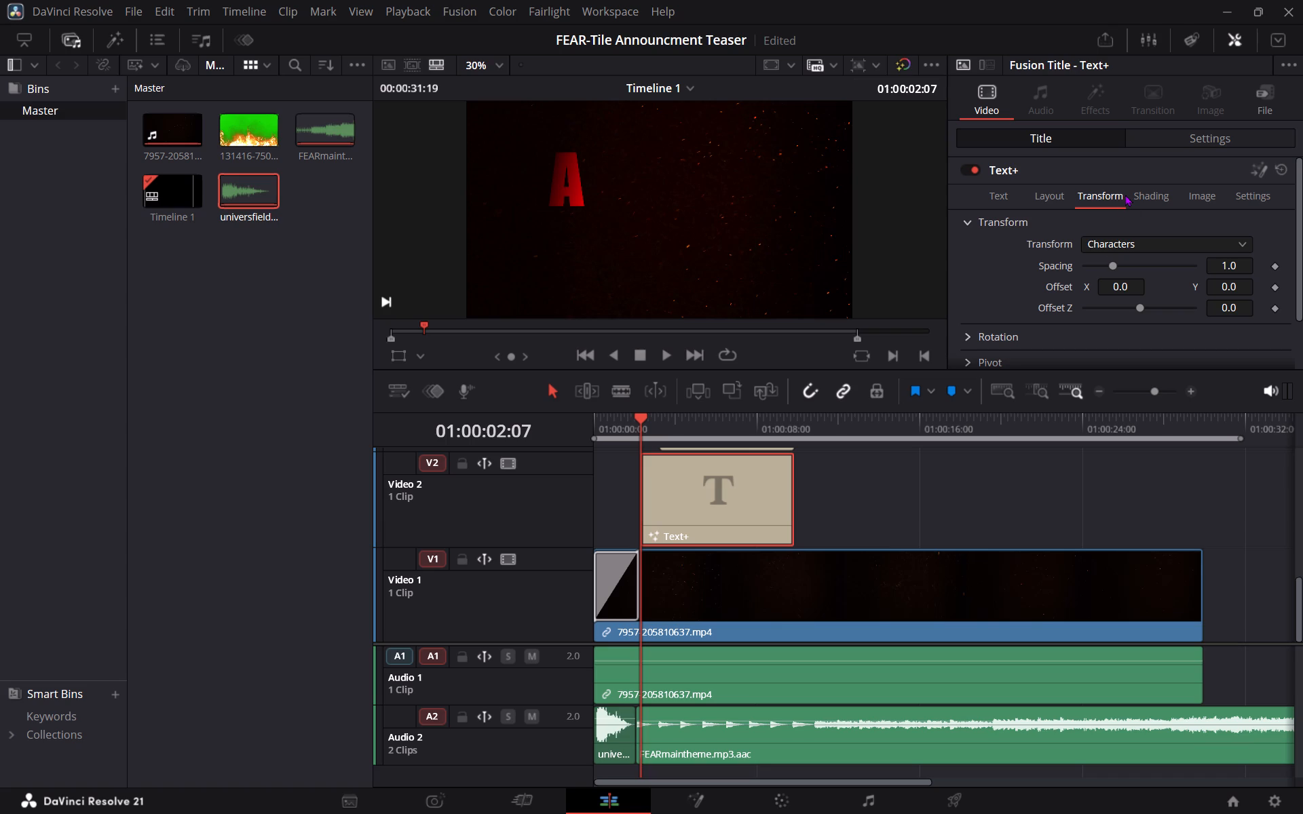
scroll(1060, 243, down, 4)
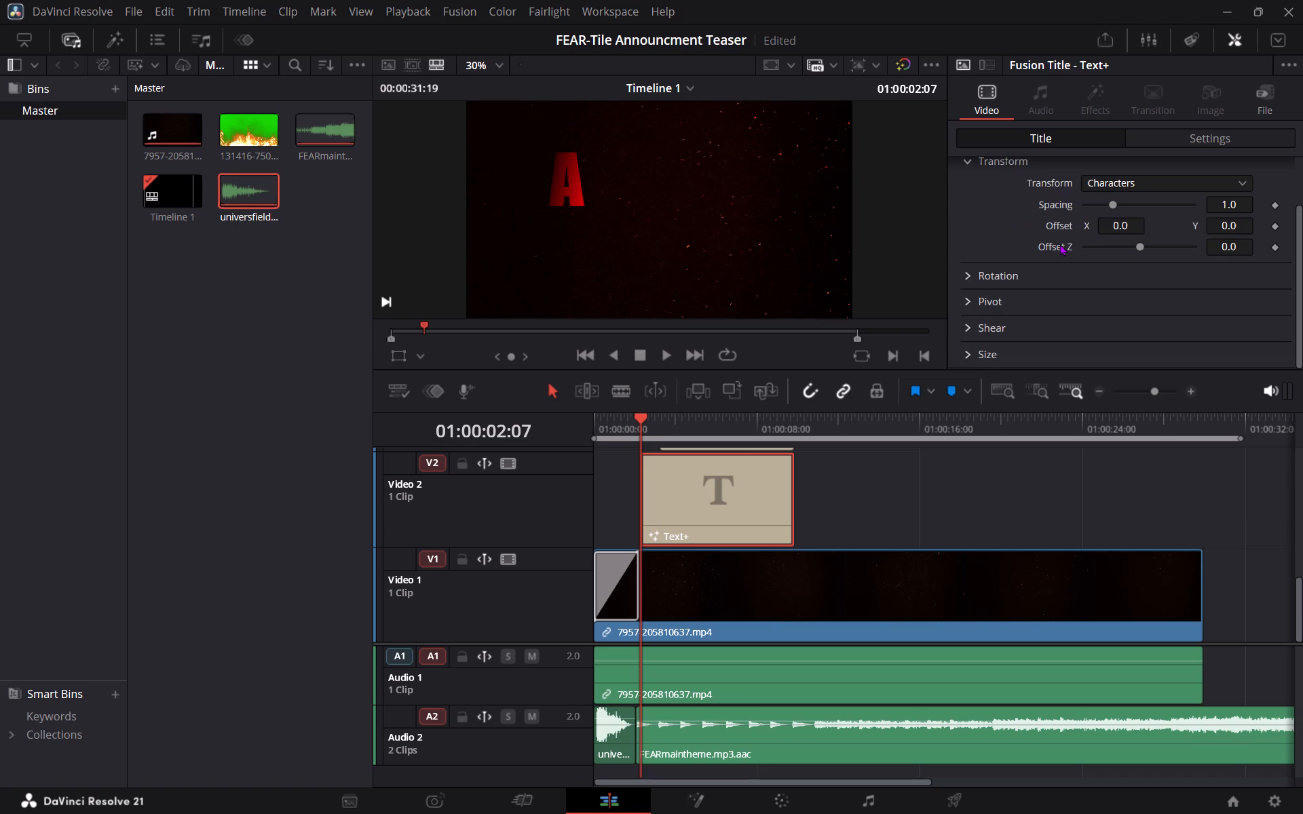
scroll(1060, 244, up, 5)
click(1137, 196)
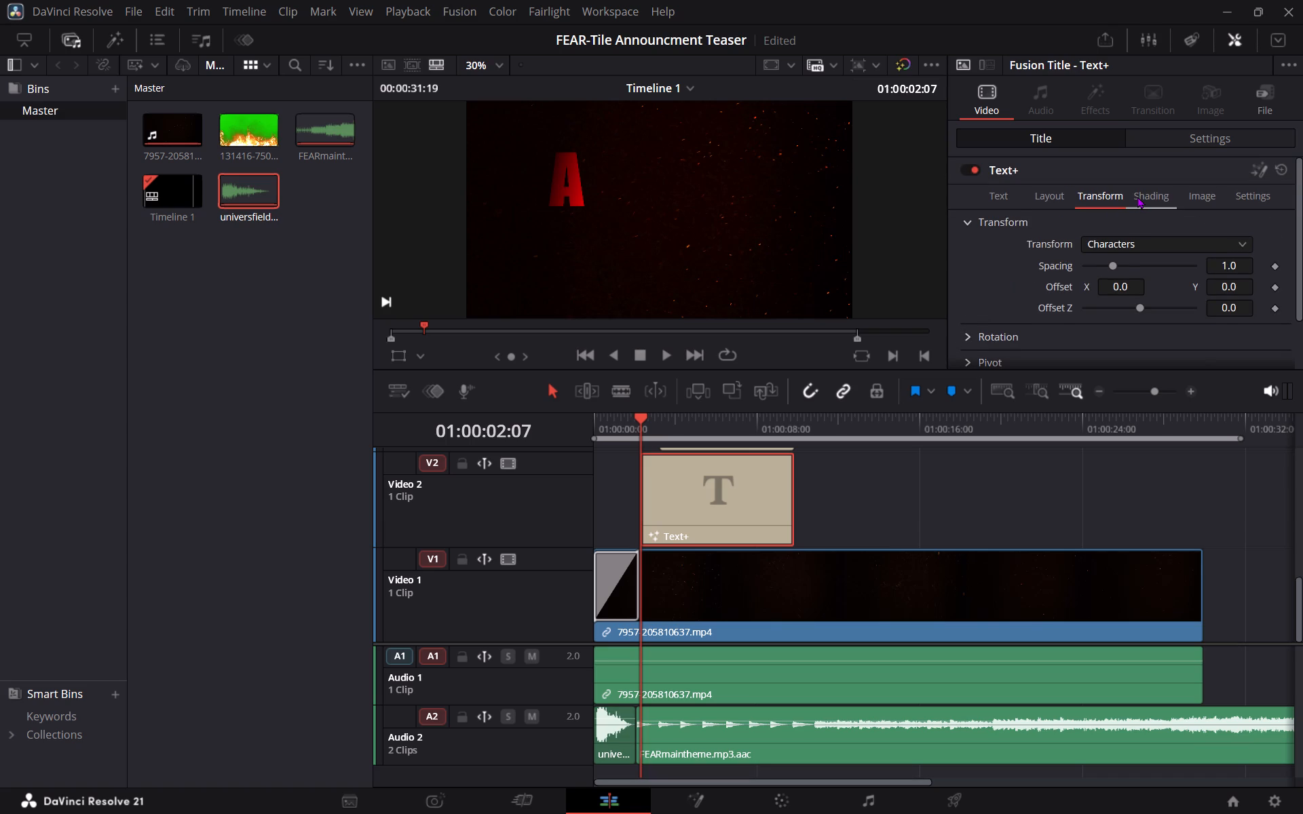
scroll(1131, 275, up, 1)
scroll(1131, 277, down, 8)
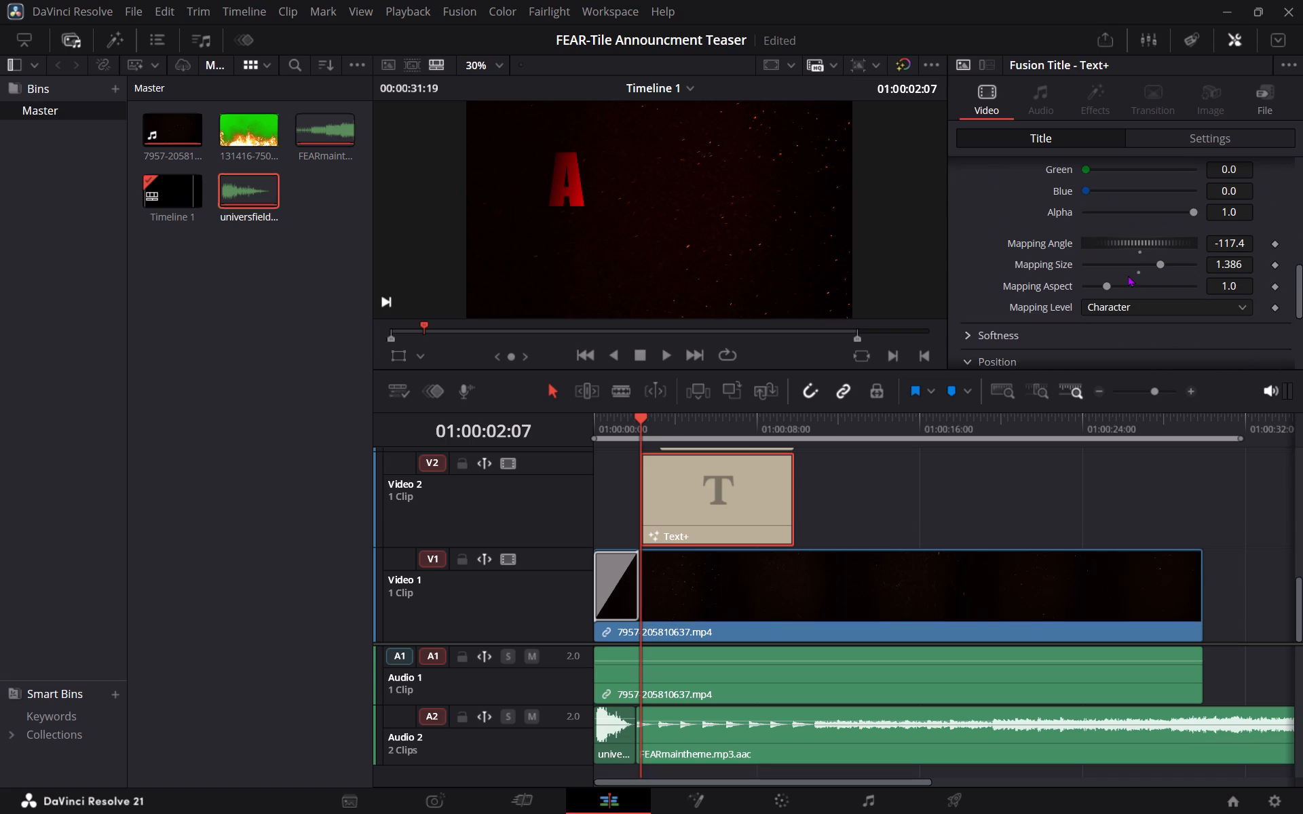
drag(1105, 285, 1141, 282)
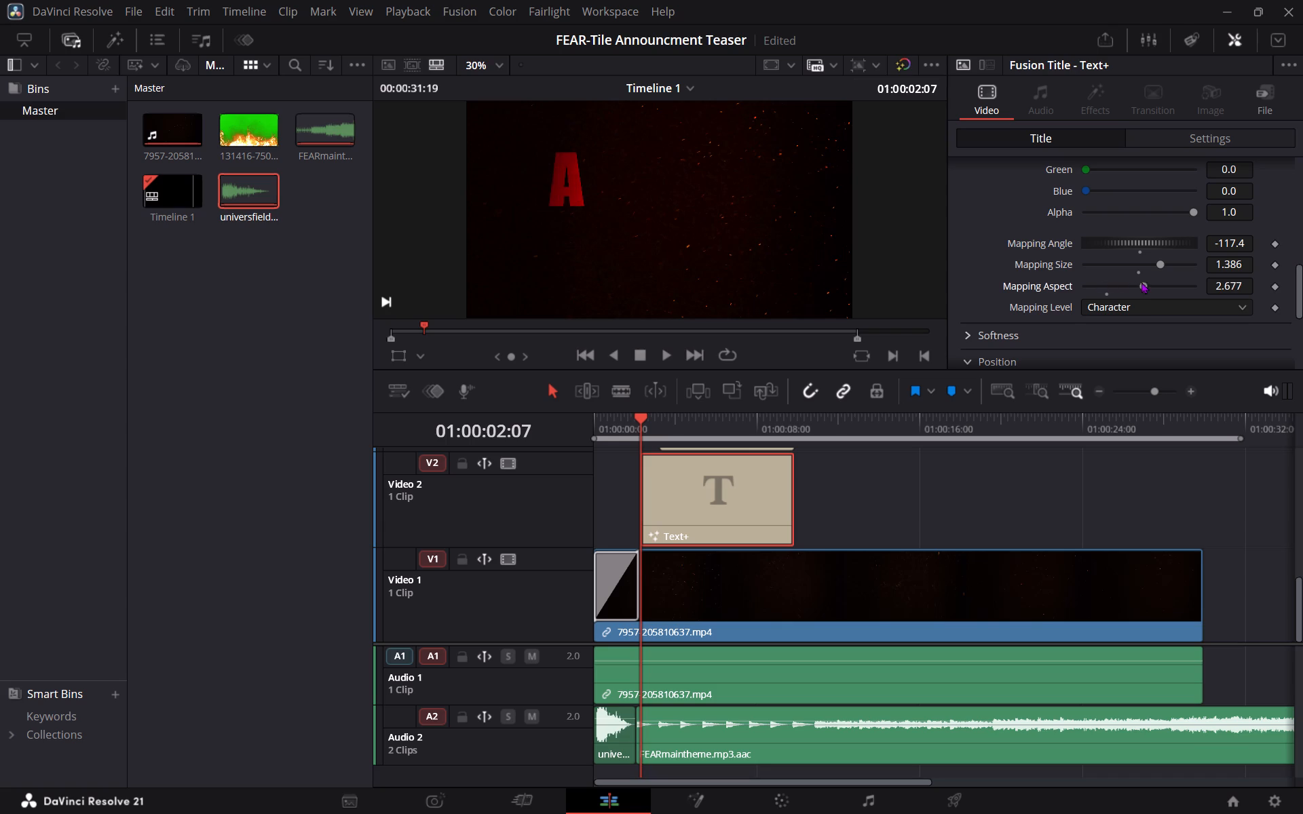
drag(1141, 282, 1049, 314)
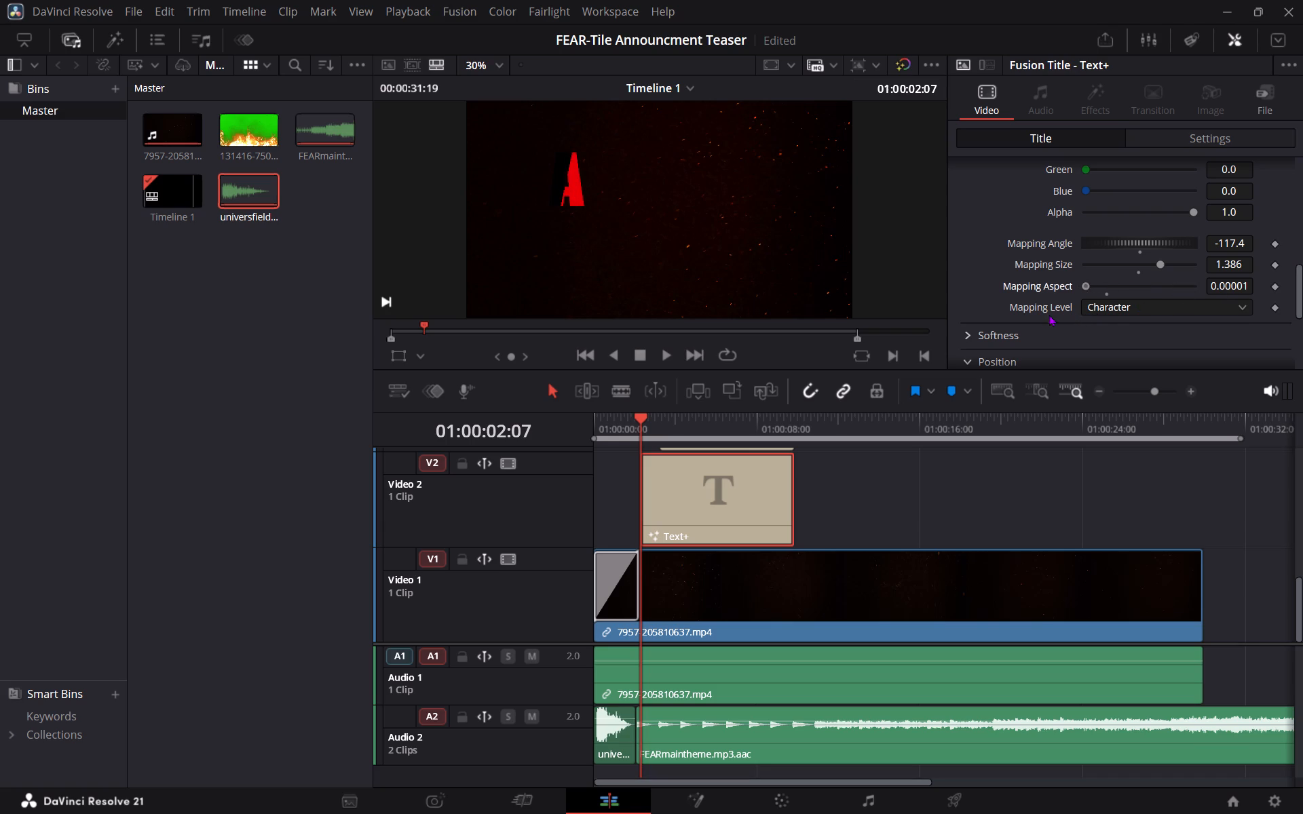
drag(1049, 314, 1106, 332)
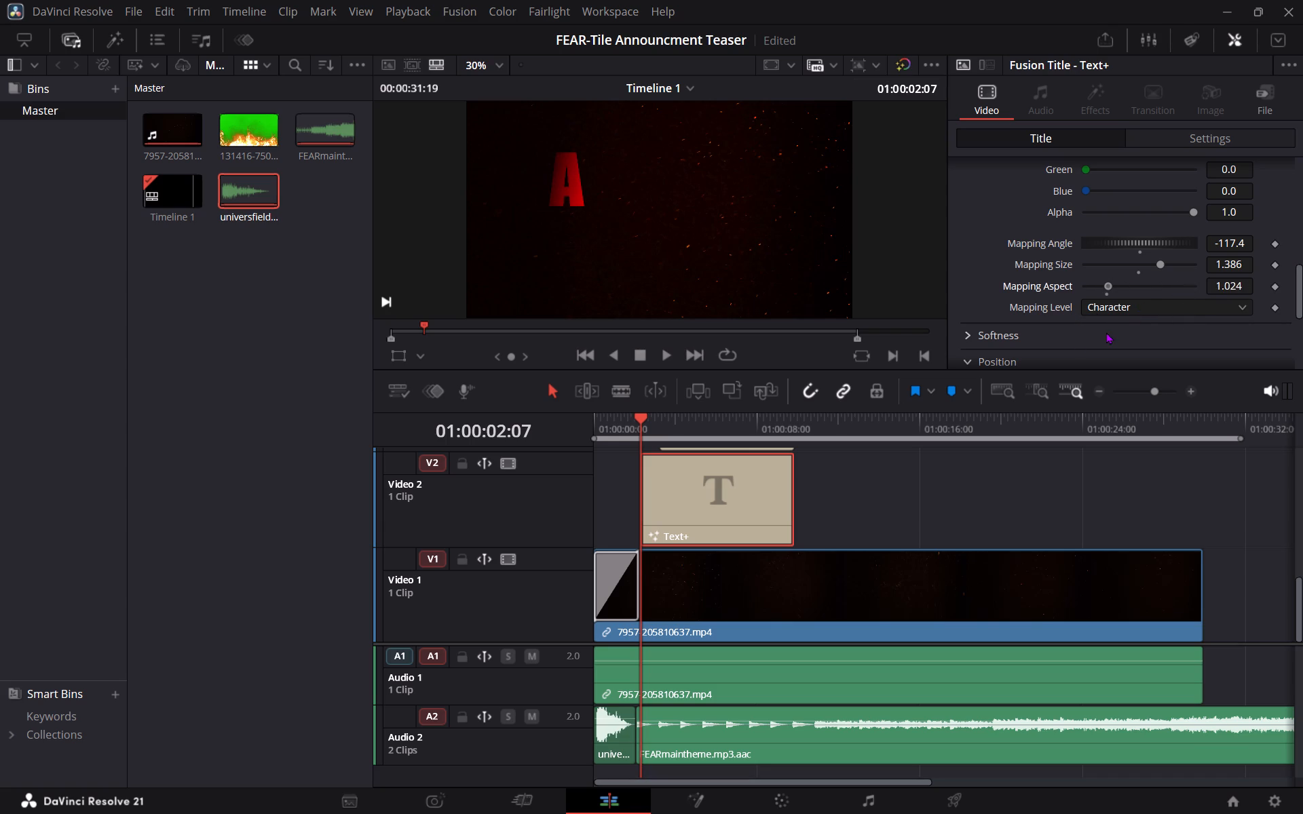
drag(1106, 332, 1111, 330)
drag(1111, 330, 1110, 327)
drag(1110, 327, 1111, 327)
Rotate the title's shading gradient to a Mapping Angle of -370.4.
drag(1122, 241, 1226, 247)
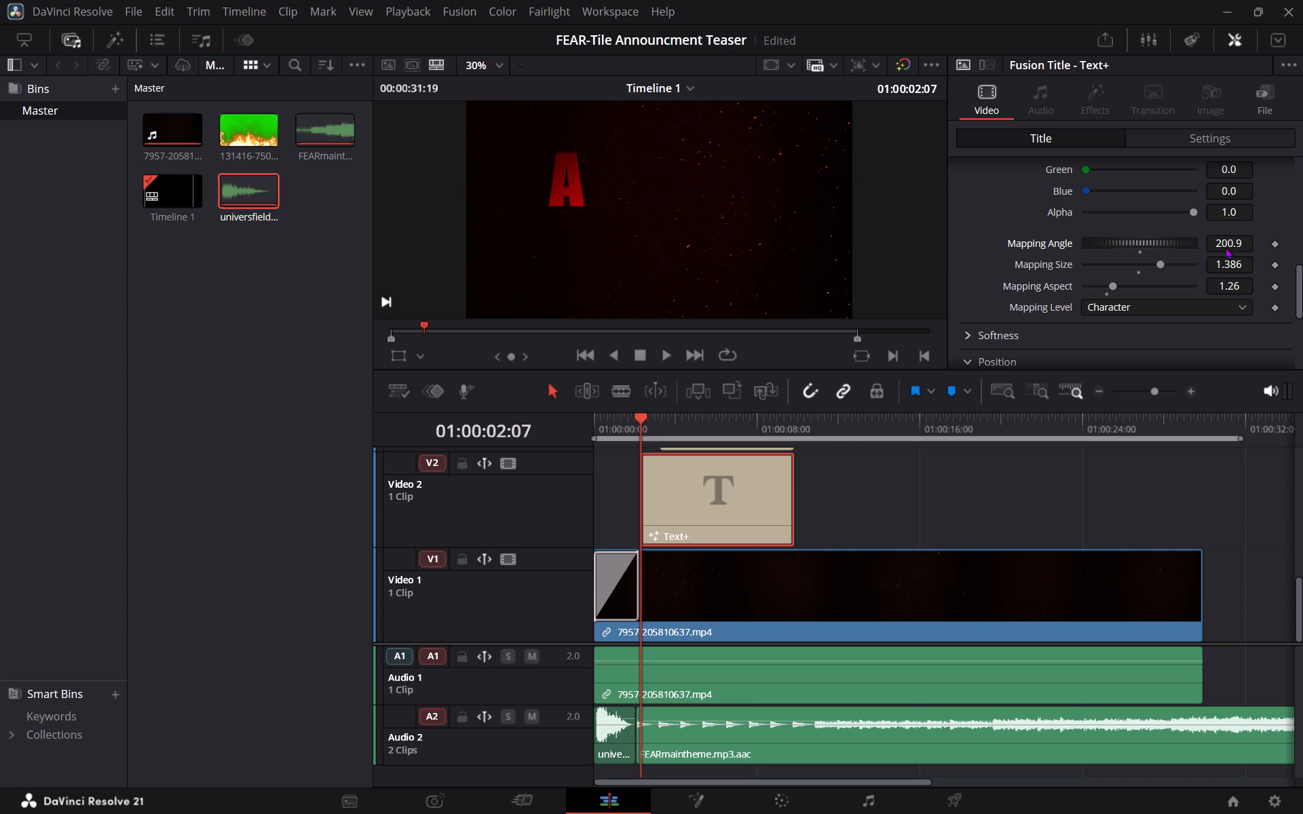
drag(1226, 247, 1281, 246)
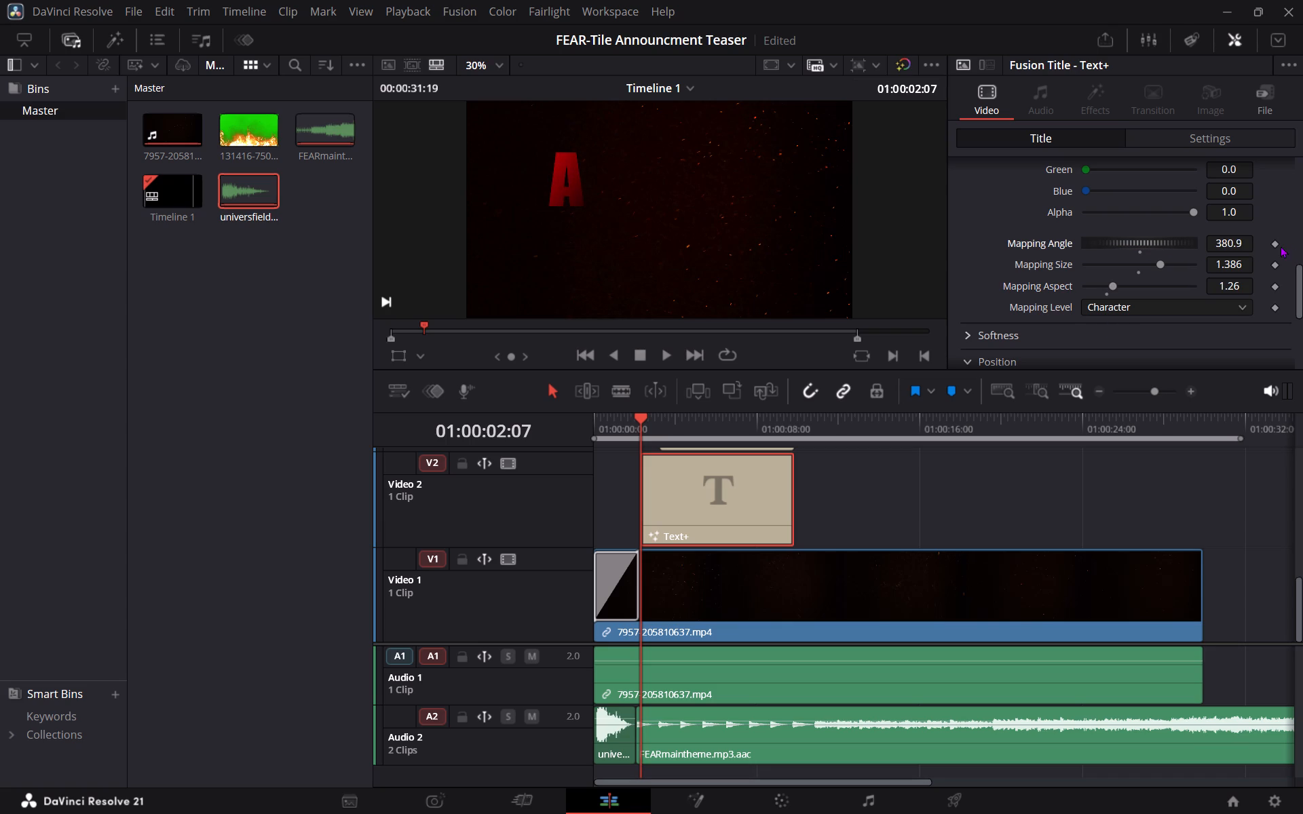
drag(1281, 246, 1130, 254)
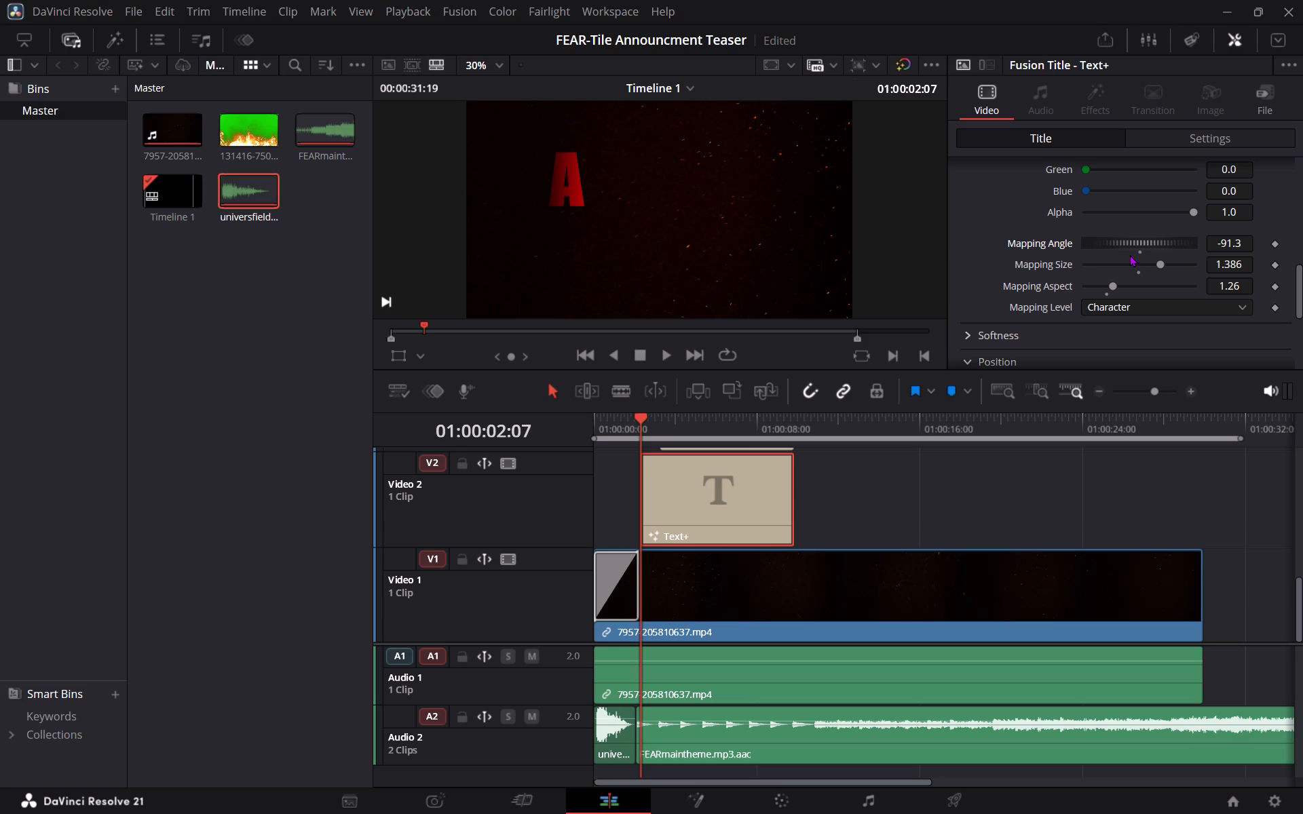
drag(1130, 254, 931, 257)
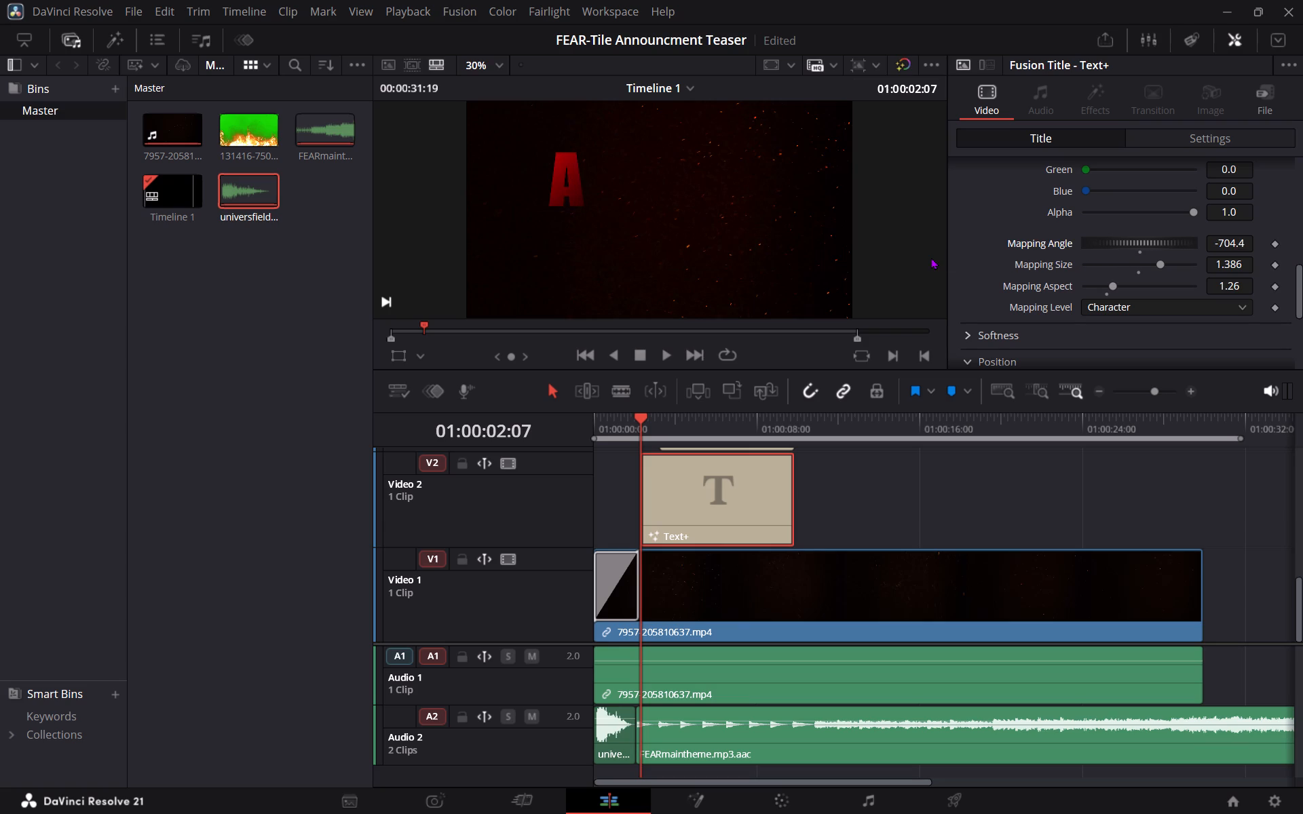
drag(931, 257, 1040, 260)
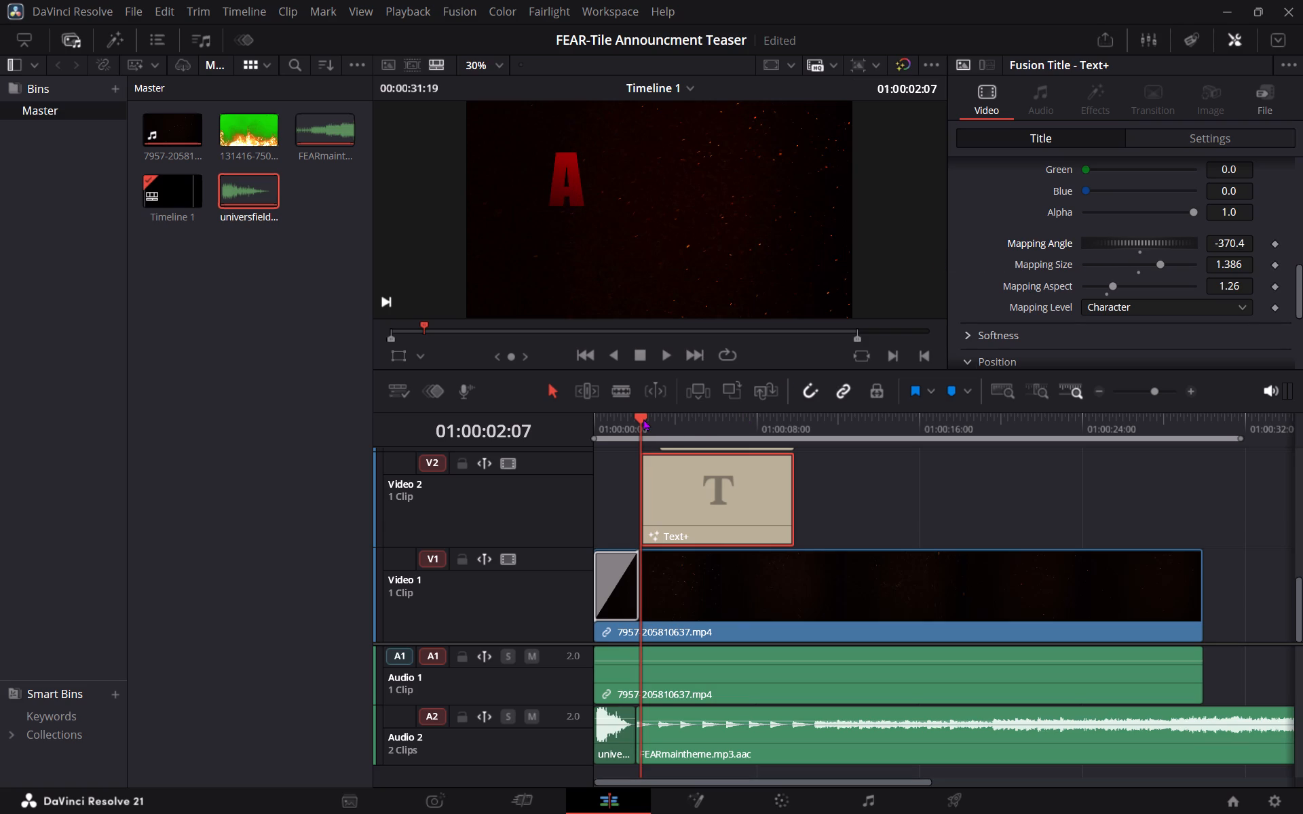
Add a Mapping Angle keyframe near the start of the Text+ title, at 01:00:02:11.
drag(643, 418, 599, 420)
key(space)
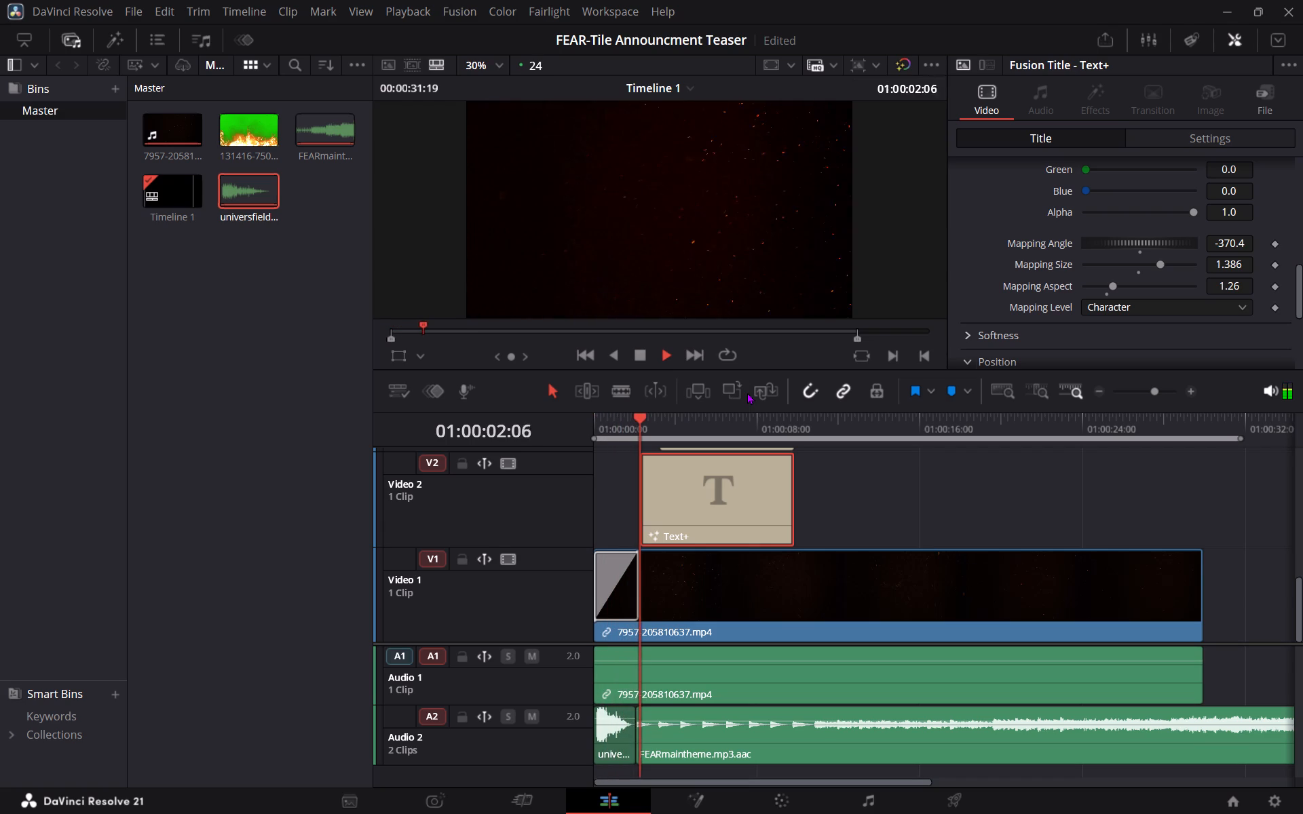
key(space)
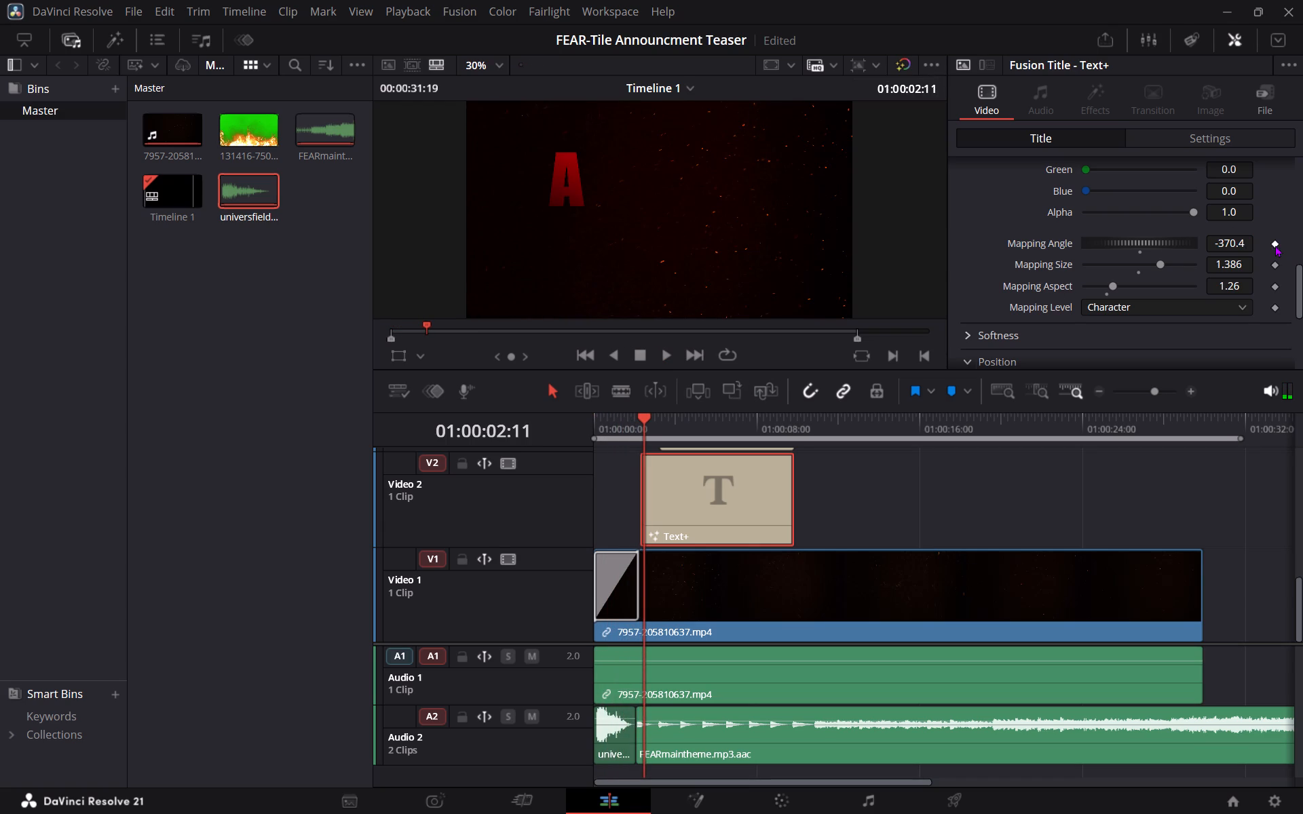
click(1275, 245)
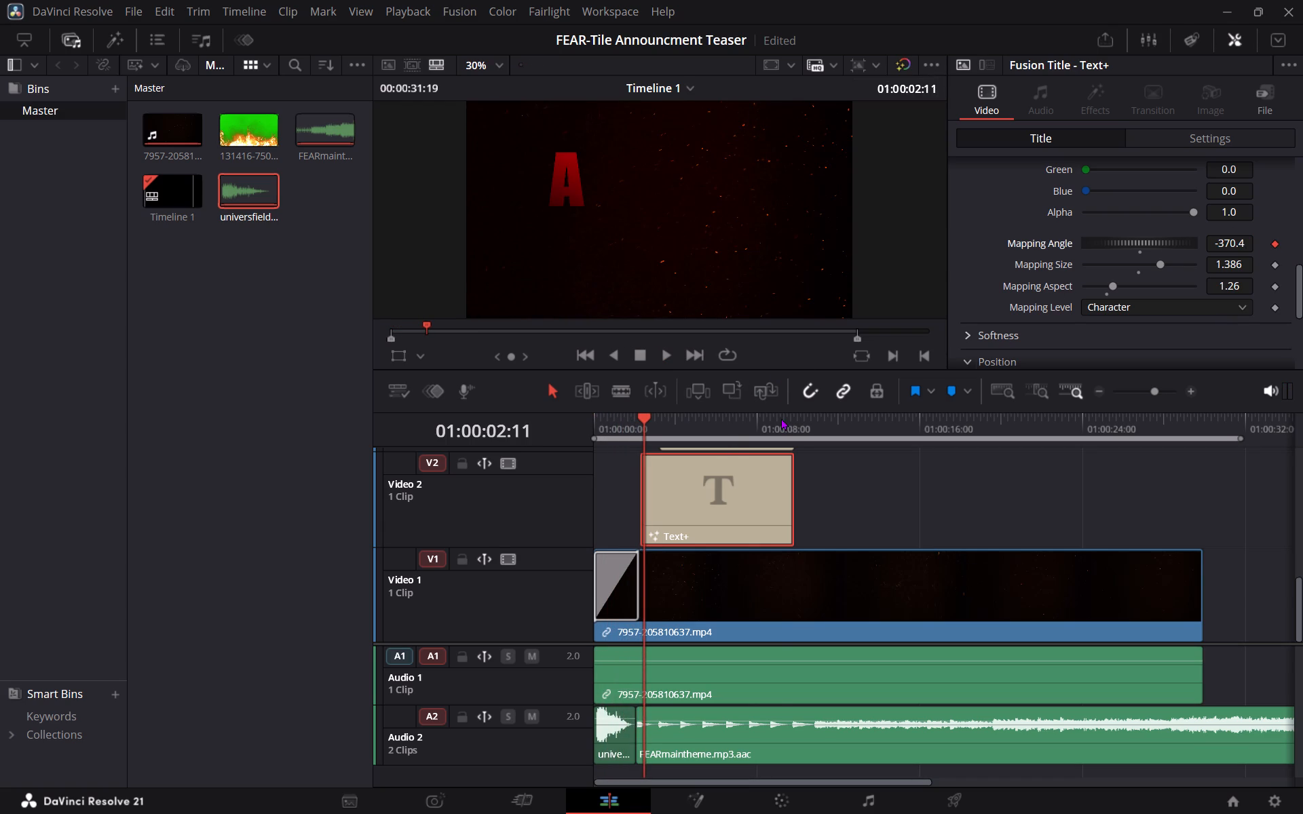
Keyframe the Mapping Angle of the "A" title on Video 2 at -701.7 near its end, at 01:00:09:16.
click(783, 416)
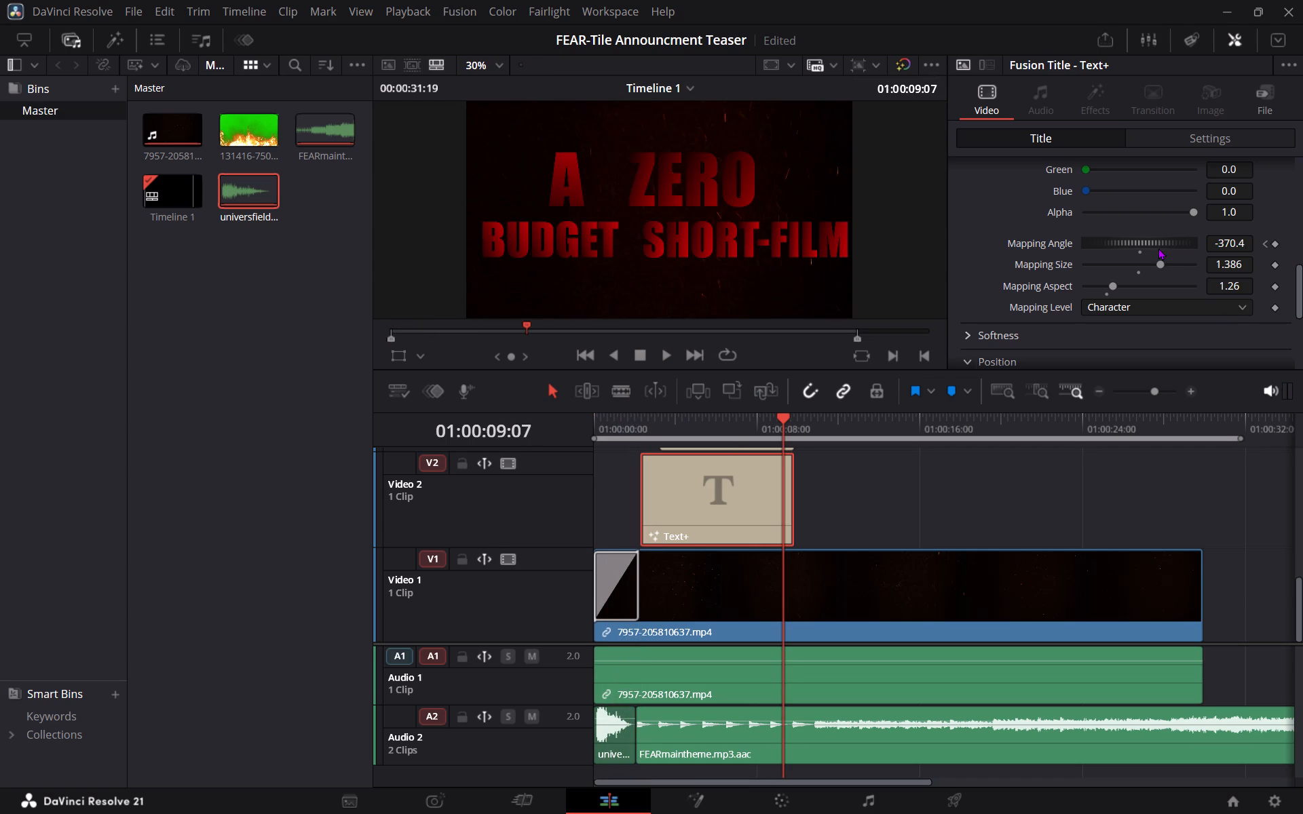
key(Right)
key(Right)
key(Right)
key(Right)
key(Right)
key(Right)
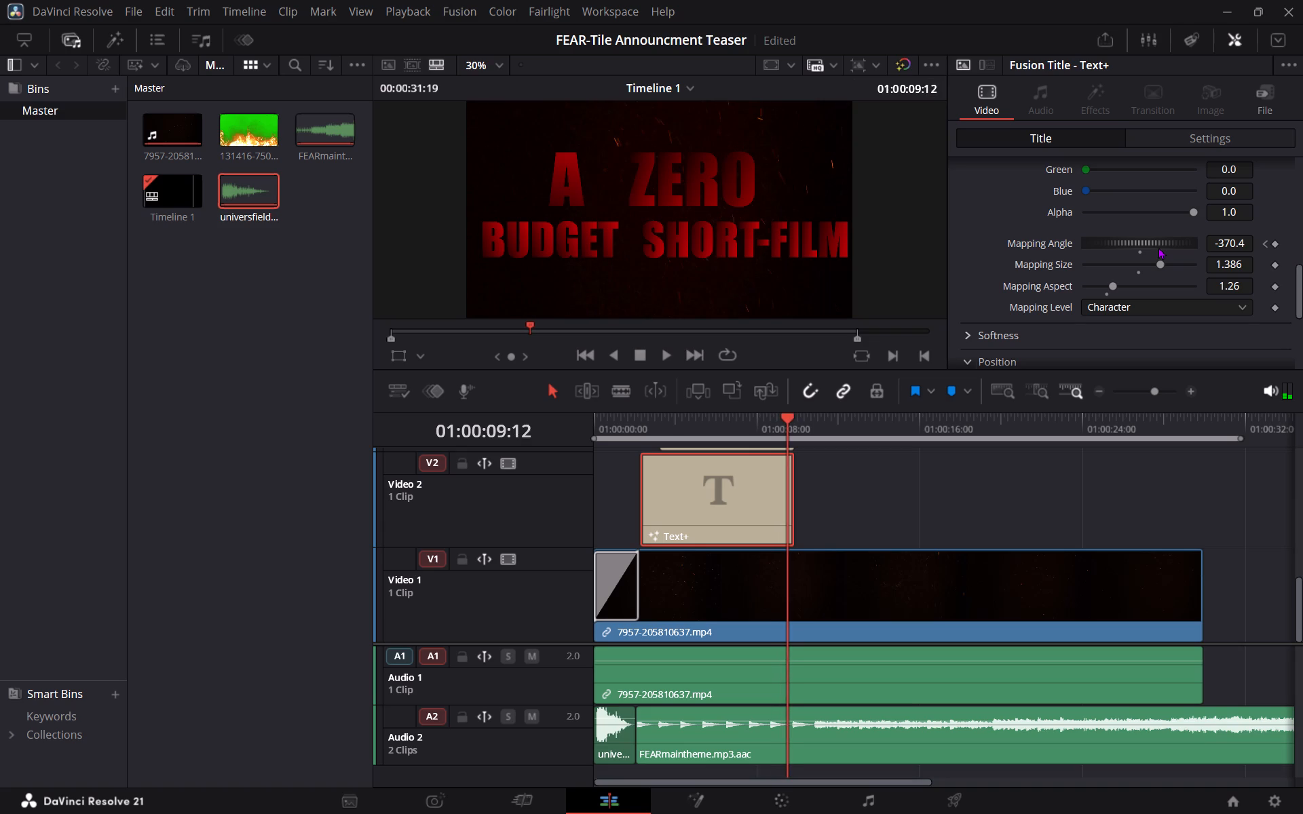
key(Right)
key(Right)
key(Right)
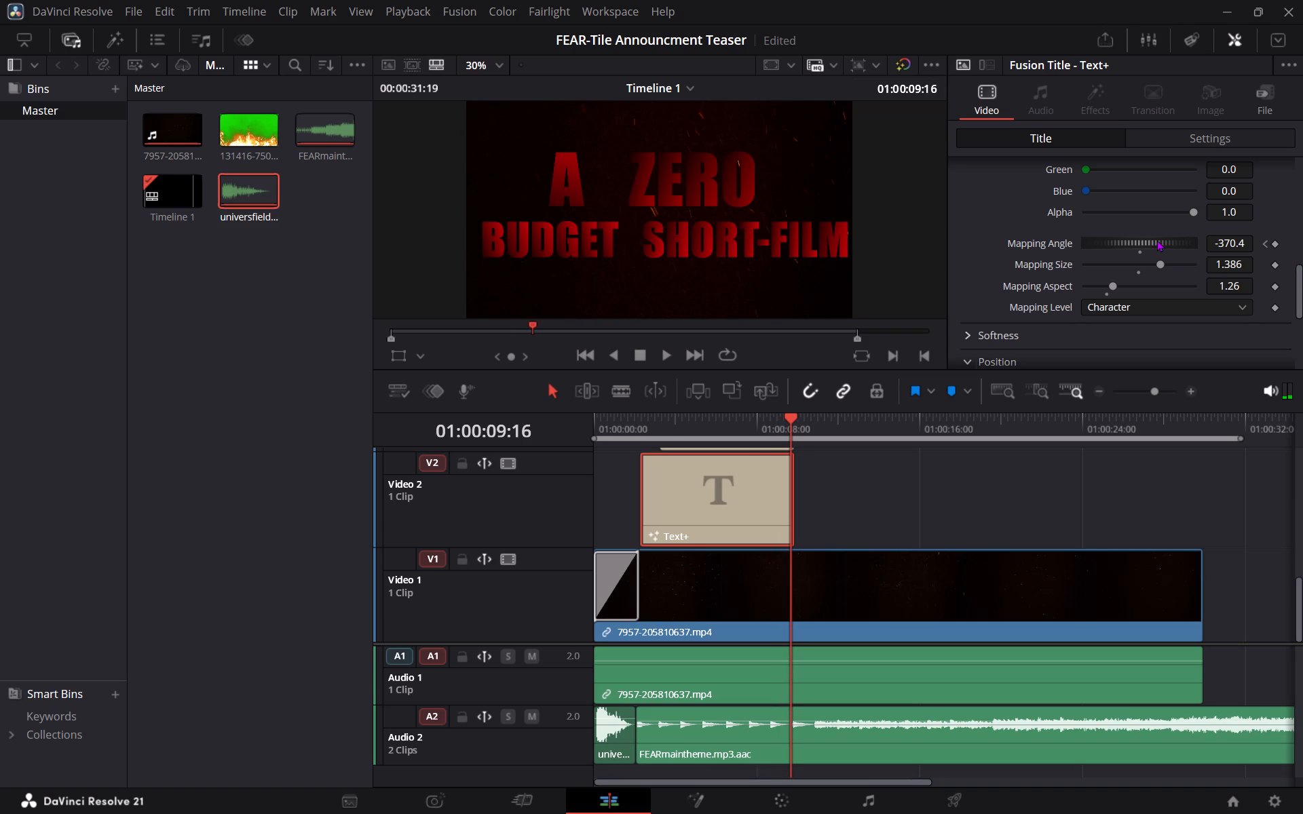
drag(1157, 239, 1097, 245)
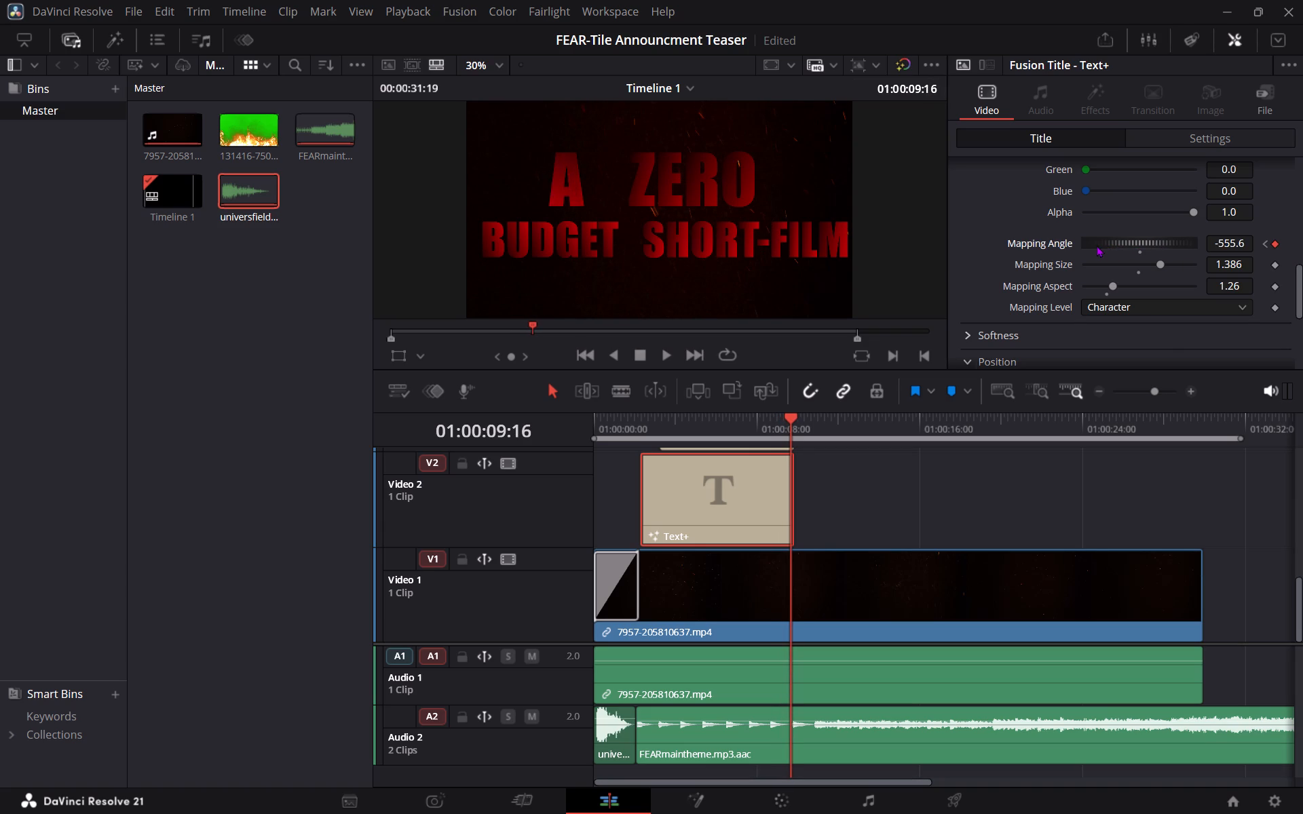
drag(1097, 245, 1049, 246)
Play the teaser from the timeline start to review the "A" title's animated shading.
click(602, 423)
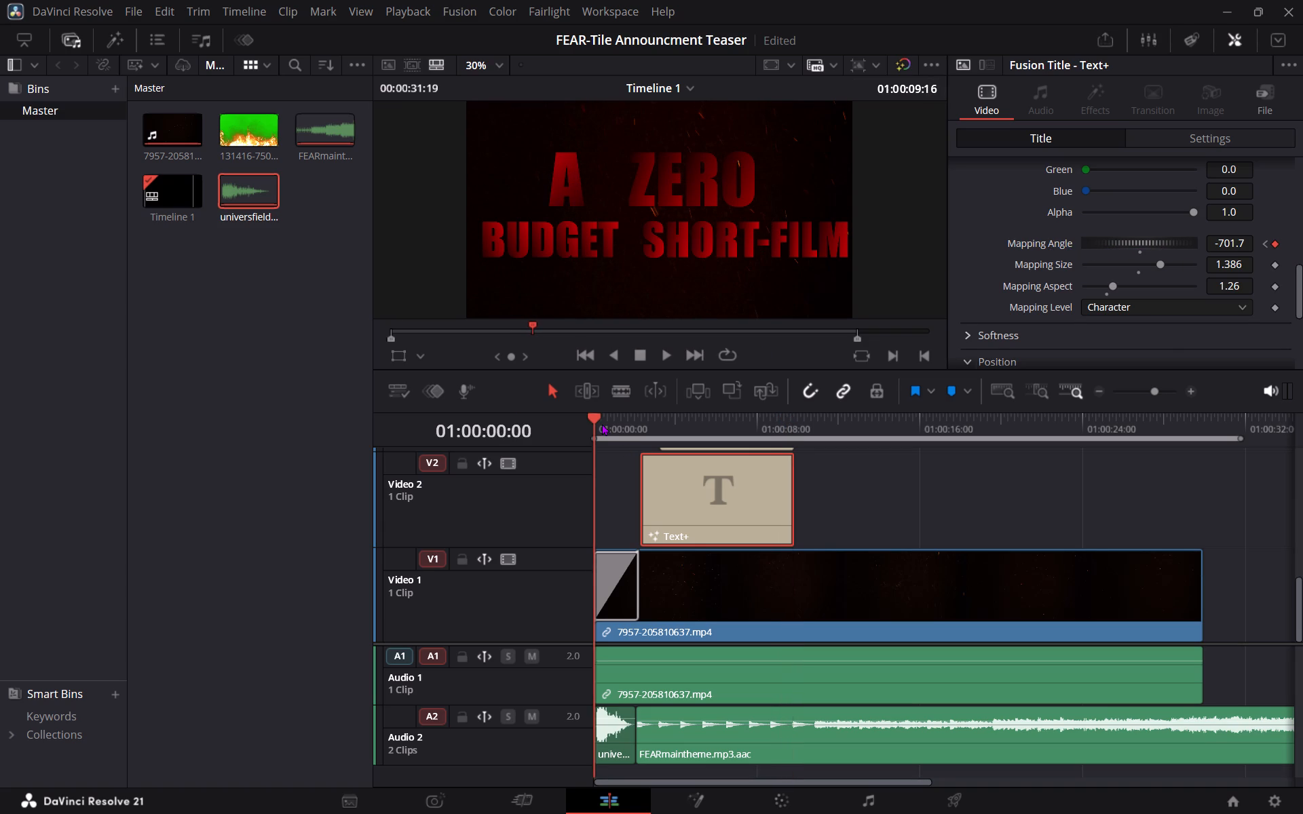
key(space)
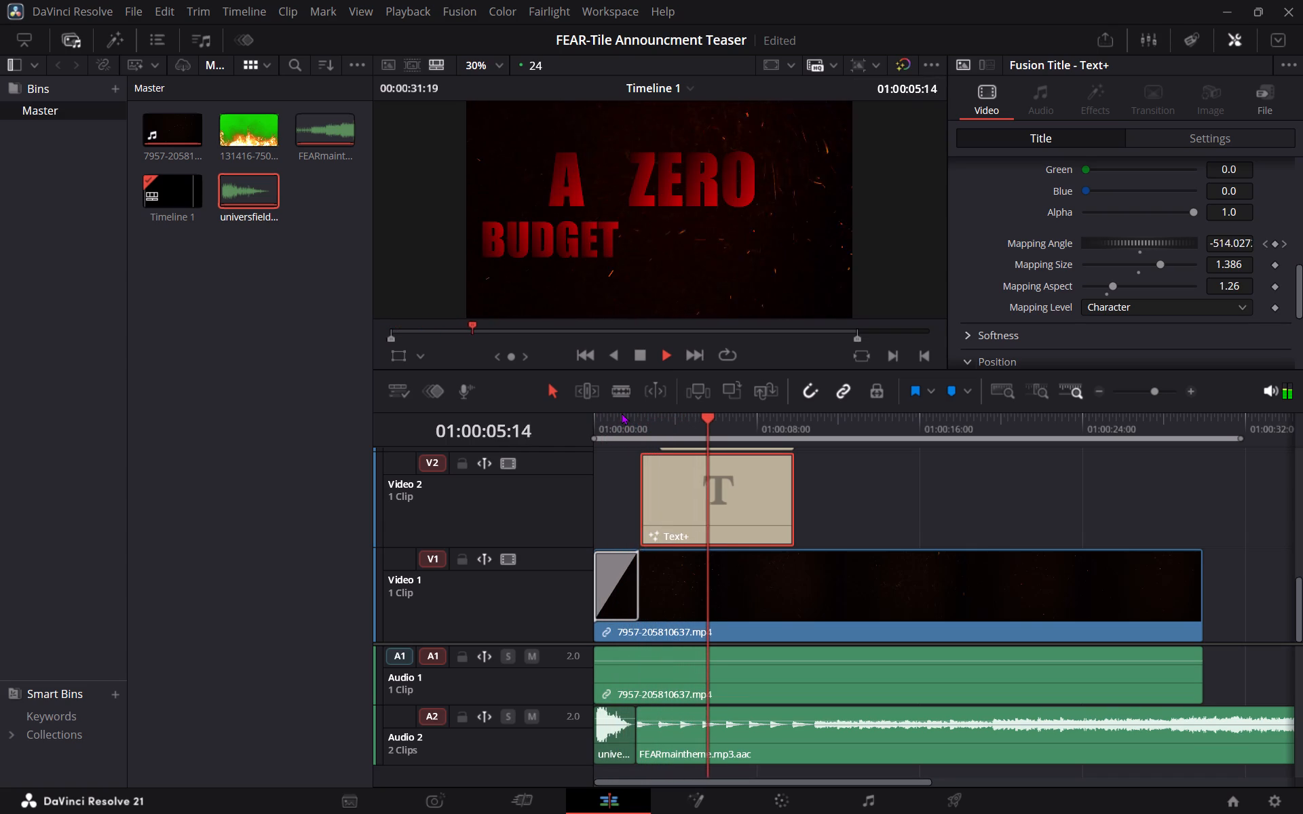
key(space)
Add a Mapping Angle keyframe to the "ZERO" title's shading on Video 3 at its first frame, 01:00:03:06.
scroll(916, 511, up, 1)
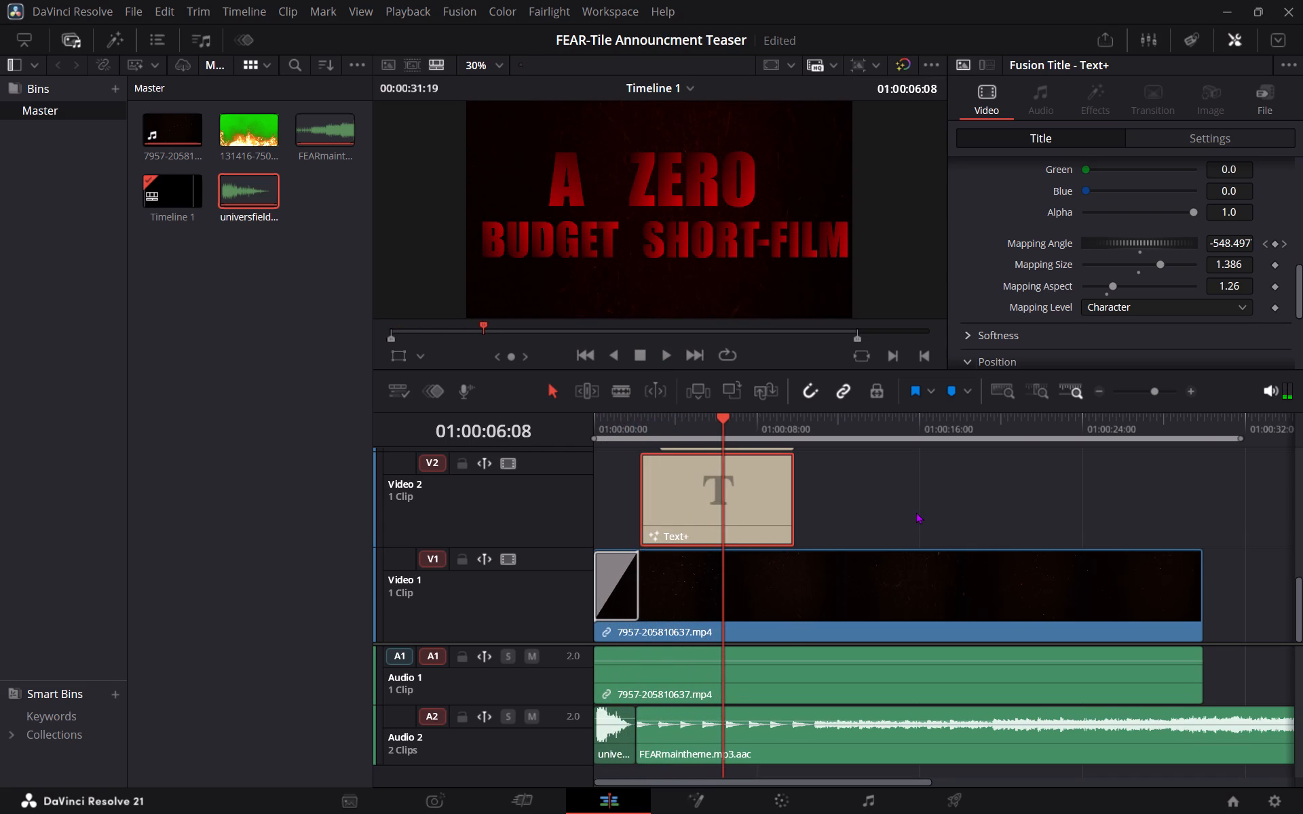
scroll(916, 511, up, 1)
scroll(893, 513, down, 2)
scroll(893, 513, up, 1)
click(747, 497)
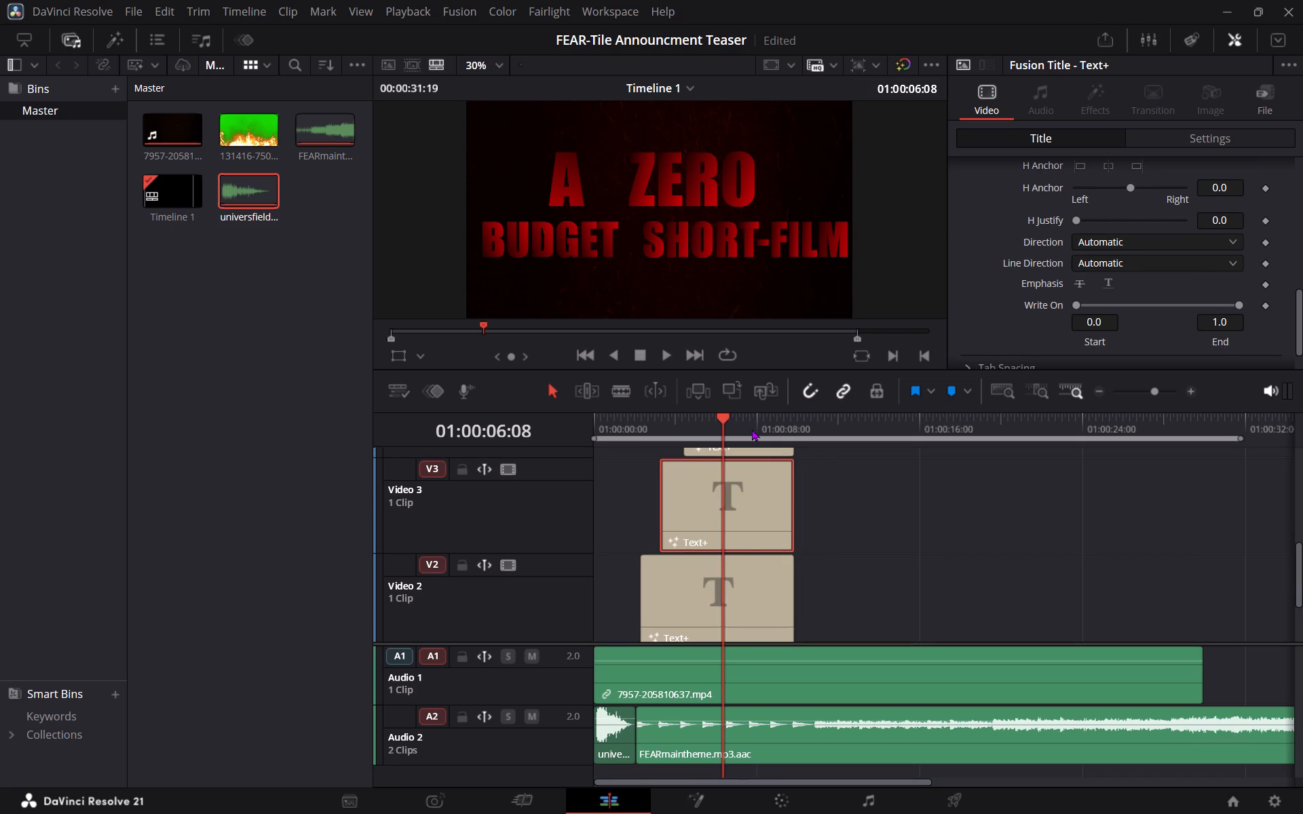
click(665, 423)
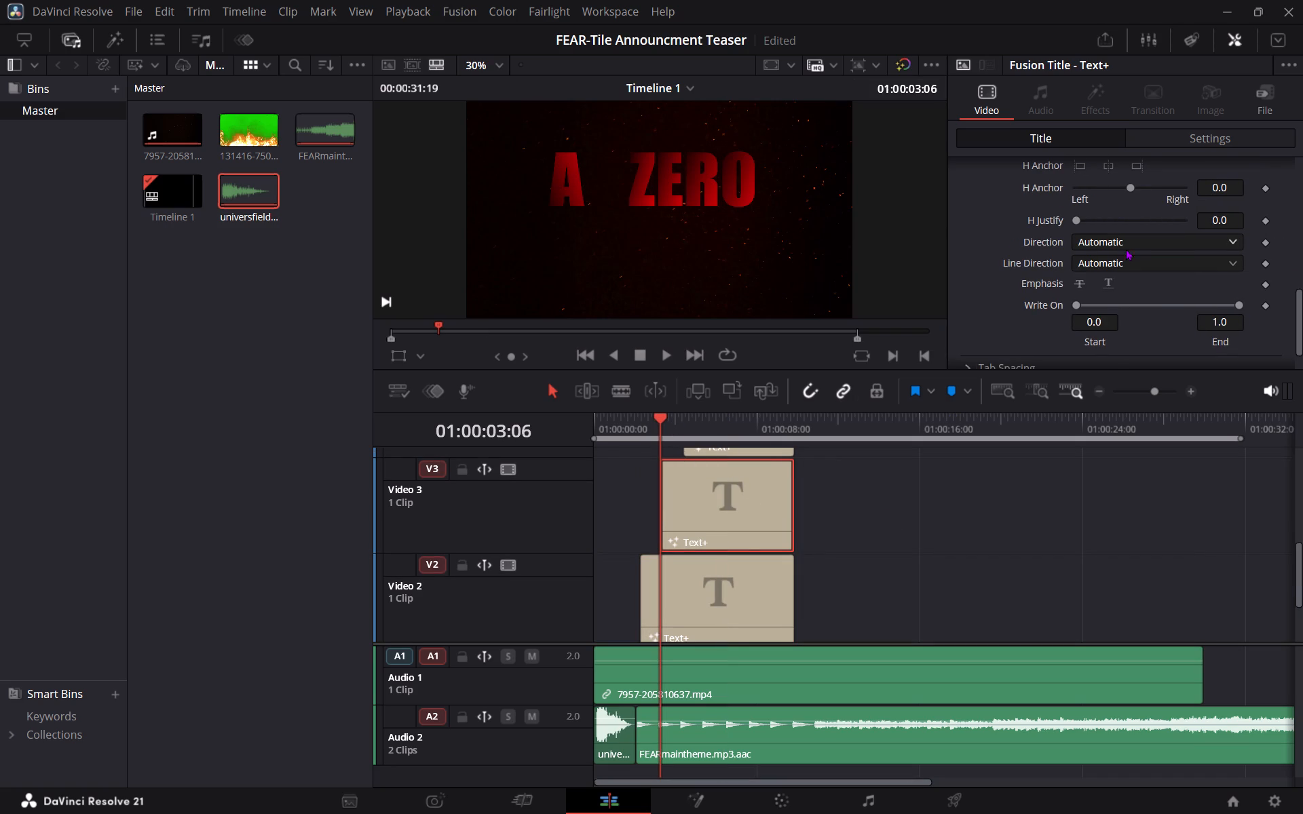
scroll(1127, 247, up, 11)
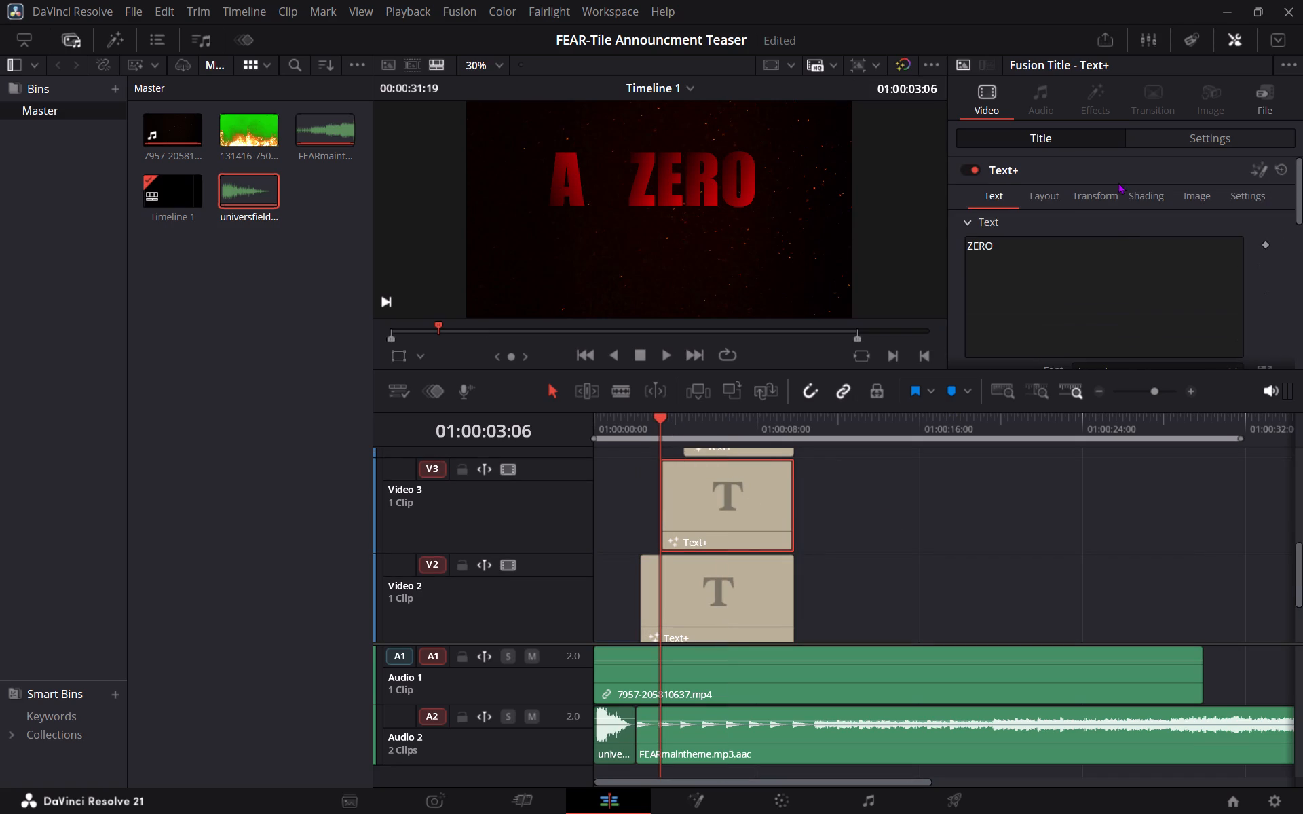
click(1088, 197)
click(1133, 193)
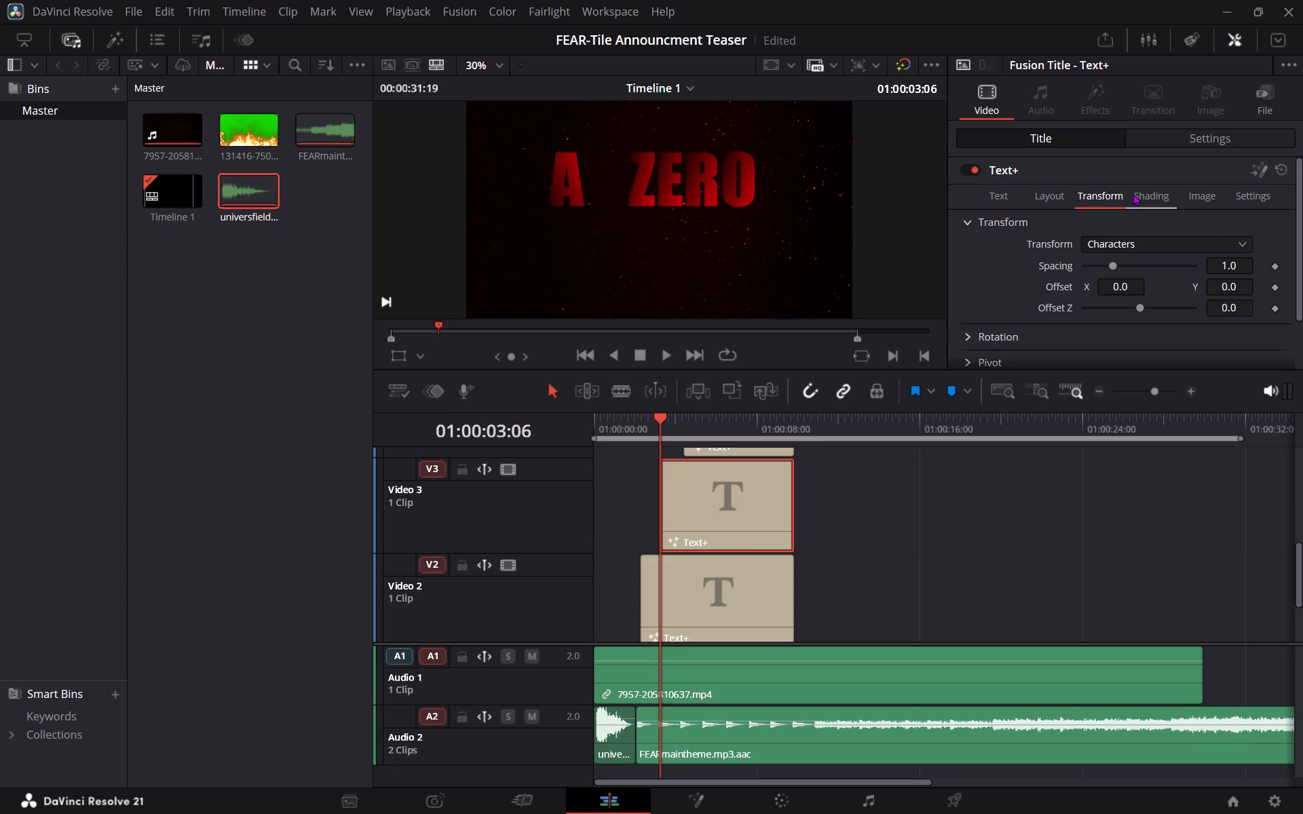
scroll(1117, 321, down, 3)
scroll(1161, 286, down, 4)
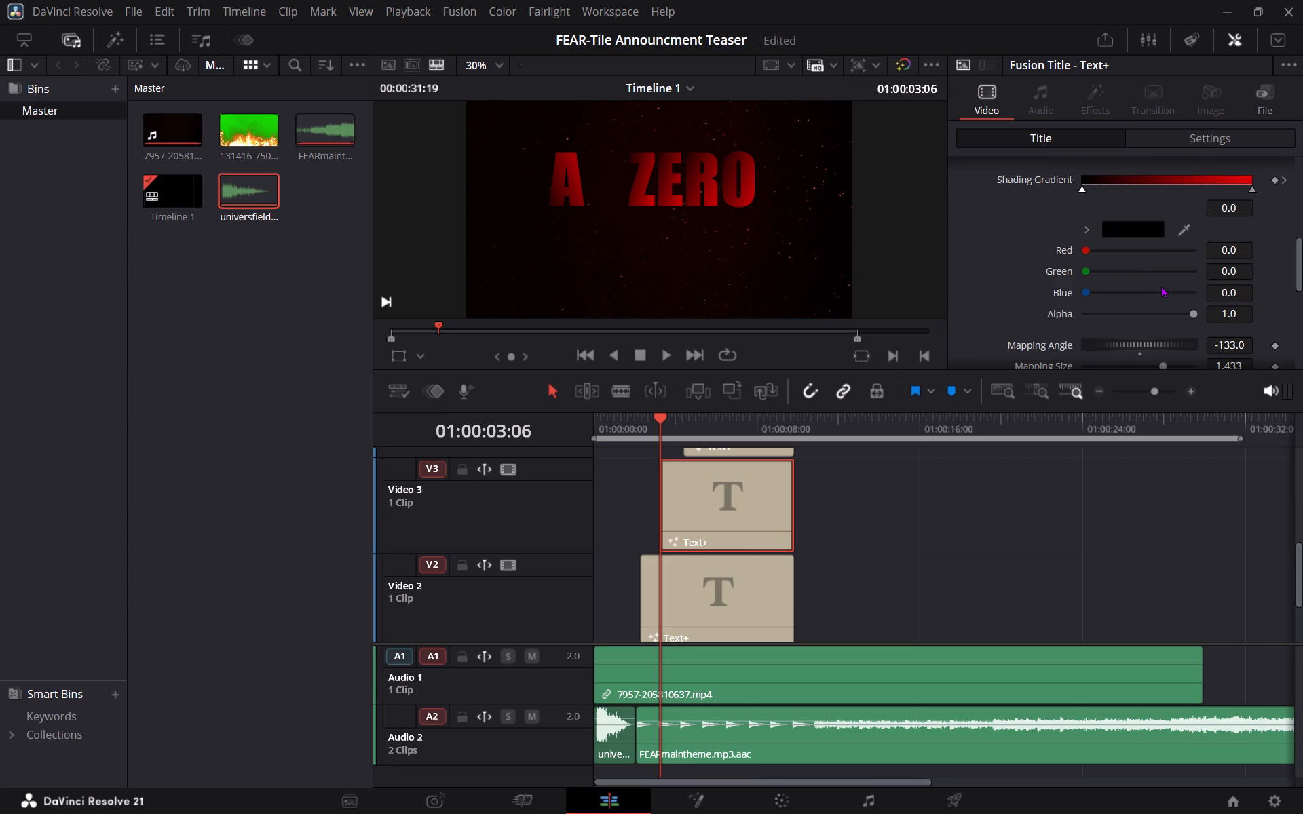
scroll(1161, 286, down, 1)
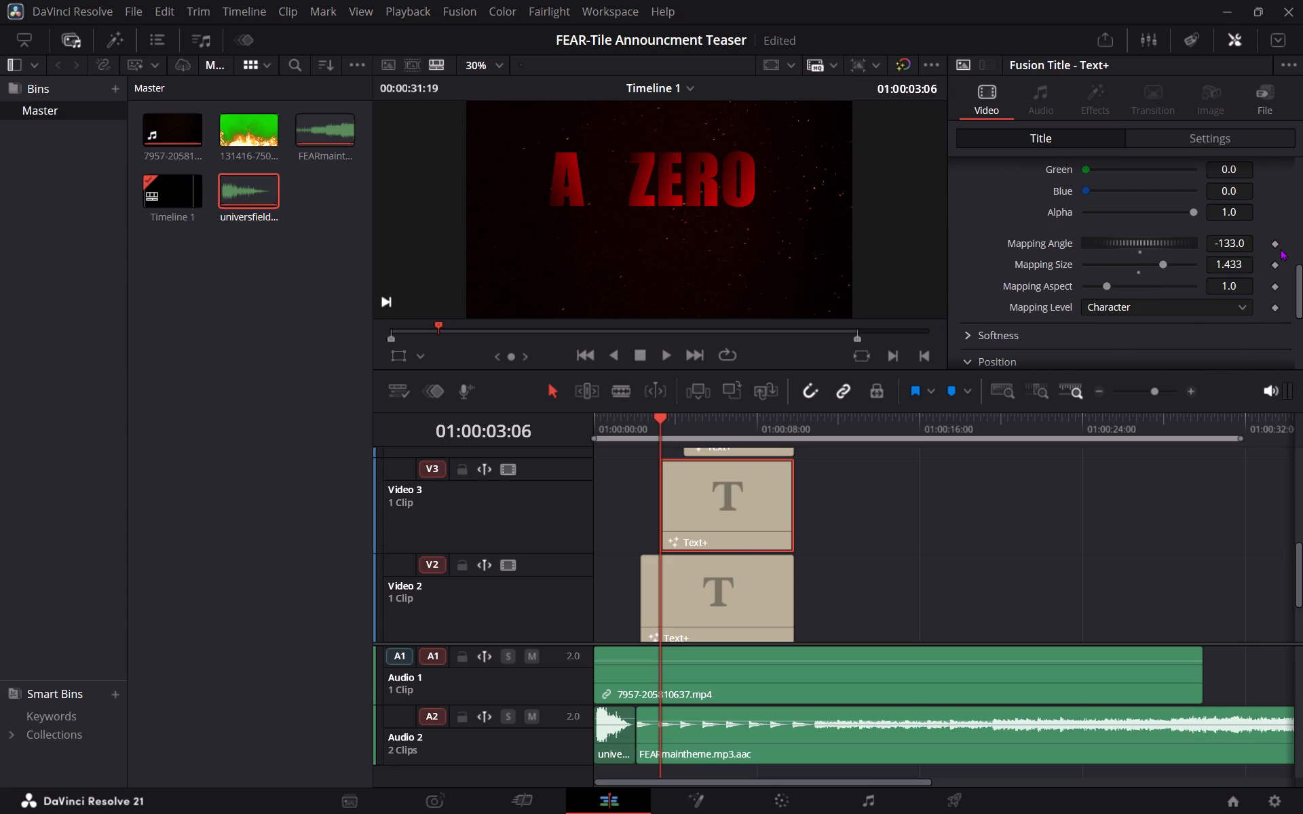
click(1276, 243)
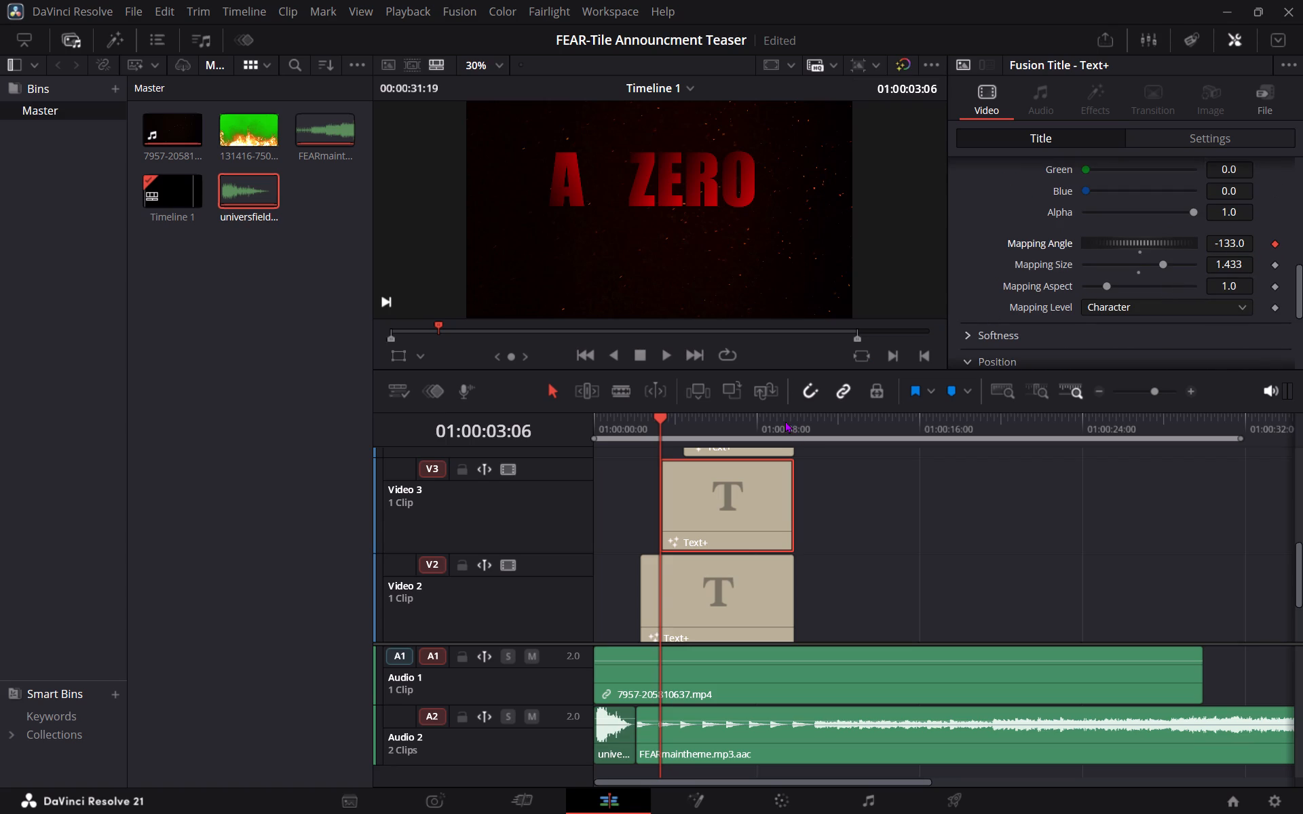
Keyframe the "ZERO" title's Mapping Angle at -378.2 near the clip's end, at 01:00:09:09.
click(785, 421)
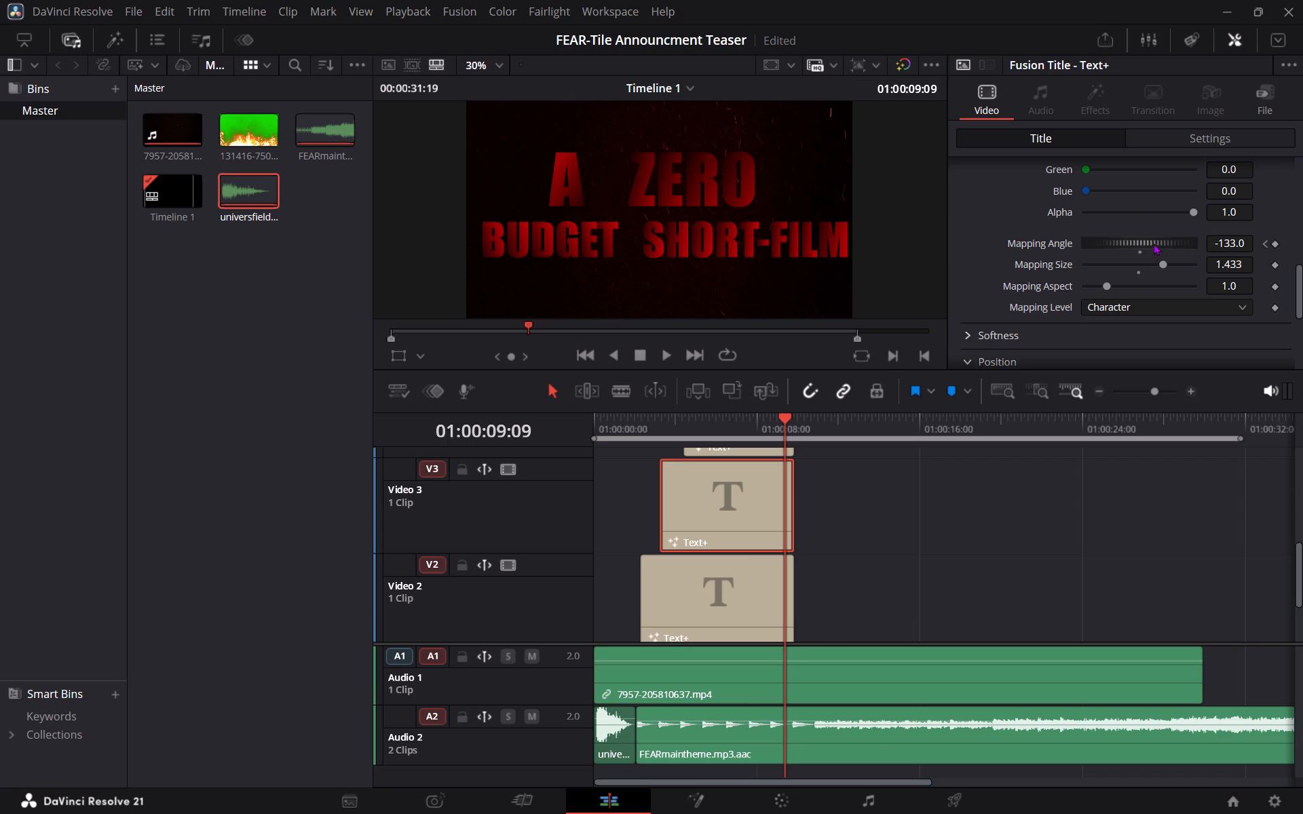
drag(1153, 244, 1073, 248)
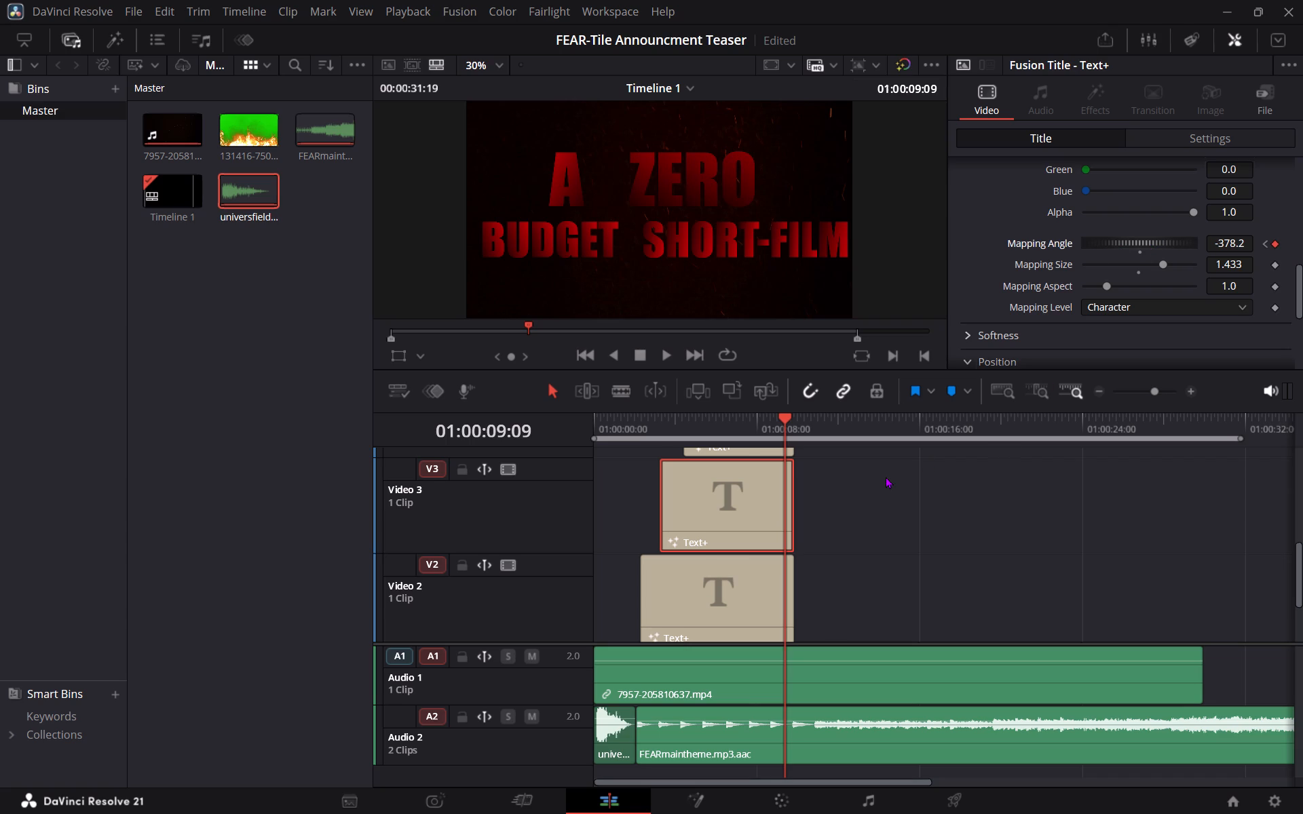
Keyframe the Mapping Angle of the "BUDGET" title on Video 4 at -114.7 at its start, 01:00:04:10.
scroll(886, 476, up, 1)
click(761, 508)
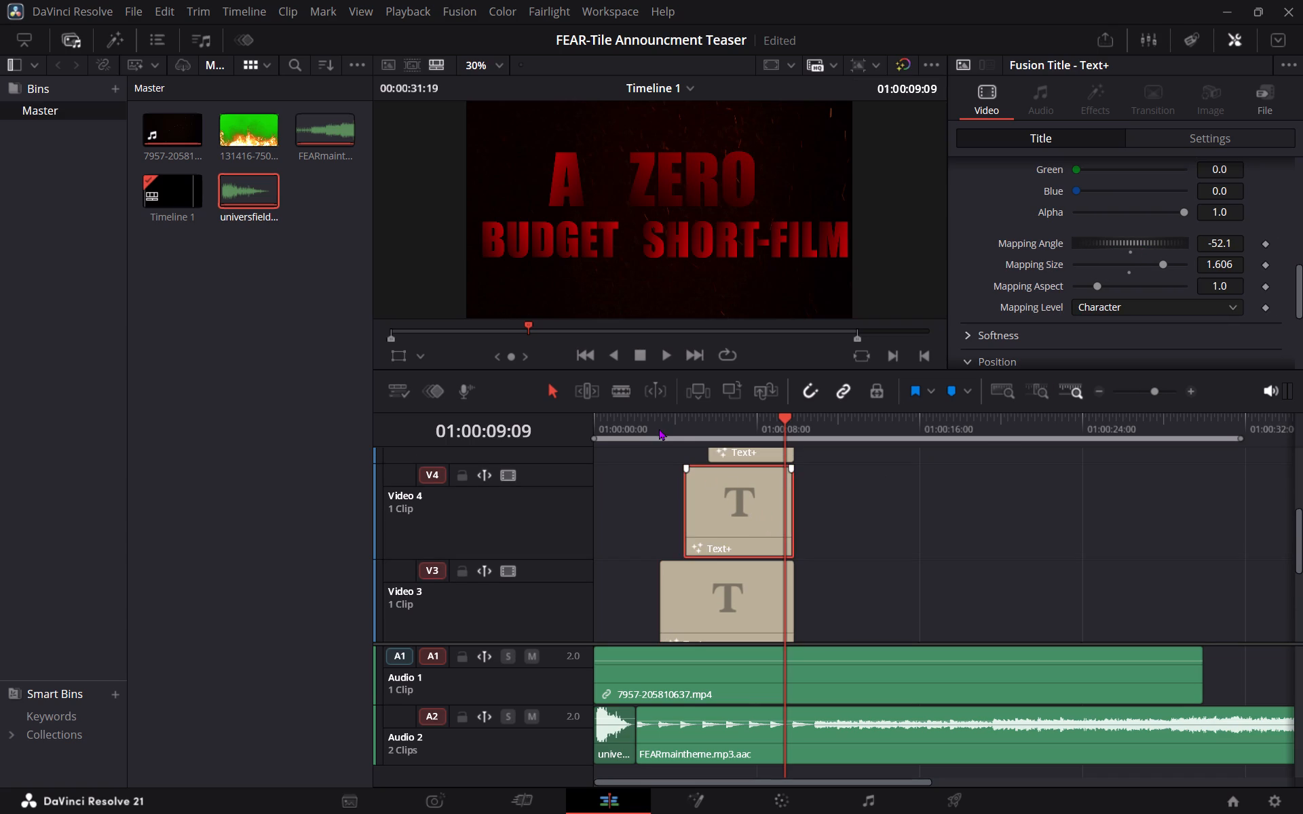
click(681, 416)
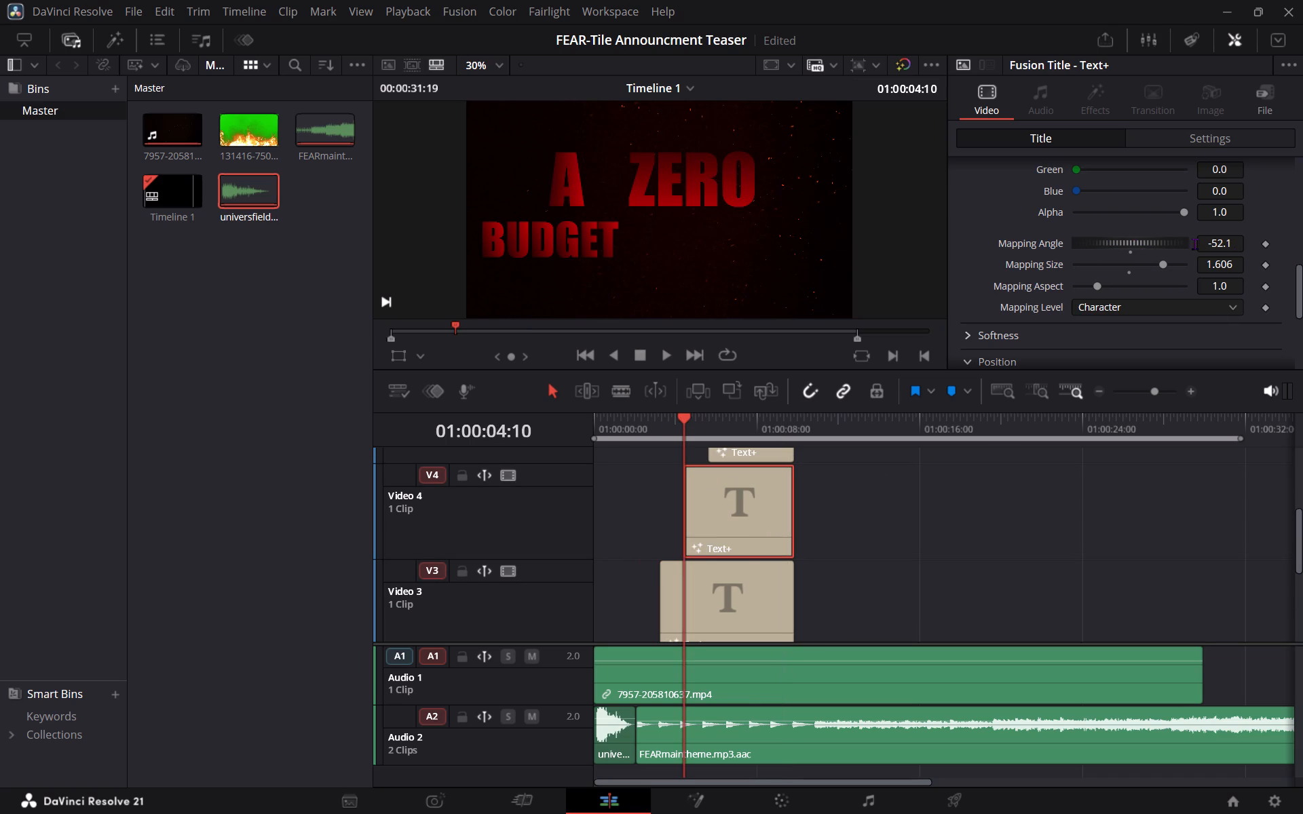
click(1267, 246)
drag(1115, 241, 1096, 238)
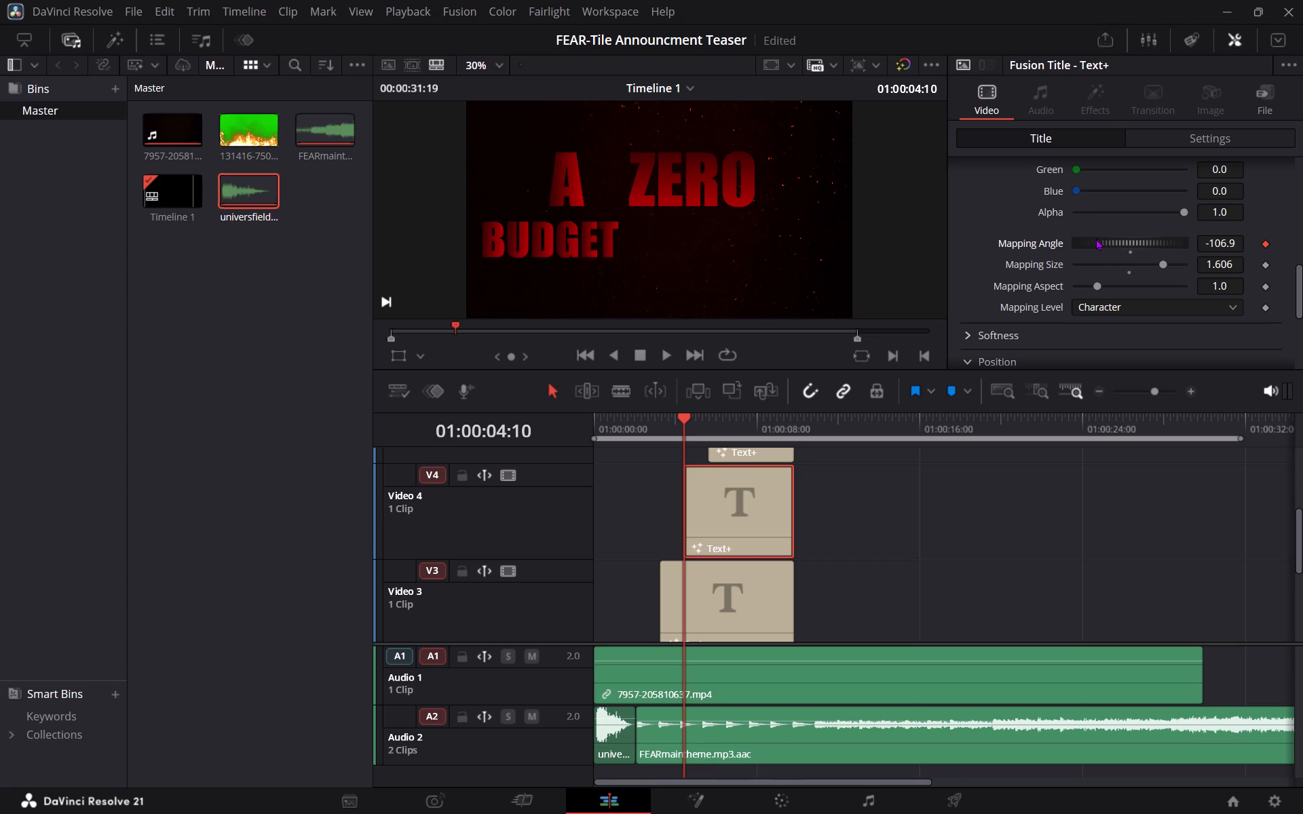
drag(1096, 238, 1095, 237)
Keyframe the "BUDGET" title's Mapping Angle at -359.9 at the end of its clip, at 01:00:09:21.
click(784, 421)
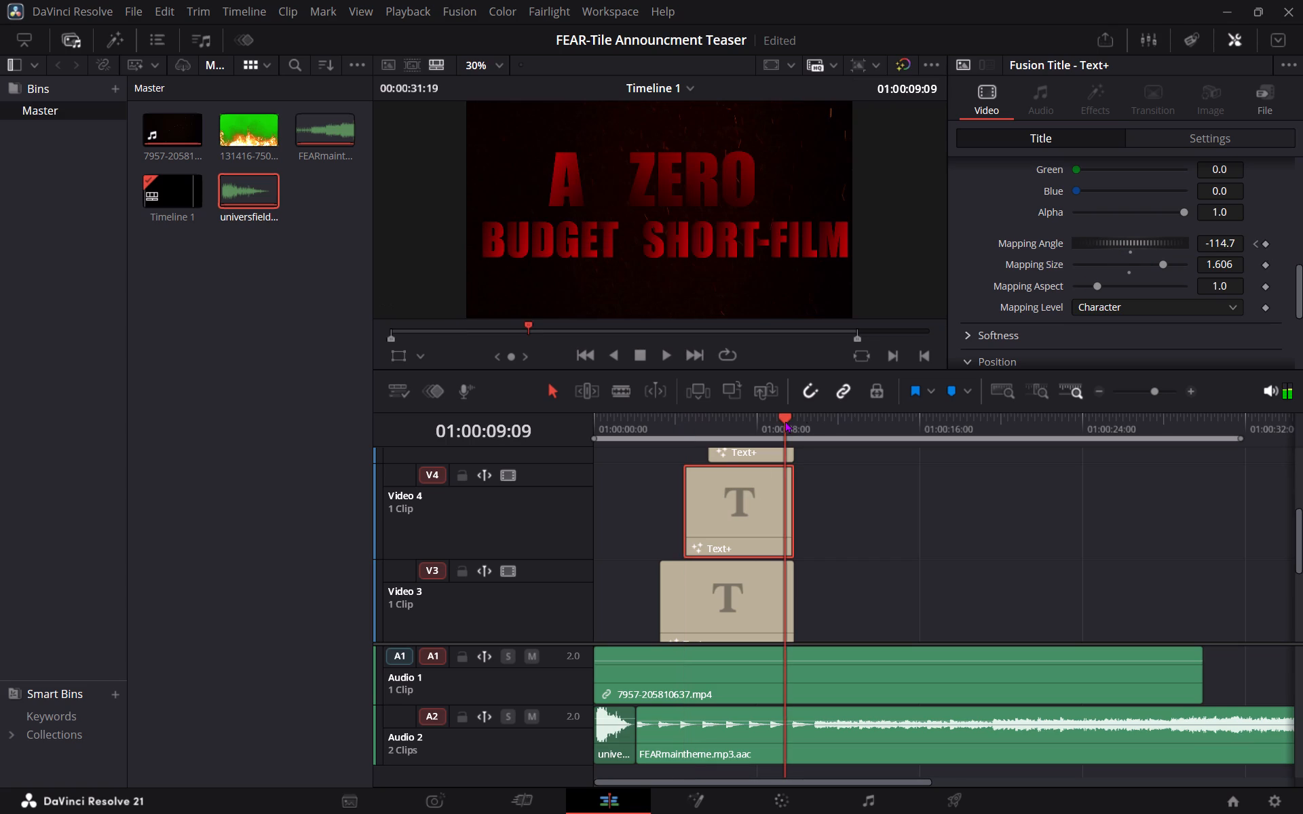
click(794, 419)
click(794, 417)
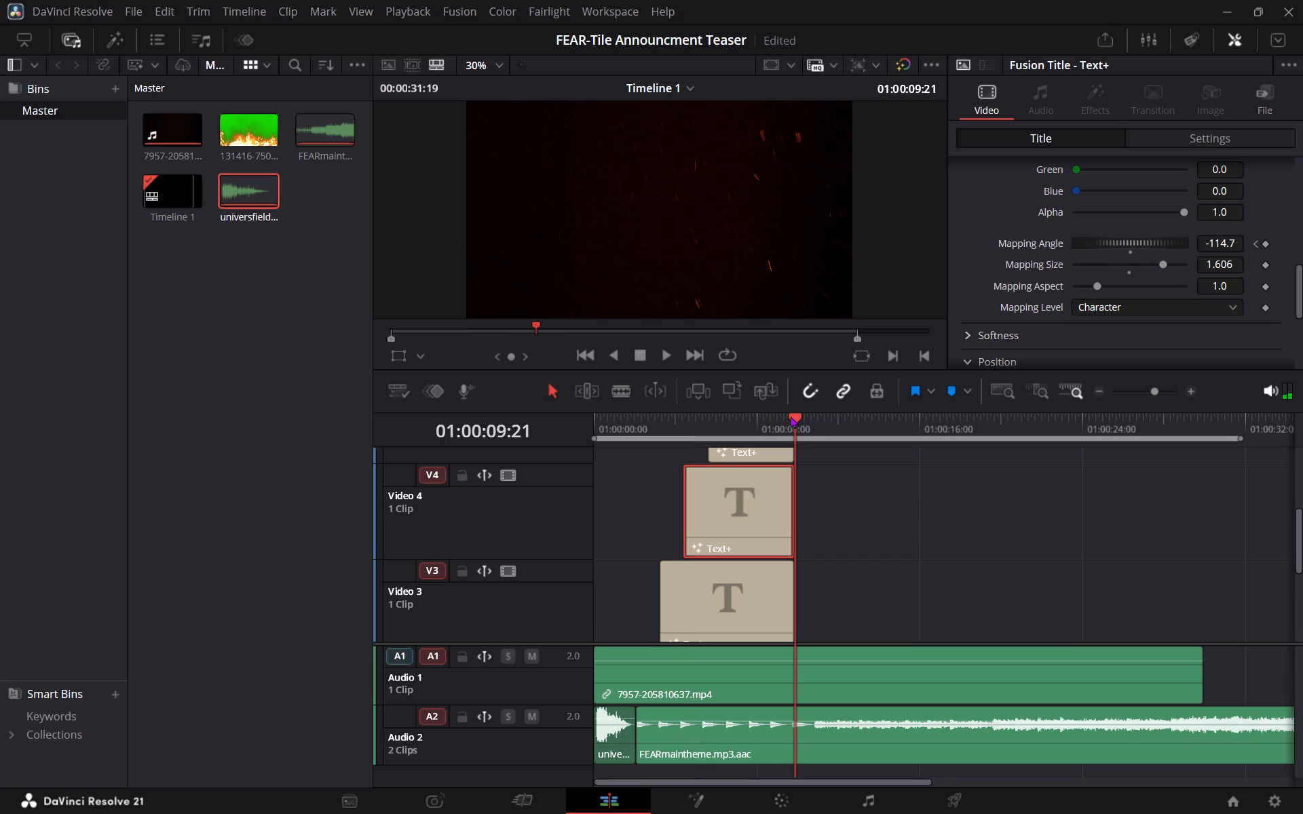
click(789, 415)
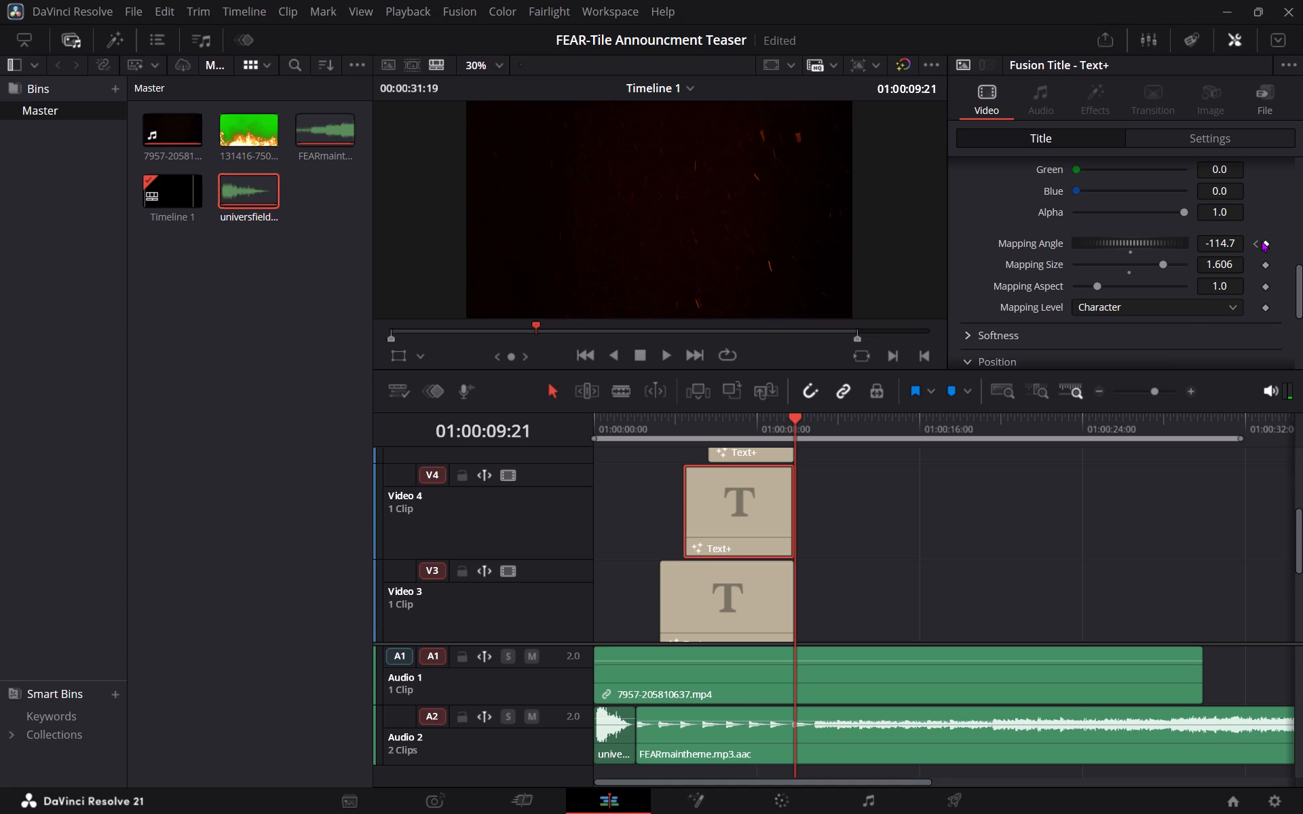
click(1266, 242)
drag(1145, 238, 1145, 237)
drag(1145, 237, 1067, 246)
drag(1067, 246, 1065, 247)
Play the last part of the titles from 01:00:07:22 to review the shading motion.
click(756, 408)
click(755, 414)
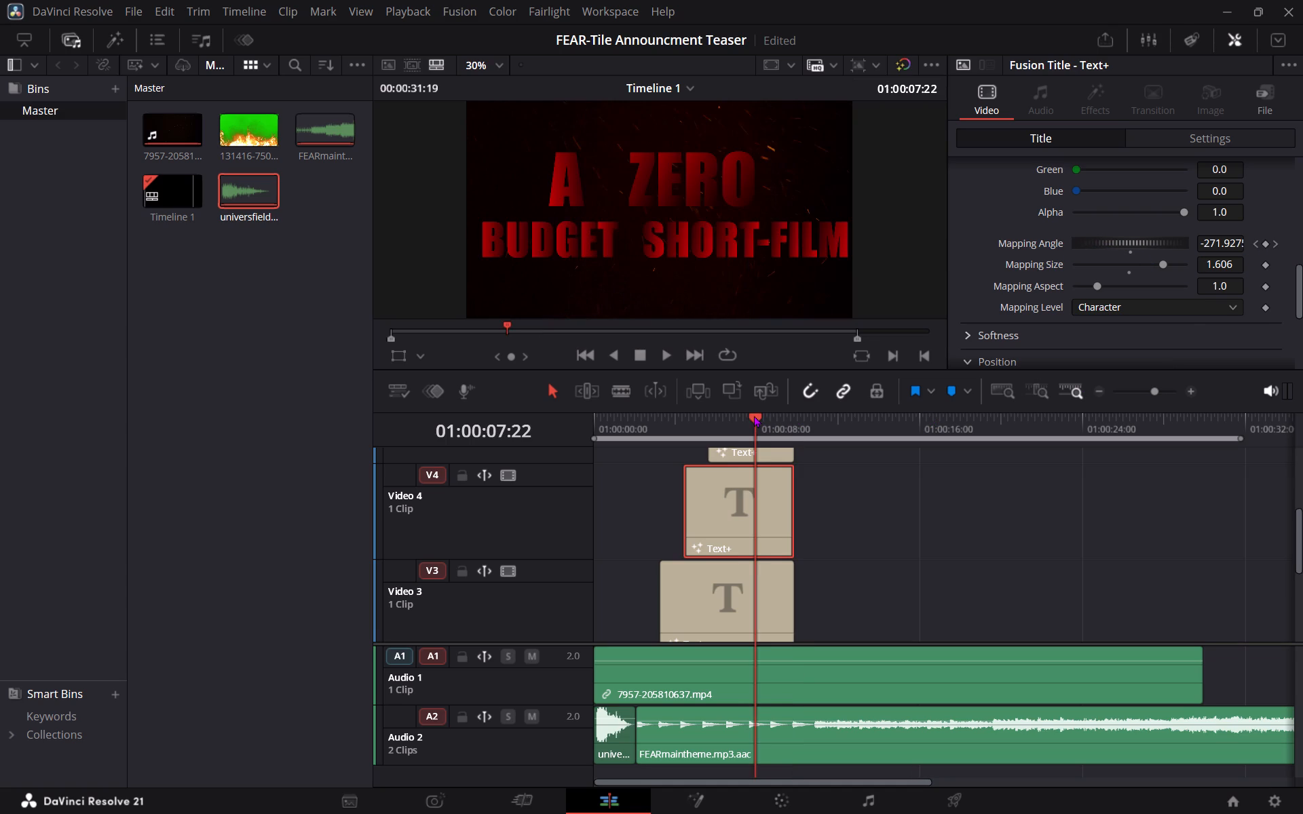
key(space)
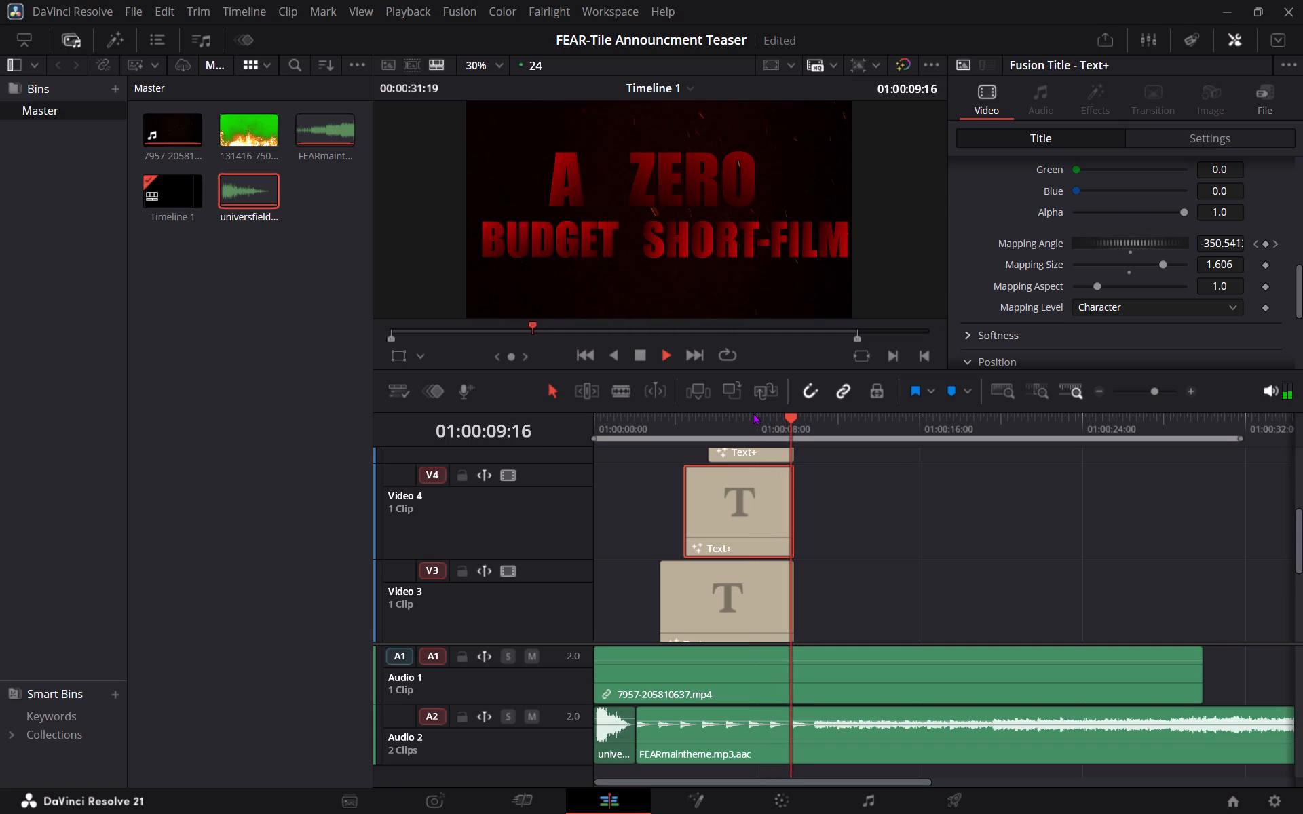
key(space)
Add a Mapping Angle keyframe to the "SHORT-FILM" title's shading on Video 5 at its first frame, 01:00:05:15.
scroll(881, 553, up, 1)
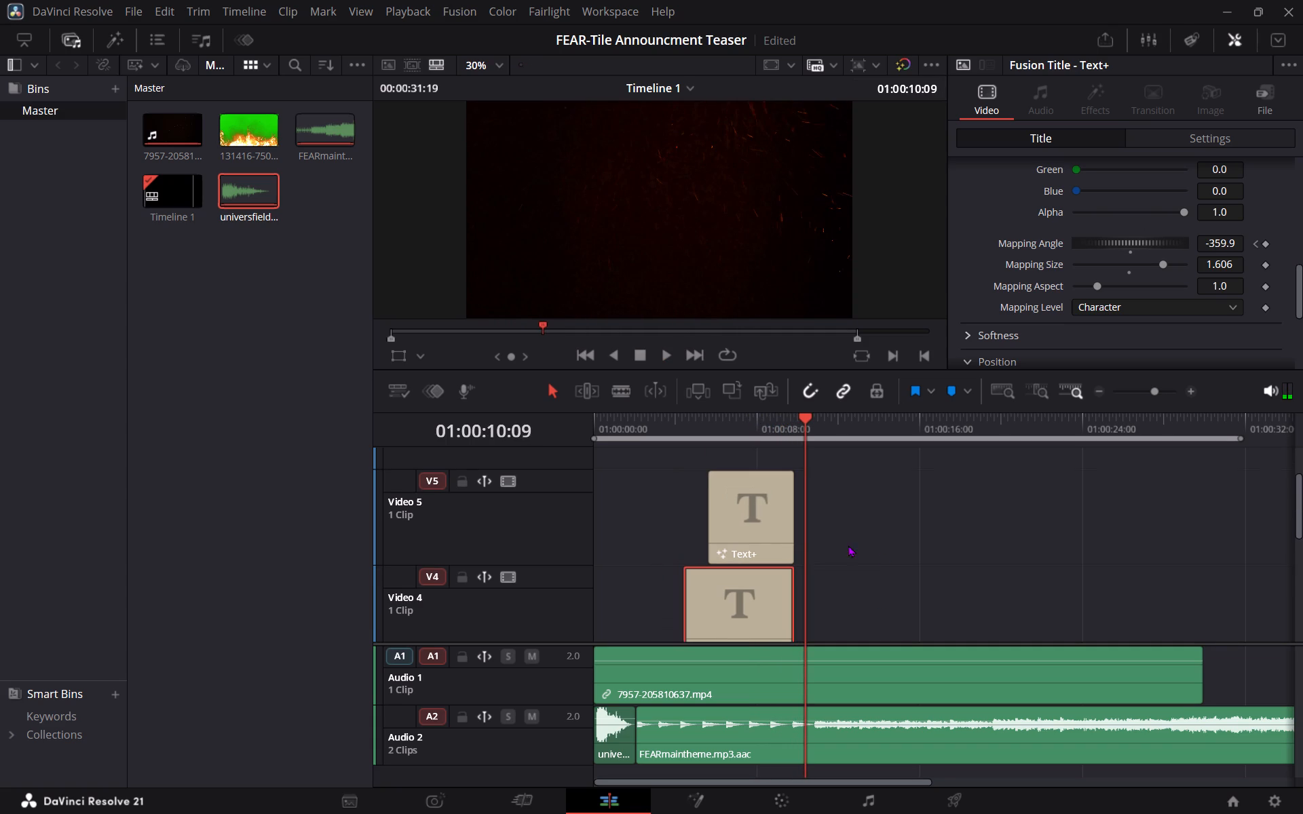
click(772, 526)
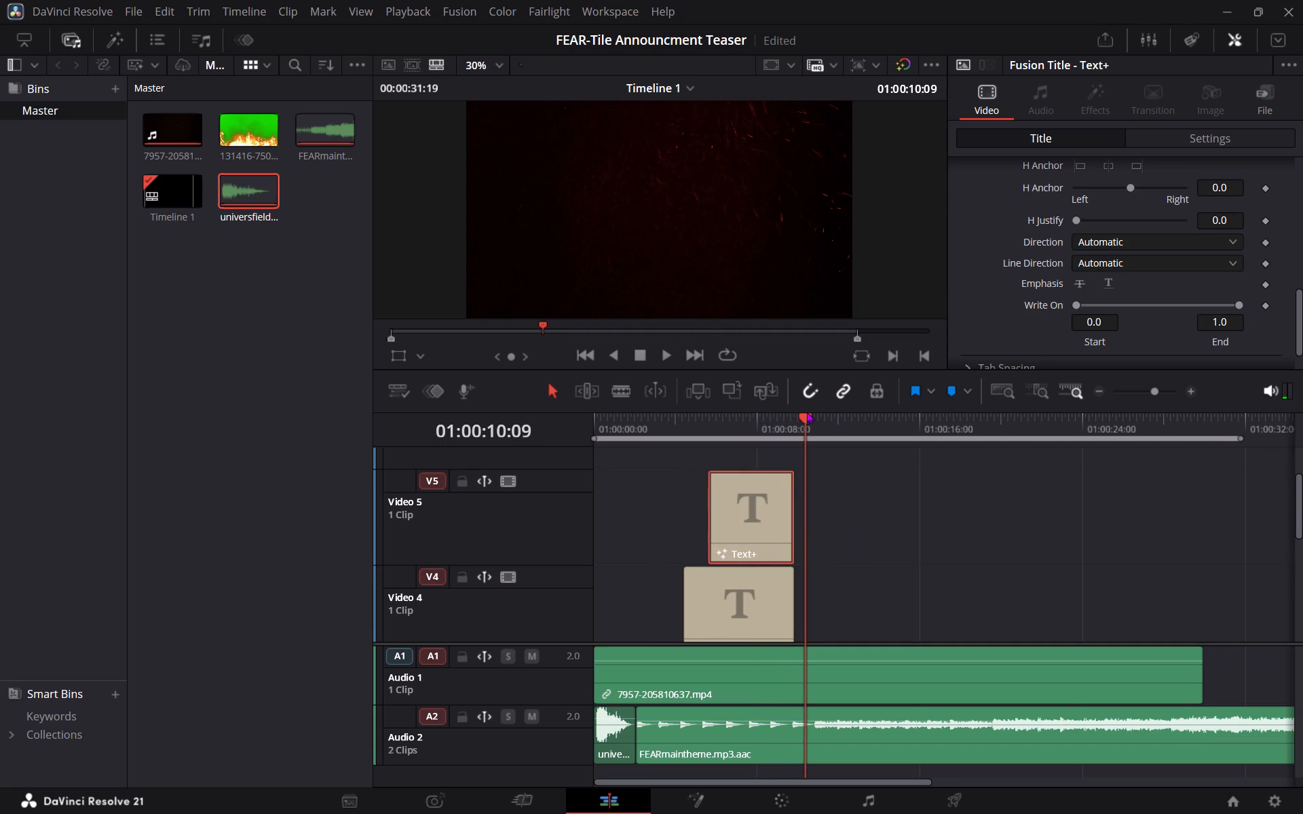
drag(801, 417, 711, 440)
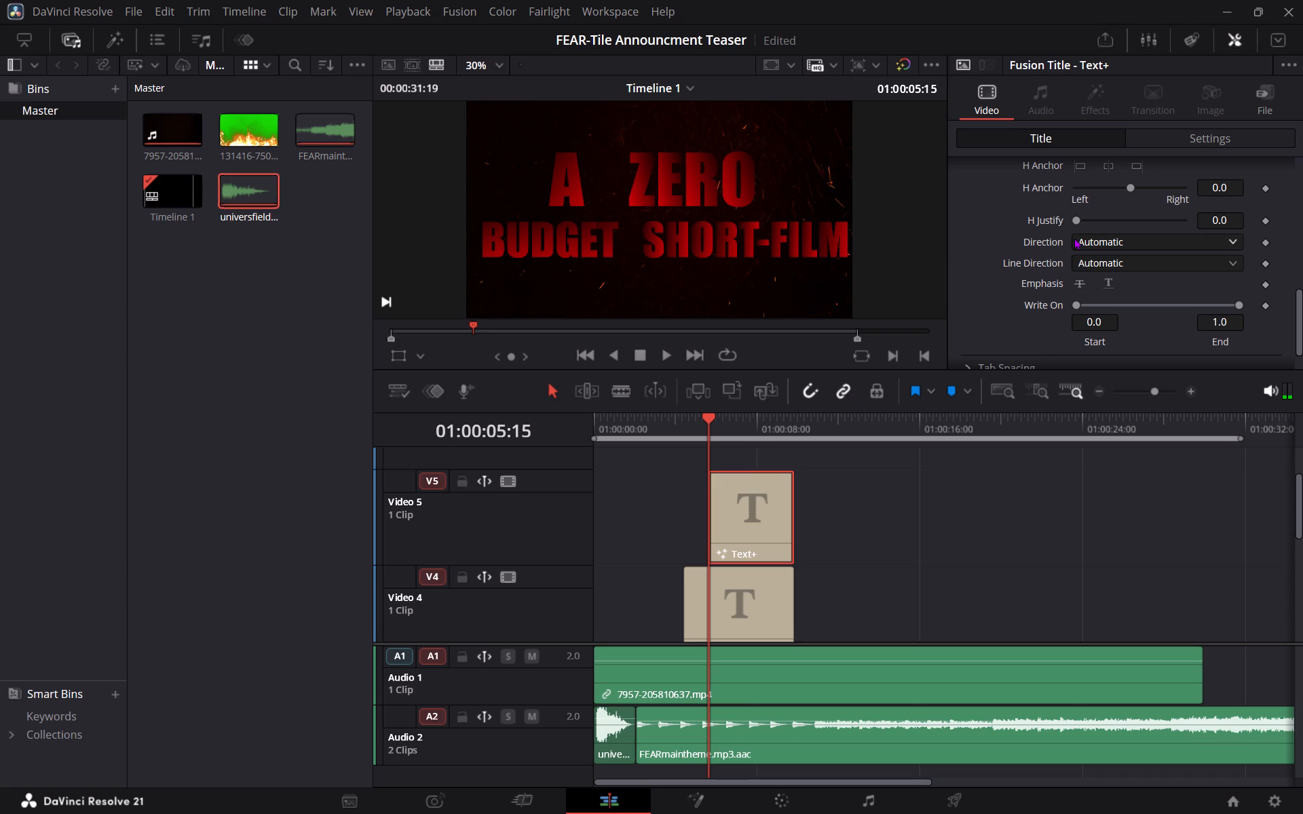
scroll(1112, 260, up, 10)
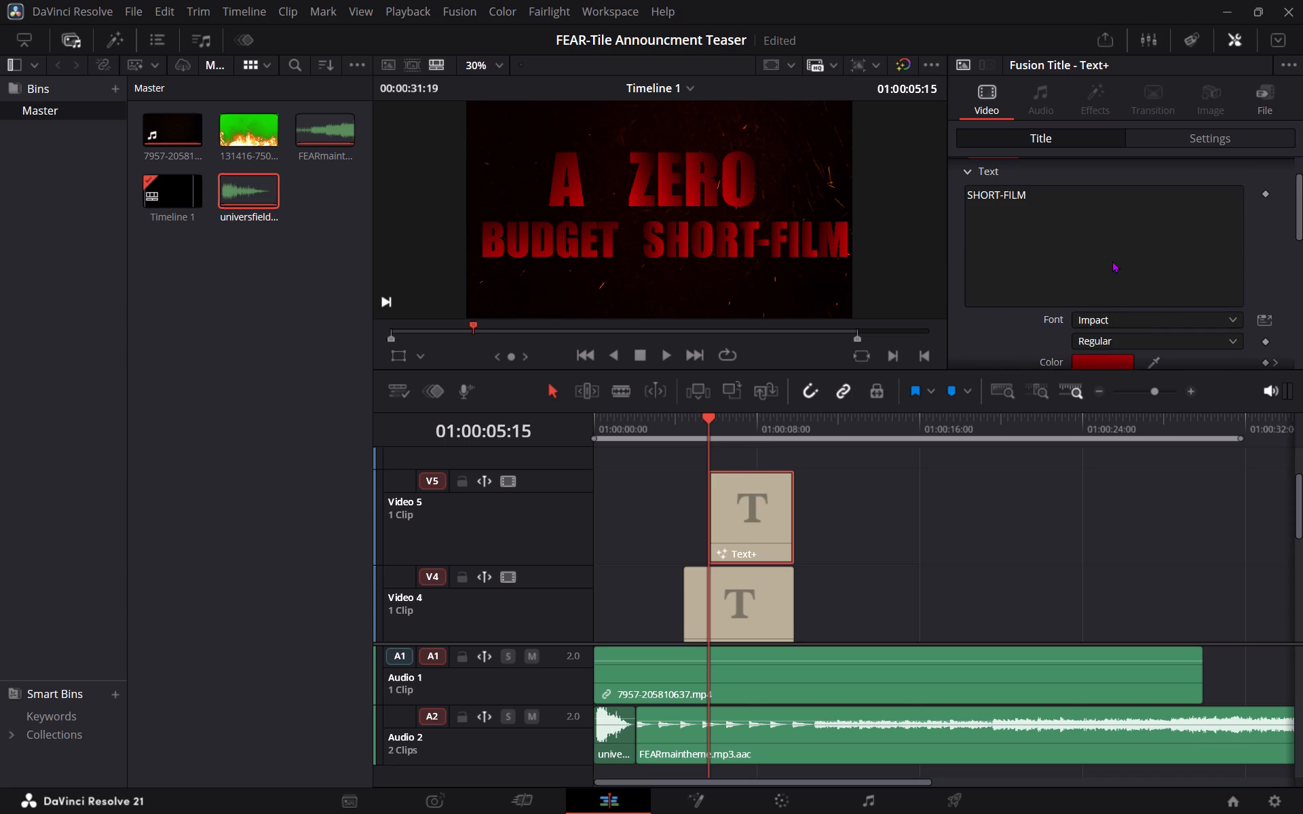
scroll(1112, 260, down, 3)
scroll(1112, 260, up, 3)
click(1124, 196)
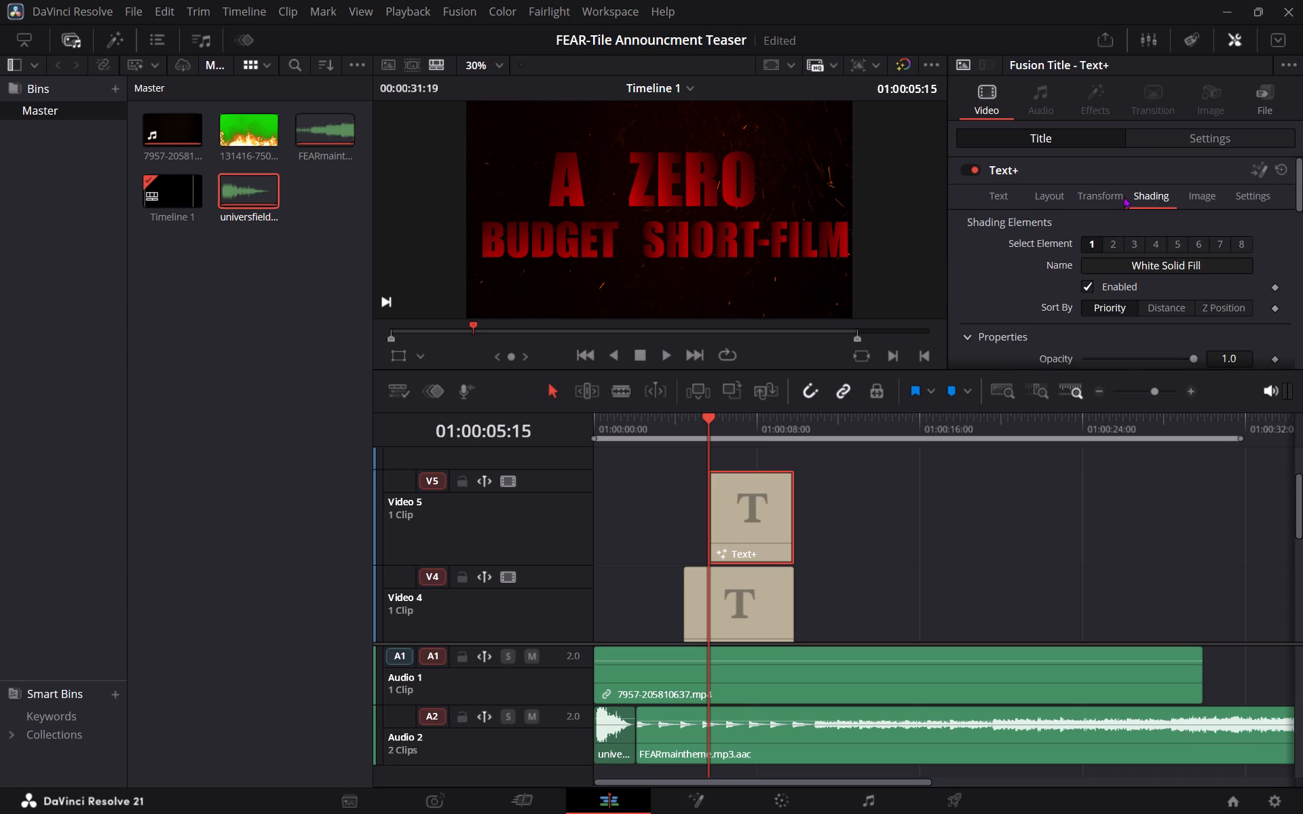
scroll(1118, 282, down, 6)
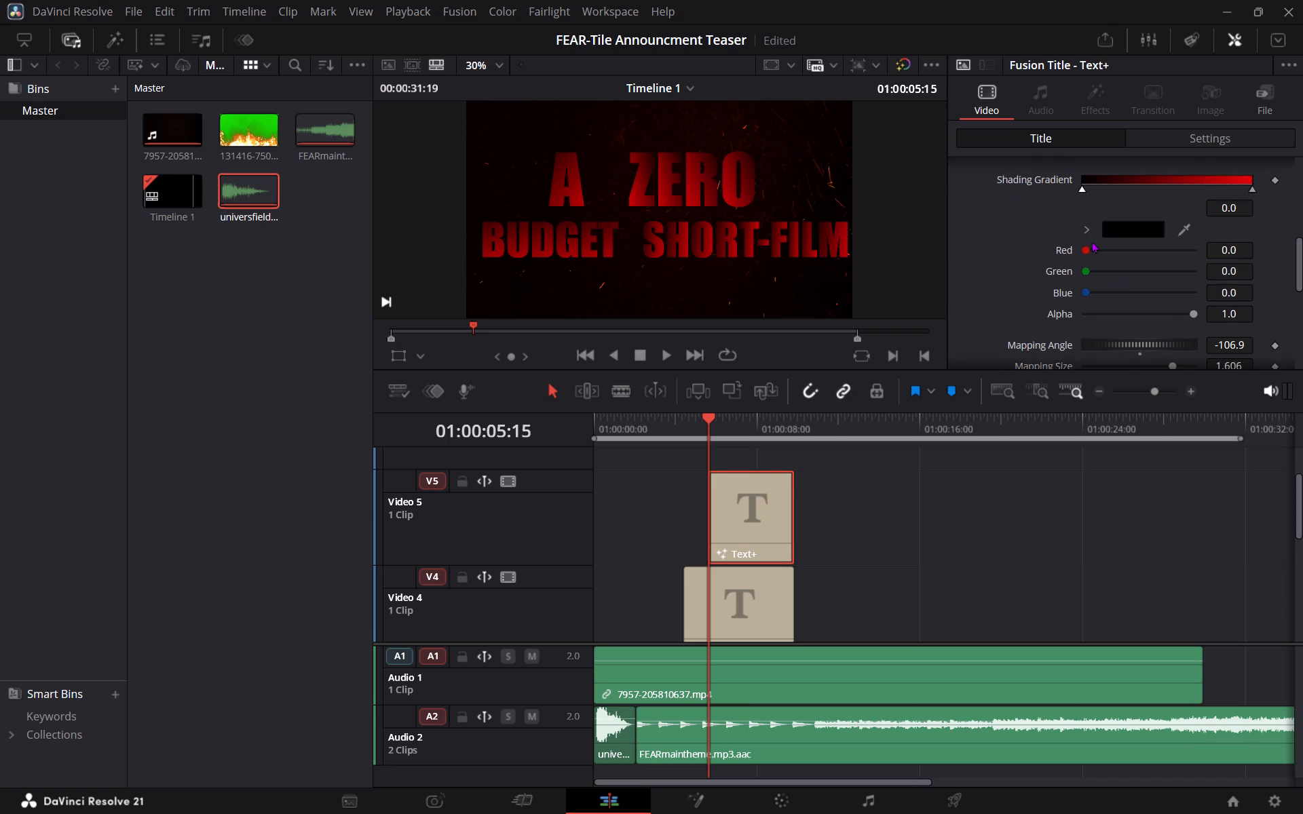
scroll(1092, 247, down, 2)
scroll(1092, 247, up, 1)
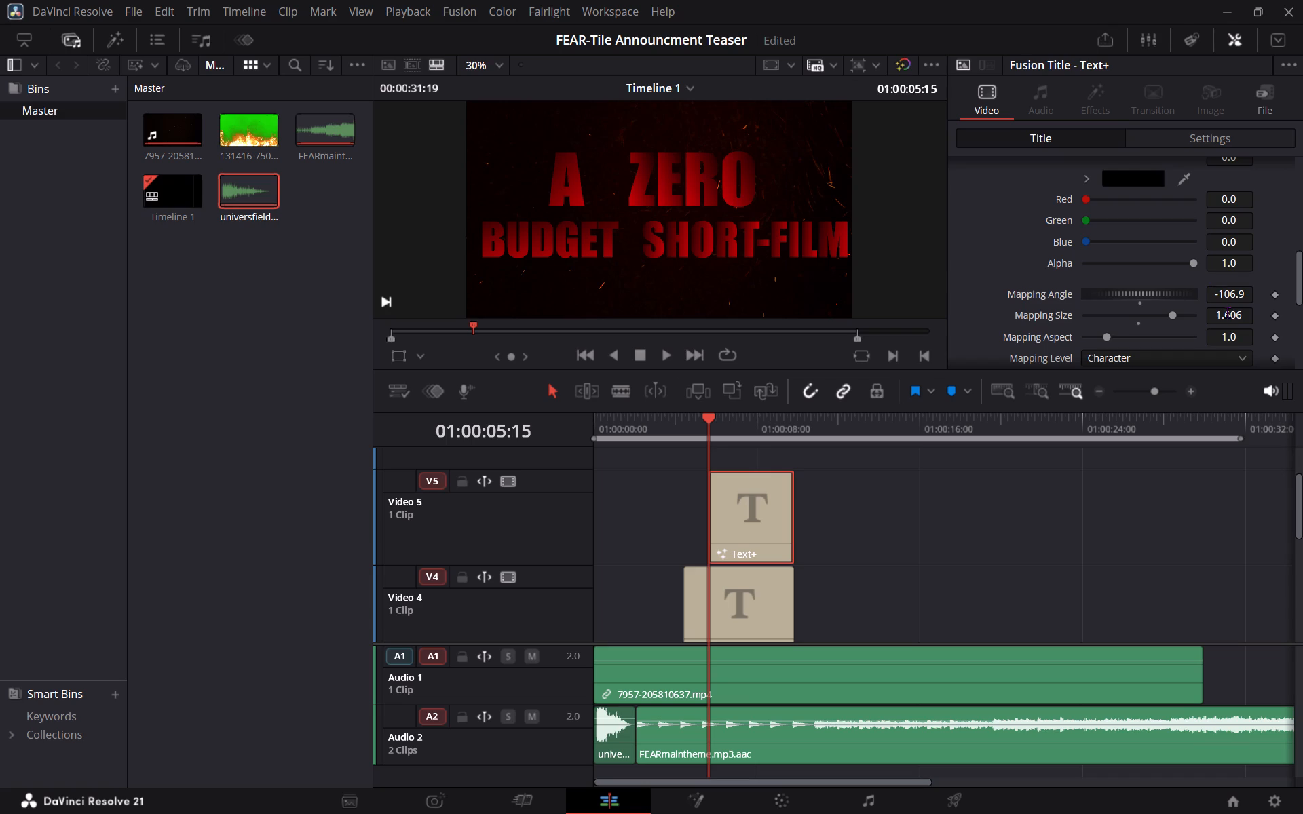
click(1273, 293)
Keyframe the "SHORT-FILM" title's Mapping Angle at -440.8 near the end of its clip, at 01:00:09:09.
click(790, 423)
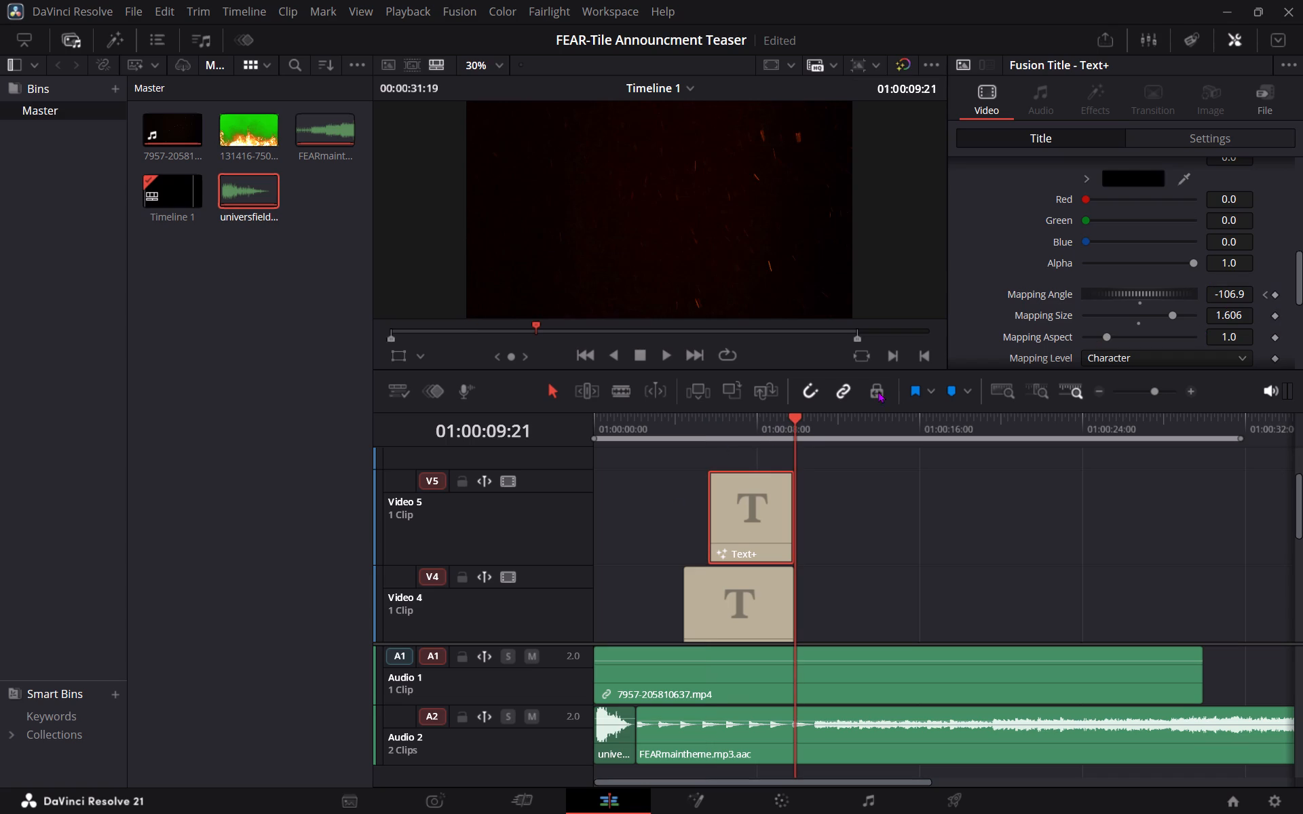
click(785, 415)
drag(1131, 292, 1130, 292)
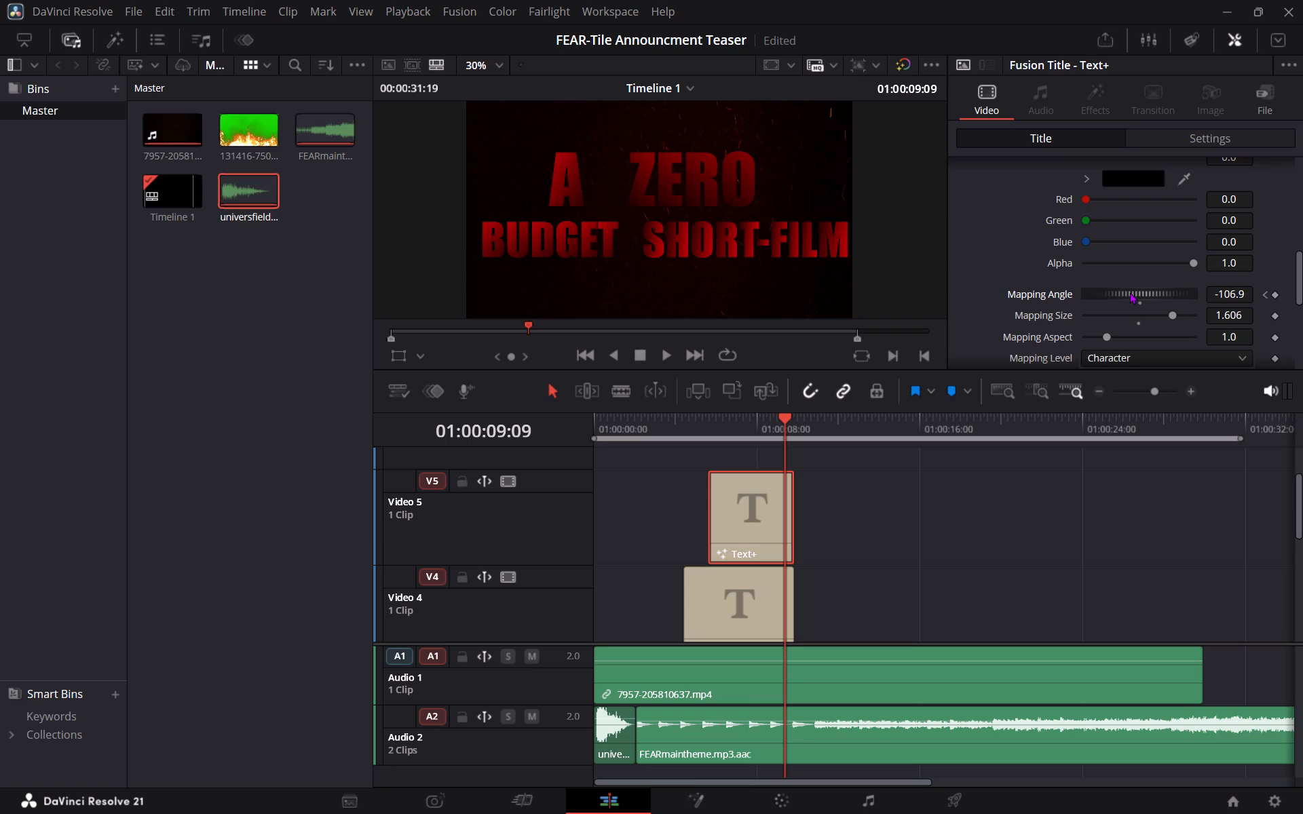
drag(1130, 292, 1051, 296)
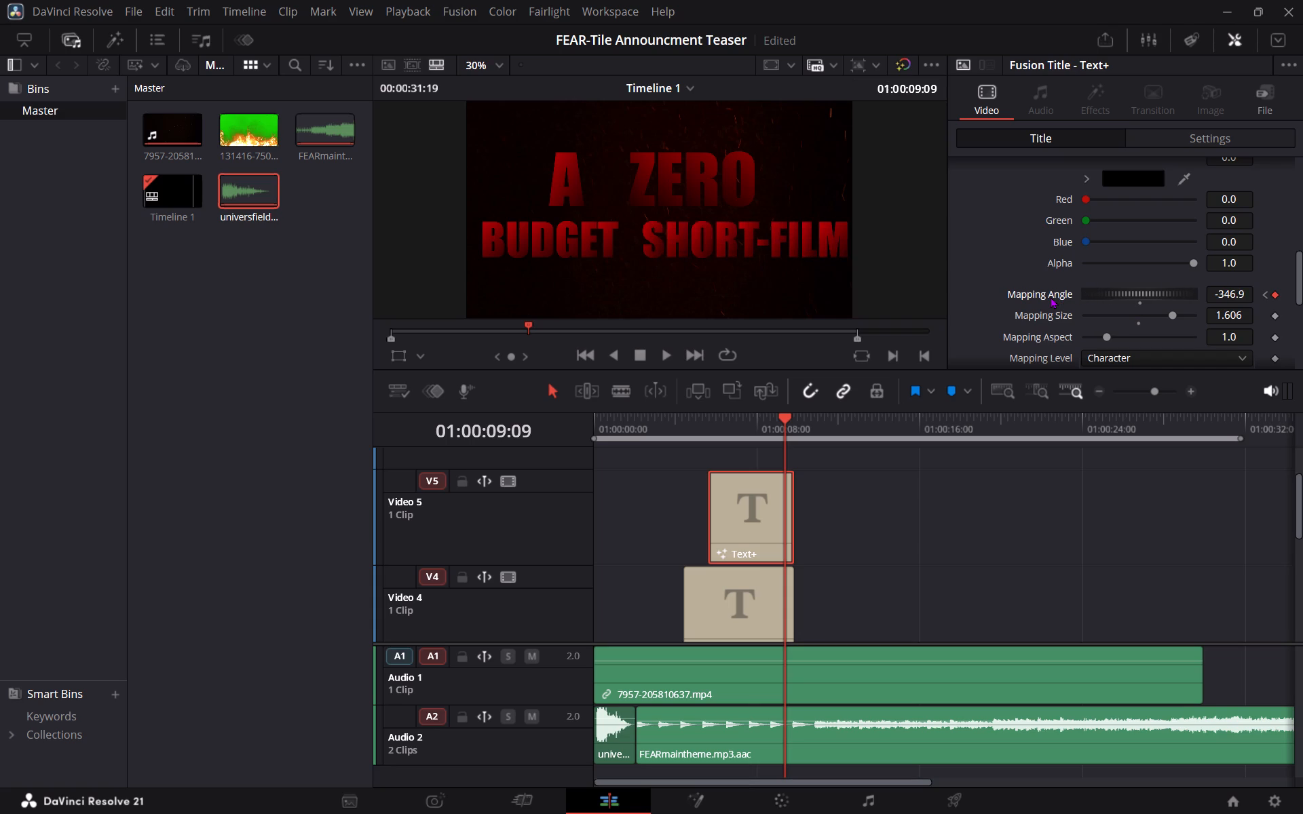
drag(1051, 296, 1022, 303)
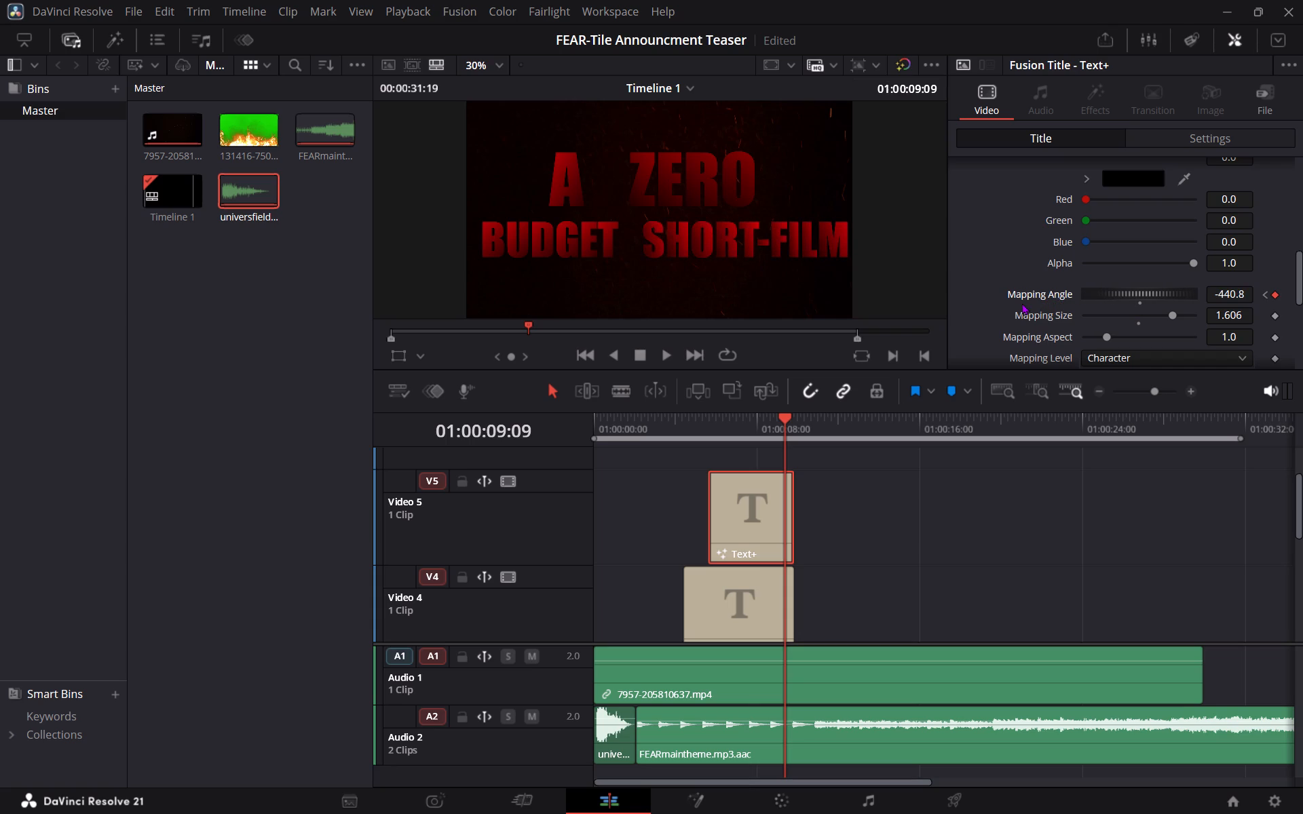
drag(1022, 303, 1023, 303)
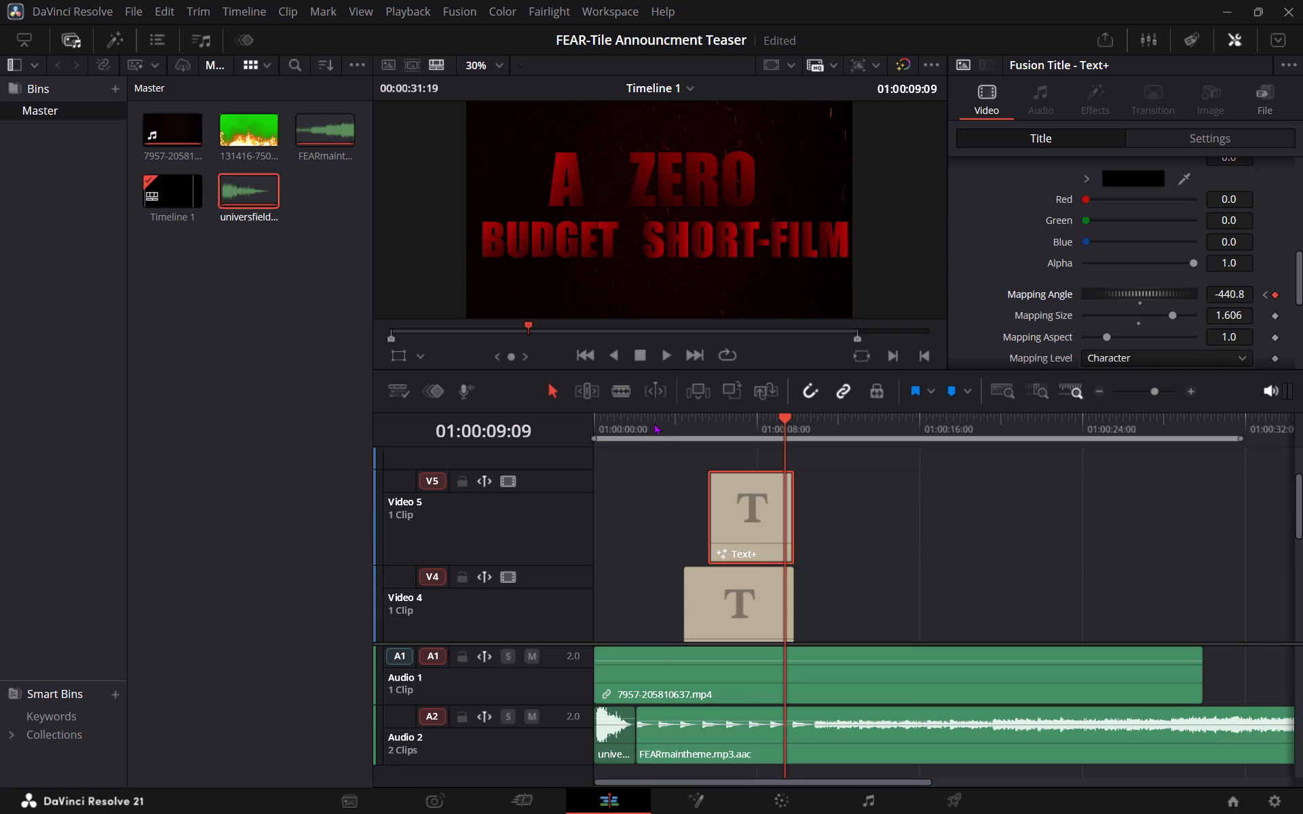
Scrub through and play the title sequence from the start of the timeline to review the shading motion of all the words.
click(654, 420)
key(space)
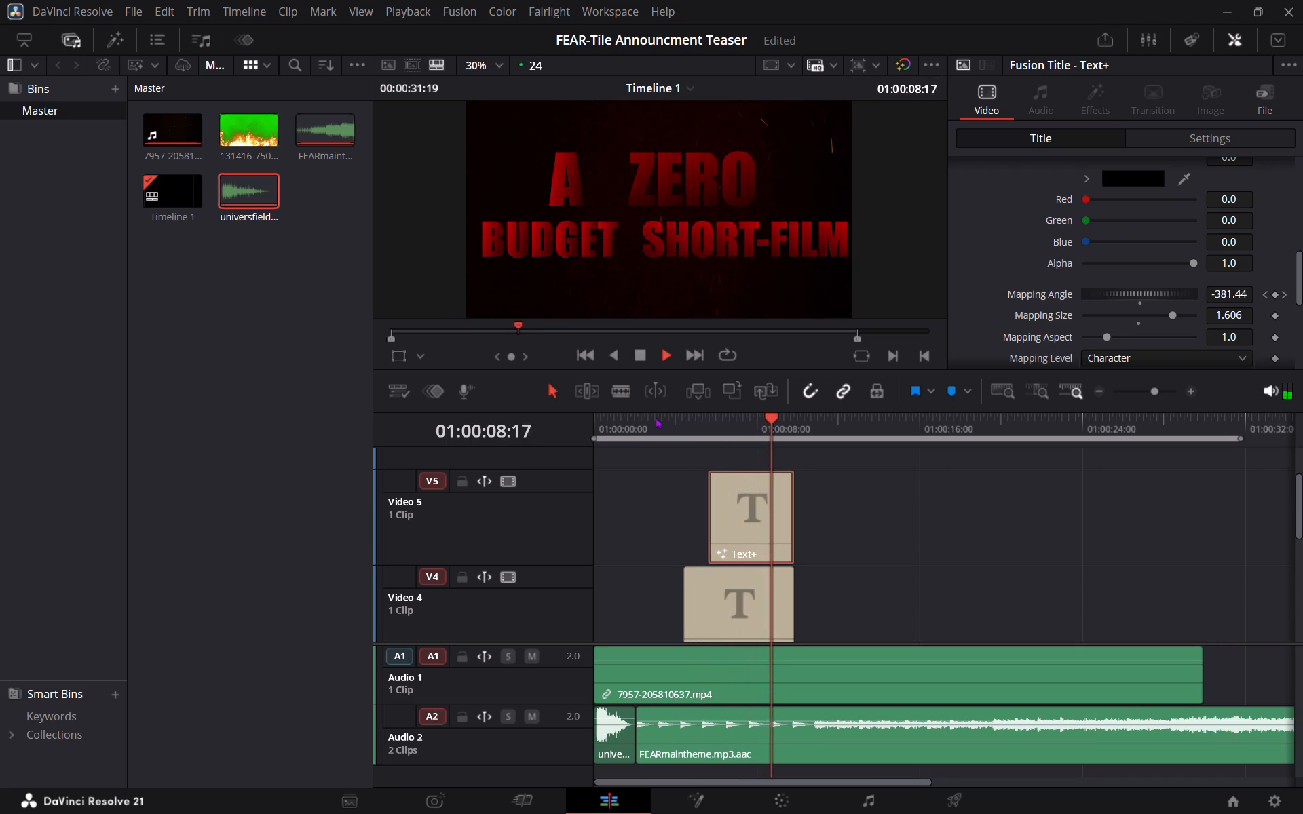
key(space)
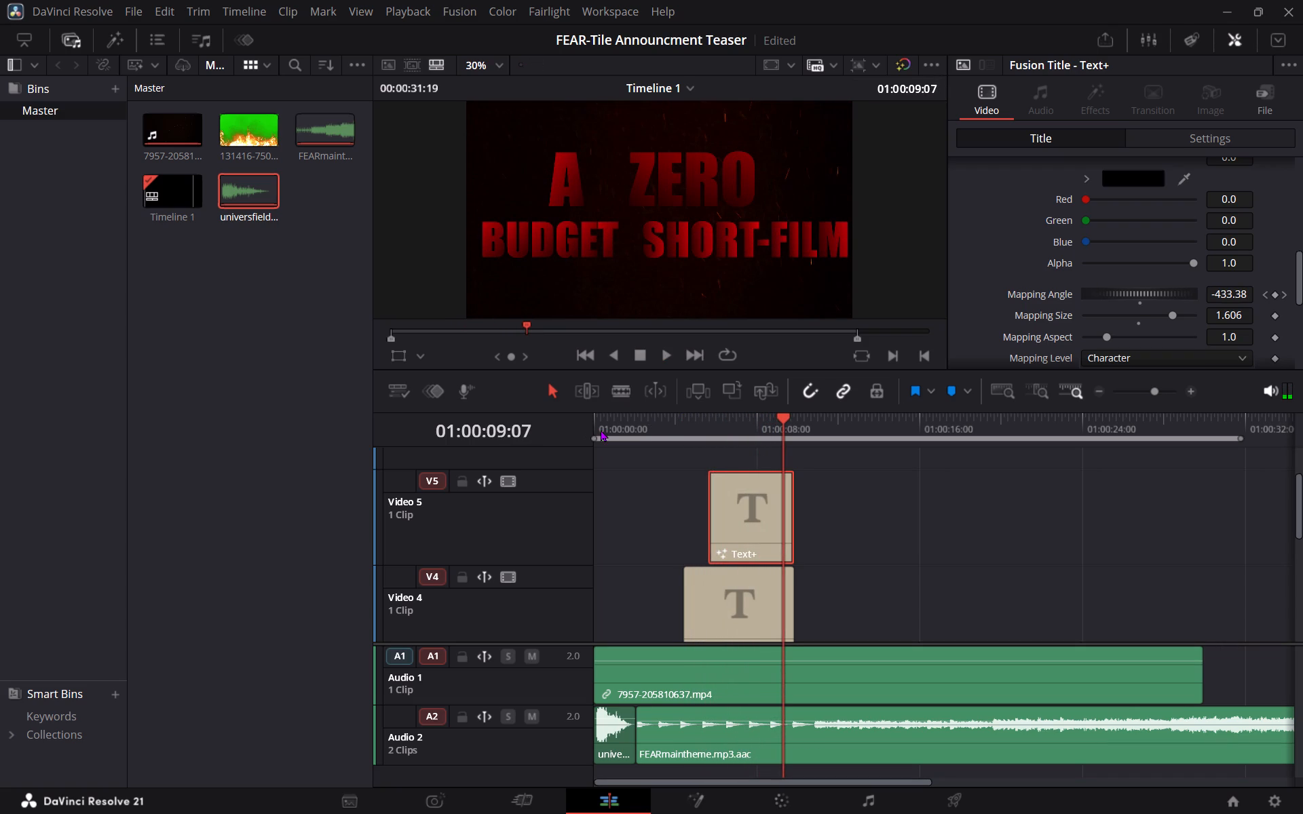
click(603, 427)
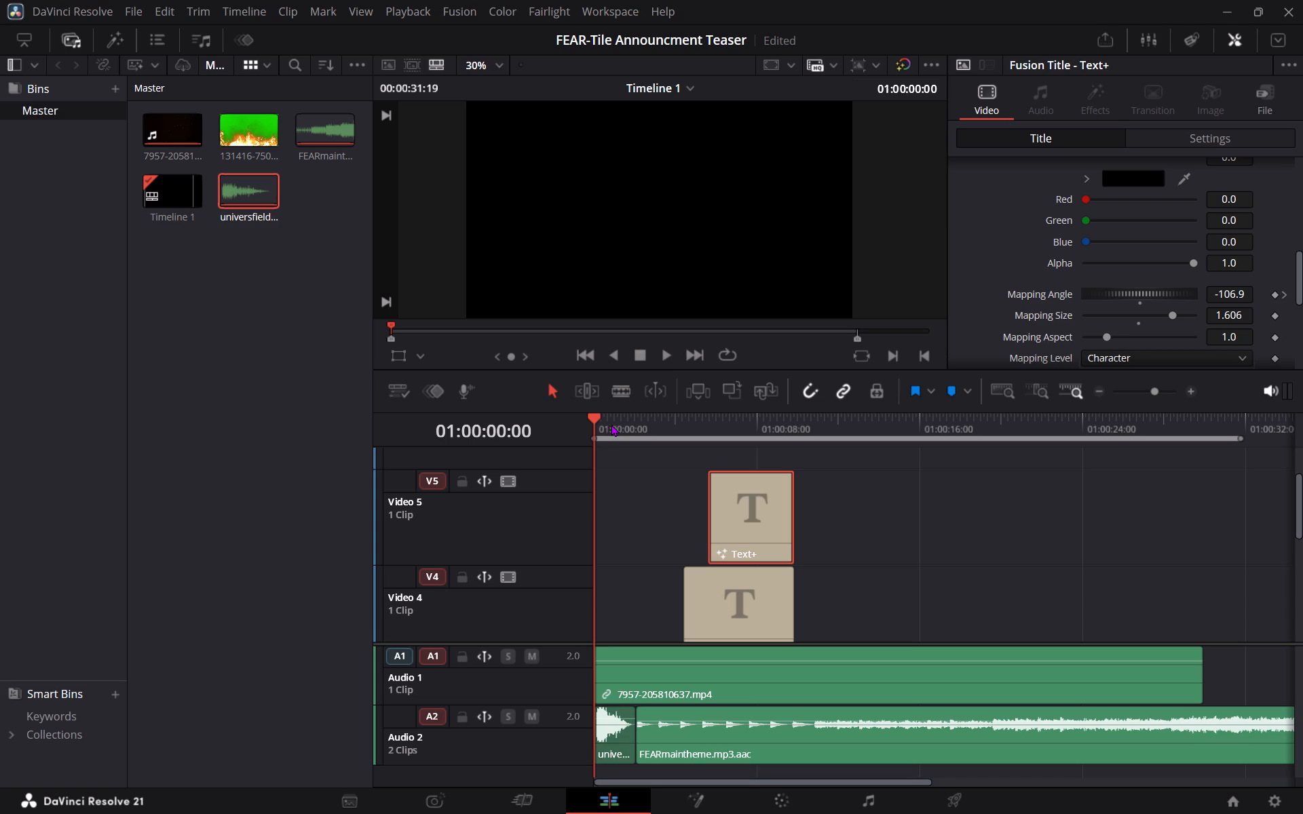
click(683, 427)
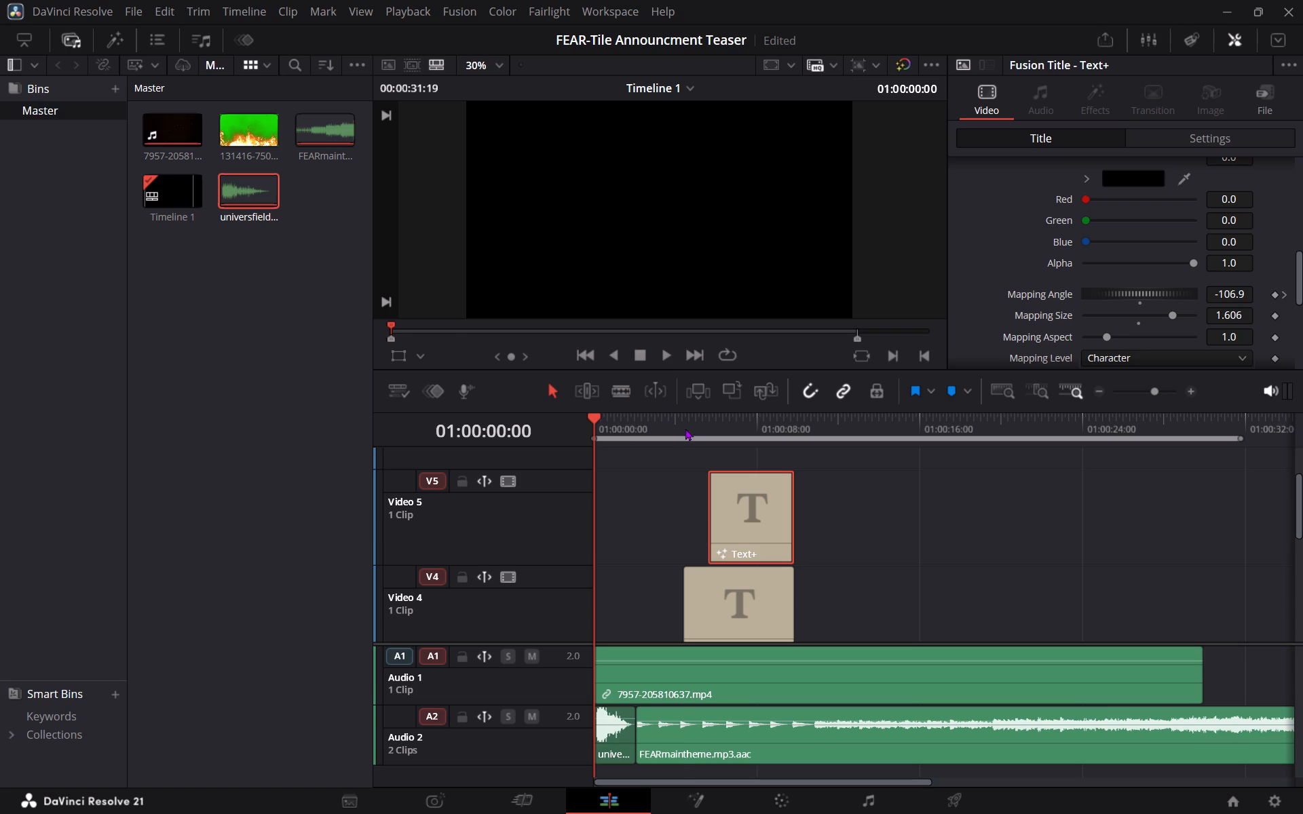
click(696, 423)
click(736, 426)
click(785, 423)
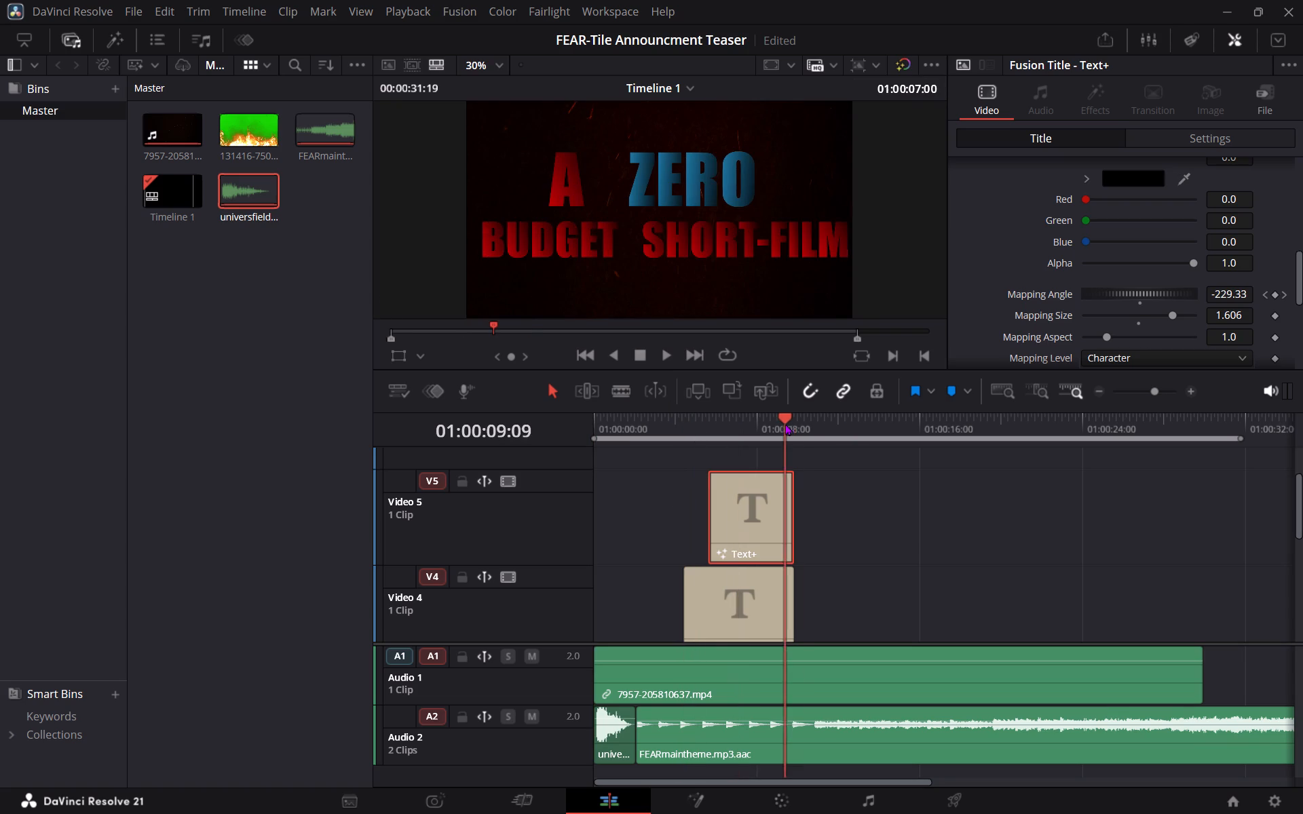
drag(799, 413, 645, 398)
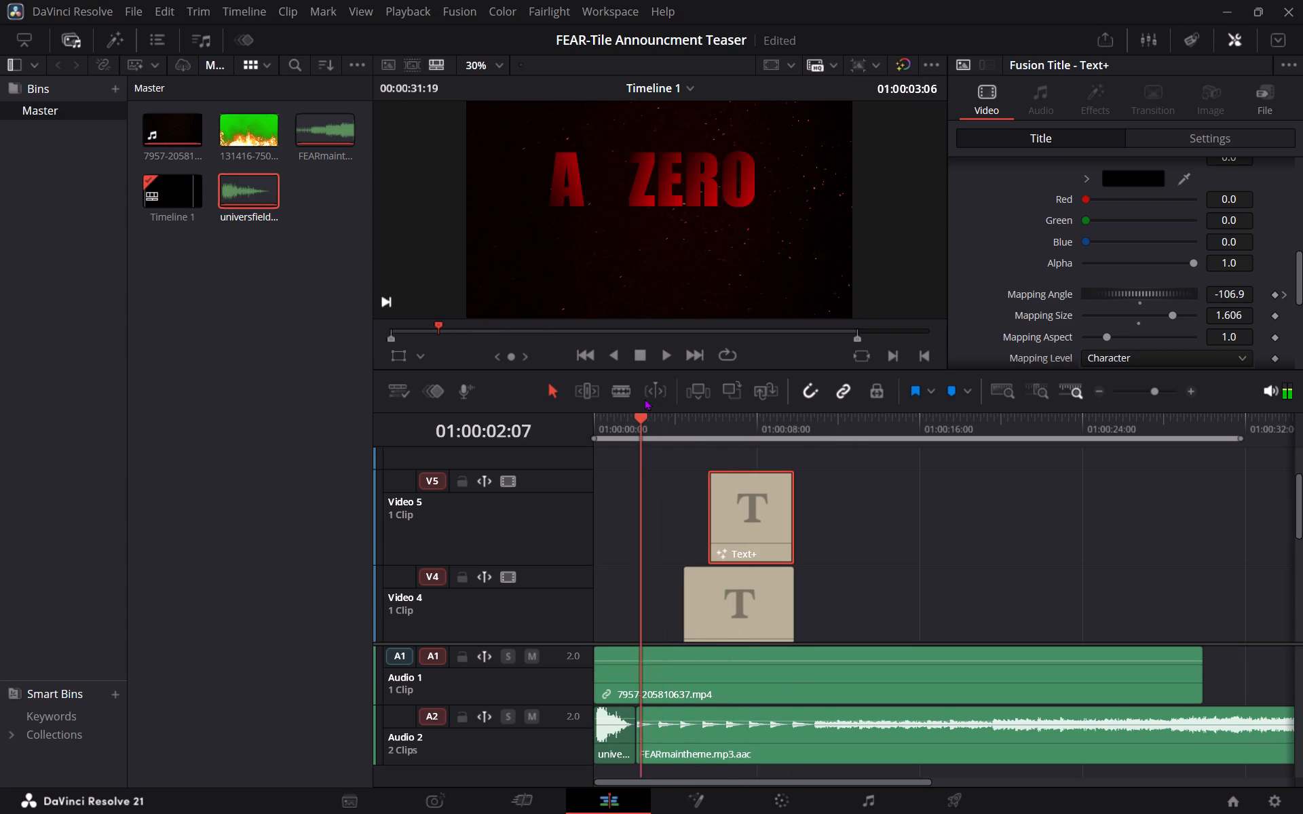
drag(645, 398, 565, 422)
click(713, 428)
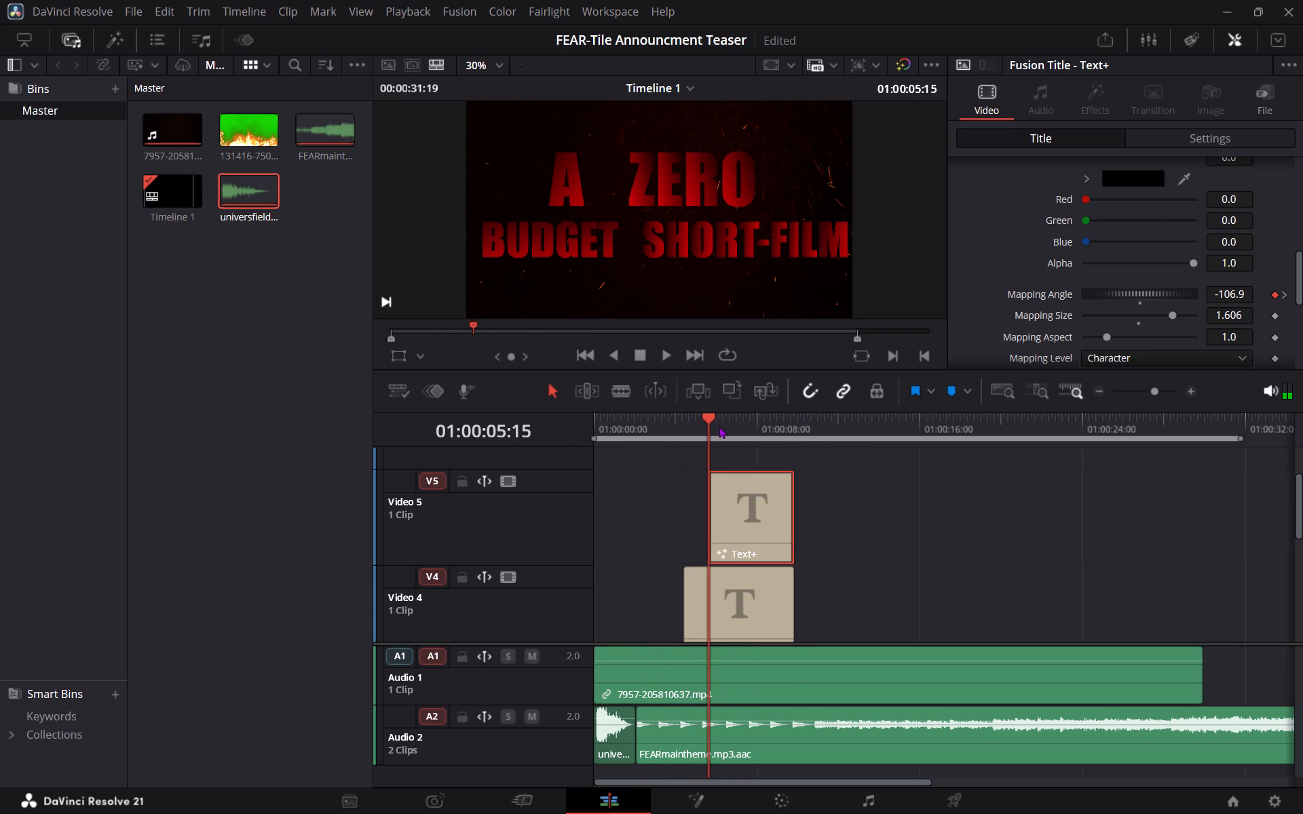
click(737, 425)
click(786, 423)
drag(795, 414, 584, 451)
key(space)
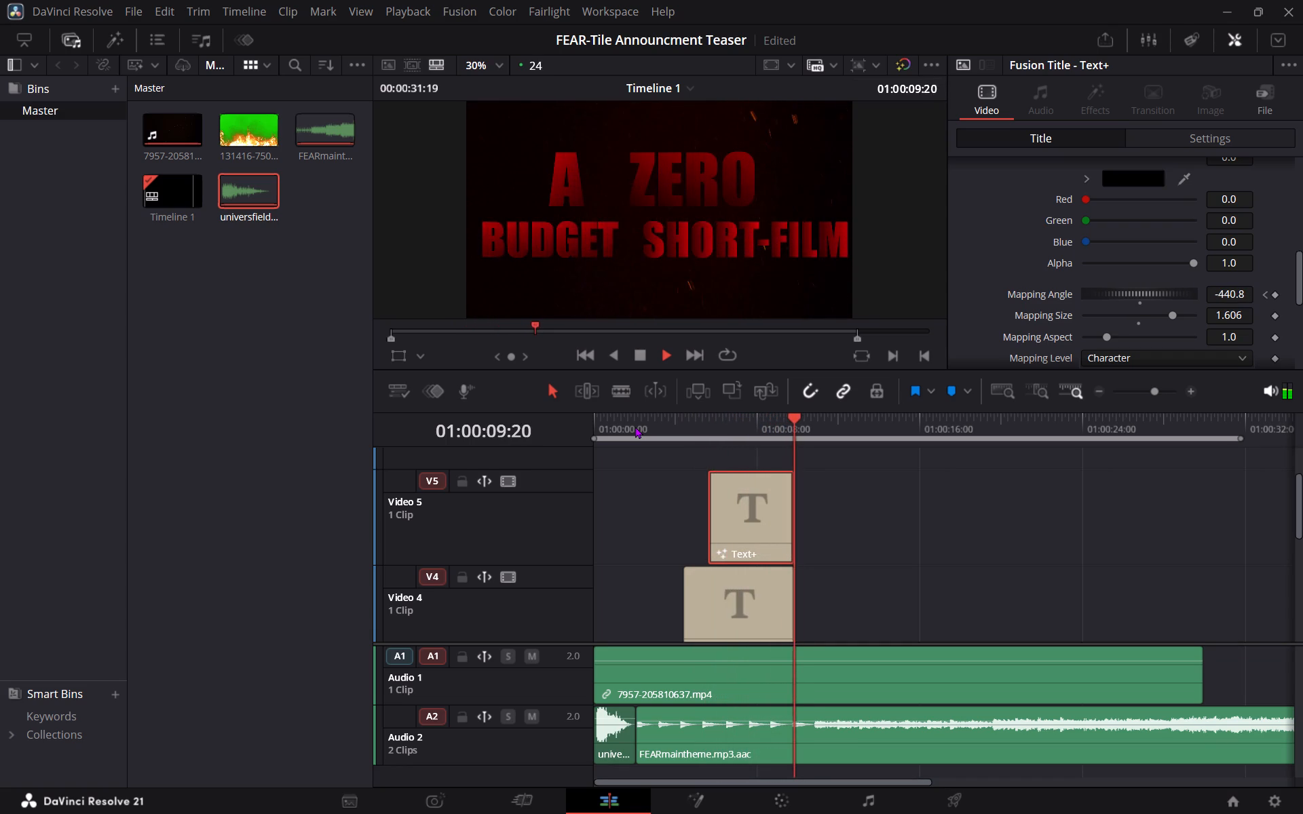
key(space)
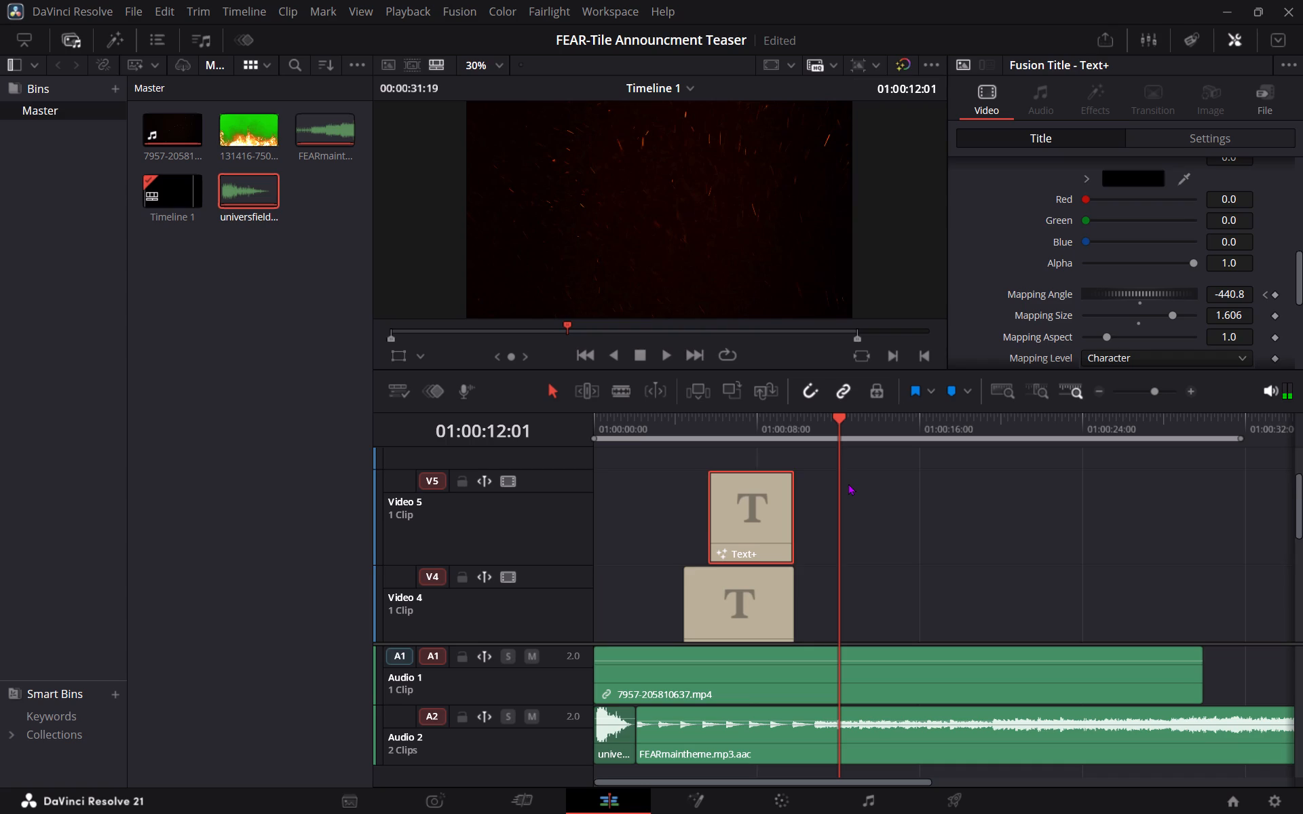
Paste a copy of the "SHORT-FILM" title onto Video 5 after the title sequence, starting at 01:00:11:03.
scroll(848, 483, down, 1)
drag(839, 412, 814, 415)
click(825, 418)
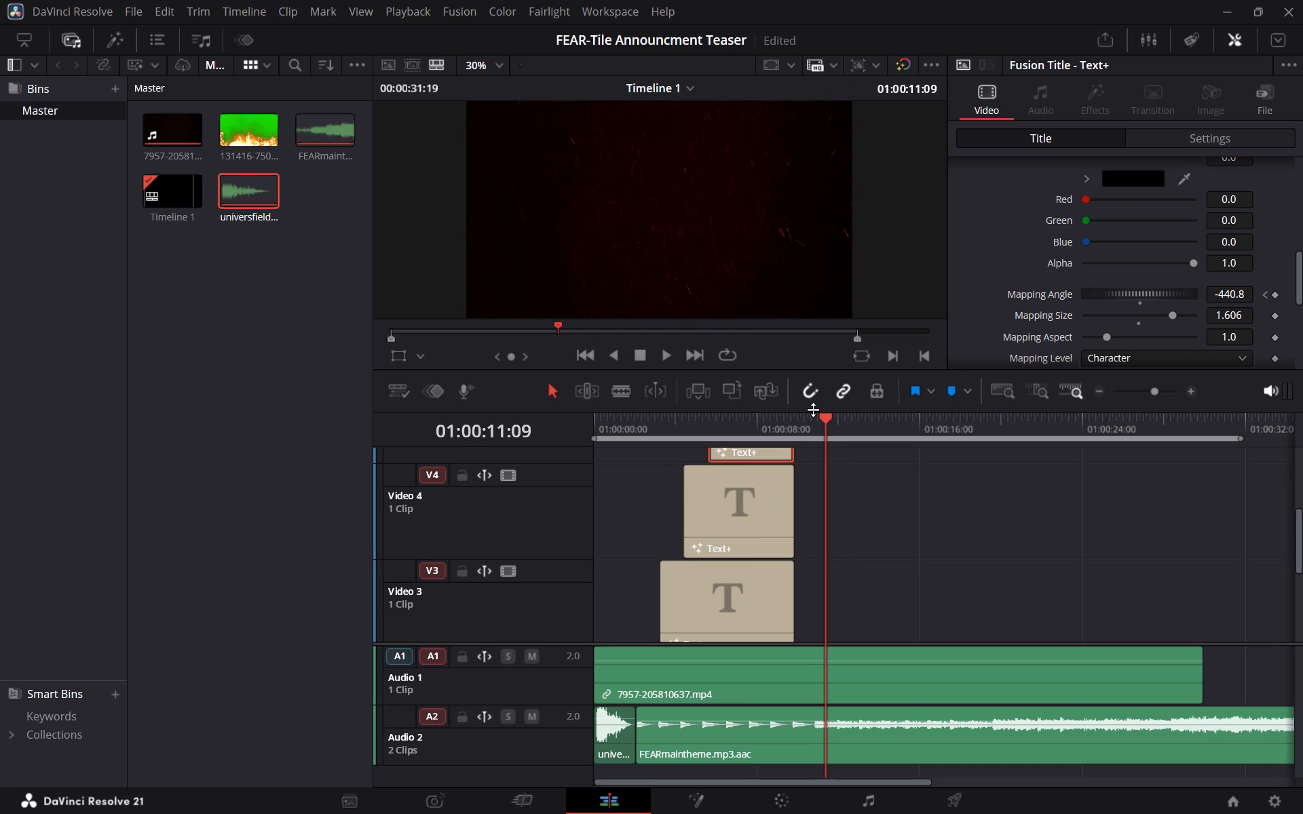
click(809, 414)
key(space)
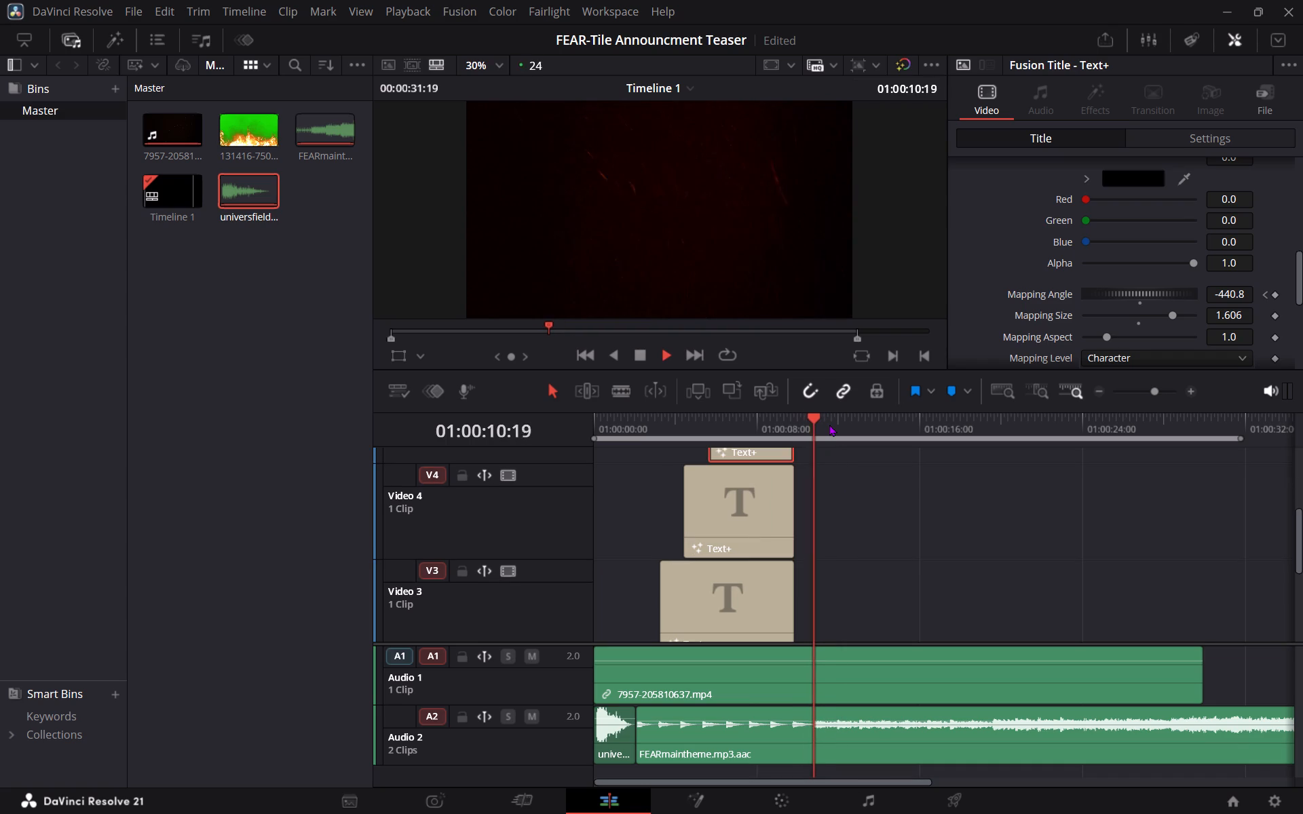
key(space)
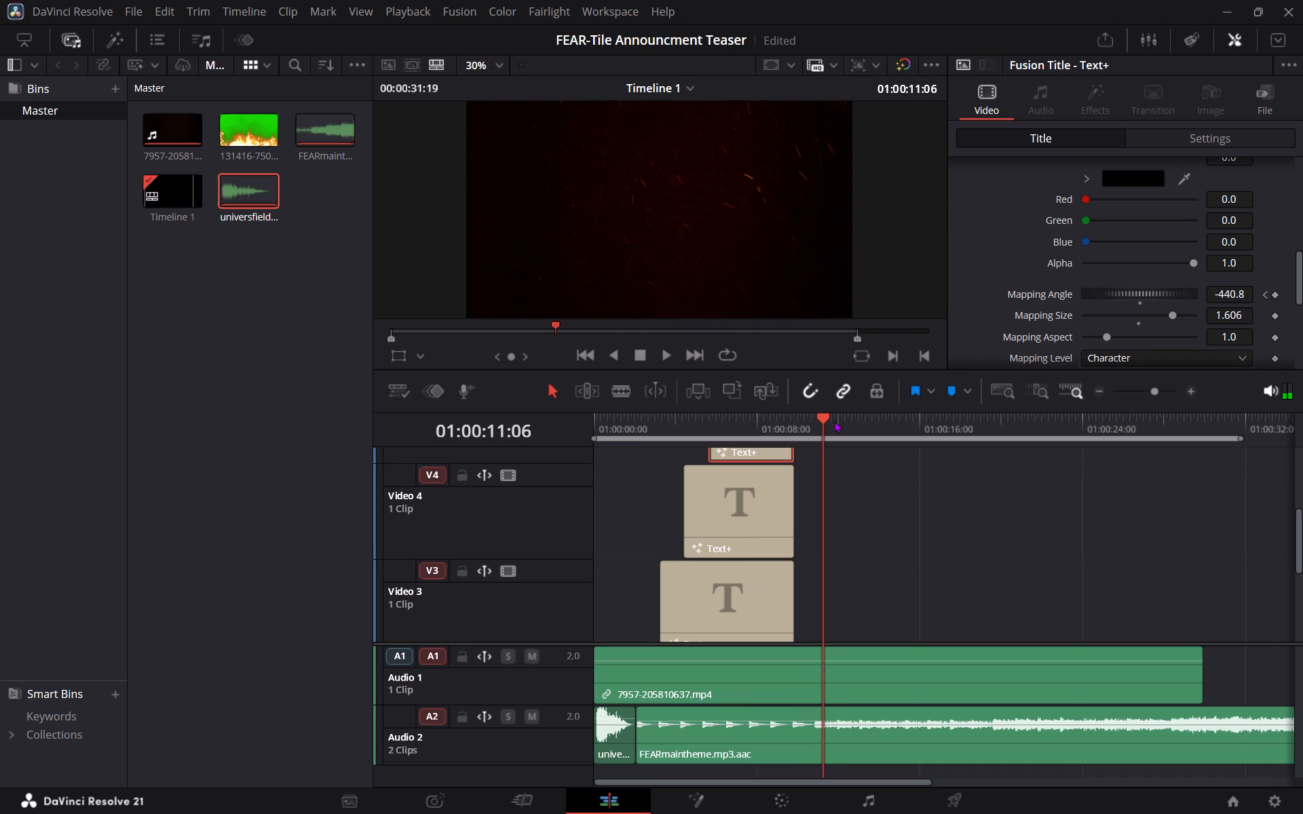
key(Left)
key(Left)
key(Left)
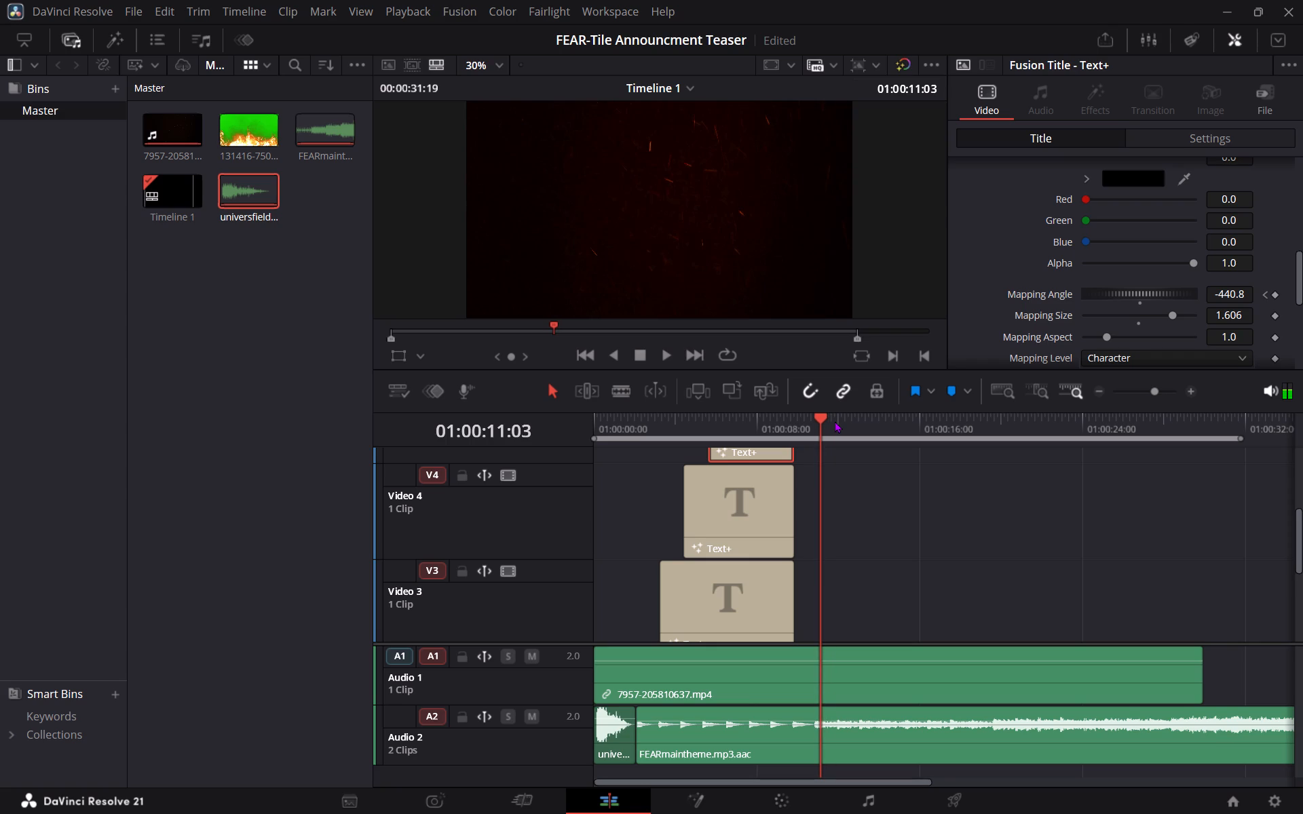
scroll(854, 502, up, 3)
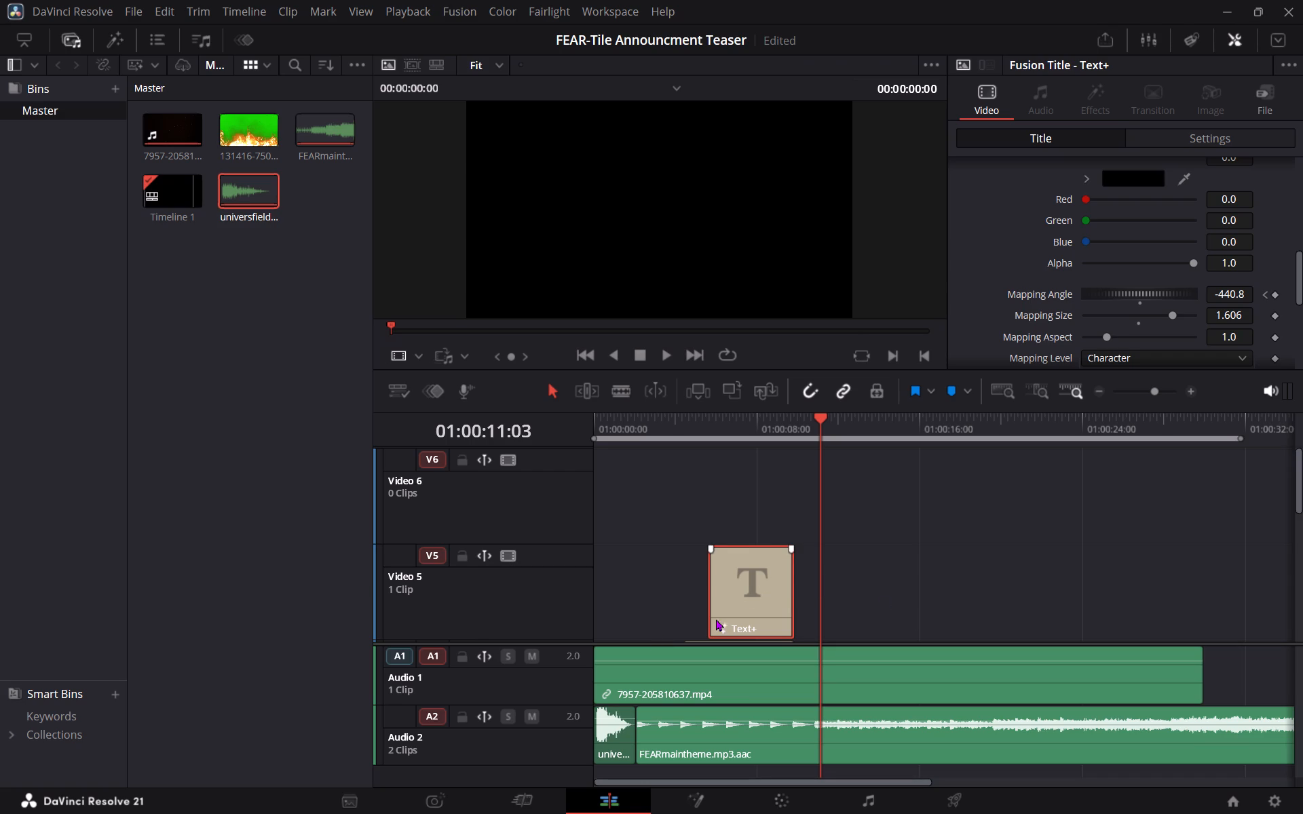
click(756, 584)
key(ctrl+c)
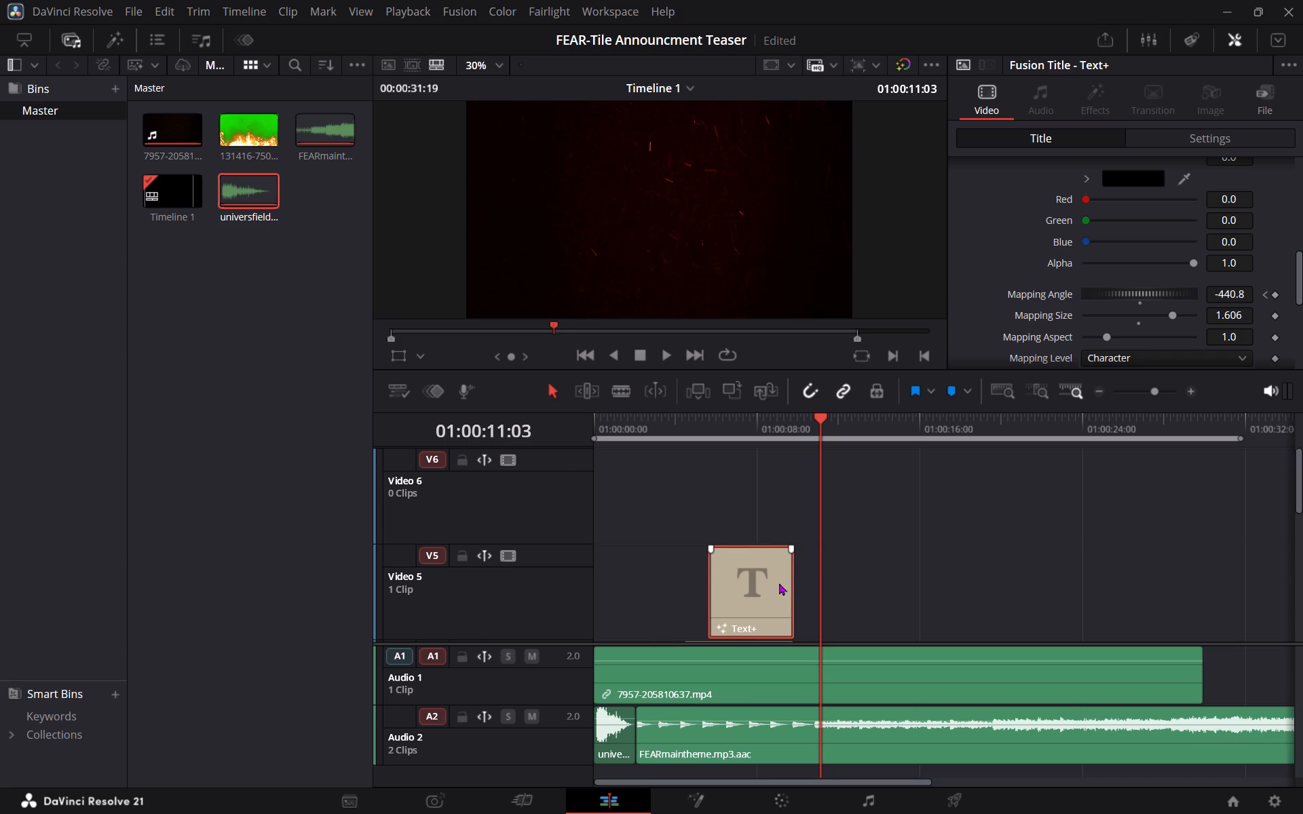
key(ctrl+v)
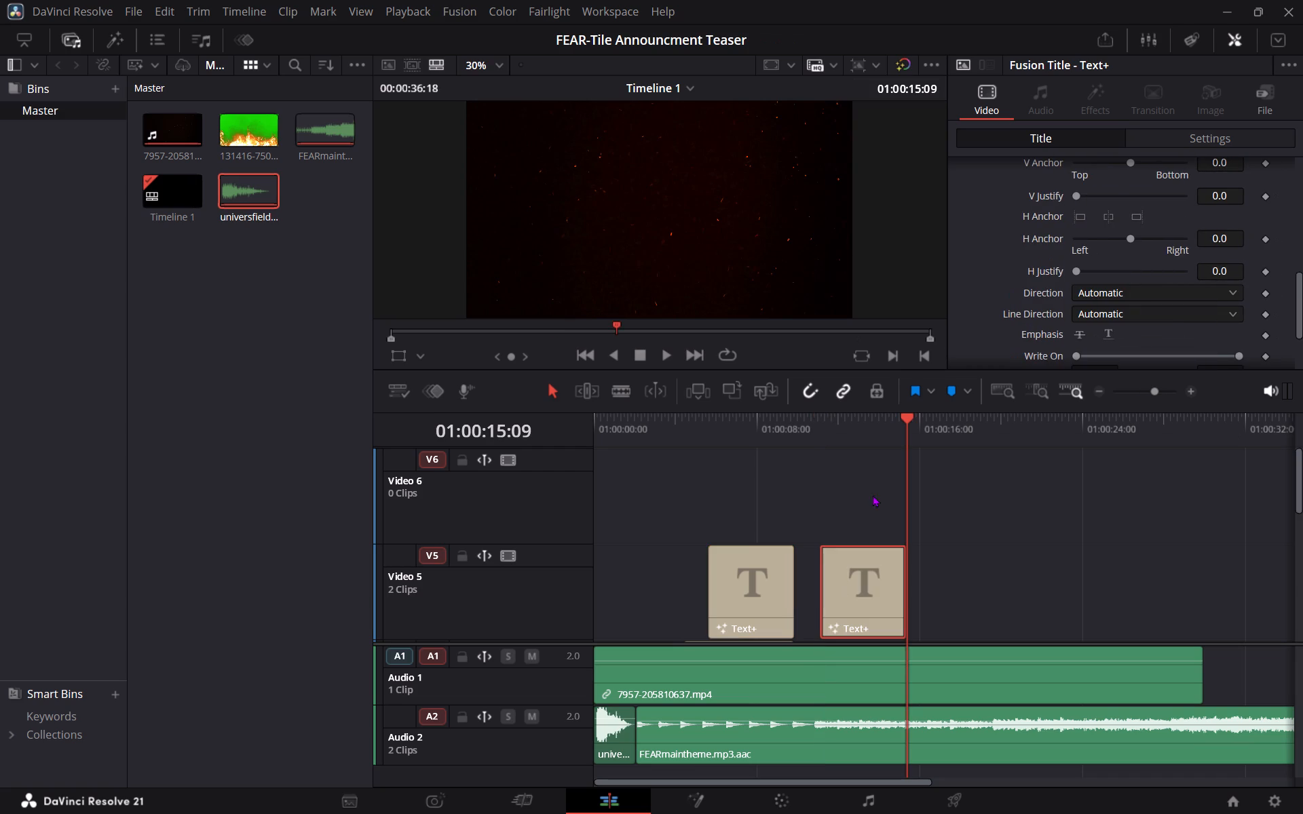
Play the beginning of the pasted title and open its "SHORT-FILM" text for editing.
click(817, 427)
key(space)
key(space)
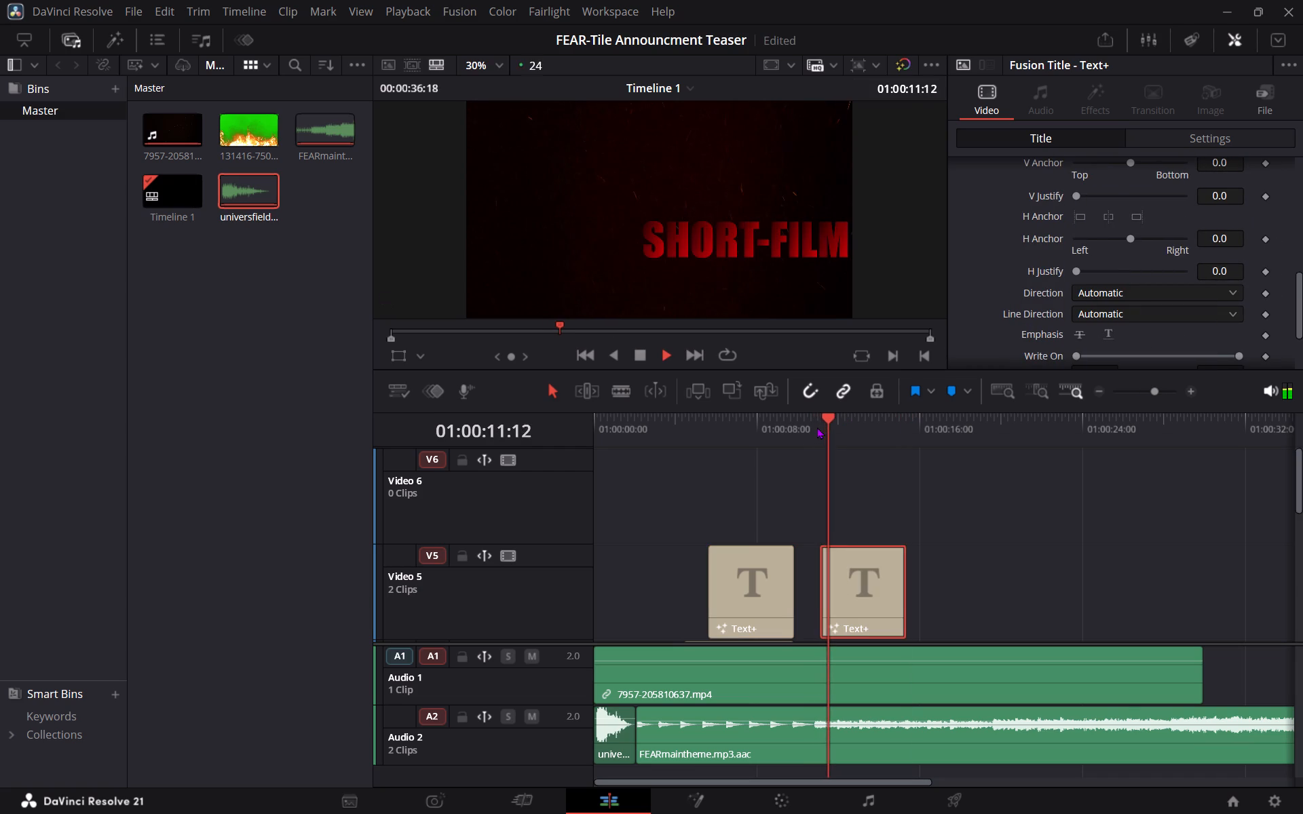
scroll(1089, 245, up, 9)
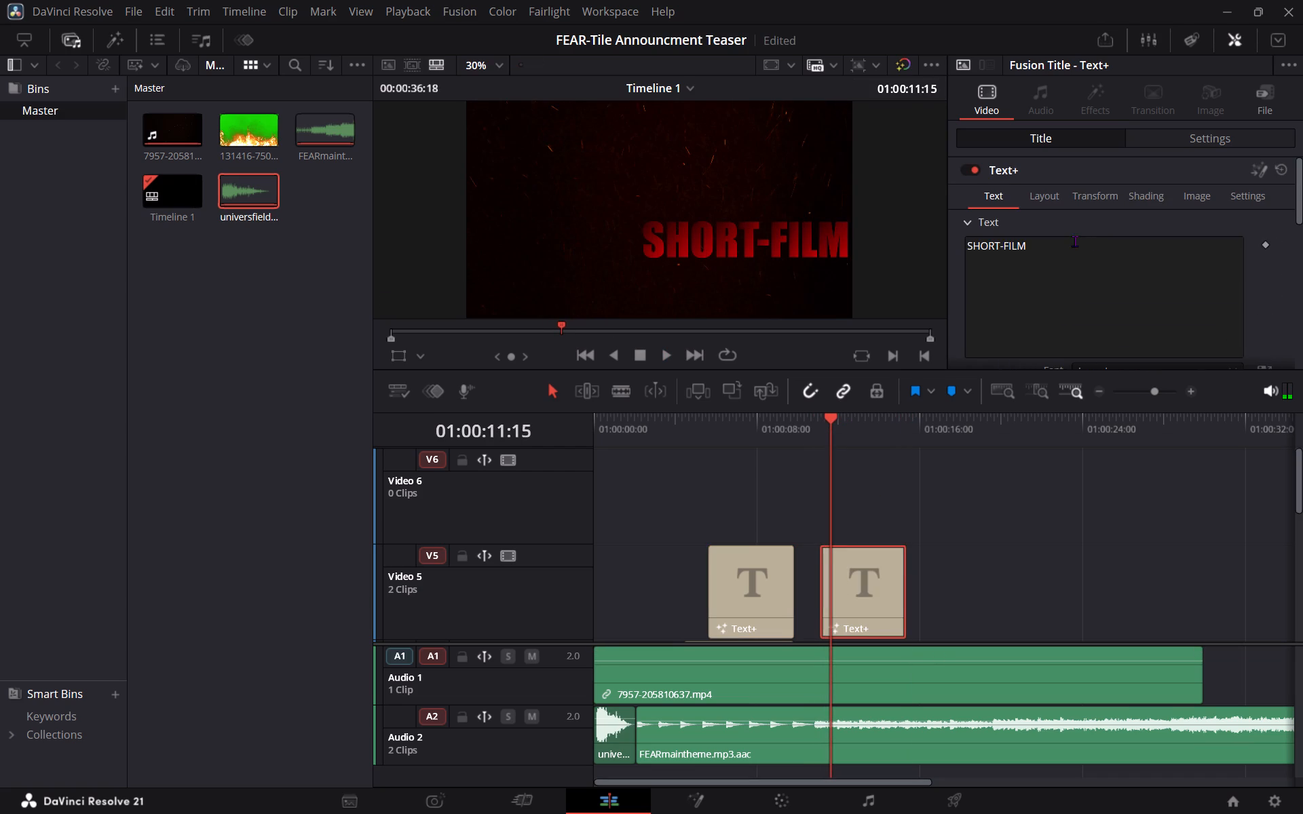
click(1072, 254)
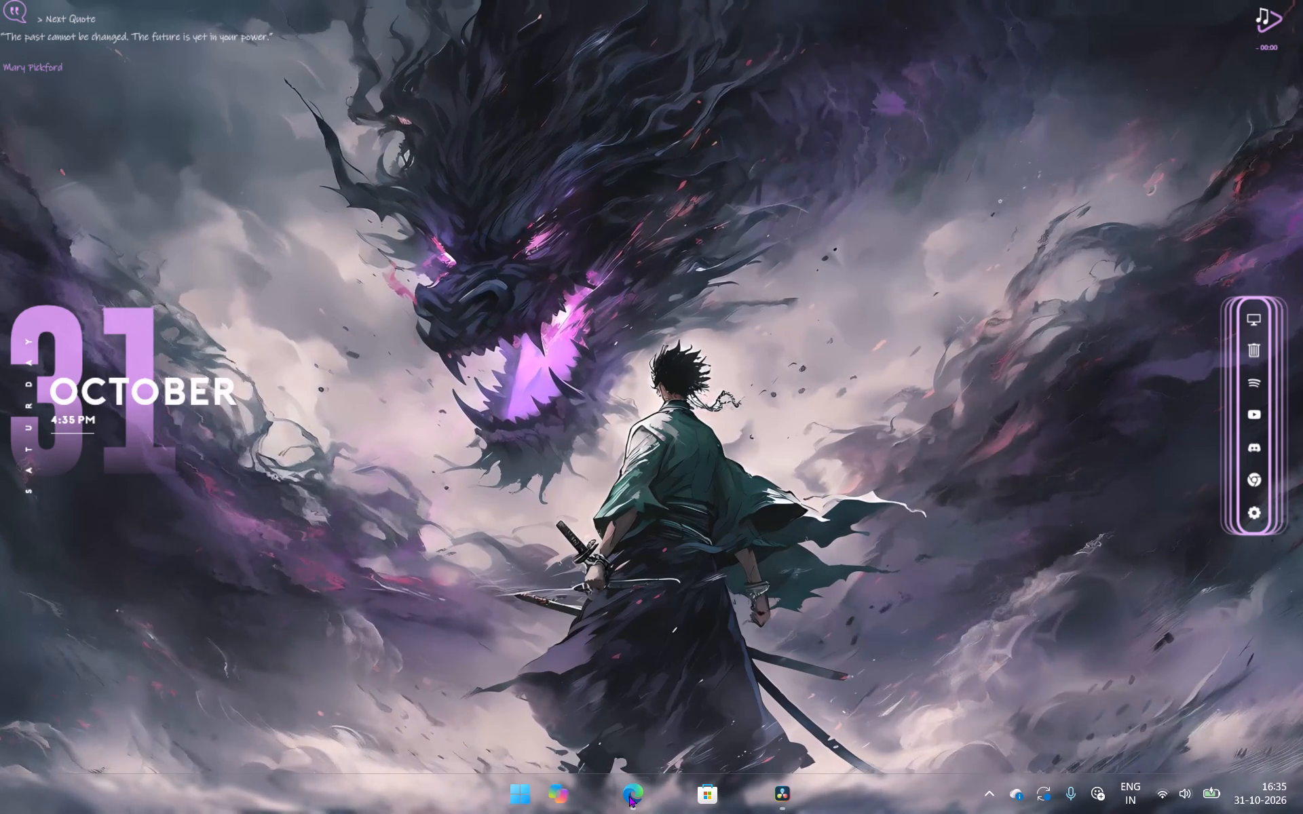
Switch to the Pixabay page in Microsoft Edge, dismiss the download message and search its videos for "dark ambient".
click(651, 703)
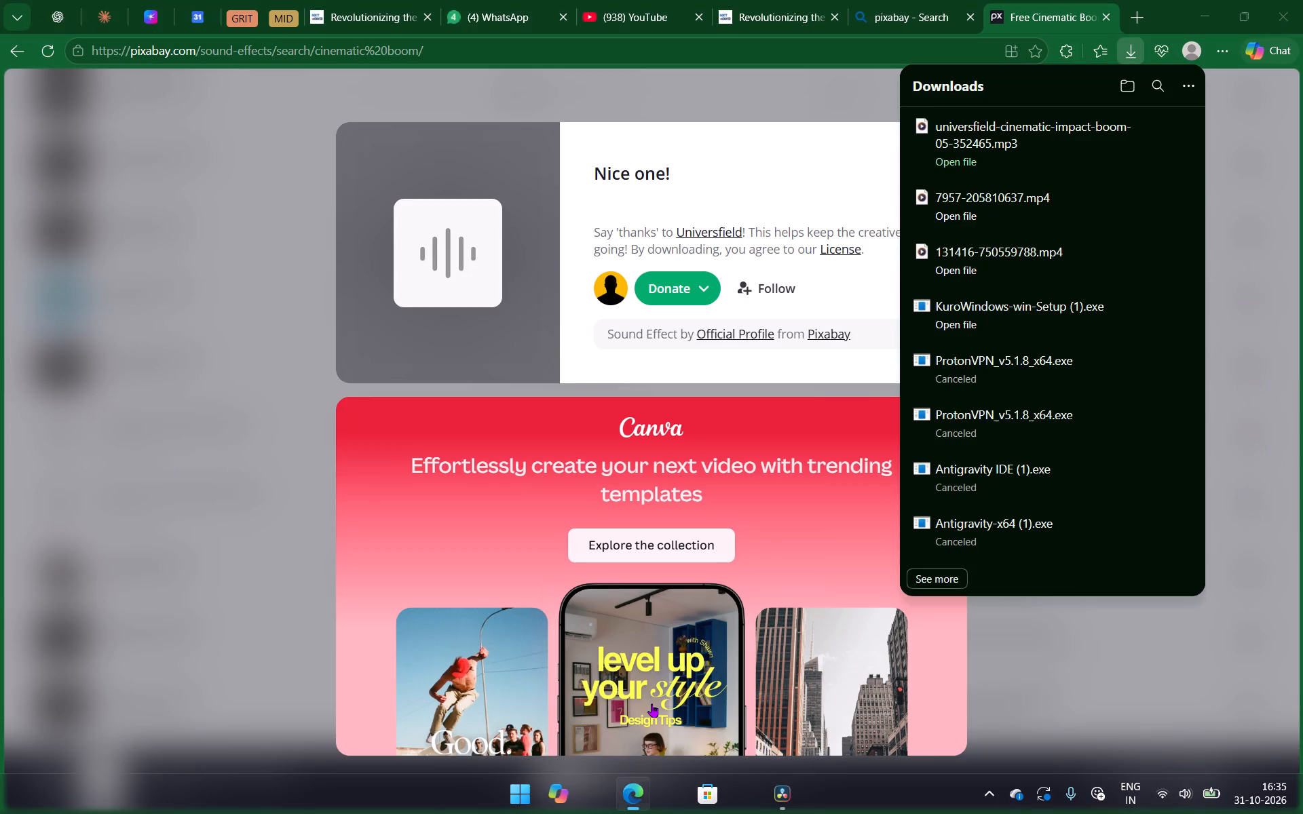
click(920, 177)
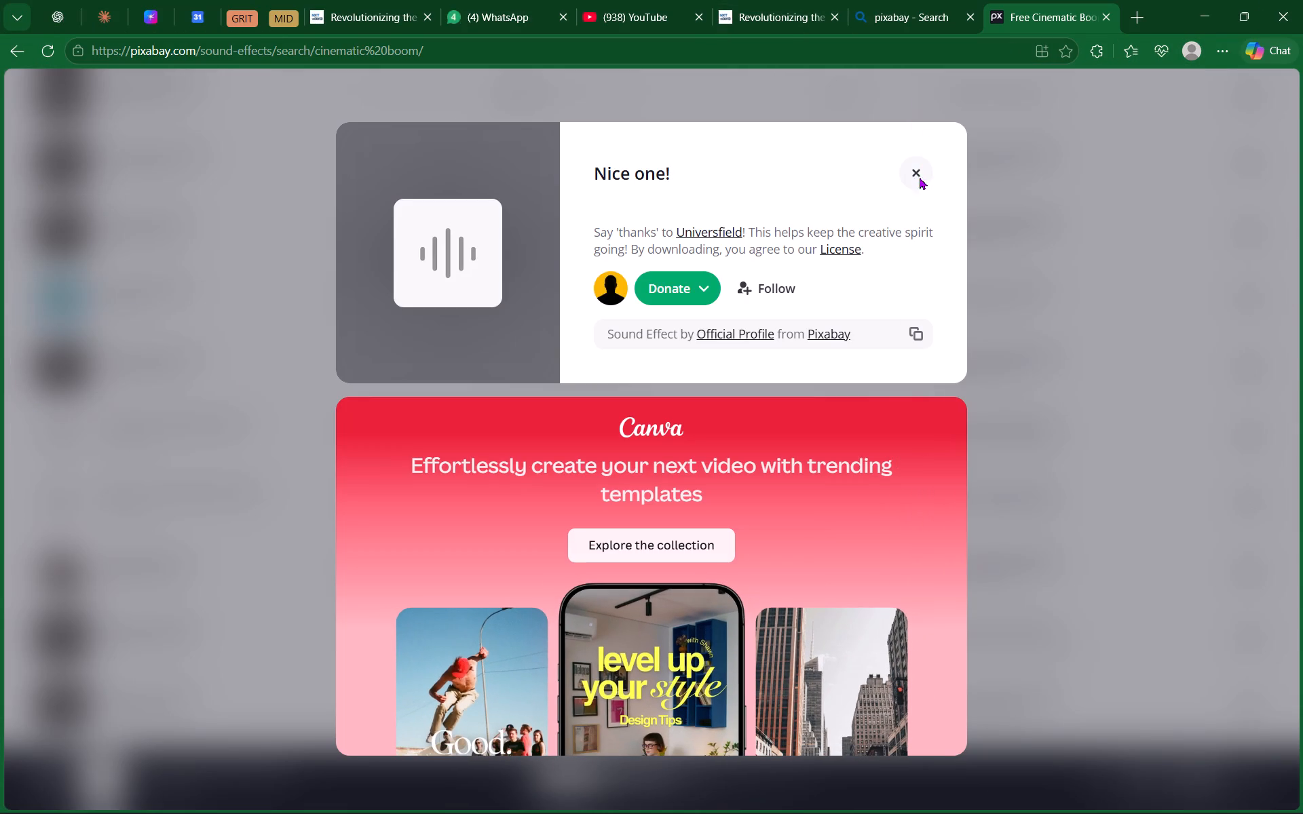
scroll(434, 239, up, 9)
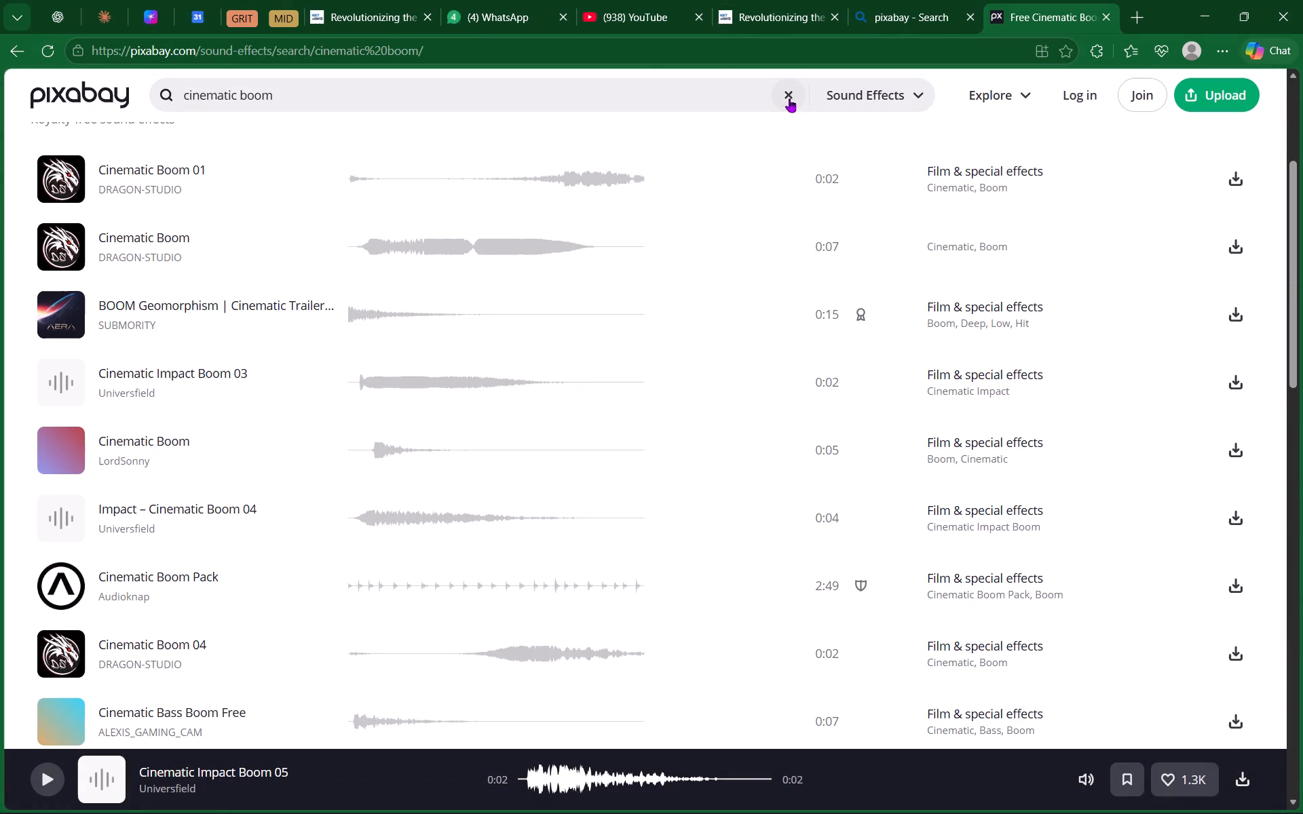
click(789, 98)
scroll(226, 333, down, 1)
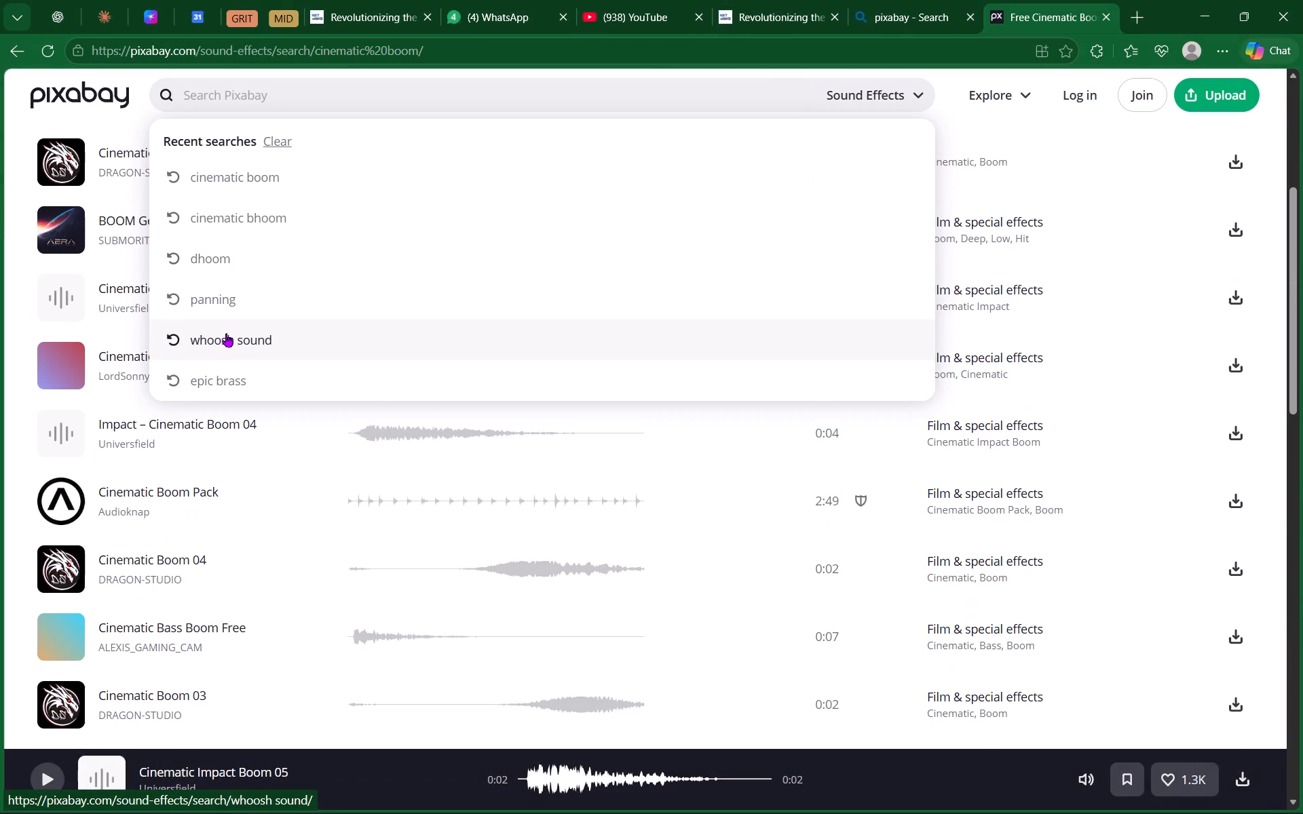
click(916, 100)
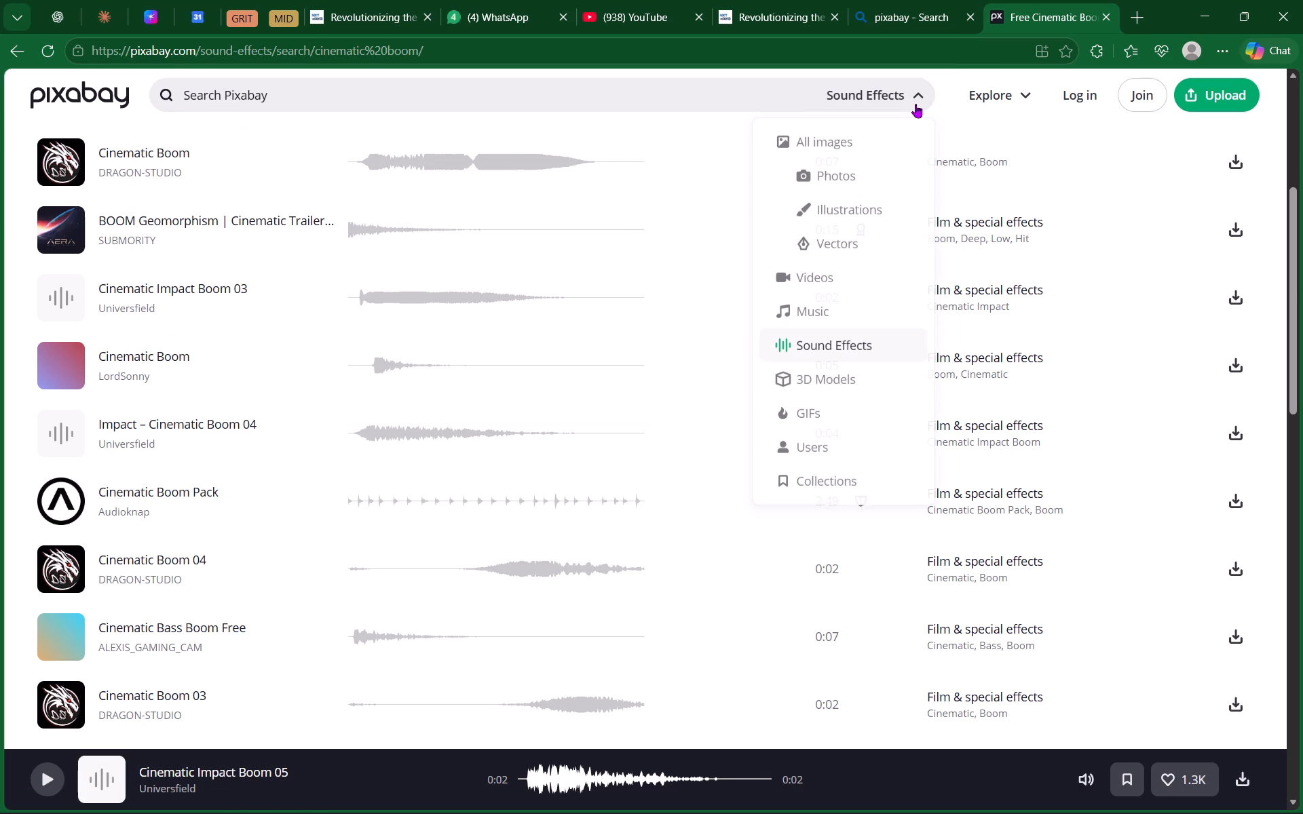
click(857, 284)
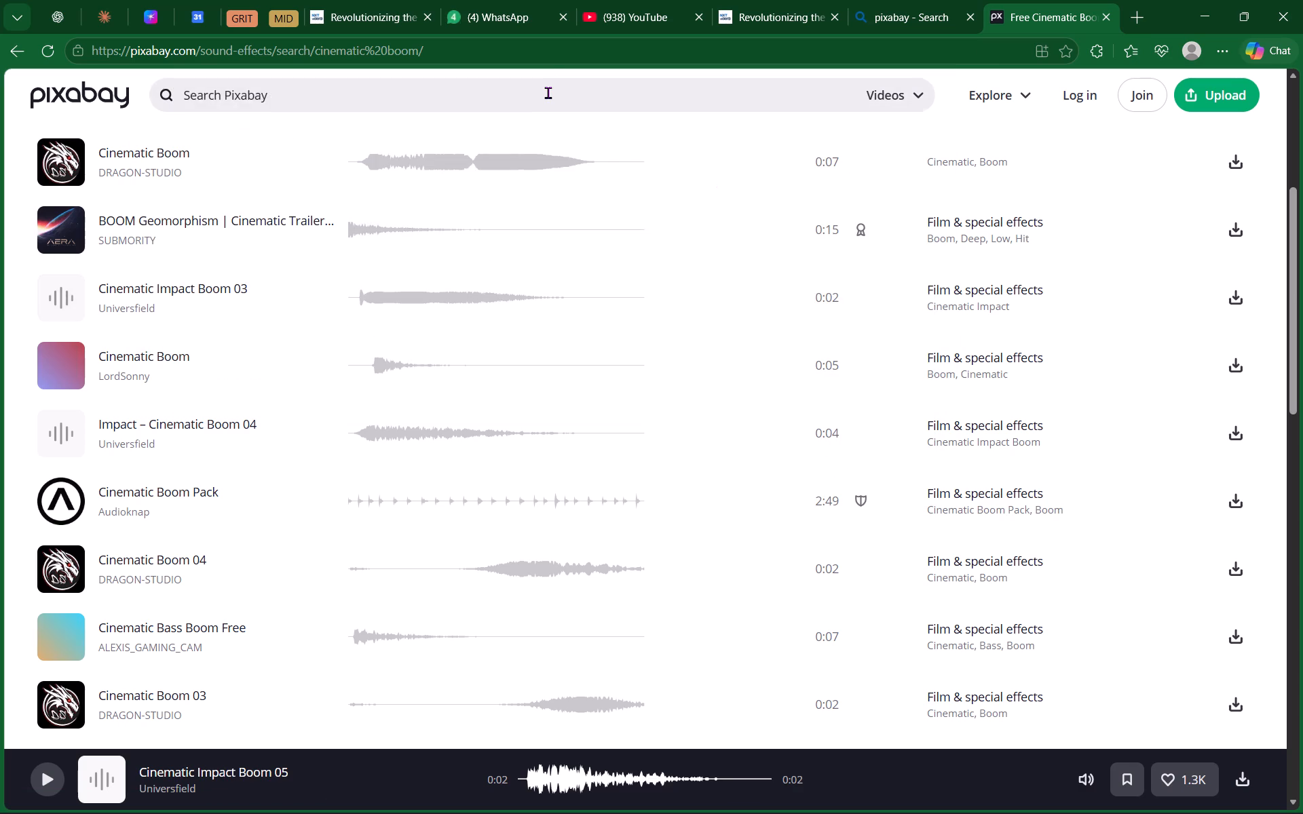
click(548, 94)
text(dark)
key(space)
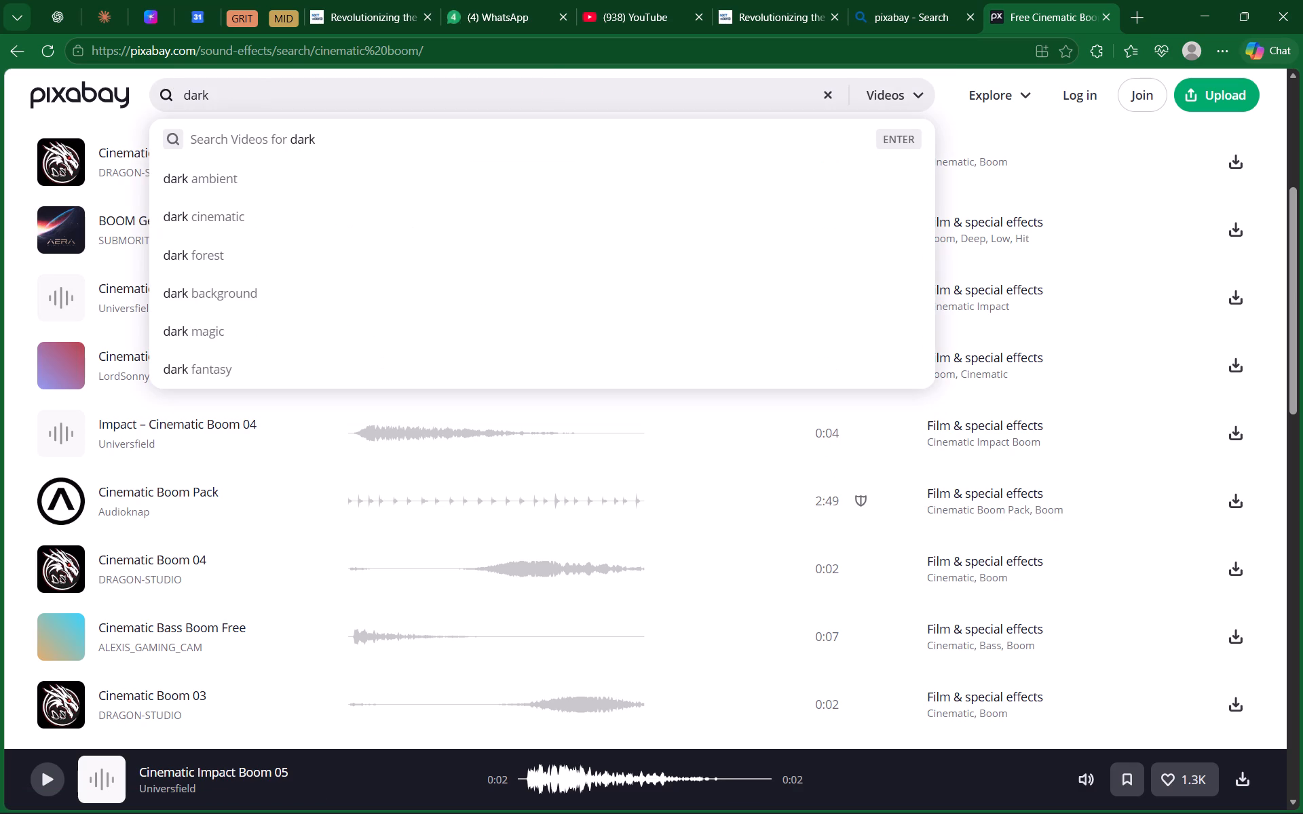
click(588, 195)
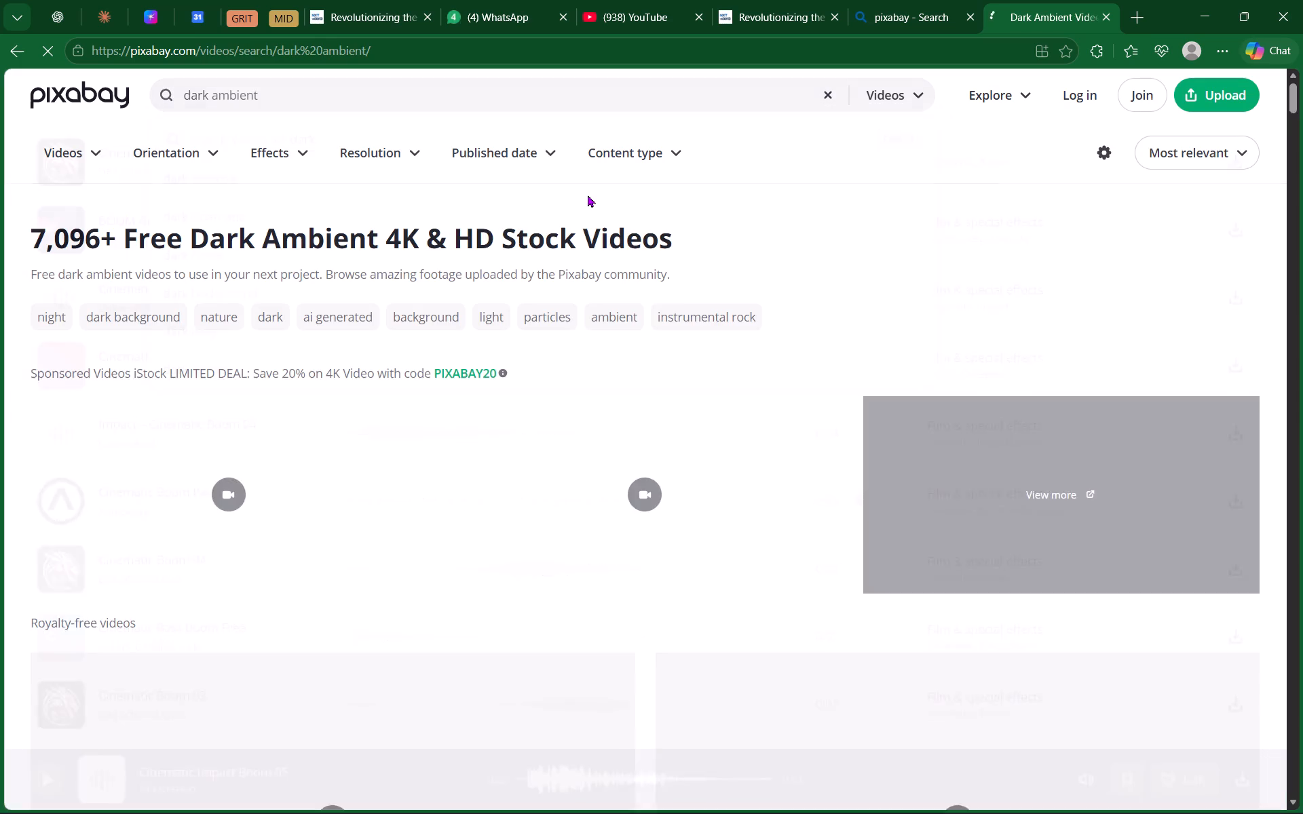
Examine the "dark ambient" stock video results on Pixabay for dark footage that suits the teaser.
scroll(377, 377, down, 4)
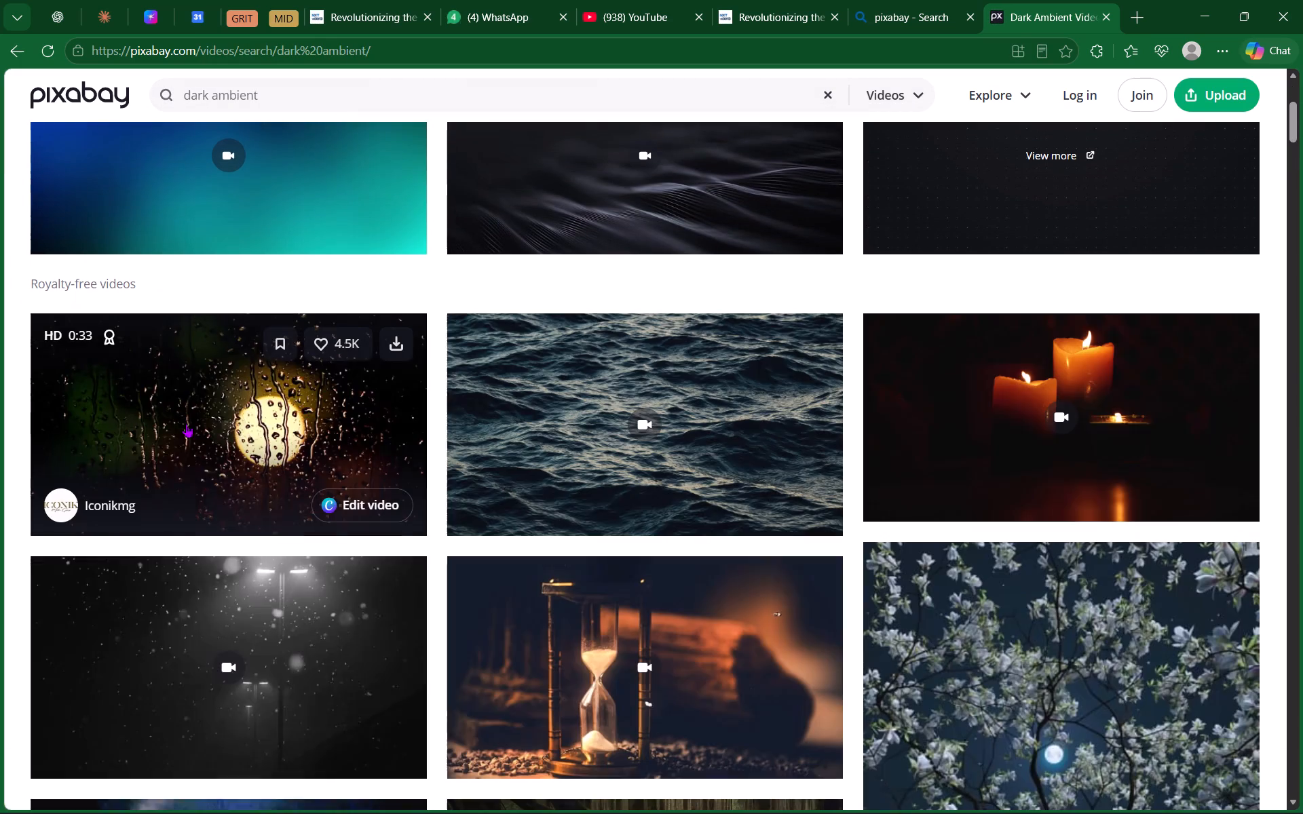
scroll(696, 436, down, 4)
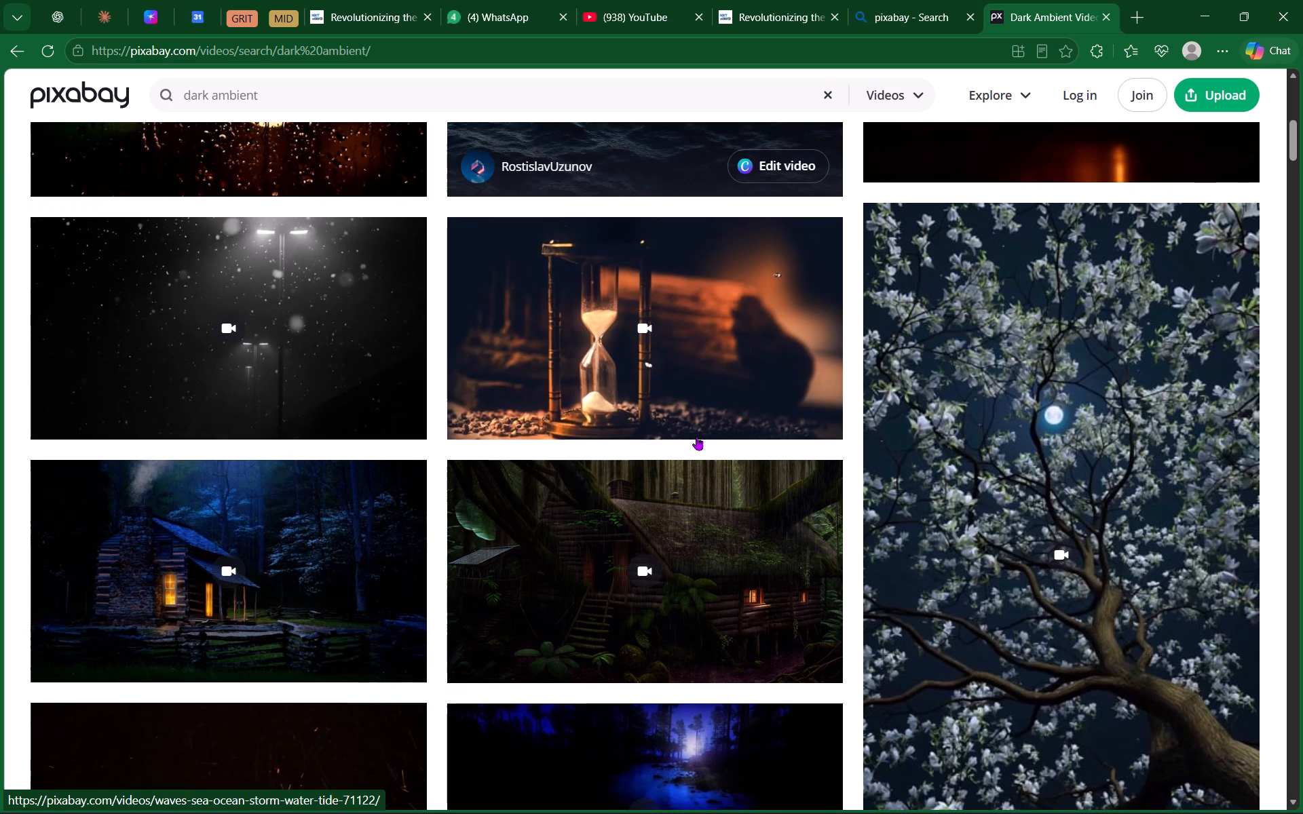
scroll(242, 370, down, 2)
scroll(242, 370, up, 4)
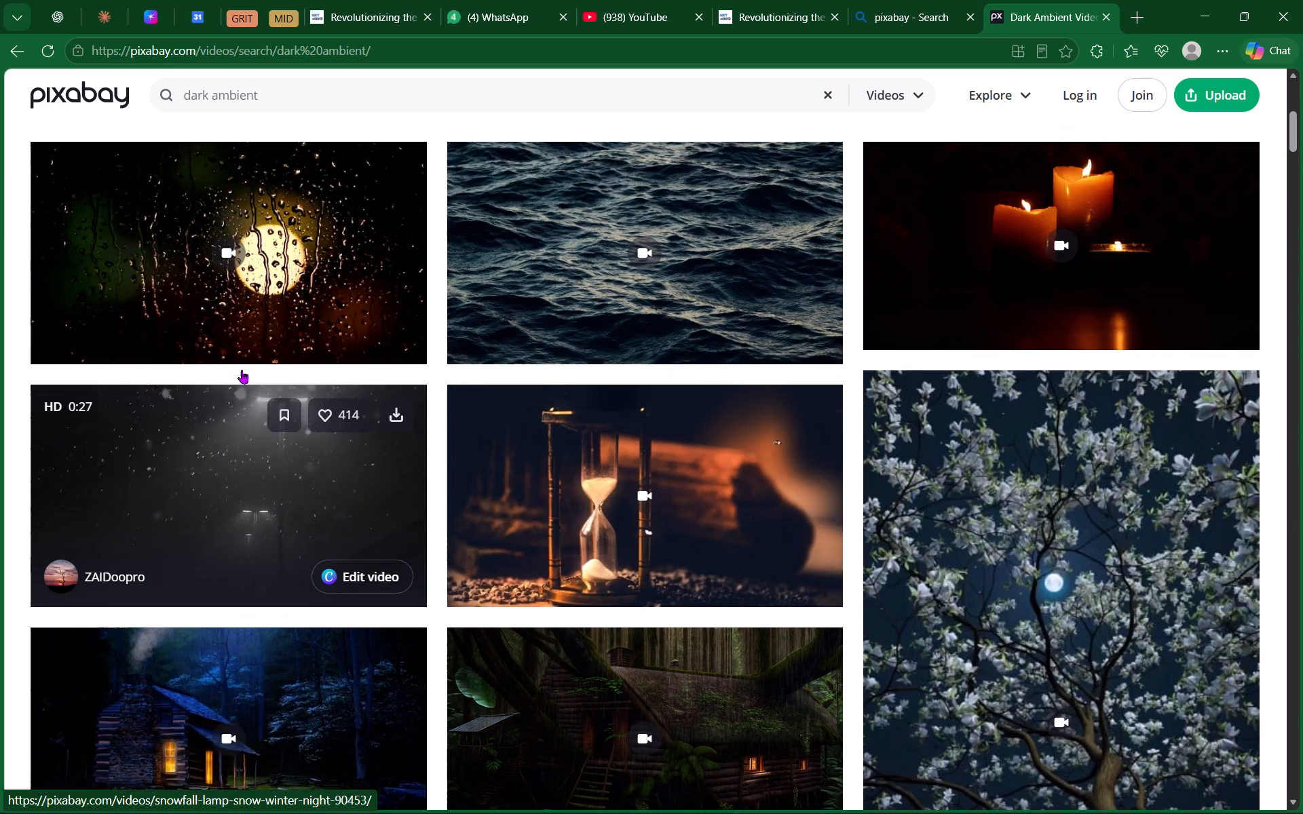
scroll(242, 370, down, 12)
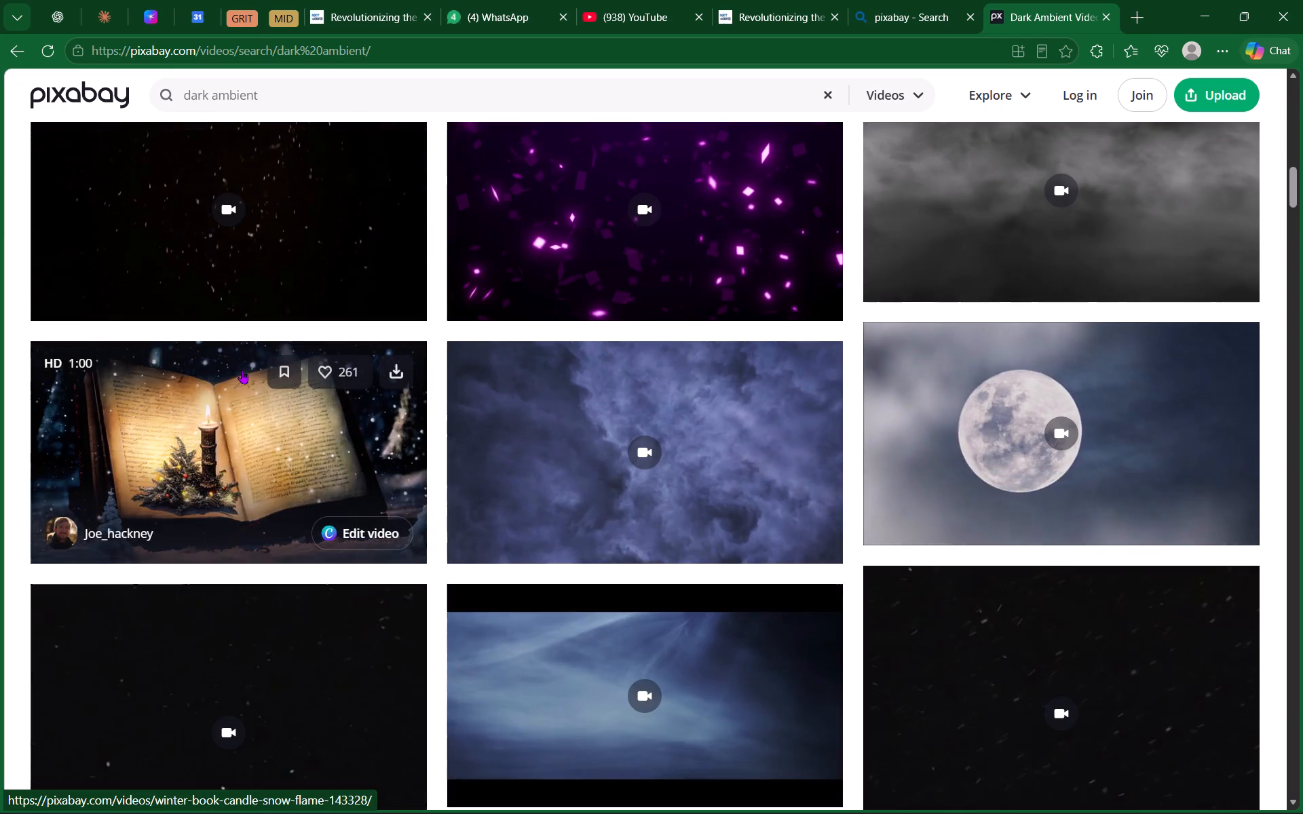
scroll(242, 370, down, 18)
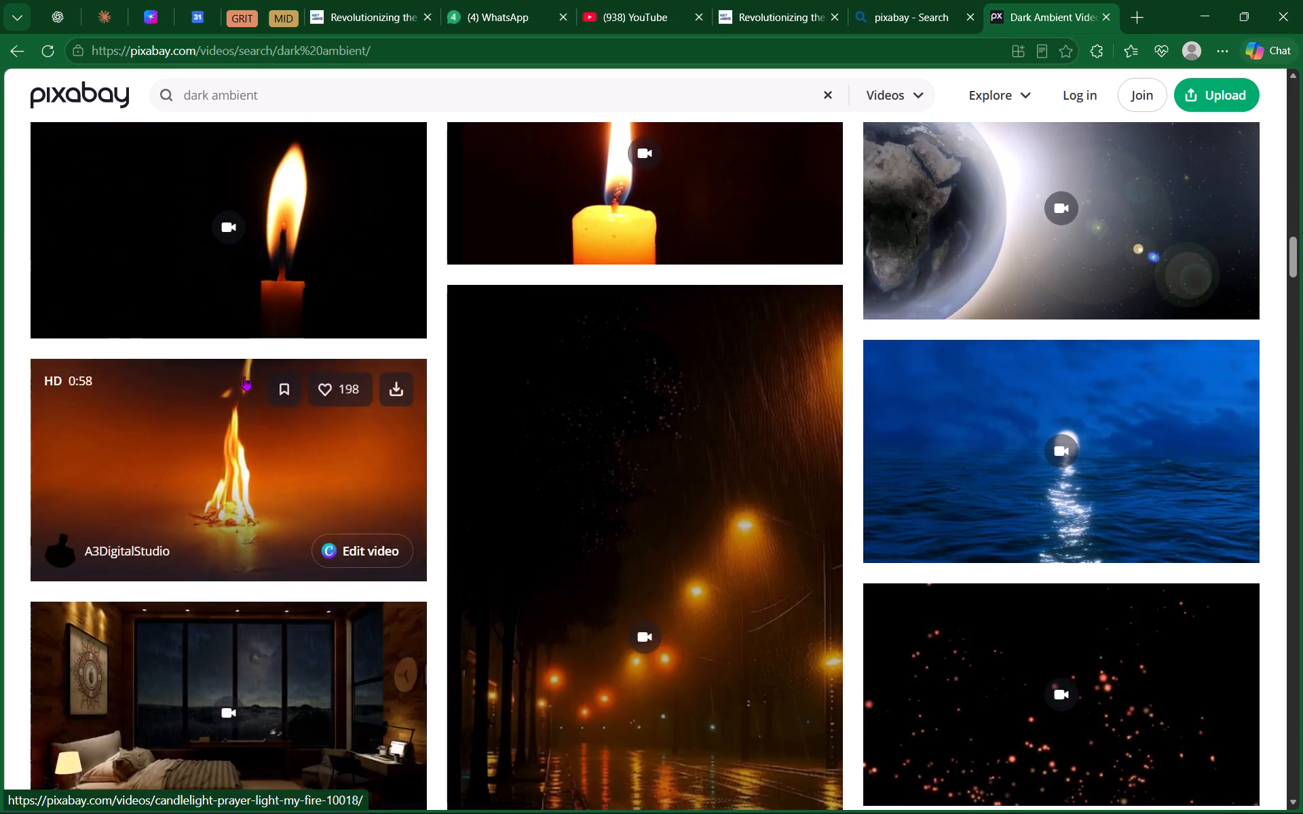
scroll(244, 376, down, 2)
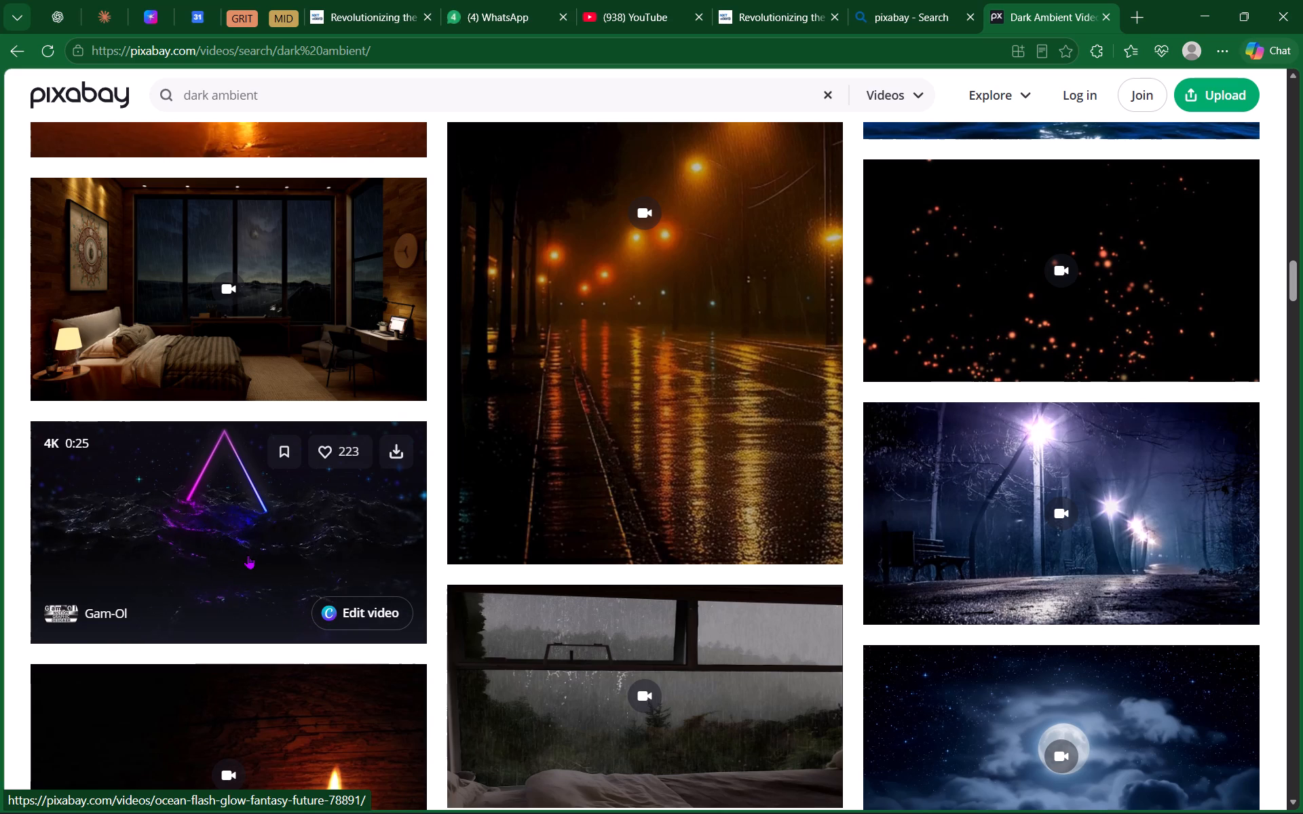
scroll(1043, 478, down, 3)
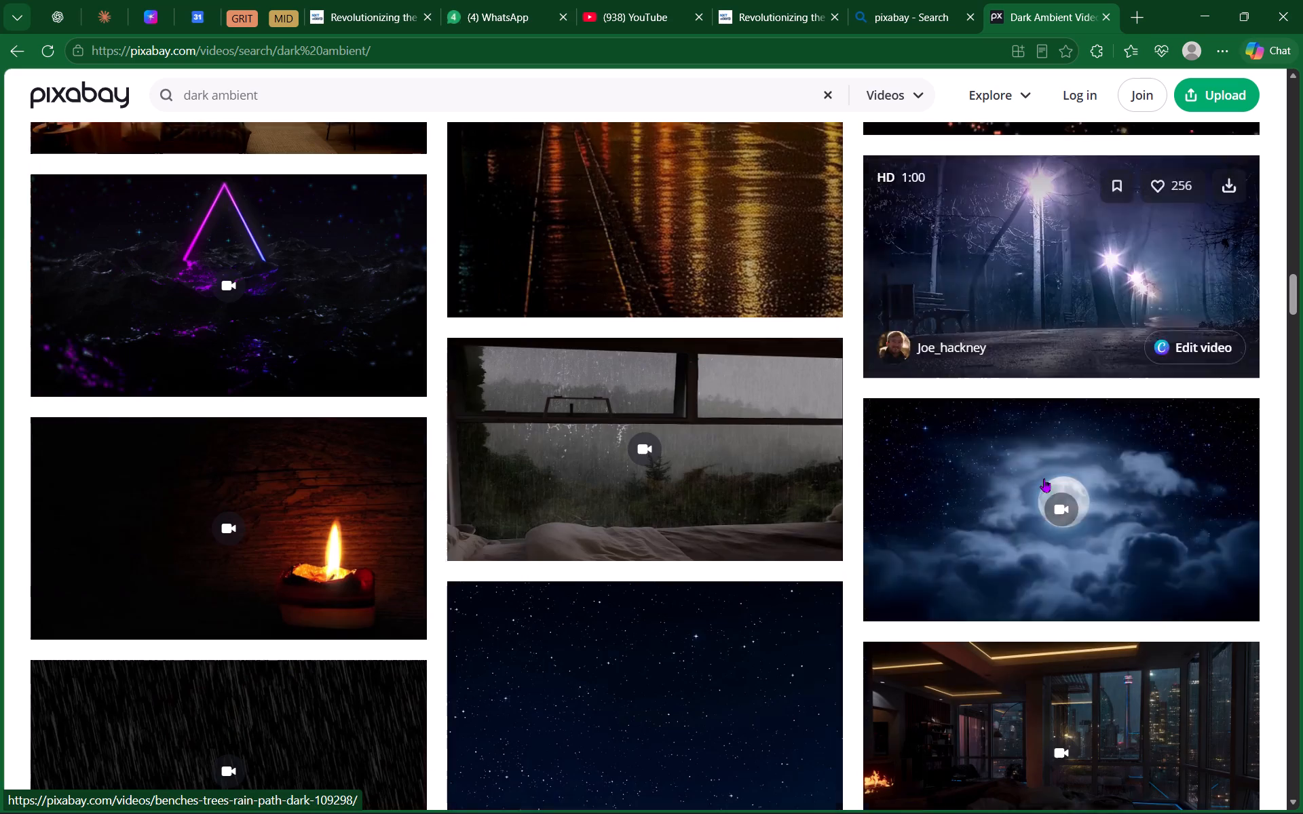
scroll(533, 481, down, 3)
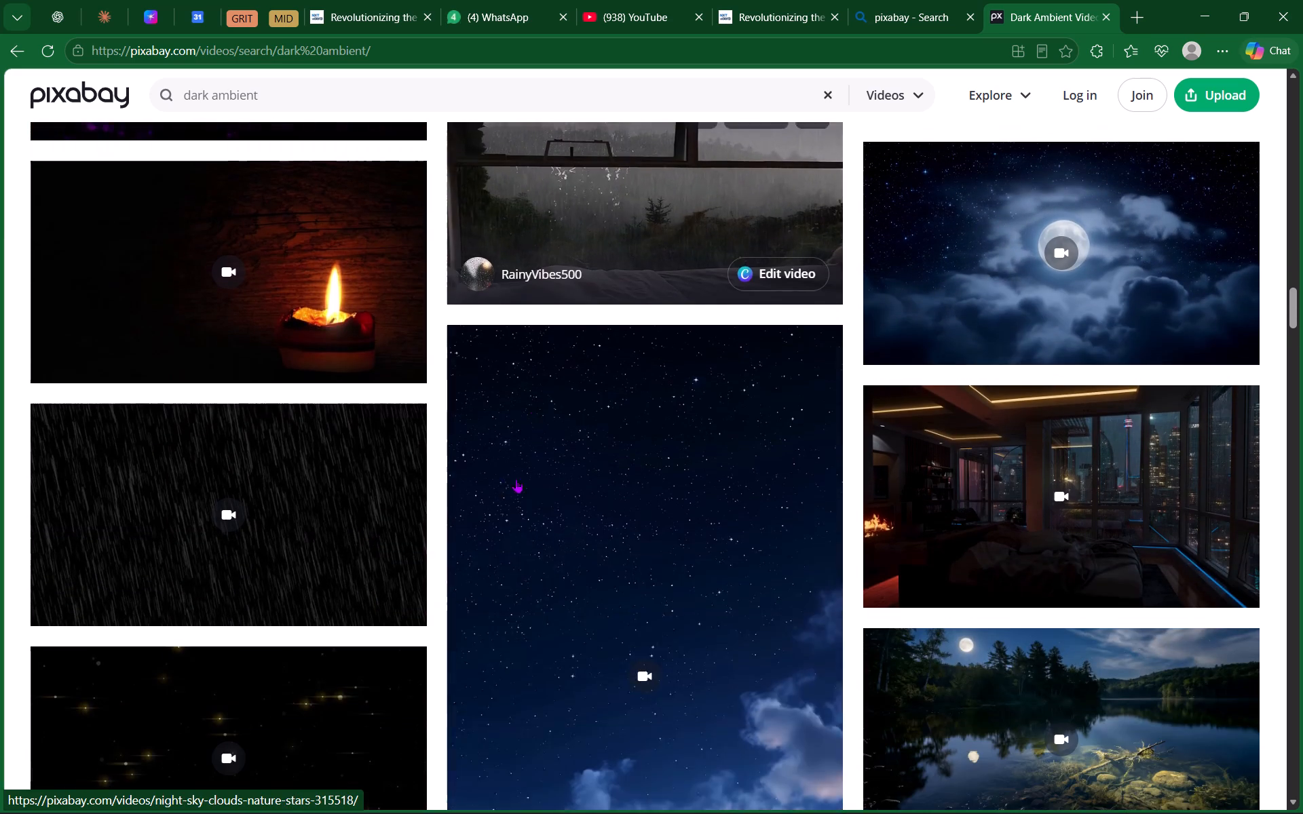
scroll(502, 516, down, 3)
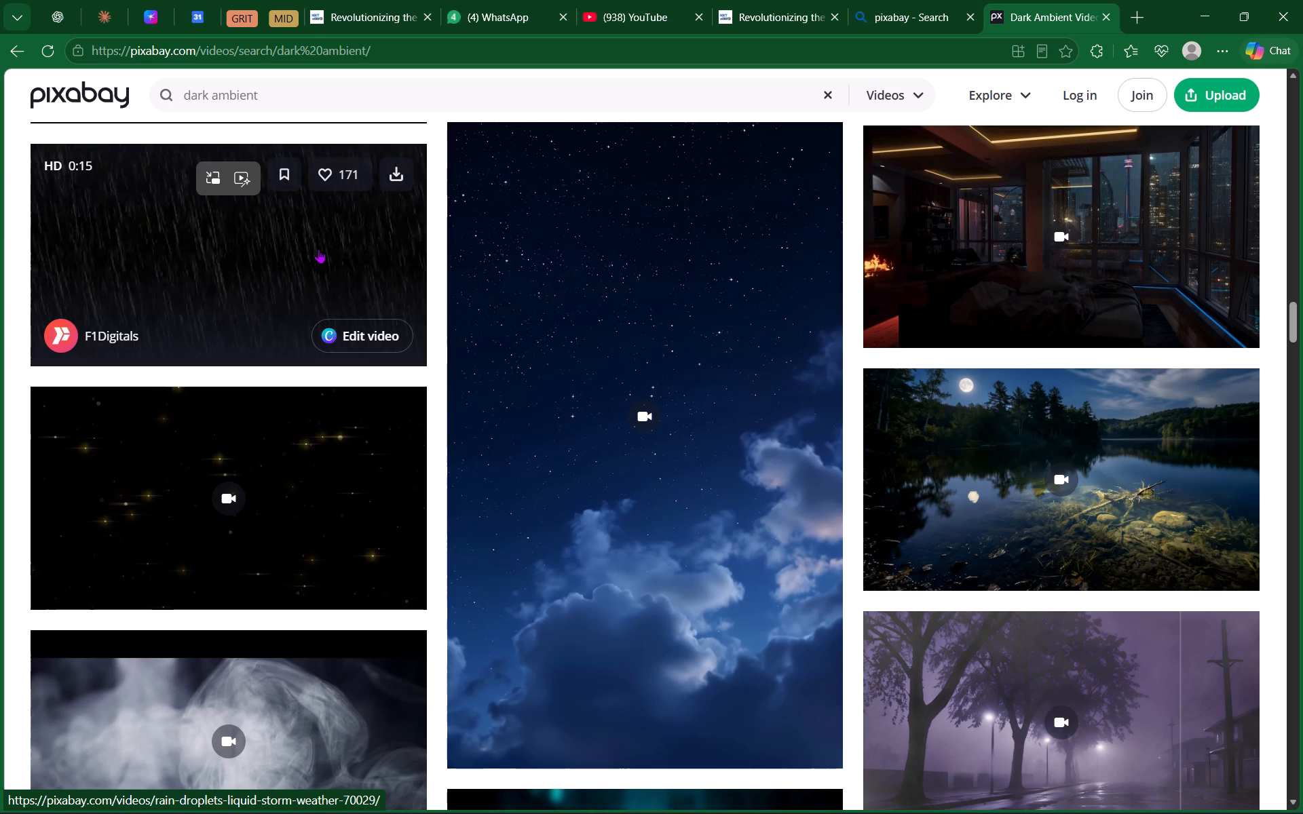
scroll(560, 429, down, 4)
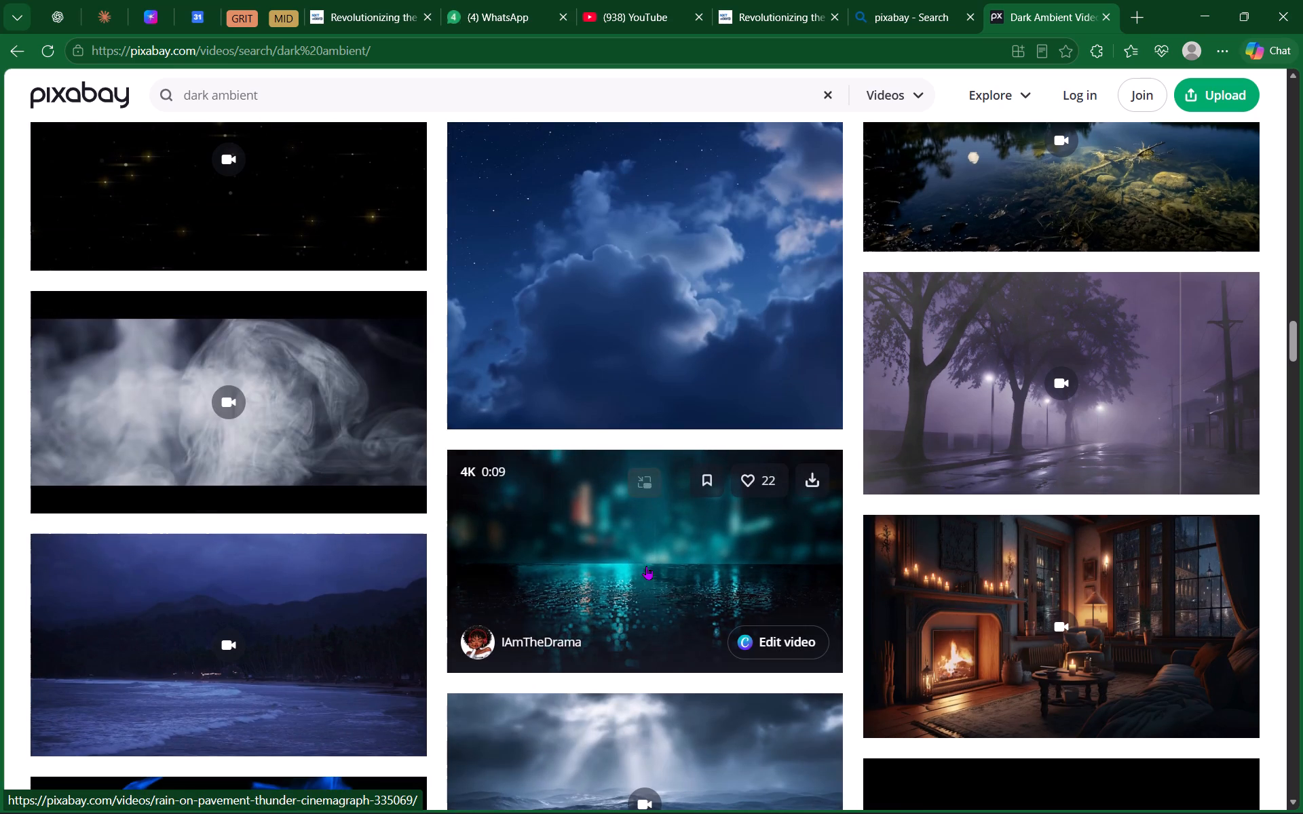
scroll(637, 566, down, 5)
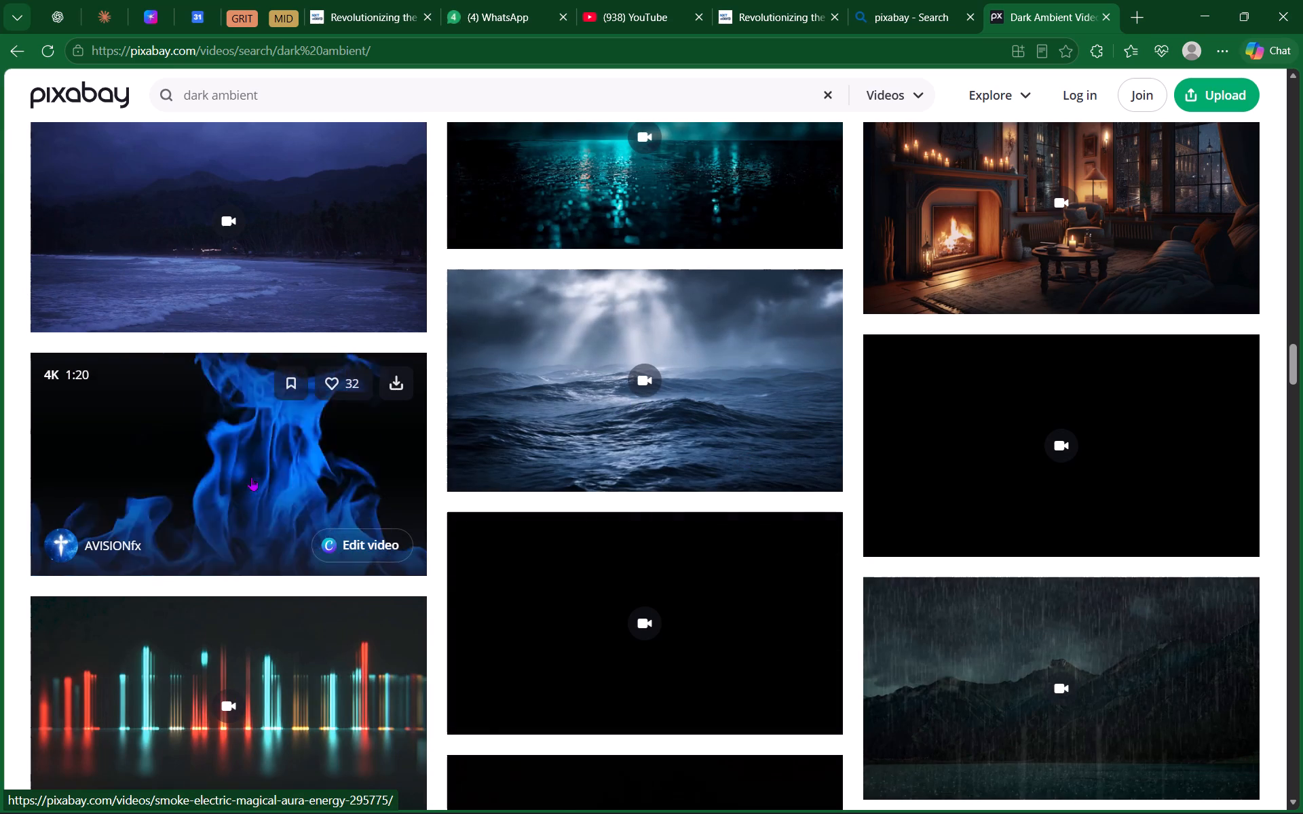
scroll(251, 477, down, 2)
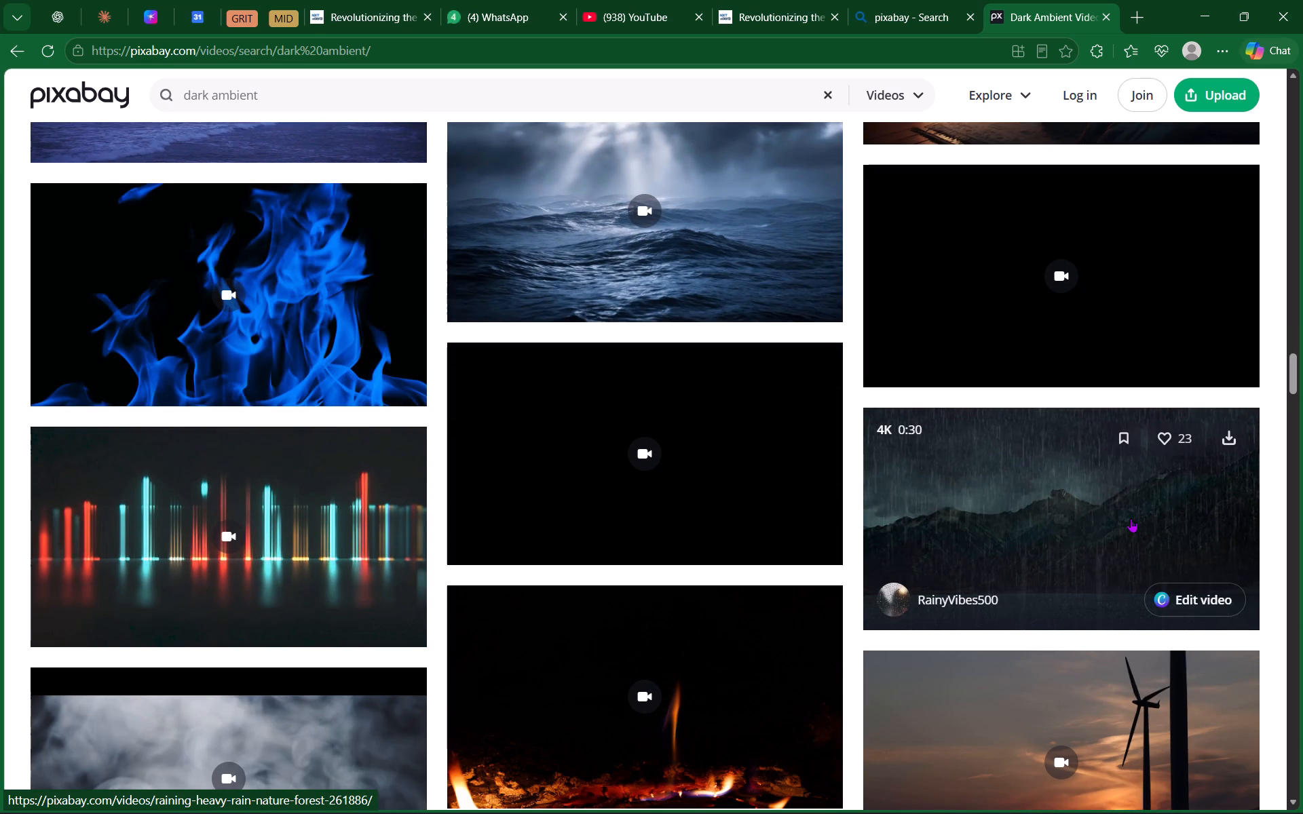
scroll(1008, 541, down, 5)
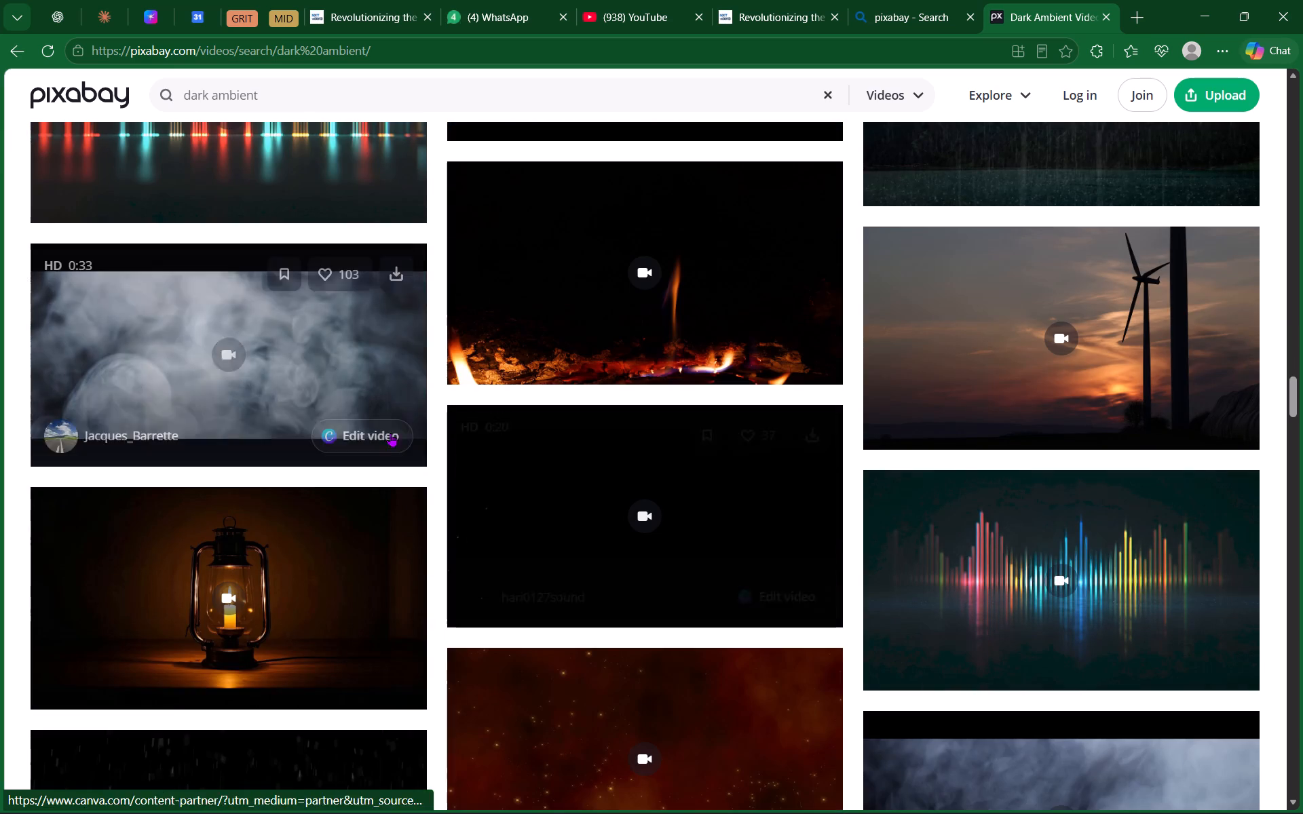
Preview the windmill-at-sunset video on its own page and return to the "dark ambient" results.
click(1009, 265)
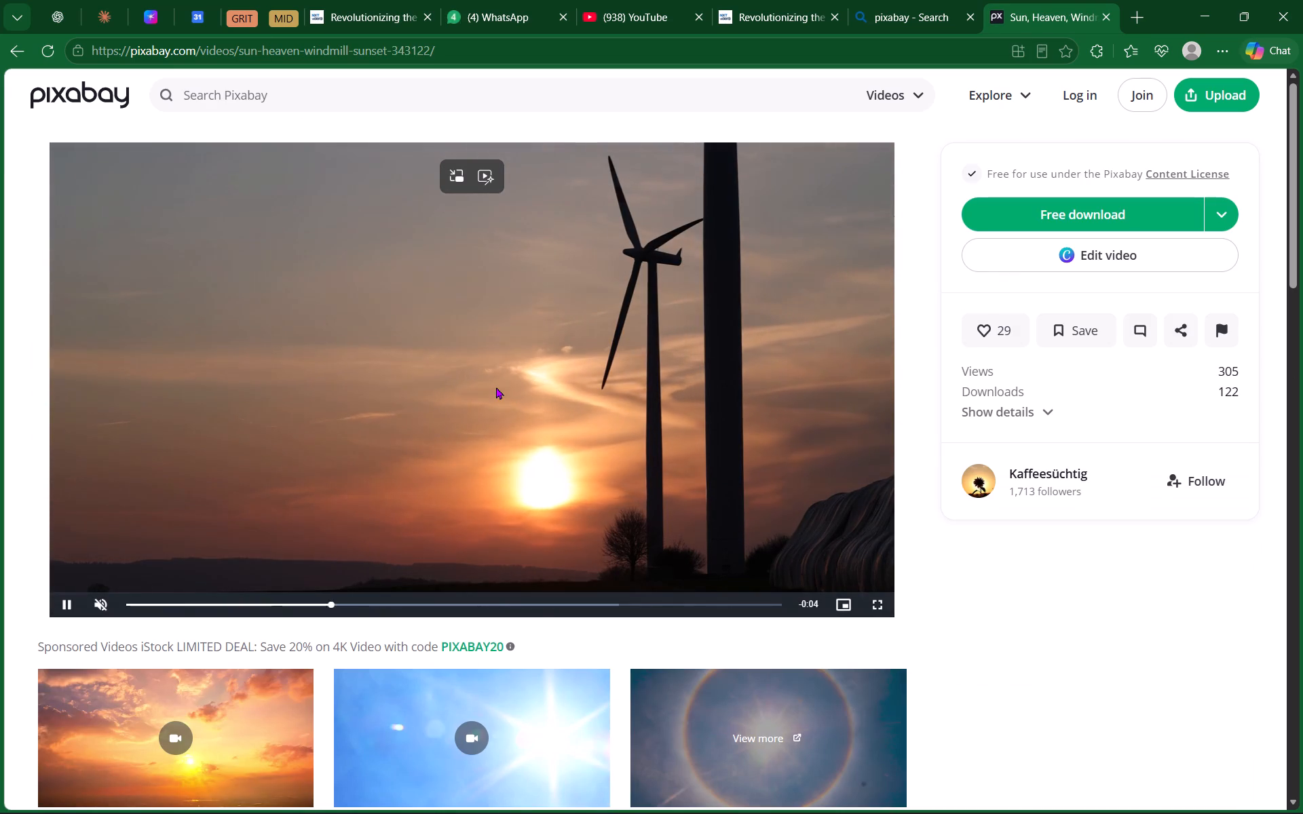
key(alt+Left)
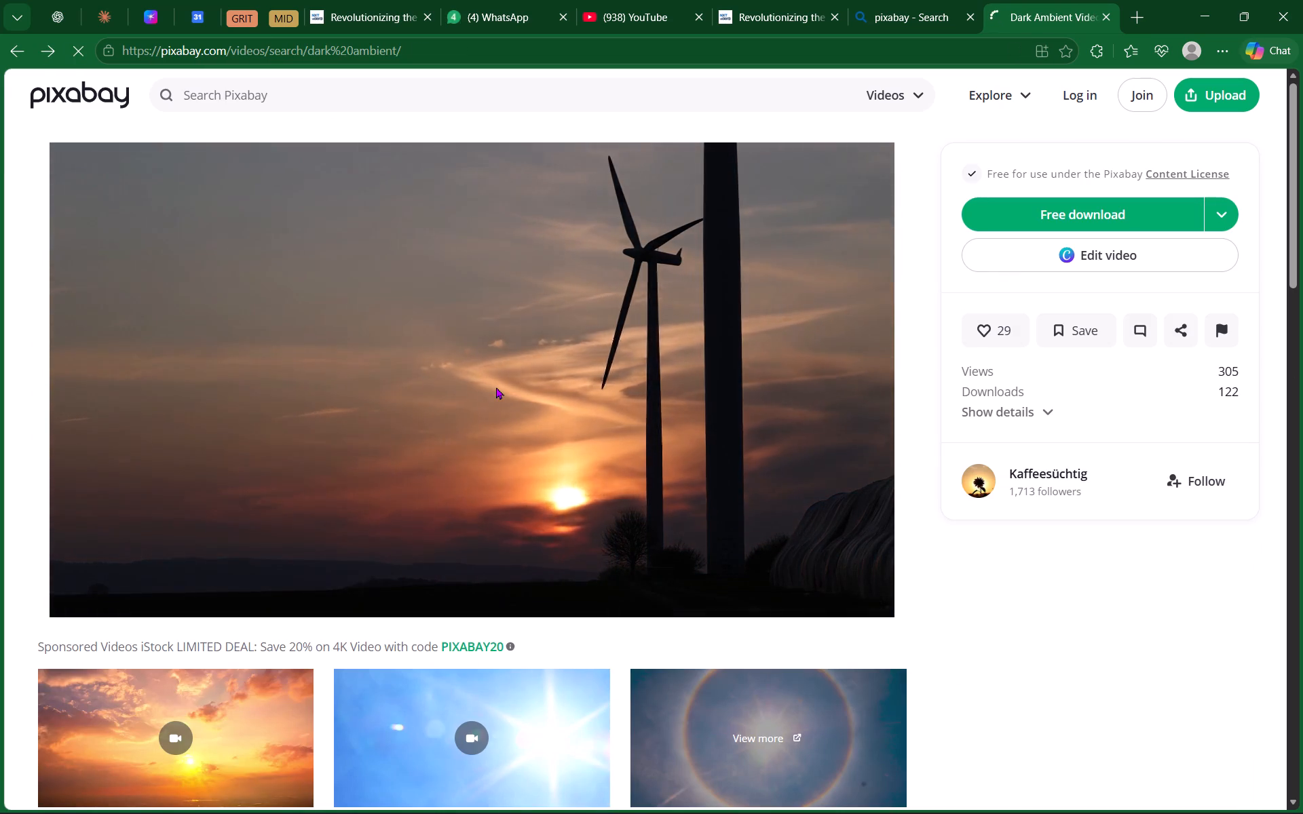
Examine the clips further down the "dark ambient" results for usable dark footage.
scroll(525, 412, down, 8)
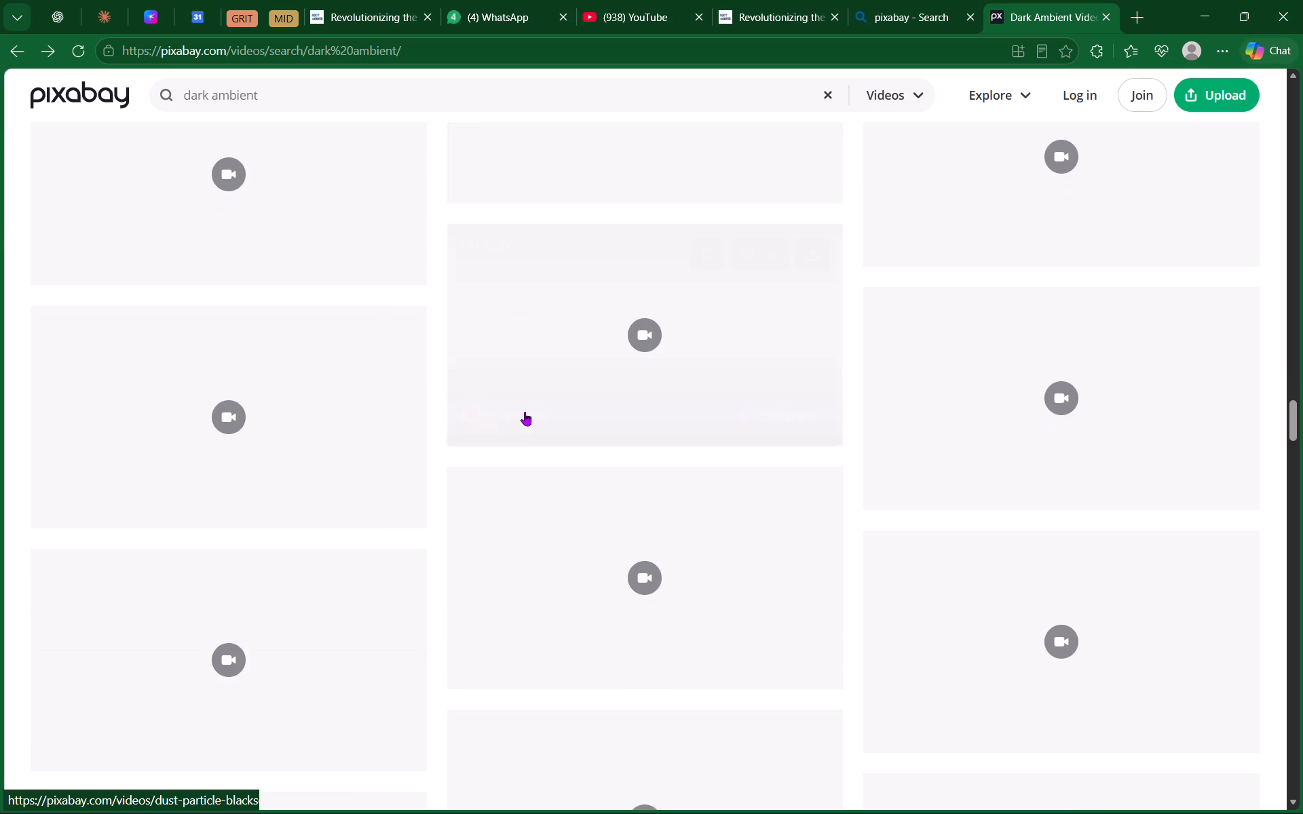
scroll(525, 412, down, 9)
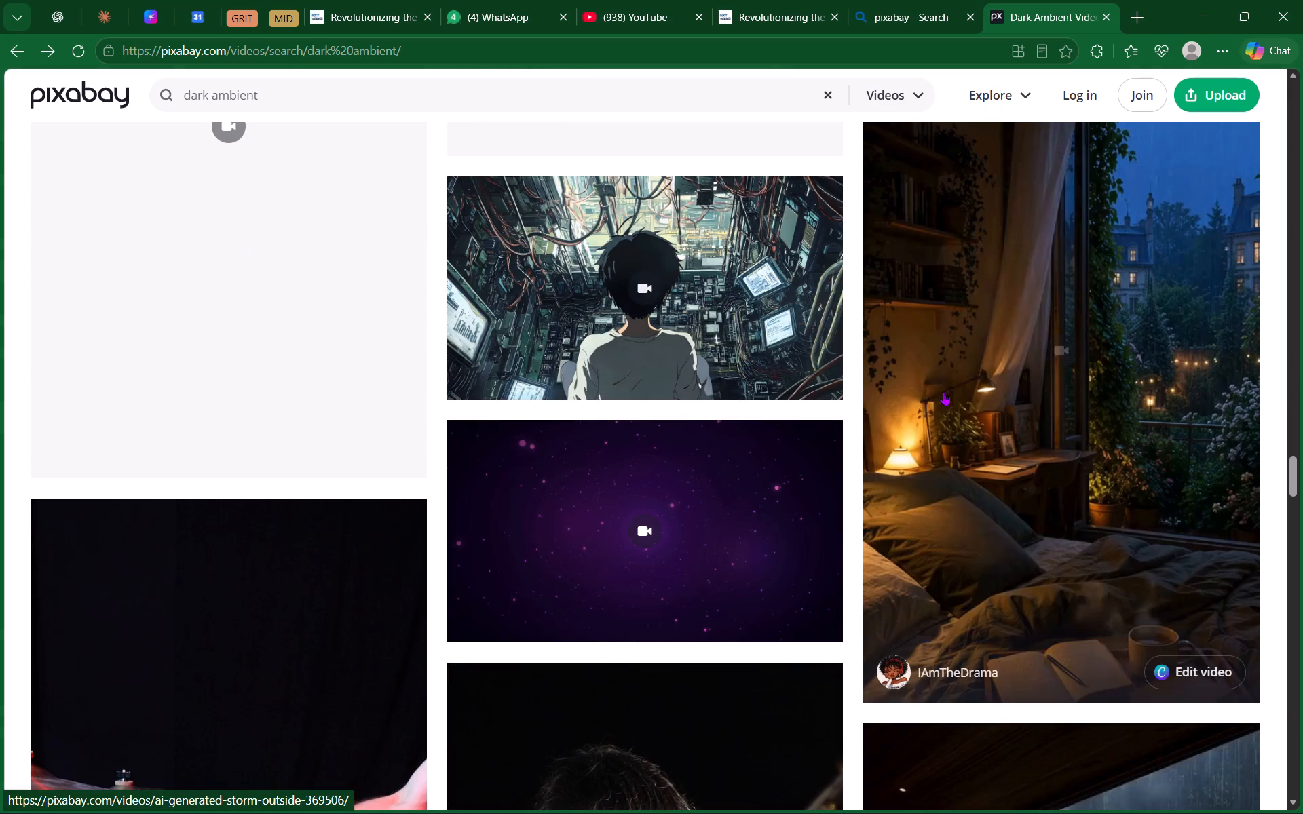
scroll(956, 387, down, 3)
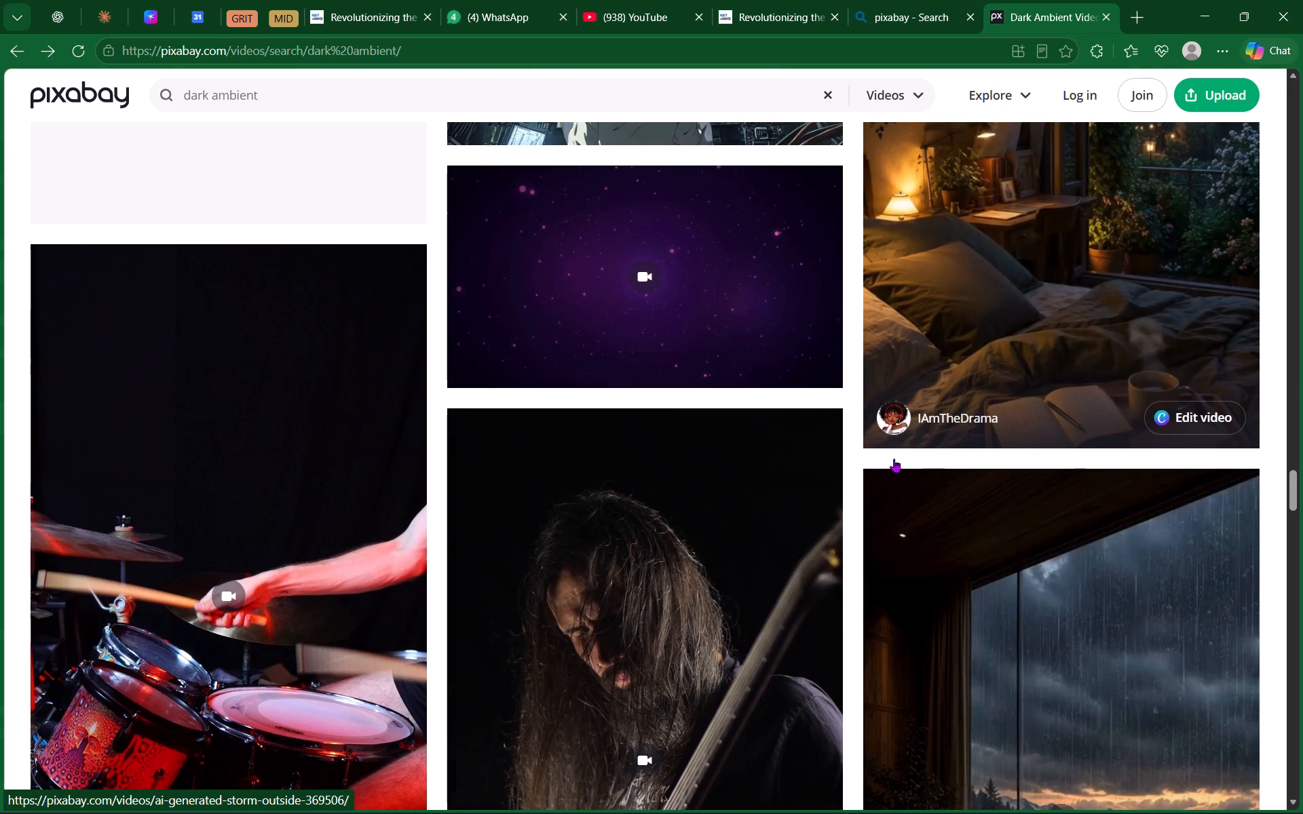
scroll(696, 583, down, 3)
Close the leftover Bing search page for "pixabay".
click(962, 11)
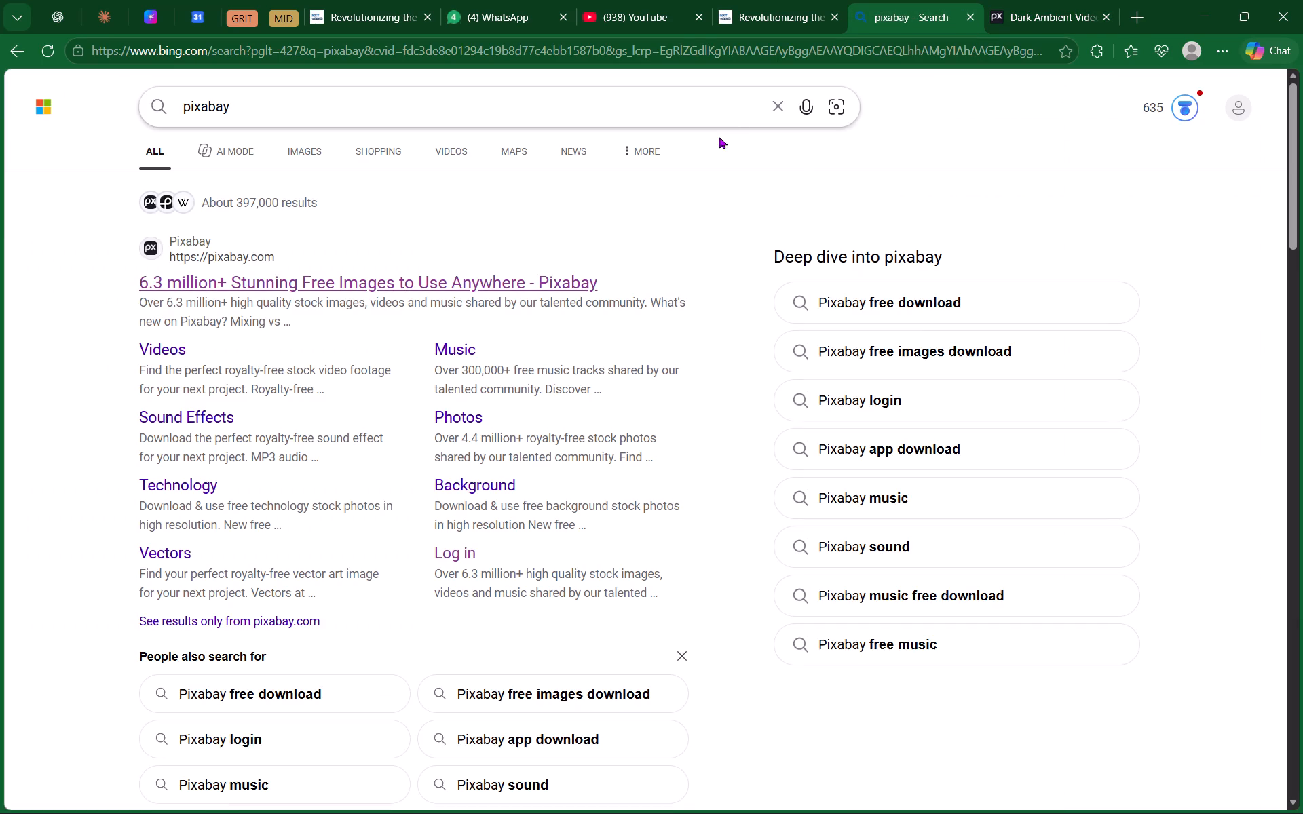
click(966, 20)
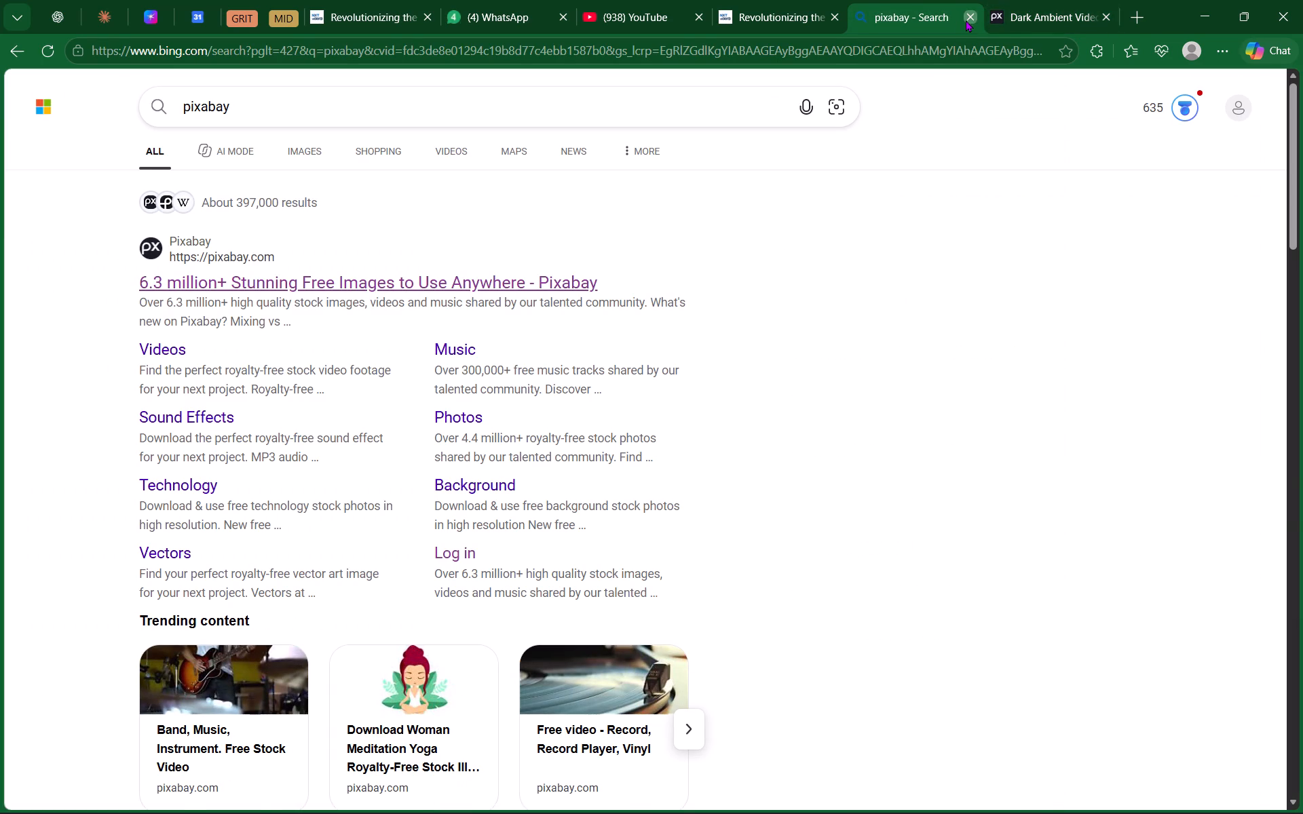
Search the web for "pixels" in a new tab, open the Pexels site and close the search page.
click(1009, 16)
text(pixel)
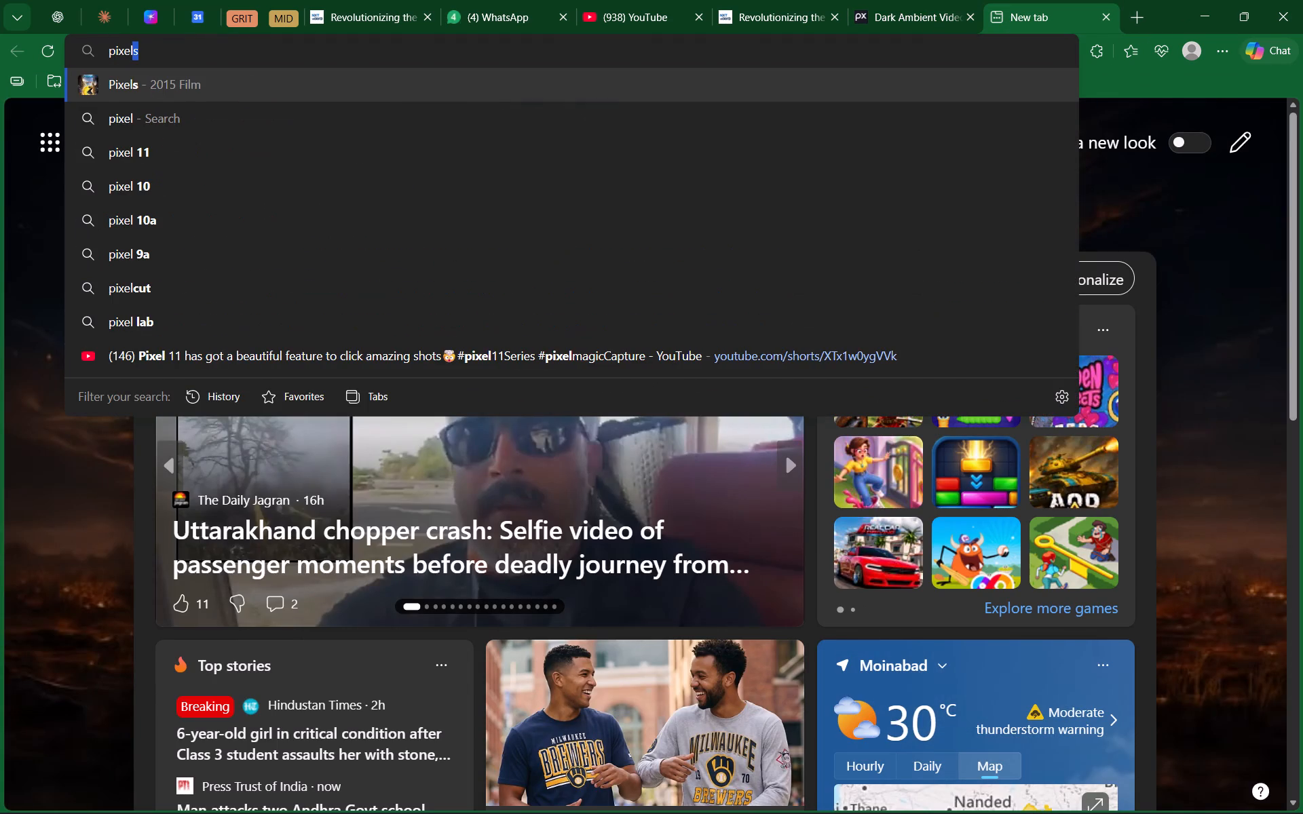
key(s)
key(Return)
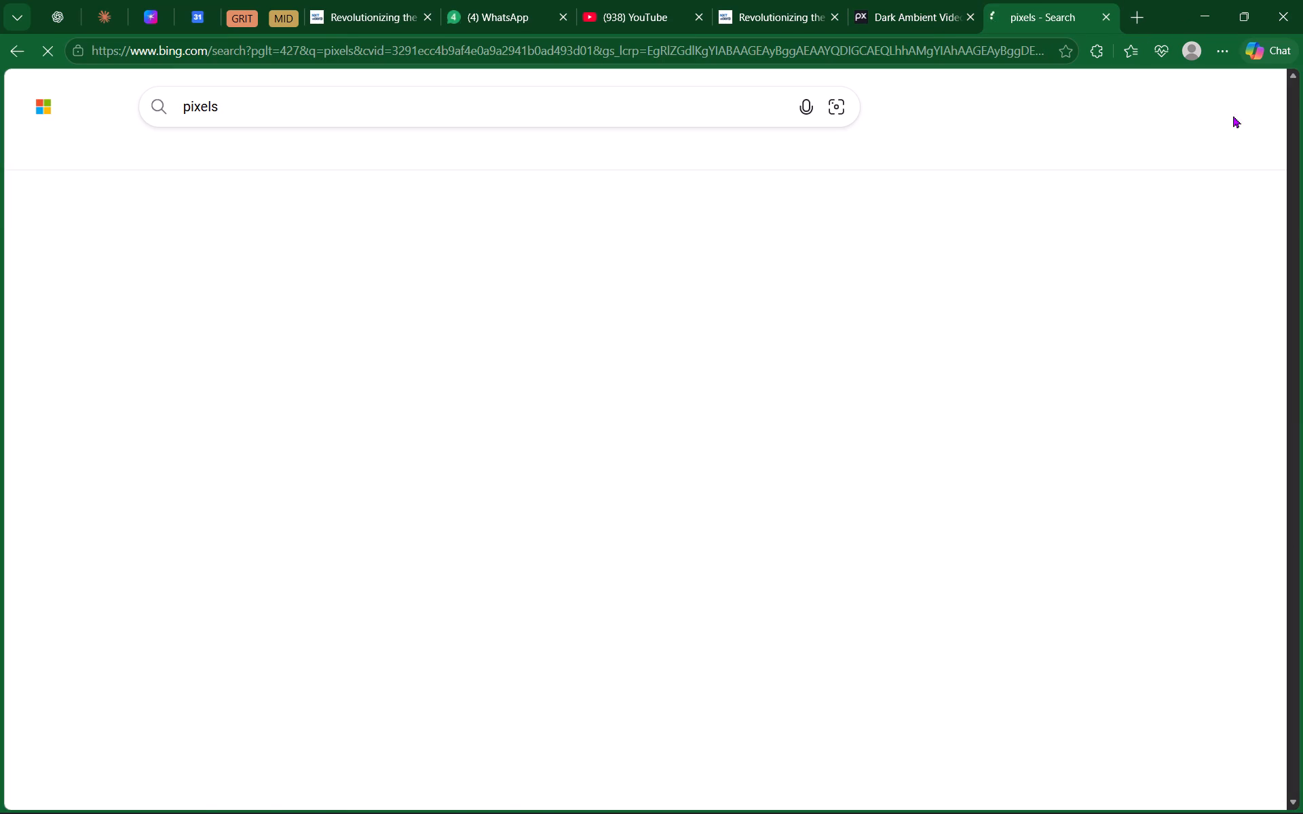
click(395, 284)
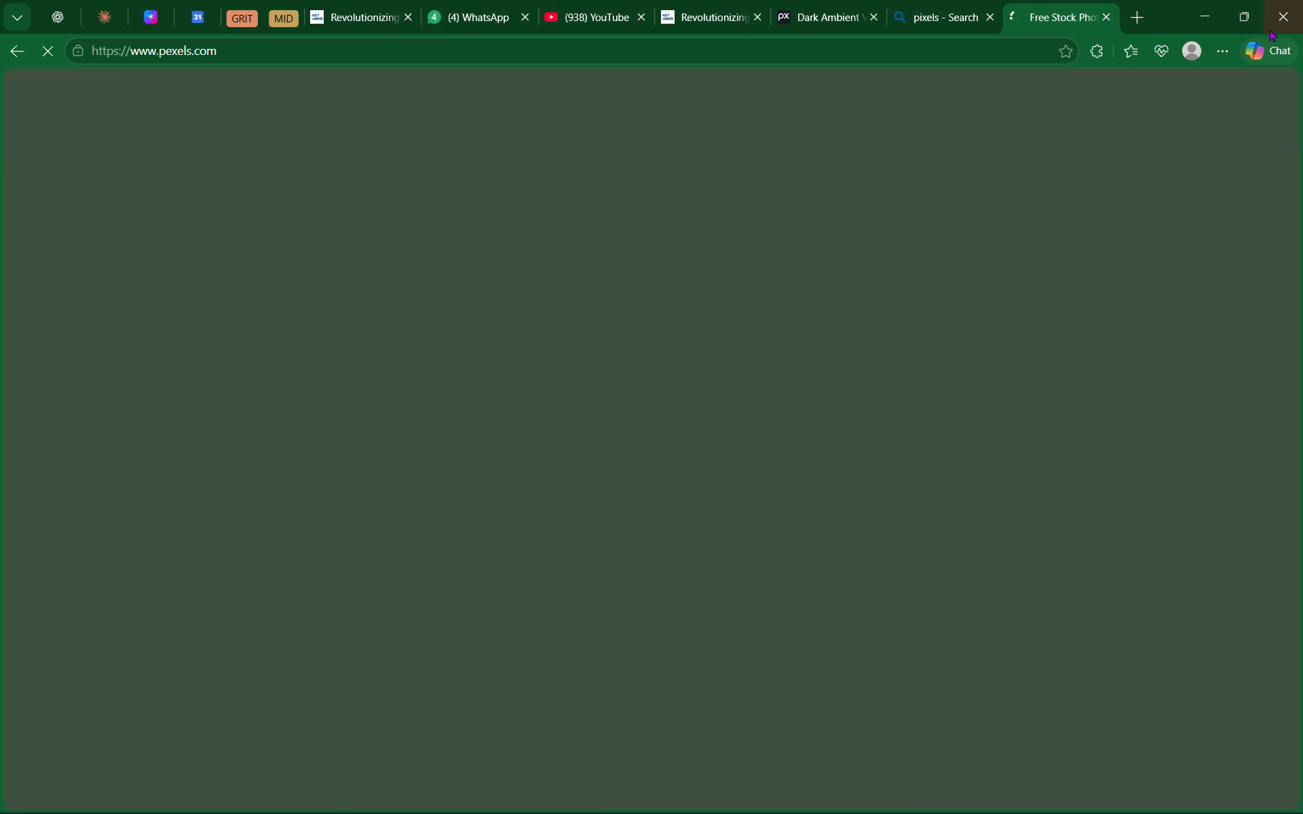
click(989, 18)
Look over the Pexels home page and open its Videos section.
scroll(578, 617, down, 1)
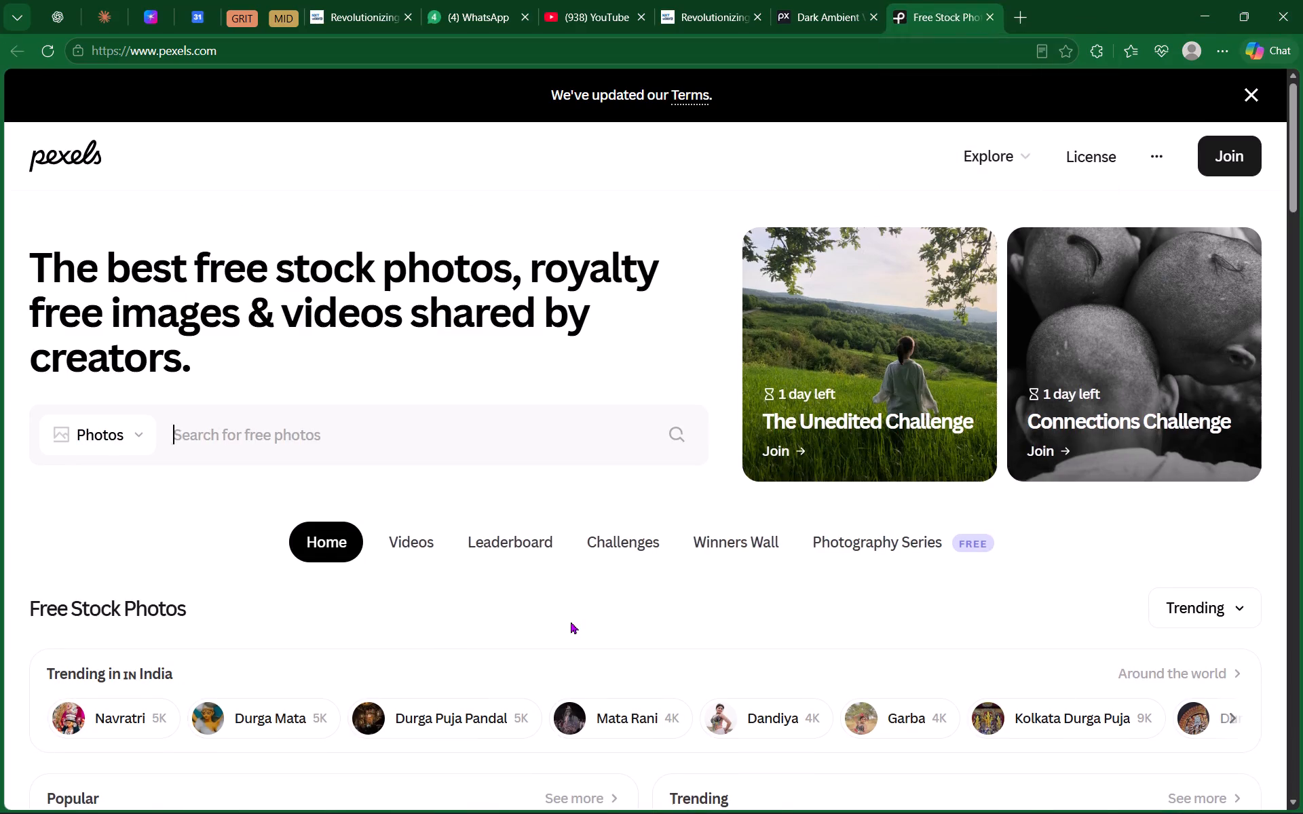
scroll(571, 621, down, 2)
scroll(474, 602, down, 8)
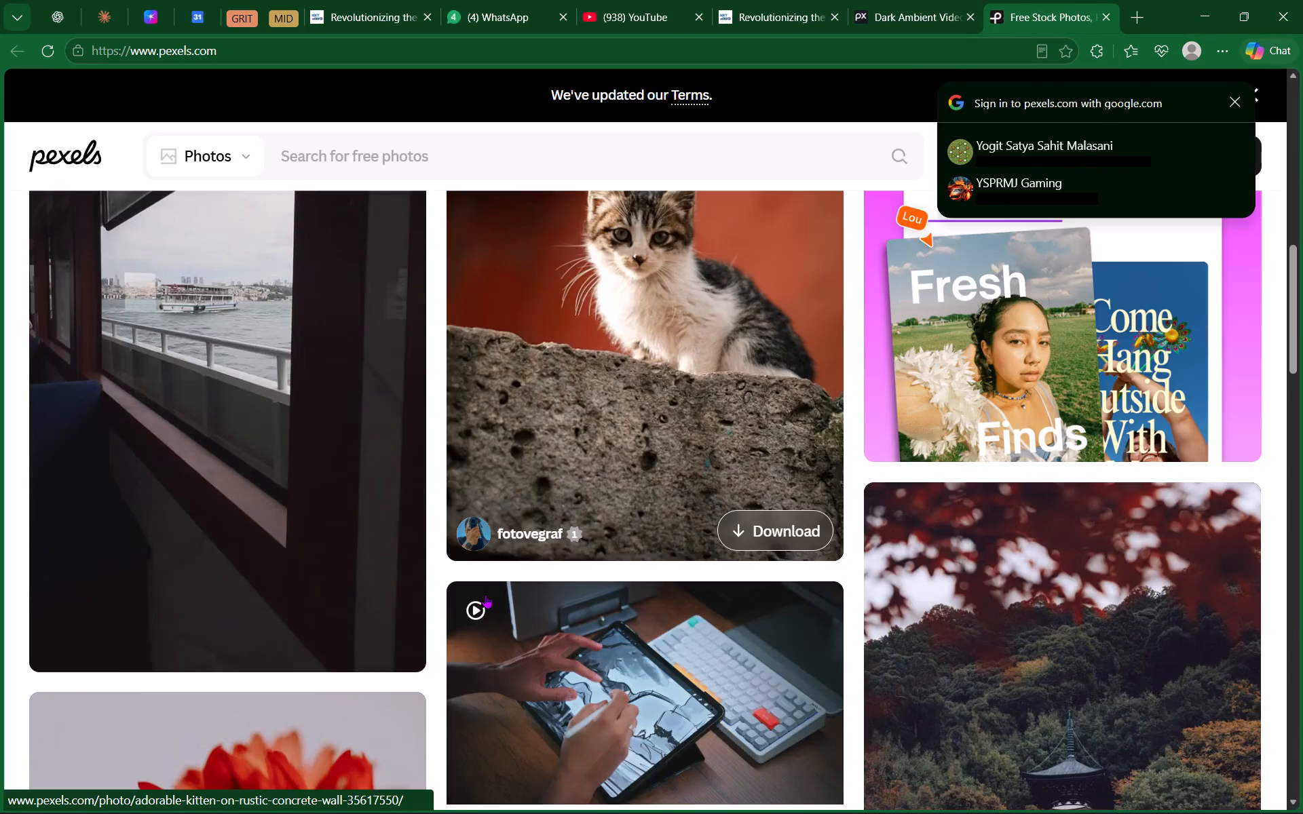
scroll(485, 594, up, 11)
click(401, 541)
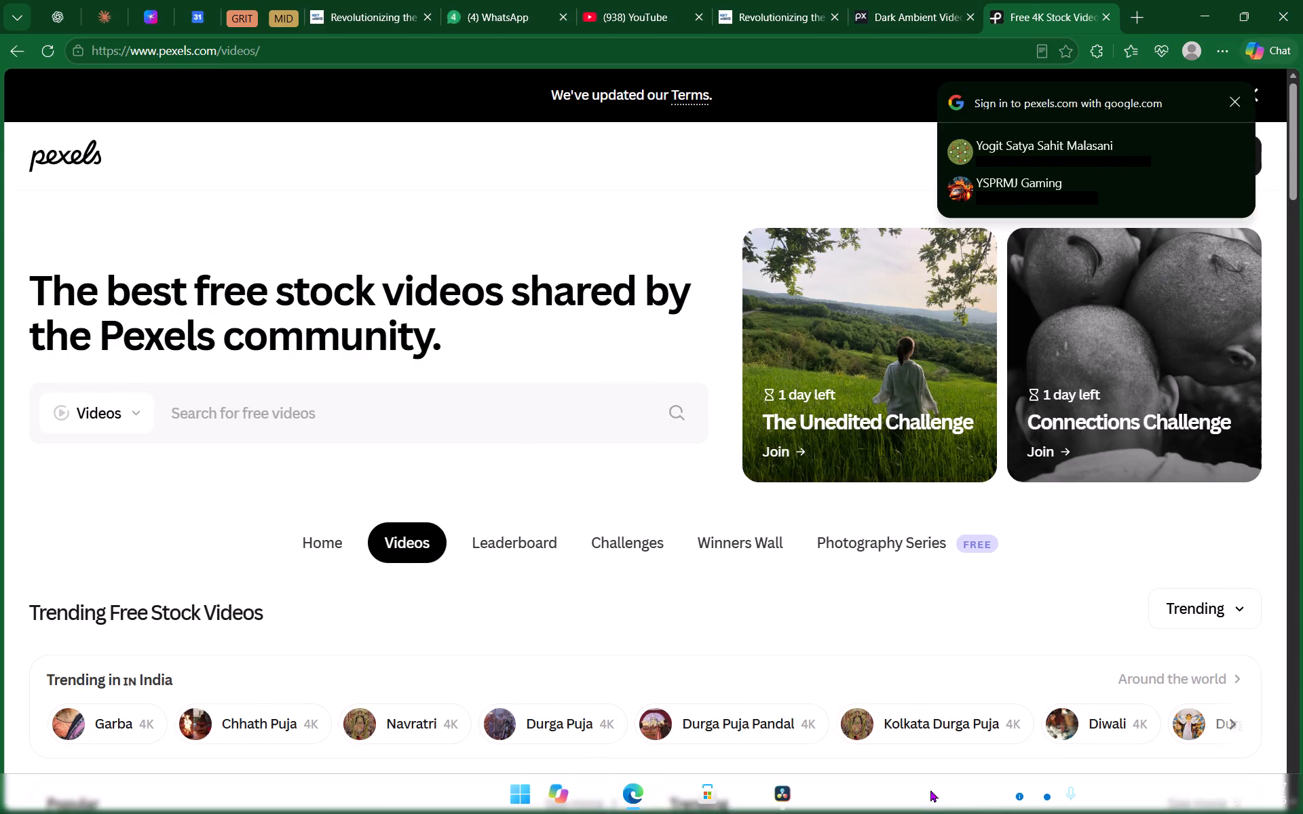
Look through the trending free stock videos for dark, moody footage, dismissing the Google sign-in prompt.
scroll(603, 499, down, 3)
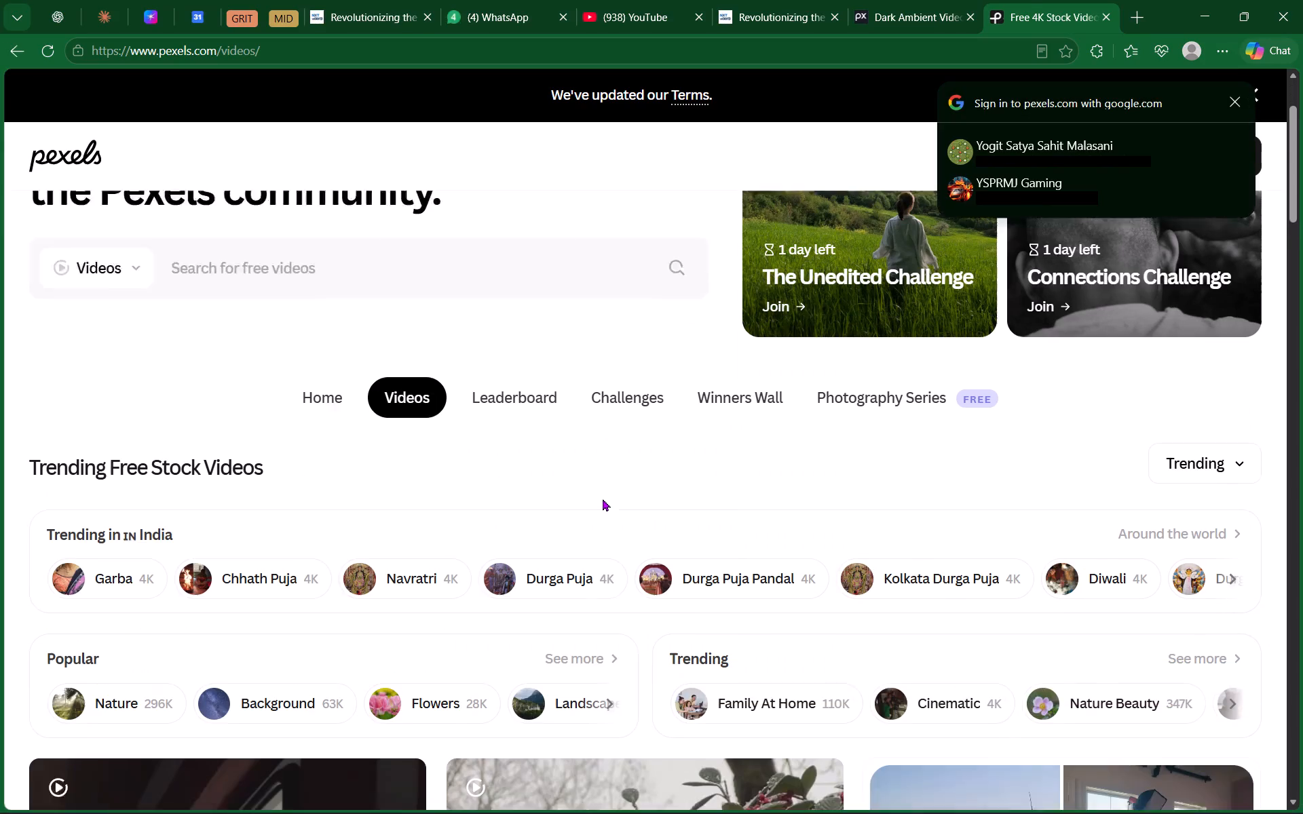
scroll(603, 499, down, 11)
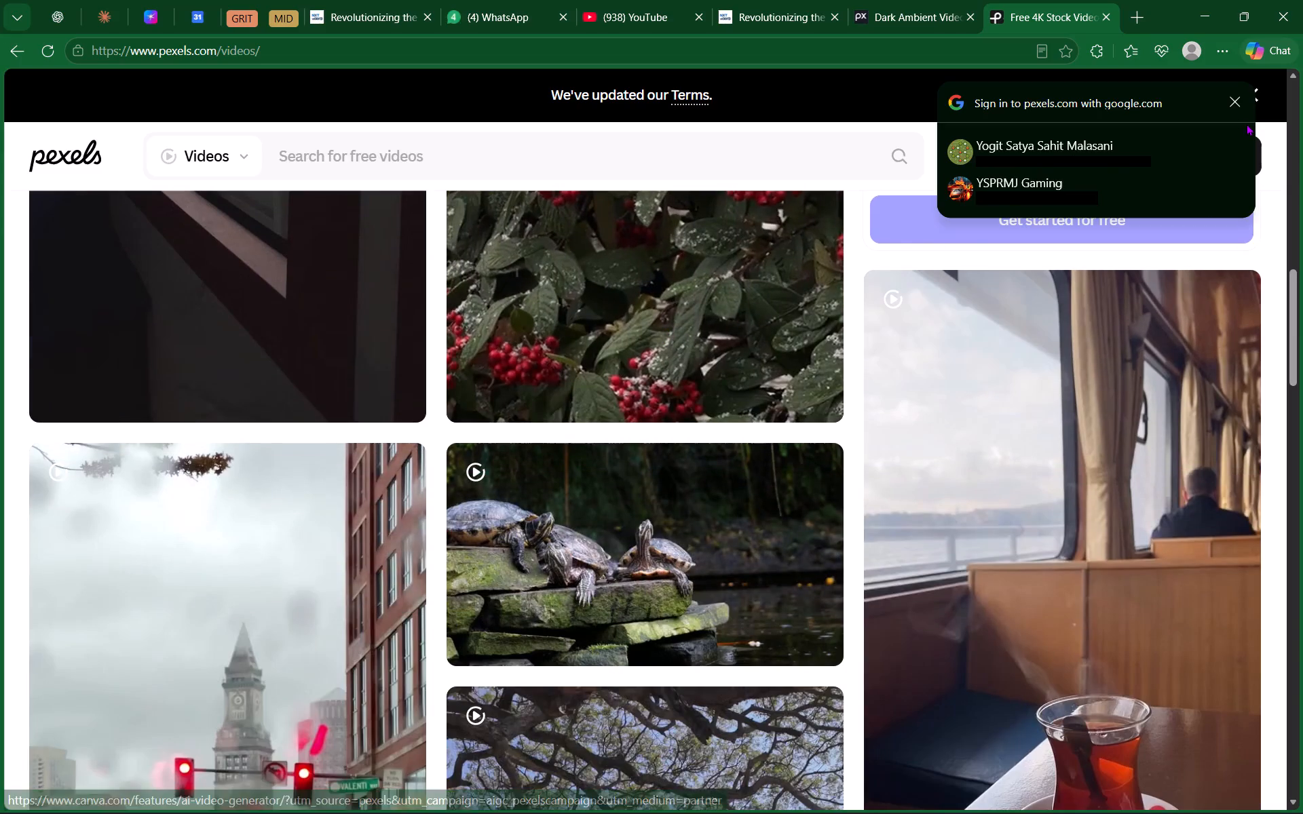
click(1239, 106)
scroll(810, 486, down, 4)
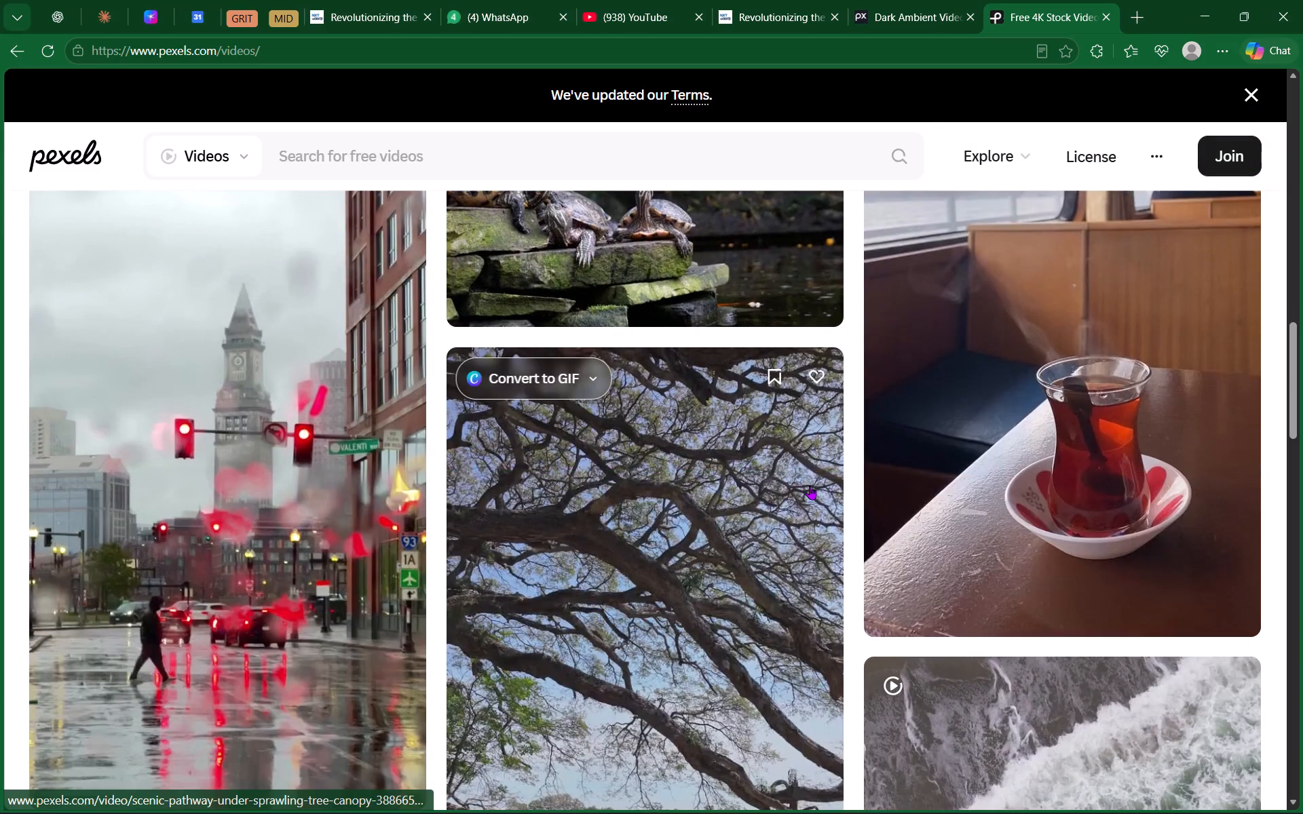
scroll(810, 486, down, 3)
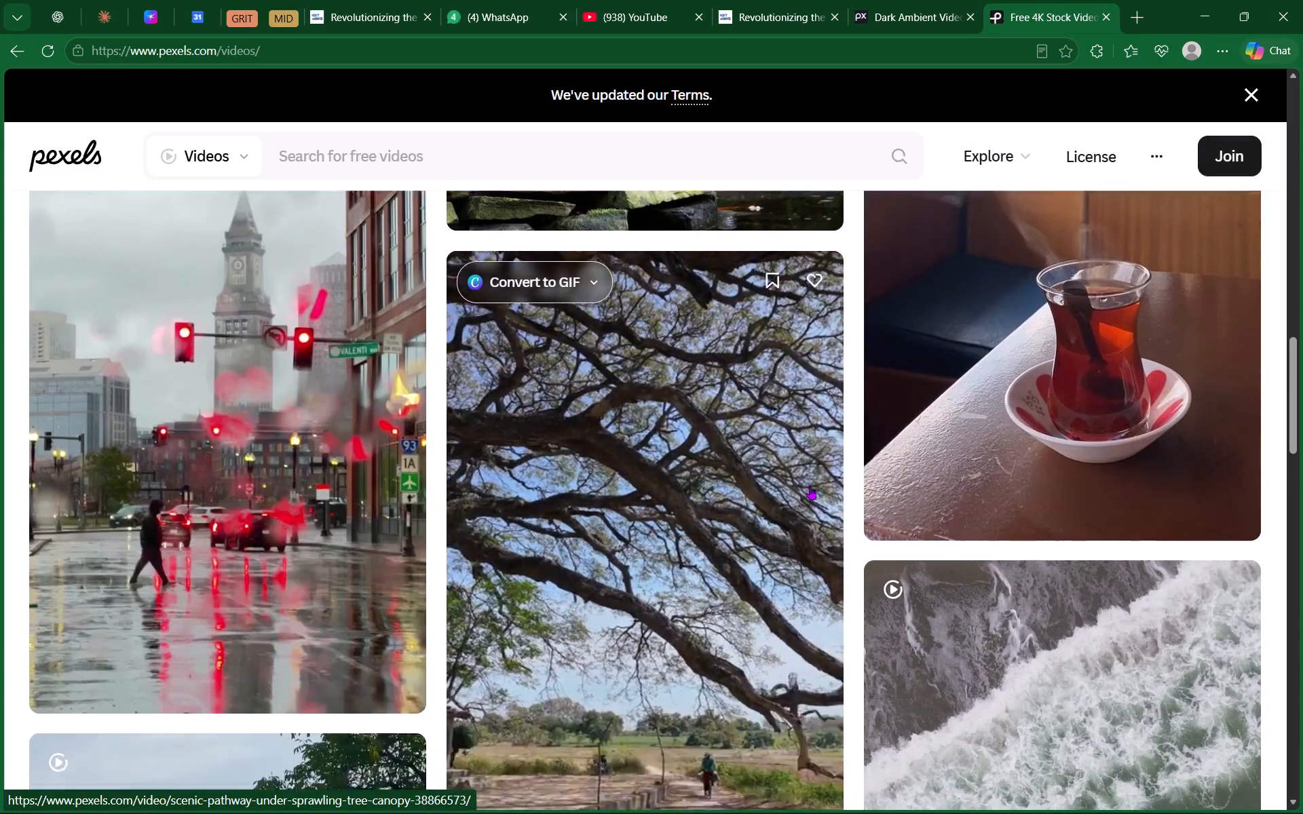
scroll(907, 468, down, 4)
scroll(358, 522, down, 4)
scroll(504, 499, down, 4)
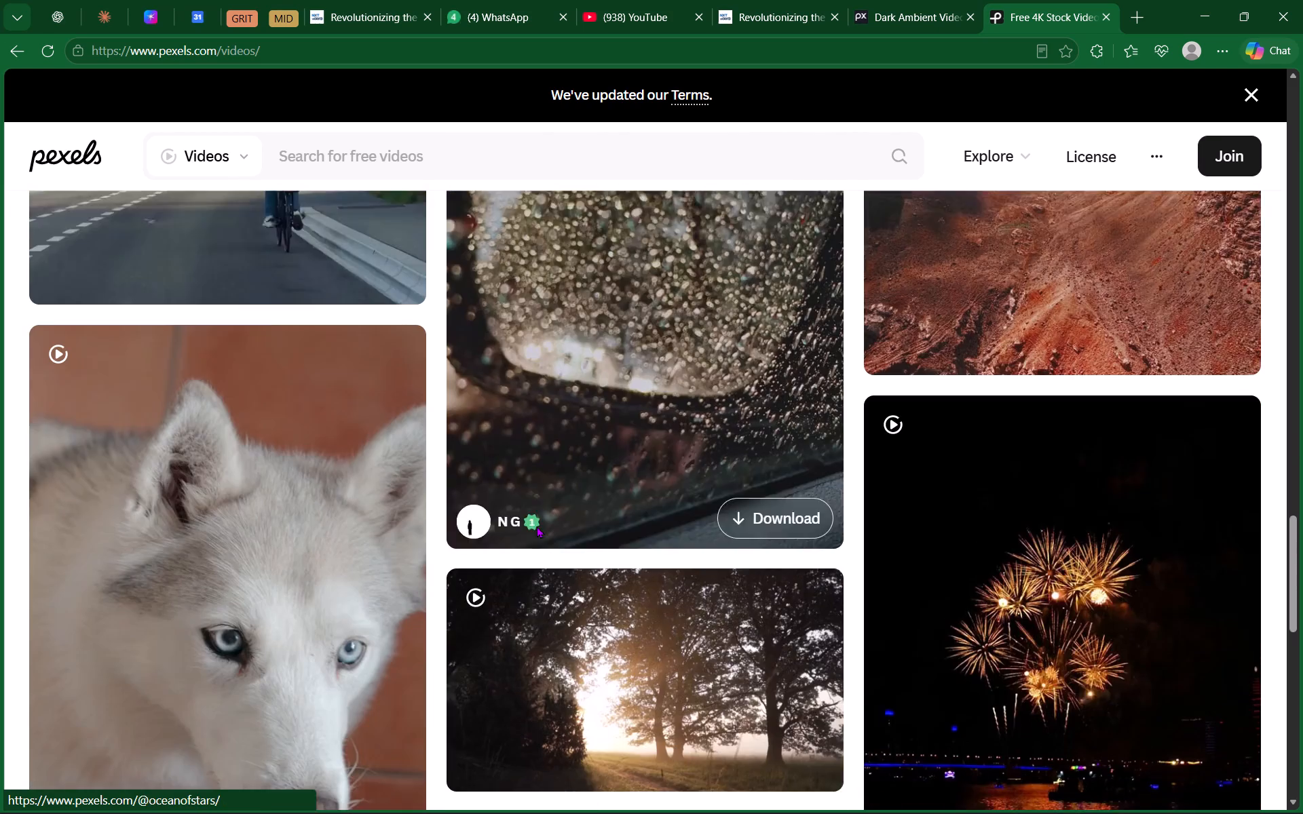
scroll(728, 460, down, 4)
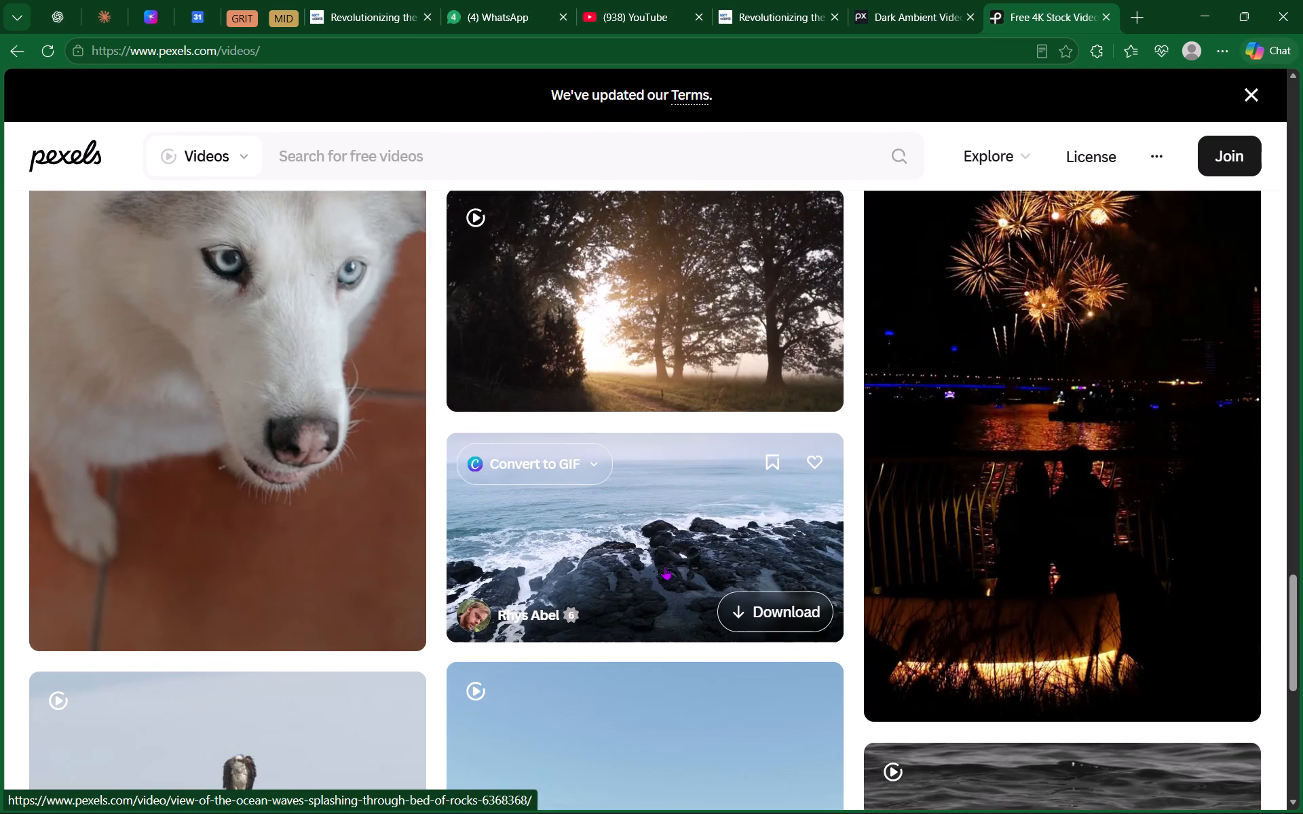
scroll(664, 562, down, 4)
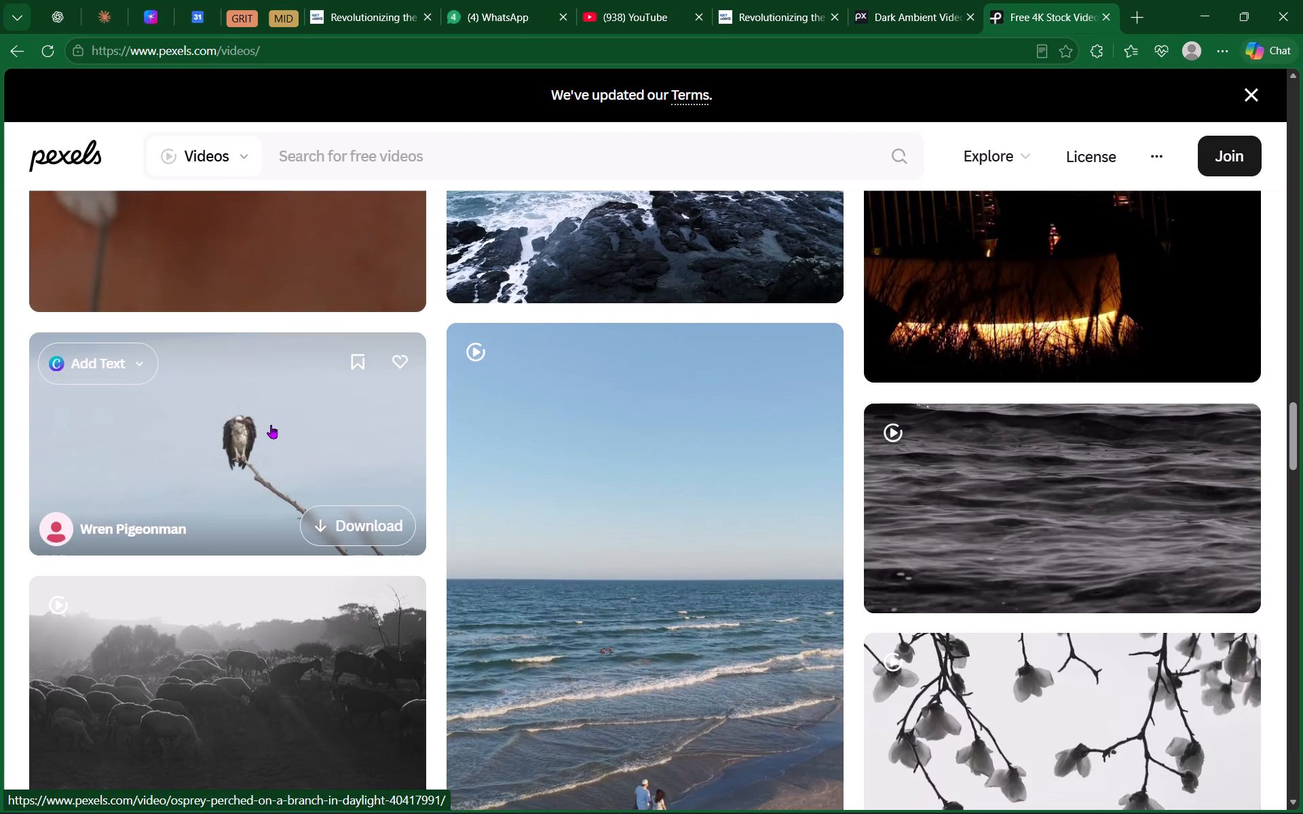
scroll(271, 425, down, 3)
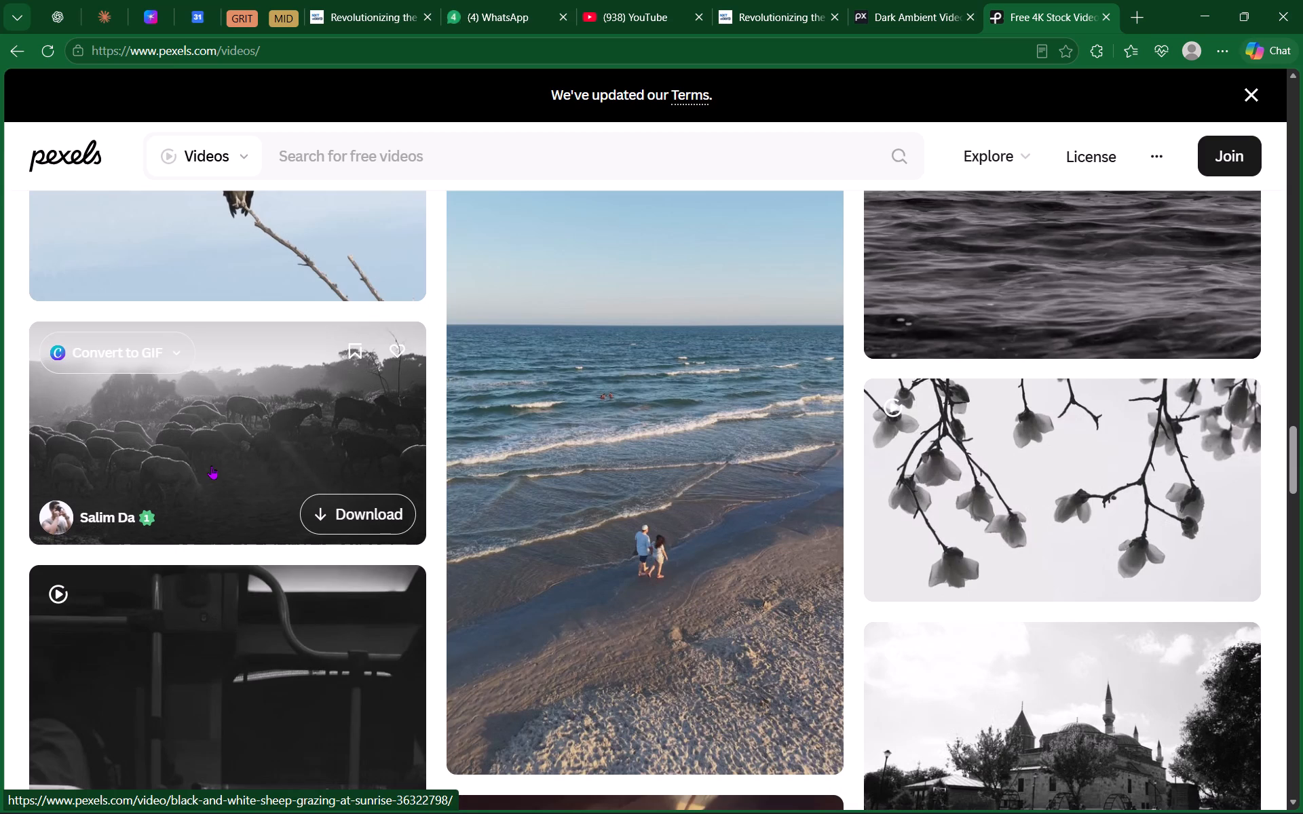
scroll(315, 423, down, 3)
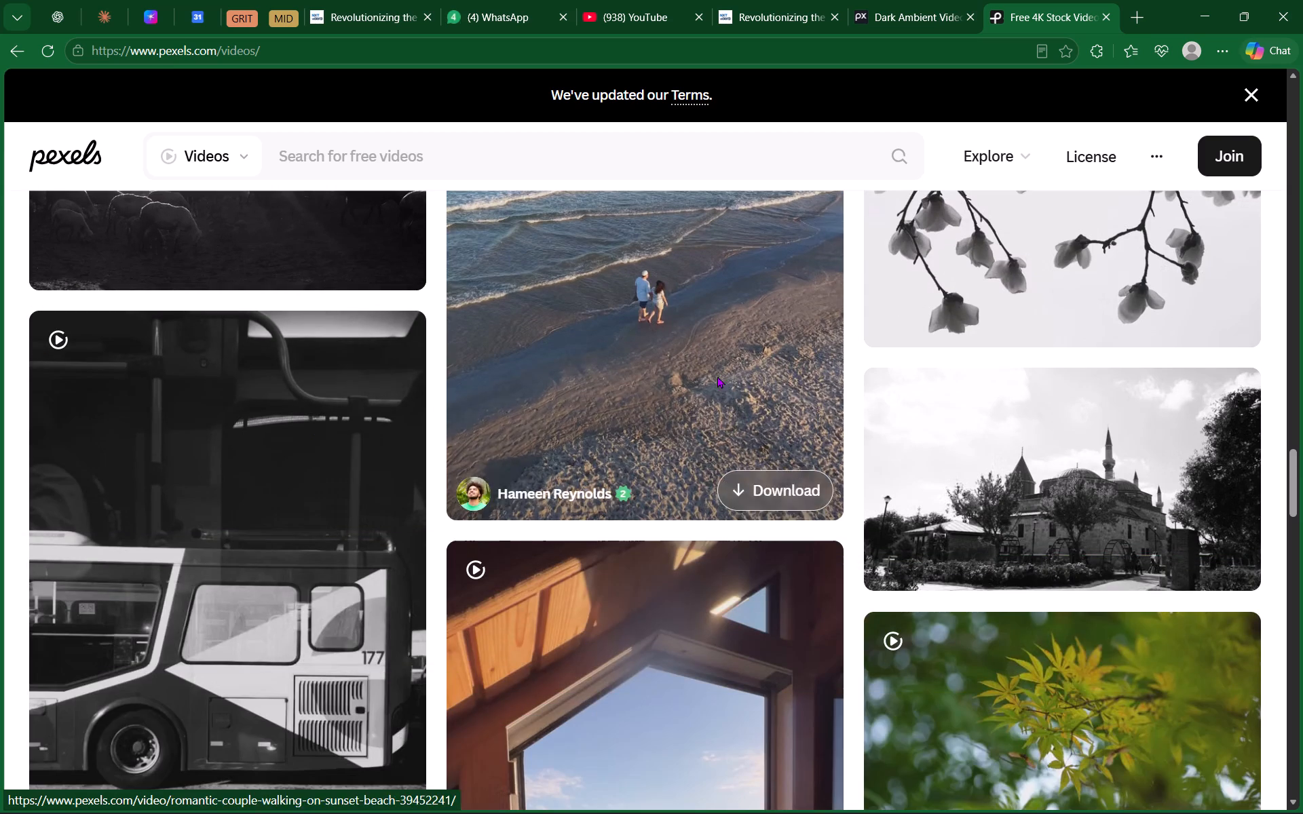
scroll(252, 660, down, 4)
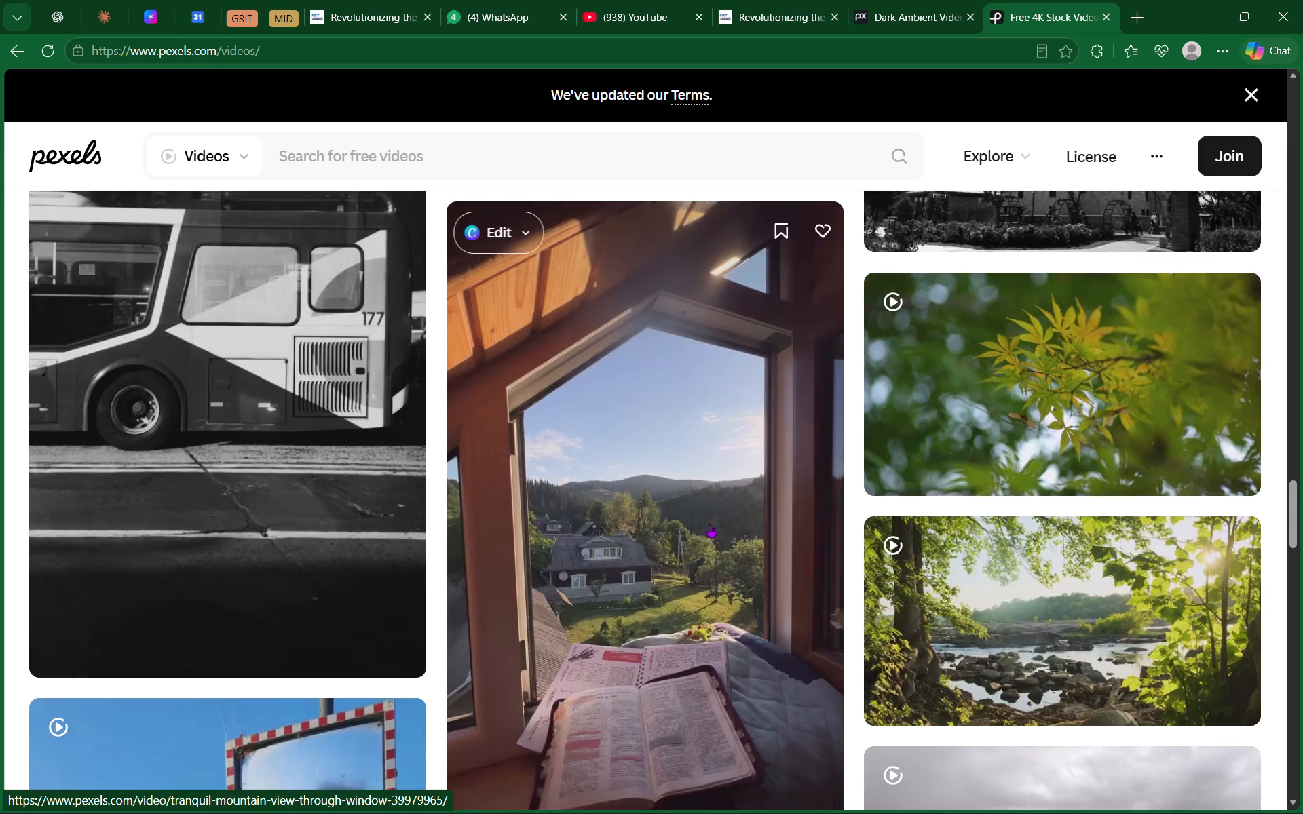
scroll(766, 495, down, 7)
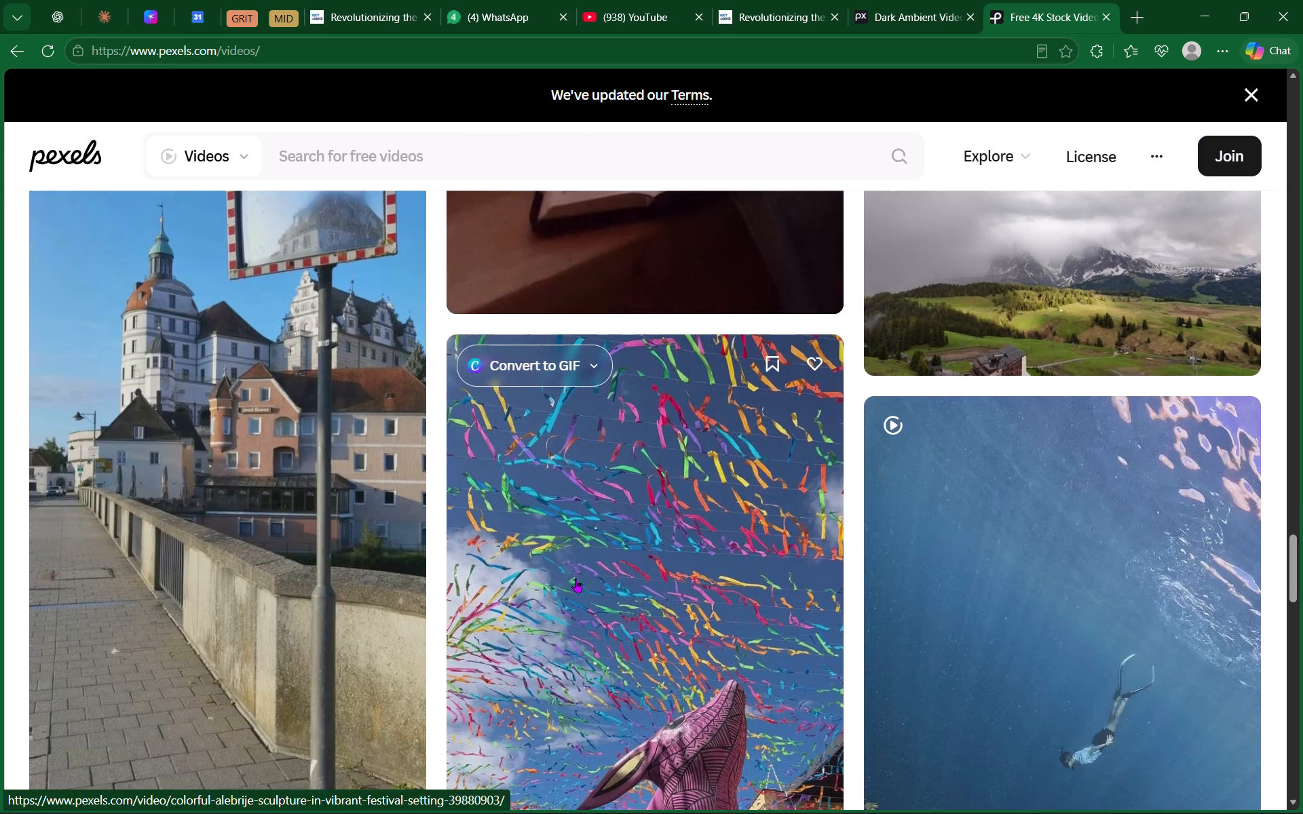
scroll(574, 577, up, 3)
scroll(580, 456, up, 7)
Search the Pexels videos for "Dark ambience".
click(330, 170)
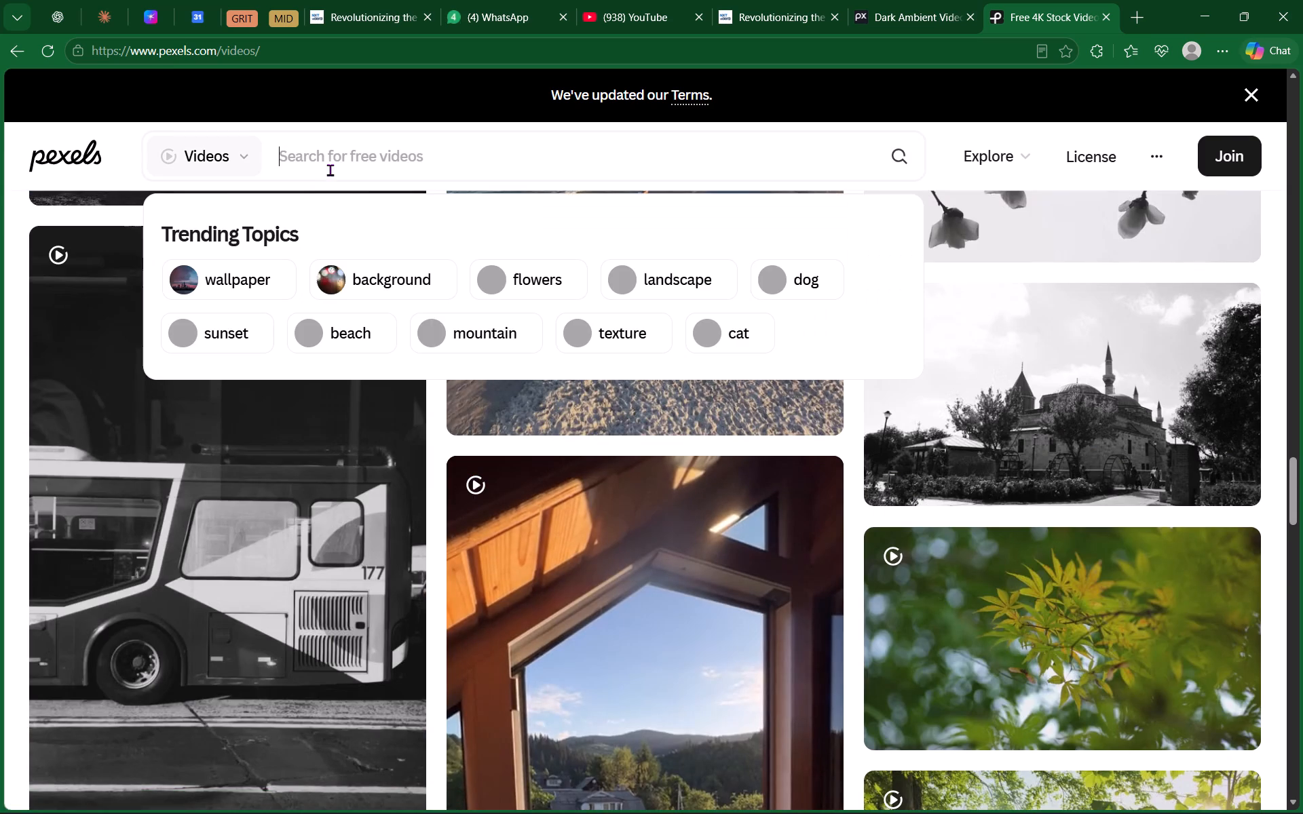
text(Dark ambien)
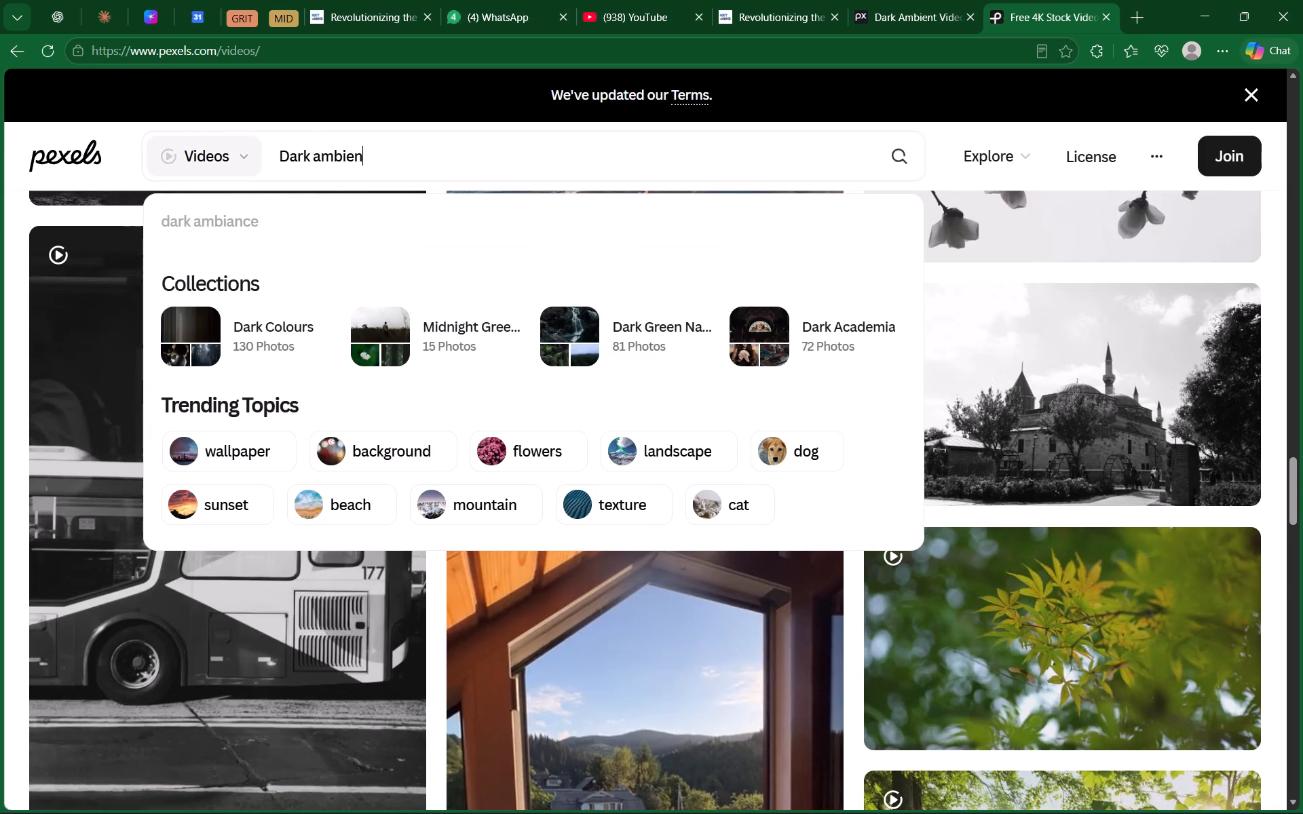
text(ce)
key(Return)
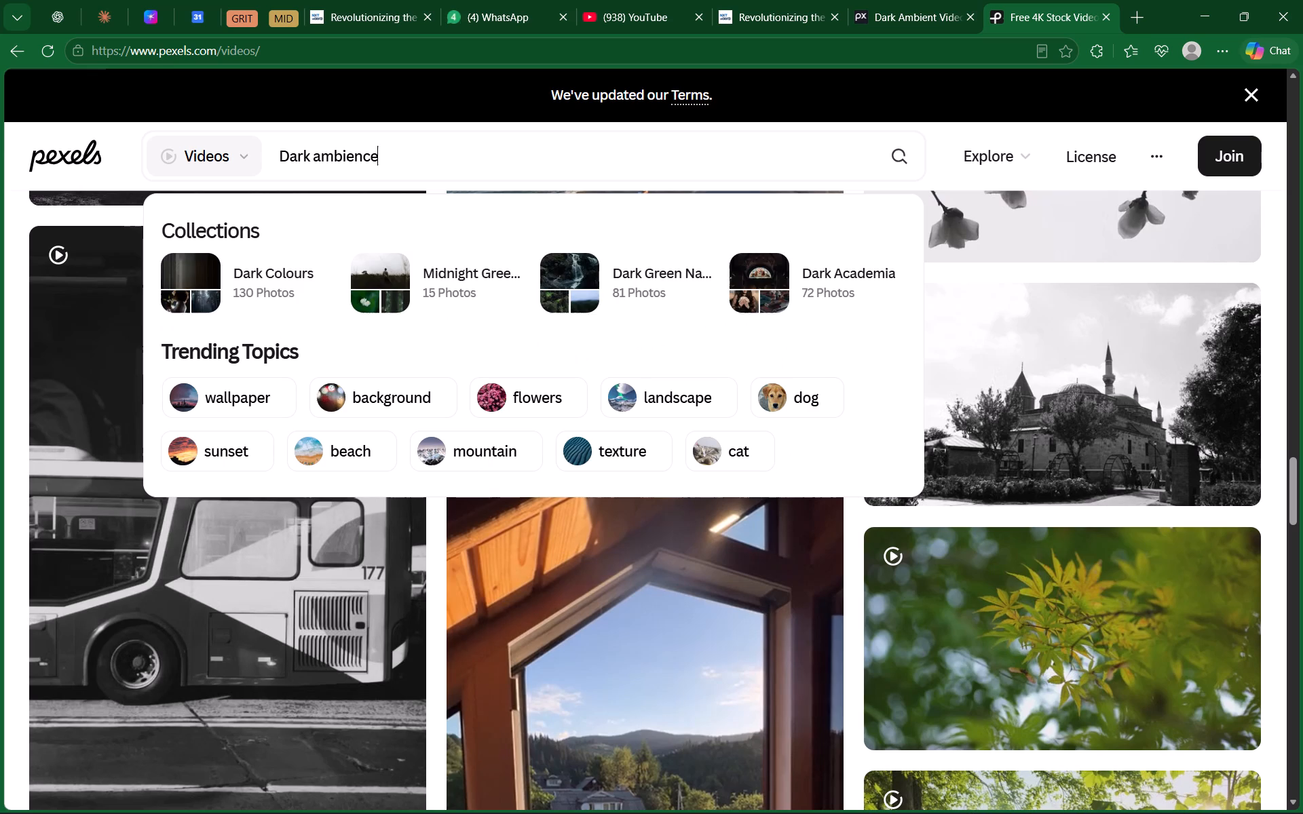
Examine the first "dark ambience" video results for clips that could suit the teaser.
scroll(341, 431, down, 5)
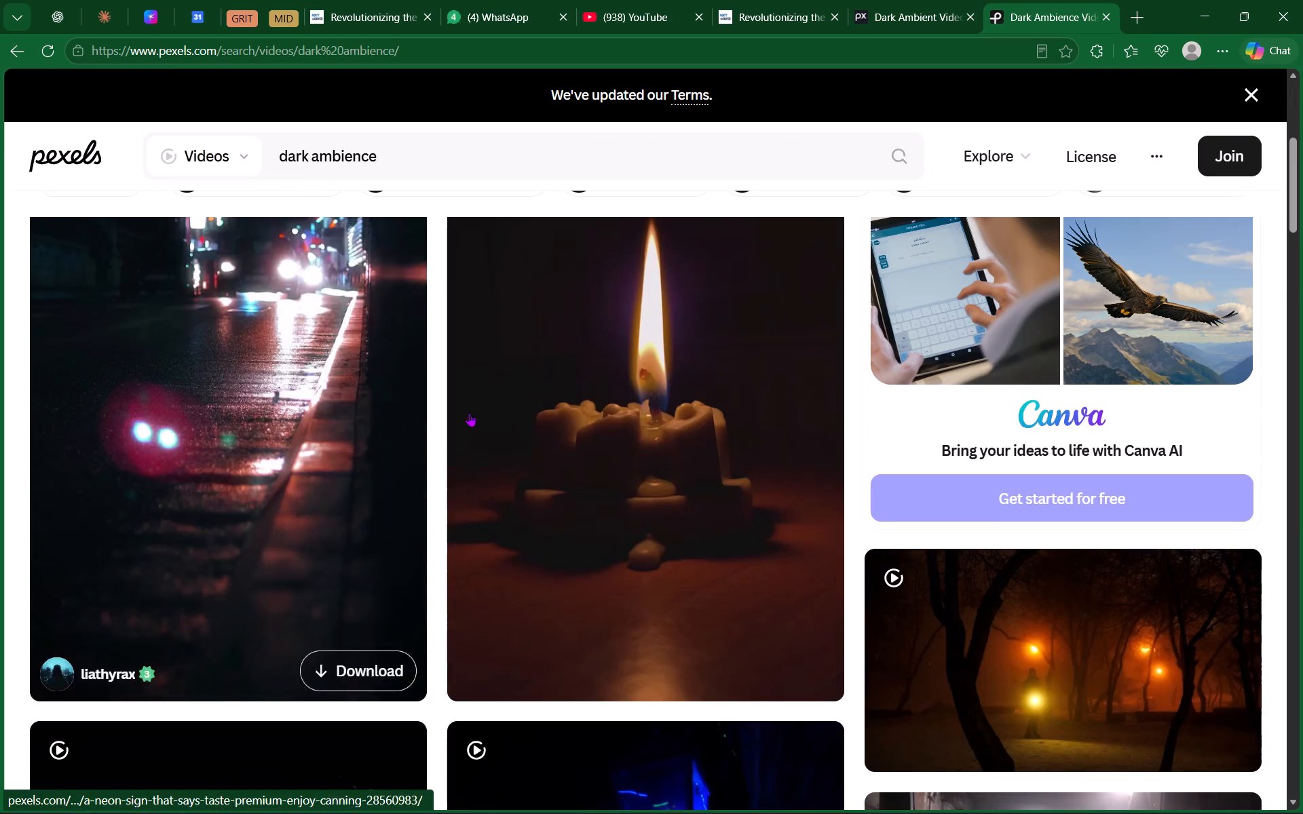
scroll(873, 452, down, 6)
scroll(1046, 348, up, 3)
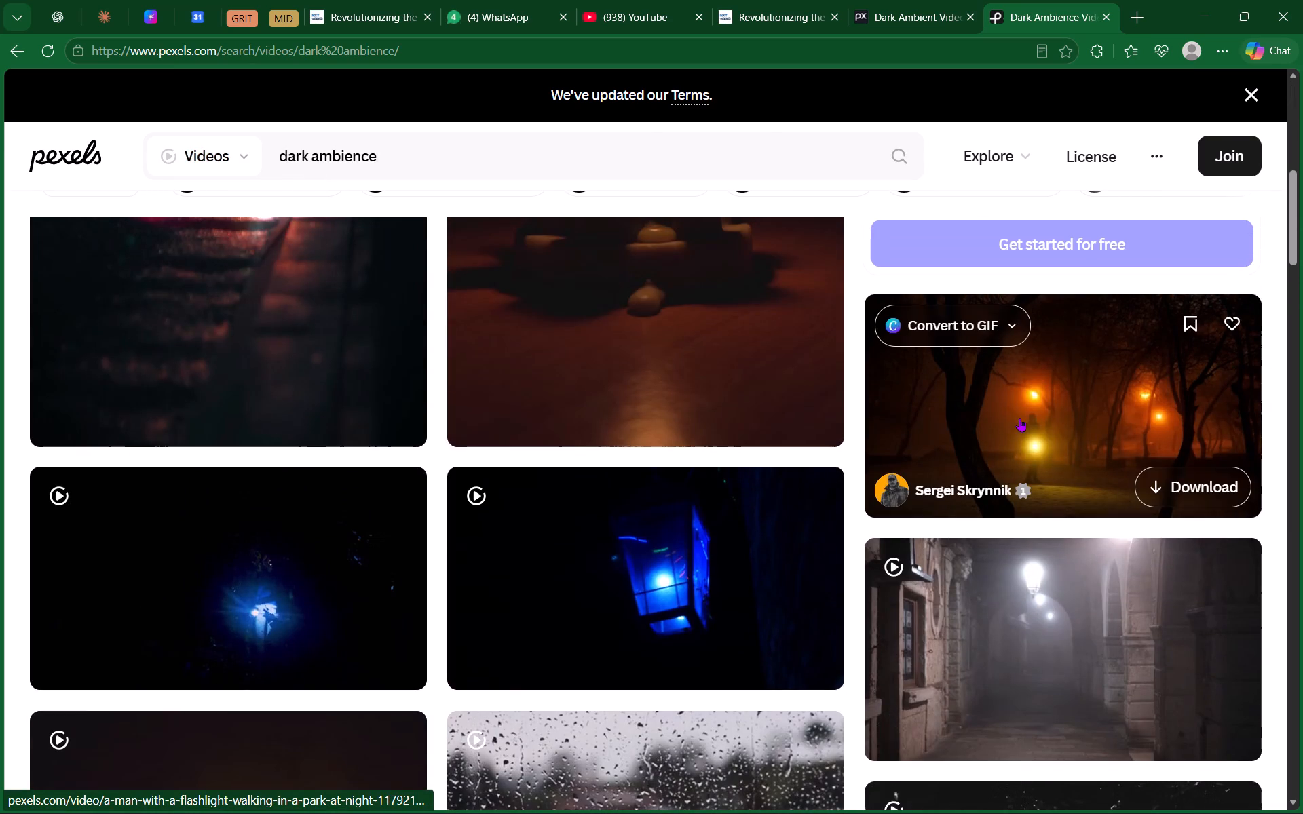
scroll(579, 315, down, 5)
scroll(206, 513, down, 5)
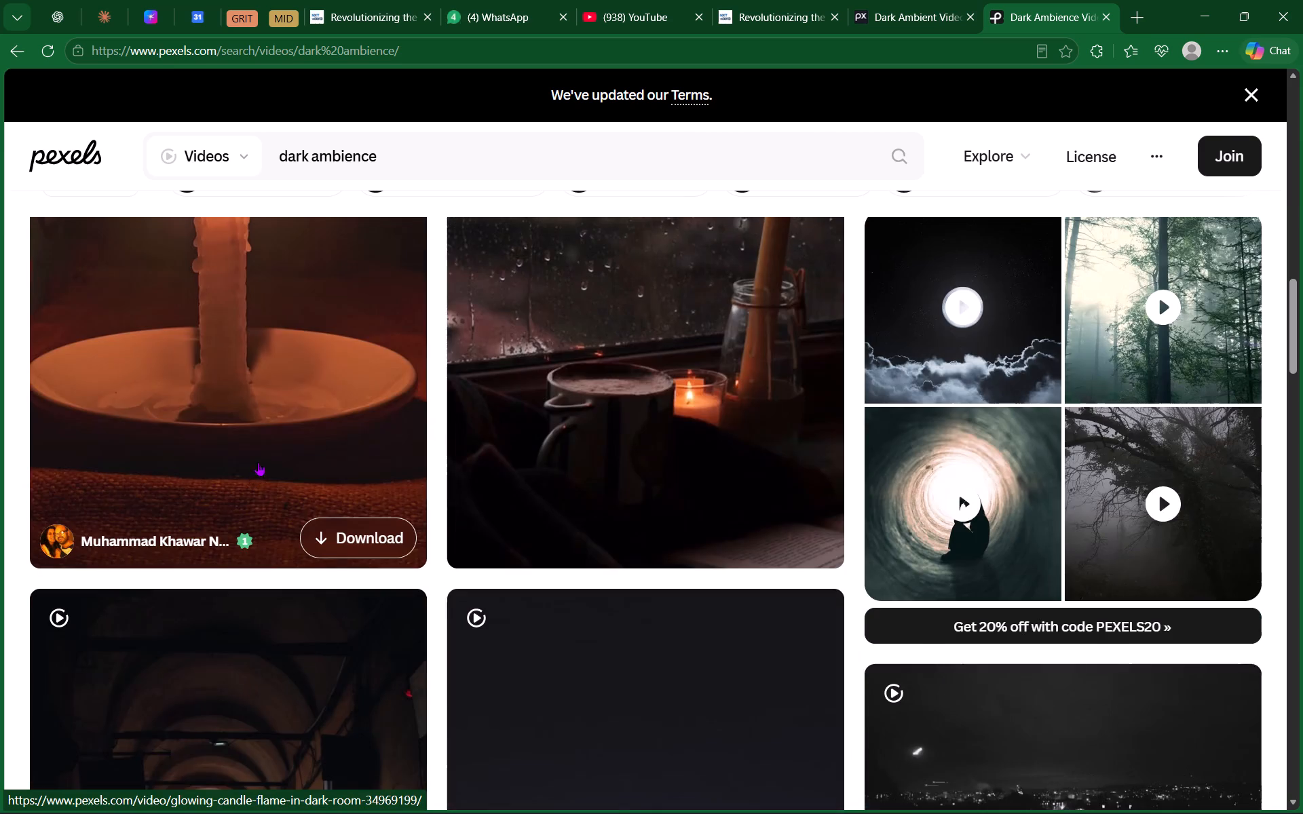
scroll(293, 452, down, 13)
scroll(602, 442, down, 9)
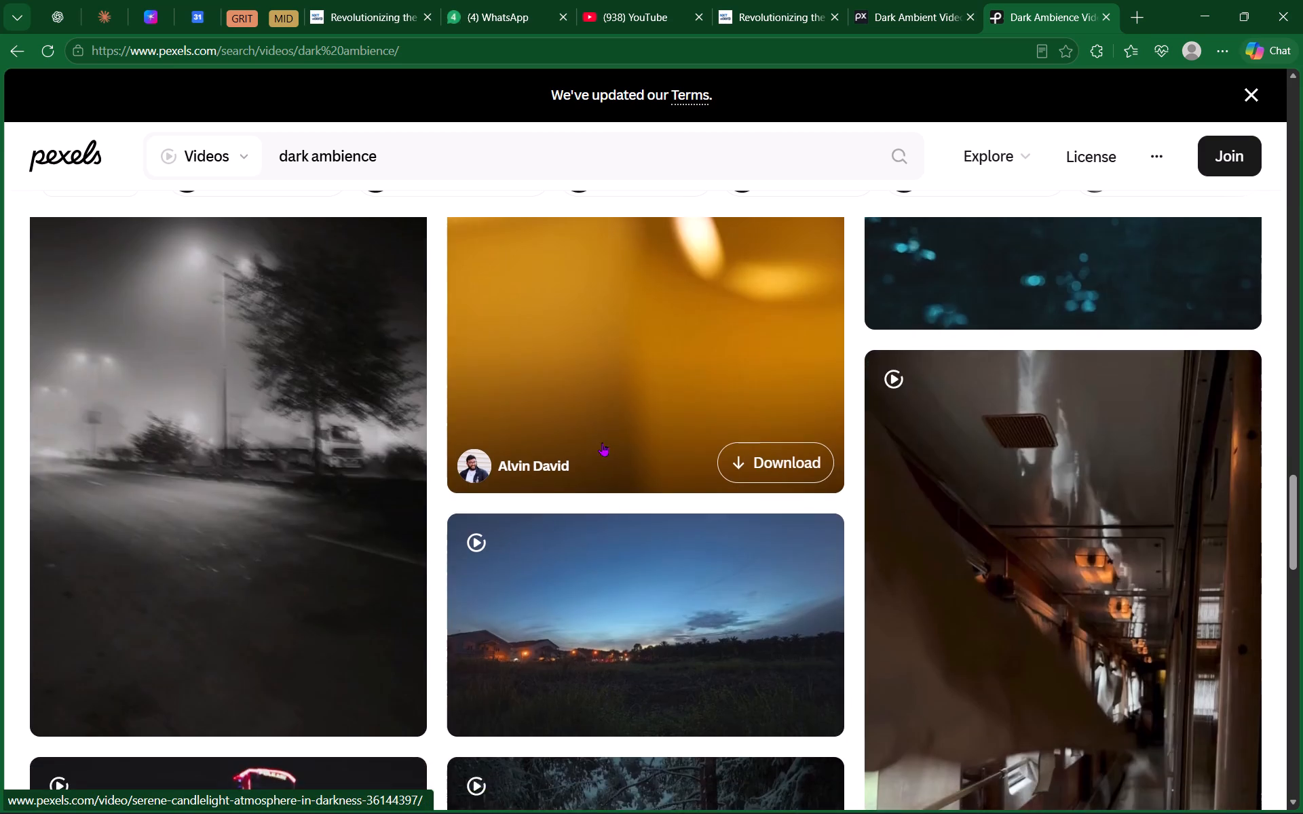
scroll(602, 442, down, 6)
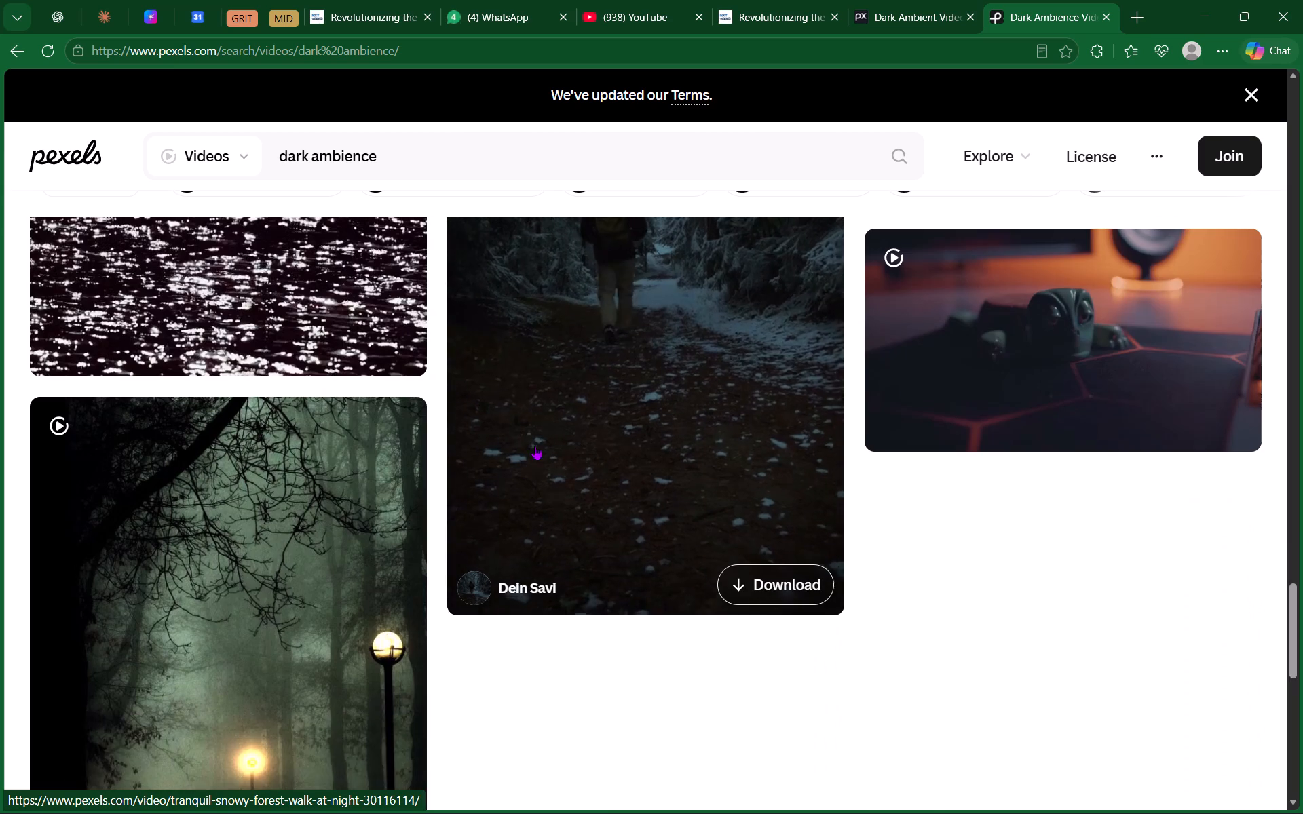
scroll(525, 457, down, 5)
scroll(432, 456, down, 3)
scroll(609, 440, down, 4)
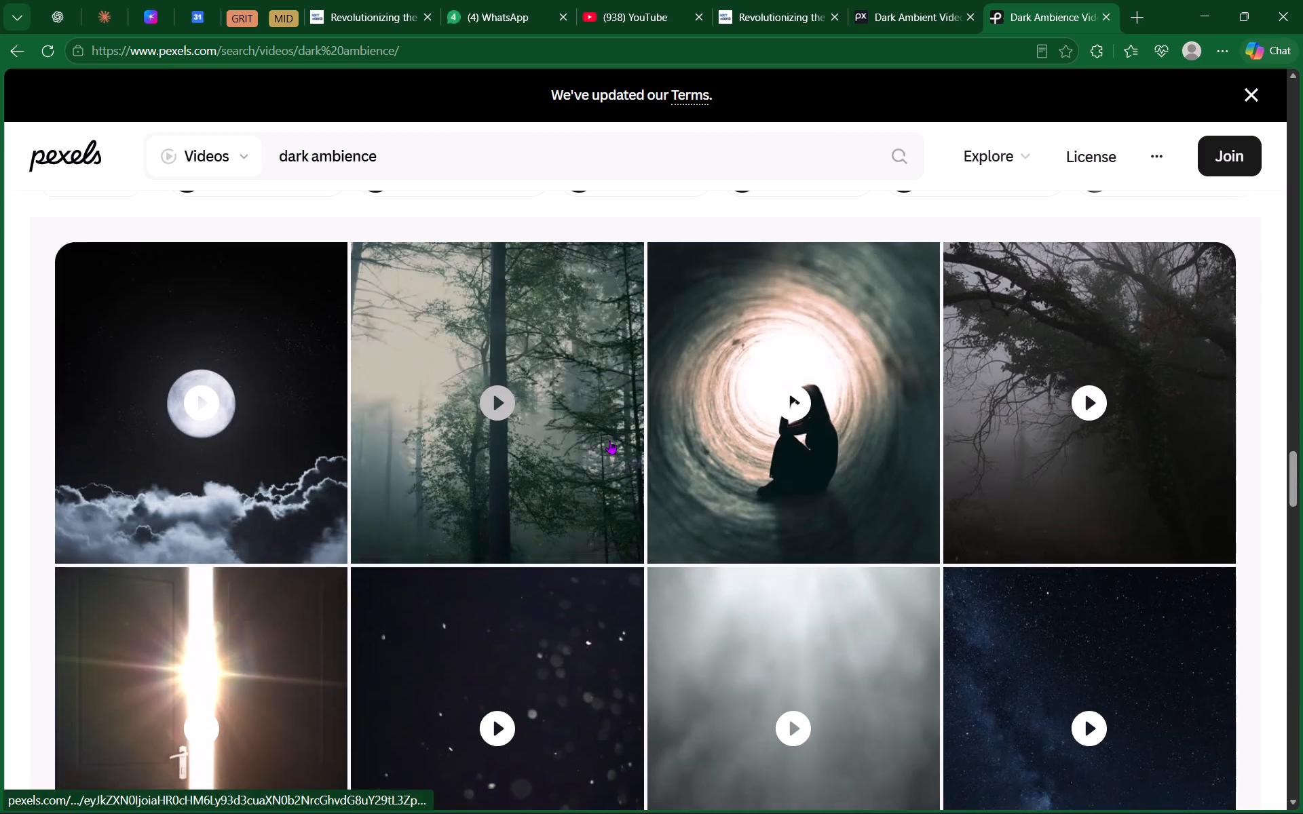
Examine the clips further down the "dark ambience" results for usable dark footage.
scroll(533, 456, down, 5)
scroll(475, 459, down, 4)
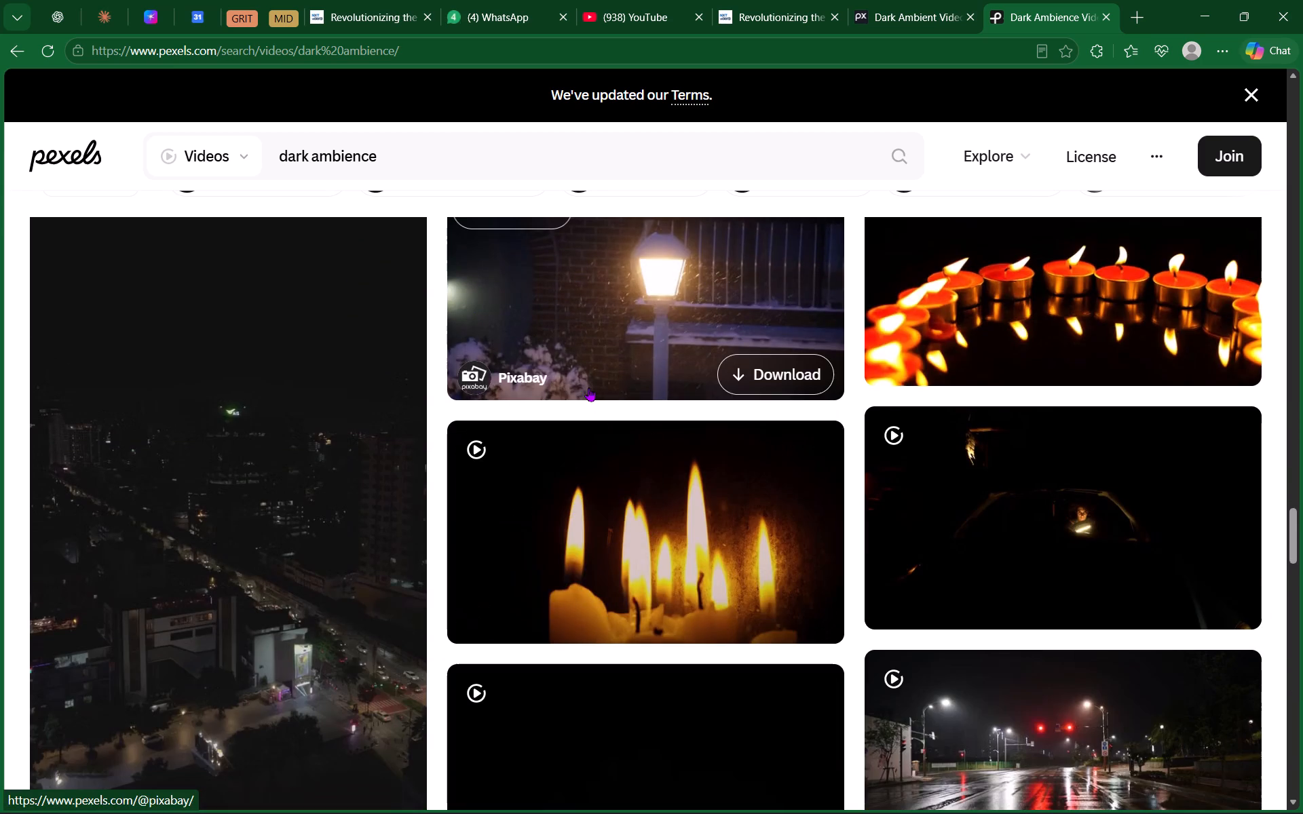
scroll(584, 338, down, 3)
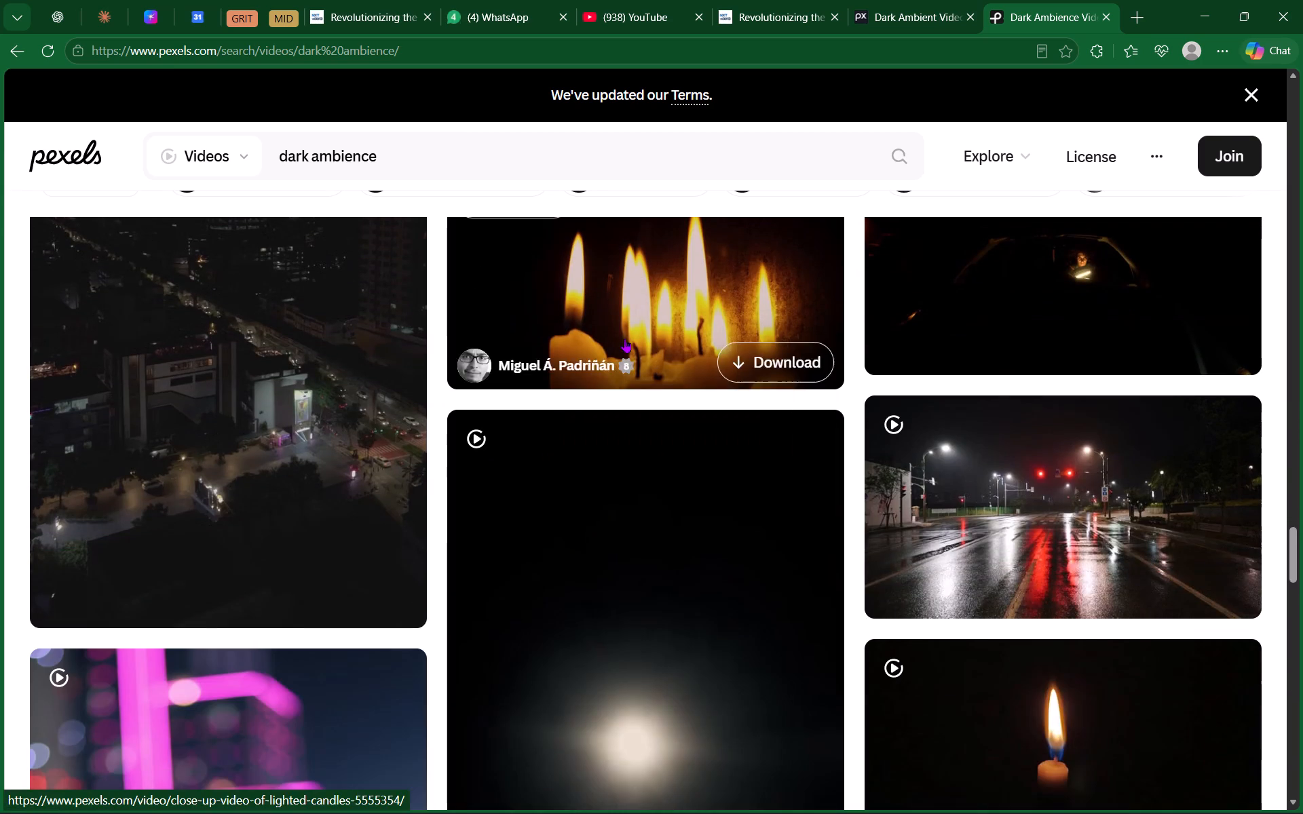
scroll(641, 486, down, 2)
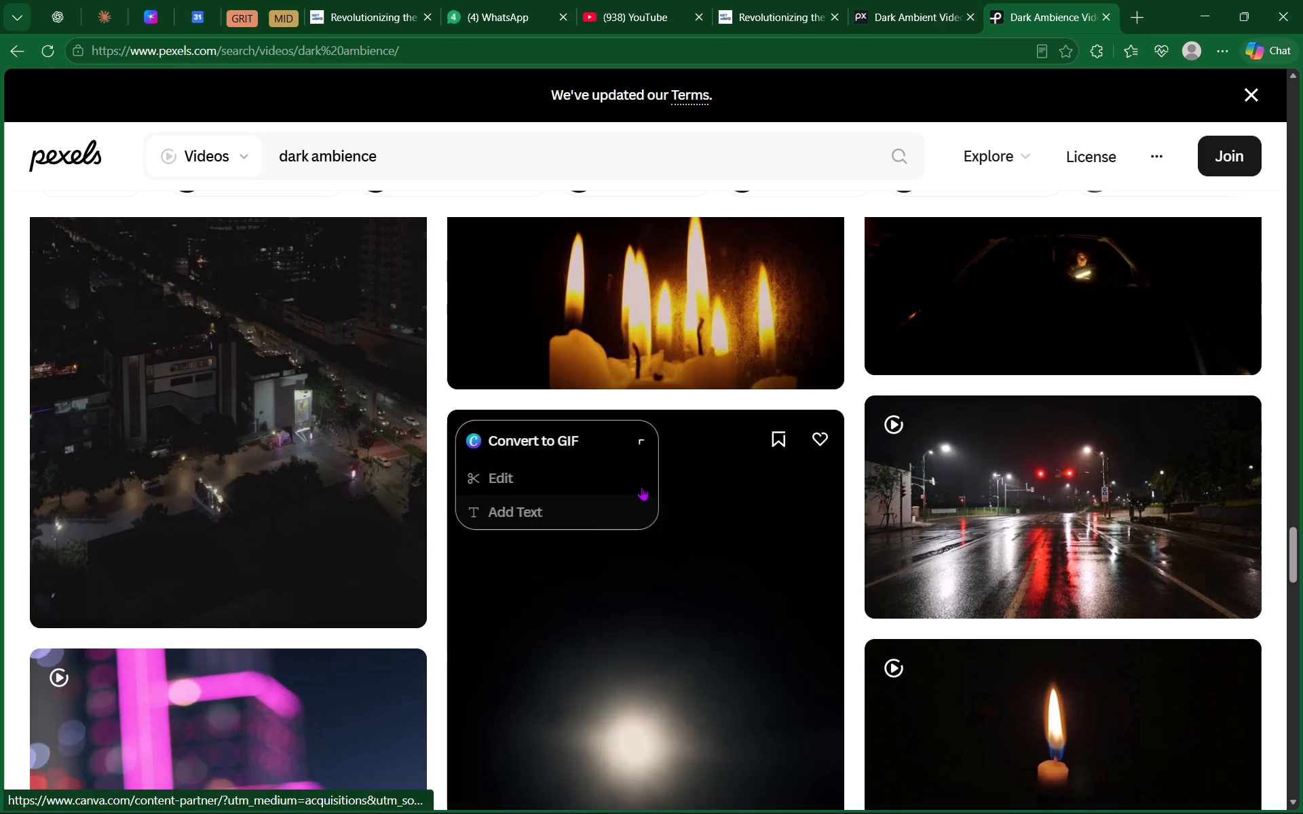
scroll(641, 486, down, 3)
scroll(705, 461, down, 5)
scroll(977, 271, up, 2)
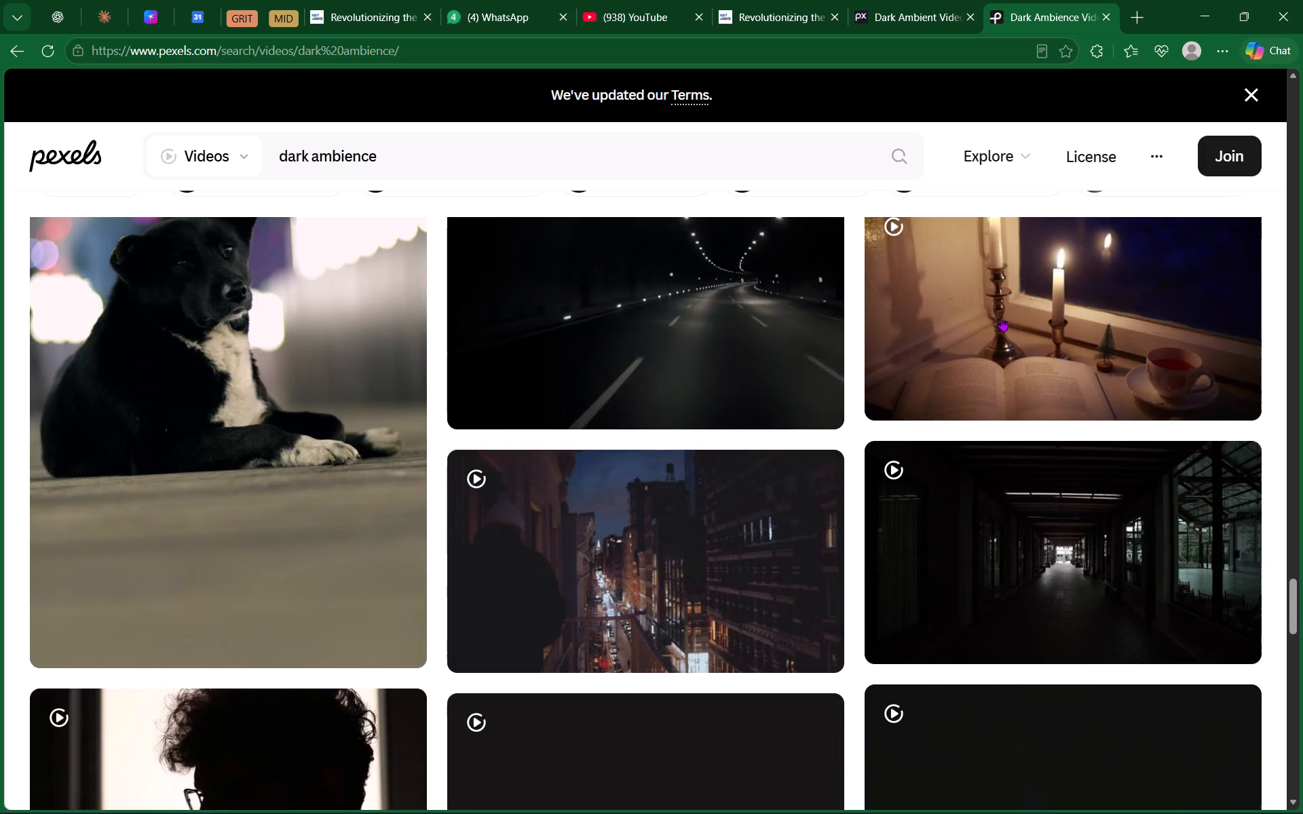
scroll(1005, 324, up, 1)
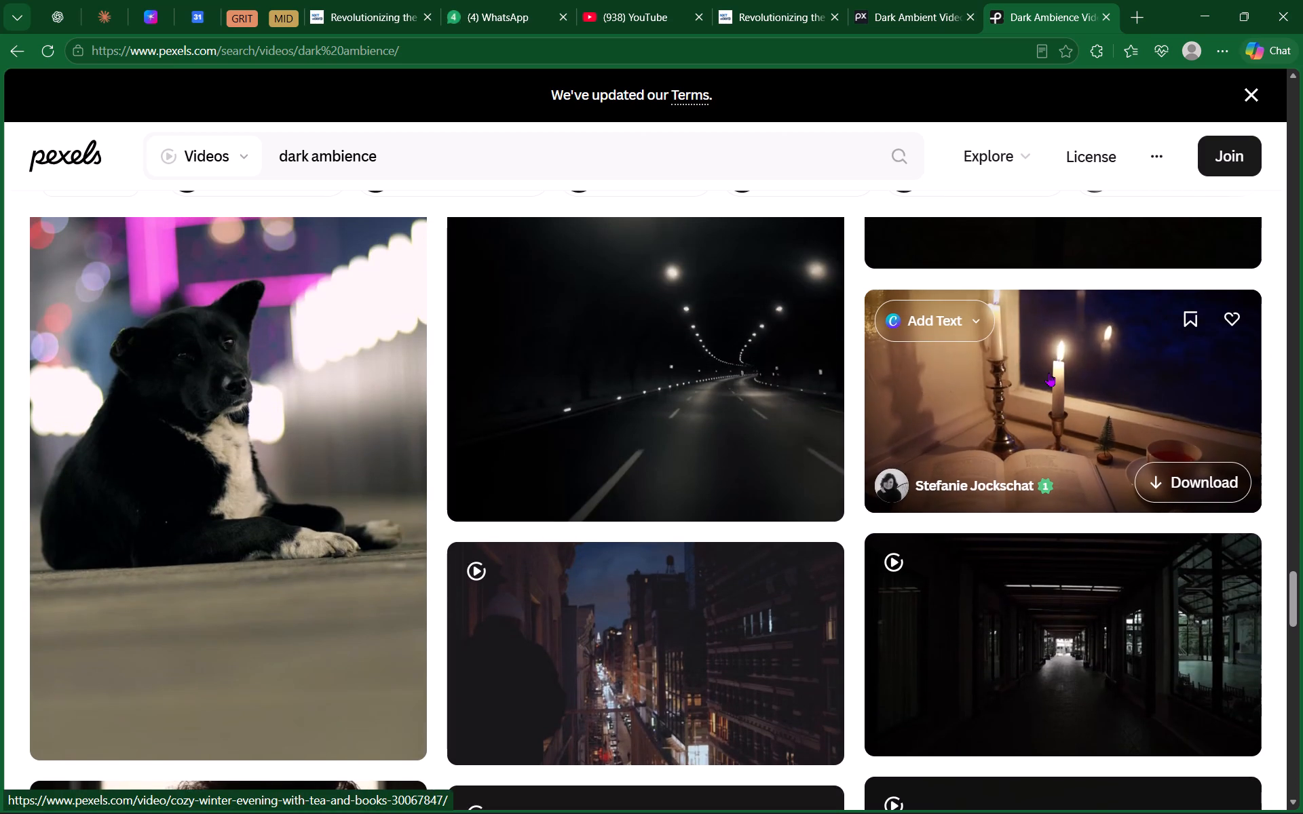
scroll(1049, 372, down, 12)
scroll(485, 461, down, 5)
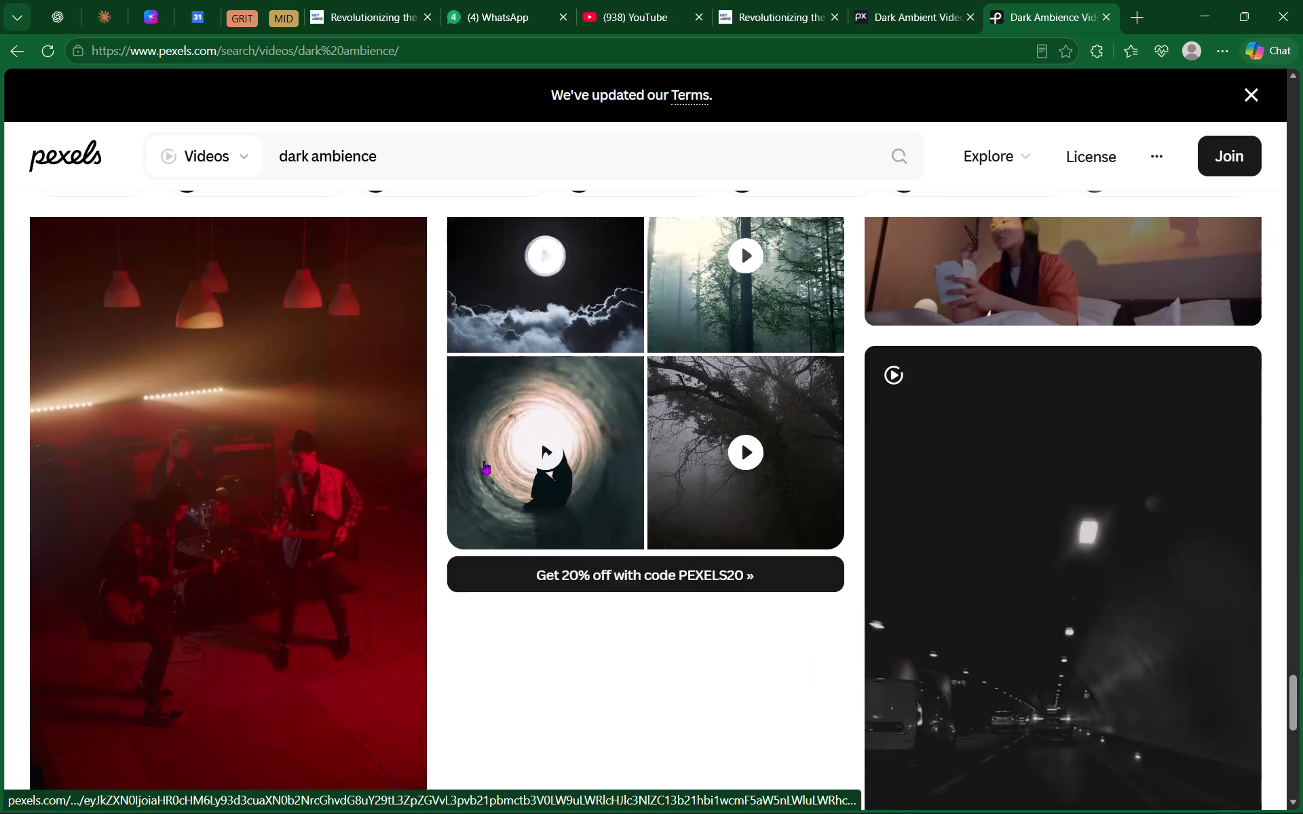
scroll(476, 457, down, 9)
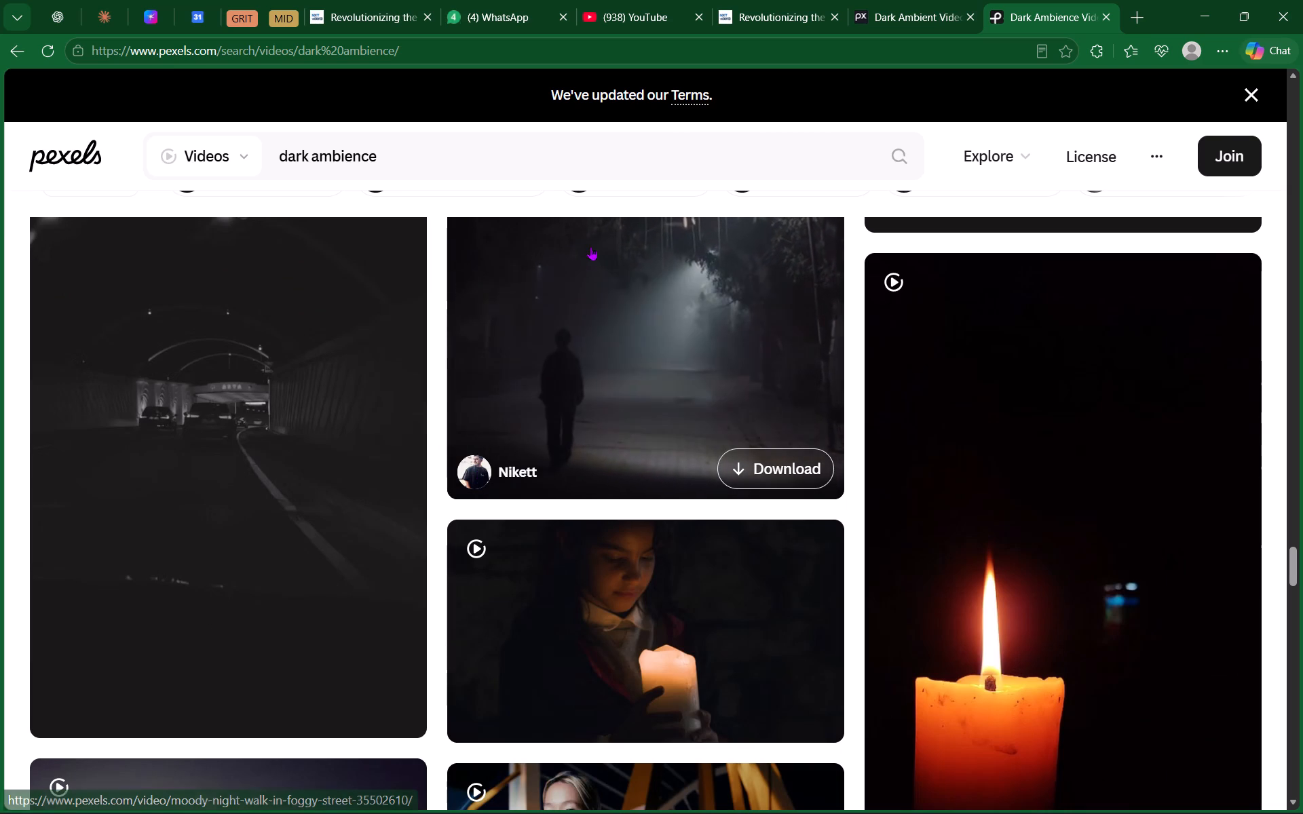
scroll(675, 344, down, 4)
scroll(617, 356, down, 4)
scroll(763, 419, down, 5)
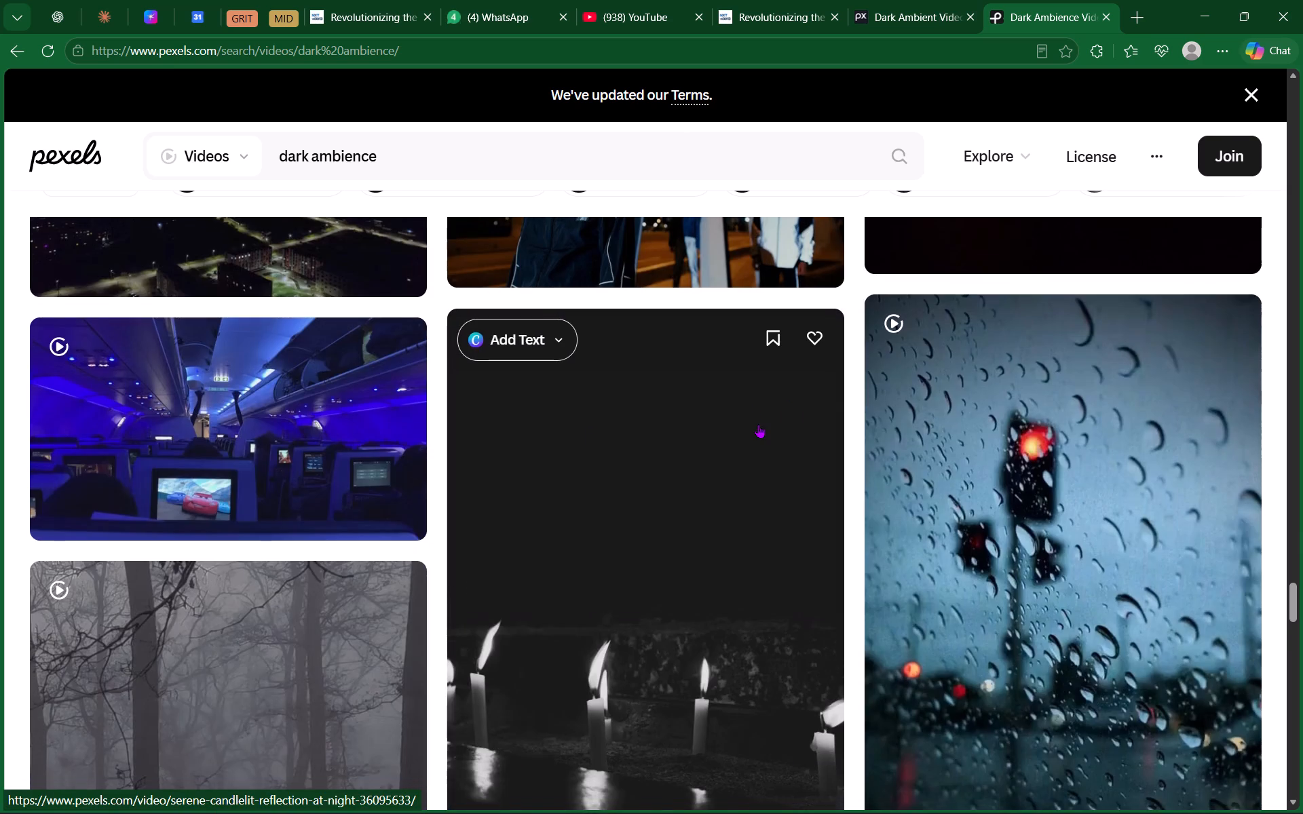
scroll(545, 430, down, 5)
scroll(111, 431, down, 4)
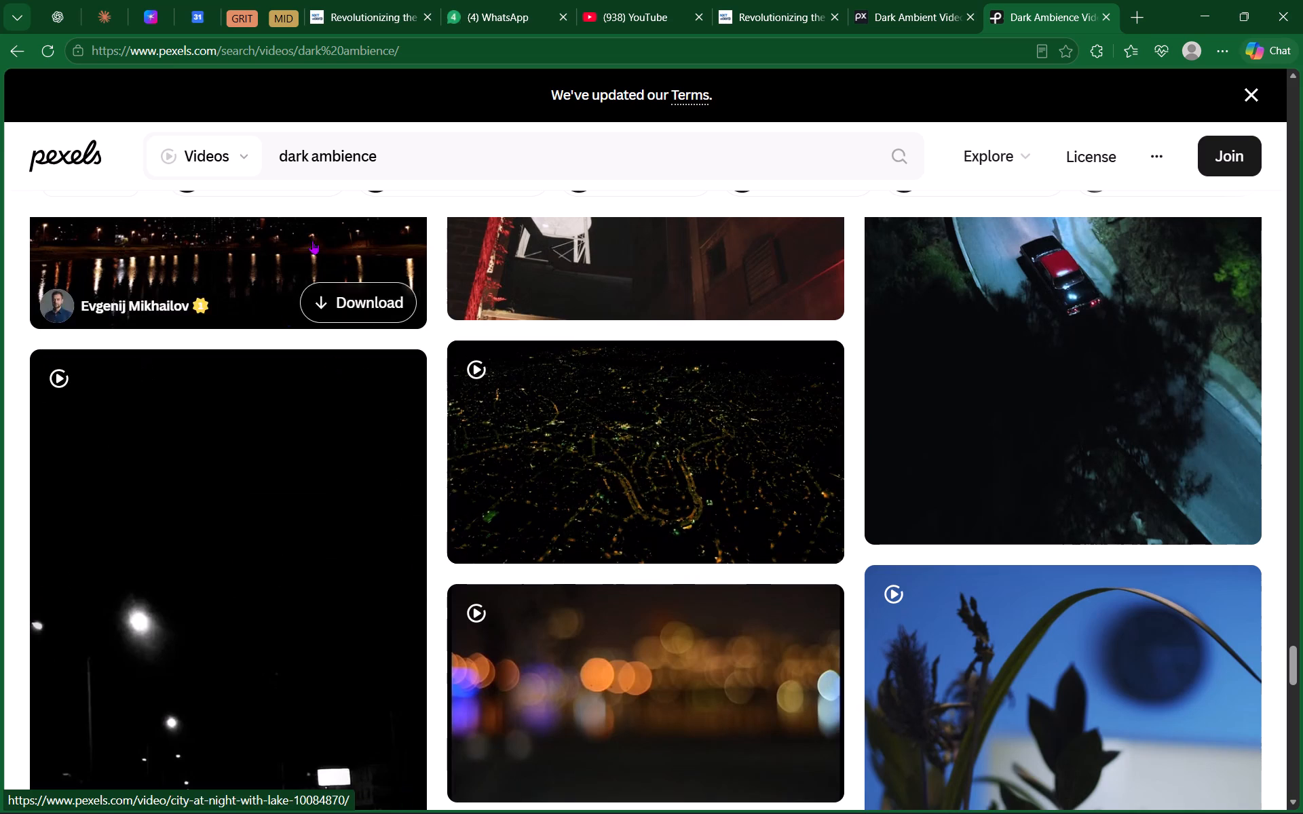
Change the video search term to "cinematic ambience" and run the search.
click(311, 160)
key(BackSpace)
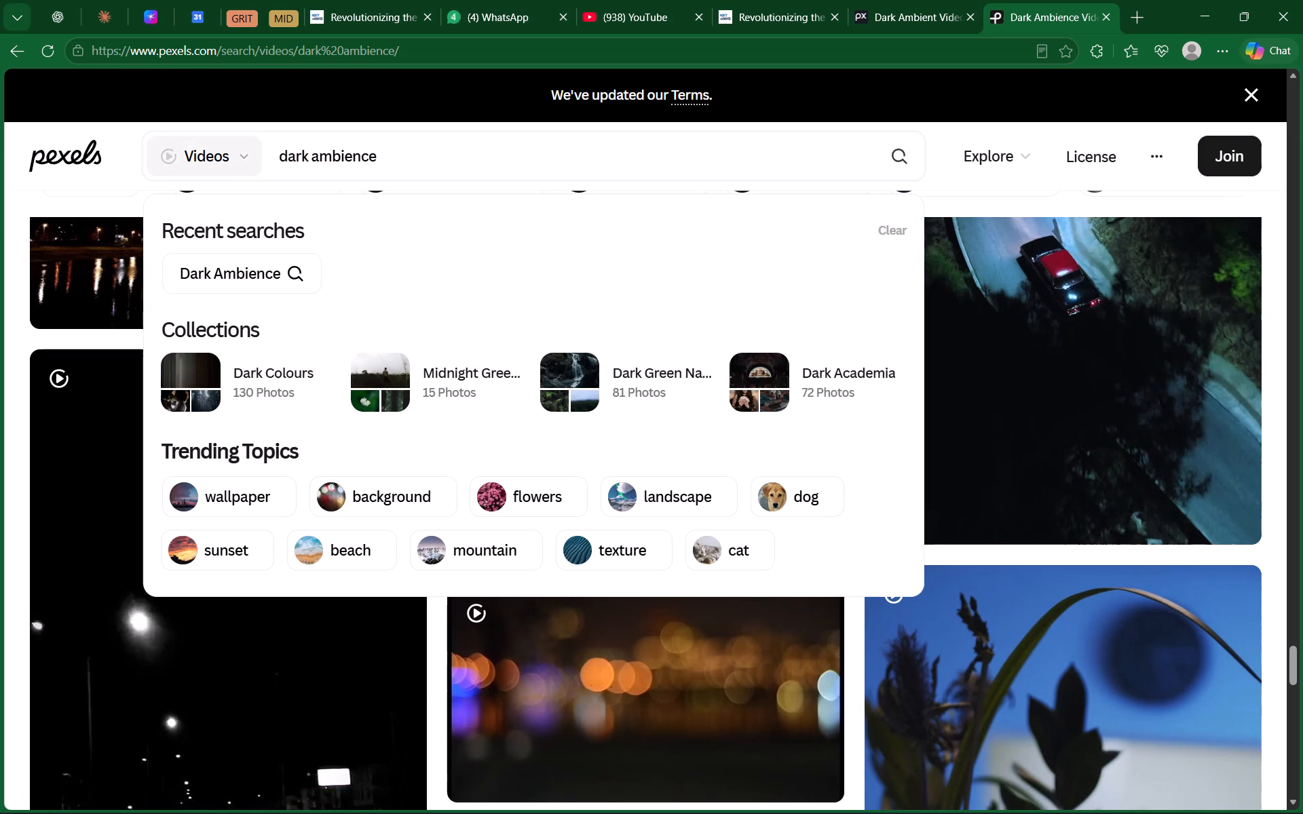
key(BackSpace)
key(BackSpace)
key(BackSpace)
key(BackSpace)
text(cinematic)
key(space)
key(Return)
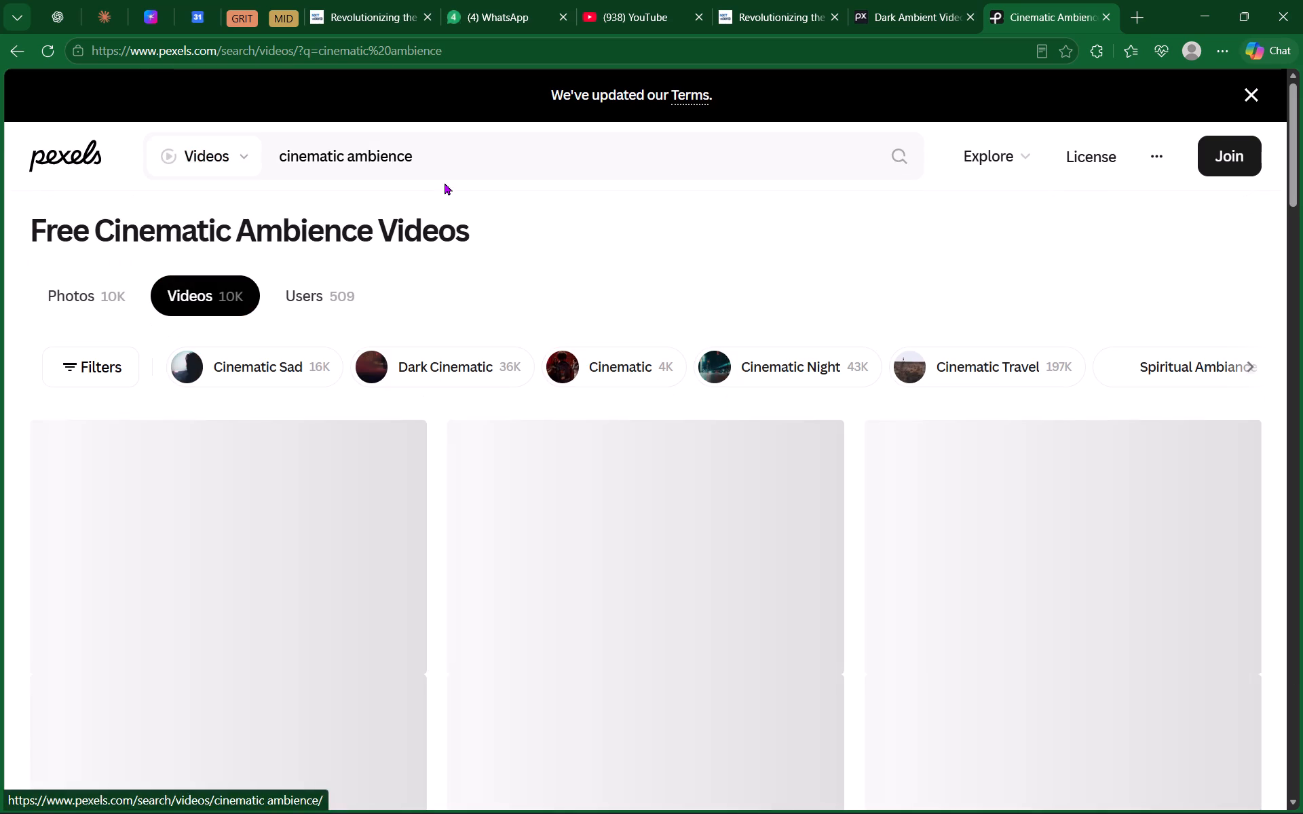
Examine the "cinematic ambience" video results for dark clips that could suit the teaser.
scroll(316, 393, down, 2)
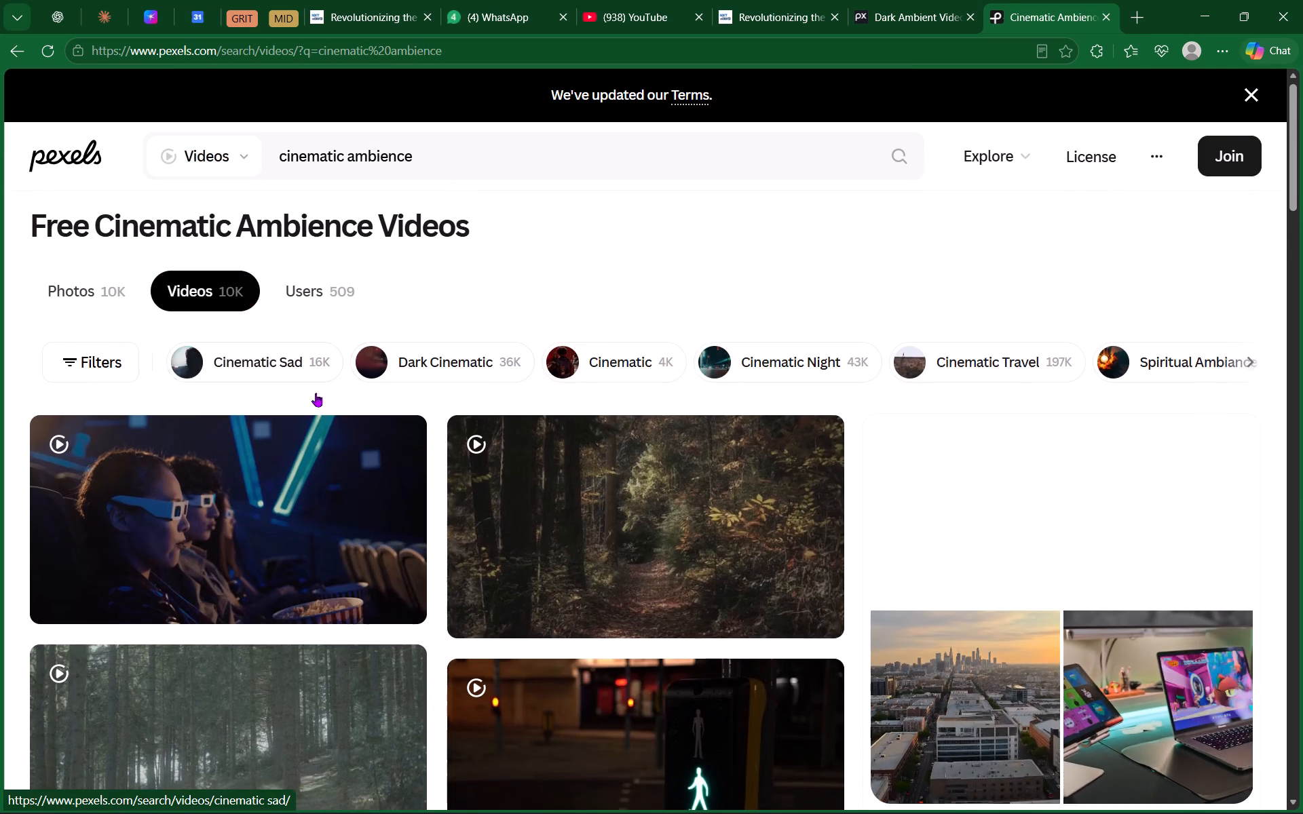
scroll(316, 393, down, 1)
scroll(677, 303, up, 2)
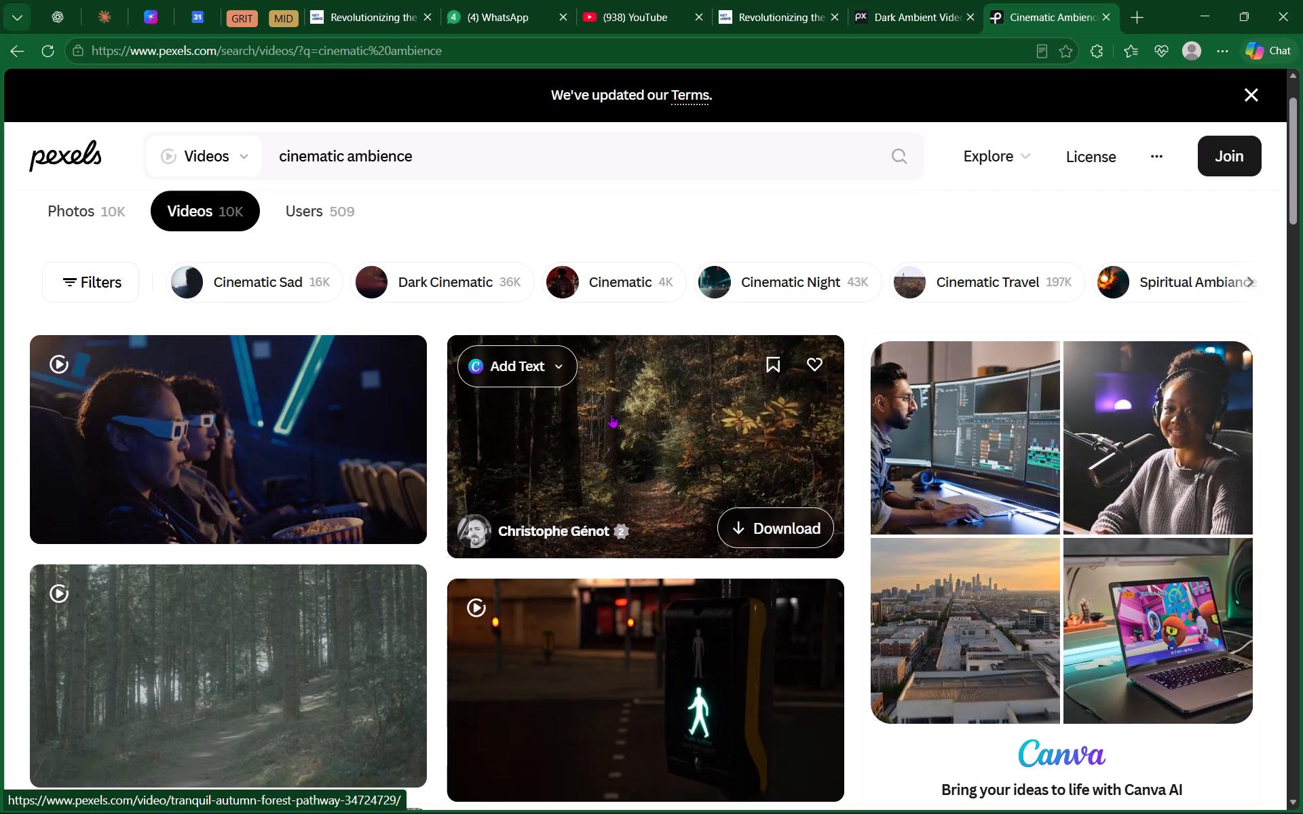
scroll(611, 414, down, 7)
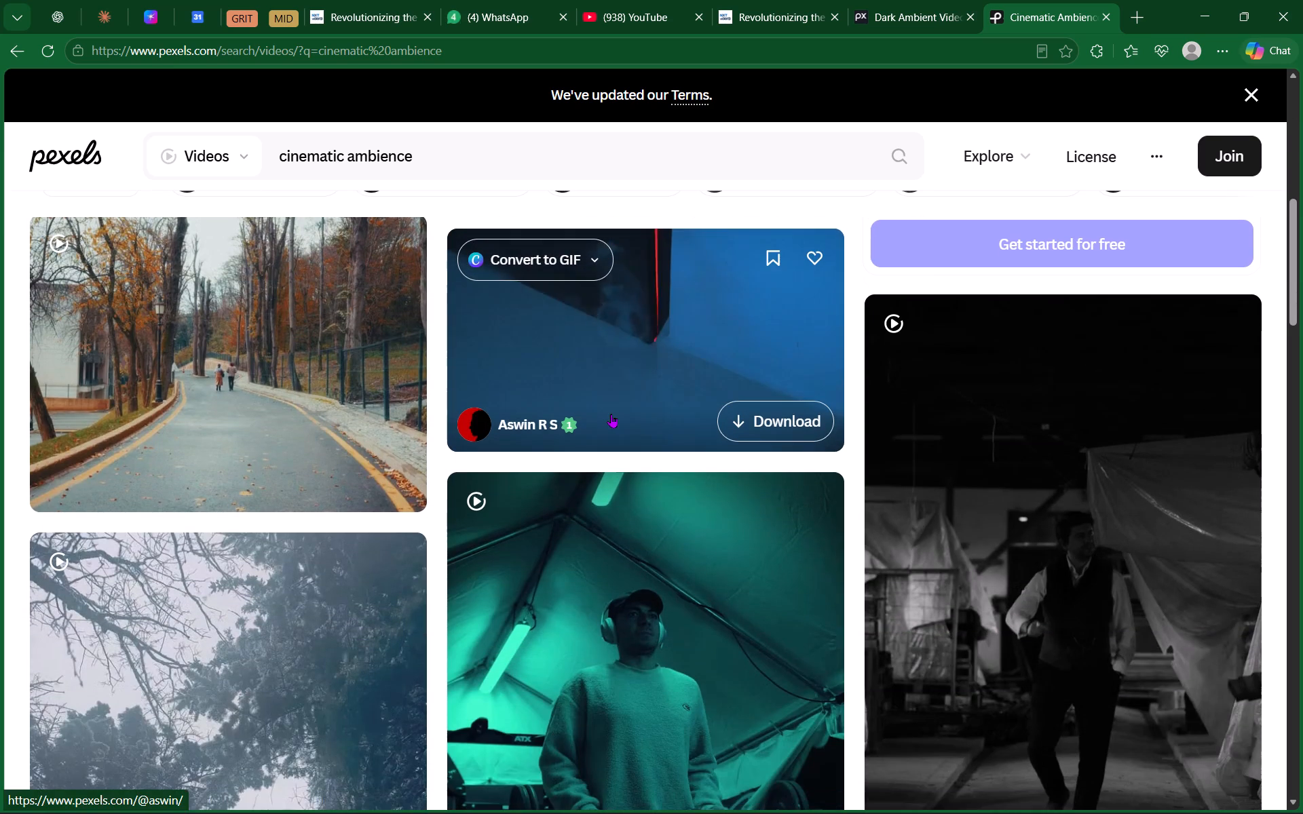
scroll(611, 414, down, 2)
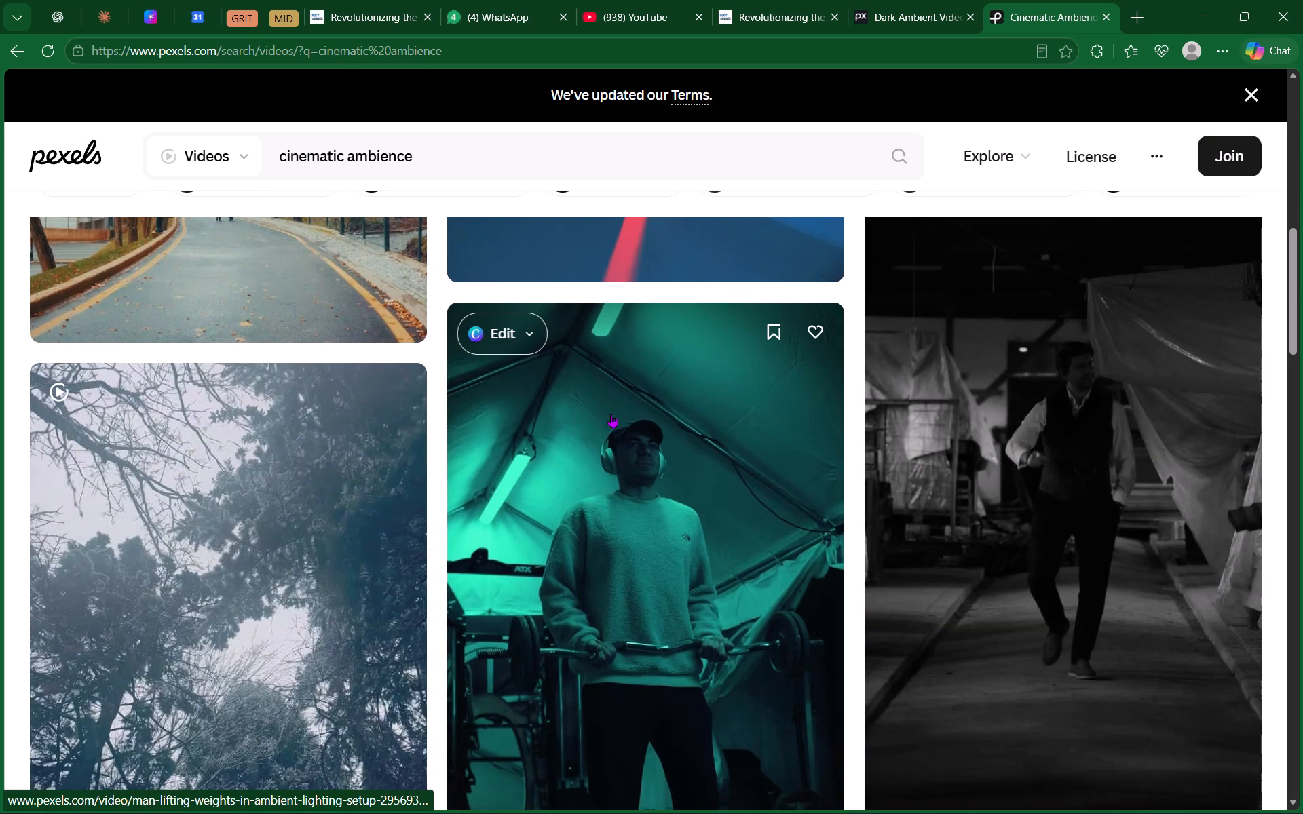
scroll(370, 452, down, 7)
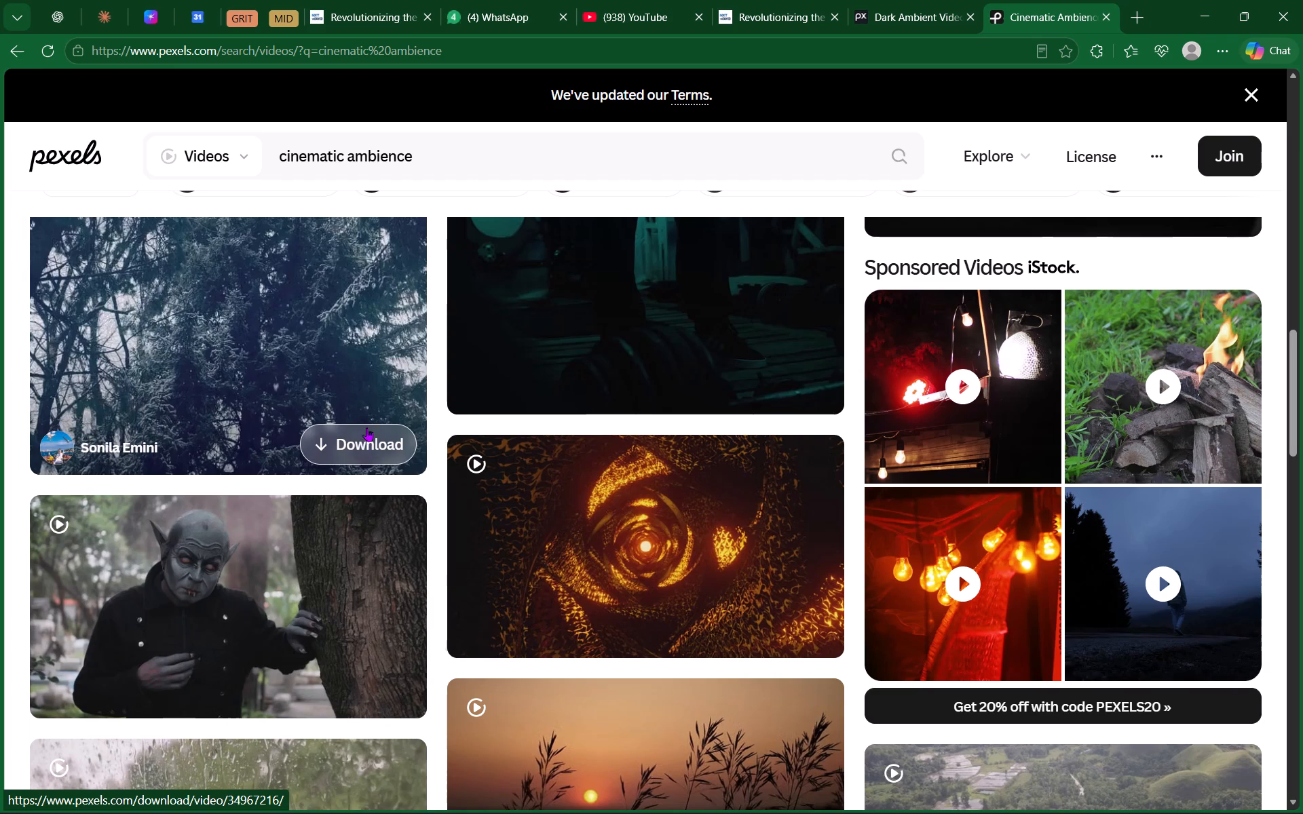
Refine the Pexels video search to "cinematic ambience 4k".
click(226, 167)
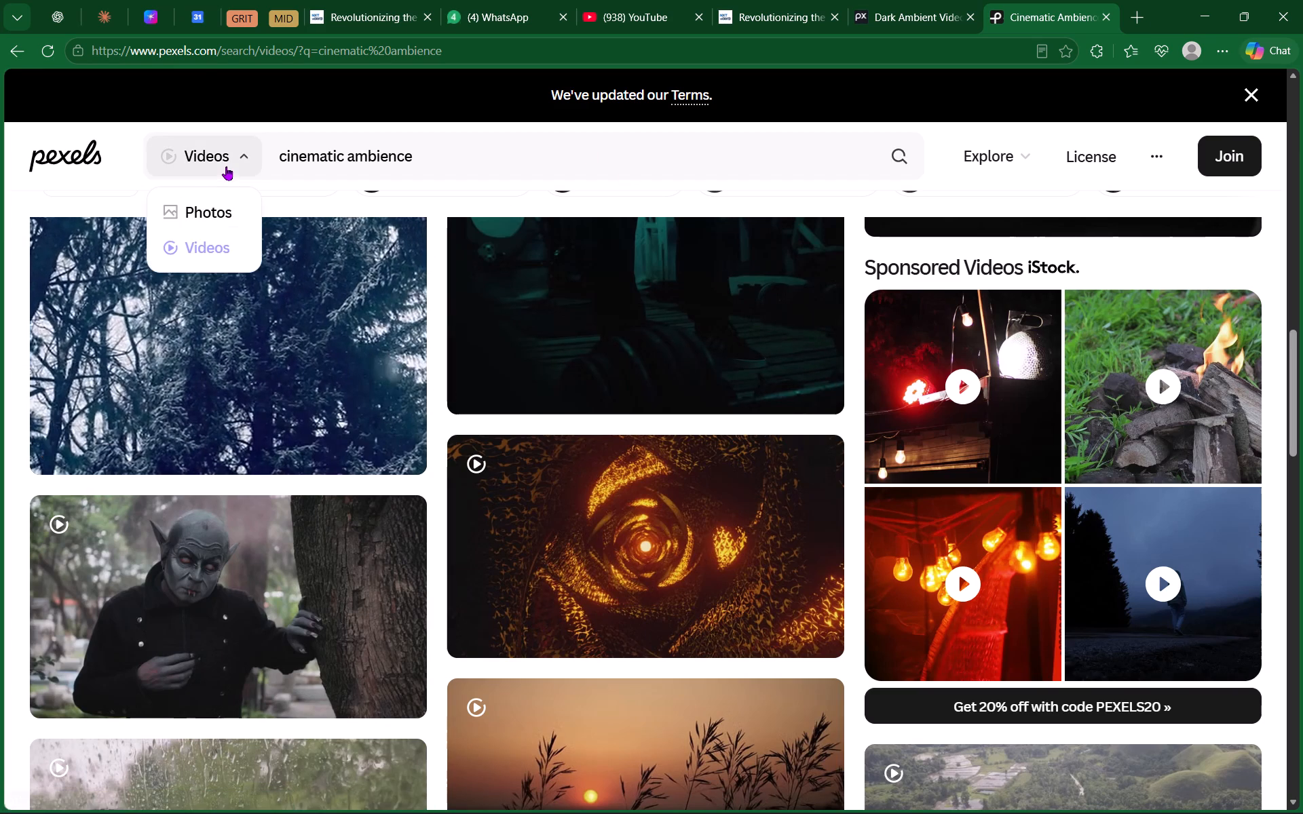
click(423, 155)
key(space)
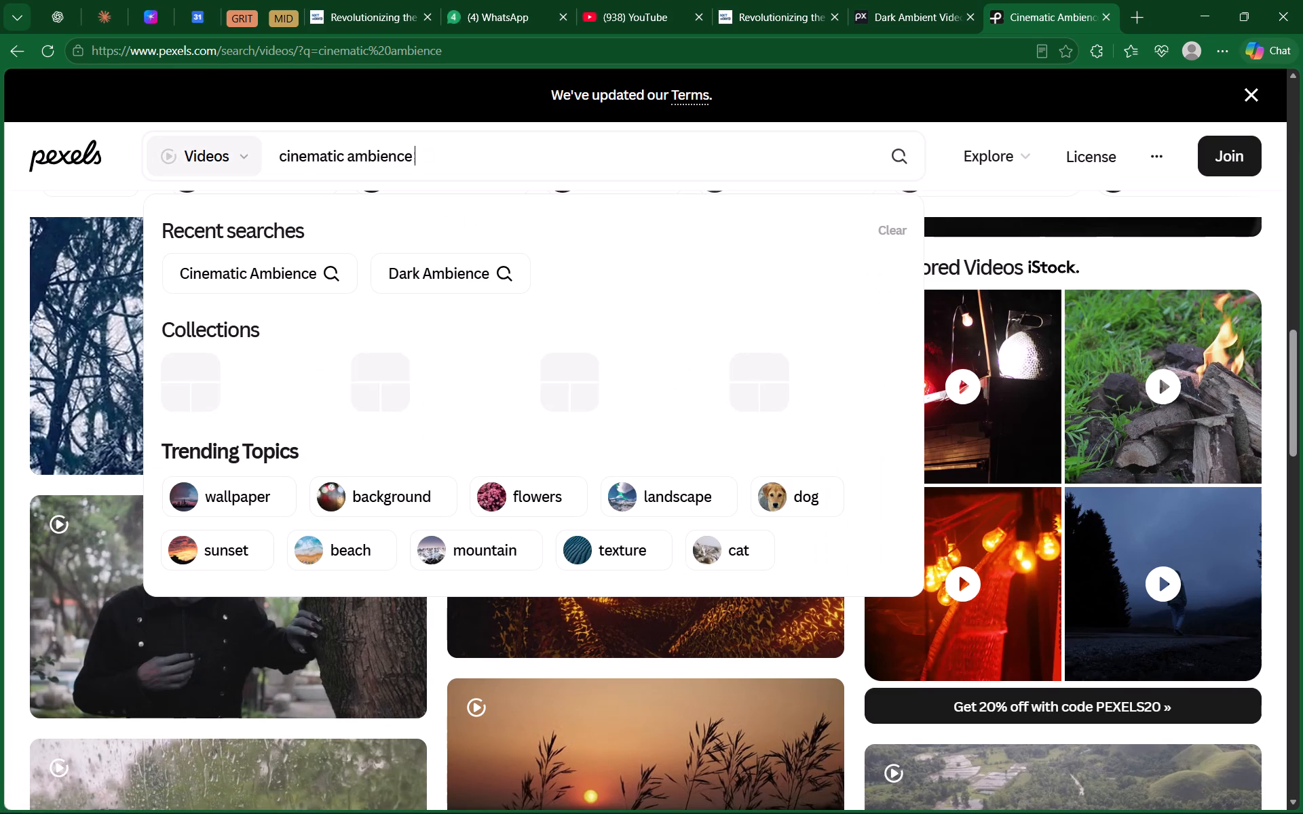
text(4k)
key(Return)
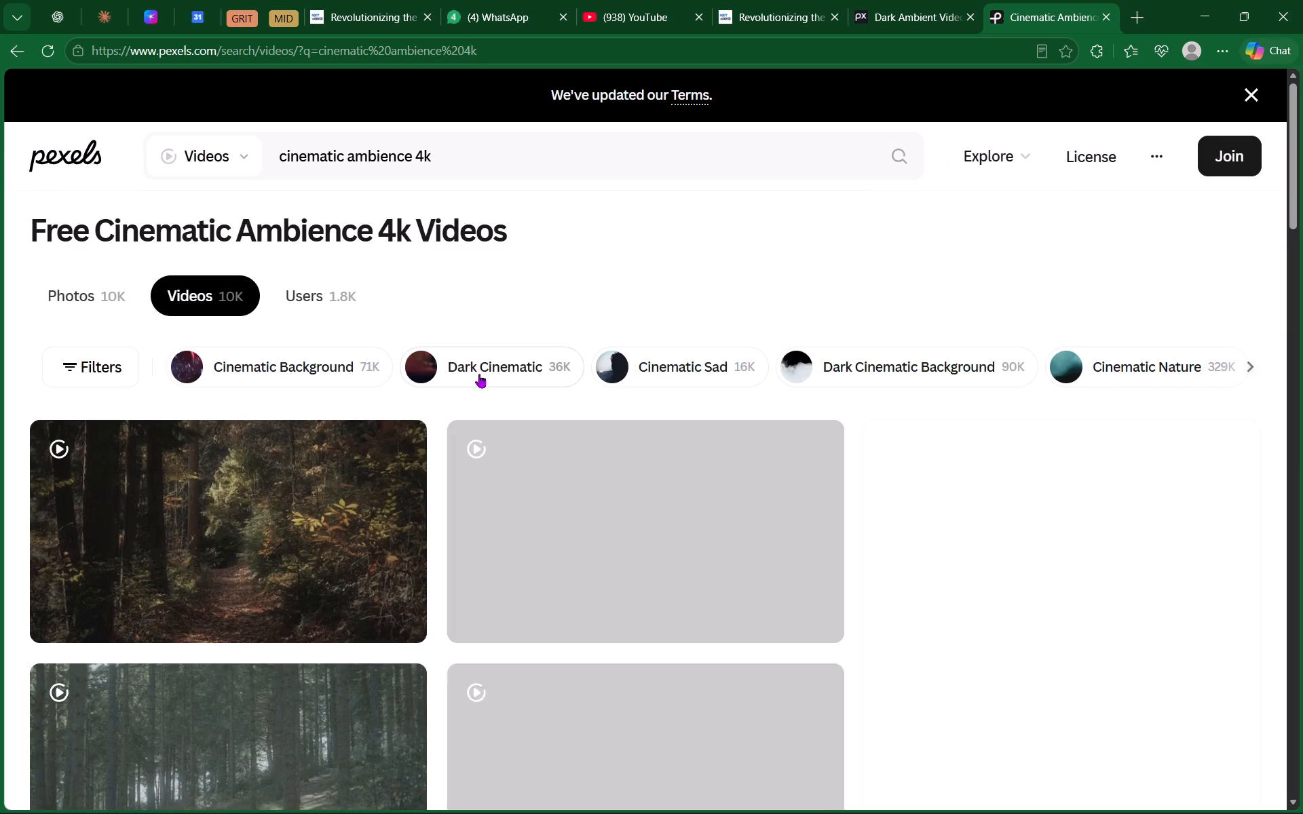
Switch to YouTube, watch the Nothing OS 5.0 update Short, and return to the home feed.
click(645, 4)
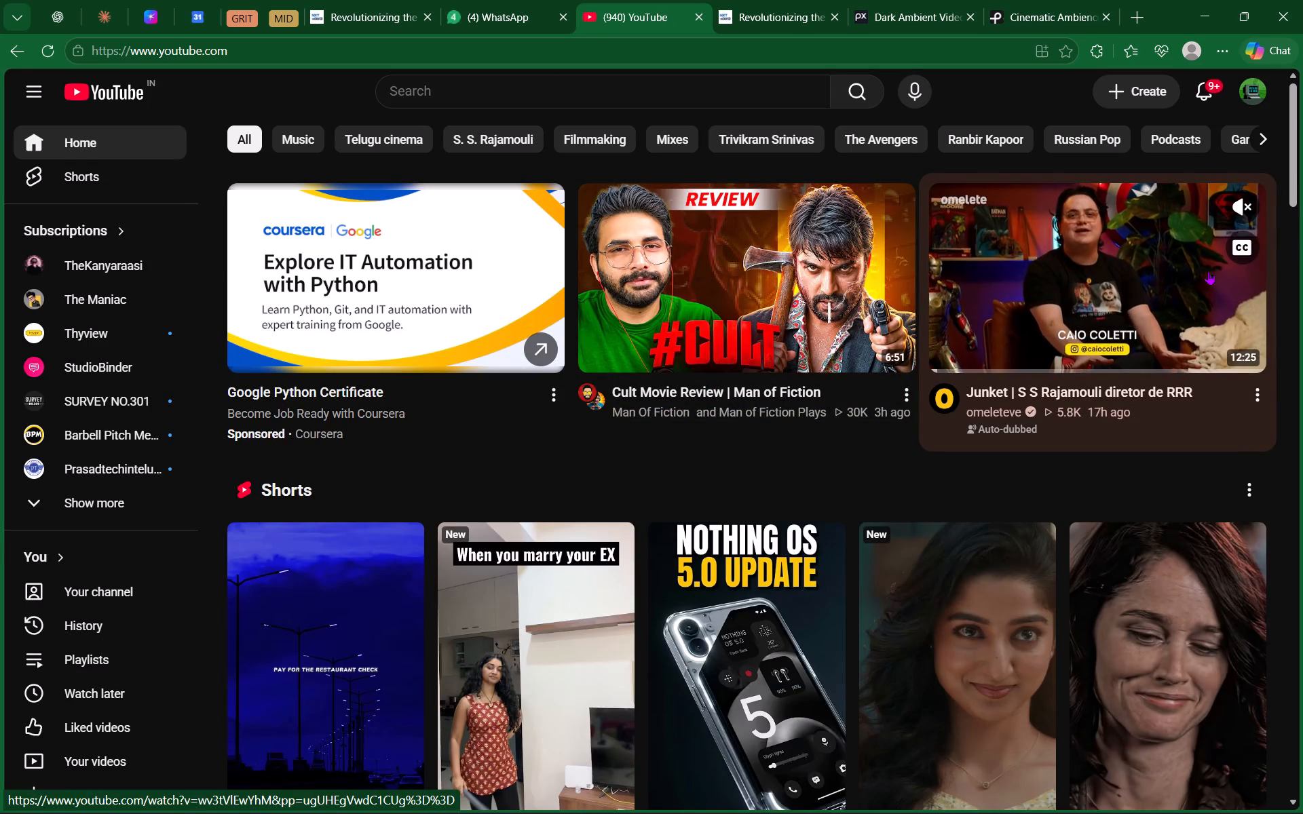
scroll(1205, 270, down, 3)
click(766, 391)
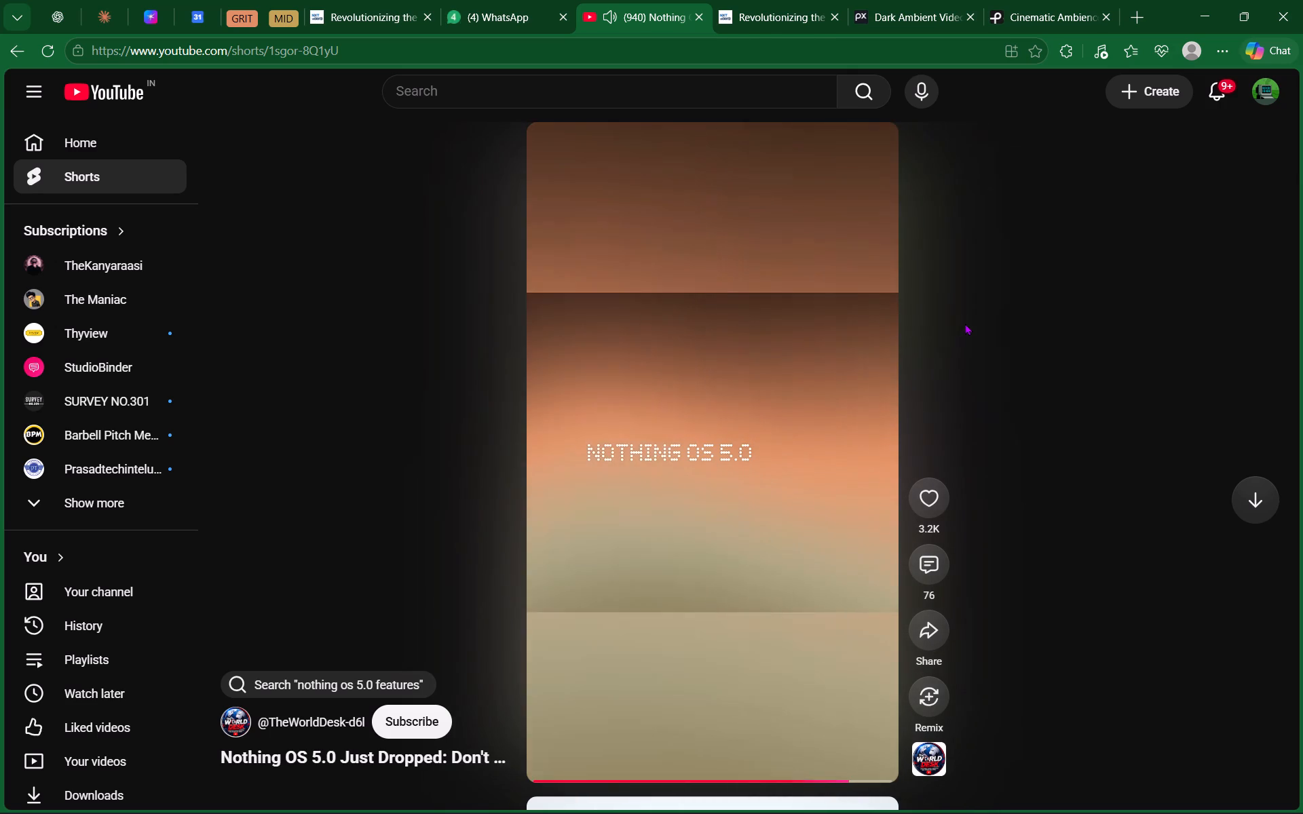
key(Down)
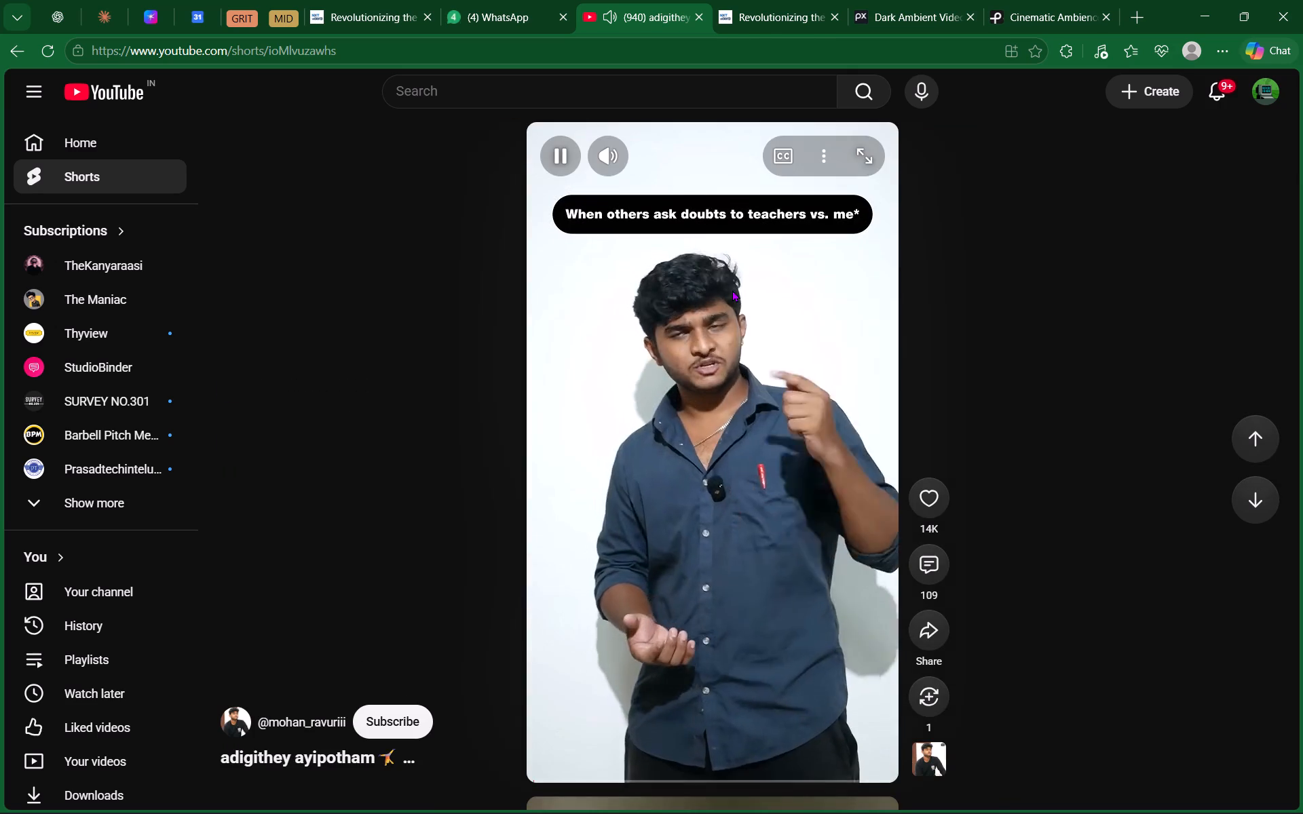
click(43, 132)
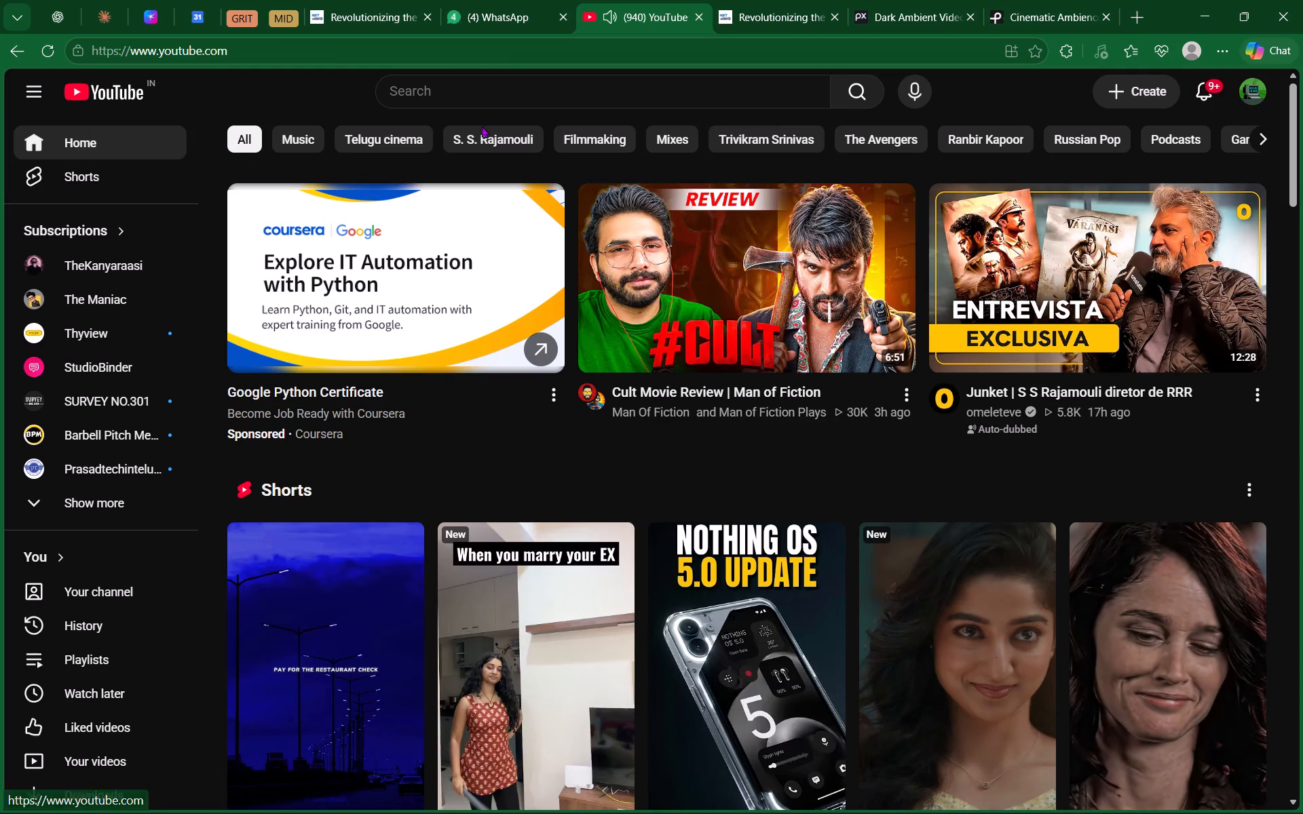
Look through the recommended videos on the YouTube home feed.
scroll(537, 130, down, 10)
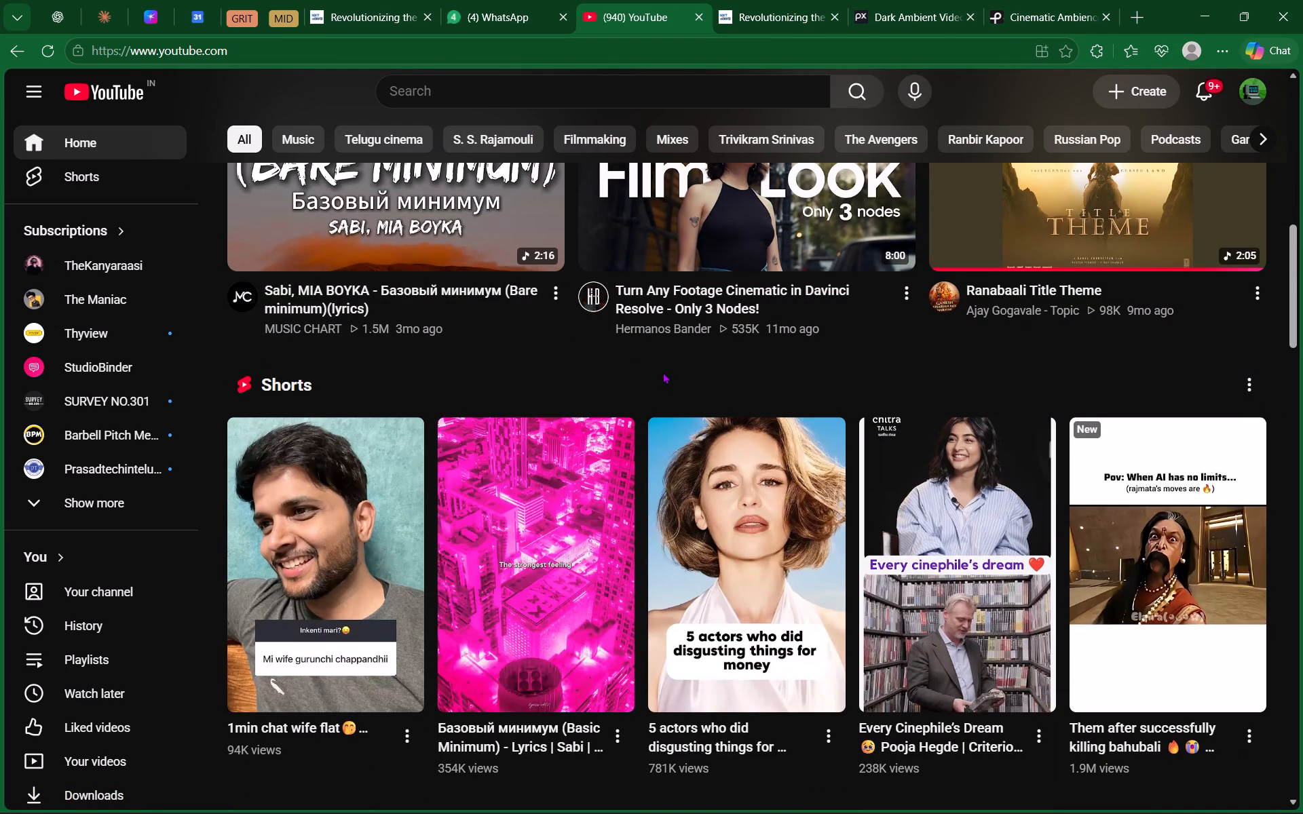
scroll(667, 361, down, 4)
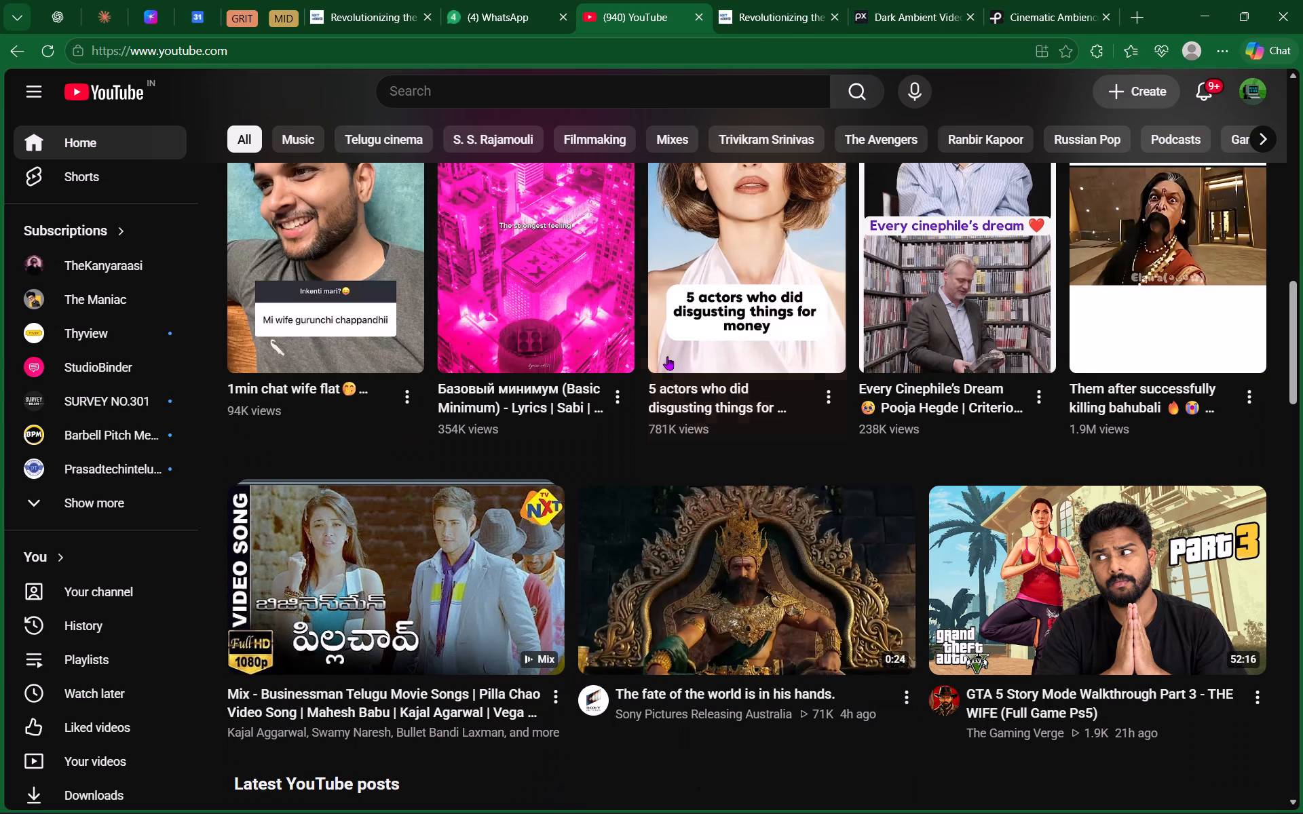
scroll(668, 350, down, 2)
scroll(669, 346, up, 1)
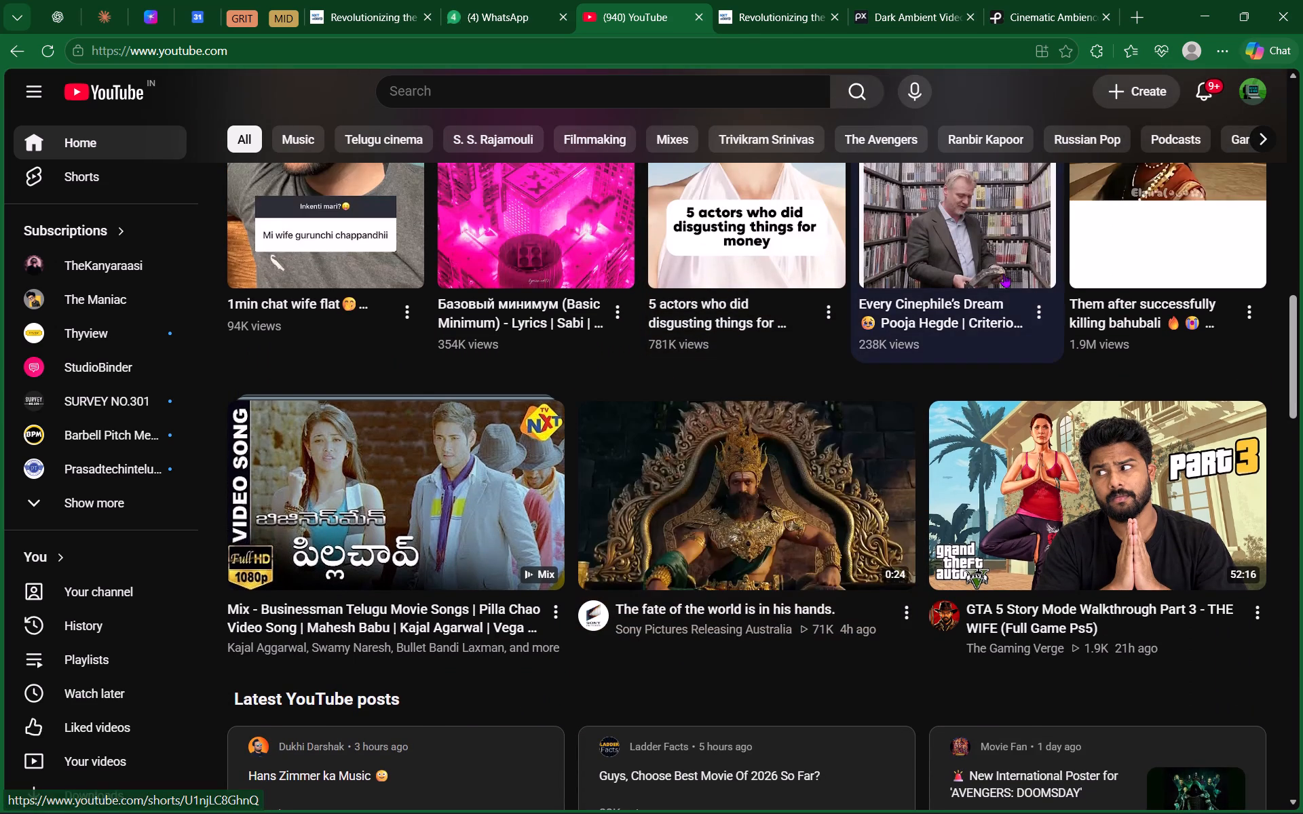
scroll(961, 235, down, 4)
scroll(788, 298, down, 1)
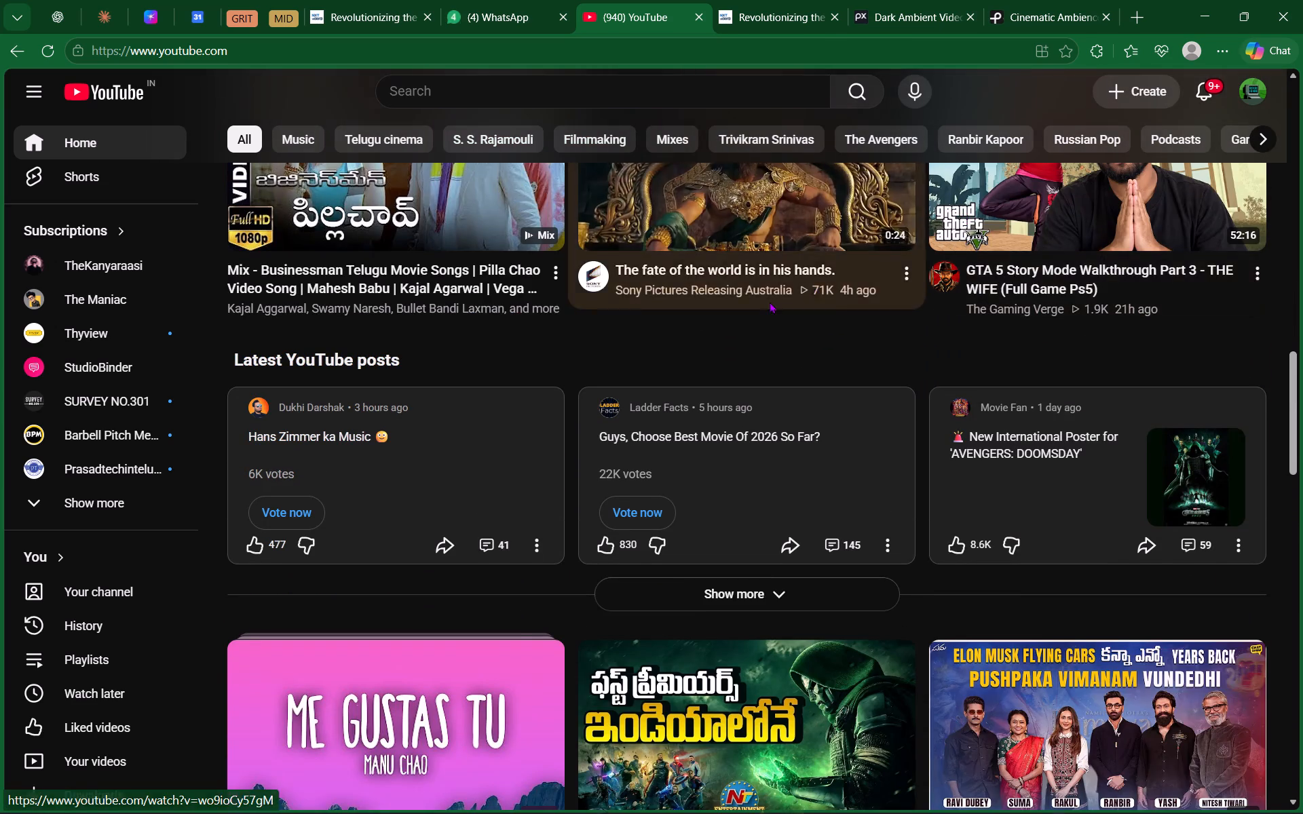
scroll(770, 301, down, 1)
scroll(531, 321, down, 2)
scroll(571, 414, down, 4)
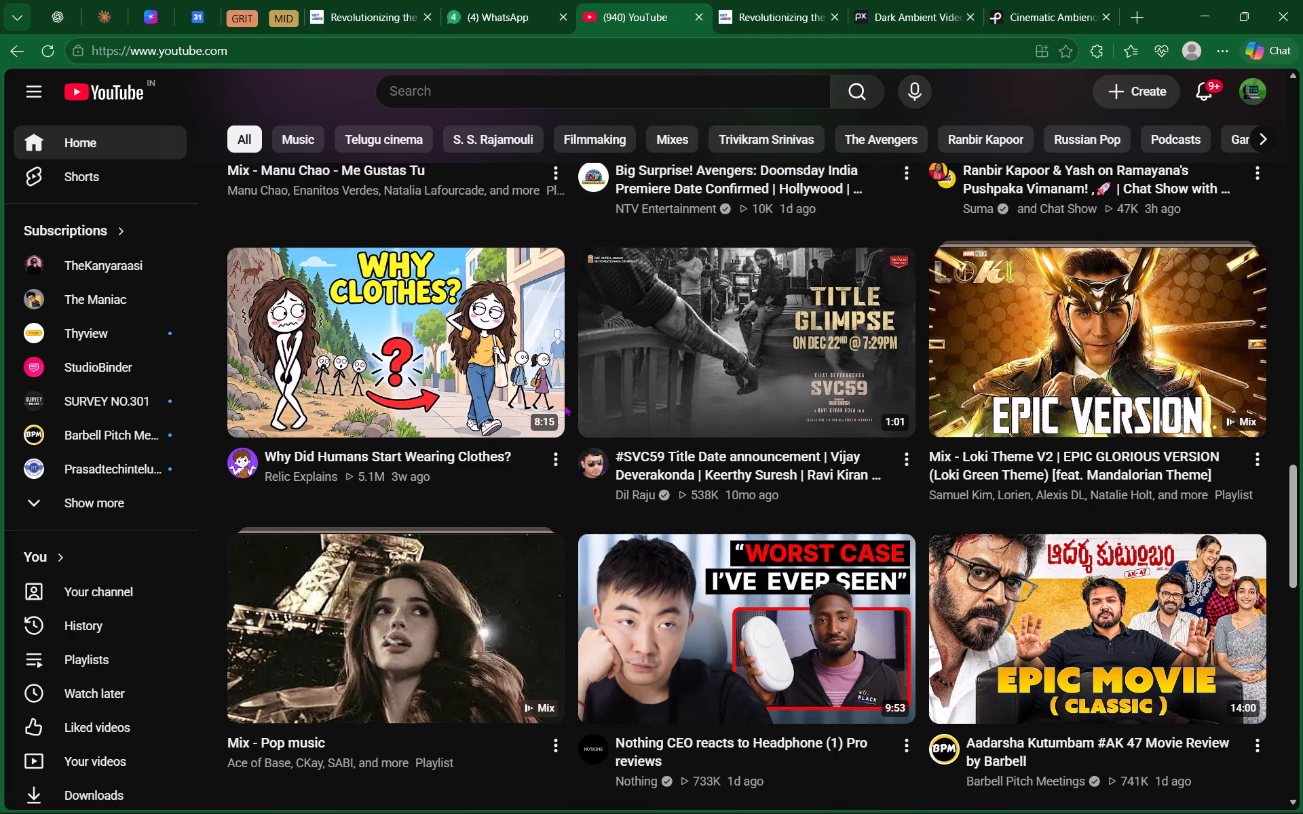
scroll(565, 404, down, 6)
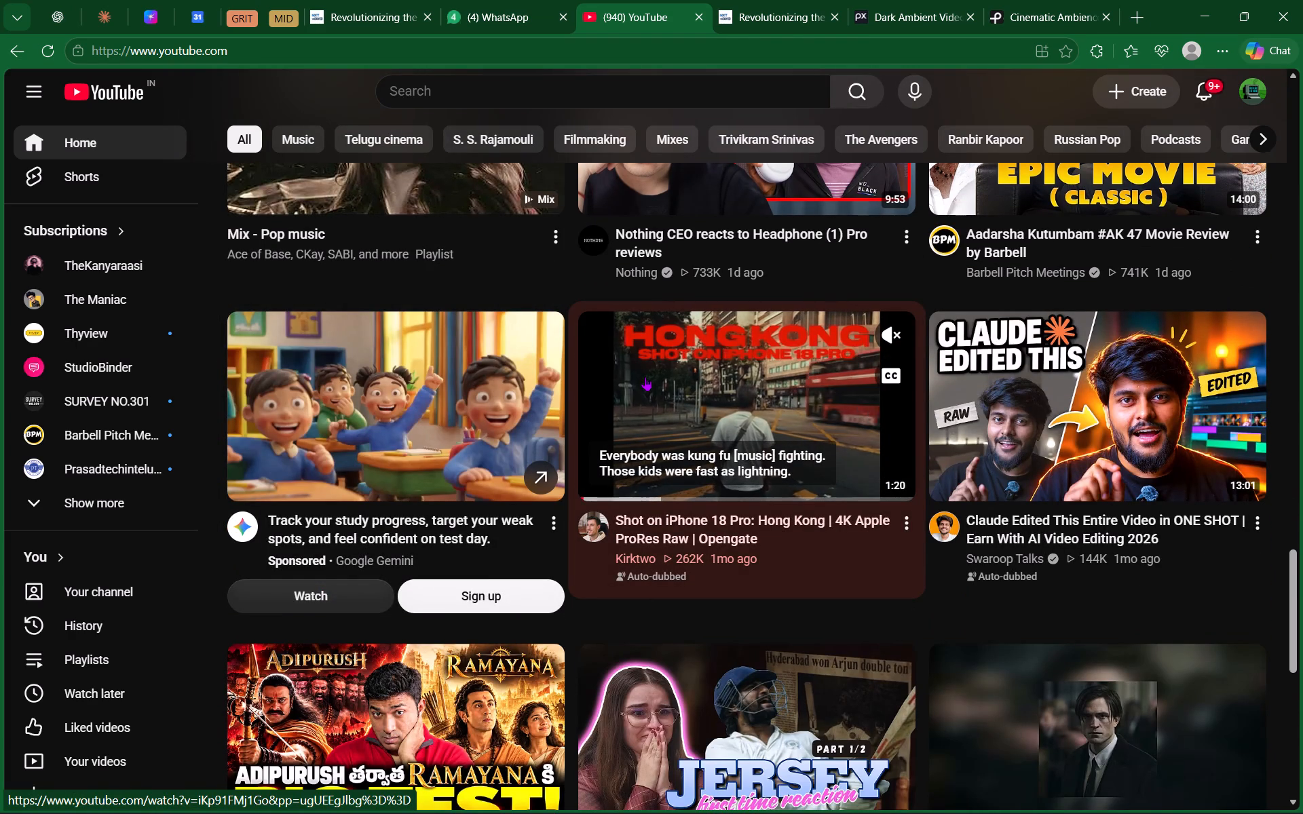
scroll(645, 376, down, 4)
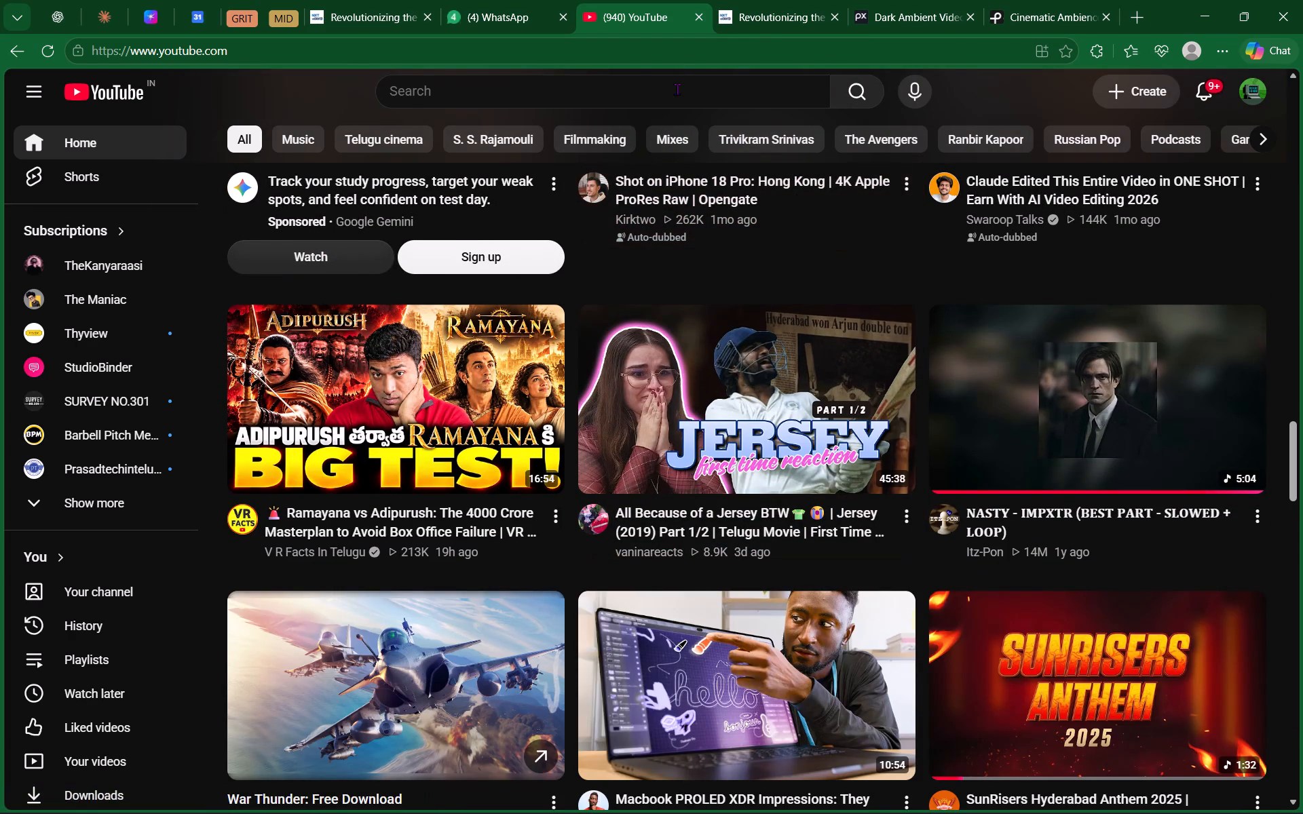
Search YouTube for "3d editing".
click(677, 95)
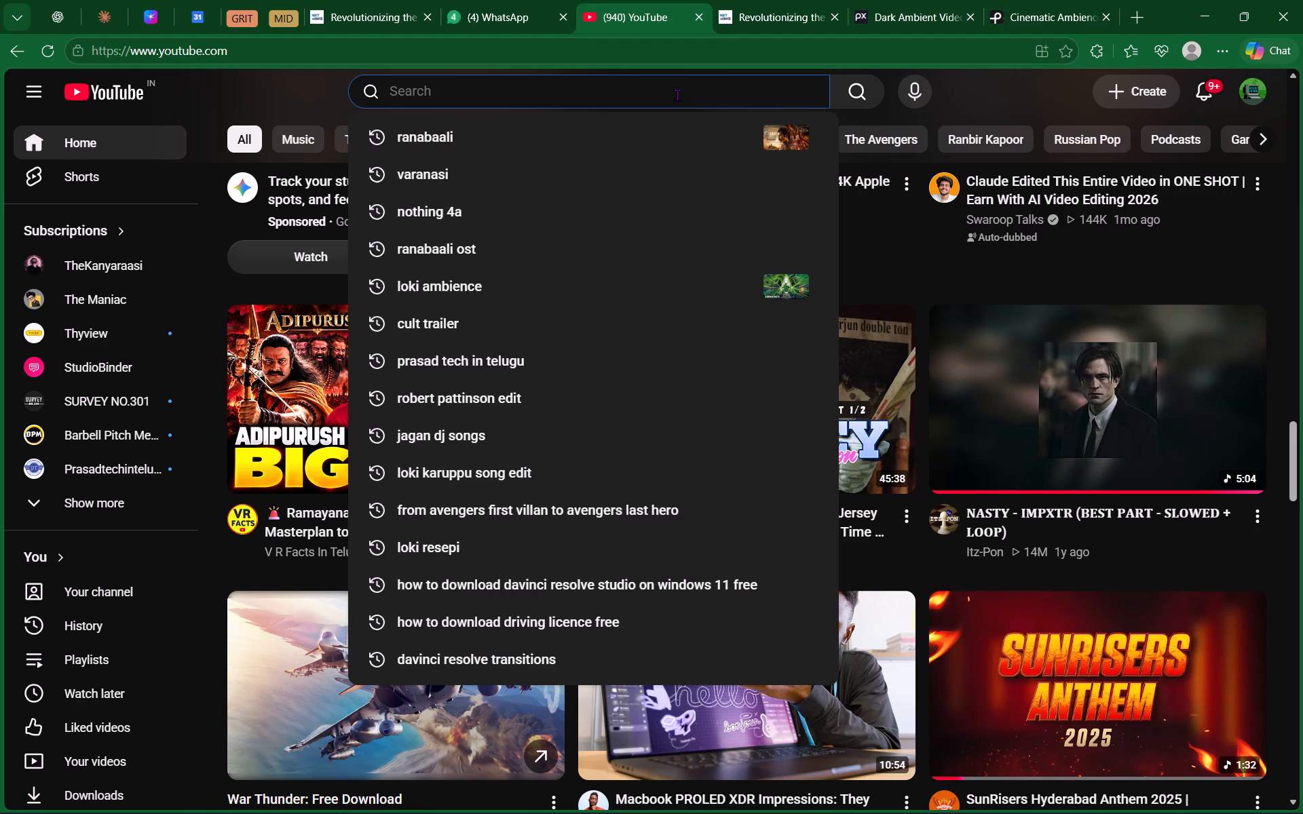
text(3d)
key(space)
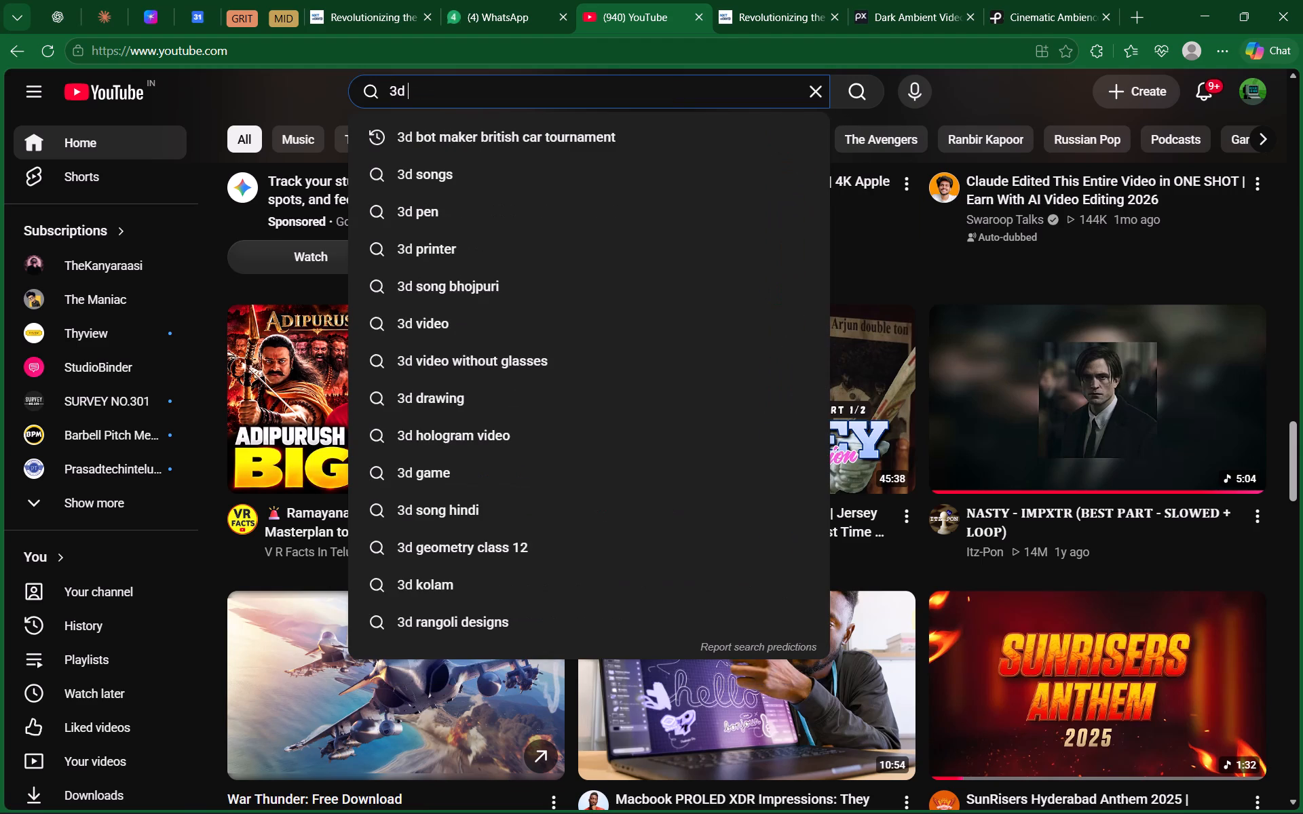
text(editi)
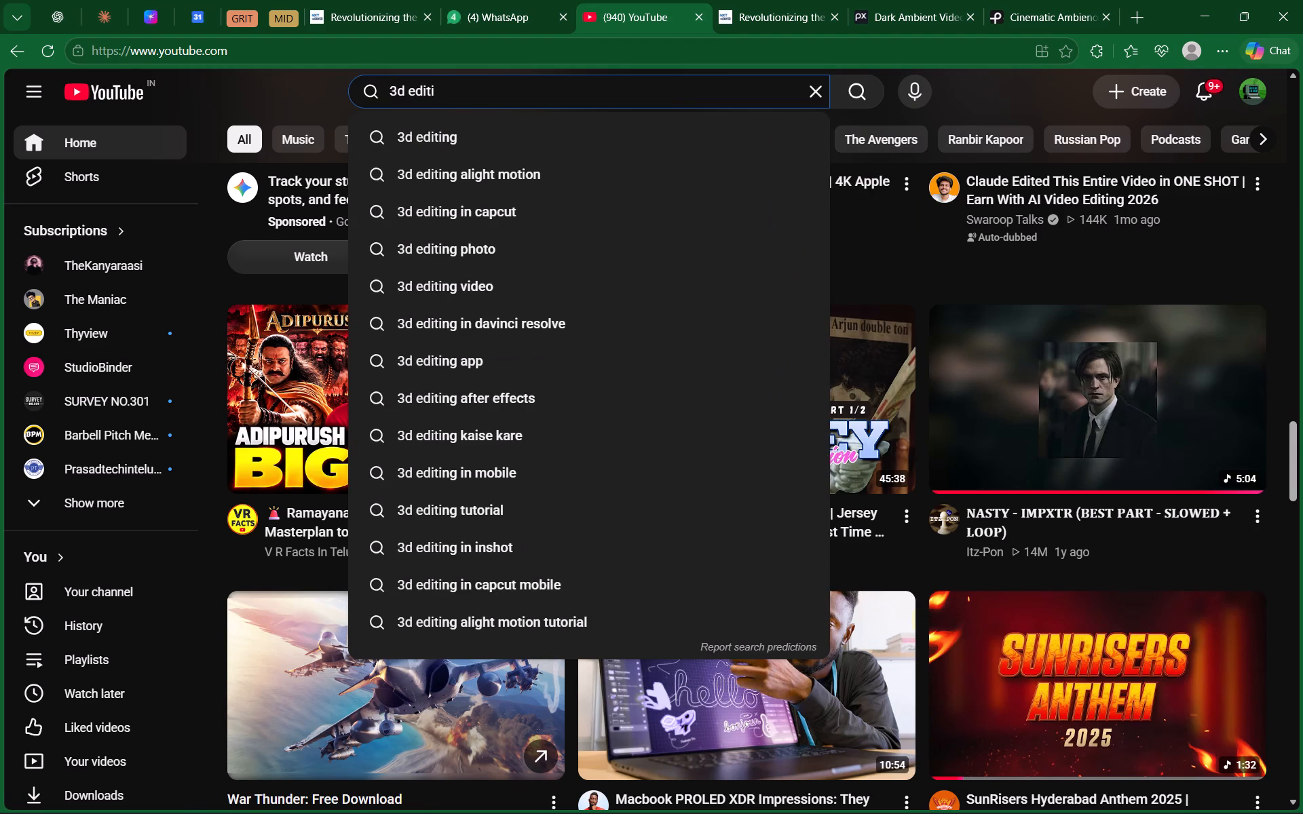
click(690, 132)
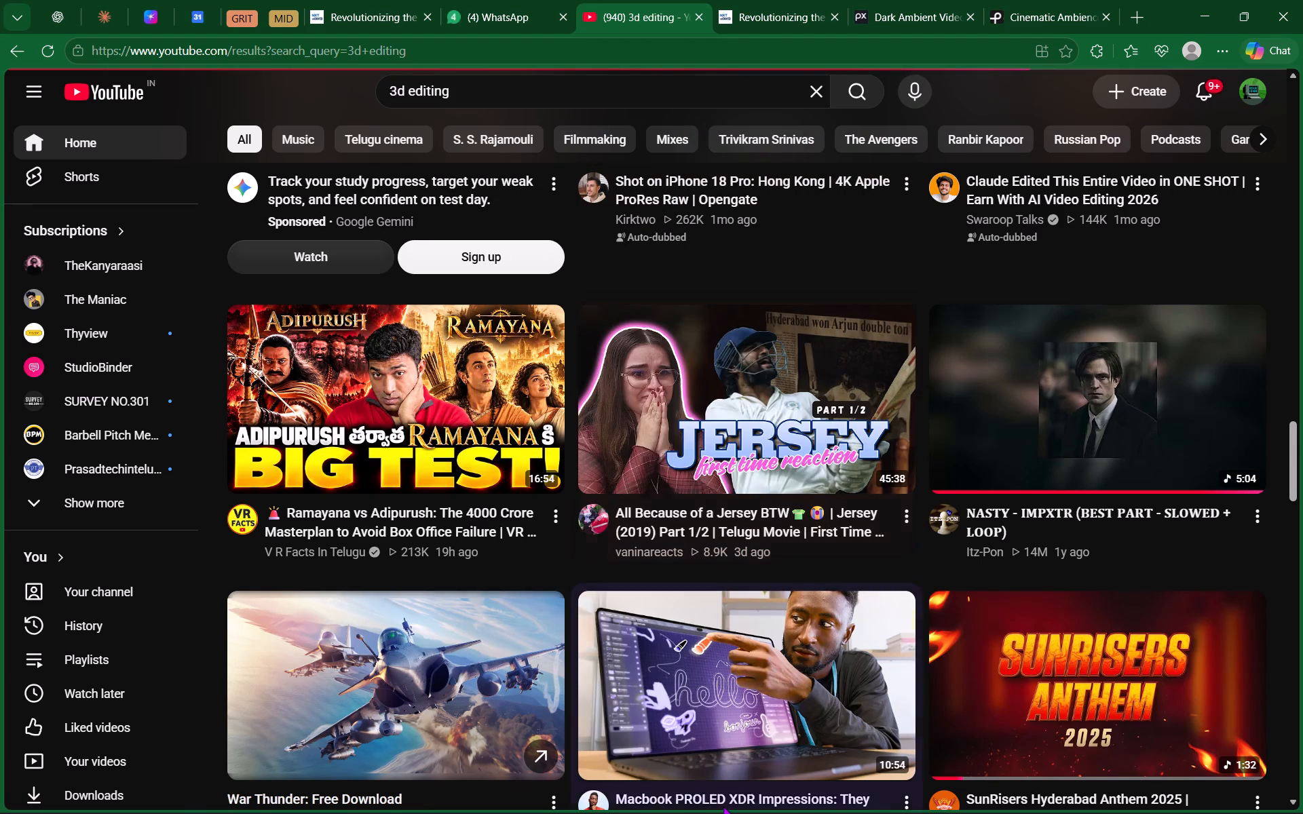
Switch to DaVinci Resolve and delete the "SHORT-FILM" Text+ title from the Video 5 track.
click(782, 695)
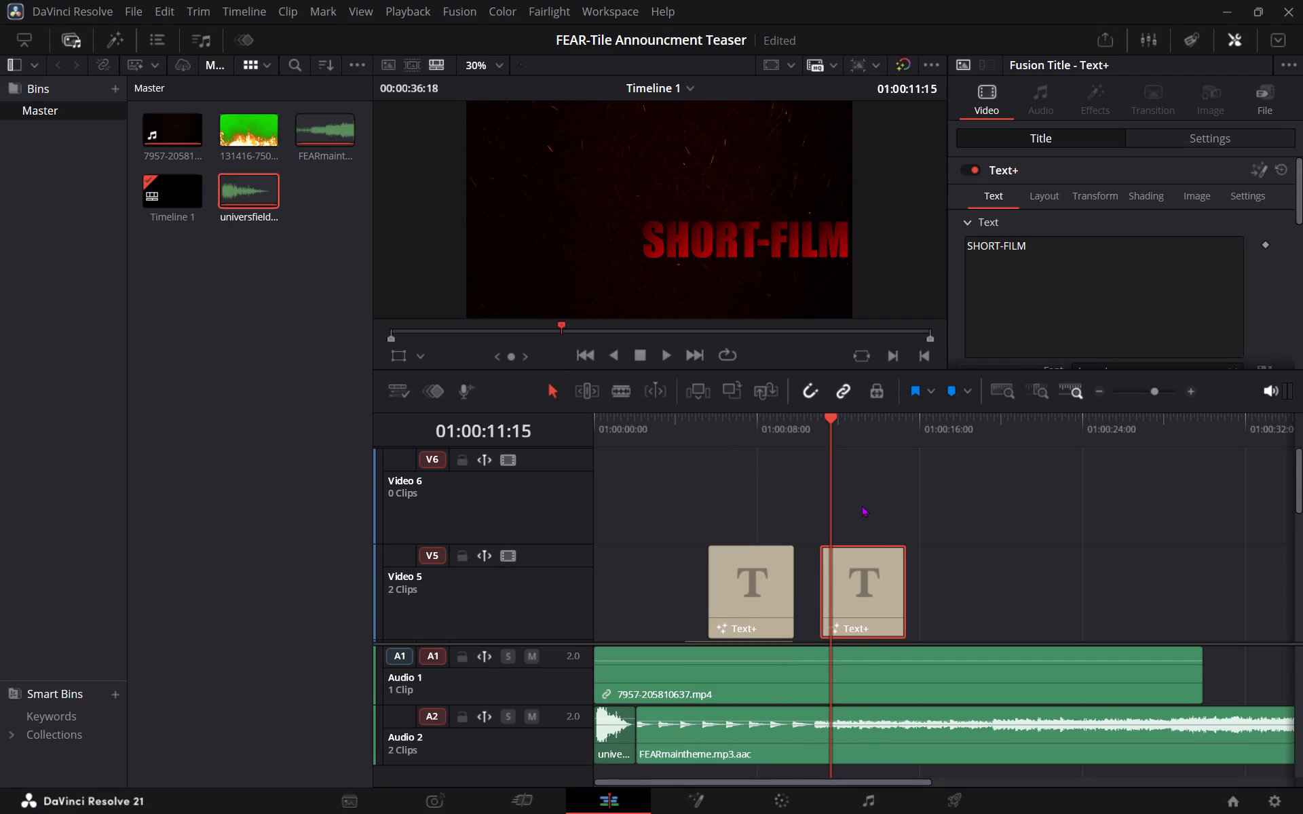
key(BackSpace)
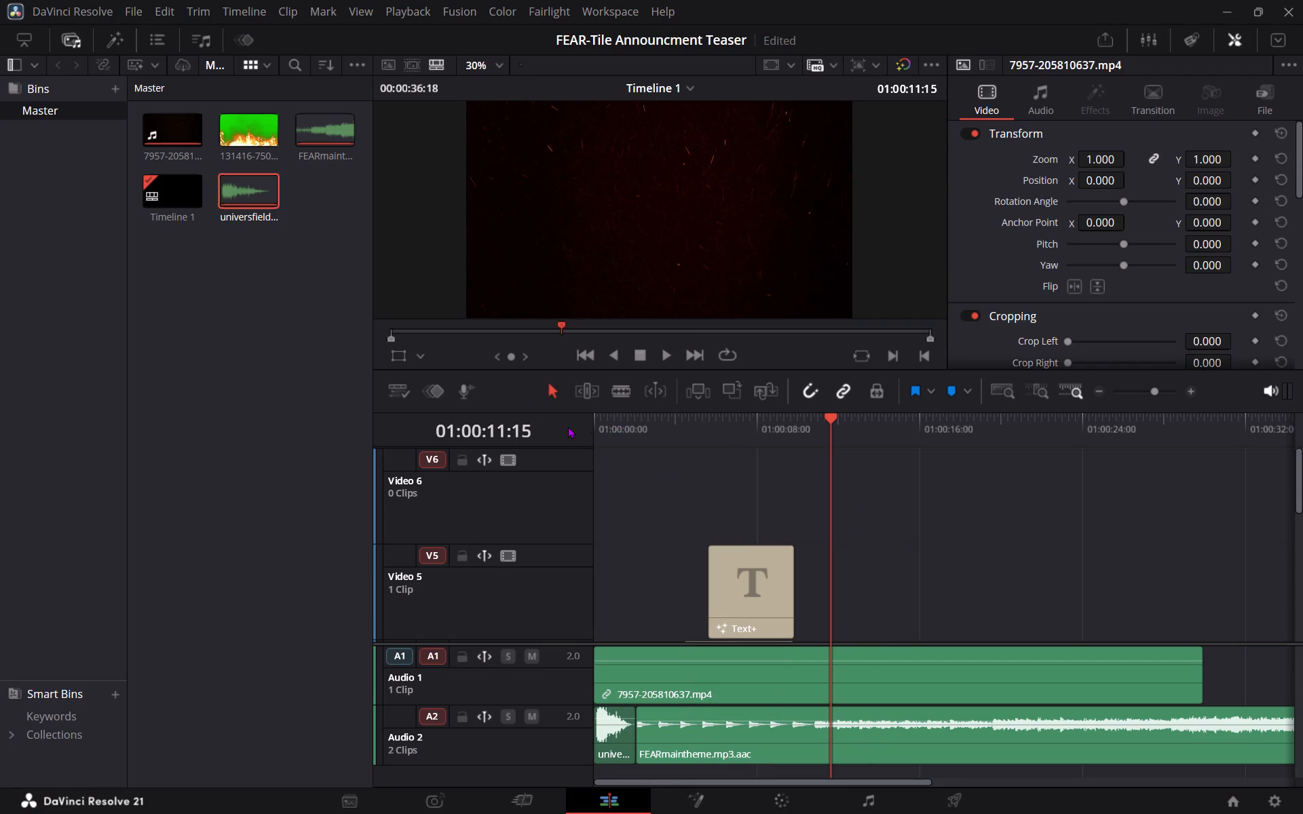
Play the teaser timeline from its beginning, then replay its opening section to review the titles and music.
click(595, 423)
key(space)
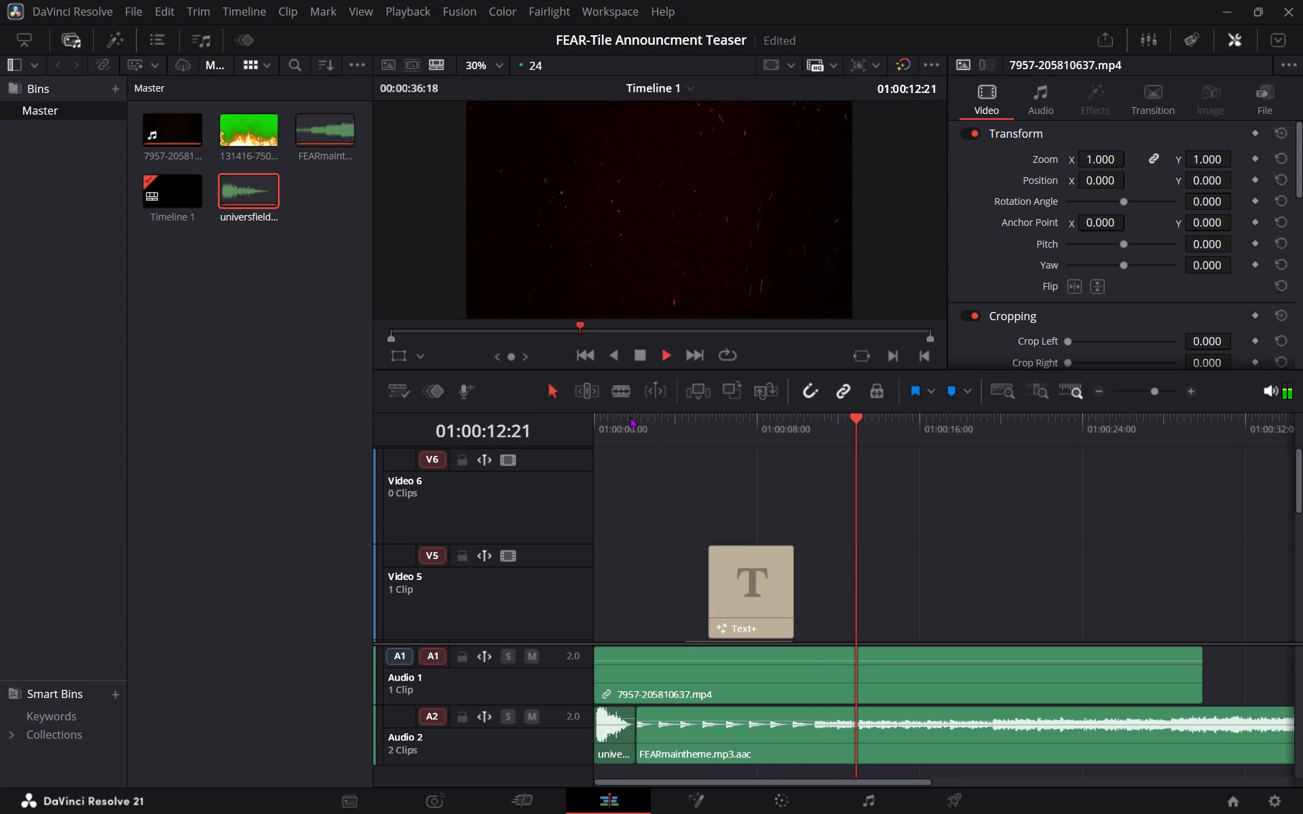
click(613, 440)
key(space)
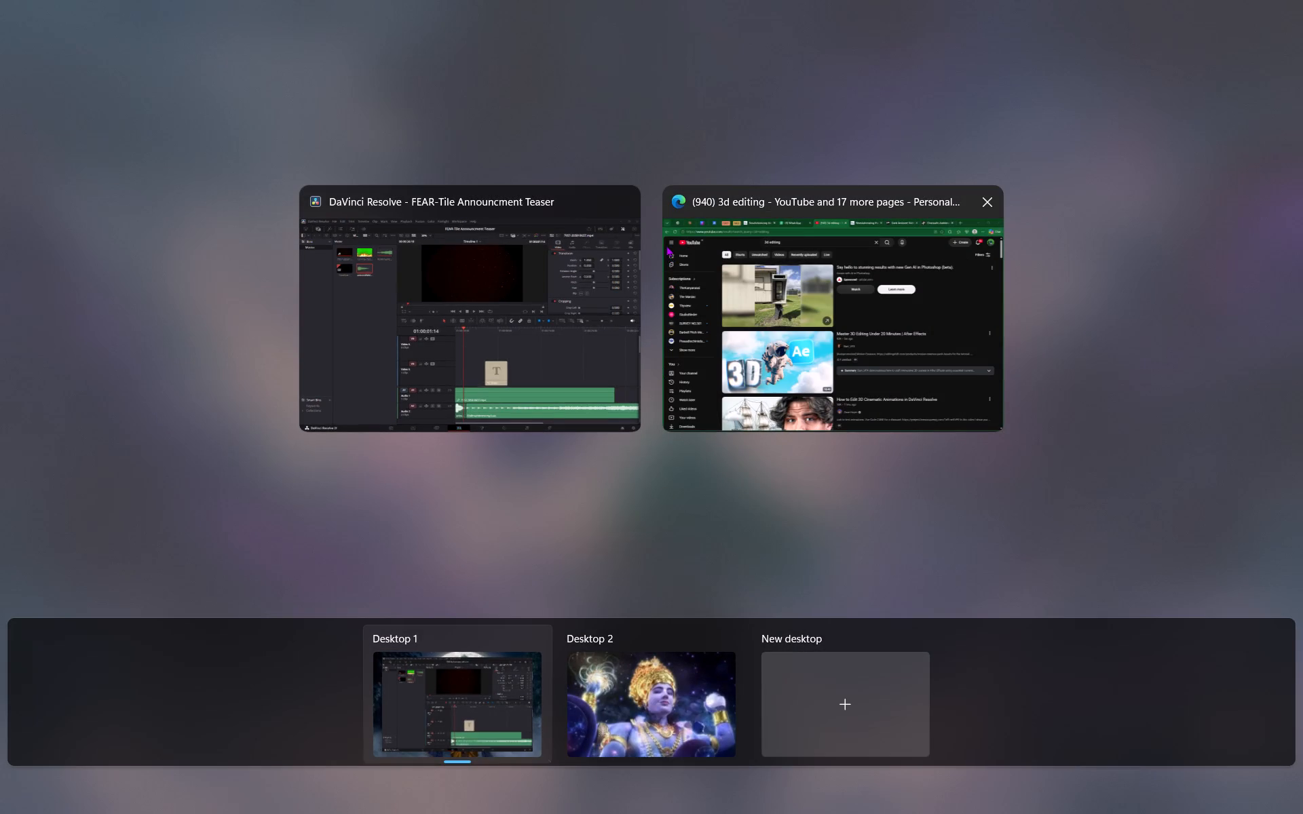
Return to the YouTube results and watch "How to Edit 3D Cinematic Animations in DaVinci Resolve", skipping ahead through its introduction.
click(751, 265)
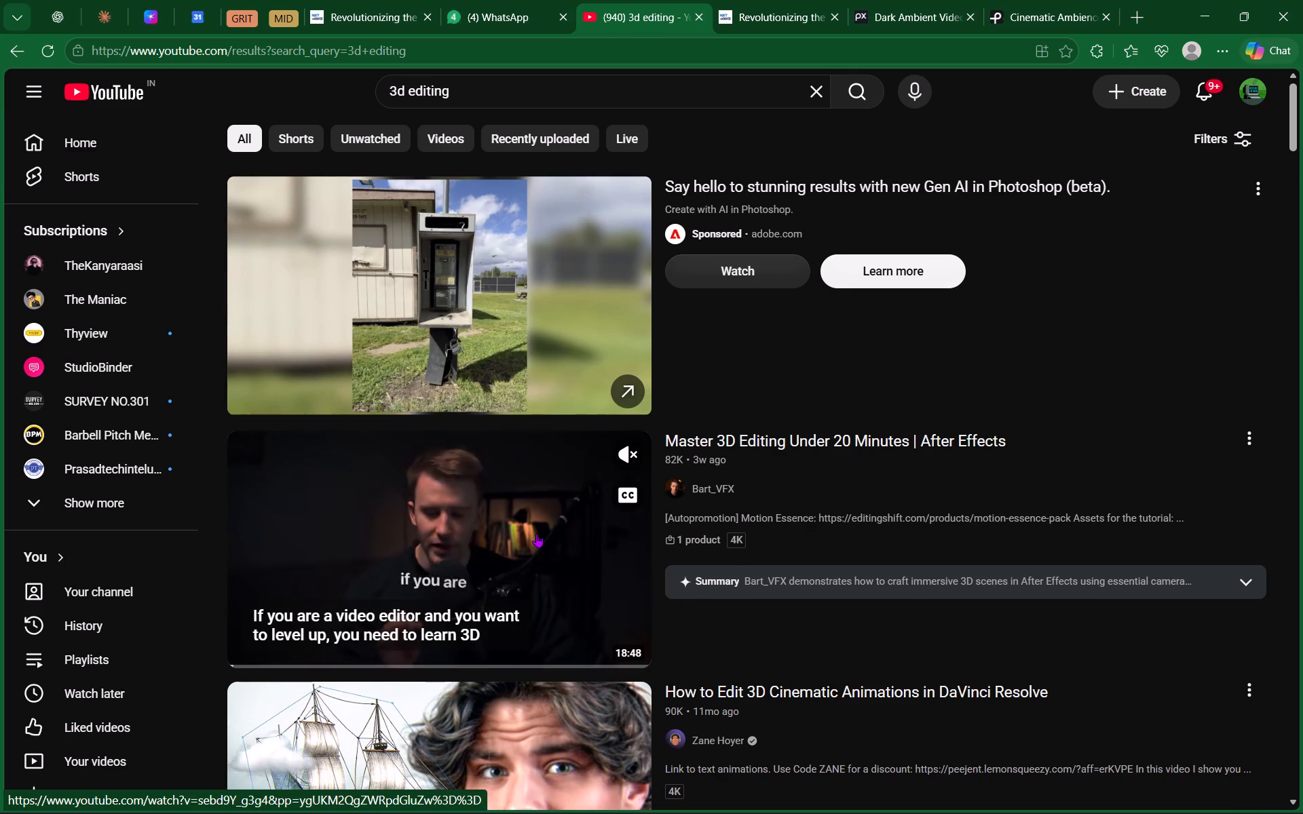
scroll(497, 546, down, 2)
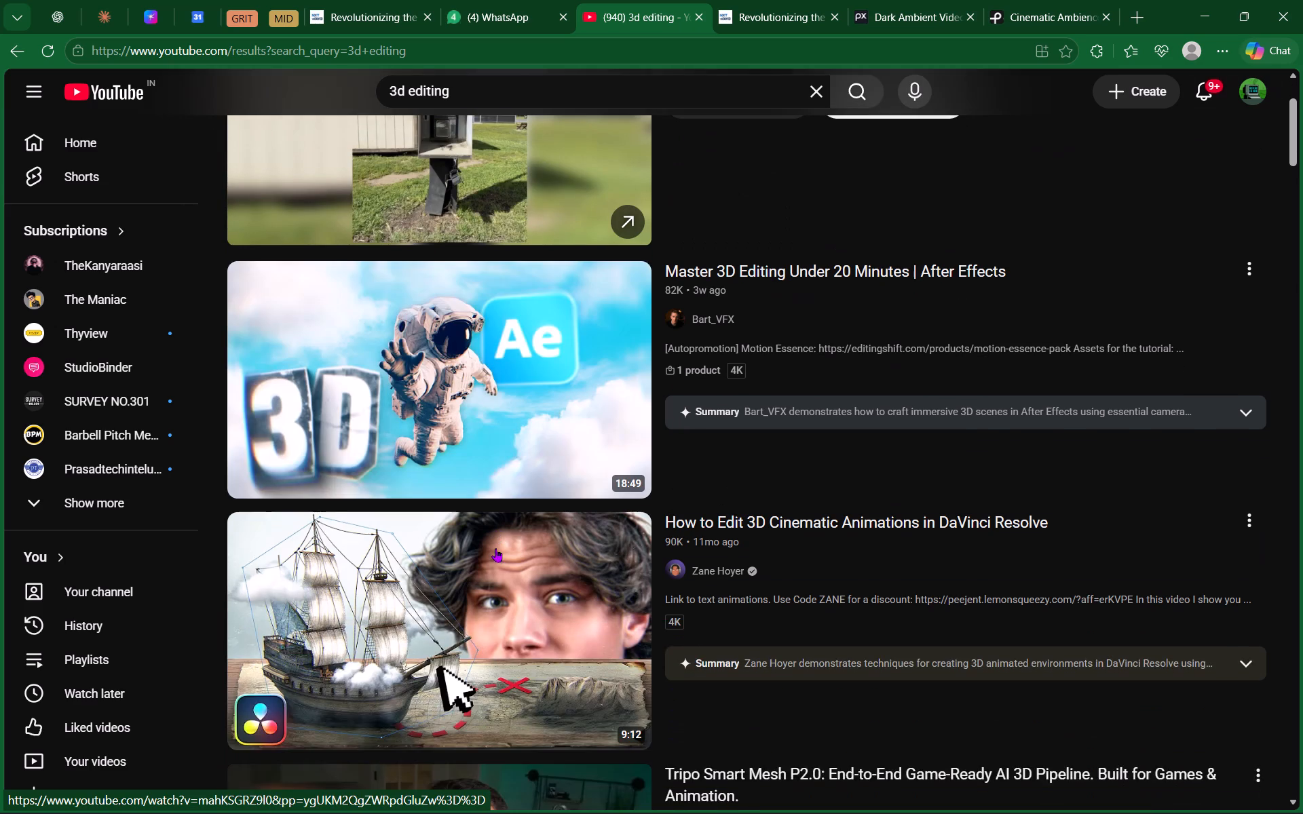
click(493, 590)
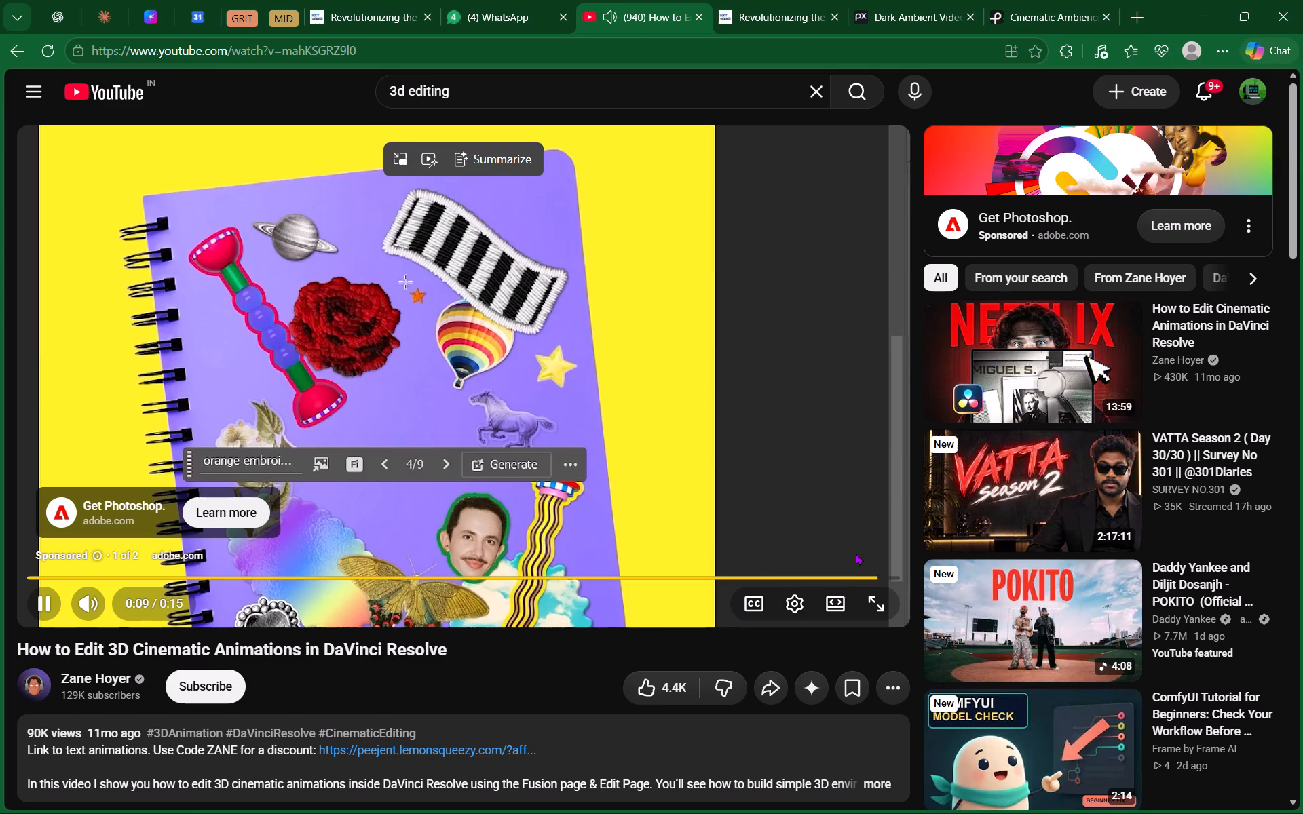
click(856, 553)
click(856, 554)
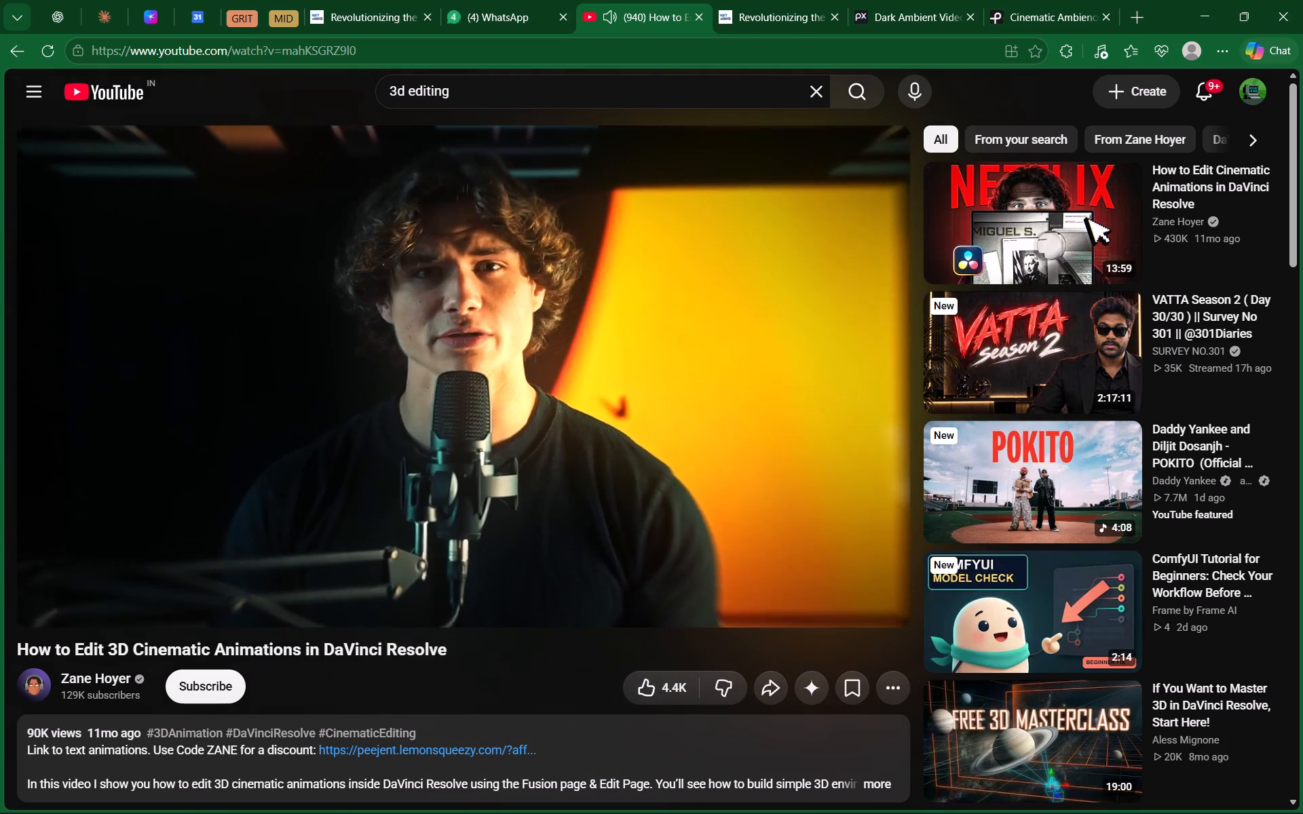
key(l)
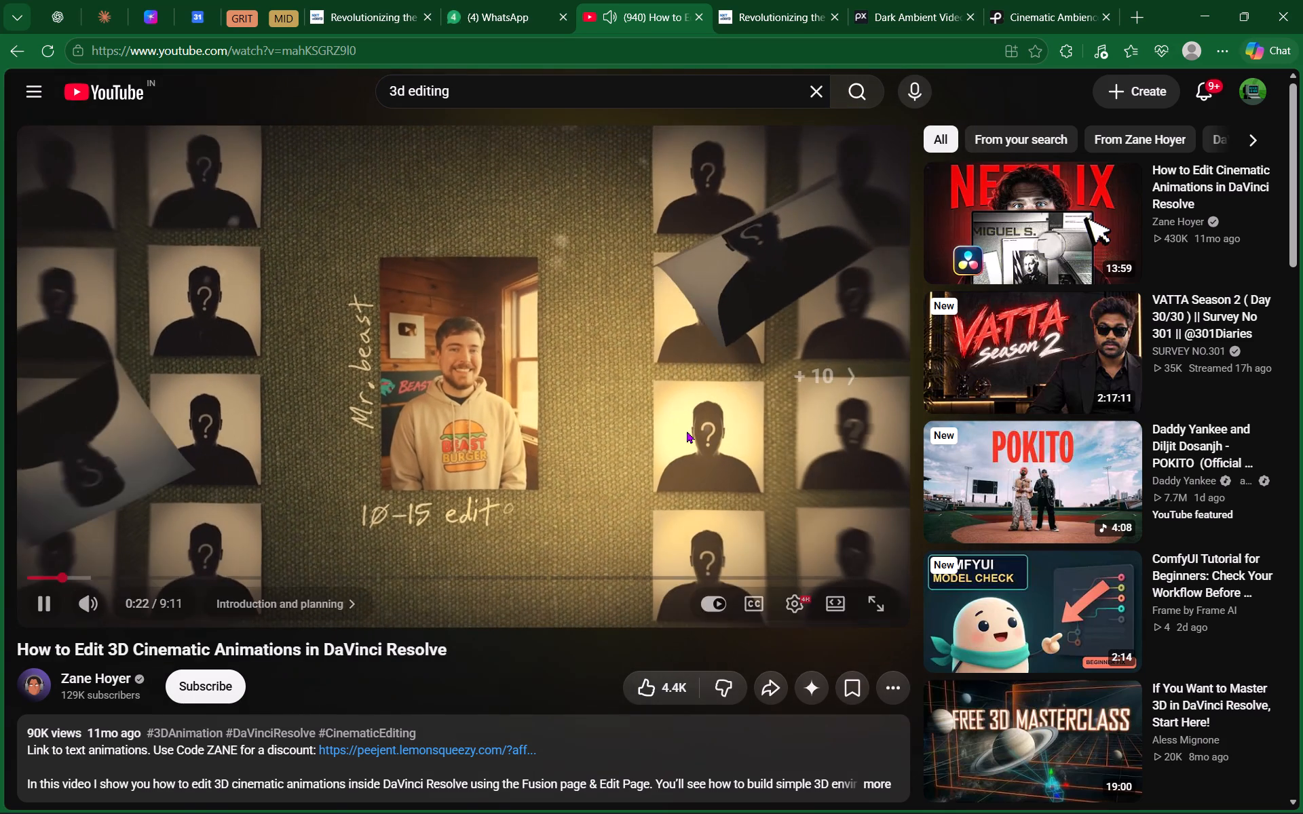
key(l)
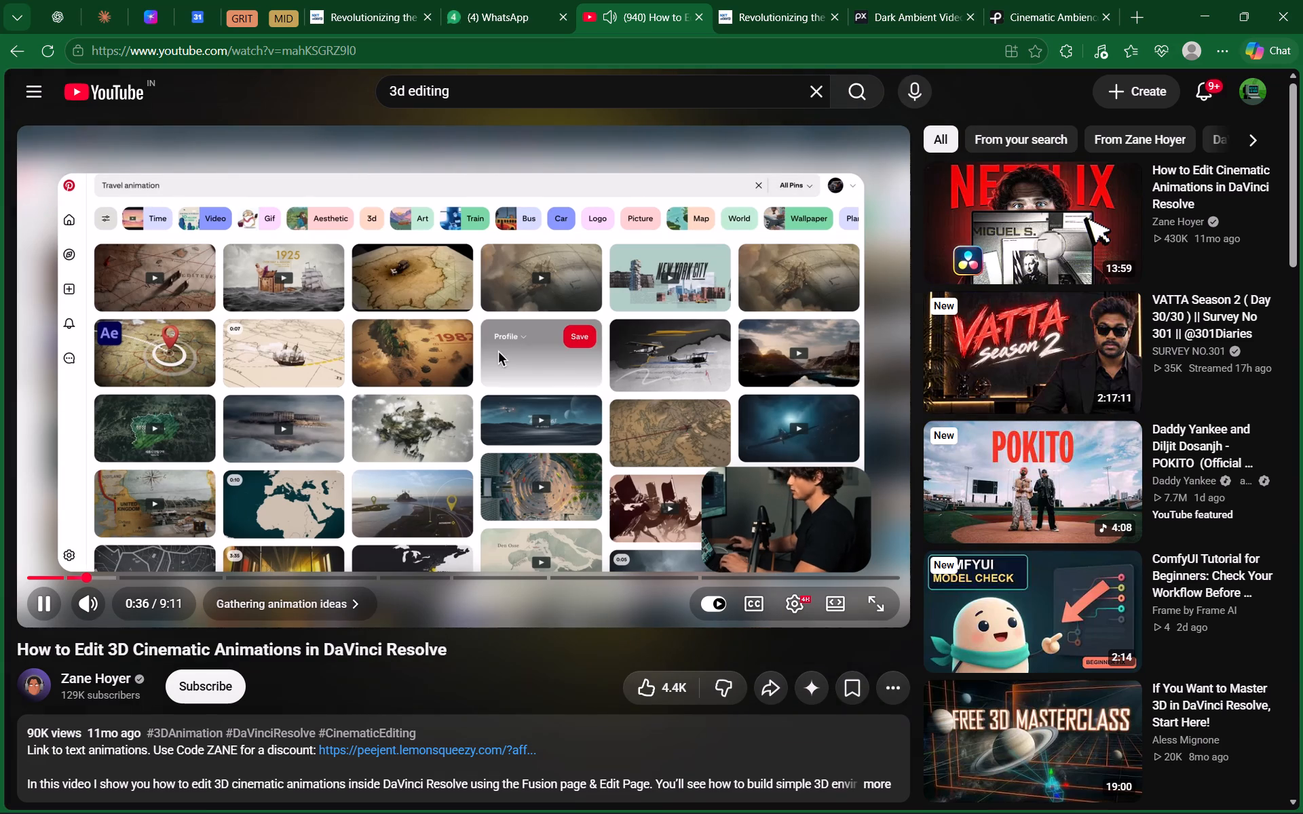
Open the related tutorial "How to Edit Cinematic Animations in DaVinci Resolve", watch its opening, and pause it.
click(1019, 174)
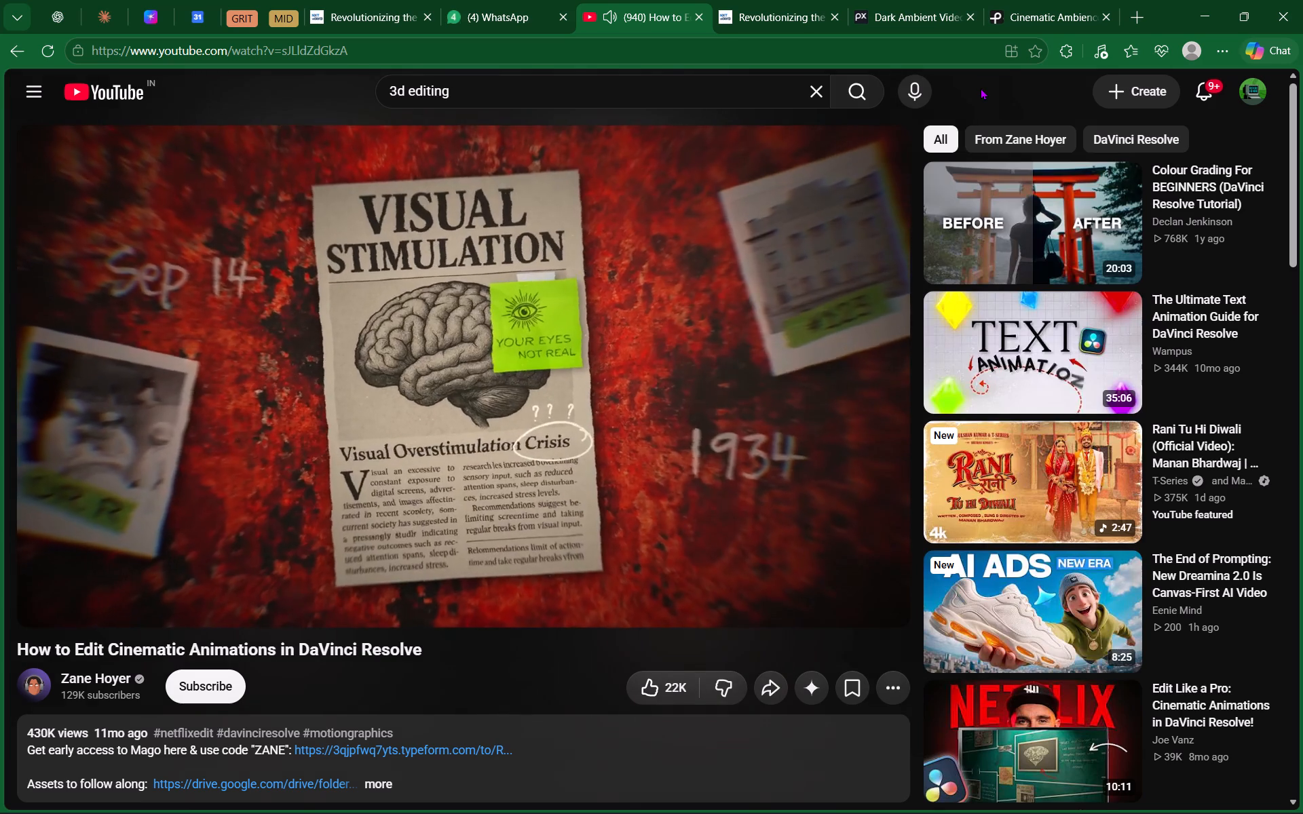
key(space)
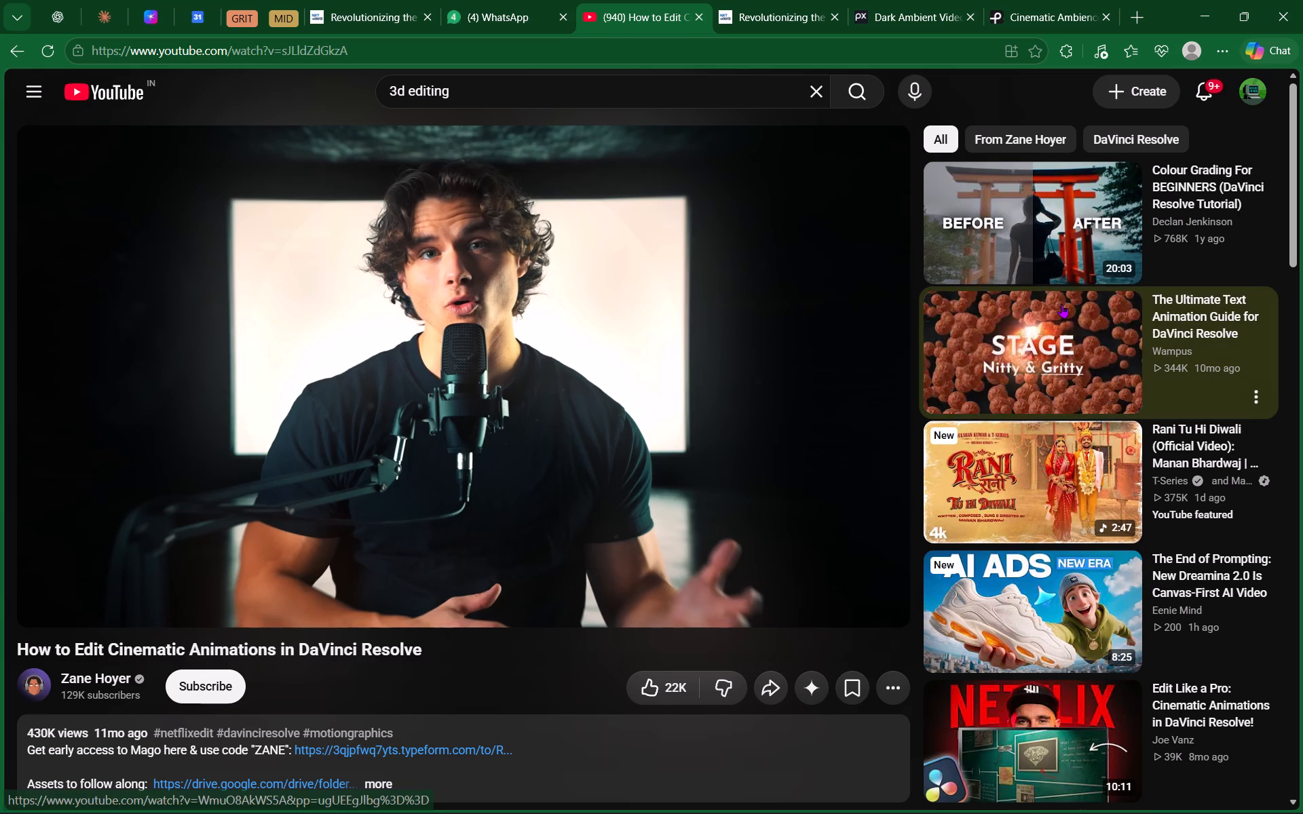
Look through the related videos listed for the paused cinematic animation tutorial.
scroll(1062, 305, down, 2)
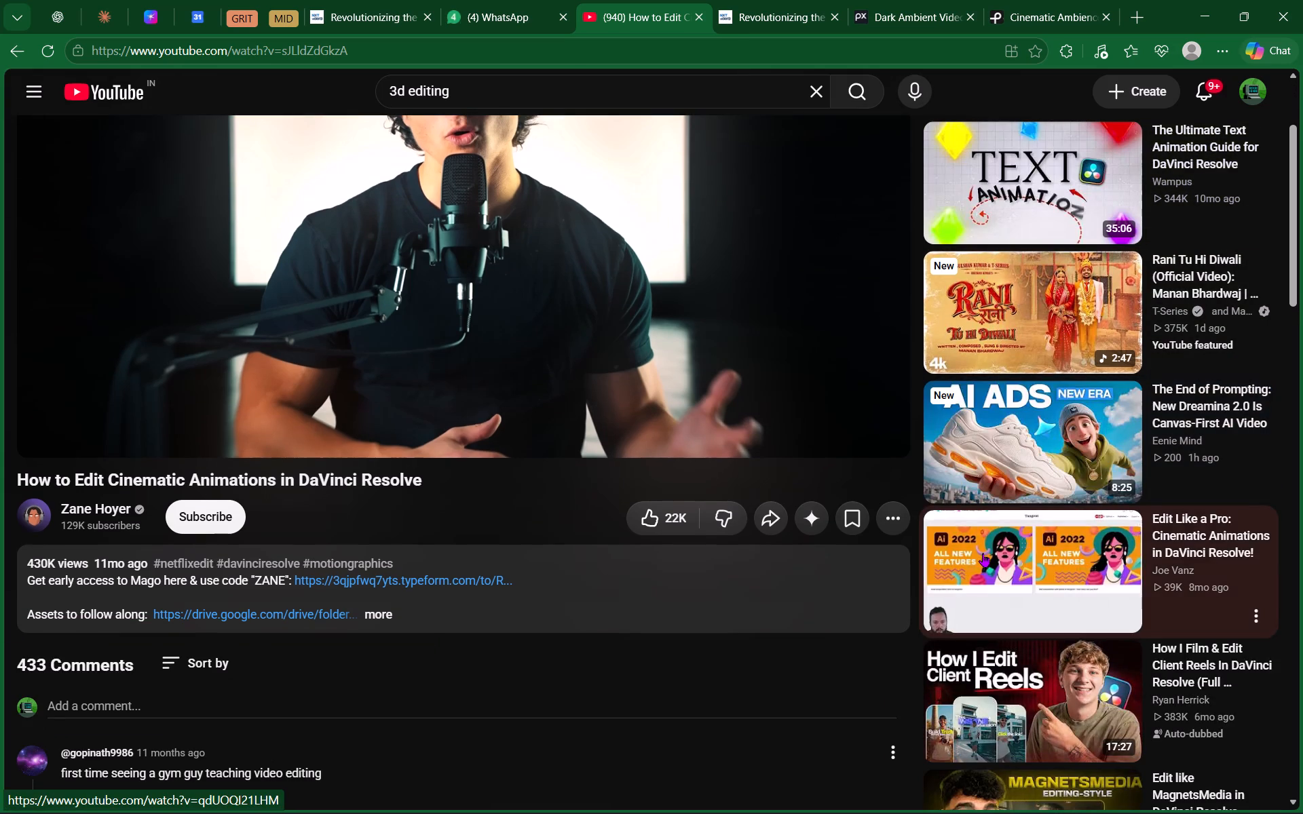
scroll(970, 456, down, 4)
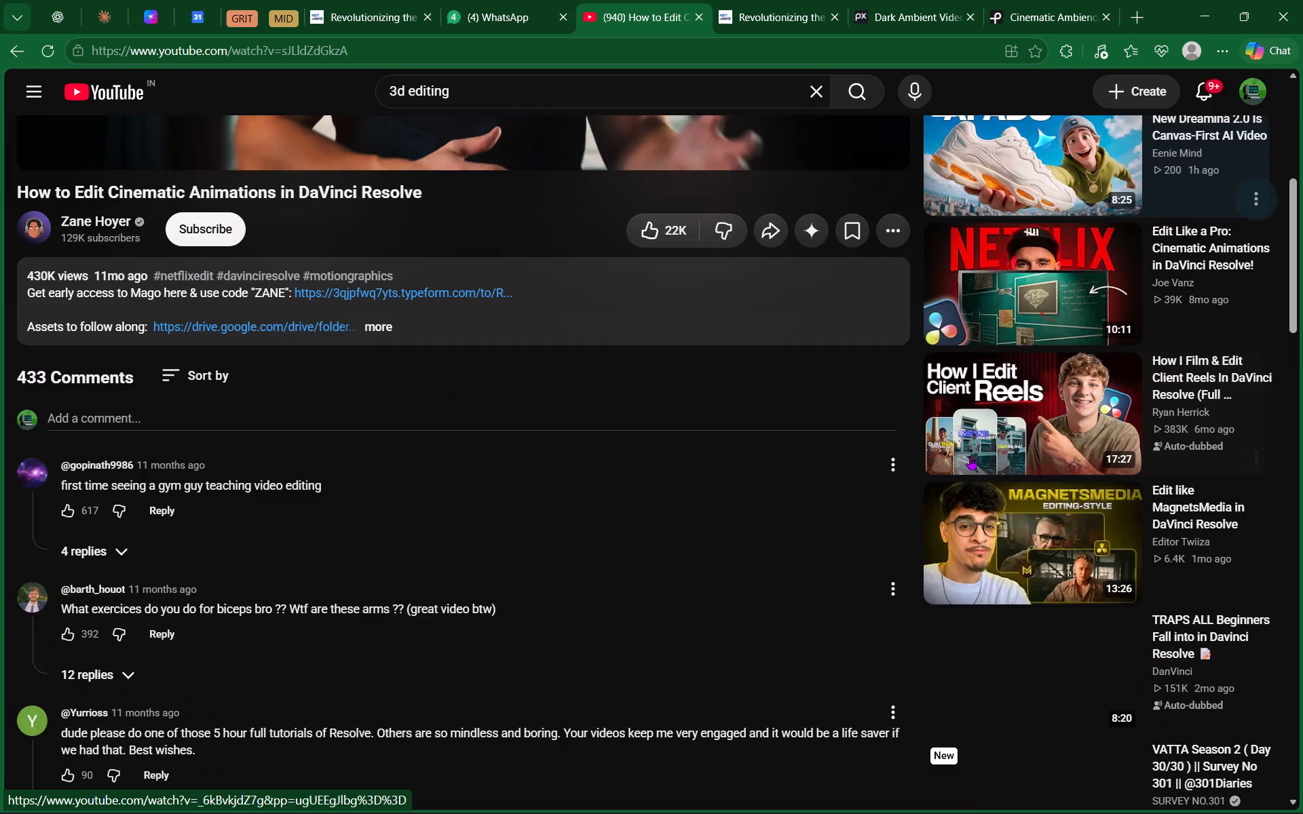
scroll(970, 456, down, 2)
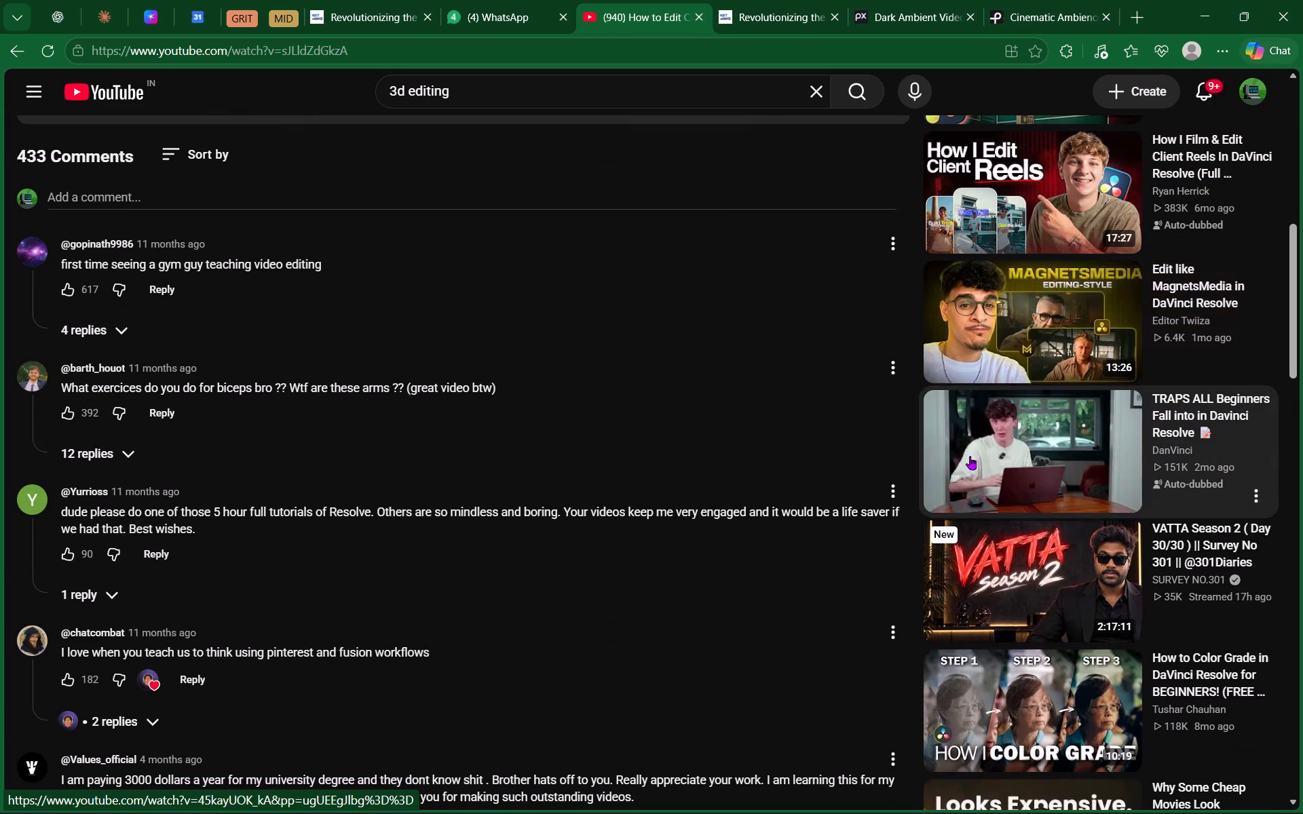
scroll(799, 406, up, 8)
Resume "How to Edit Cinematic Animations in DaVinci Resolve" and skip past its concept, assets and AI tool sections to the Resolve scene.
click(640, 437)
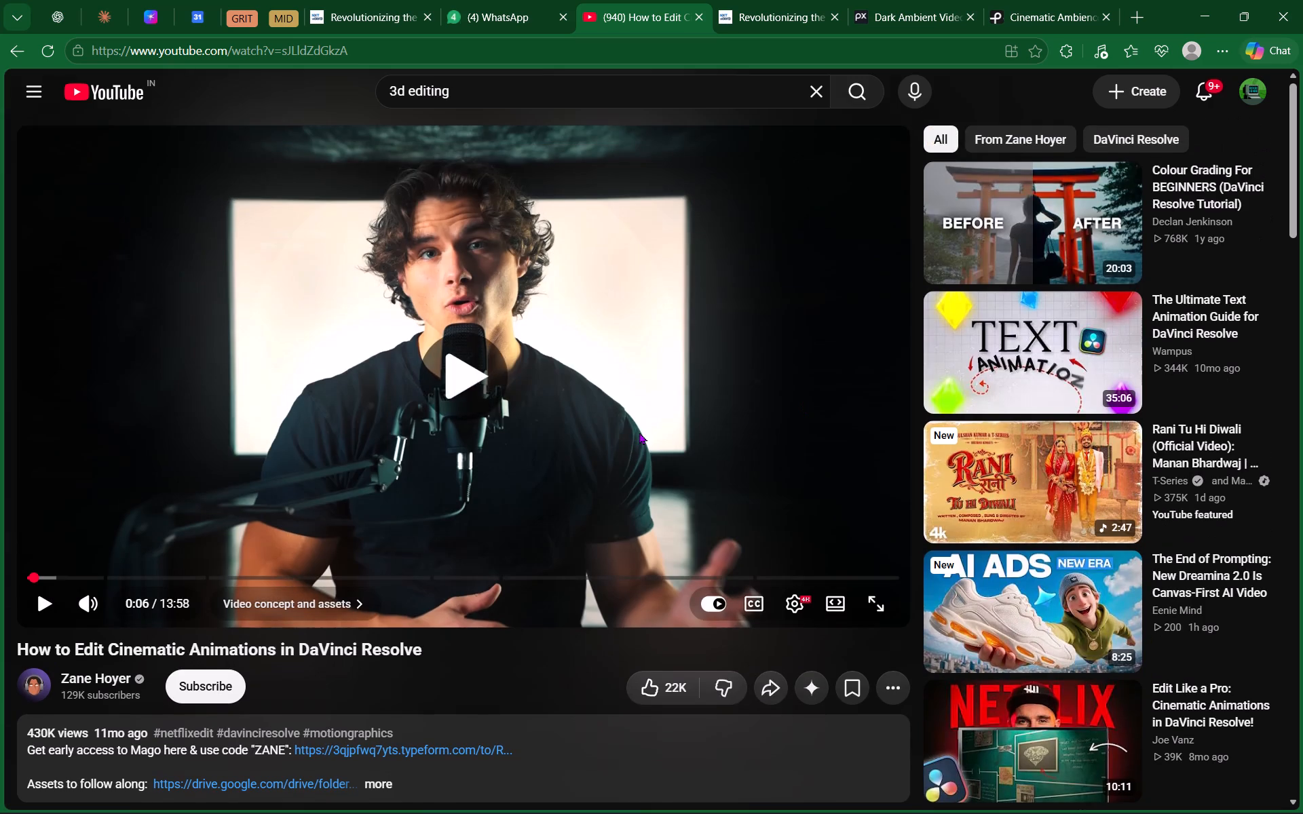
text(ll)
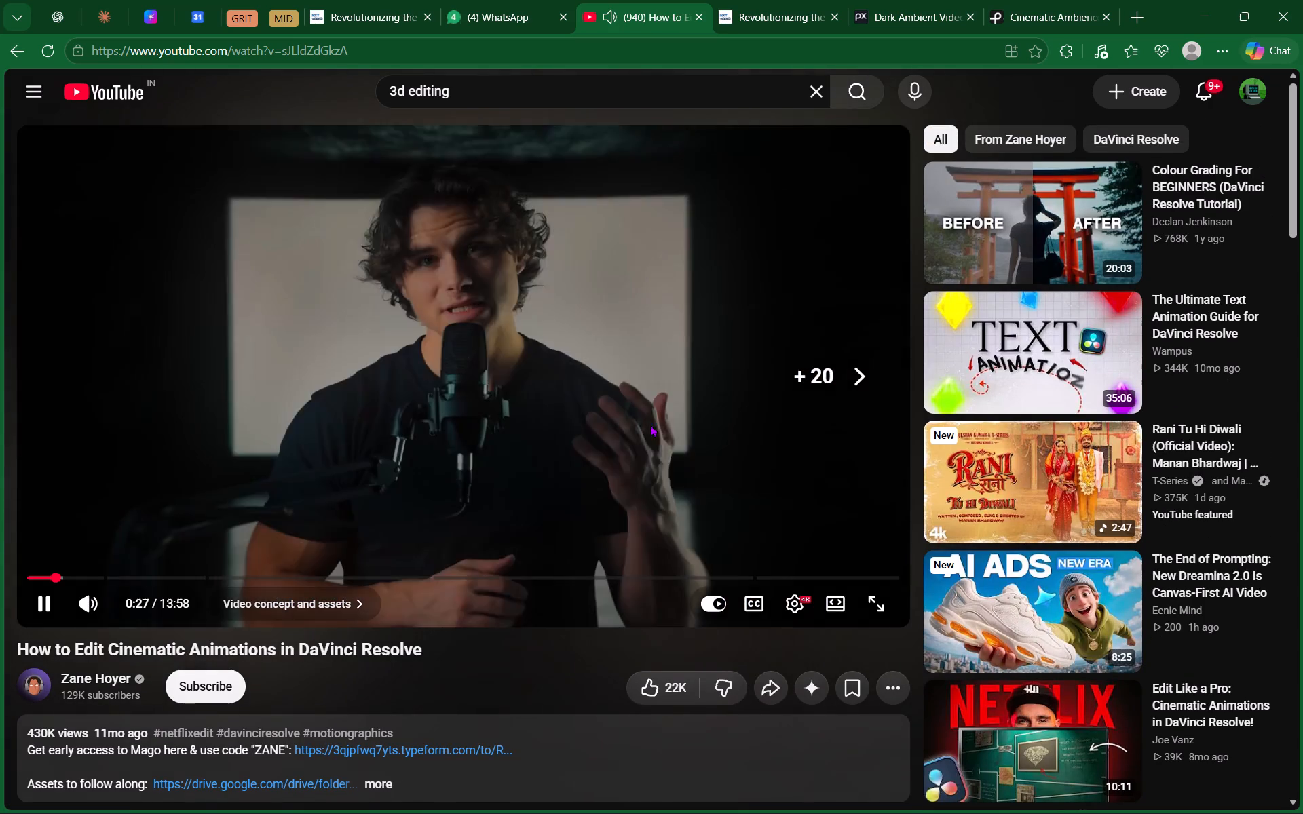
key(l)
key(l)
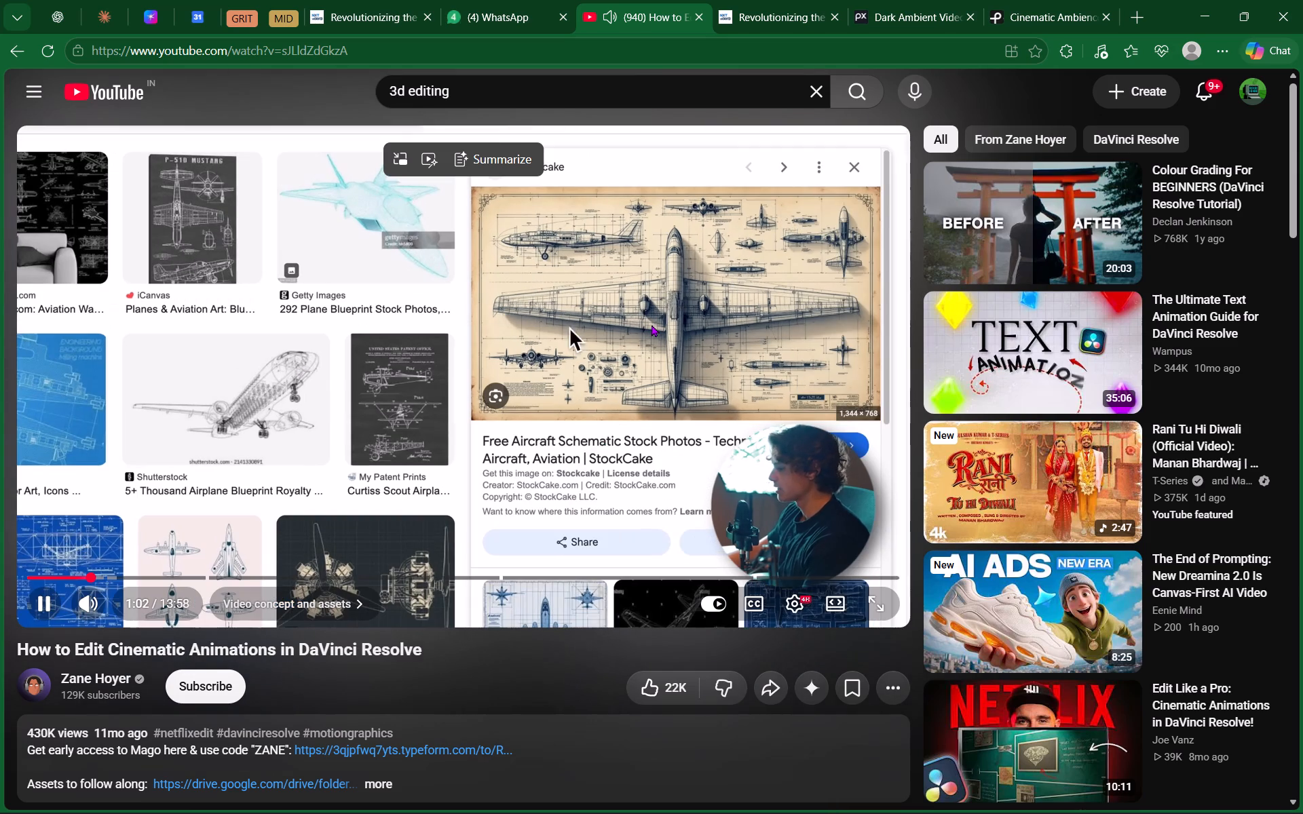
key(l)
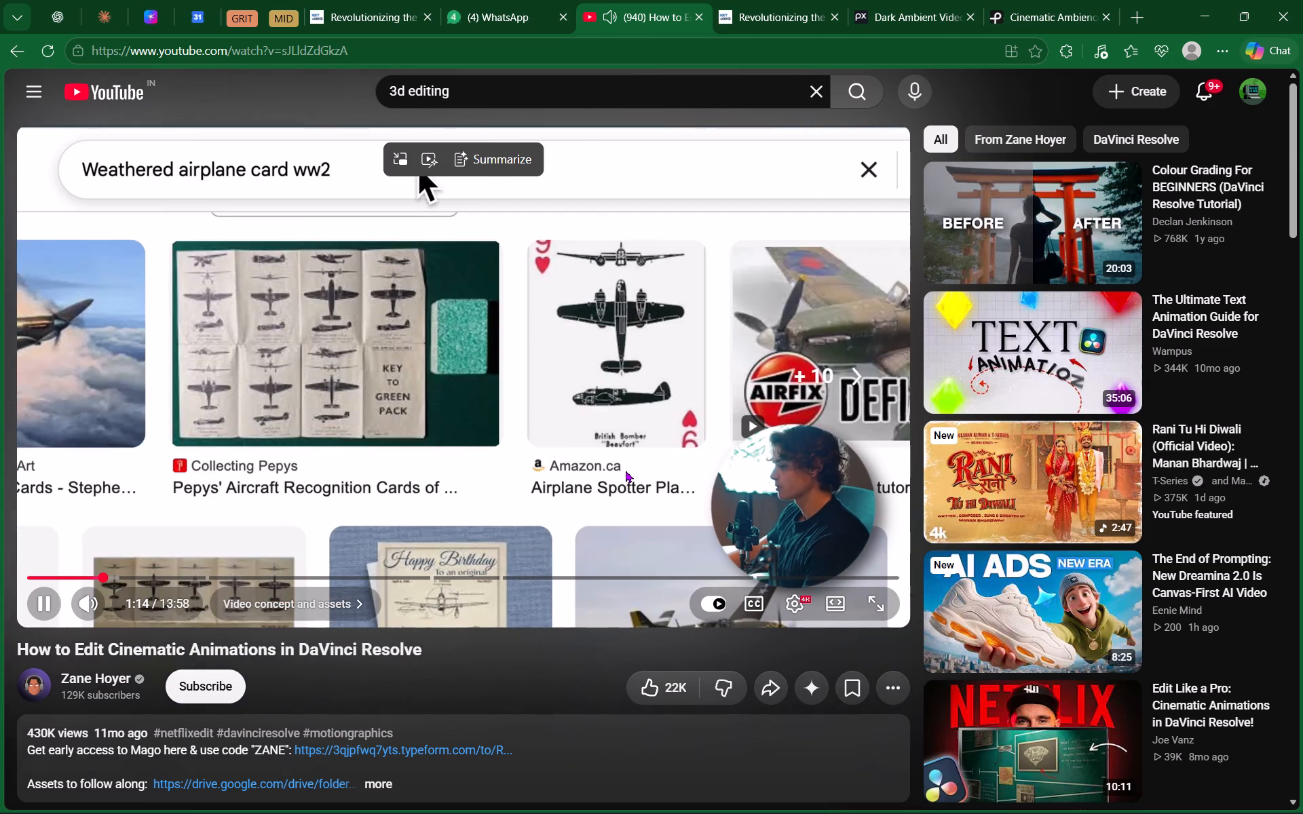
key(l)
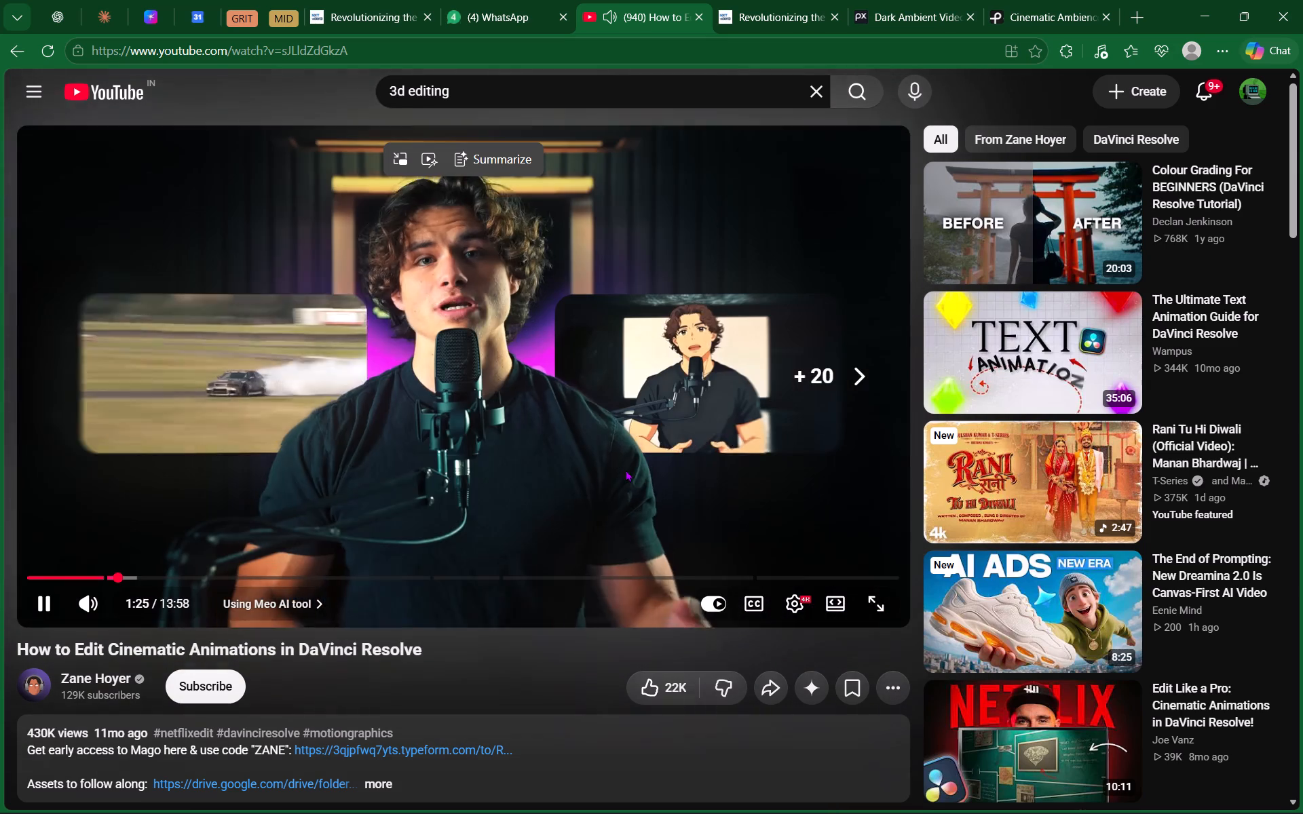
text(ll)
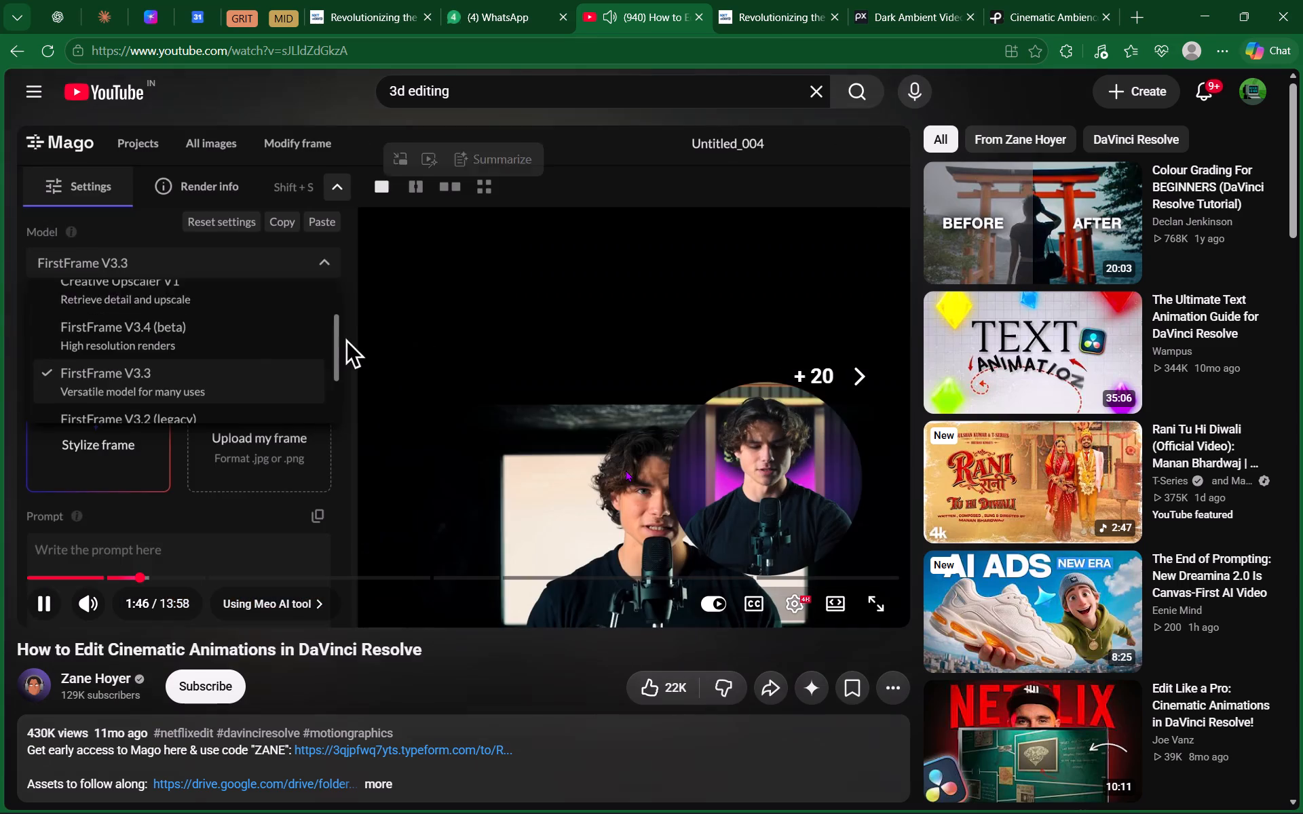
text(llllll)
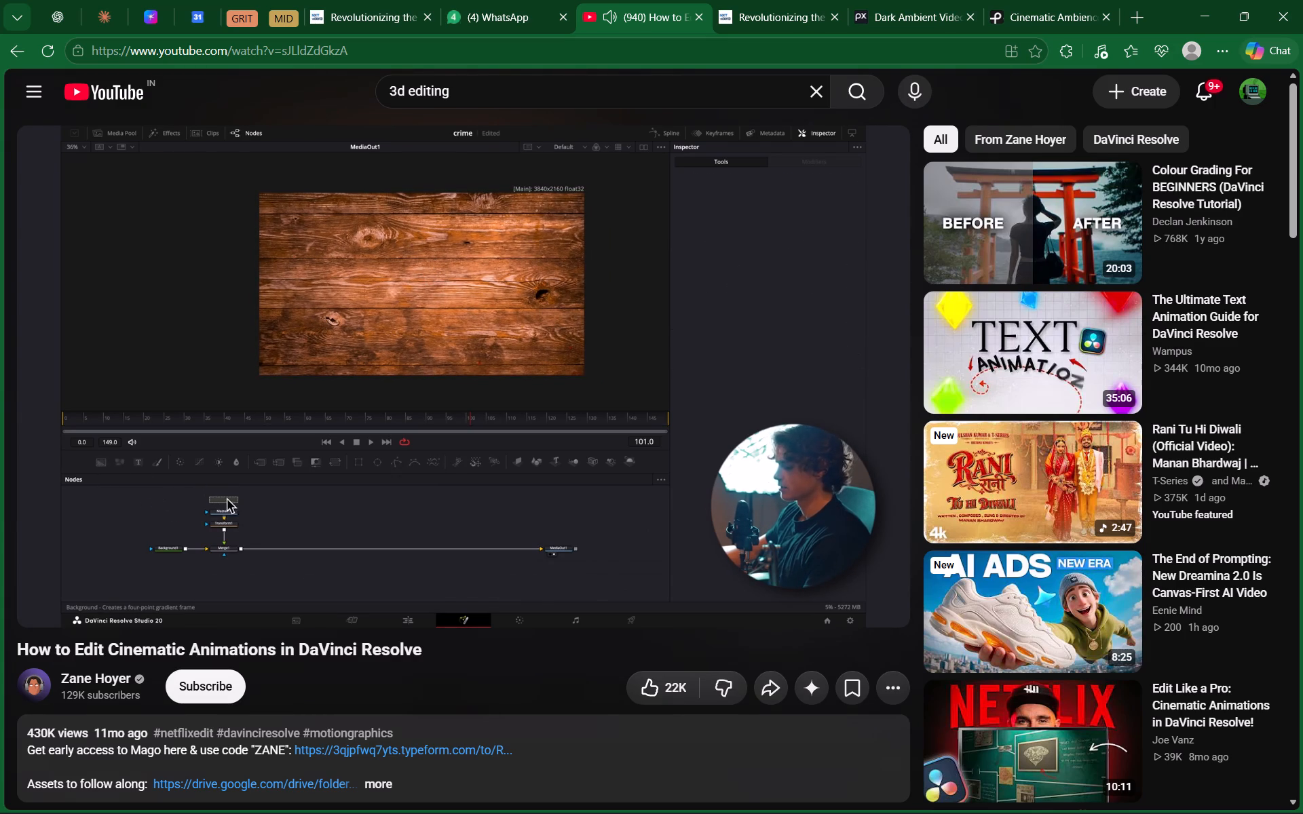
Watch the tutorial's Fusion node build of the airplane blueprint on the wooden background, pausing and resuming, then leave it paused.
key(space)
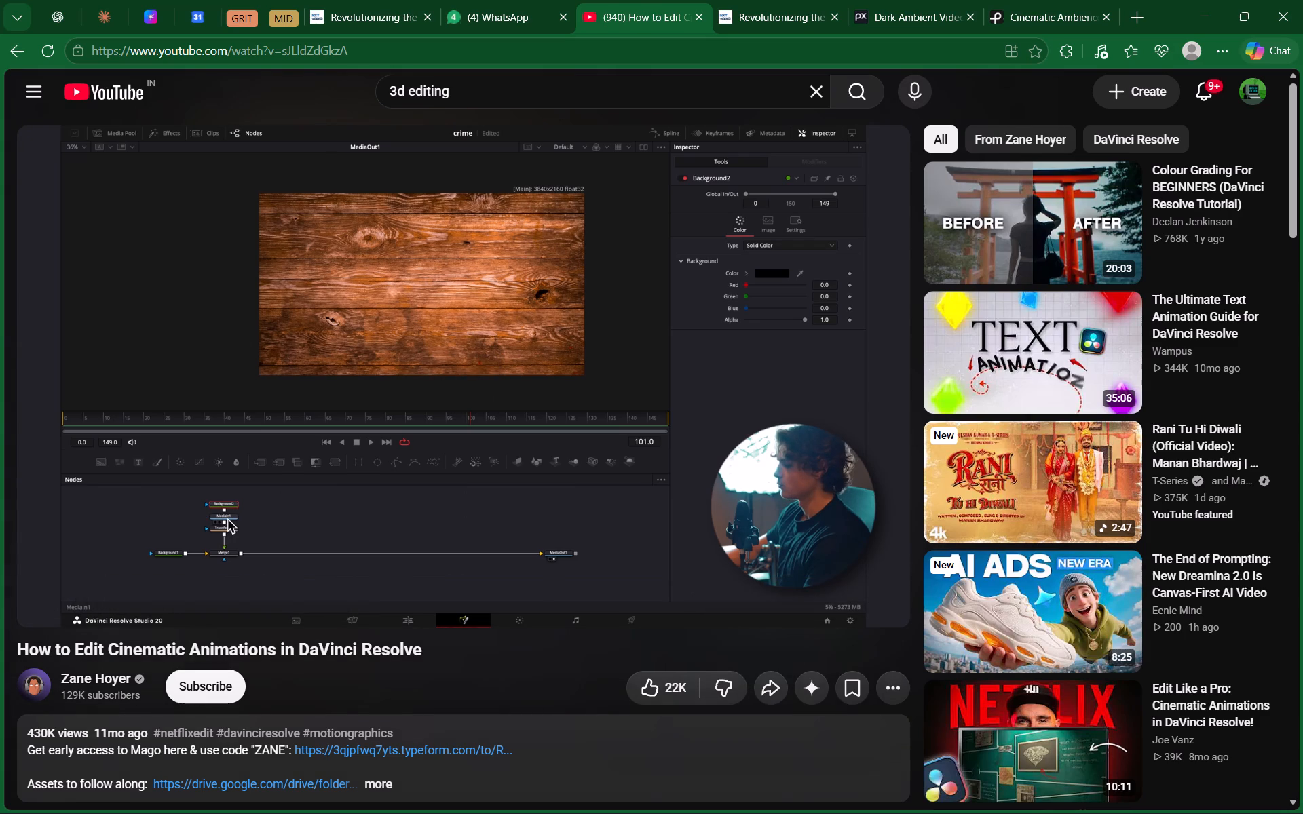
key(space)
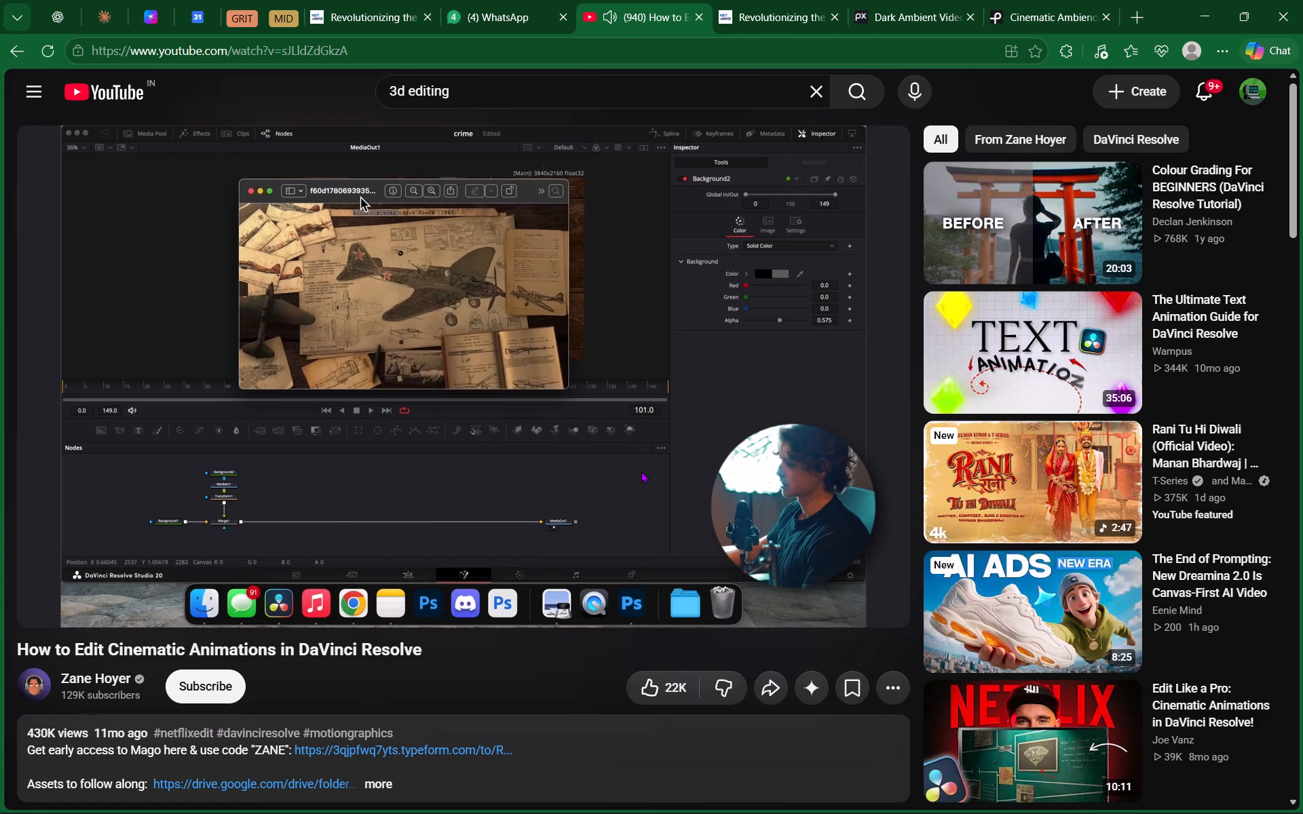
key(space)
key(space)
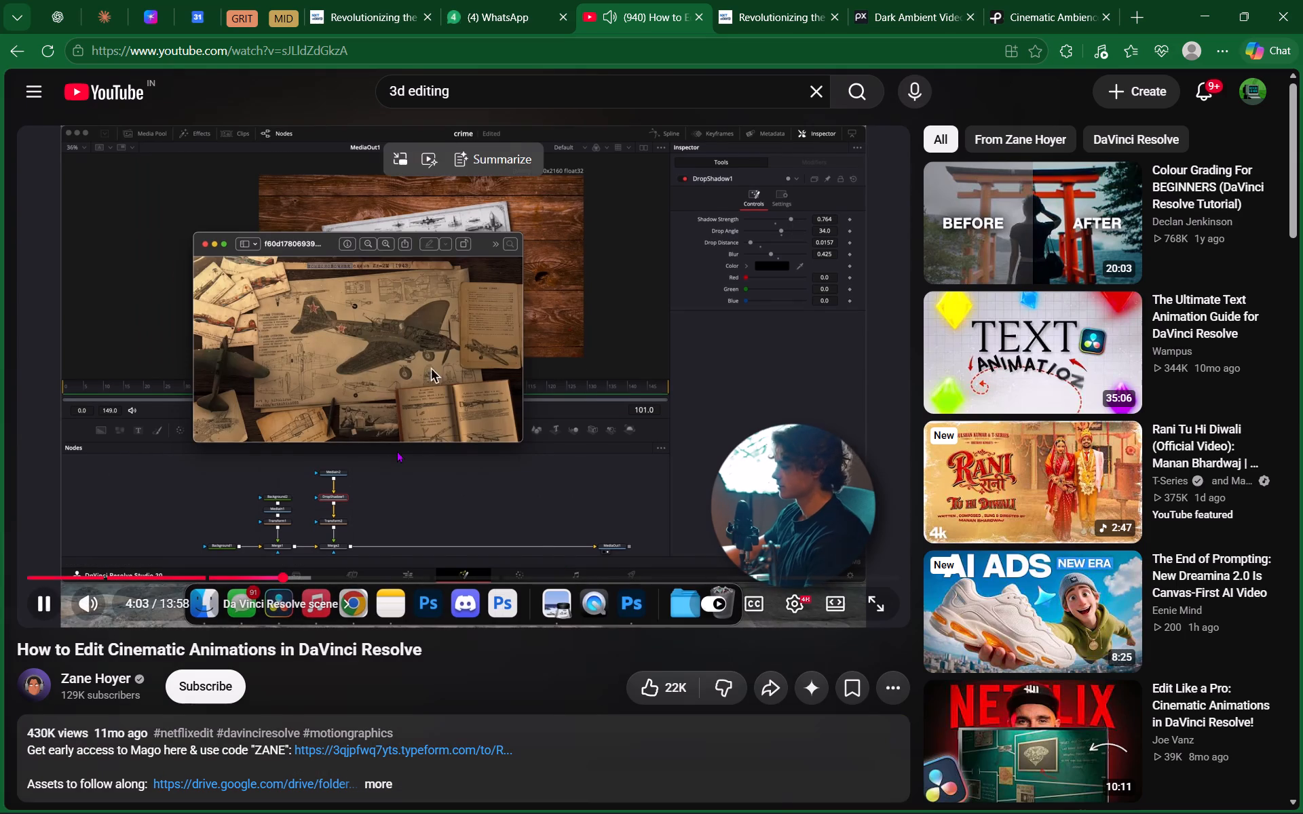
click(399, 450)
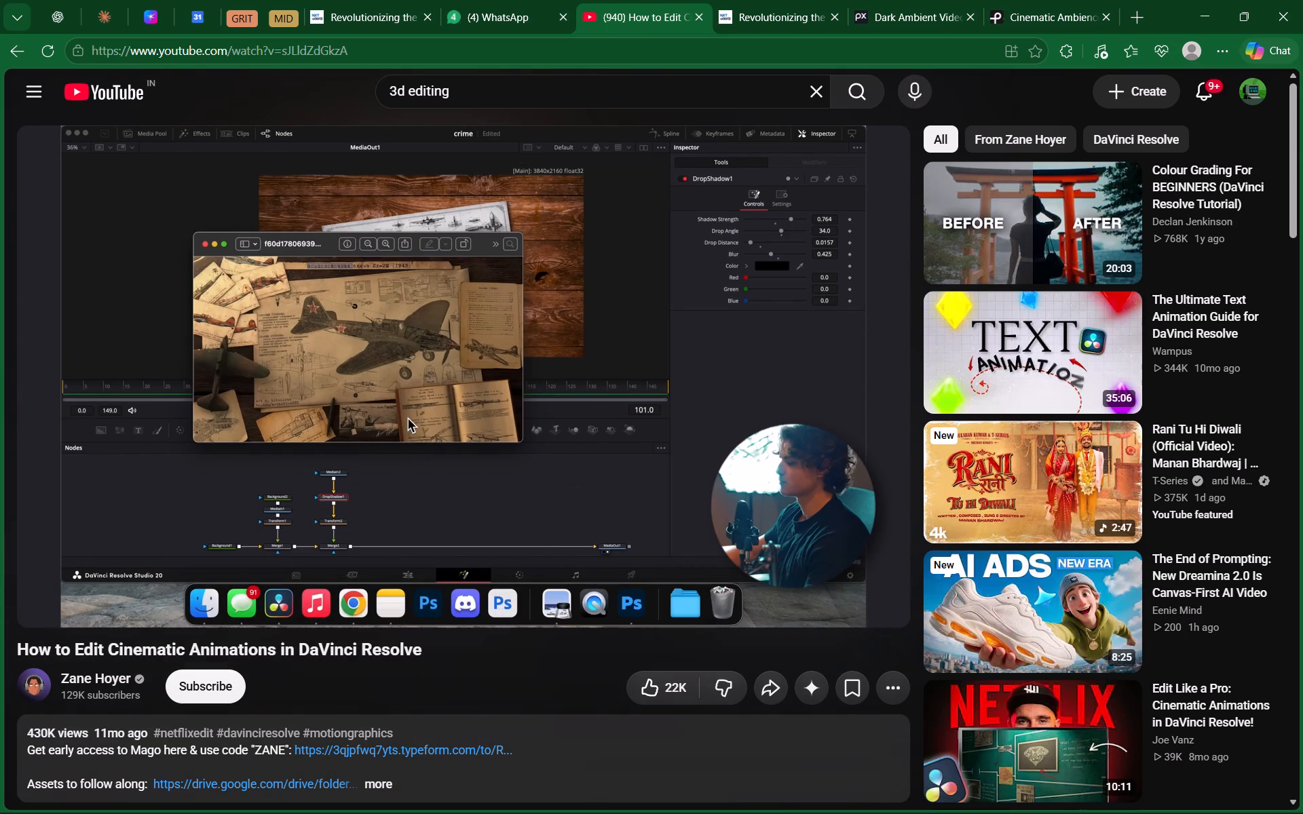
scroll(875, 462, down, 5)
scroll(863, 465, up, 5)
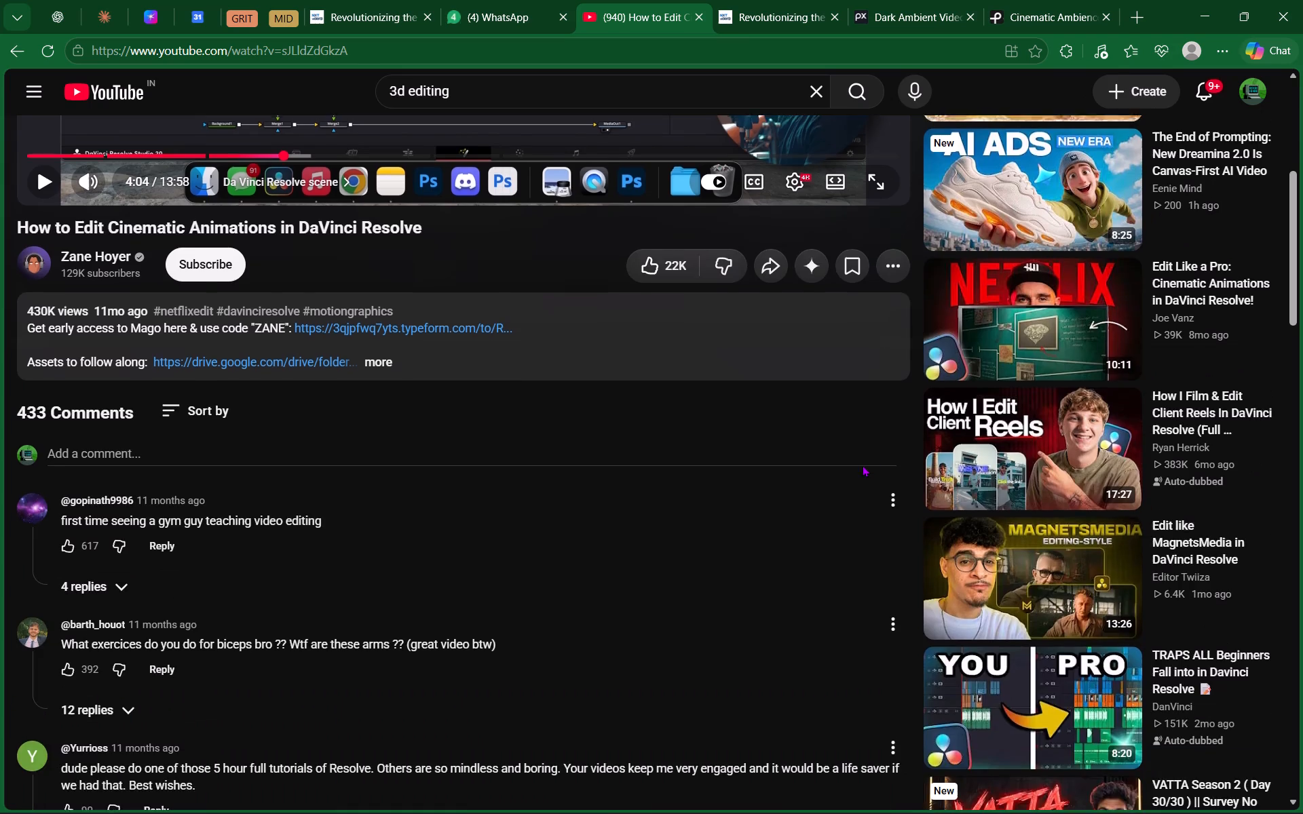
scroll(863, 465, up, 5)
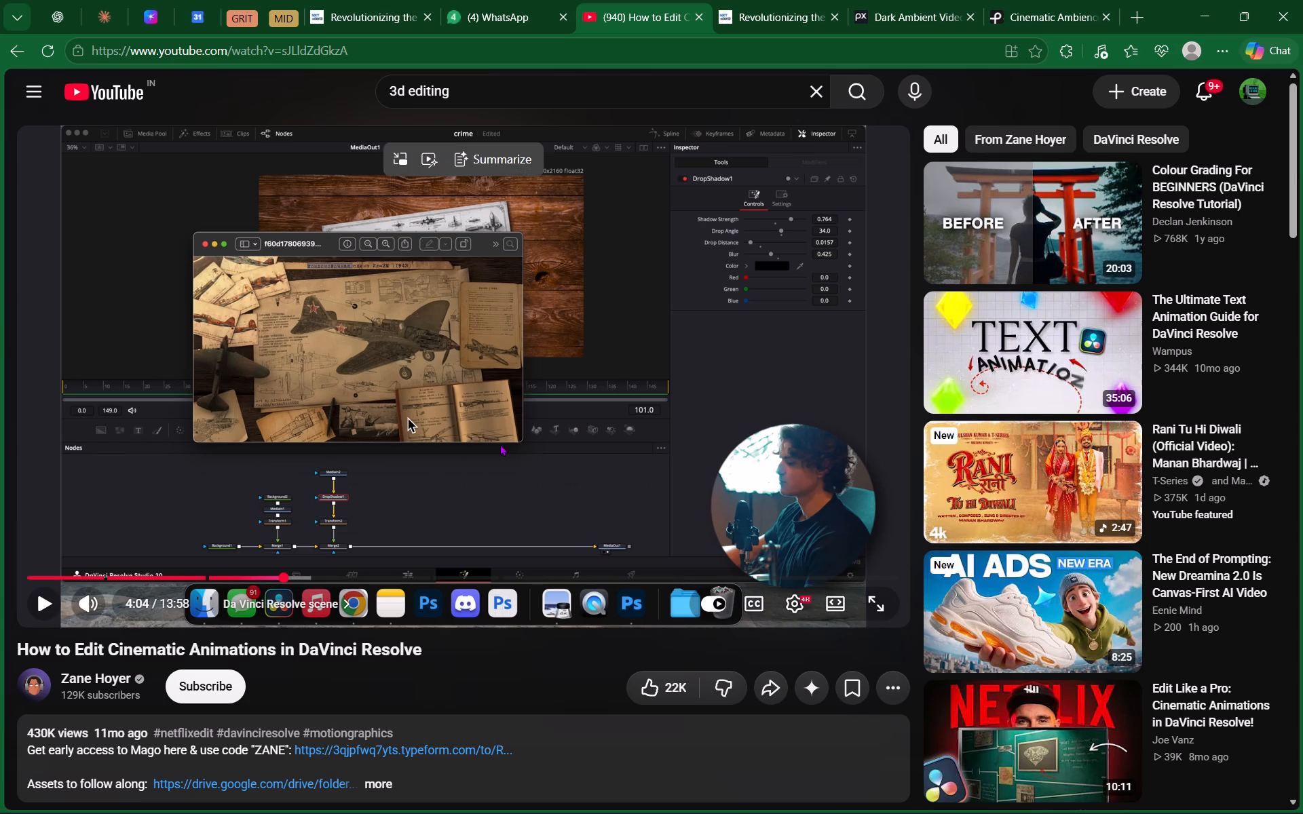
click(671, 380)
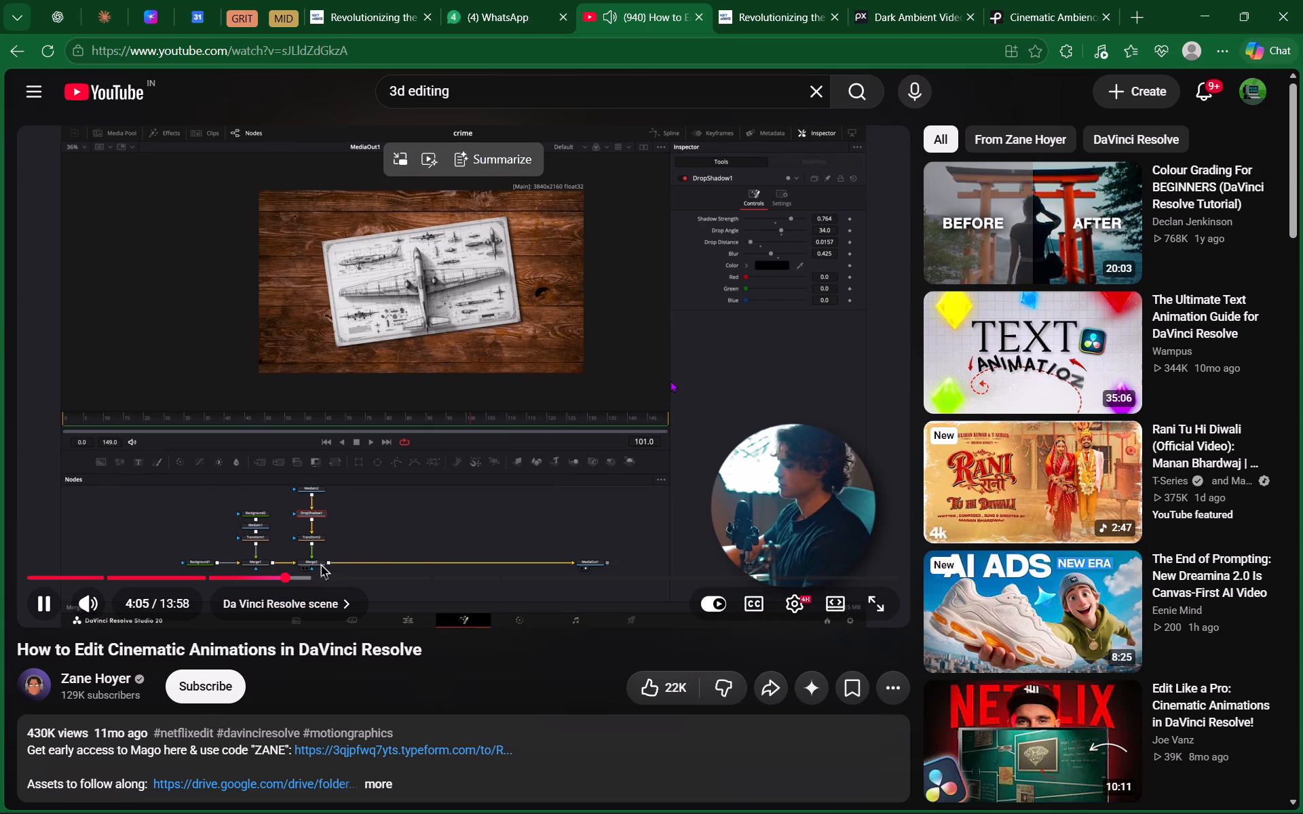
click(666, 338)
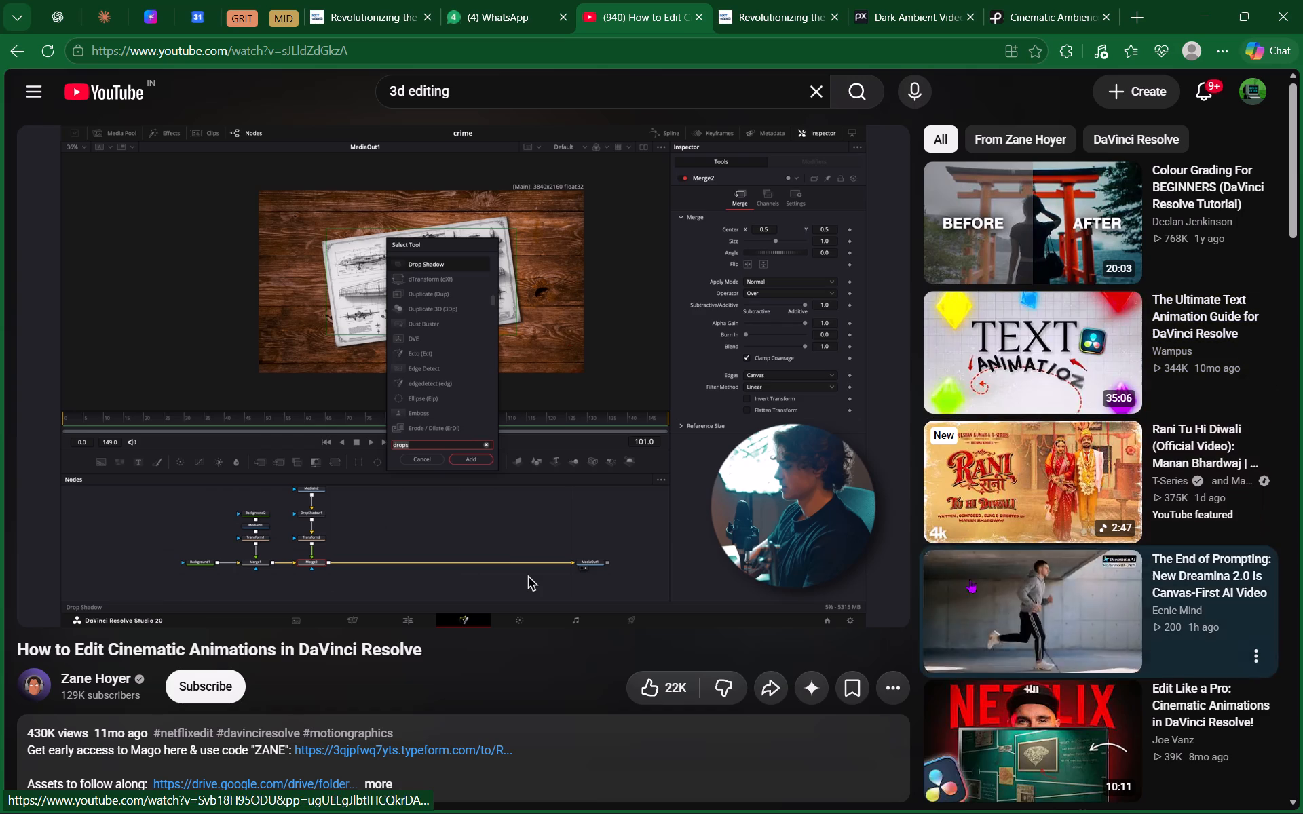
Examine the related video recommendations further down the page for another suitable DaVinci Resolve editing tutorial.
scroll(970, 579, down, 7)
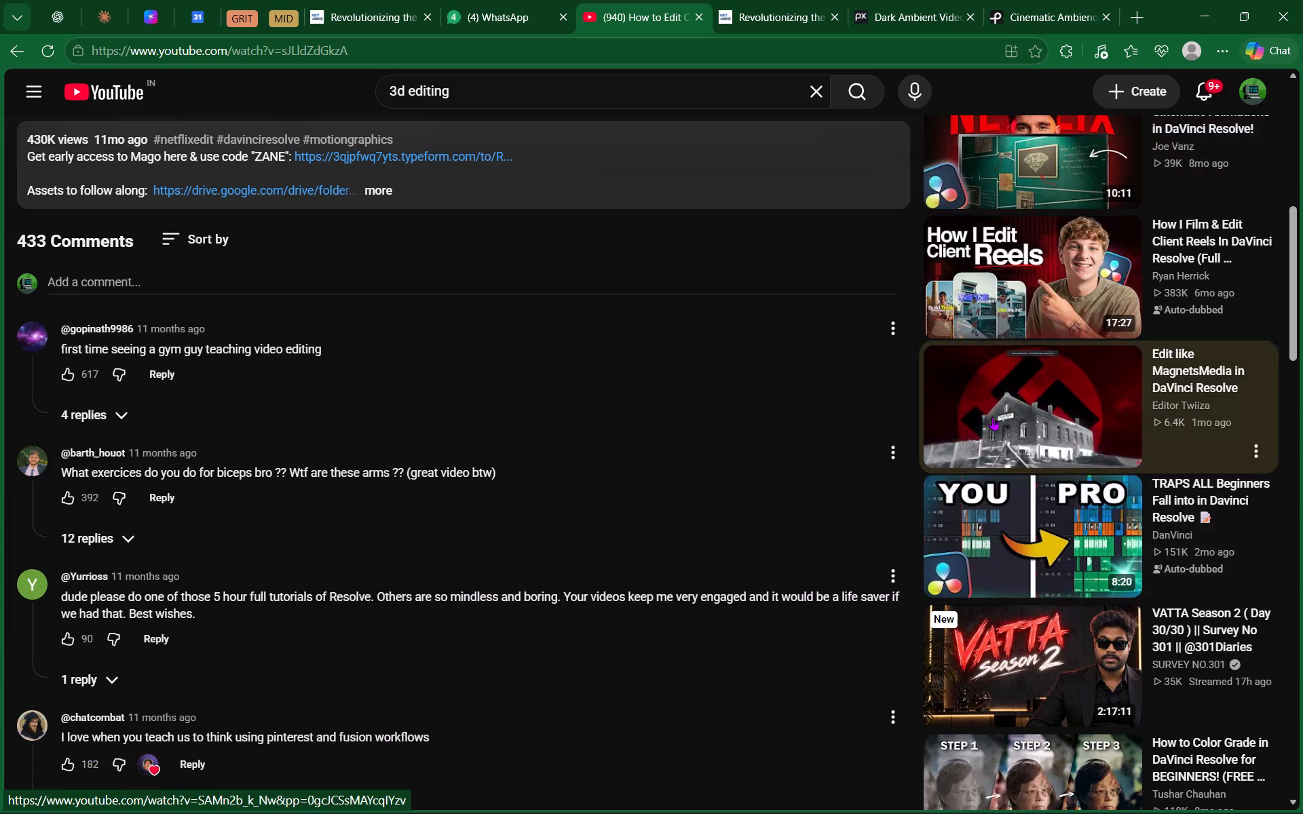
scroll(992, 416, down, 4)
scroll(986, 335, down, 4)
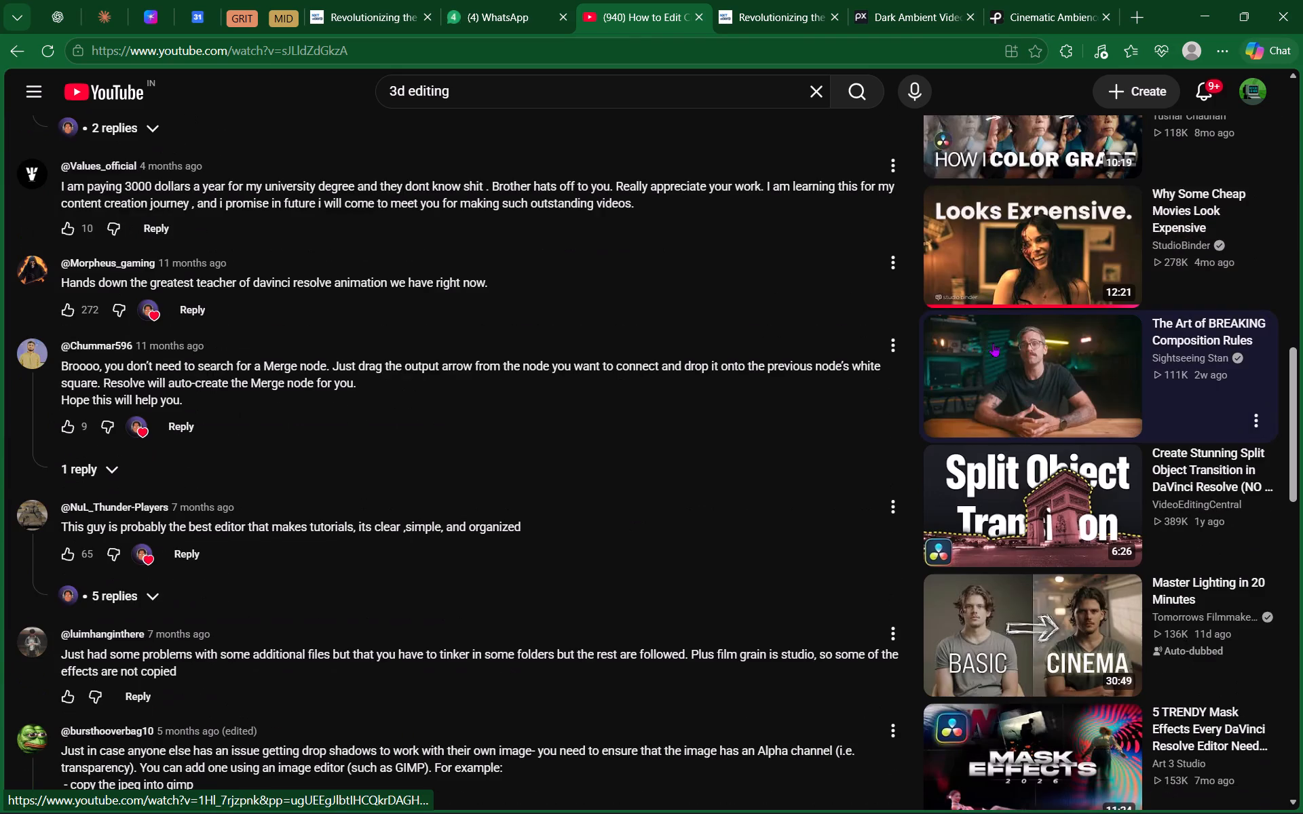
scroll(1020, 385, down, 2)
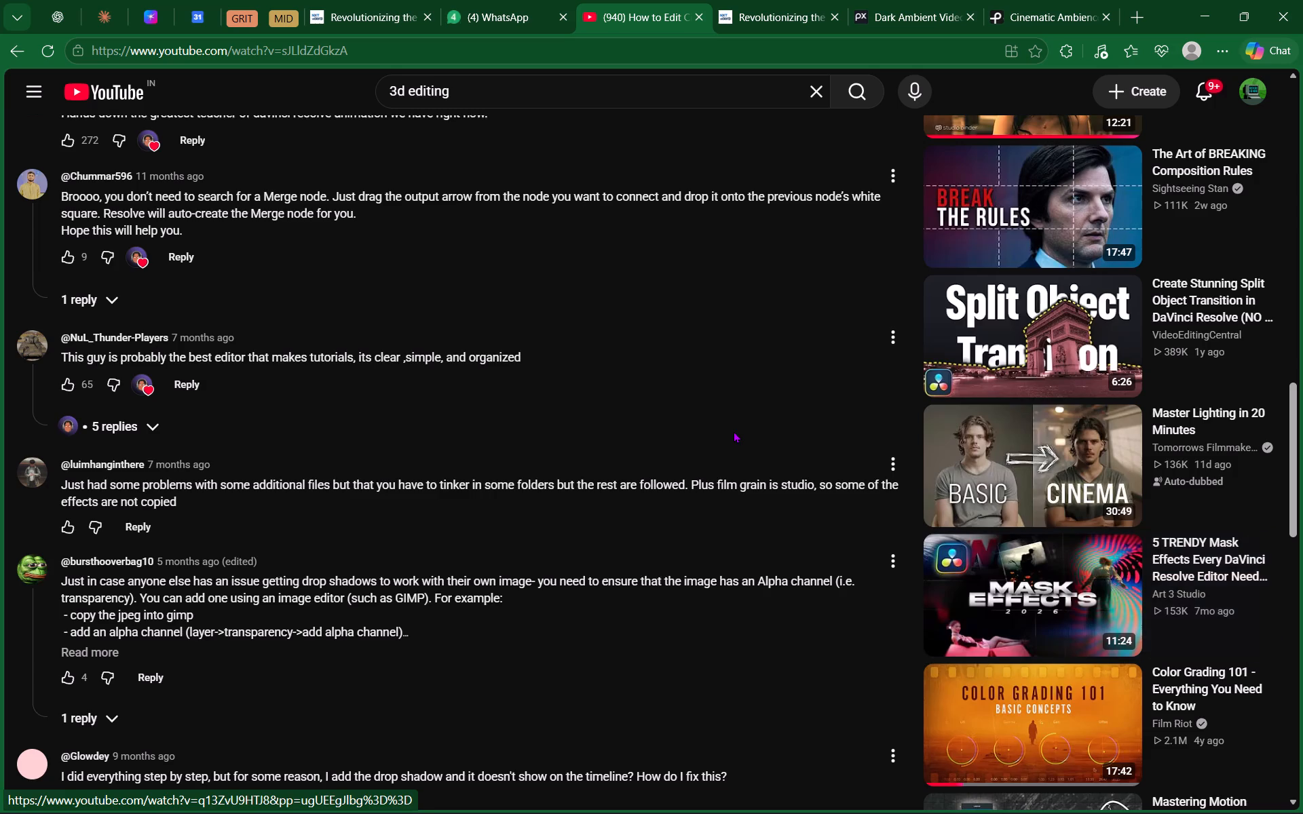
scroll(734, 430, up, 12)
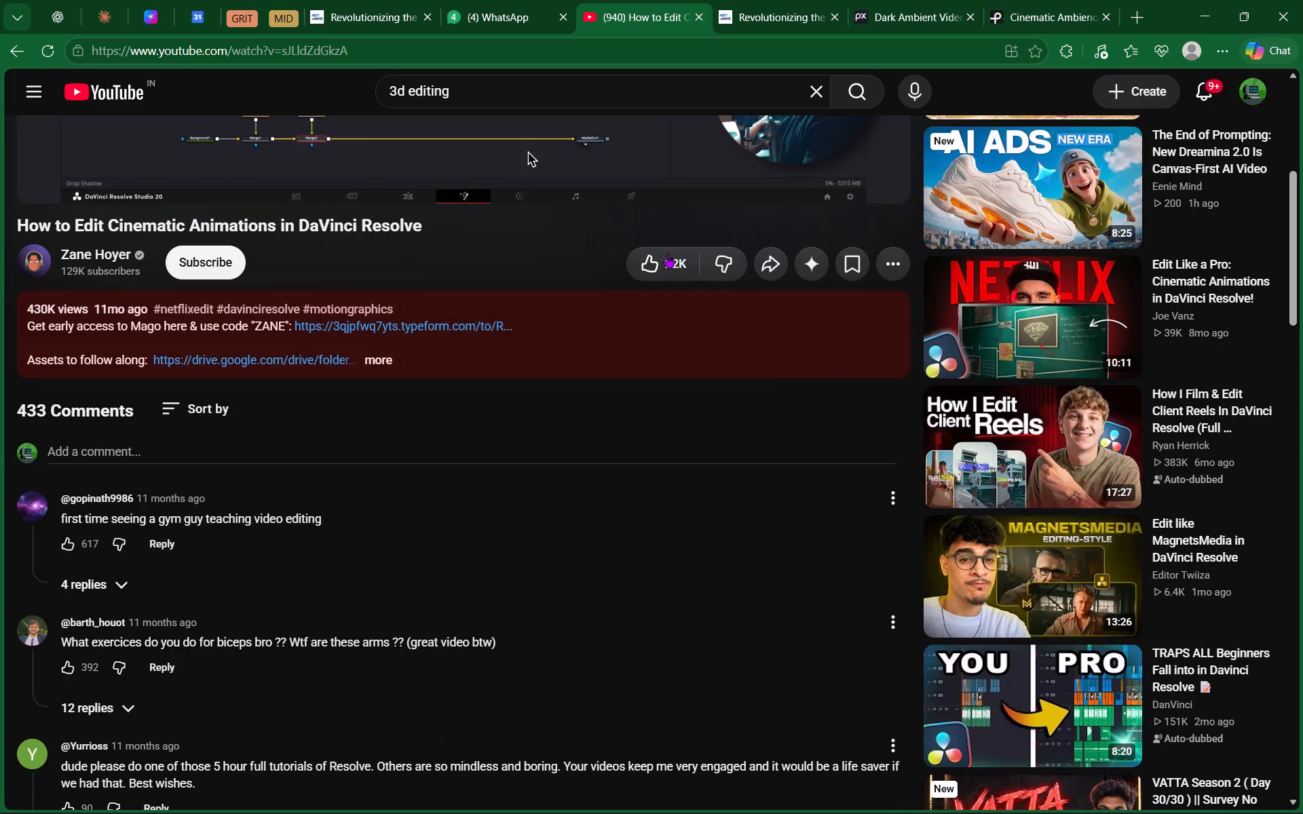